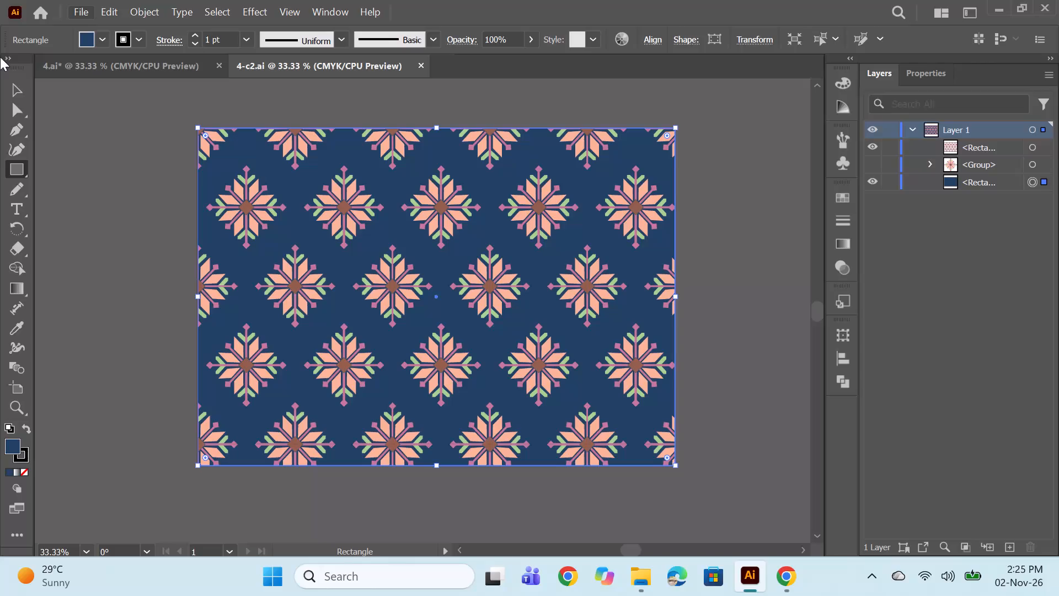
Save the 4-c2.ai document after a glance at 4.ai.
{"action": "left_click", "coordinate": [114, 73]}
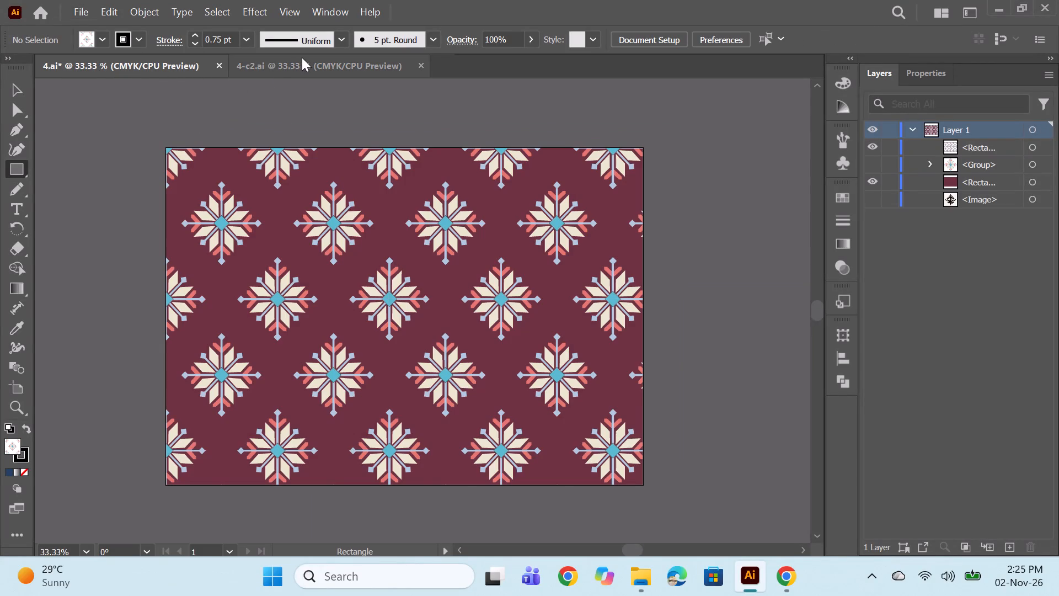
{"action": "left_click", "coordinate": [302, 57]}
{"action": "key", "text": "ctrl+s"}
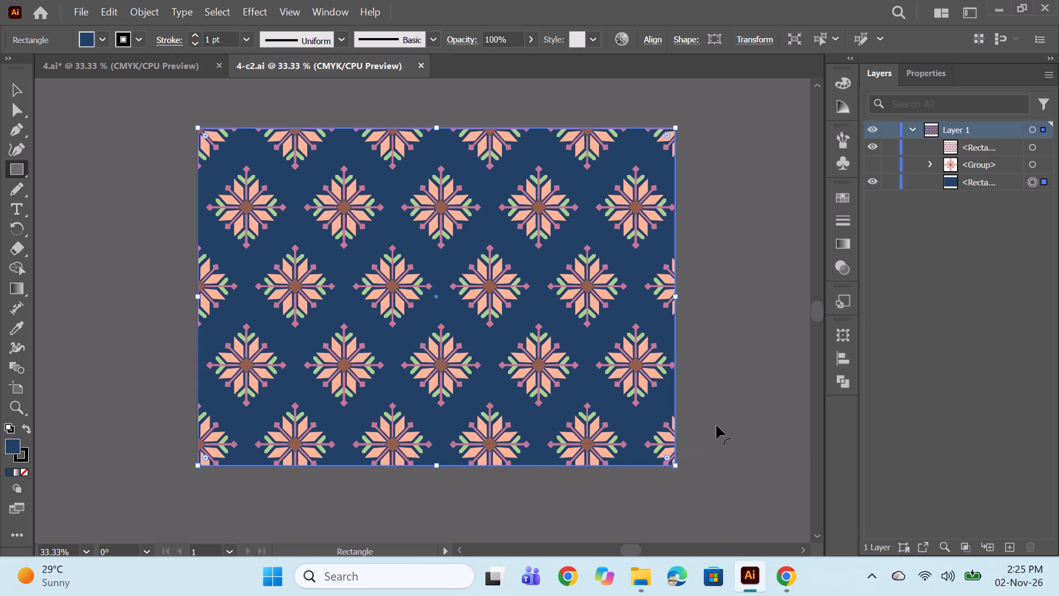
Delete the pattern-filled rectangle, and unhide and expand the flower motif group.
{"action": "left_click", "coordinate": [1029, 150]}
{"action": "key", "text": "BackSpace"}
{"action": "left_click", "coordinate": [875, 153]}
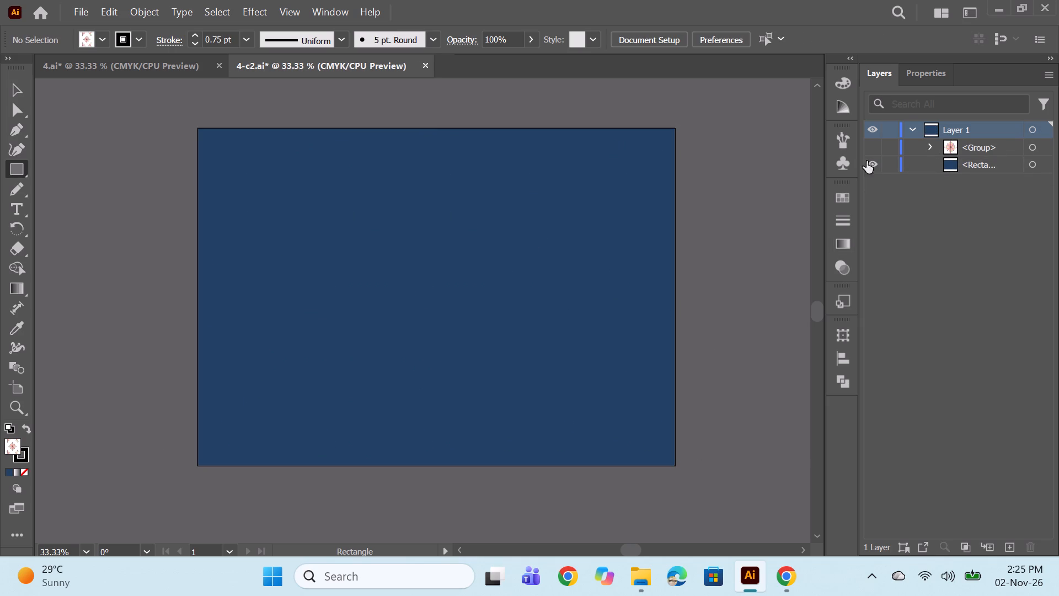
{"action": "left_click", "coordinate": [871, 150]}
{"action": "left_click", "coordinate": [930, 147]}
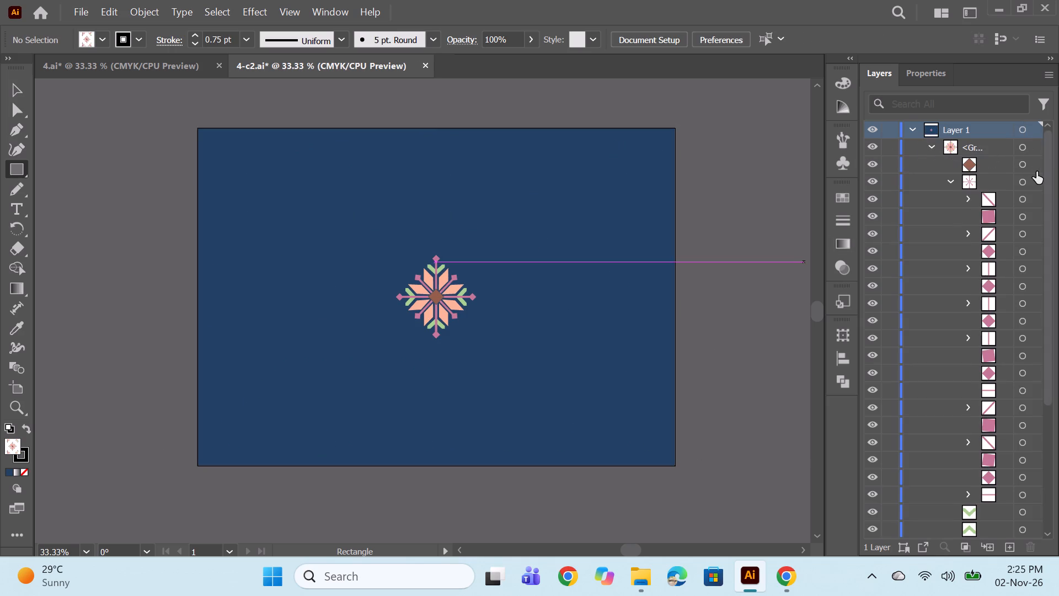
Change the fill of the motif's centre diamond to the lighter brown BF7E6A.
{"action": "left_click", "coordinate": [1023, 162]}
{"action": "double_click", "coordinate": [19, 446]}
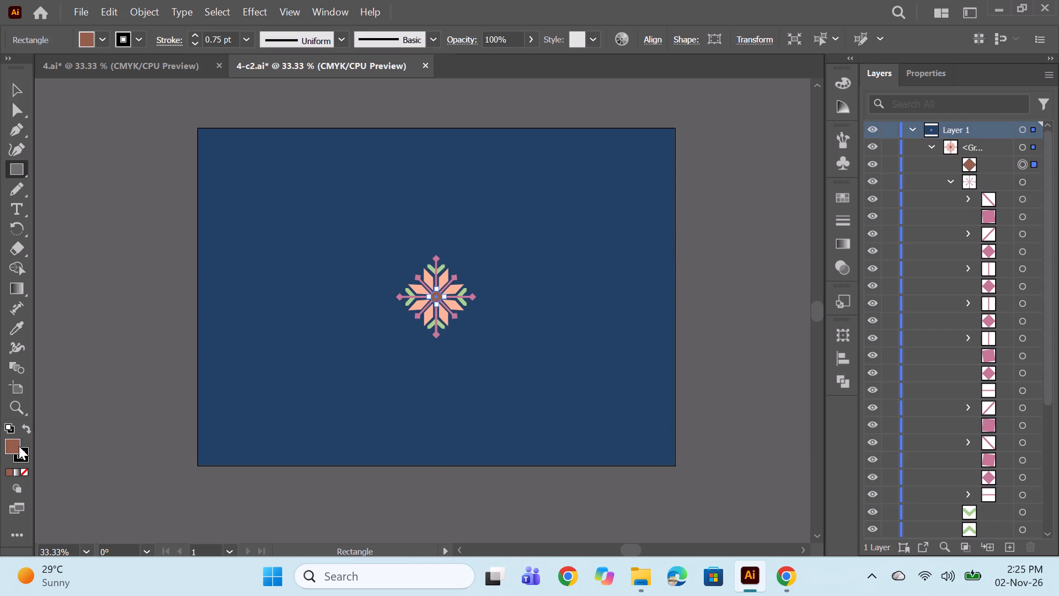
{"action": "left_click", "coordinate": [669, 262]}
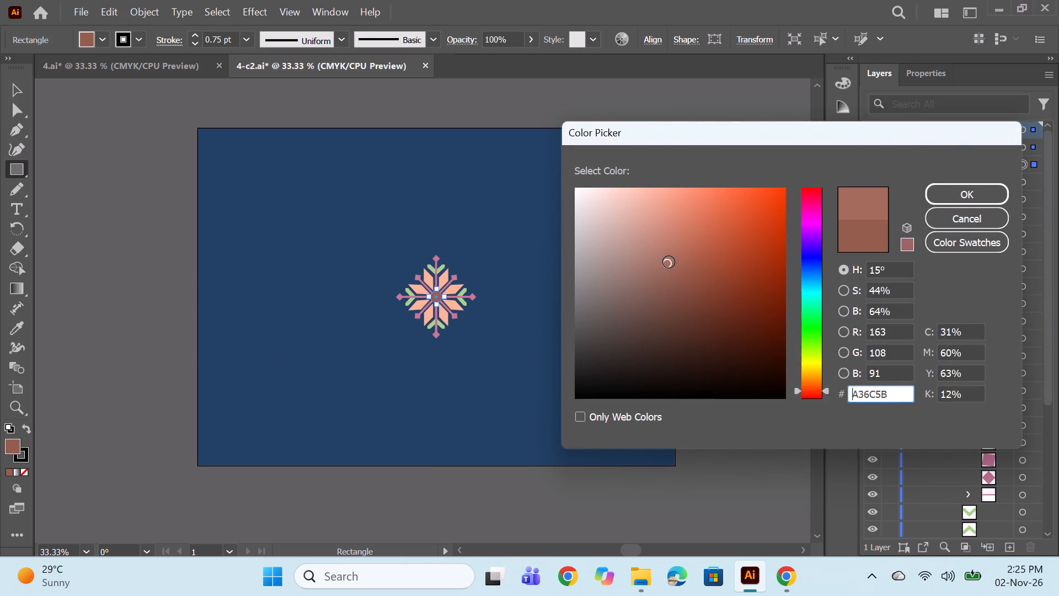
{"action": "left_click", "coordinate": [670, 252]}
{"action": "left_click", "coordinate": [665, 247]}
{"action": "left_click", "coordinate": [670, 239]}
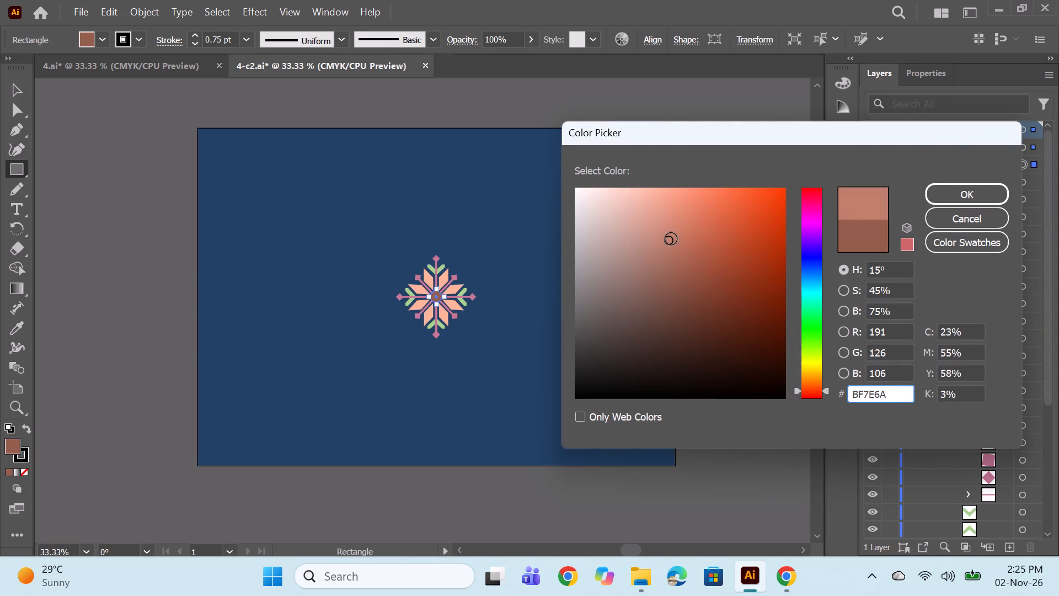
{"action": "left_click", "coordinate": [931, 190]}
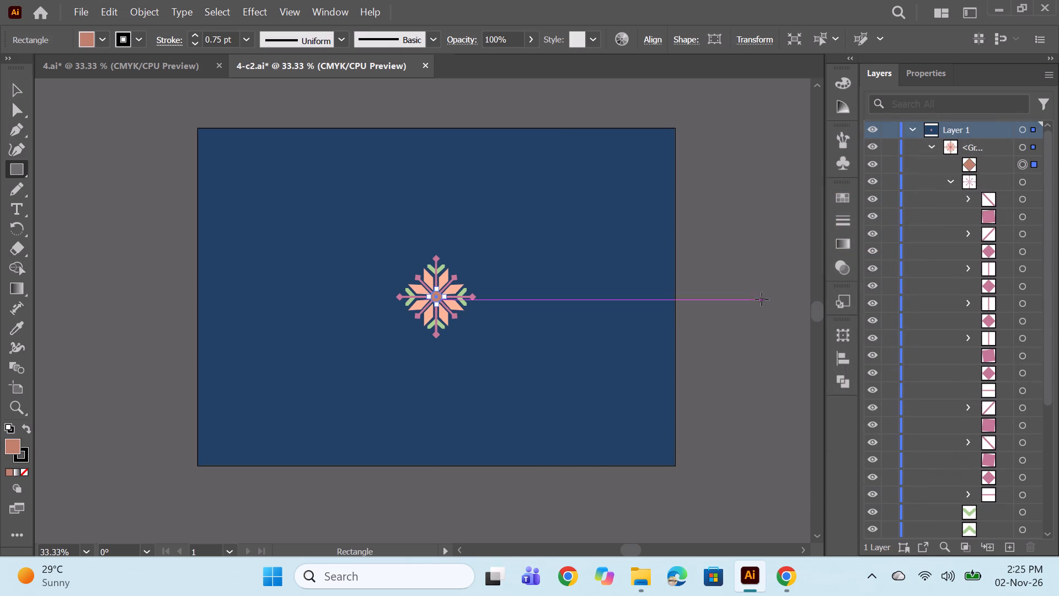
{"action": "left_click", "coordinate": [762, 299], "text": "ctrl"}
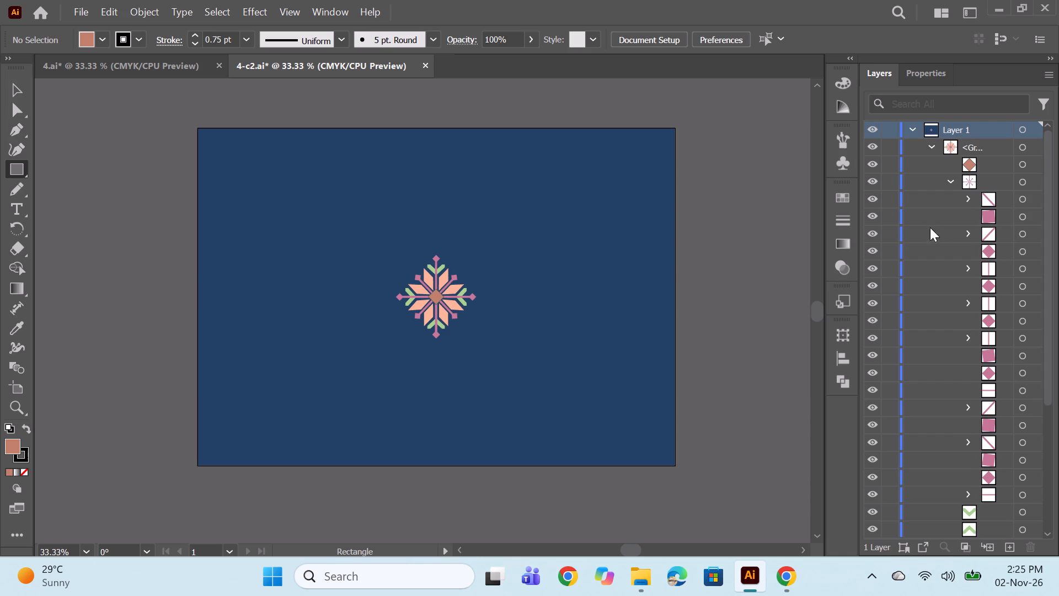
Change the fill of the motif's centre diamond to the soft green 86BF96.
{"action": "left_click", "coordinate": [1022, 161]}
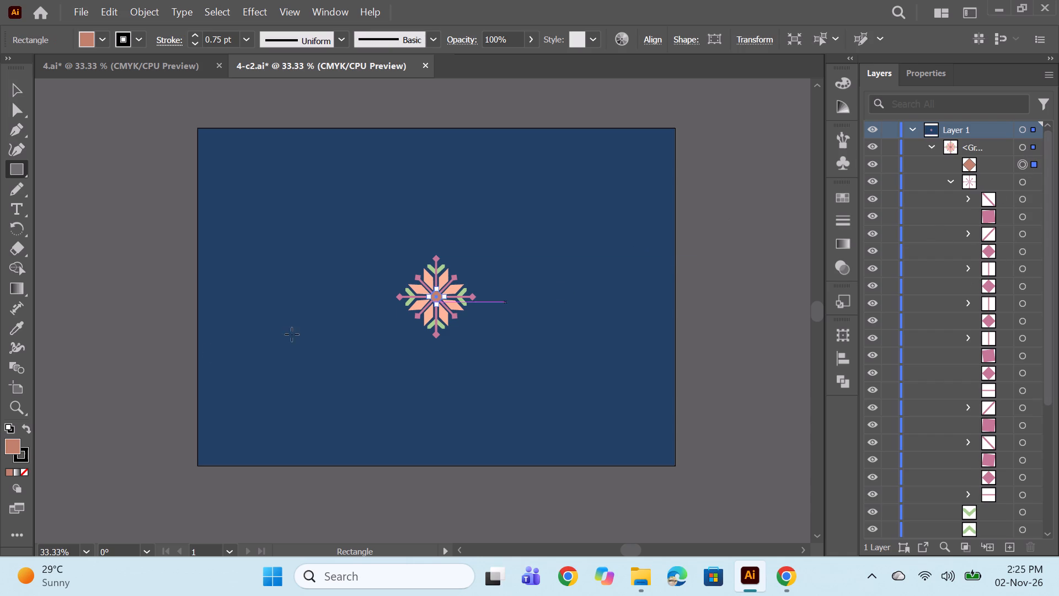
{"action": "double_click", "coordinate": [14, 449]}
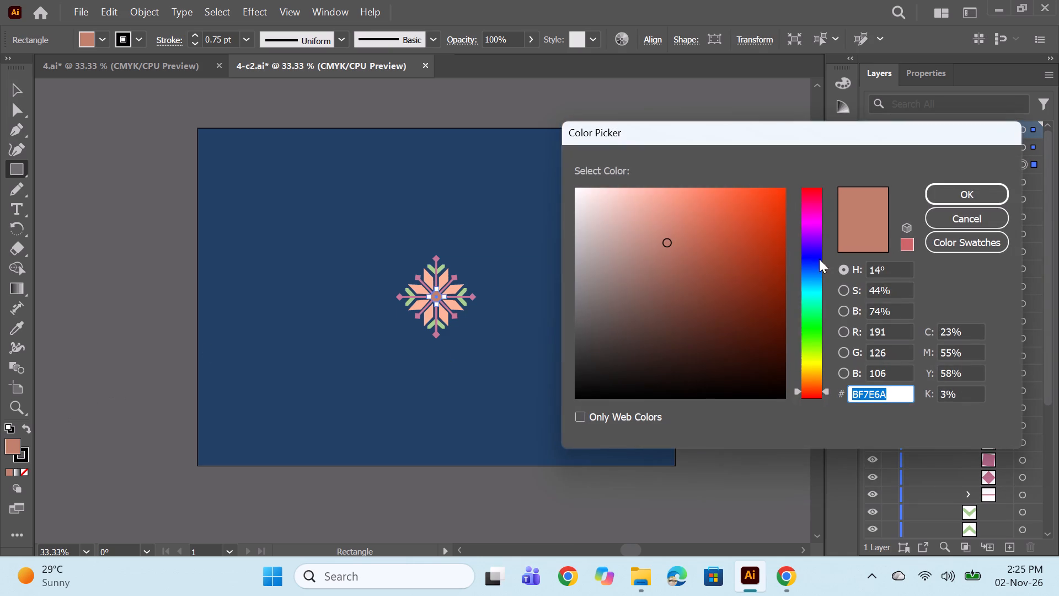
{"action": "left_click_drag", "start_coordinate": [813, 329], "coordinate": [813, 338]}
{"action": "left_click", "coordinate": [812, 317]}
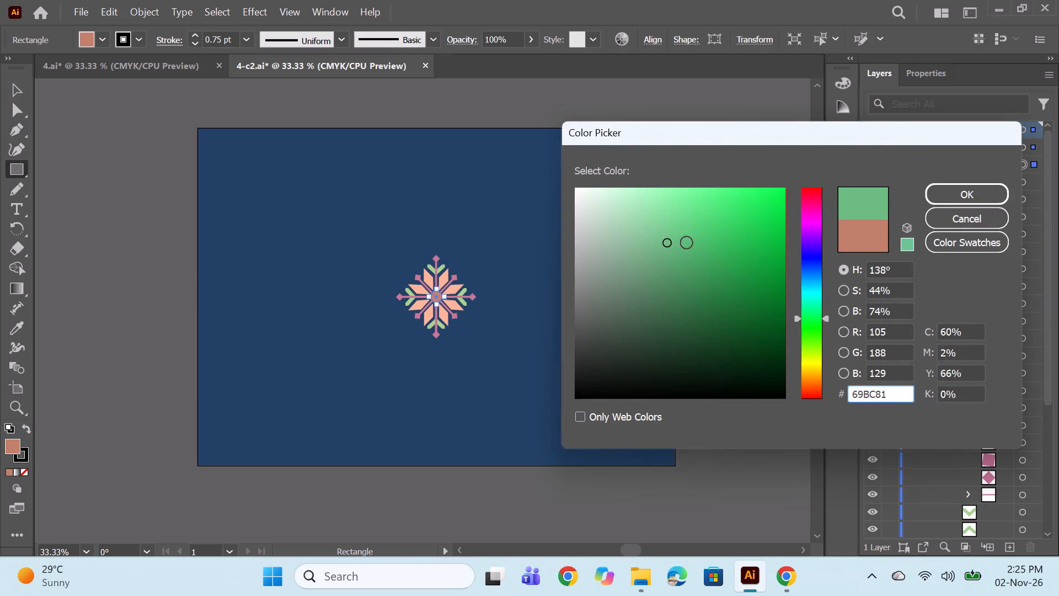
{"action": "left_click", "coordinate": [681, 230]}
{"action": "left_click", "coordinate": [651, 226]}
{"action": "left_click", "coordinate": [640, 220]}
{"action": "left_click", "coordinate": [640, 239]}
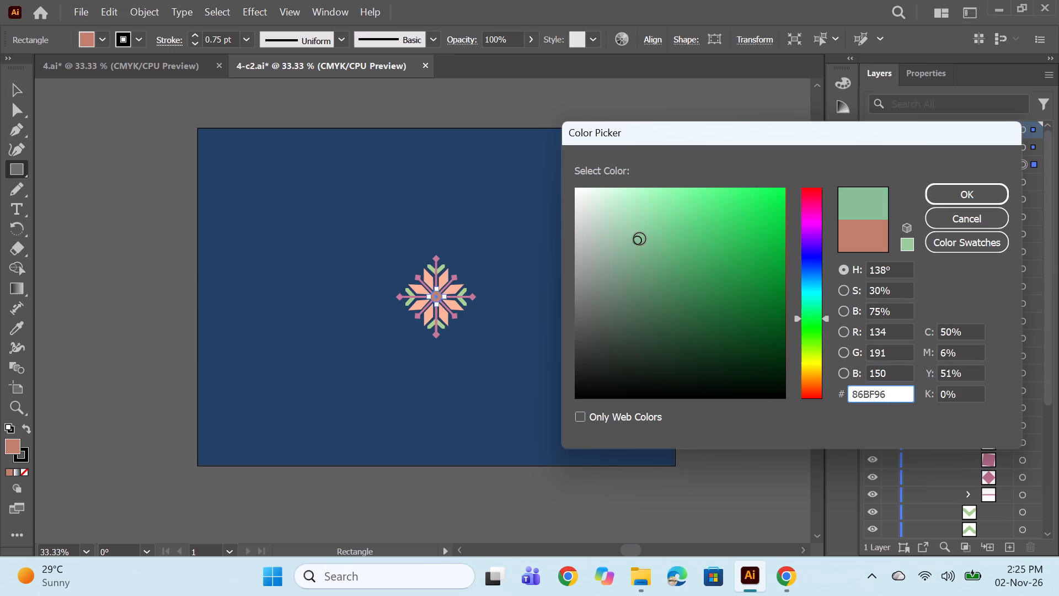
{"action": "left_click", "coordinate": [950, 196]}
{"action": "left_click", "coordinate": [705, 296], "text": "ctrl"}
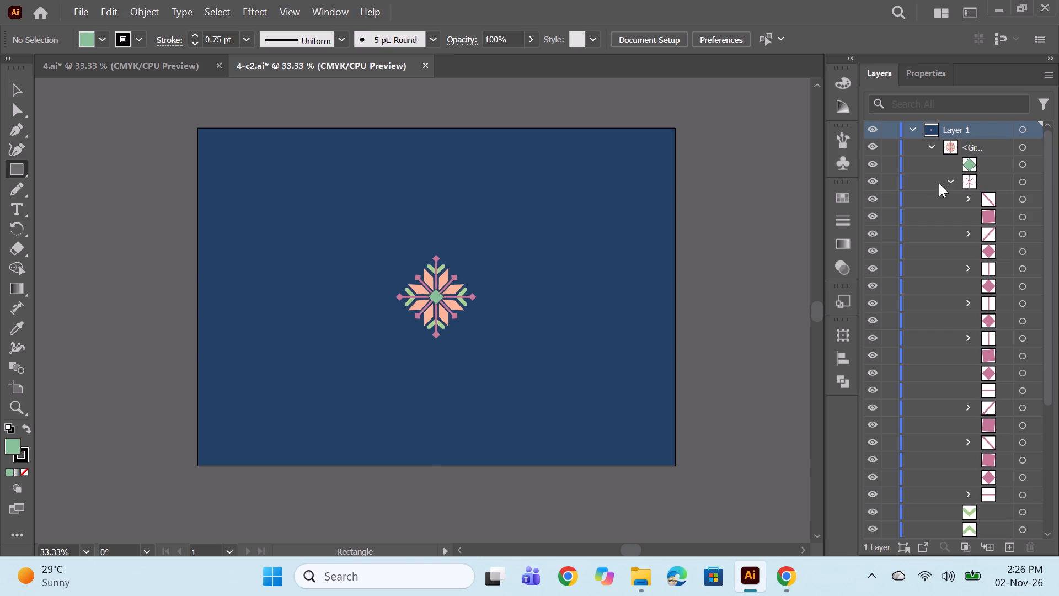
Make a new pattern from the whole flower motif group, using the Hex by Row tile type.
{"action": "left_click", "coordinate": [1021, 152]}
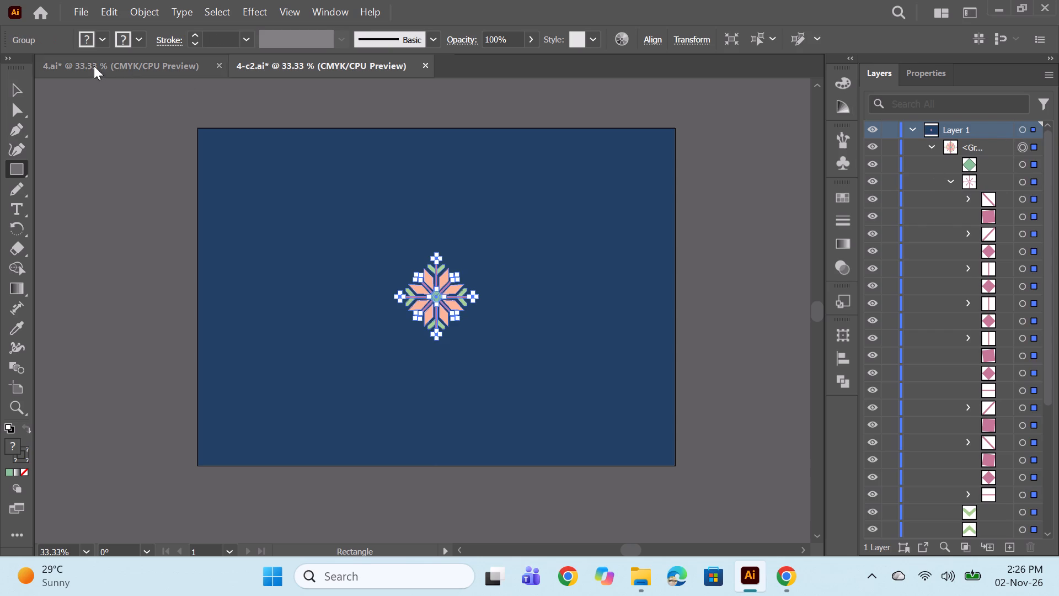
{"action": "left_click", "coordinate": [140, 11]}
{"action": "left_click", "coordinate": [215, 349]}
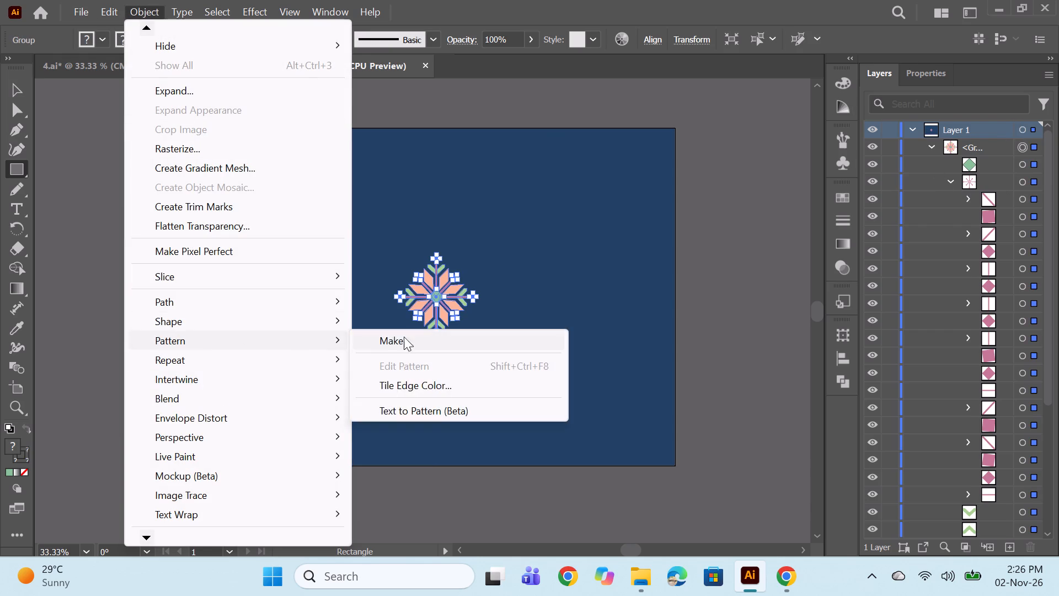
{"action": "left_click", "coordinate": [415, 336]}
{"action": "left_click", "coordinate": [697, 322]}
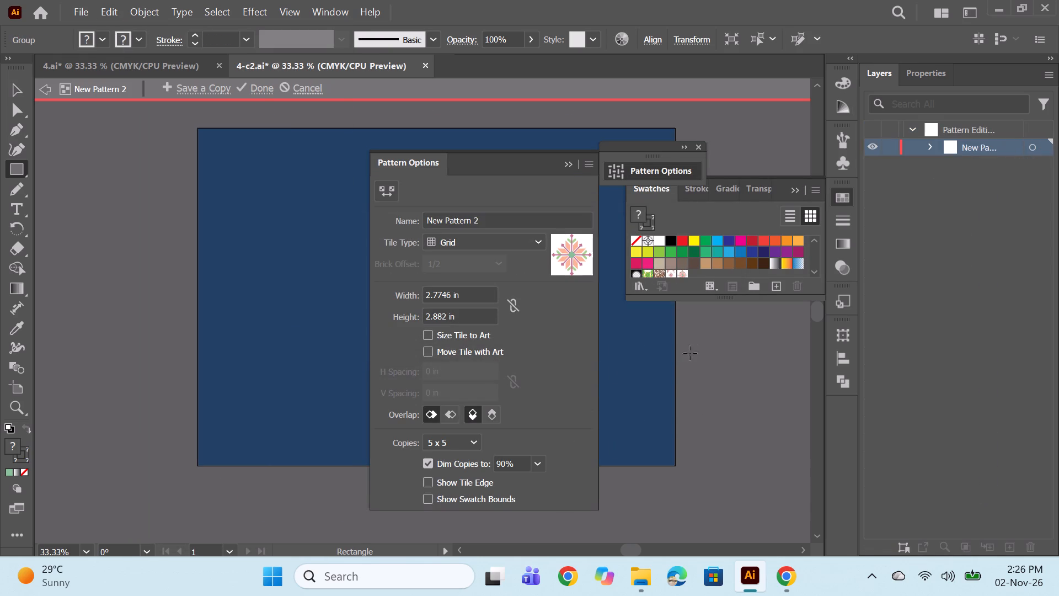
{"action": "left_click", "coordinate": [506, 245]}
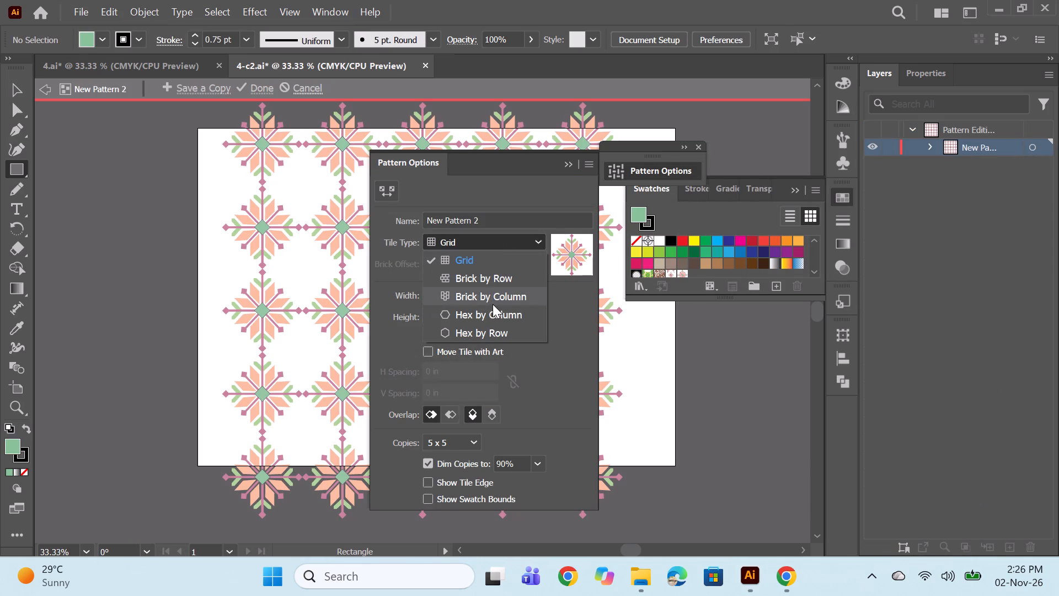
{"action": "left_click", "coordinate": [490, 332]}
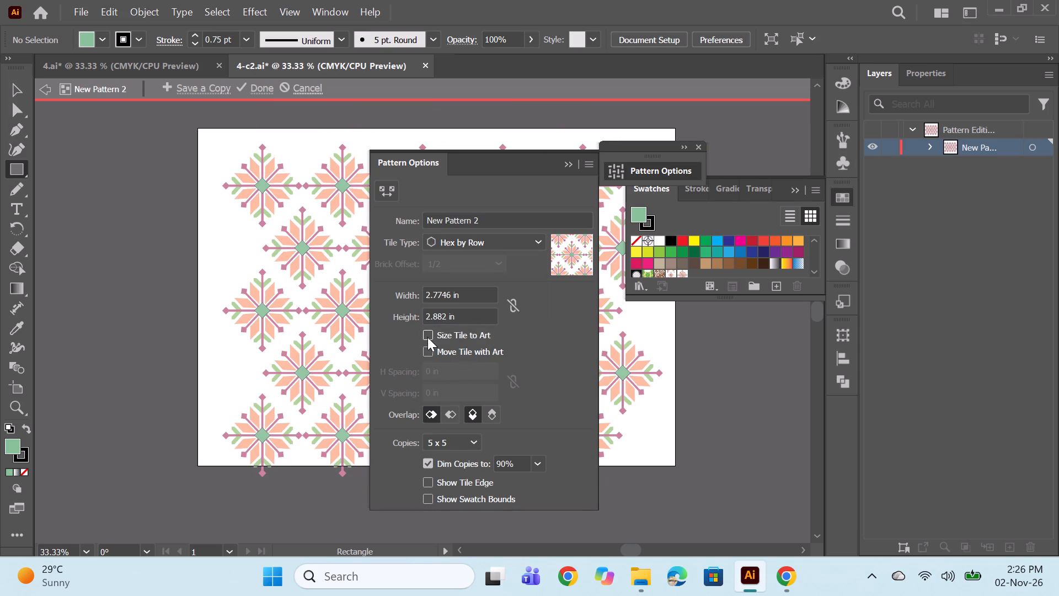
Size the pattern tile to the art with 0.6 in horizontal and vertical spacing, and finish editing the pattern.
{"action": "left_click", "coordinate": [429, 335]}
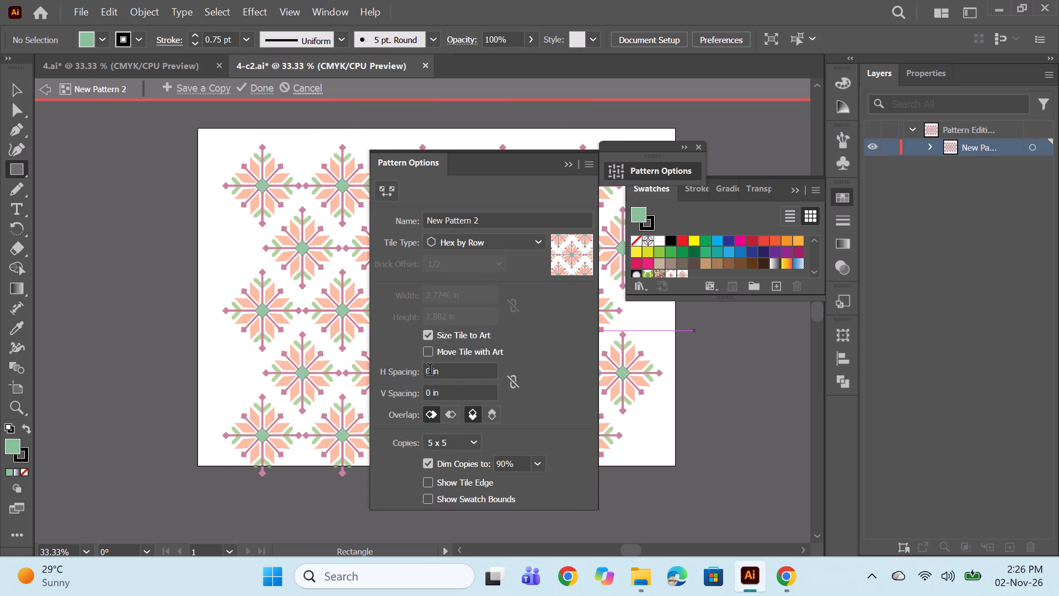
{"action": "left_click", "coordinate": [430, 371]}
{"action": "type", "text": ".6"}
{"action": "key", "text": "Return"}
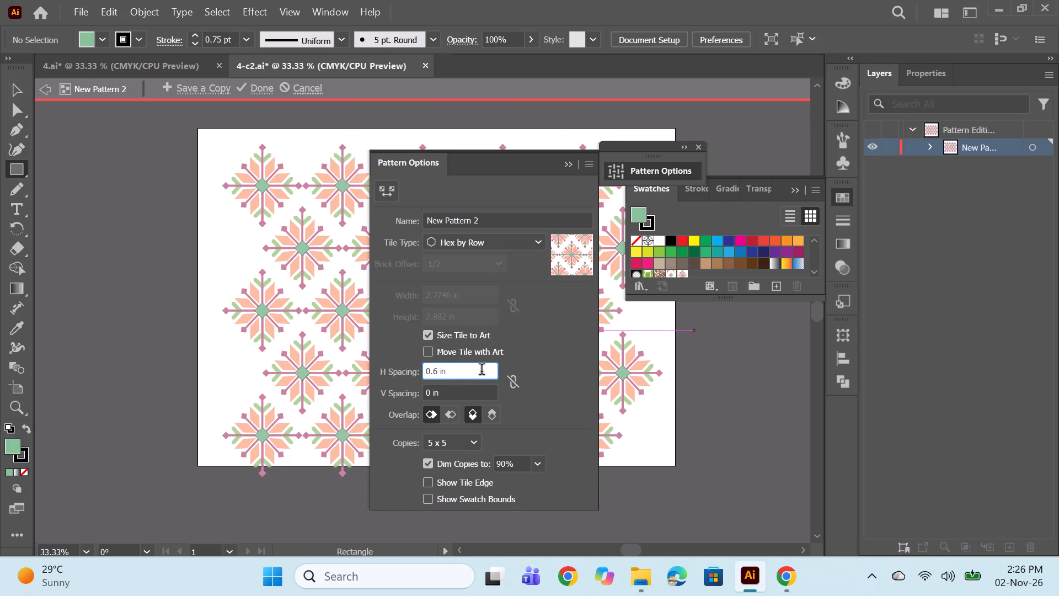
{"action": "left_click", "coordinate": [430, 393]}
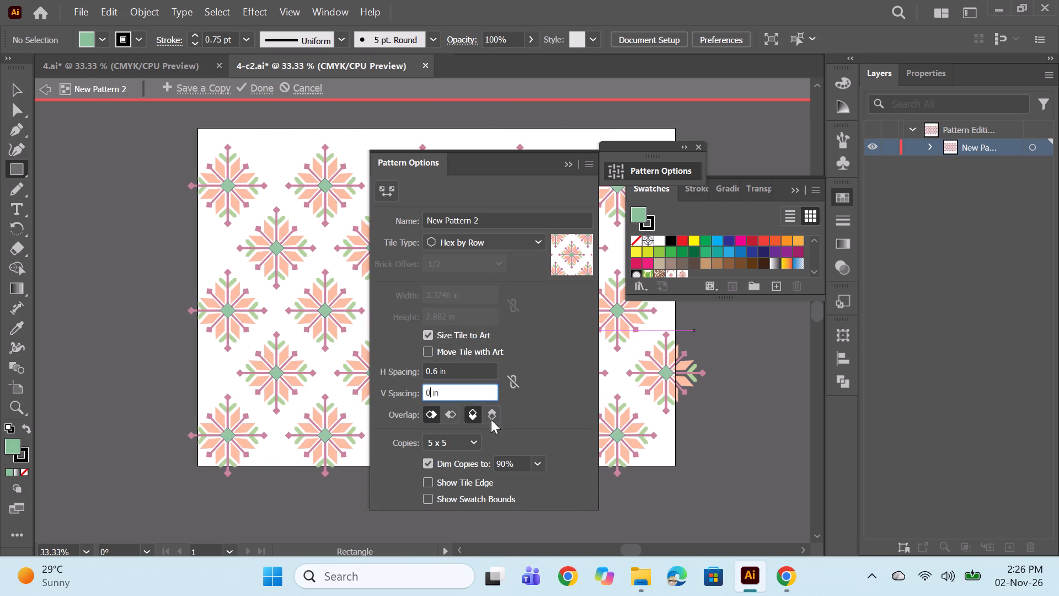
{"action": "type", "text": ".6"}
{"action": "key", "text": "Return"}
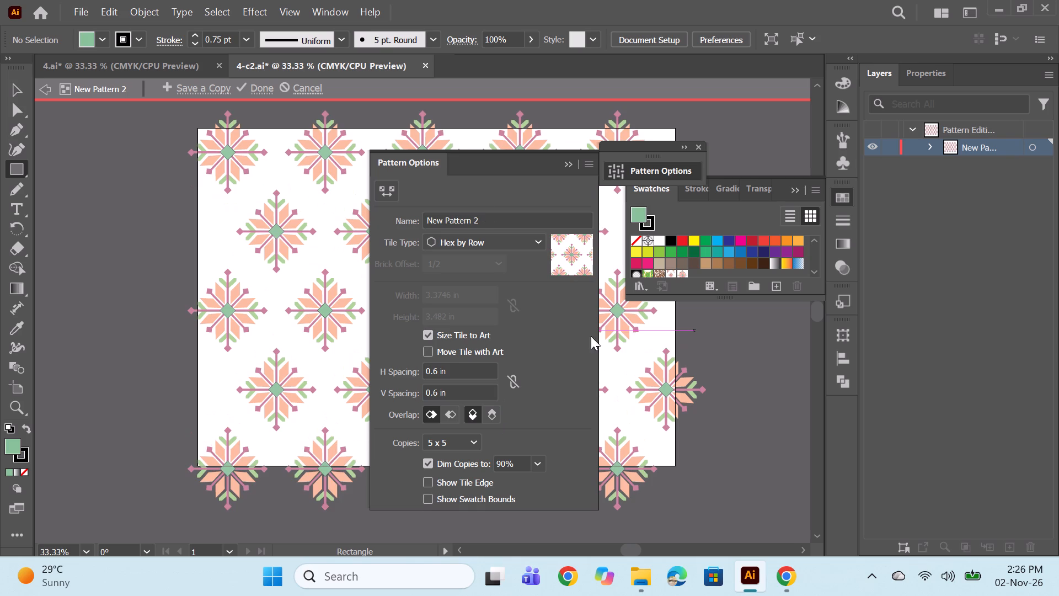
{"action": "left_click", "coordinate": [261, 81]}
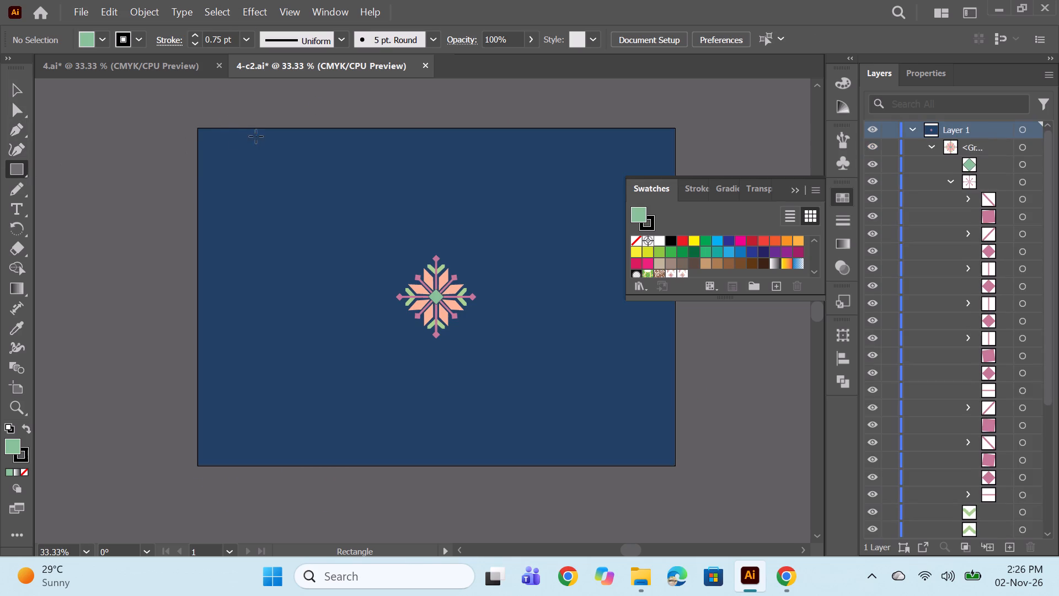
Draw a rectangle covering the whole artboard and fill it with the new flower pattern swatch.
{"action": "left_click_drag", "start_coordinate": [197, 127], "coordinate": [641, 438]}
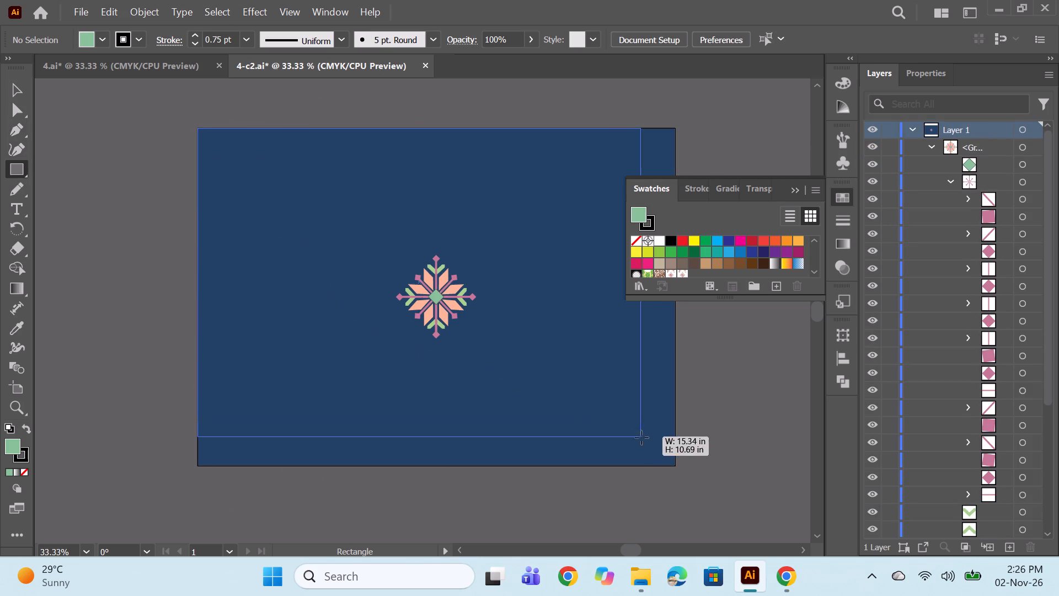
{"action": "left_click_drag", "start_coordinate": [641, 438], "coordinate": [675, 464]}
{"action": "left_click", "coordinate": [683, 272]}
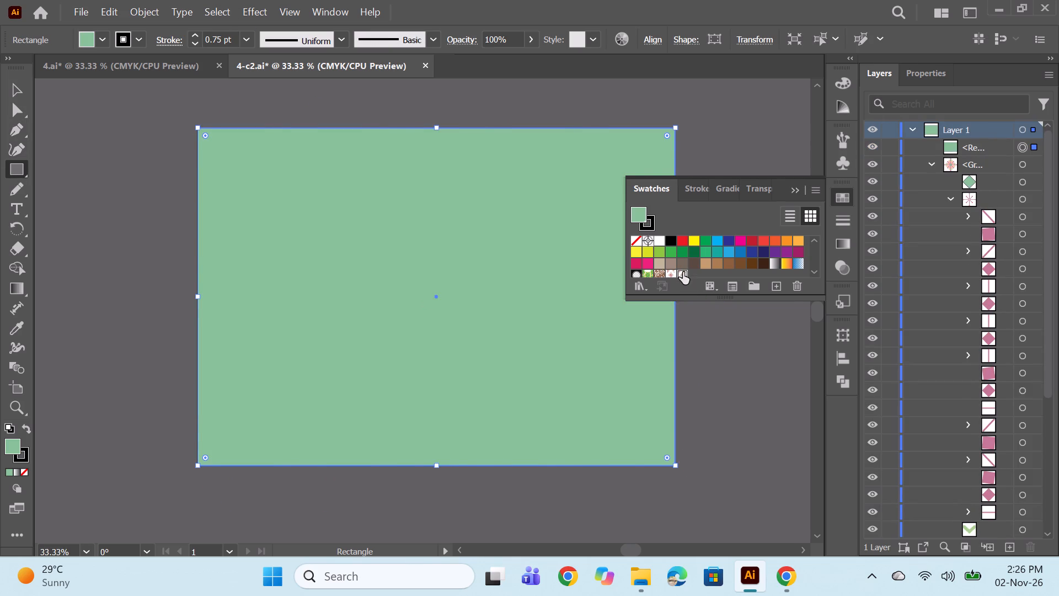
Hide the original flower motif group and save the document.
{"action": "left_click", "coordinate": [875, 162]}
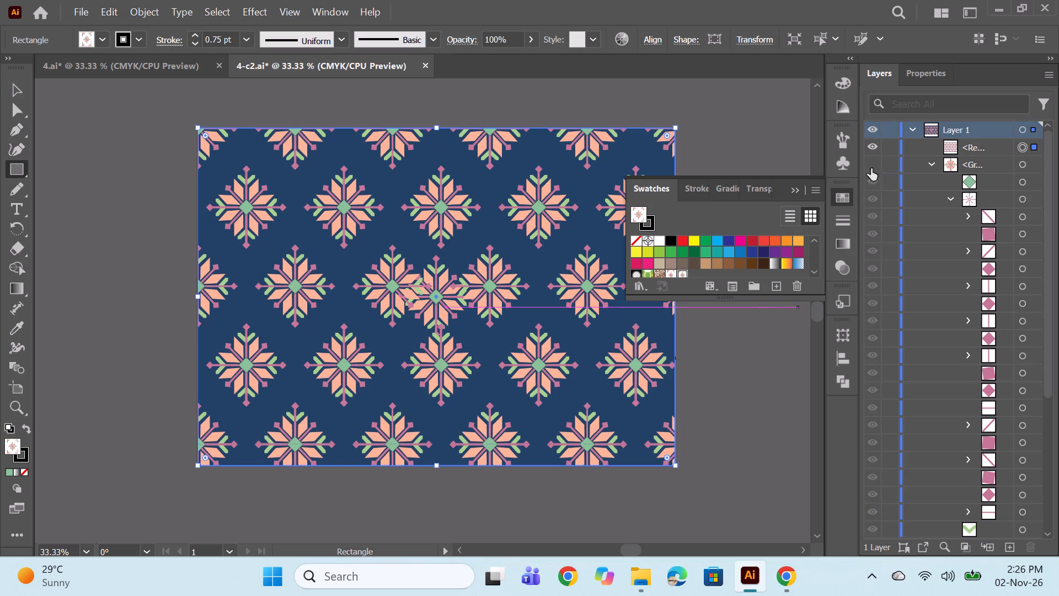
{"action": "left_click", "coordinate": [790, 191]}
{"action": "left_click", "coordinate": [761, 295], "text": "ctrl"}
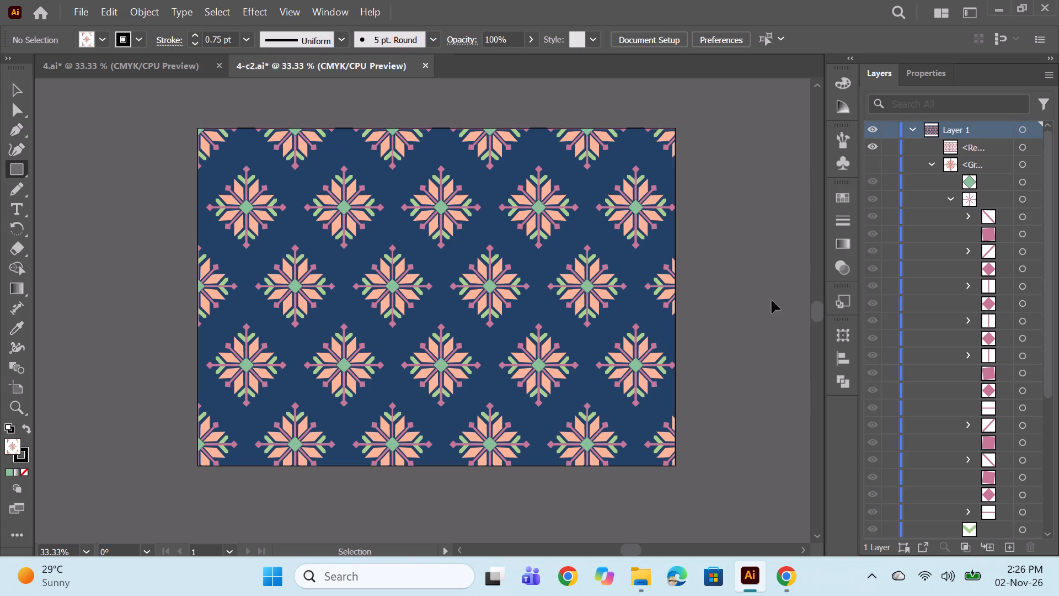
{"action": "key", "text": "ctrl+s"}
{"action": "key", "text": "ctrl+s"}
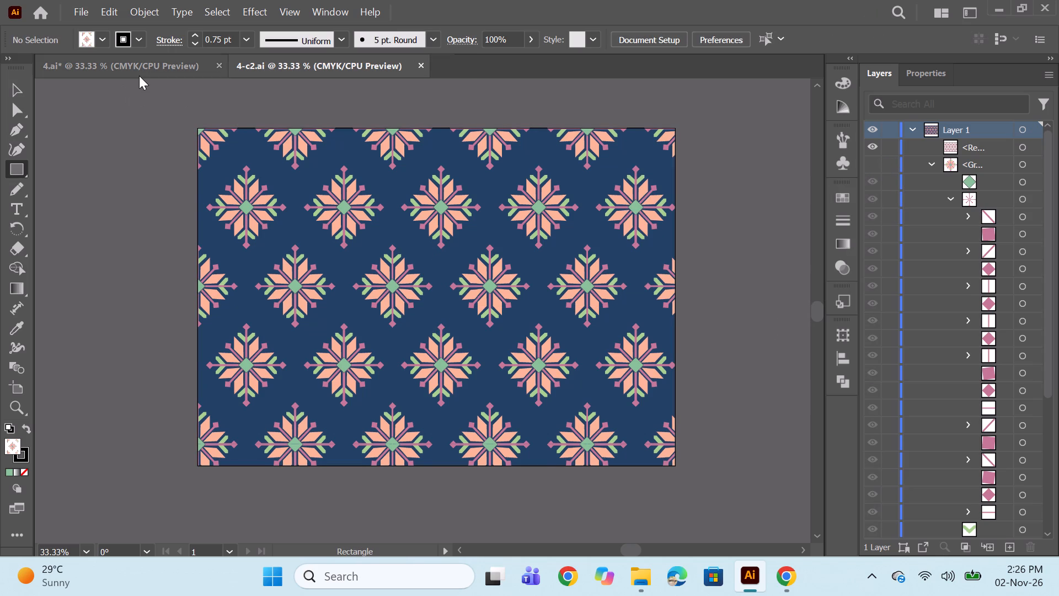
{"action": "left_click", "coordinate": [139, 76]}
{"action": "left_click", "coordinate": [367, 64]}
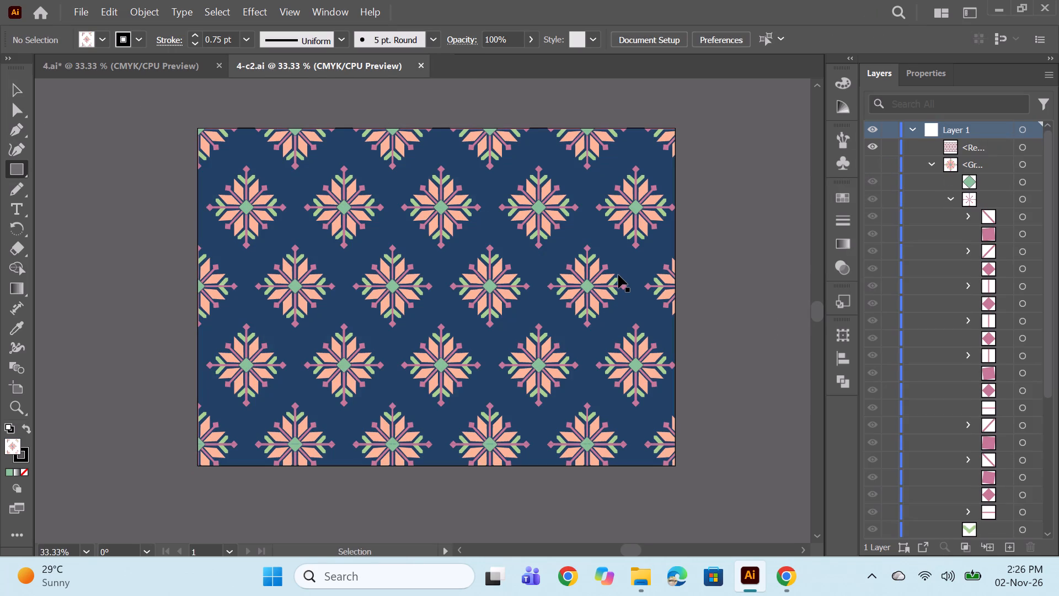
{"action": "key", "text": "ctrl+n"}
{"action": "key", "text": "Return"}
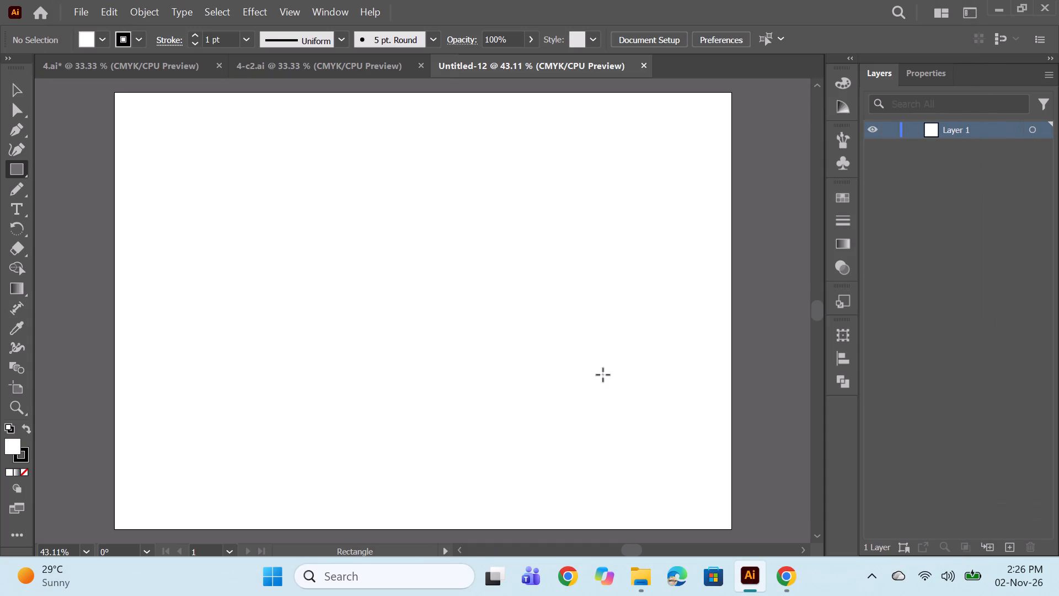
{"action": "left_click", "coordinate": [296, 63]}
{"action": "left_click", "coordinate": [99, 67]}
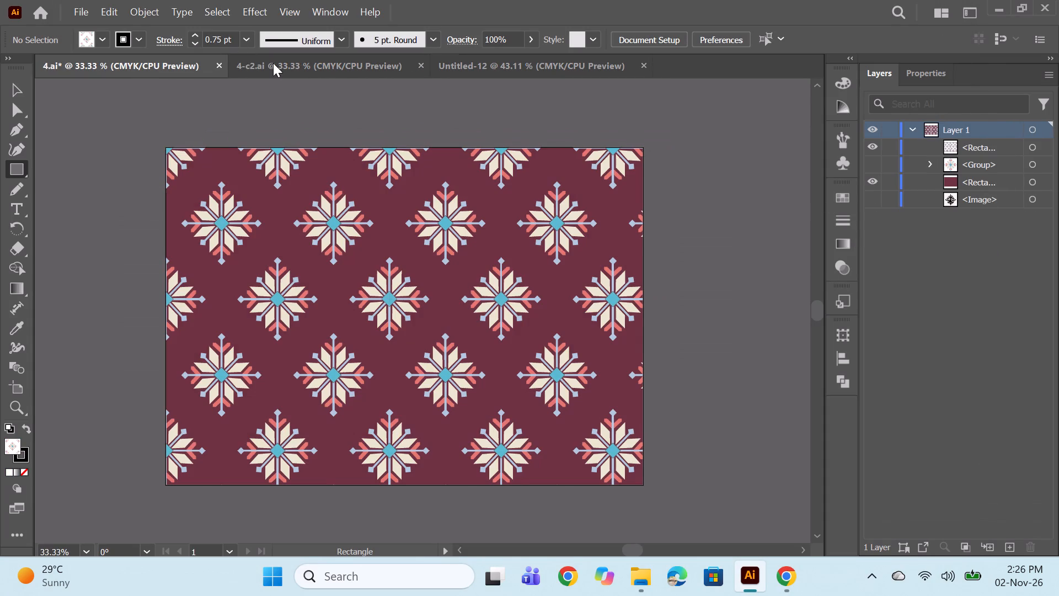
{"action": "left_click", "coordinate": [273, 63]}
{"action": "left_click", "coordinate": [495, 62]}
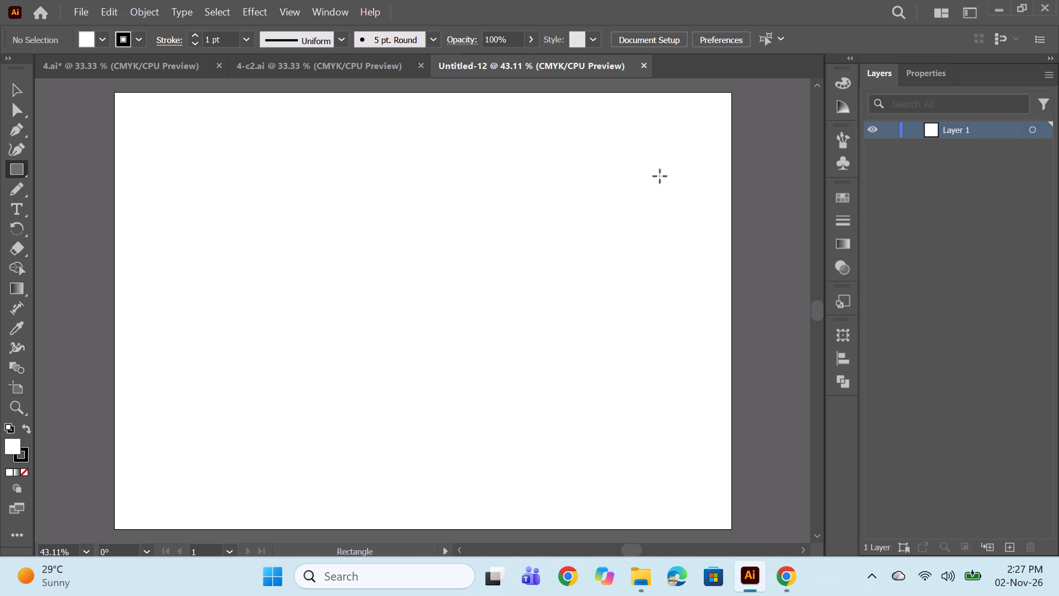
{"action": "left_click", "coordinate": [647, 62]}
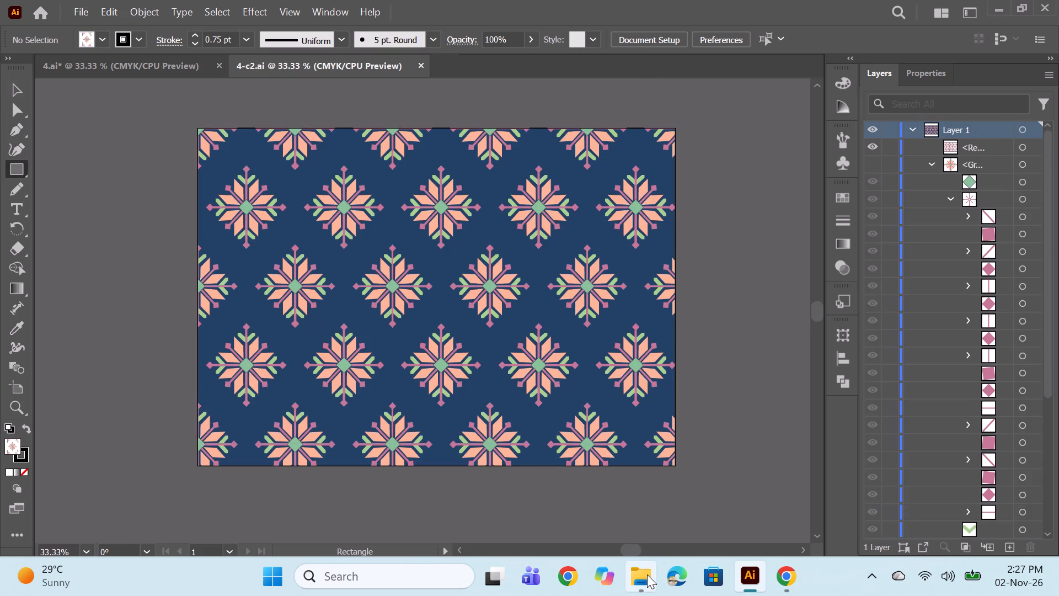
Open the Illustrator file 3 from the Plain prints folder in File Explorer.
{"action": "left_click", "coordinate": [647, 574]}
{"action": "scroll", "coordinate": [215, 306], "scroll_direction": "up", "scroll_amount": 5}
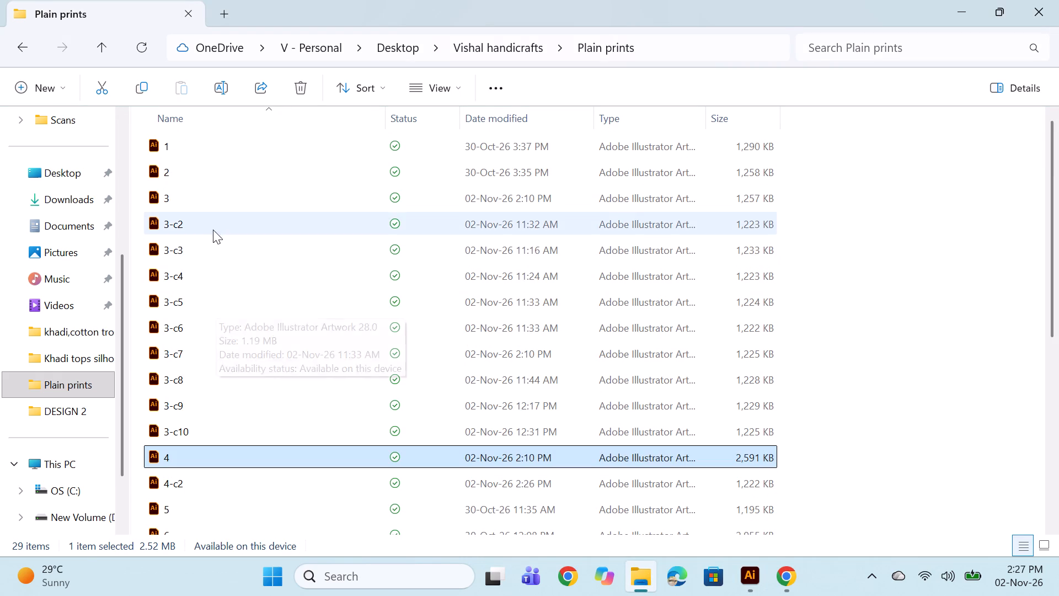
{"action": "double_click", "coordinate": [210, 199]}
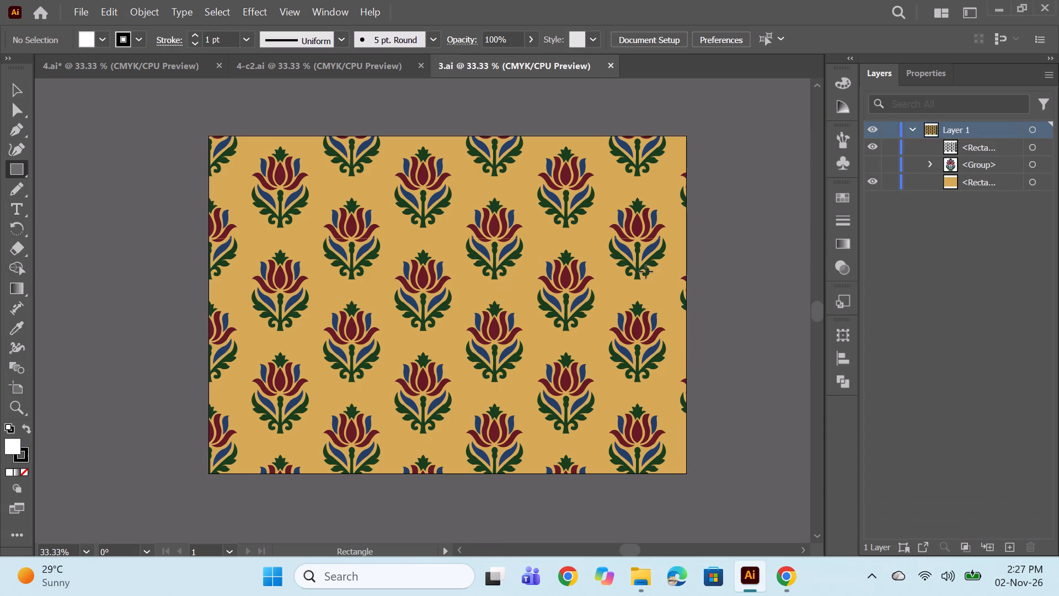
{"action": "scroll", "coordinate": [775, 298], "scroll_direction": "down", "scroll_amount": 1}
{"action": "scroll", "coordinate": [755, 292], "scroll_direction": "up", "scroll_amount": 3}
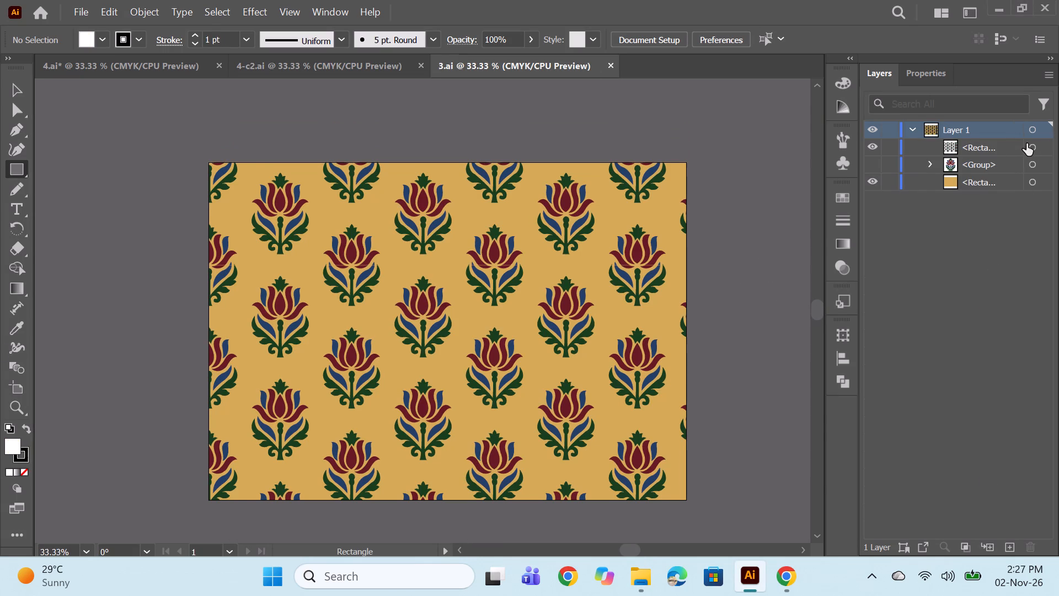
Close the 4-c2.ai and 4.ai documents, saving the changes to 4.ai.
{"action": "left_click", "coordinate": [415, 62]}
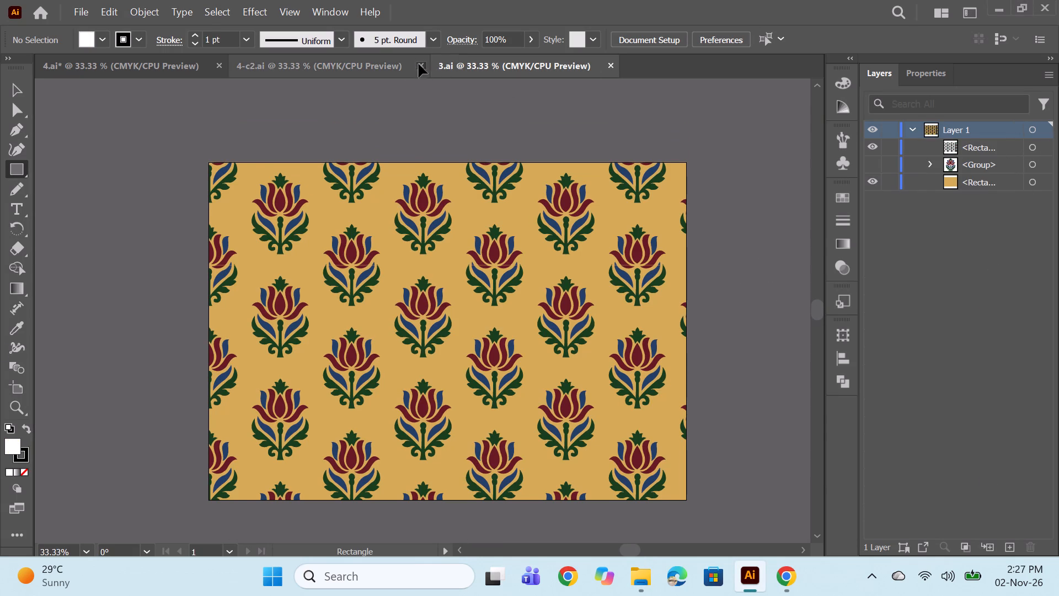
{"action": "left_click", "coordinate": [420, 64]}
{"action": "left_click", "coordinate": [216, 62]}
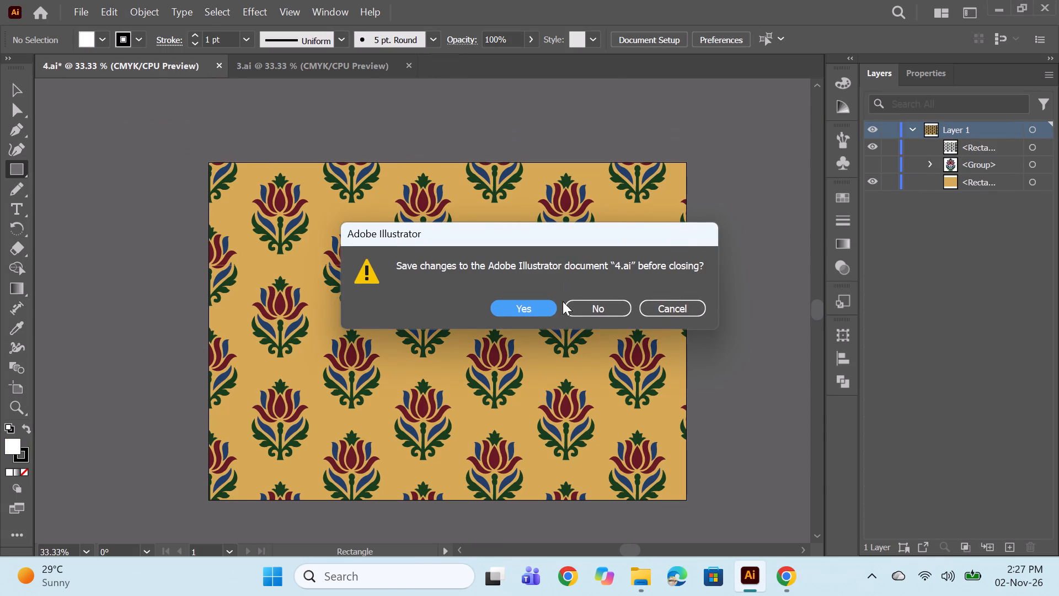
{"action": "left_click", "coordinate": [544, 310]}
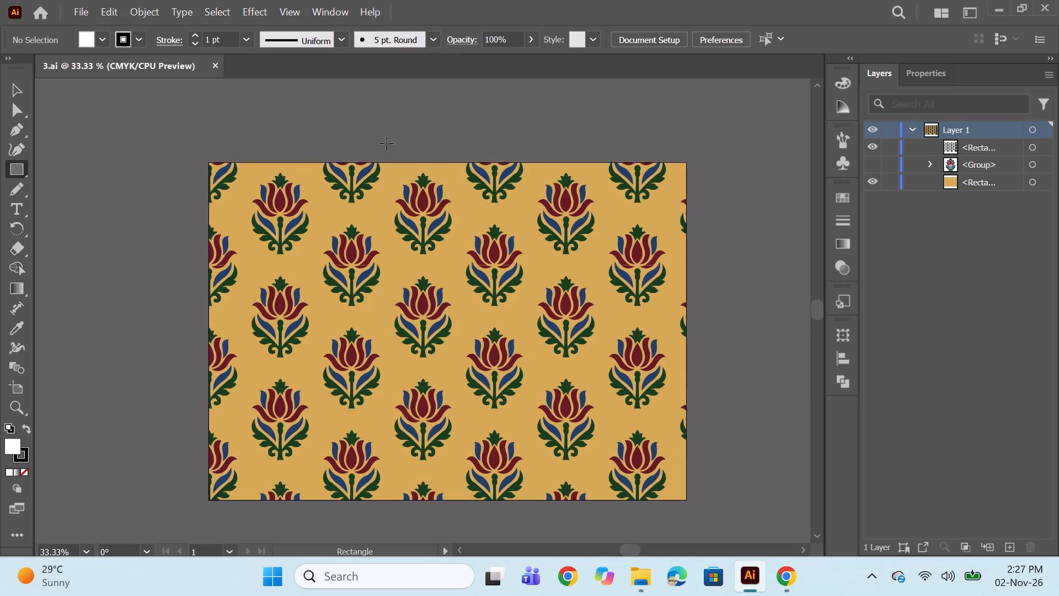
Create a new blank document with the preset settings offered.
{"action": "key", "text": "ctrl+n"}
{"action": "key", "text": "Return"}
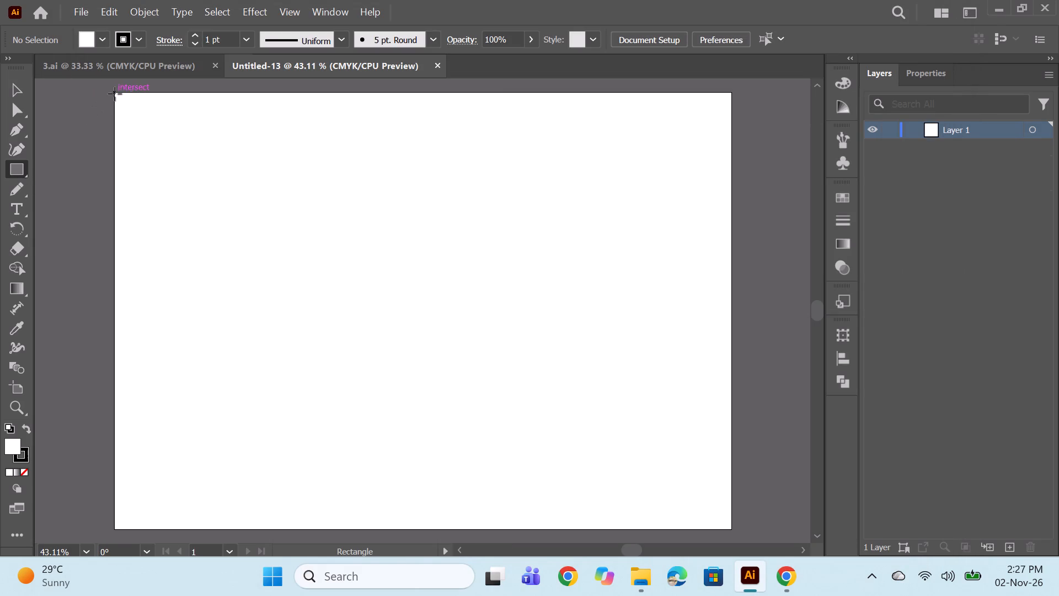
Draw a full-height vertical strip about 0.4 in wide and 11.69 in tall along the artboard's left edge.
{"action": "left_click_drag", "start_coordinate": [113, 92], "coordinate": [146, 131]}
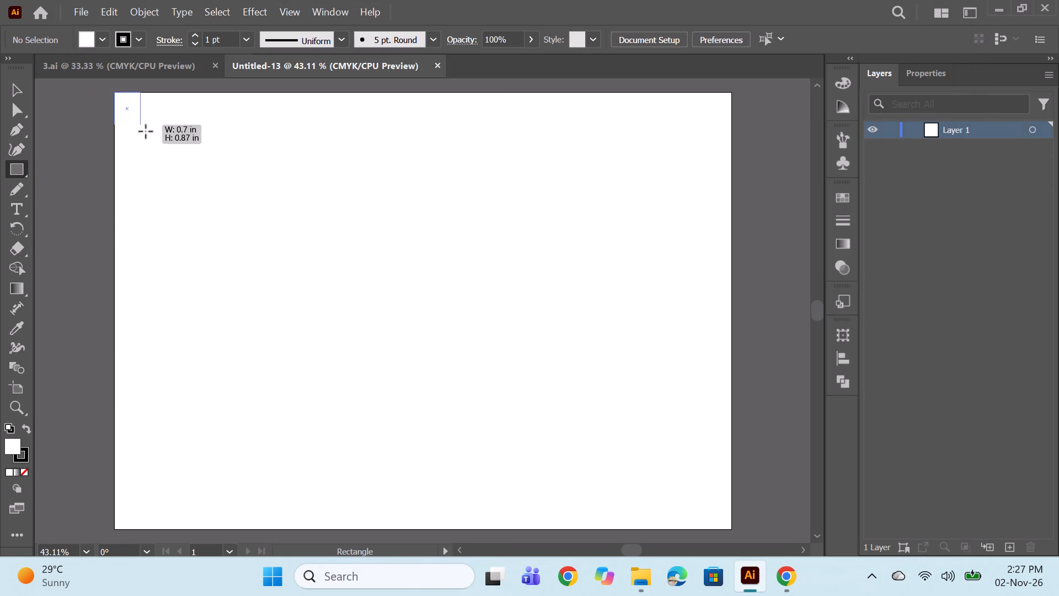
{"action": "left_click_drag", "start_coordinate": [146, 131], "coordinate": [130, 523]}
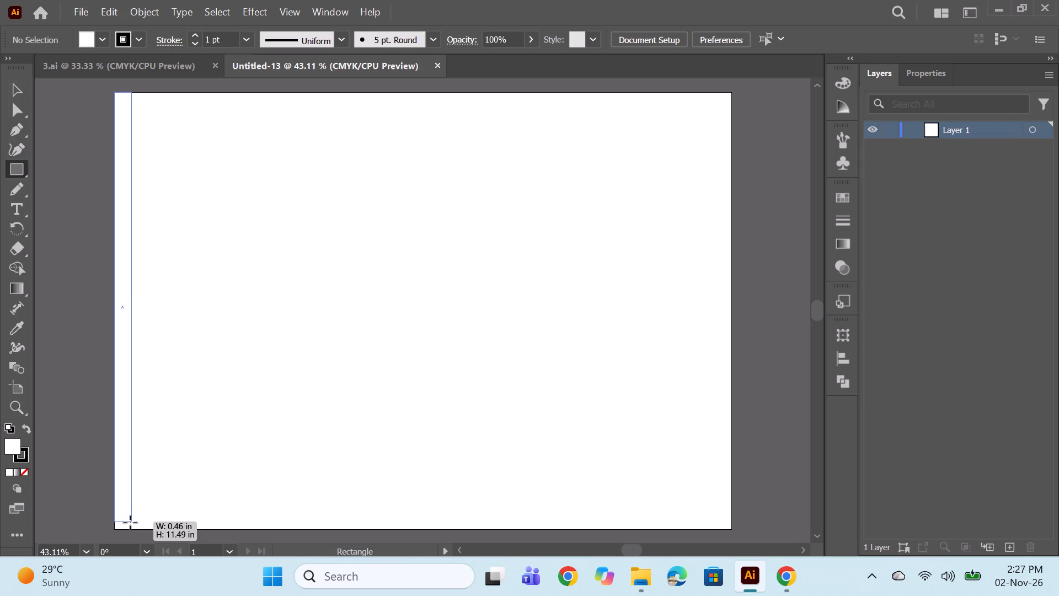
{"action": "left_click_drag", "start_coordinate": [130, 523], "coordinate": [128, 529]}
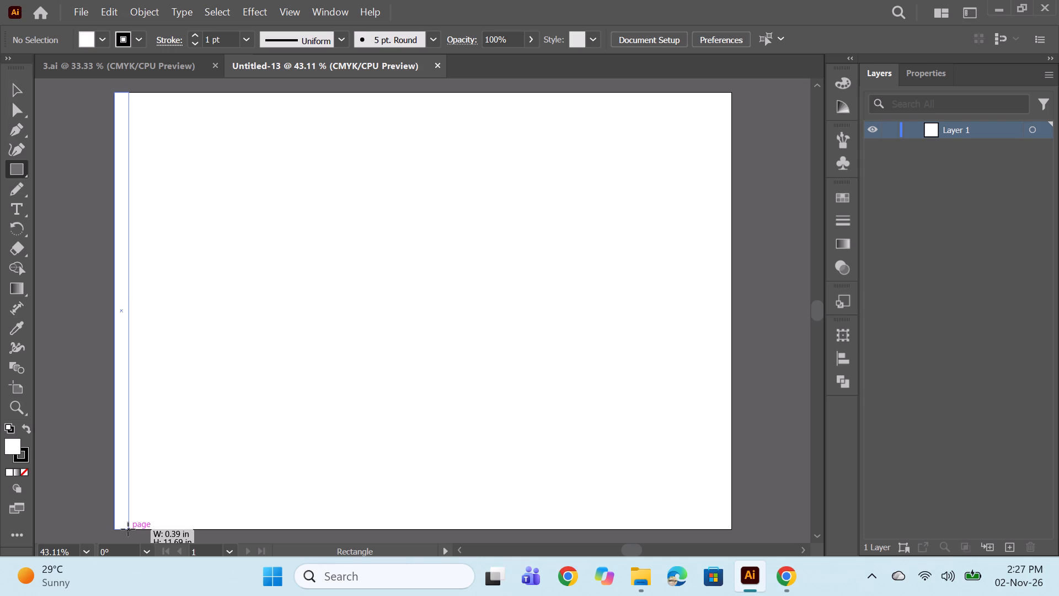
{"action": "left_click_drag", "start_coordinate": [128, 529], "coordinate": [124, 528]}
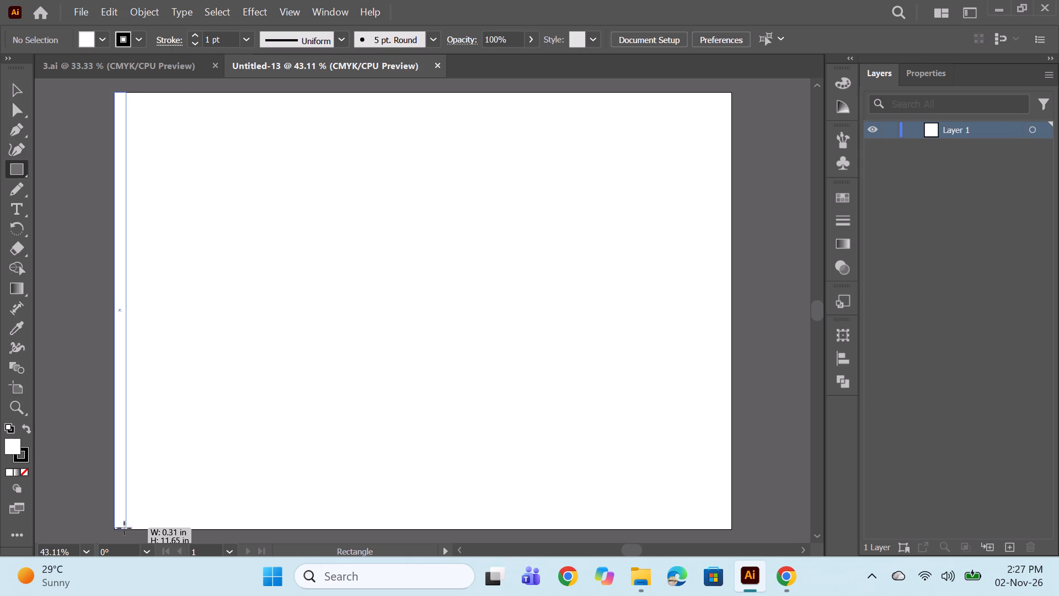
{"action": "left_click_drag", "start_coordinate": [124, 528], "coordinate": [126, 528]}
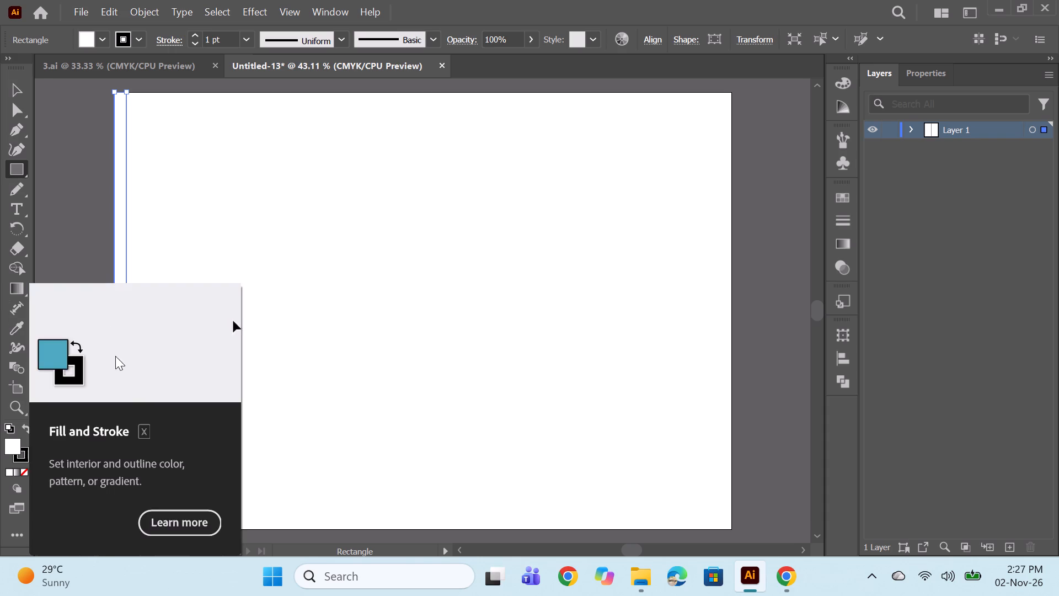
{"action": "left_click", "coordinate": [128, 310]}
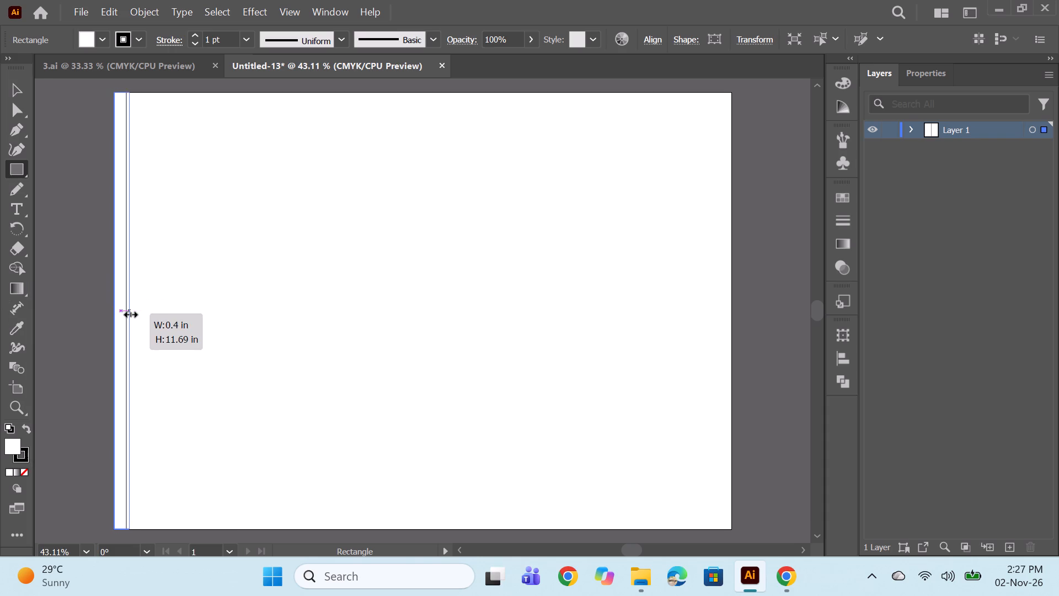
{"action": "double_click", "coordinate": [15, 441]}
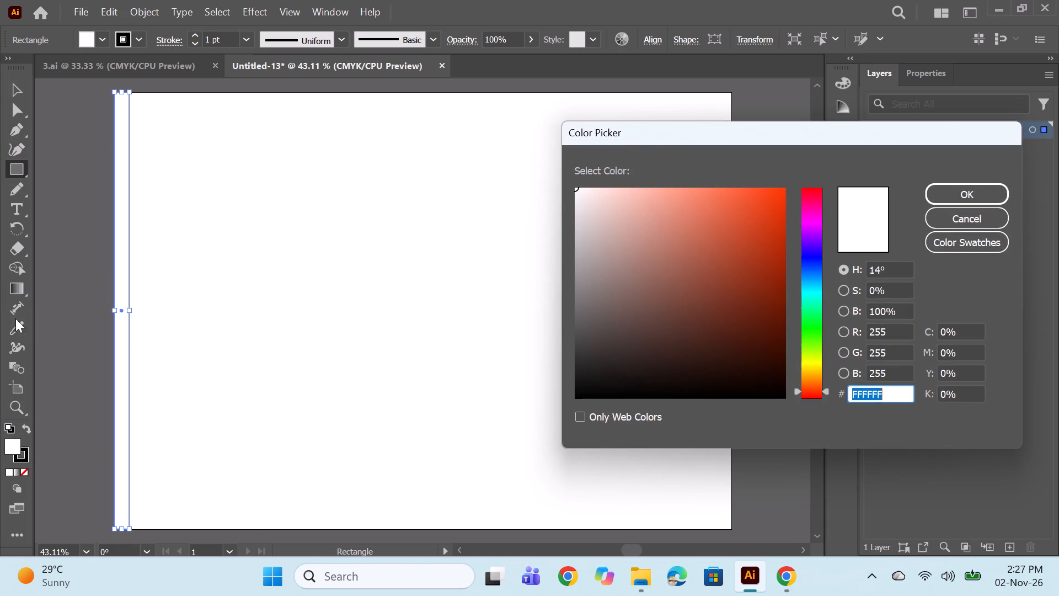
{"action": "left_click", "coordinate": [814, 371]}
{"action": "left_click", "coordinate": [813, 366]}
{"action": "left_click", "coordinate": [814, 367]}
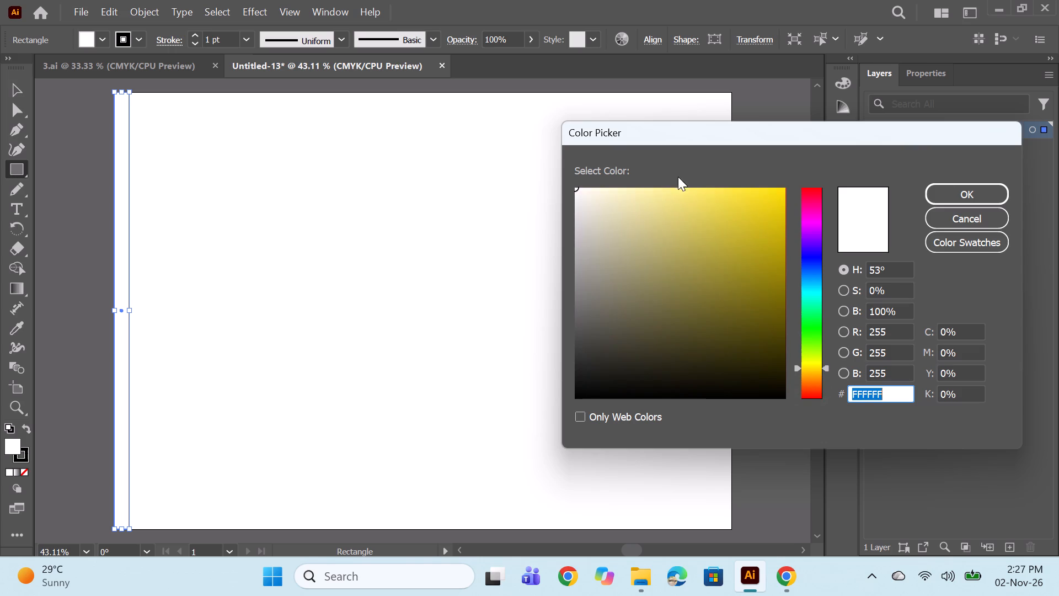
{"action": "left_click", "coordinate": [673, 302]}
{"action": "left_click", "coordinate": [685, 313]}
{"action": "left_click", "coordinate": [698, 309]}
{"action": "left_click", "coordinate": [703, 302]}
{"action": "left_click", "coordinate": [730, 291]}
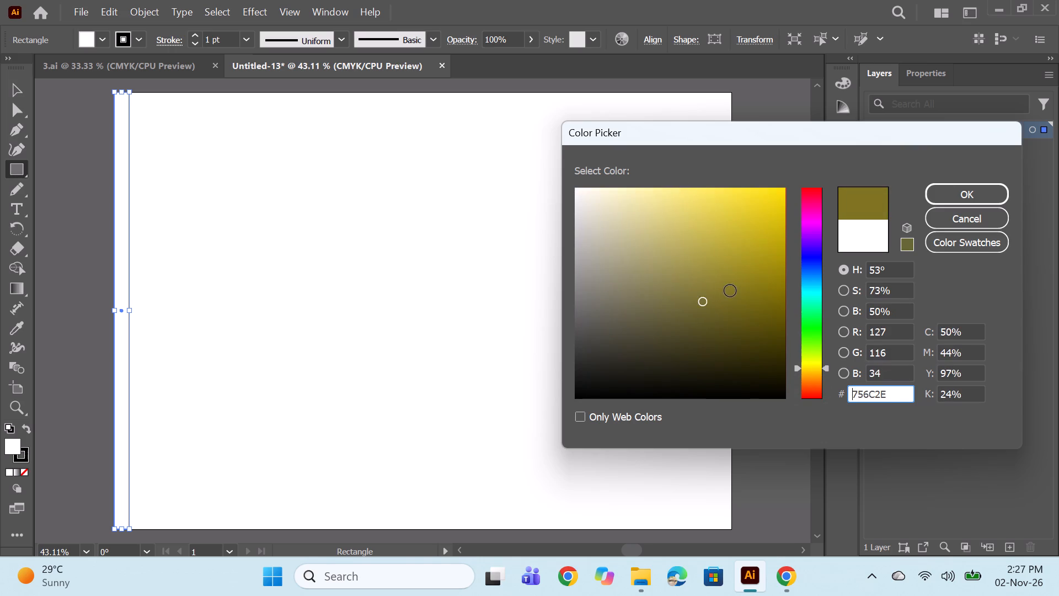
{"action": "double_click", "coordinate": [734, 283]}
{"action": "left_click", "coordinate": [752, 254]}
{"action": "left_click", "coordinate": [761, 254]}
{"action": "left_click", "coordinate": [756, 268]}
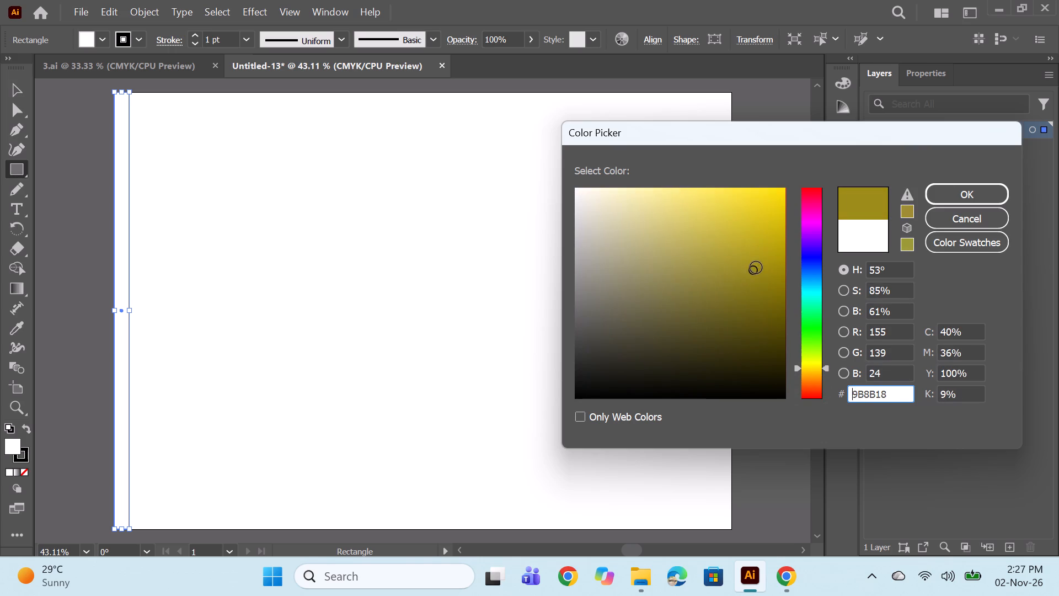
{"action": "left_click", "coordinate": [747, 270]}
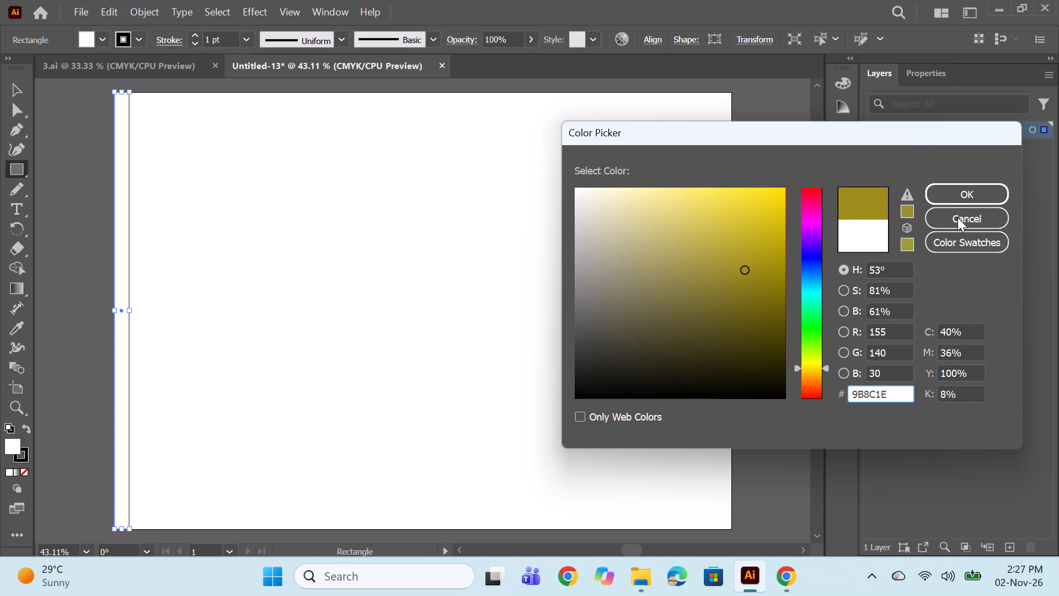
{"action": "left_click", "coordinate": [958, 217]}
Copy the hex colour D3A852 from the background rectangle in 3.ai and fill the new document's strip with it.
{"action": "left_click", "coordinate": [163, 72]}
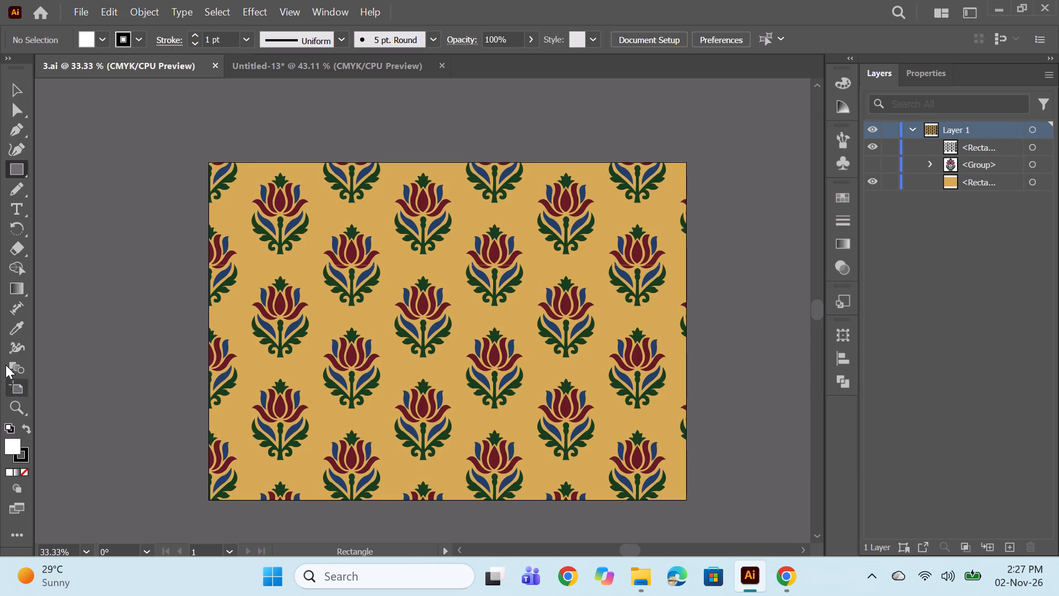
{"action": "left_click", "coordinate": [18, 326]}
{"action": "left_click", "coordinate": [248, 274]}
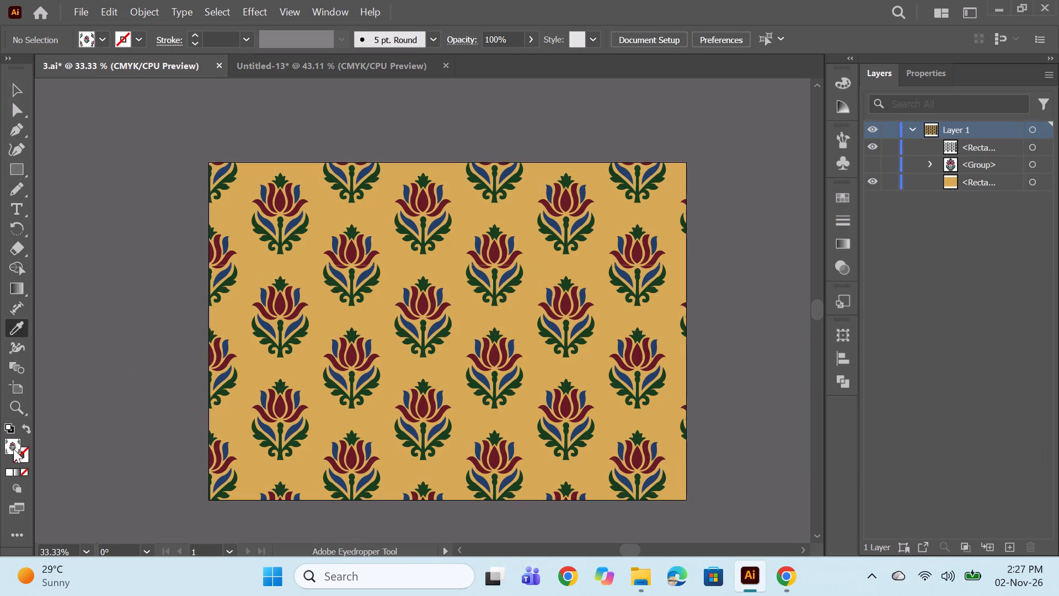
{"action": "left_click", "coordinate": [1034, 182]}
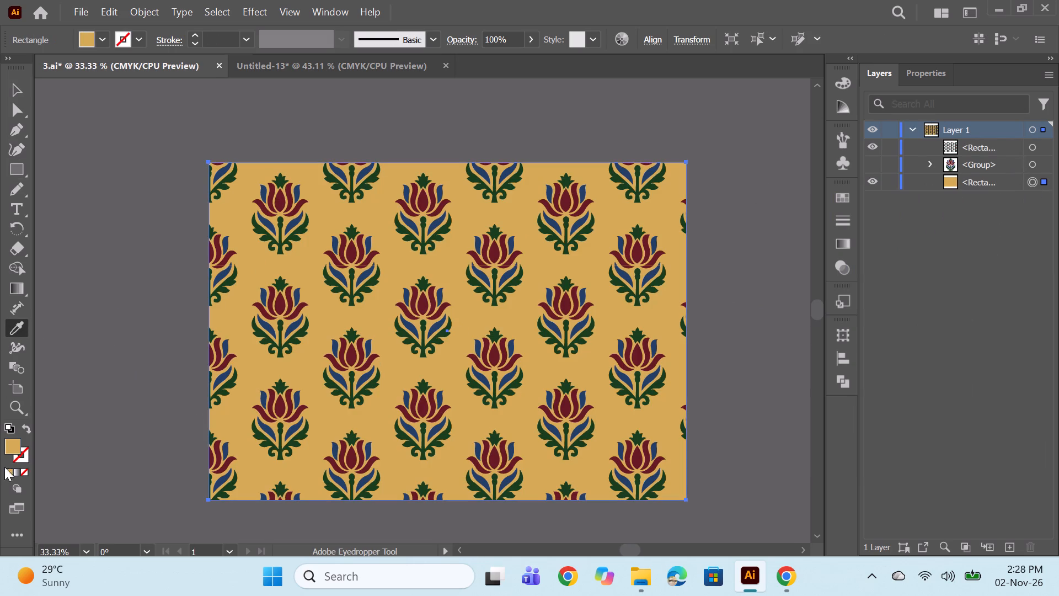
{"action": "double_click", "coordinate": [15, 449]}
{"action": "double_click", "coordinate": [15, 444]}
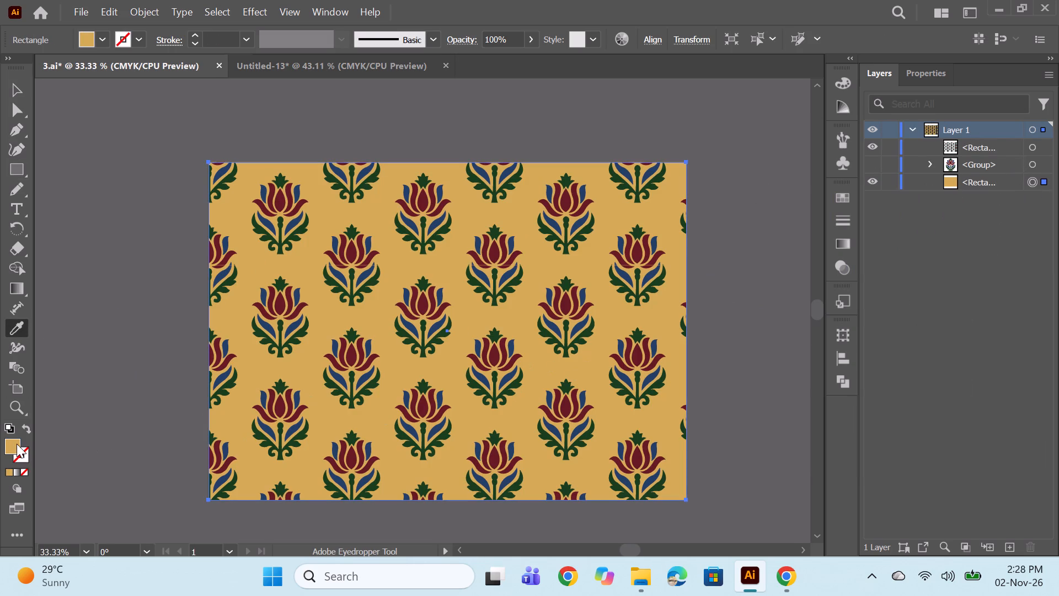
{"action": "double_click", "coordinate": [10, 445]}
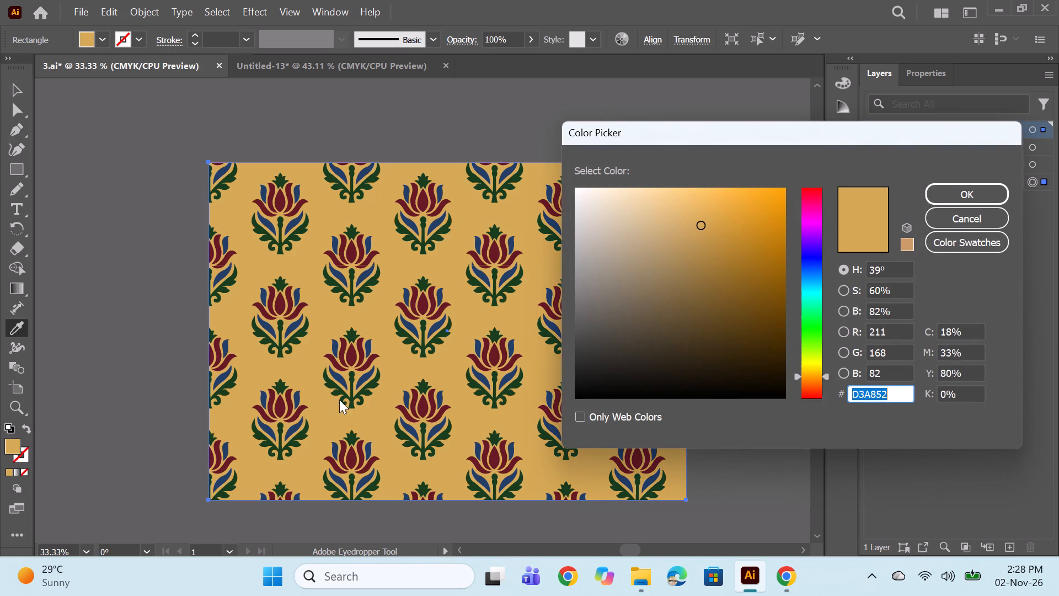
{"action": "key", "text": "ctrl+c"}
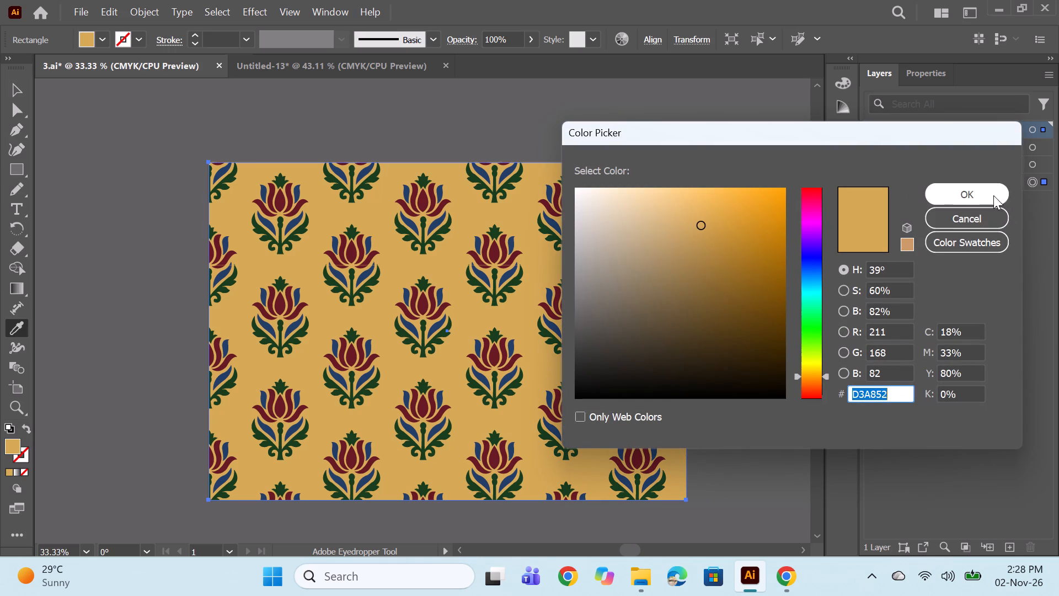
{"action": "left_click_drag", "start_coordinate": [993, 195], "coordinate": [982, 193]}
{"action": "left_click", "coordinate": [342, 73]}
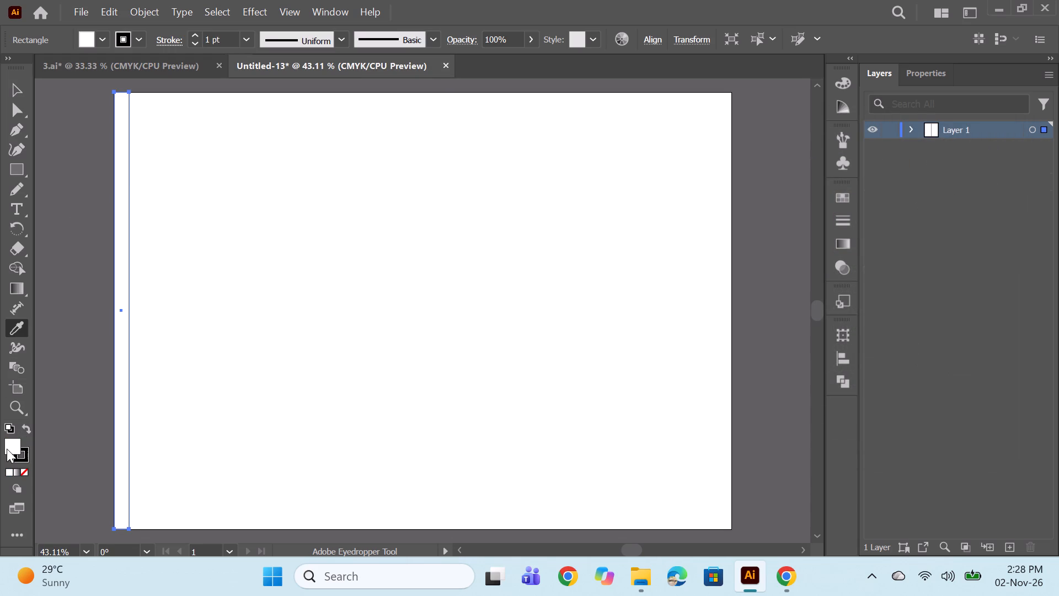
{"action": "double_click", "coordinate": [12, 446]}
{"action": "key", "text": "ctrl+v"}
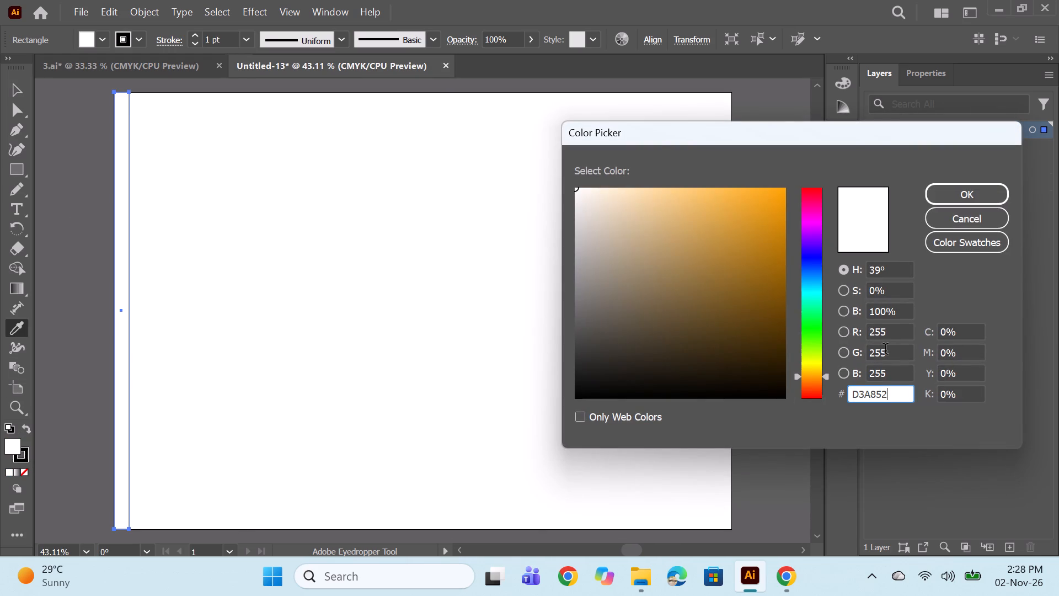
{"action": "left_click", "coordinate": [988, 198]}
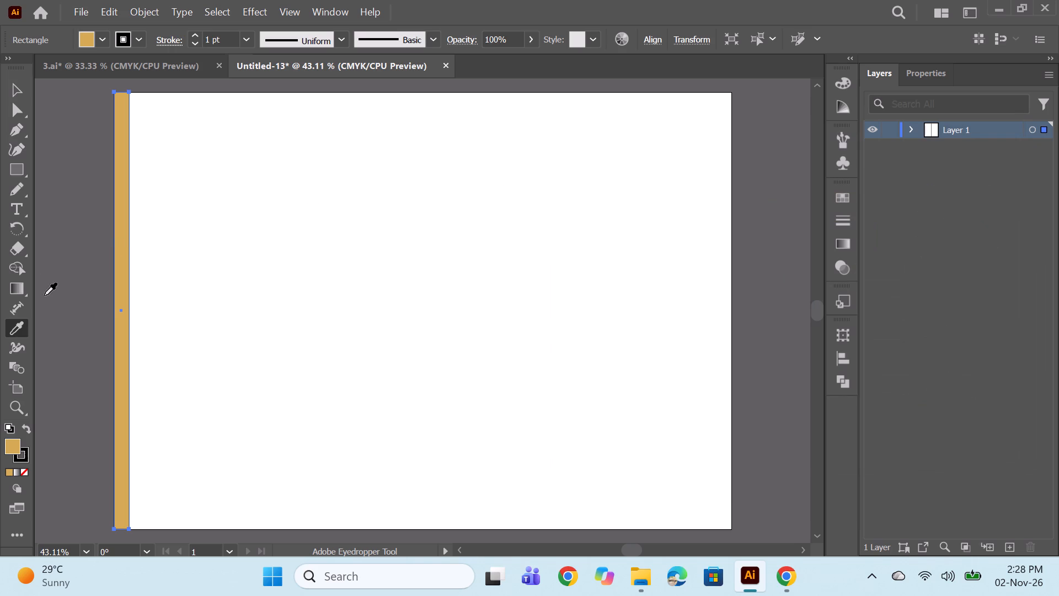
Duplicate the gold strip horizontally so the copy sits flush against its right side.
{"action": "left_click", "coordinate": [14, 95]}
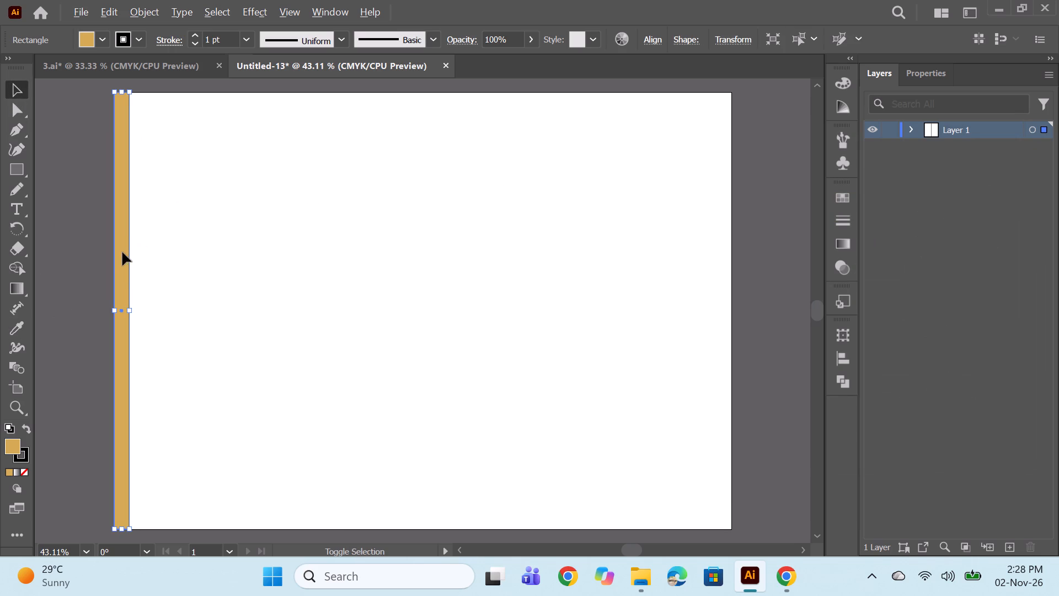
{"action": "left_click_drag", "start_coordinate": [122, 252], "coordinate": [149, 258], "text": "alt+shift"}
{"action": "left_click_drag", "start_coordinate": [124, 262], "coordinate": [145, 268], "text": "alt+shift"}
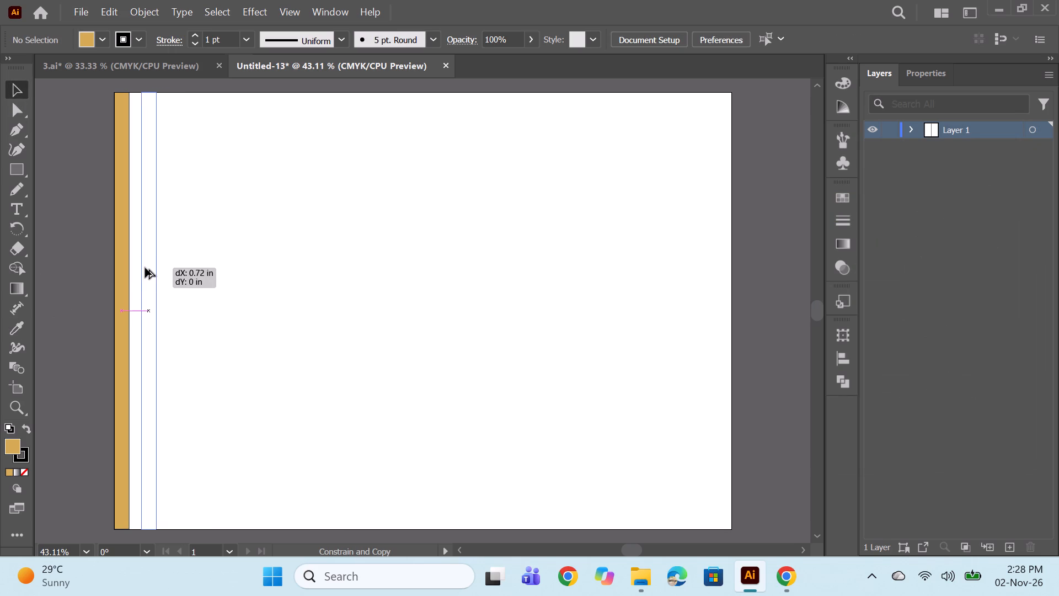
{"action": "left_click_drag", "start_coordinate": [145, 268], "coordinate": [140, 268], "text": "alt+shift"}
Fill the duplicated strip with a medium brown at a hue of 36°.
{"action": "double_click", "coordinate": [11, 443]}
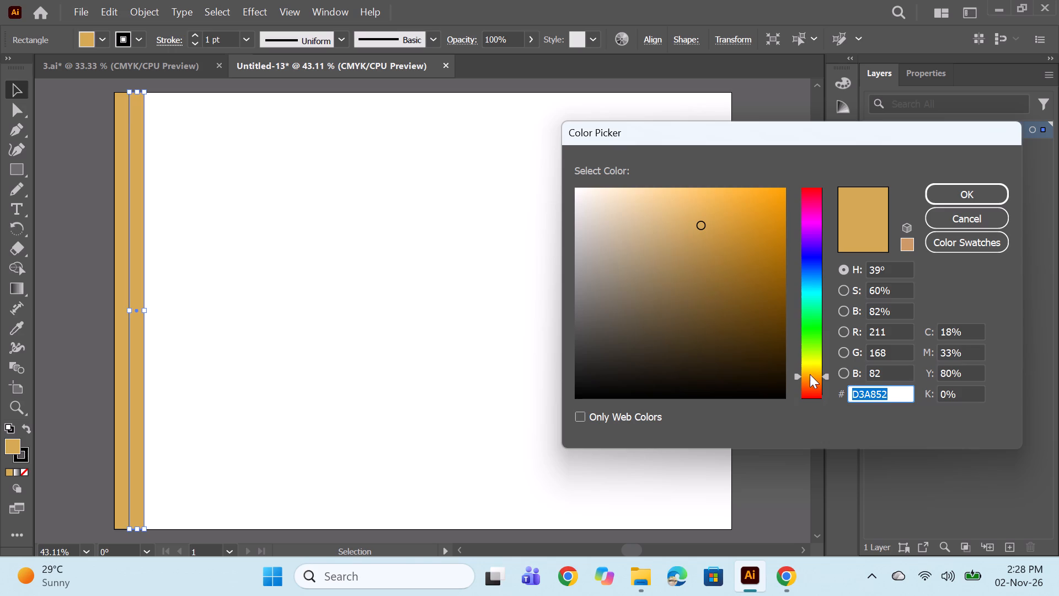
{"action": "left_click", "coordinate": [810, 377]}
{"action": "left_click", "coordinate": [812, 377]}
{"action": "left_click", "coordinate": [754, 283]}
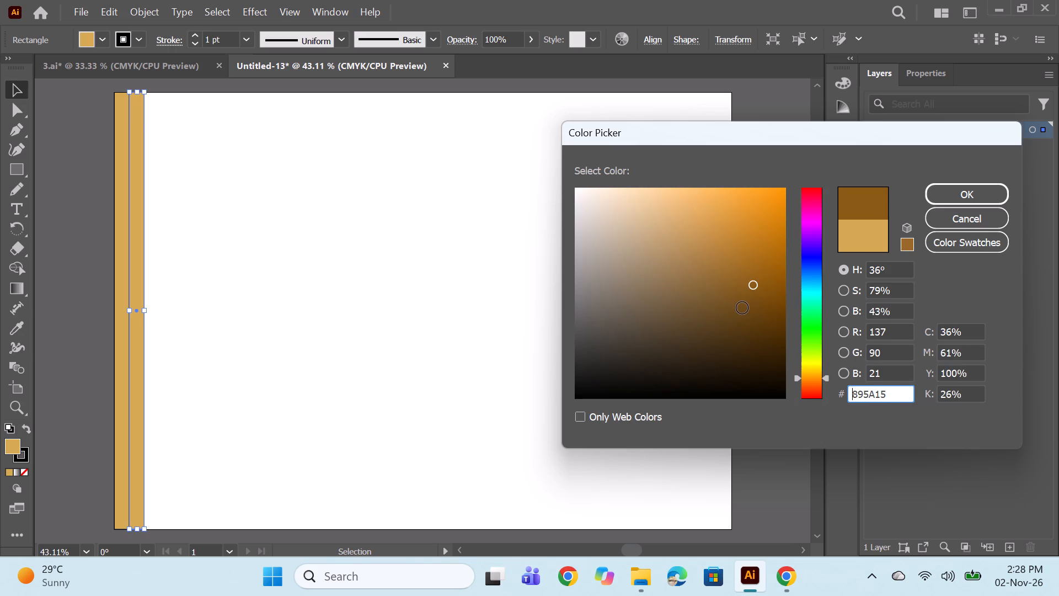
{"action": "left_click", "coordinate": [742, 308]}
{"action": "left_click", "coordinate": [743, 296]}
{"action": "left_click", "coordinate": [735, 287]}
{"action": "left_click", "coordinate": [713, 289]}
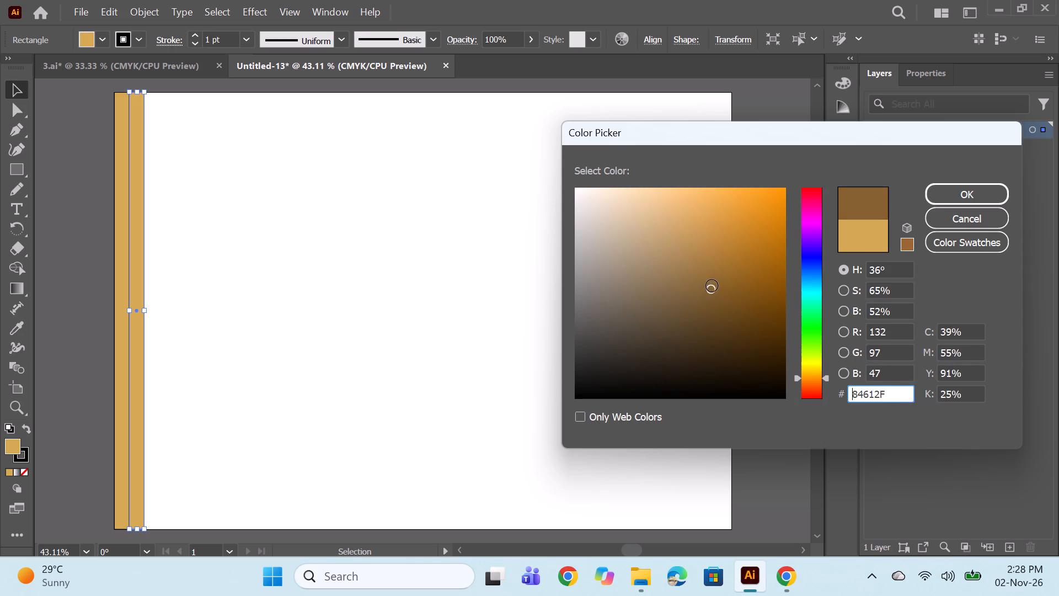
{"action": "left_click", "coordinate": [705, 284]}
{"action": "left_click", "coordinate": [692, 284]}
{"action": "left_click", "coordinate": [688, 285]}
{"action": "left_click", "coordinate": [676, 285]}
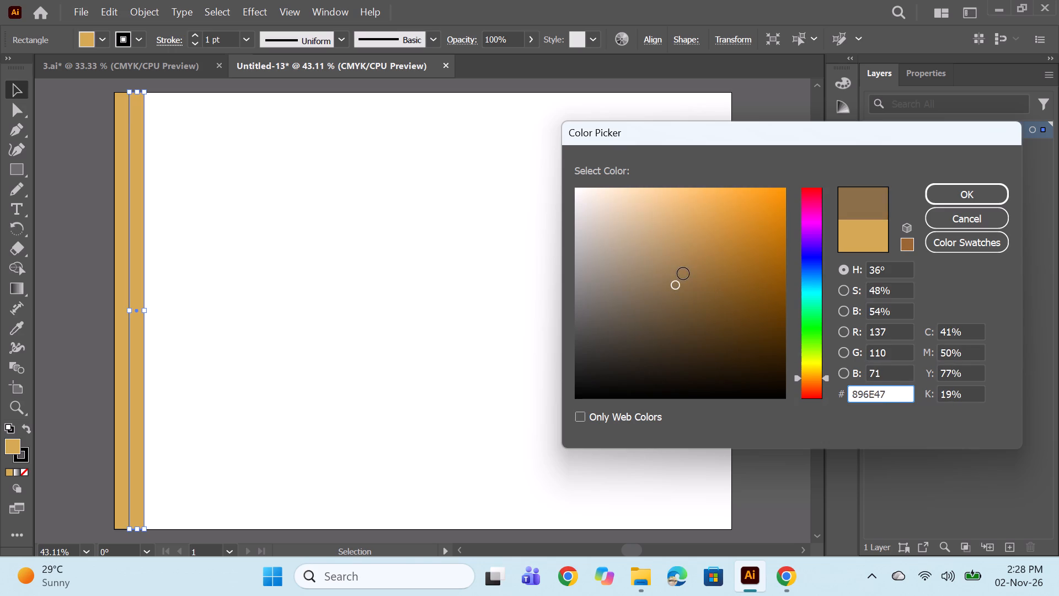
{"action": "left_click", "coordinate": [683, 274]}
{"action": "left_click", "coordinate": [699, 270]}
{"action": "left_click", "coordinate": [946, 196]}
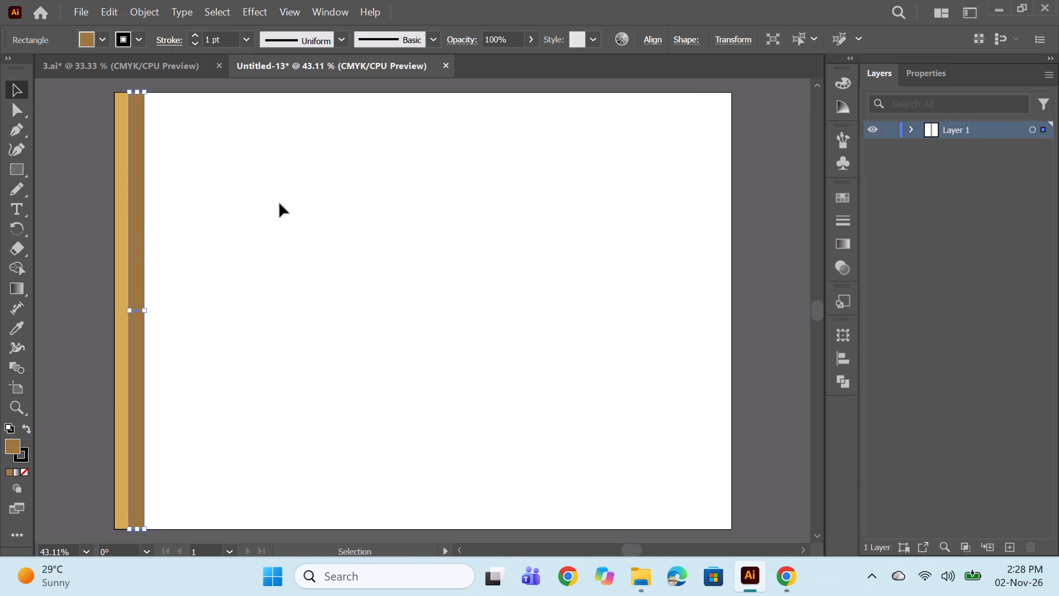
Duplicate the gold and brown strip pair horizontally so the copy sits flush against the original pair's right side.
{"action": "left_click", "coordinate": [910, 126]}
{"action": "left_click", "coordinate": [1028, 149]}
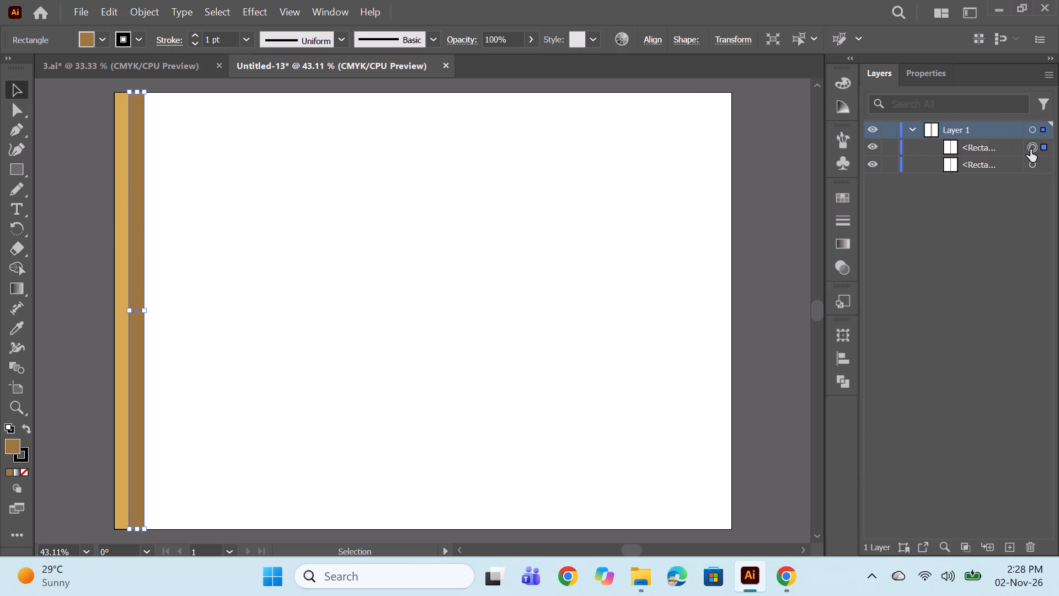
{"action": "left_click", "coordinate": [1031, 162], "text": "ctrl"}
{"action": "left_click_drag", "start_coordinate": [141, 251], "coordinate": [201, 250], "text": "alt+shift"}
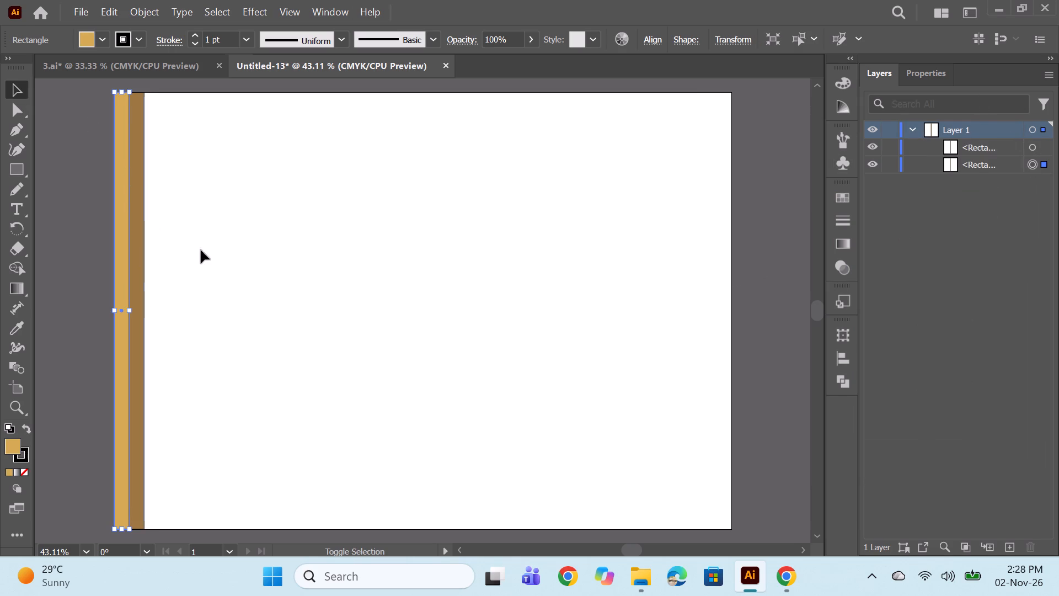
{"action": "left_click_drag", "start_coordinate": [201, 250], "coordinate": [230, 246], "text": "alt+shift"}
{"action": "left_click_drag", "start_coordinate": [136, 258], "coordinate": [182, 264], "text": "alt+shift"}
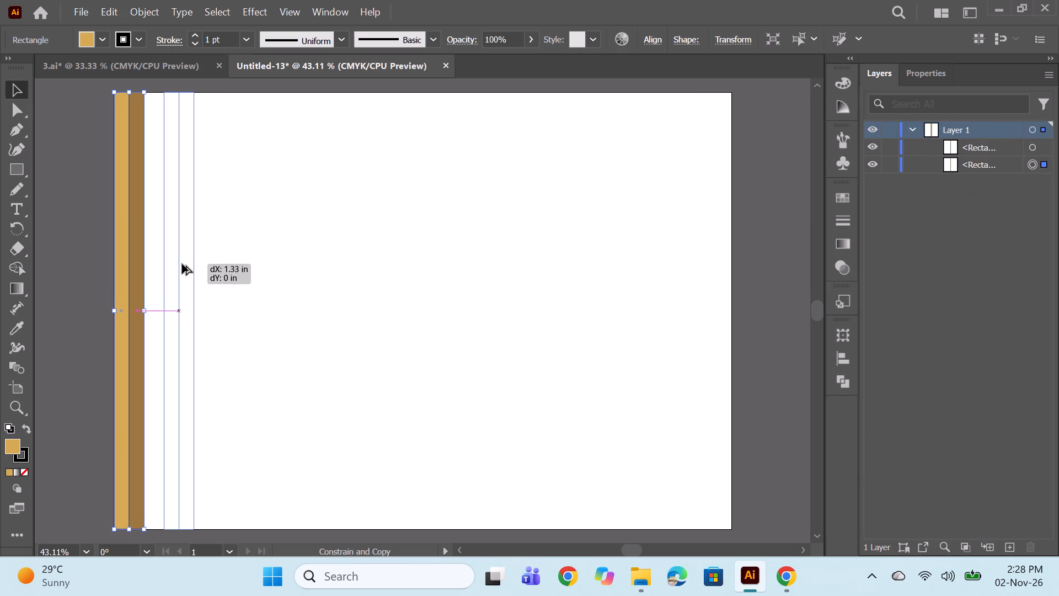
{"action": "left_click_drag", "start_coordinate": [182, 264], "coordinate": [167, 263], "text": "alt+shift"}
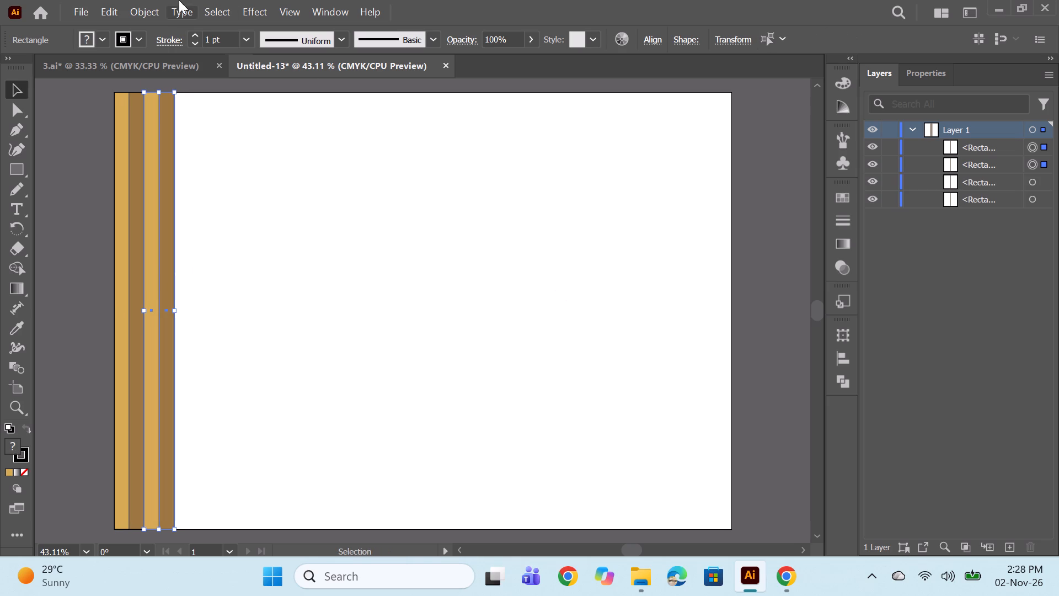
Repeat the pair duplication across the artboard until the alternating gold and brown strips reach past its right edge.
{"action": "key", "text": "ctrl+d"}
{"action": "key", "text": "ctrl+d"}
{"action": "key", "text": "ctrl+d"}
{"action": "key", "text": "ctrl+d"}
{"action": "key", "text": "ctrl+d"}
{"action": "key", "text": "ctrl+d"}
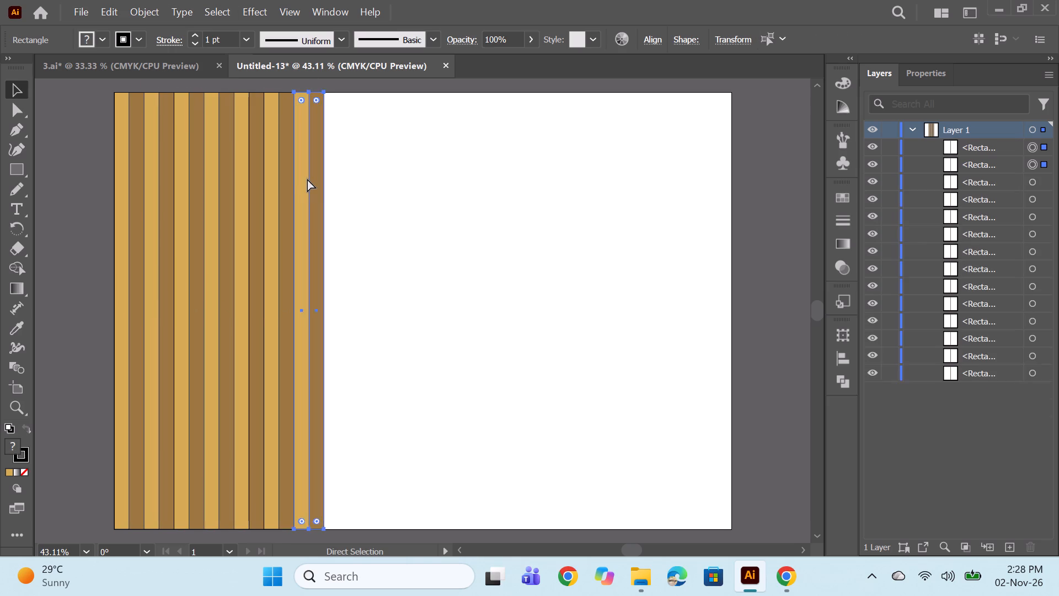
{"action": "key", "text": "ctrl+d"}
{"action": "key", "text": "ctrl+d"}
{"action": "key", "text": "ctrl+d"}
{"action": "key", "text": "ctrl+d"}
{"action": "key", "text": "ctrl+d"}
{"action": "key", "text": "ctrl+d"}
{"action": "key", "text": "ctrl+d"}
{"action": "key", "text": "ctrl+d"}
{"action": "key", "text": "ctrl+d"}
{"action": "key", "text": "ctrl+d"}
{"action": "key", "text": "ctrl+d"}
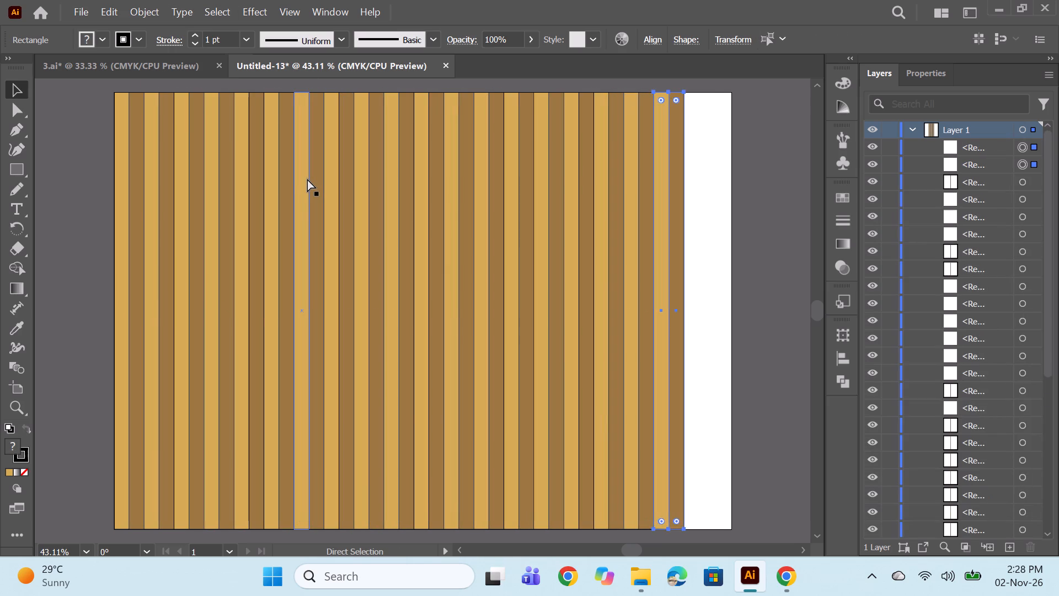
{"action": "key", "text": "ctrl+d"}
{"action": "key", "text": "ctrl+d"}
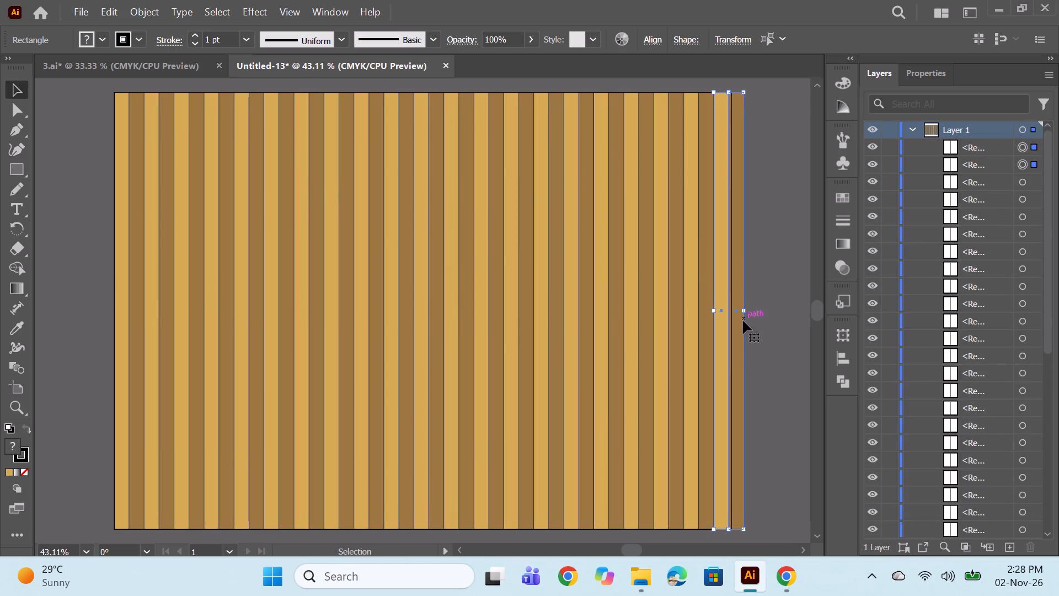
Delete the last brown strip that overhangs the artboard's right edge.
{"action": "left_click", "coordinate": [12, 87]}
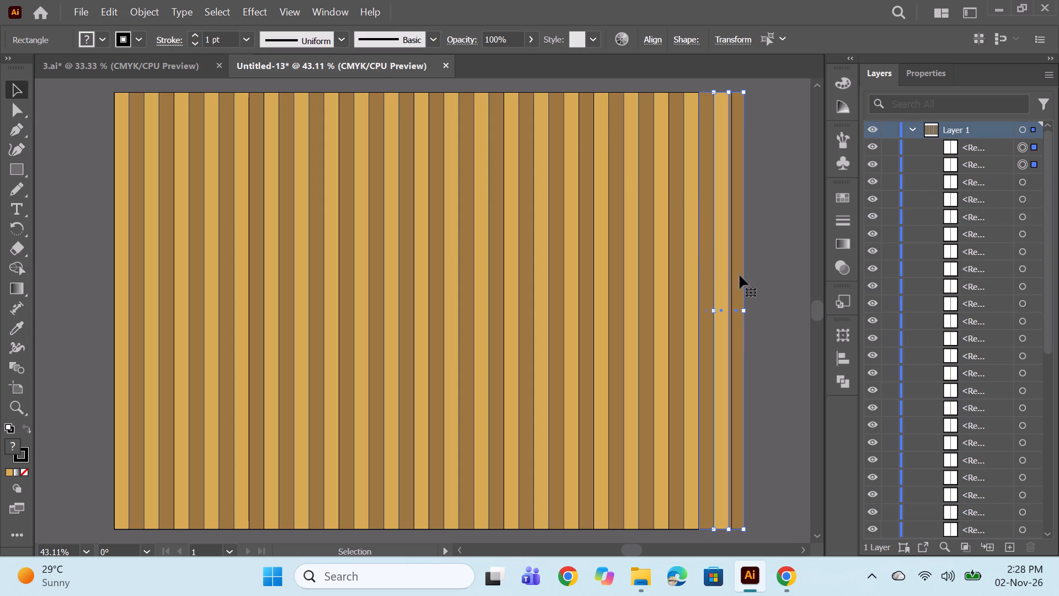
{"action": "left_click", "coordinate": [742, 291]}
{"action": "left_click", "coordinate": [752, 286]}
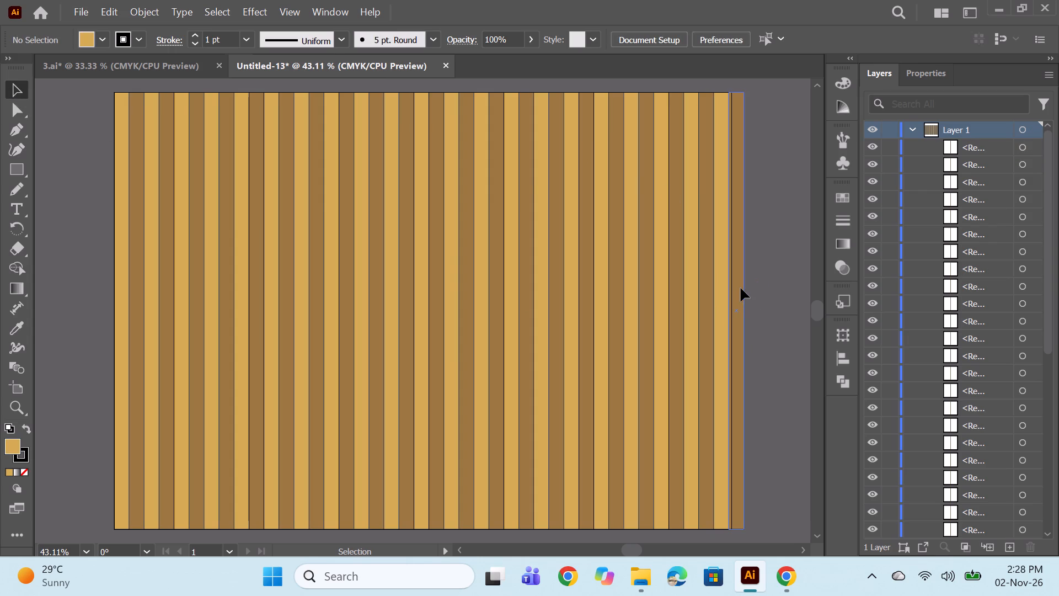
{"action": "left_click", "coordinate": [741, 288]}
{"action": "key", "text": "BackSpace"}
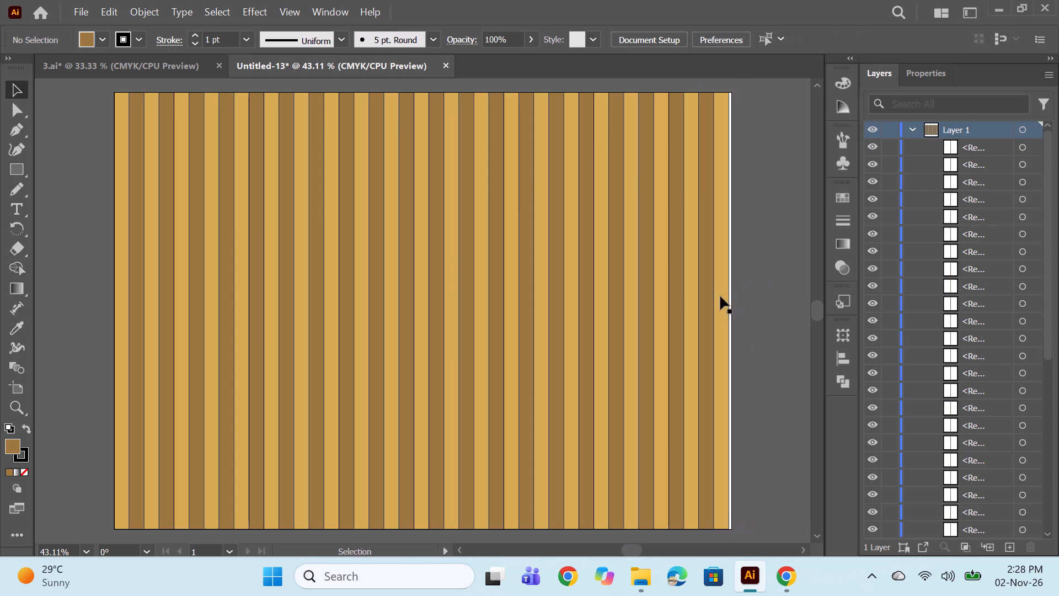
Stretch all the strips together to 16.54 in wide so they reach the artboard's right edge.
{"action": "left_click_drag", "start_coordinate": [83, 94], "coordinate": [808, 446]}
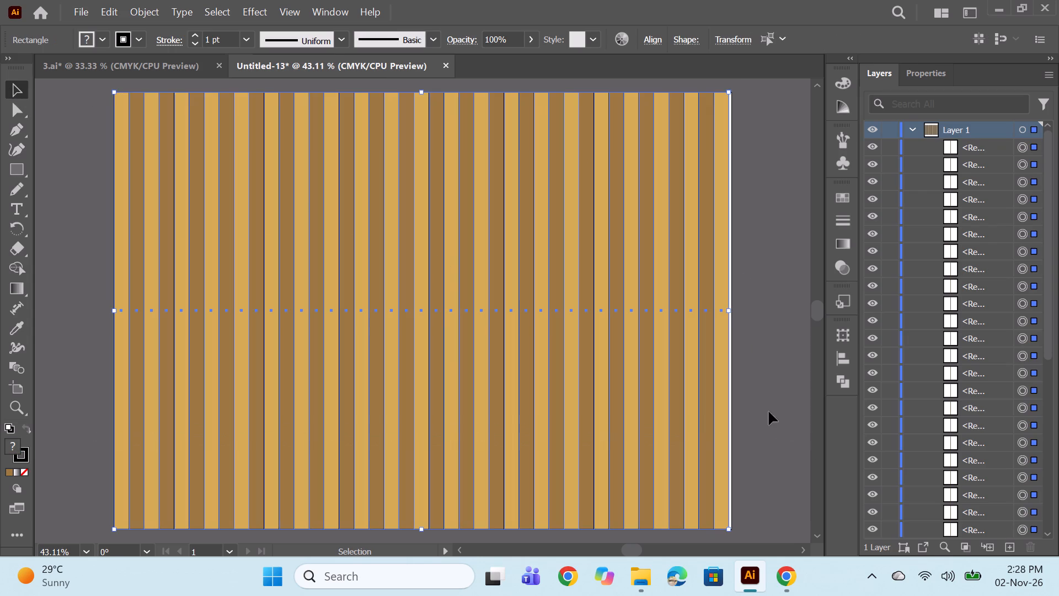
{"action": "left_click", "coordinate": [727, 308]}
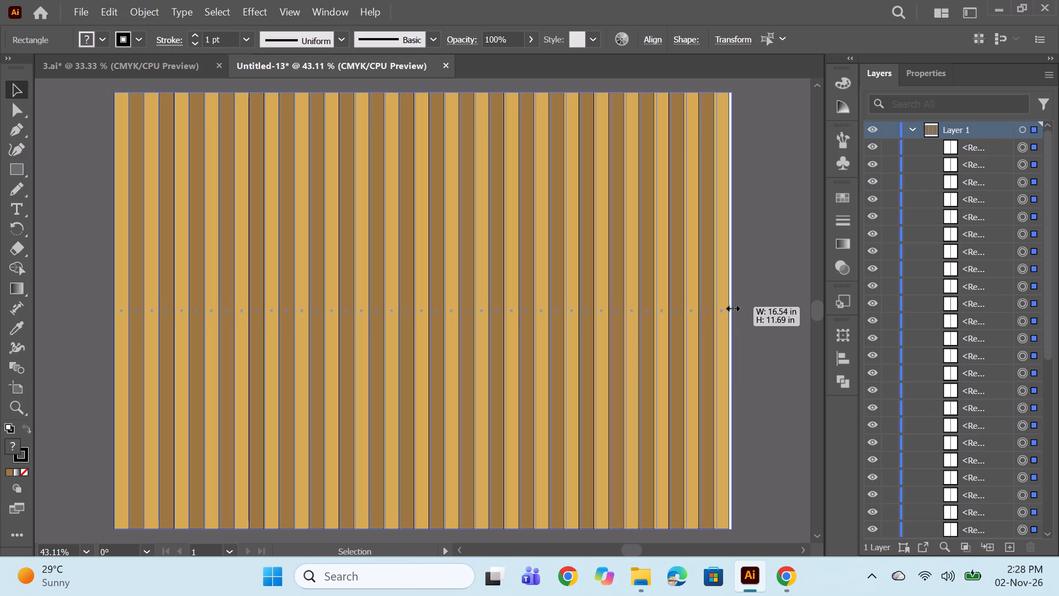
{"action": "left_click", "coordinate": [787, 324]}
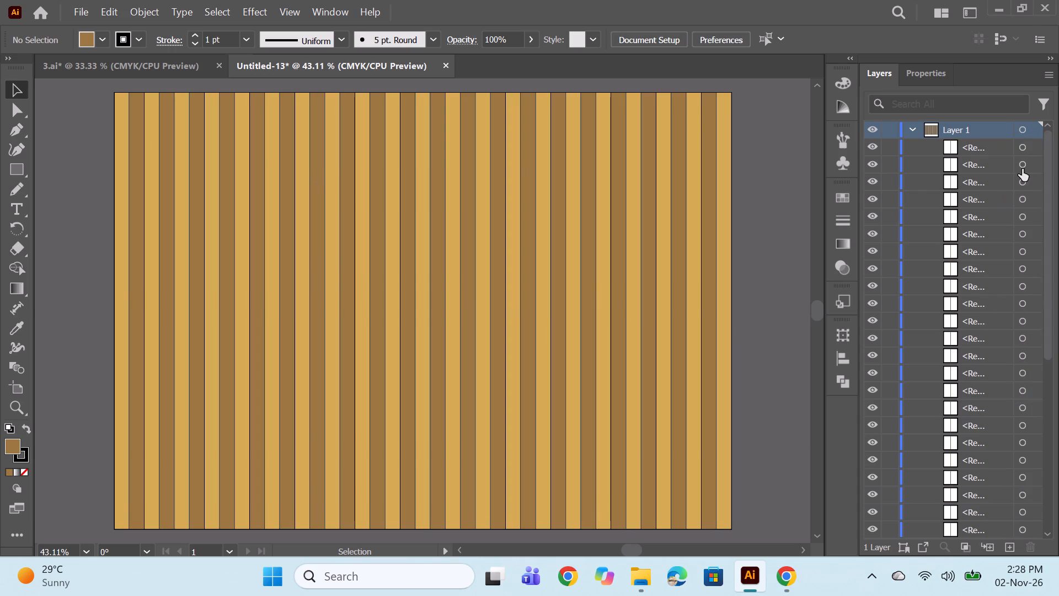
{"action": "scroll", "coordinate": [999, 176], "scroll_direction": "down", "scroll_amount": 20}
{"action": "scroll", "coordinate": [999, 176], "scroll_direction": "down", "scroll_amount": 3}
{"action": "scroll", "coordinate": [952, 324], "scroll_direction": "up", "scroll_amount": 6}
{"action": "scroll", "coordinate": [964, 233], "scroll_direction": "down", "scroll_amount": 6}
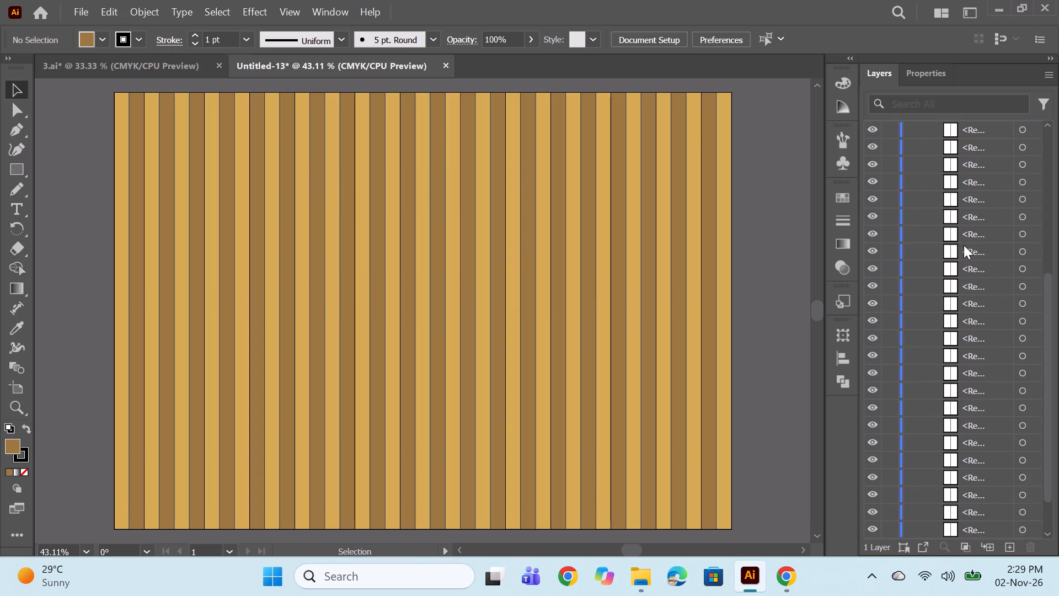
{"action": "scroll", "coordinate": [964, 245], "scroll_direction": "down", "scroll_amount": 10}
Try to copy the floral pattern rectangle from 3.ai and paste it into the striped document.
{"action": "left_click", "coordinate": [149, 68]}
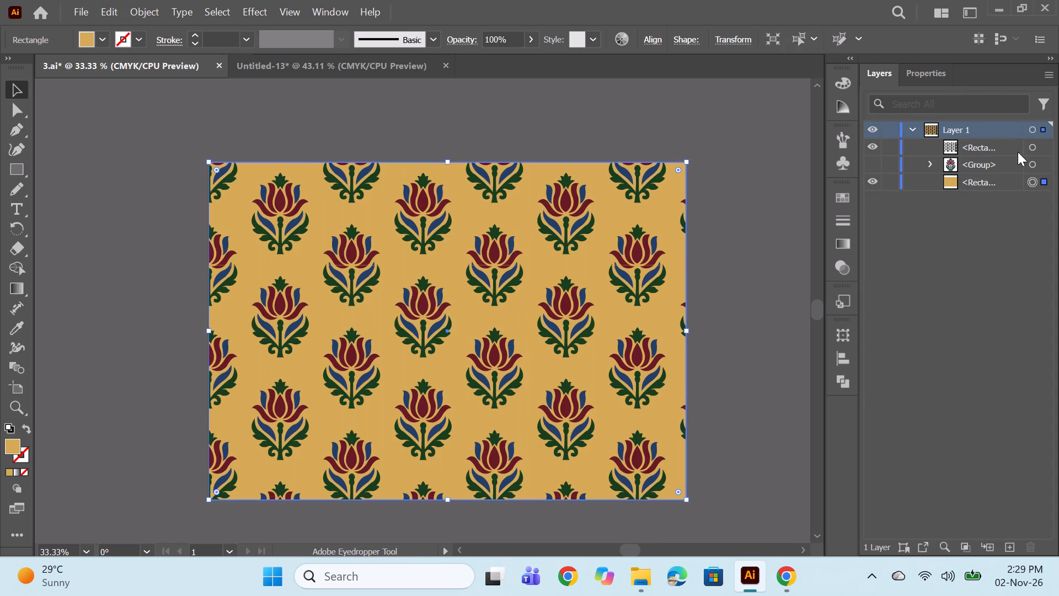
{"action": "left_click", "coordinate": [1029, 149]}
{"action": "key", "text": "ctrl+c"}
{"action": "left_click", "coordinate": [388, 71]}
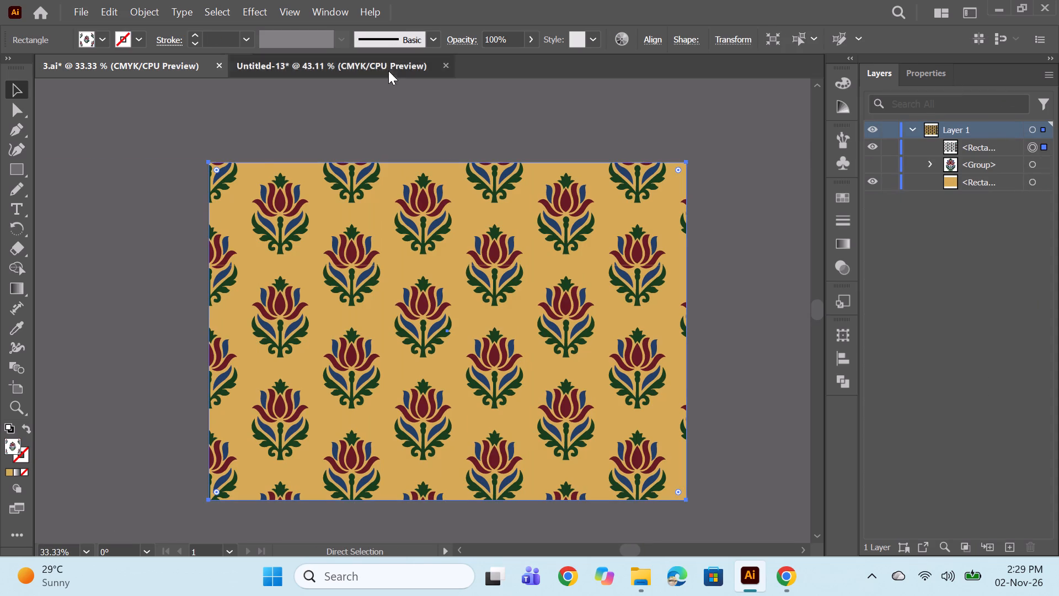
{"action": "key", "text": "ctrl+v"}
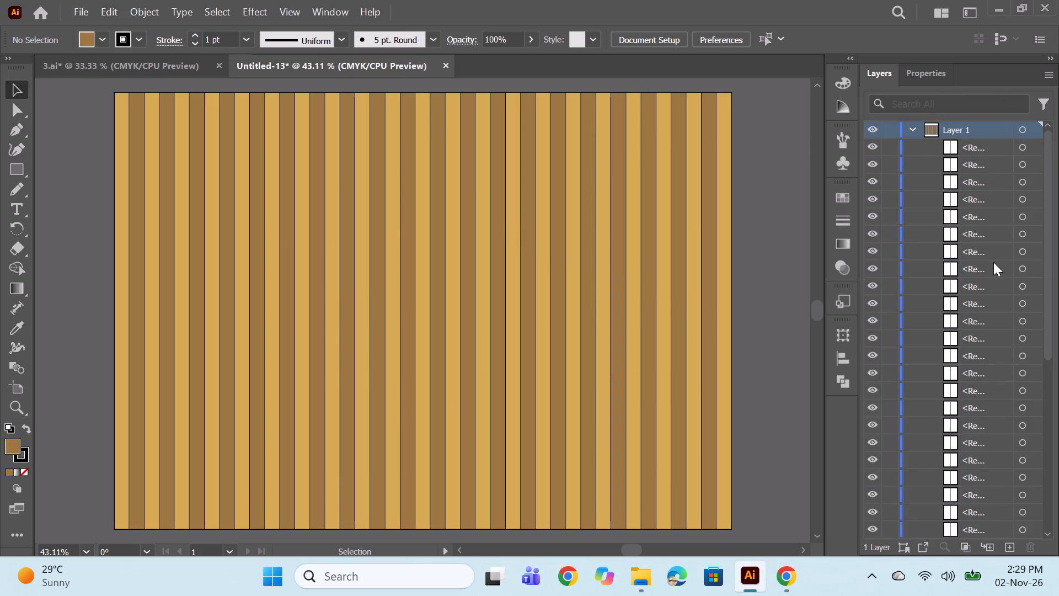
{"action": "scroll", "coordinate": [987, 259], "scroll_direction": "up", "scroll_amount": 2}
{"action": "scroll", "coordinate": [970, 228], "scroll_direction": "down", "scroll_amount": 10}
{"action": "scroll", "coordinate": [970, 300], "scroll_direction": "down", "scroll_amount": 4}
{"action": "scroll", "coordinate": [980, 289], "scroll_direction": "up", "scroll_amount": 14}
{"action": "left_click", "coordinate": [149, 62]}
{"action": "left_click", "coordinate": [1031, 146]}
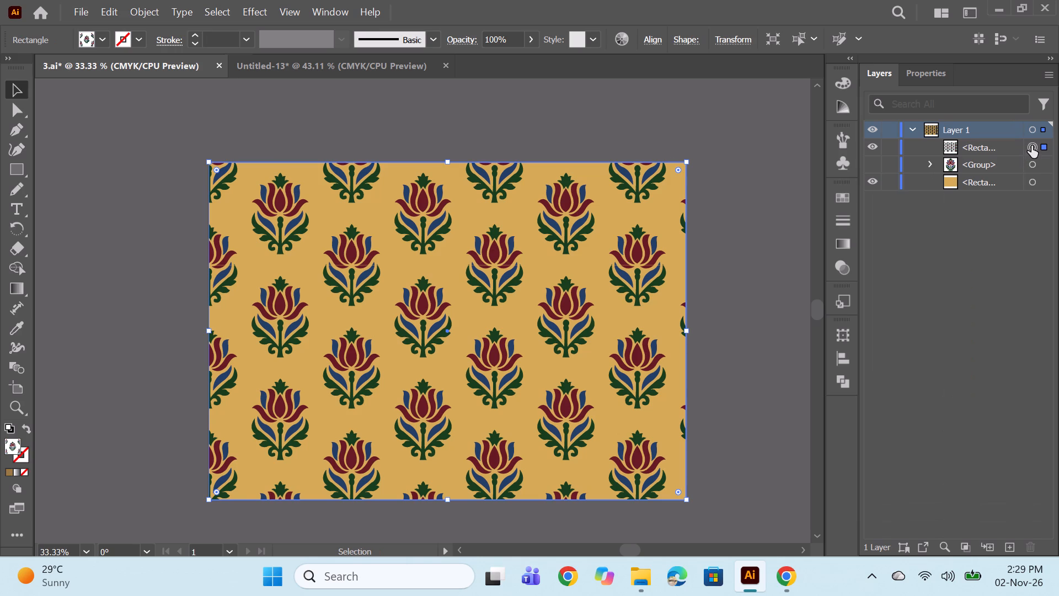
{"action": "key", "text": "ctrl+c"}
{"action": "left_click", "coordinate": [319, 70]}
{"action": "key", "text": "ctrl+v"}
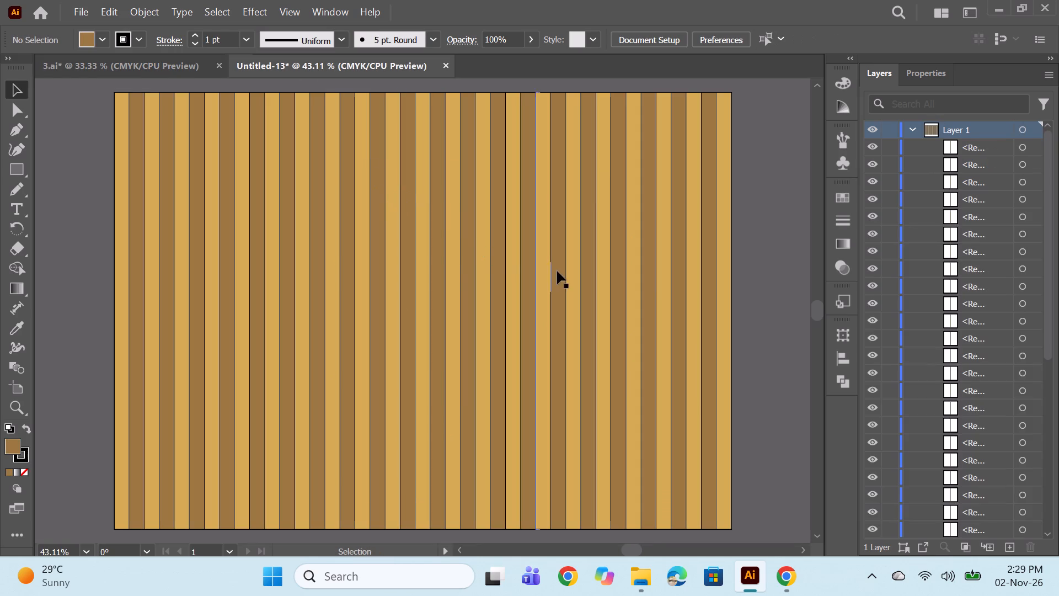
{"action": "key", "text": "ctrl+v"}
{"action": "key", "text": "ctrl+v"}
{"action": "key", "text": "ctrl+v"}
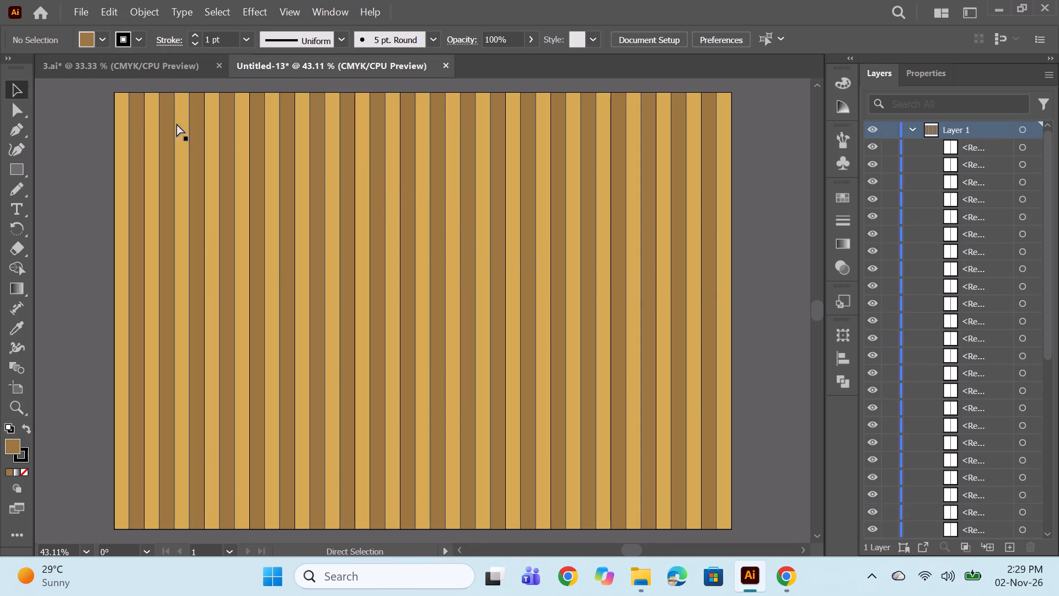
Copy the floral pattern rectangle from 3.ai and paste it over the stripes, covering the whole artboard.
{"action": "left_click", "coordinate": [115, 69]}
{"action": "left_click", "coordinate": [1029, 146]}
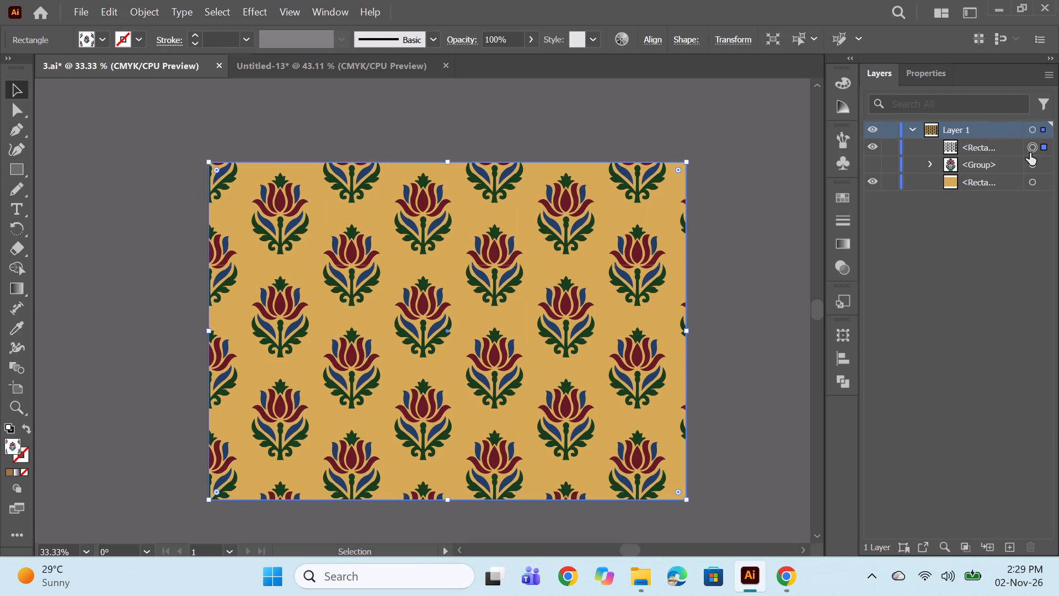
{"action": "key", "text": "ctrl+c"}
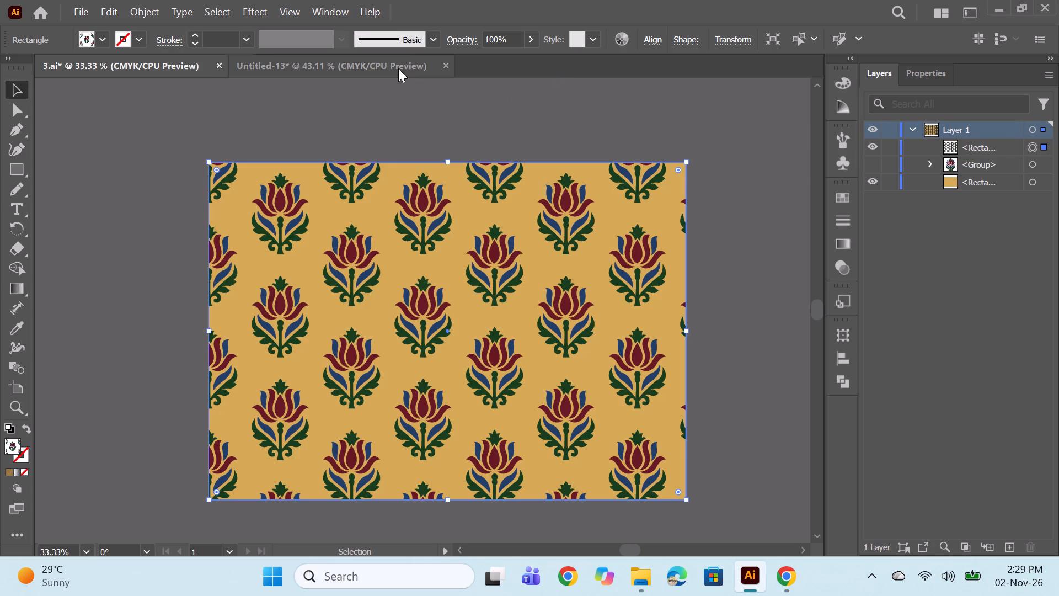
{"action": "left_click", "coordinate": [398, 68]}
{"action": "key", "text": "ctrl+v"}
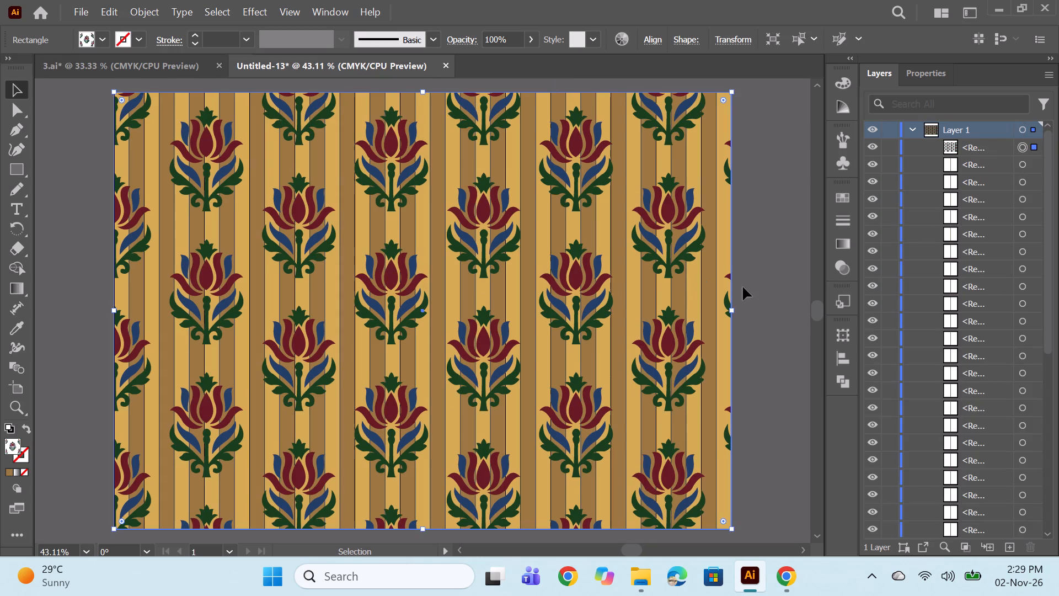
{"action": "left_click", "coordinate": [780, 318], "text": "ctrl"}
Compare the striped floral print with the plain gold version in 3.ai.
{"action": "scroll", "coordinate": [557, 288], "scroll_direction": "down", "scroll_amount": 1, "text": "alt"}
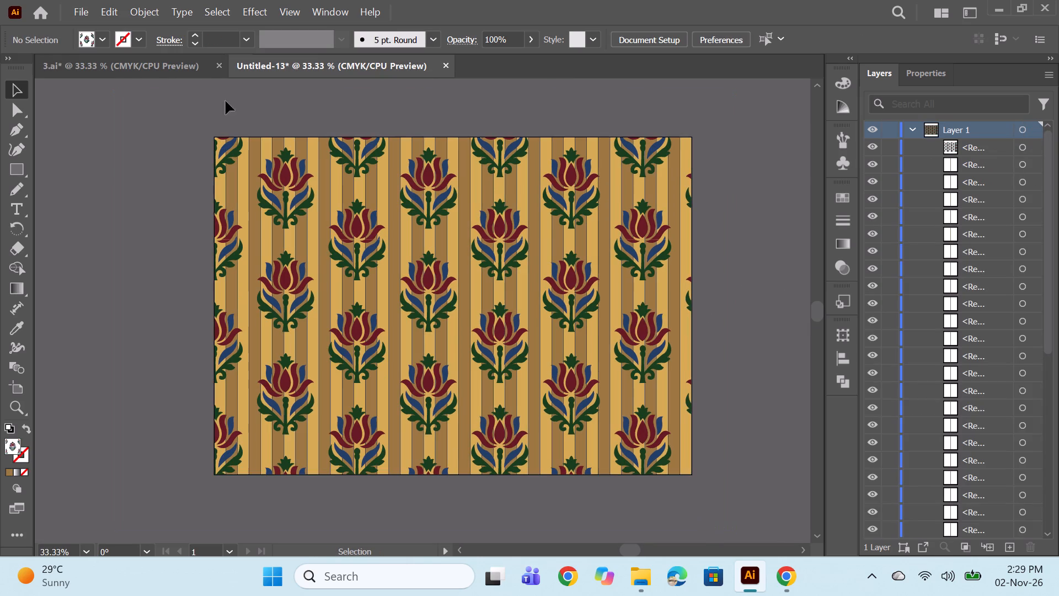
{"action": "left_click", "coordinate": [178, 67]}
{"action": "scroll", "coordinate": [506, 176], "scroll_direction": "down", "scroll_amount": 1}
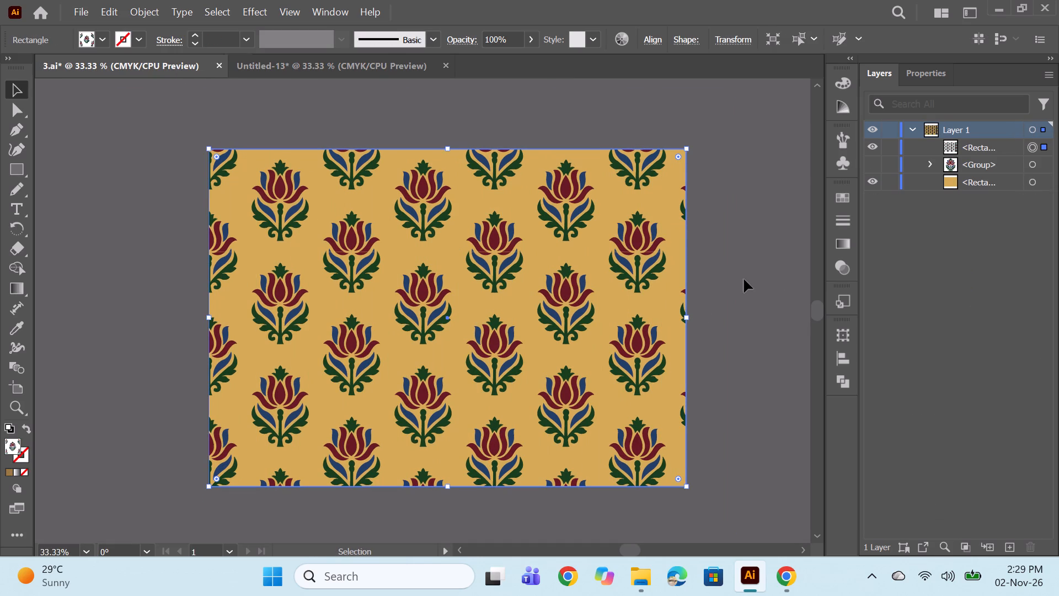
{"action": "left_click", "coordinate": [744, 279]}
{"action": "left_click", "coordinate": [329, 60]}
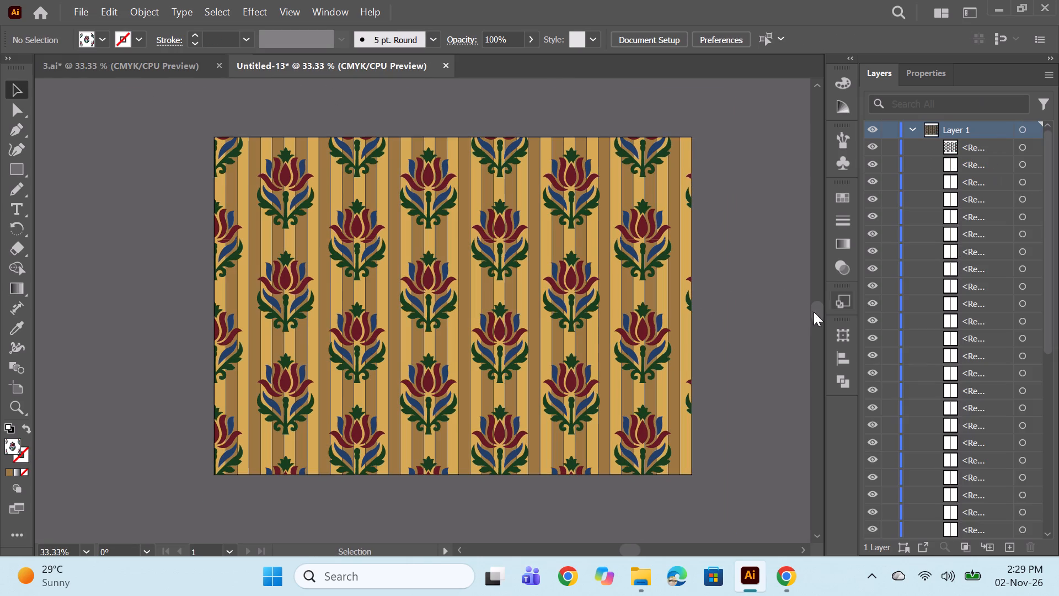
{"action": "scroll", "coordinate": [729, 346], "scroll_direction": "down", "scroll_amount": 1}
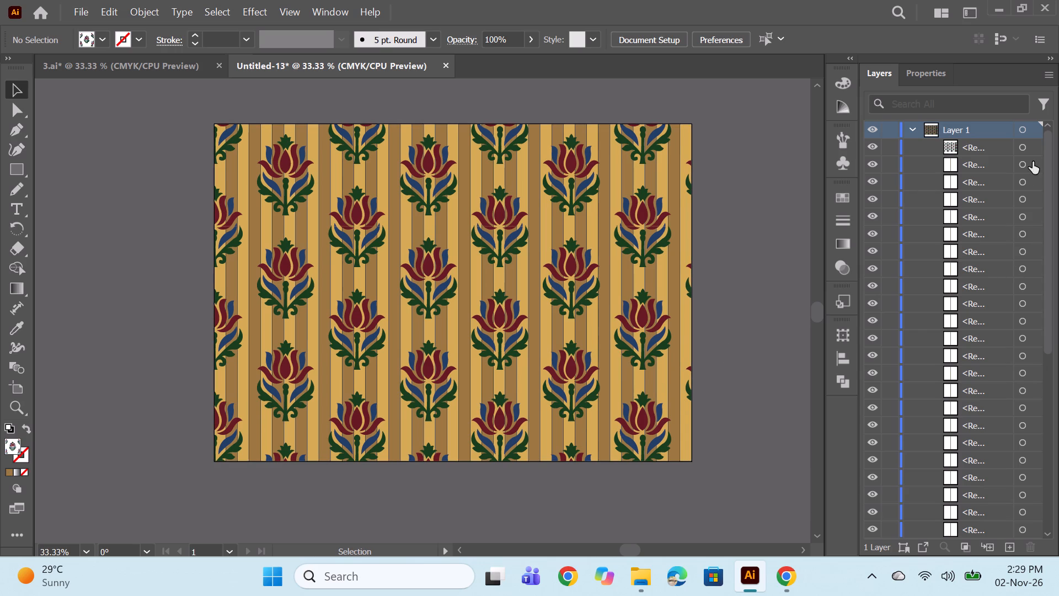
Set the opacity of all the gold and brown strips behind the floral pattern to 80%.
{"action": "left_click", "coordinate": [1028, 161]}
{"action": "scroll", "coordinate": [1009, 211], "scroll_direction": "down", "scroll_amount": 8}
{"action": "scroll", "coordinate": [1033, 352], "scroll_direction": "down", "scroll_amount": 14}
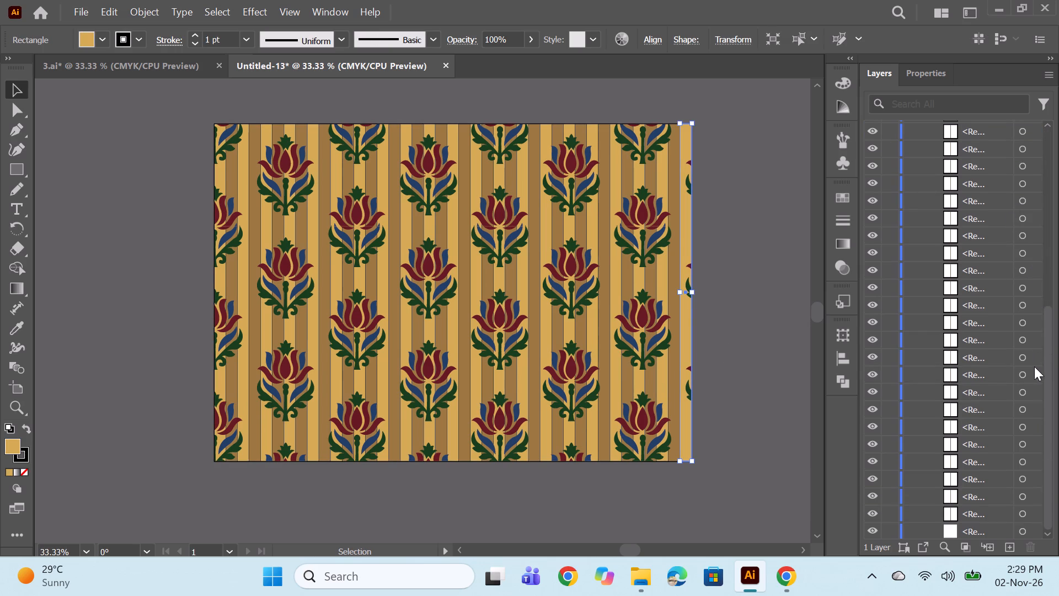
{"action": "scroll", "coordinate": [1023, 514], "scroll_direction": "down", "scroll_amount": 6}
{"action": "left_click", "coordinate": [1019, 530], "text": "shift"}
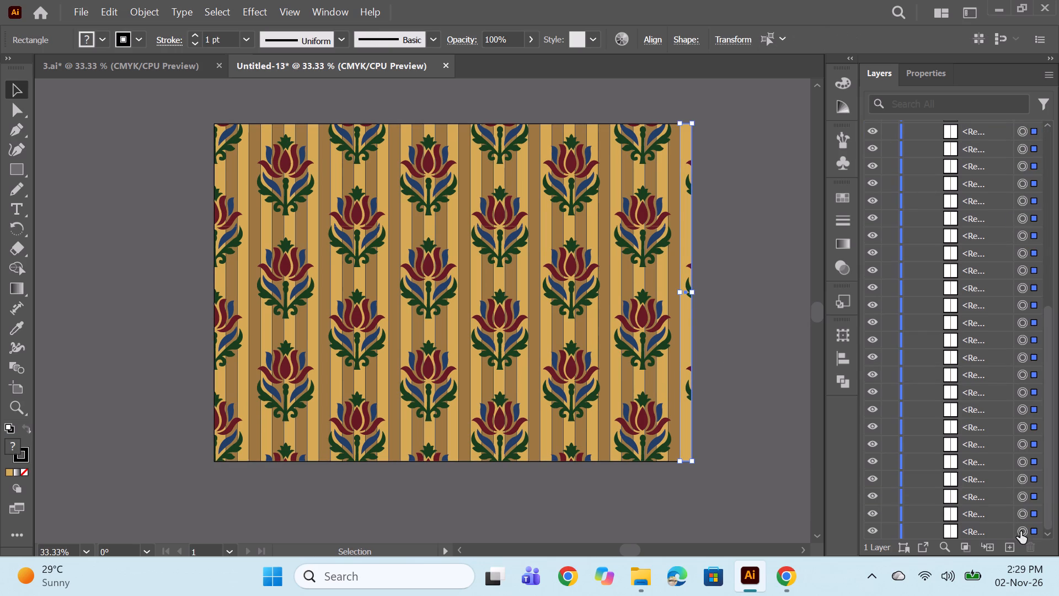
{"action": "left_click_drag", "start_coordinate": [499, 40], "coordinate": [462, 34]}
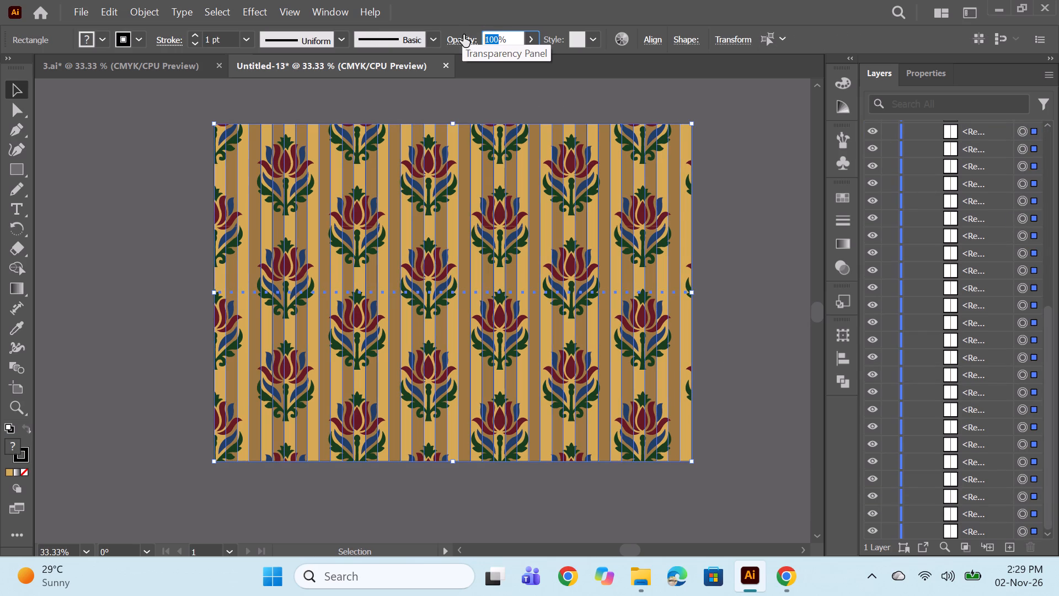
{"action": "type", "text": "80"}
{"action": "key", "text": "Return"}
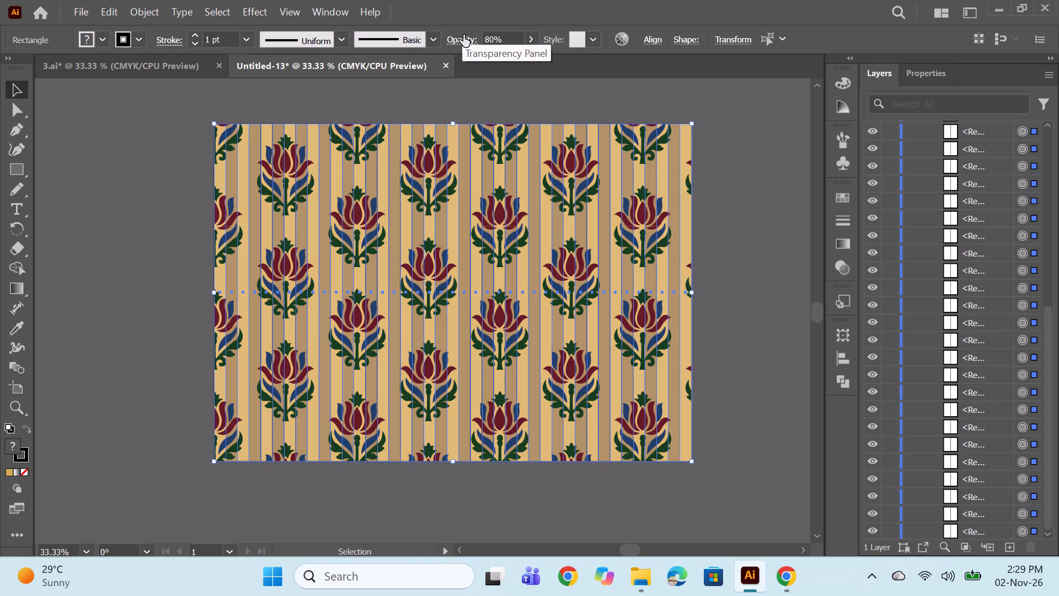
{"action": "left_click", "coordinate": [732, 157]}
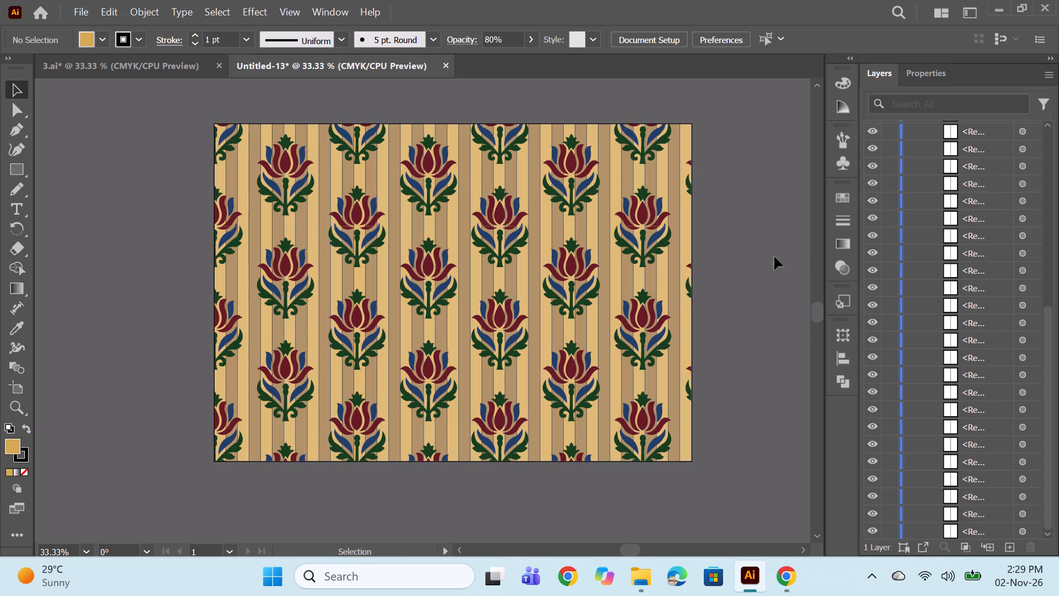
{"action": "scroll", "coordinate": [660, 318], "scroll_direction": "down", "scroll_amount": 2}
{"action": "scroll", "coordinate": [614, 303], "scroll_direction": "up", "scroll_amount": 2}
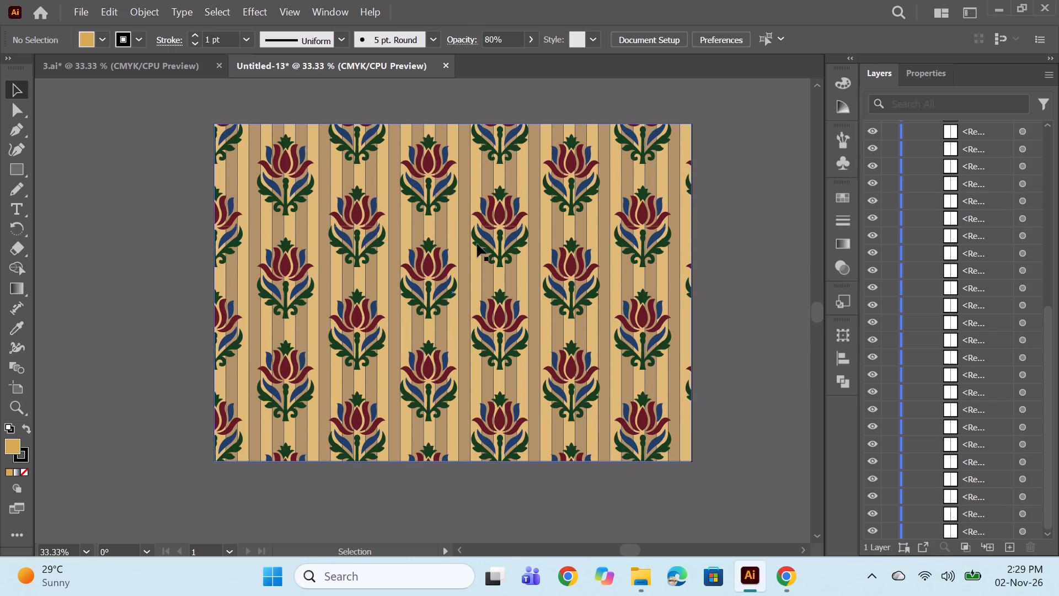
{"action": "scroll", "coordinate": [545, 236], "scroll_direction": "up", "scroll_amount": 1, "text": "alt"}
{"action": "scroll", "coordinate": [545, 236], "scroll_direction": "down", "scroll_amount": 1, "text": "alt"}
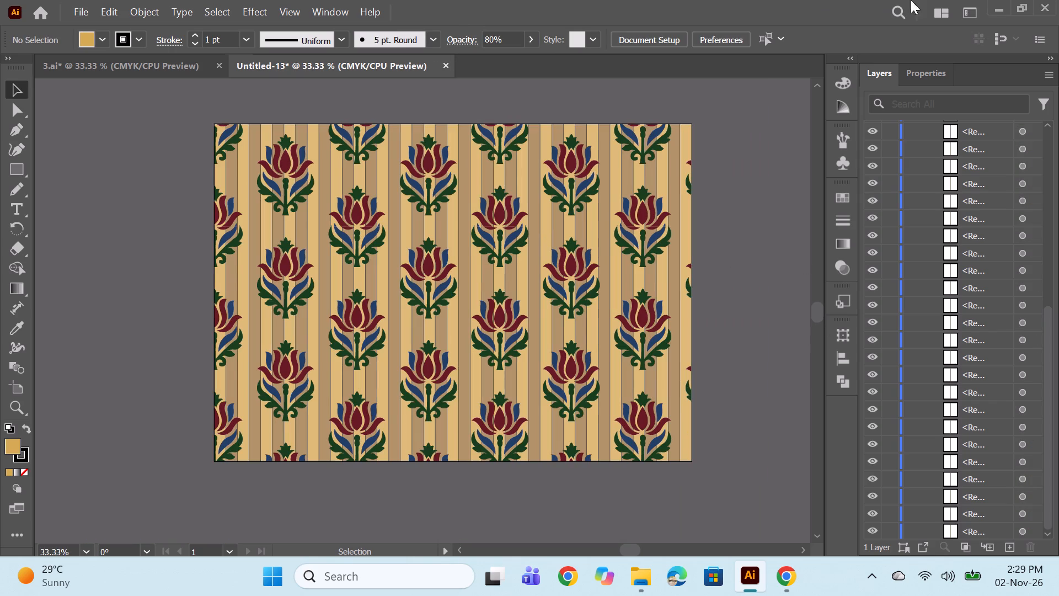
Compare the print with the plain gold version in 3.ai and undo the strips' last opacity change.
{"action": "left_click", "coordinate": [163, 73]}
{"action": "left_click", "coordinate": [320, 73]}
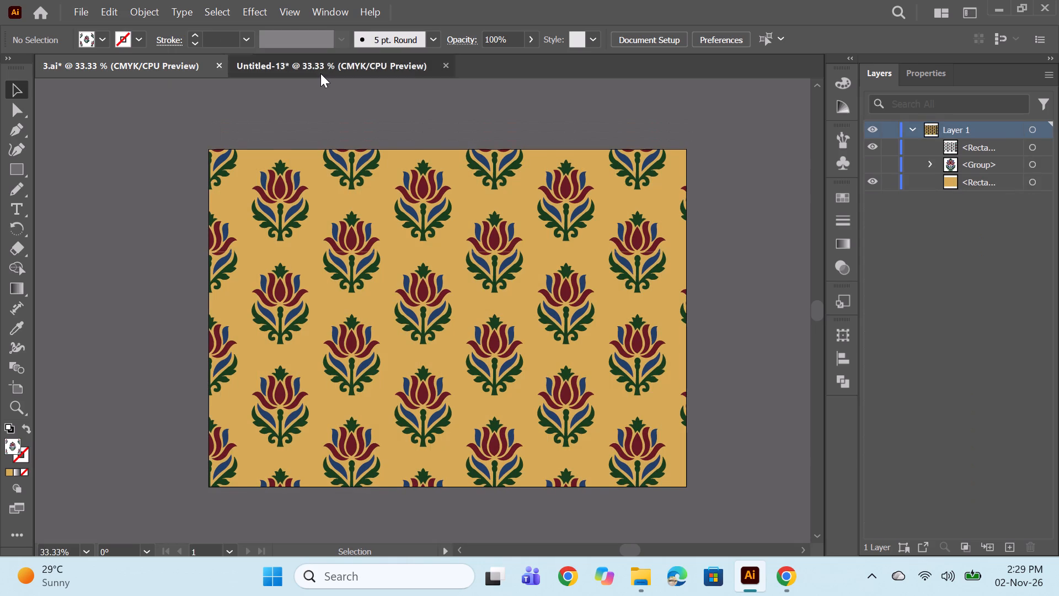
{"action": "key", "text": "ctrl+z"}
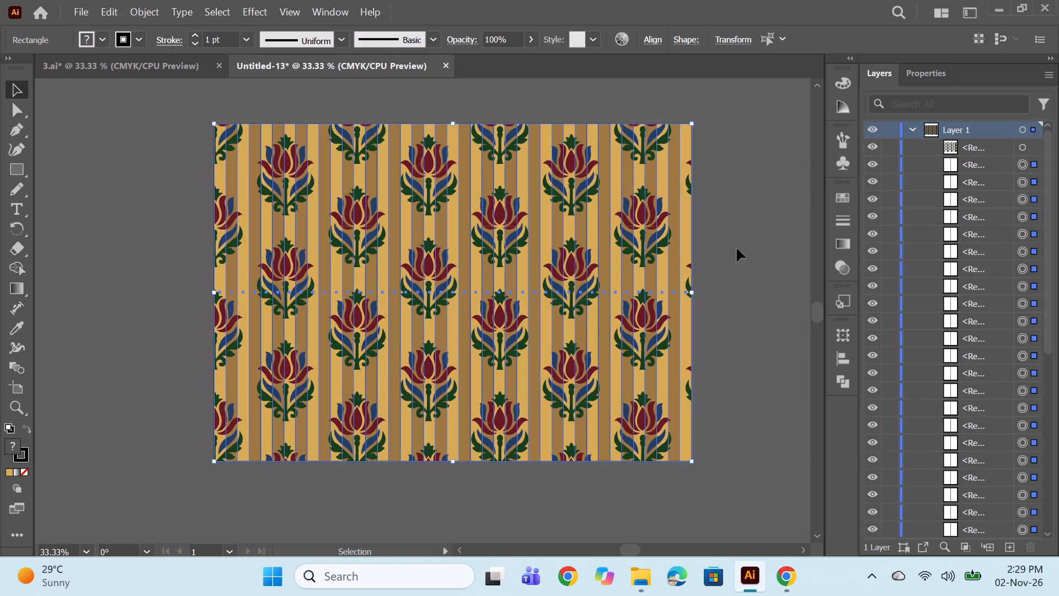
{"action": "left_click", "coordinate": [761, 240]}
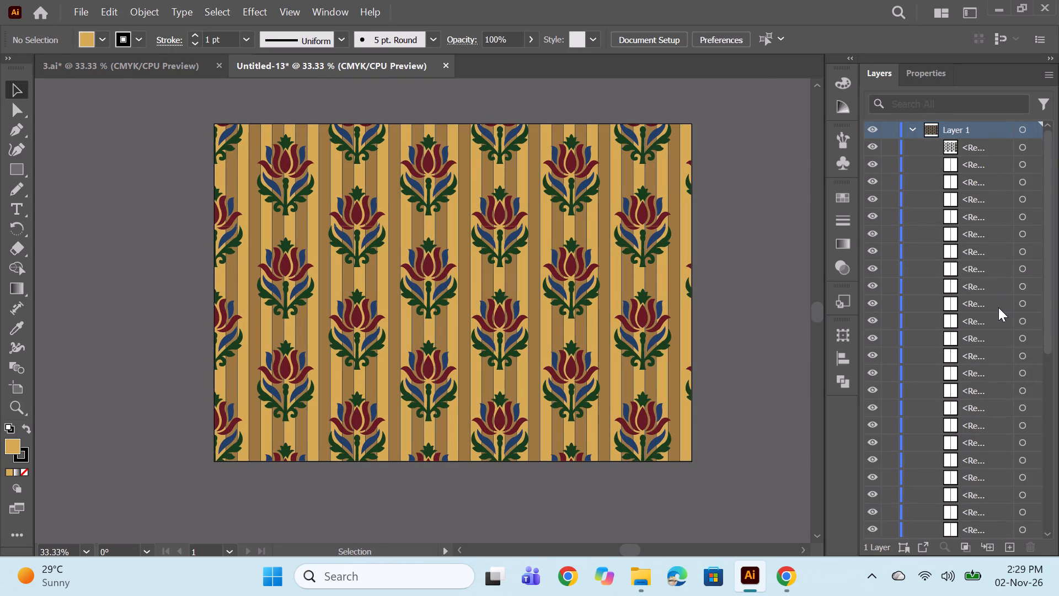
Paste a second copy of the floral pattern rectangle and move it right to roughly line up with the artboard's sides.
{"action": "scroll", "coordinate": [998, 307], "scroll_direction": "down", "scroll_amount": 13}
{"action": "scroll", "coordinate": [966, 386], "scroll_direction": "up", "scroll_amount": 14}
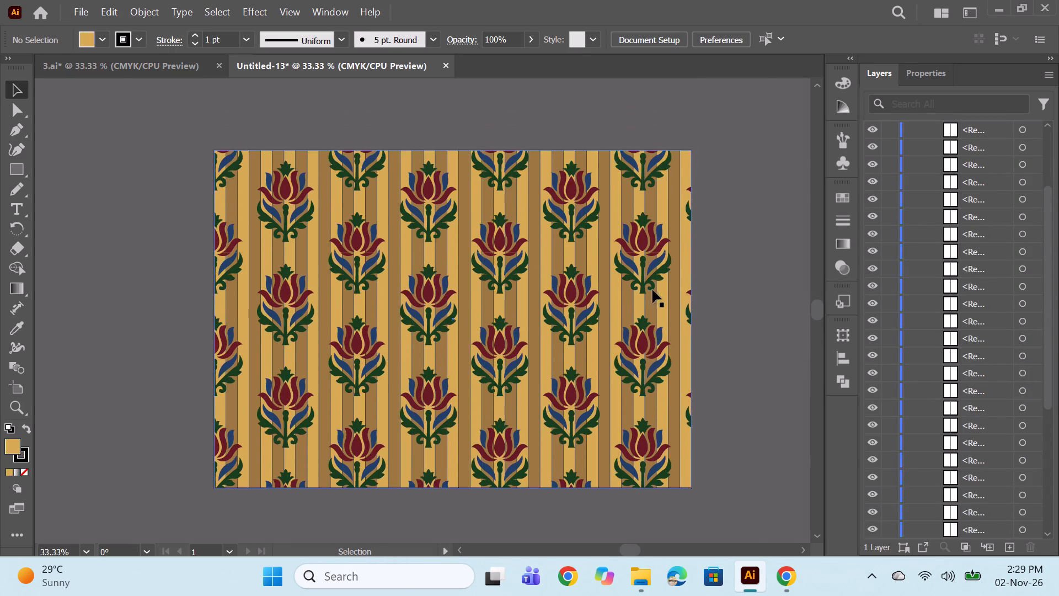
{"action": "scroll", "coordinate": [761, 256], "scroll_direction": "down", "scroll_amount": 2}
{"action": "scroll", "coordinate": [1024, 272], "scroll_direction": "down", "scroll_amount": 10}
{"action": "scroll", "coordinate": [1005, 267], "scroll_direction": "up", "scroll_amount": 7}
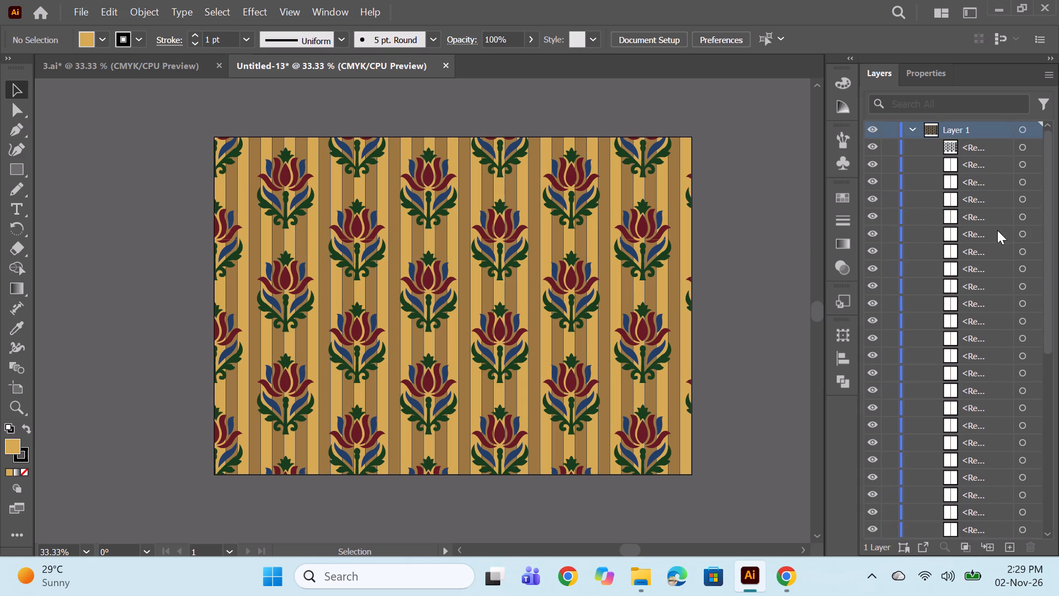
{"action": "scroll", "coordinate": [997, 230], "scroll_direction": "up", "scroll_amount": 5}
{"action": "left_click", "coordinate": [1022, 147]}
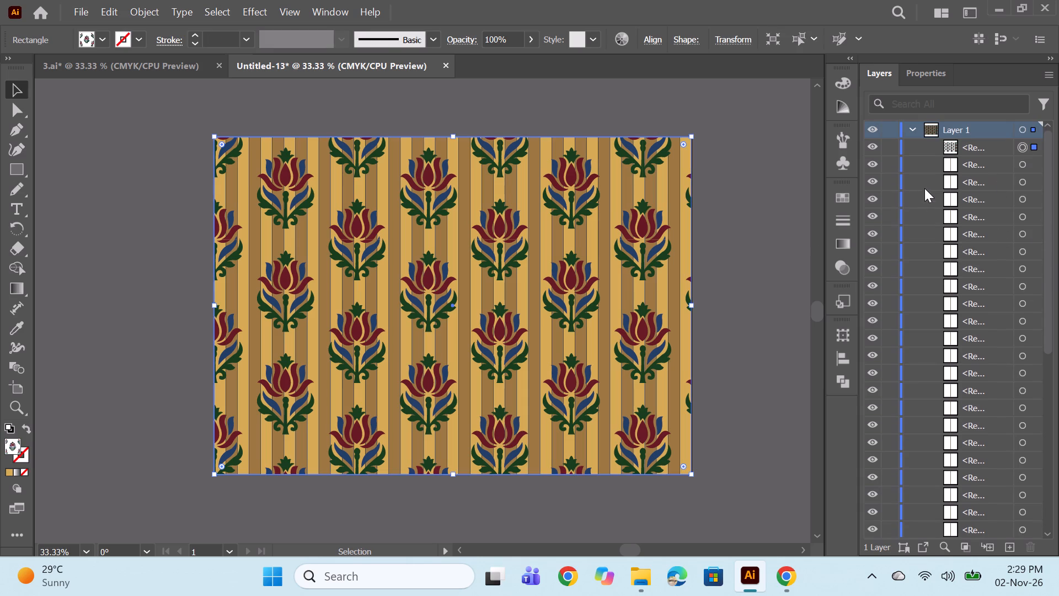
{"action": "key", "text": "ctrl+v"}
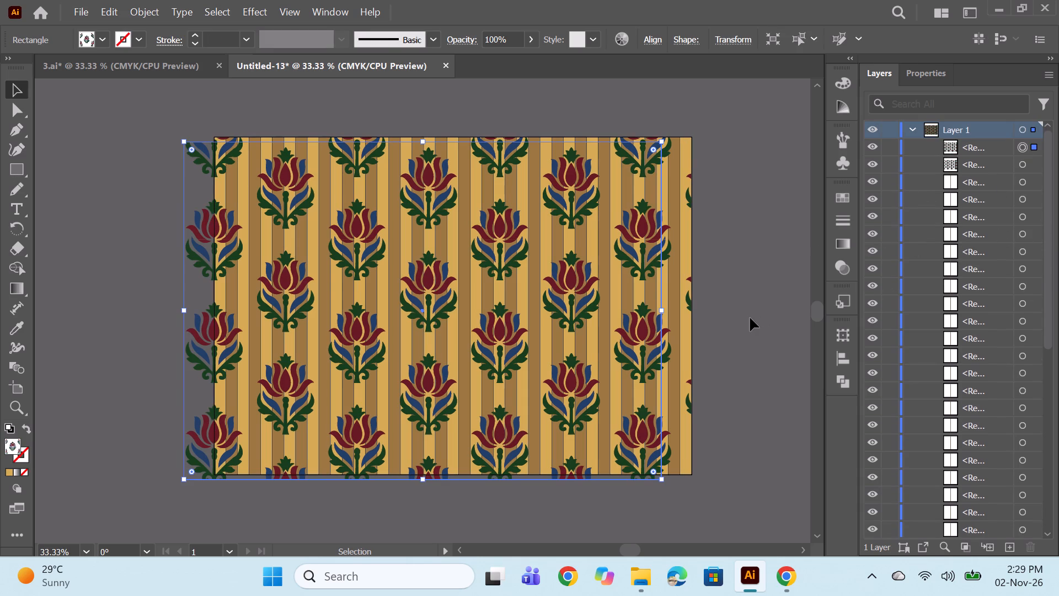
{"action": "key", "text": "Right"}
{"action": "key", "text": "Right"}
{"action": "key", "text": "Right"}
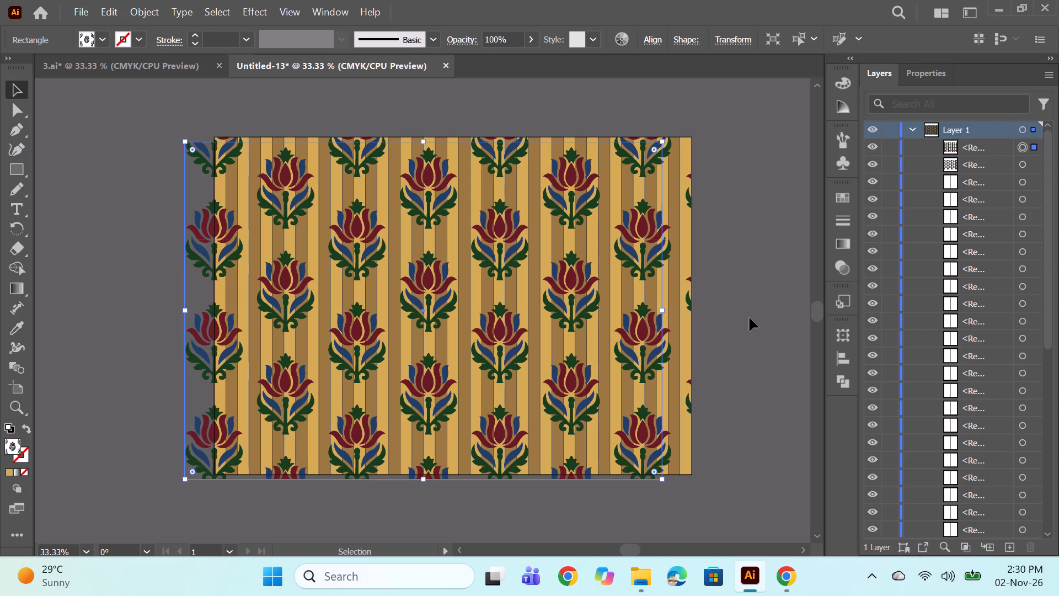
{"action": "key", "text": "shift+Right"}
{"action": "key", "text": "shift+Right"}
{"action": "key", "text": "shift+Right"}
{"action": "key", "text": "shift+Right"}
{"action": "key", "text": "shift+Right"}
{"action": "key", "text": "shift+Right"}
{"action": "key", "text": "shift+Right"}
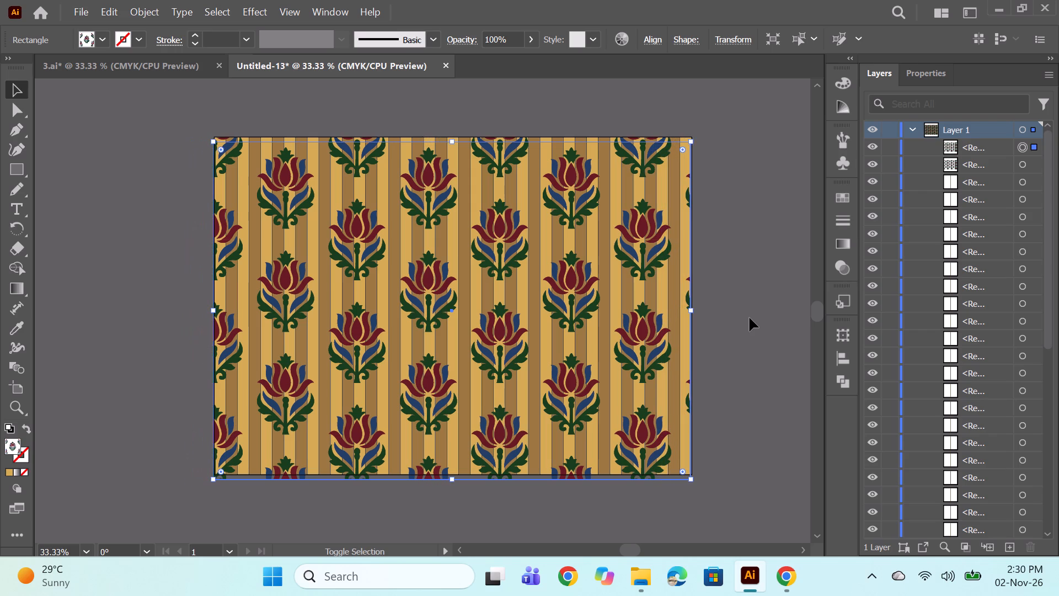
{"action": "key", "text": "shift+Right"}
{"action": "key", "text": "Left"}
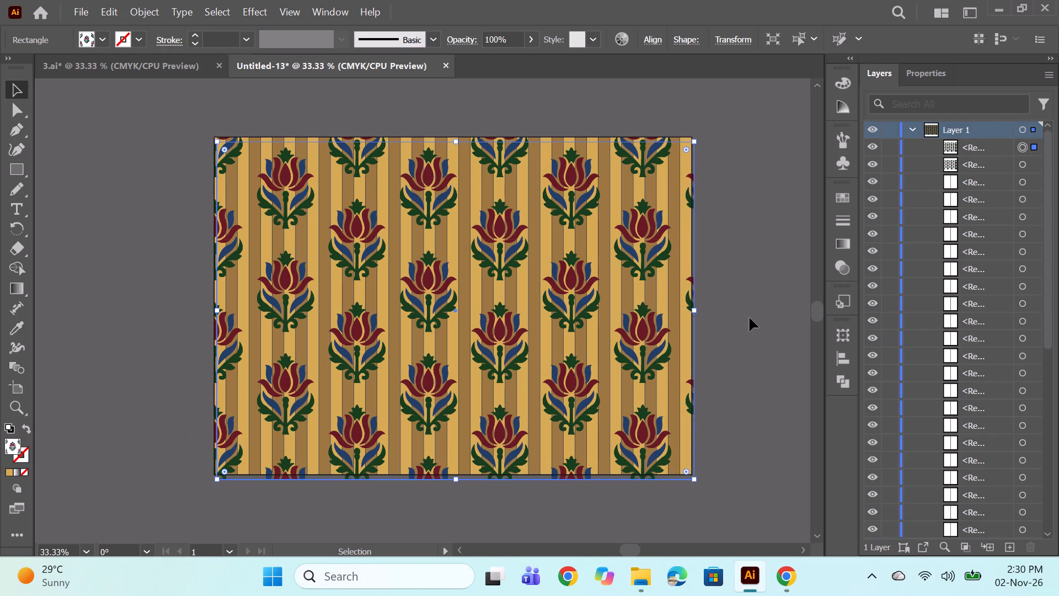
{"action": "key", "text": "Left"}
{"action": "key", "text": "Left"}
Nudge the second floral copy up and slightly left until its edges match the artboard.
{"action": "key", "text": "shift+Up"}
{"action": "key", "text": "shift+Up"}
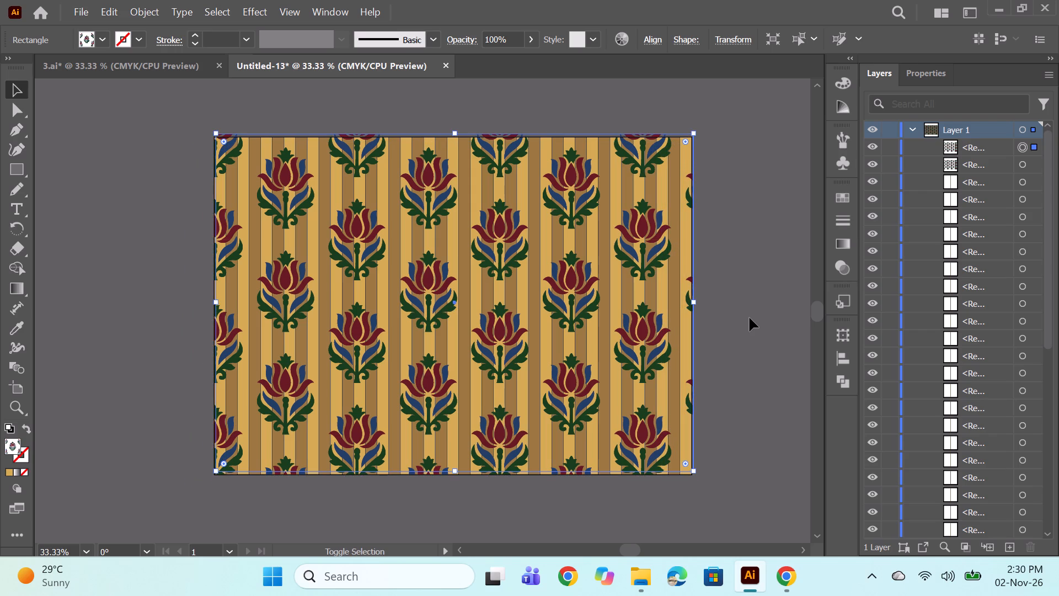
{"action": "key", "text": "Down"}
{"action": "key", "text": "Down"}
{"action": "key", "text": "Down"}
{"action": "key", "text": "Down"}
{"action": "key", "text": "Down"}
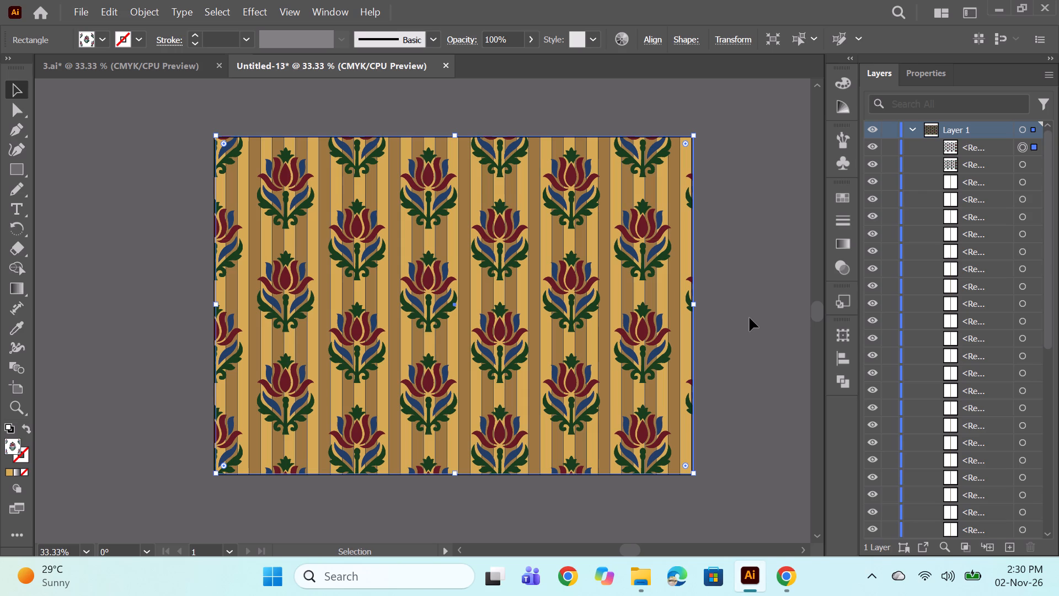
{"action": "key", "text": "Down"}
{"action": "key", "text": "Left"}
{"action": "key", "text": "Down"}
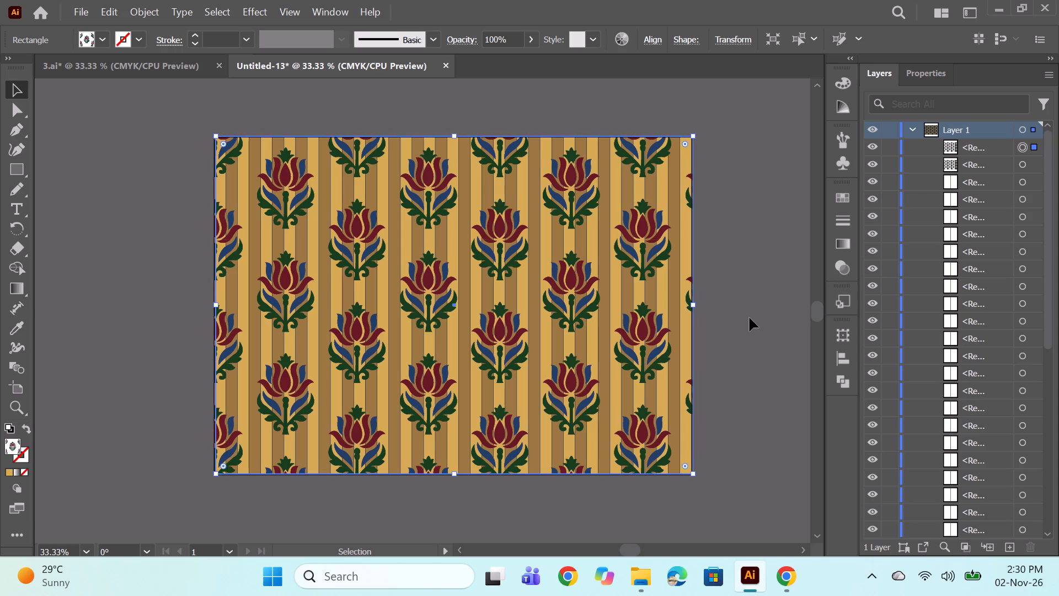
{"action": "key", "text": "Left"}
{"action": "key", "text": "Left"}
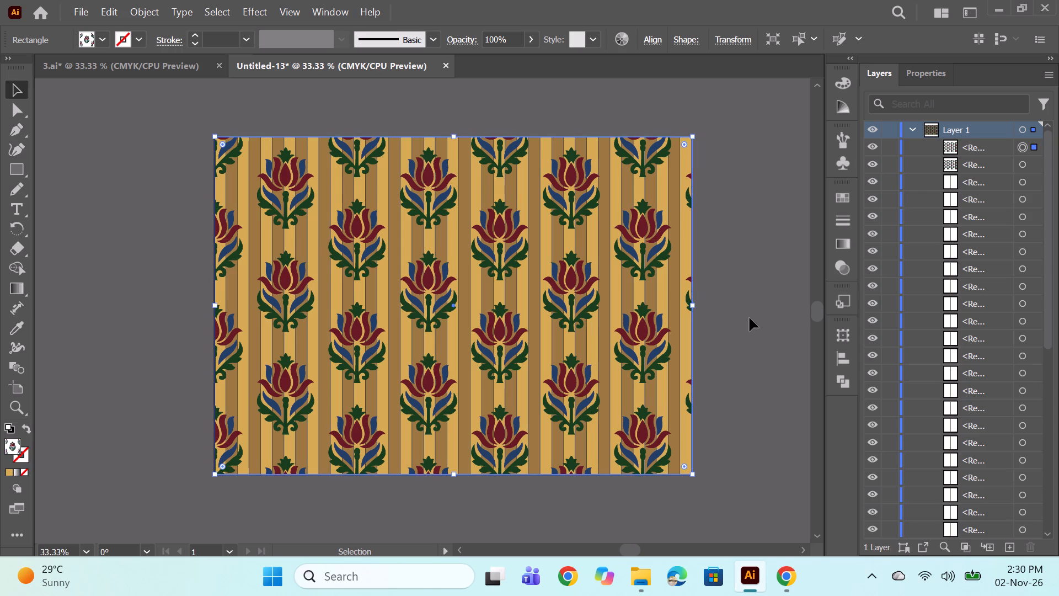
{"action": "left_click", "coordinate": [779, 290], "text": "ctrl"}
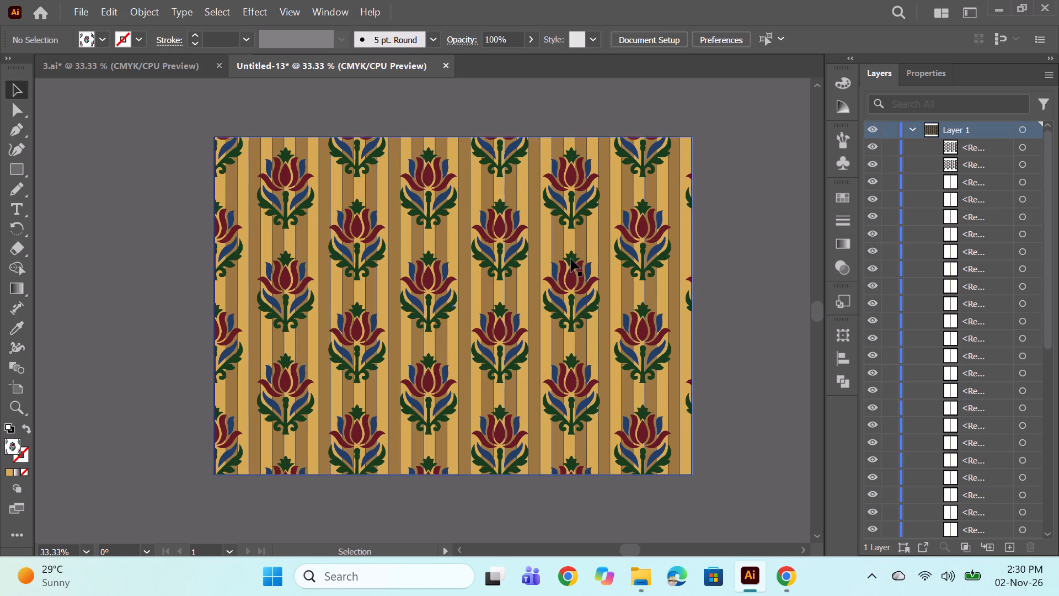
Paste a third copy of the floral pattern rectangle and line it up with the artboard's left and right edges.
{"action": "scroll", "coordinate": [569, 254], "scroll_direction": "down", "scroll_amount": 1}
{"action": "scroll", "coordinate": [469, 293], "scroll_direction": "up", "scroll_amount": 1}
{"action": "key", "text": "ctrl+v"}
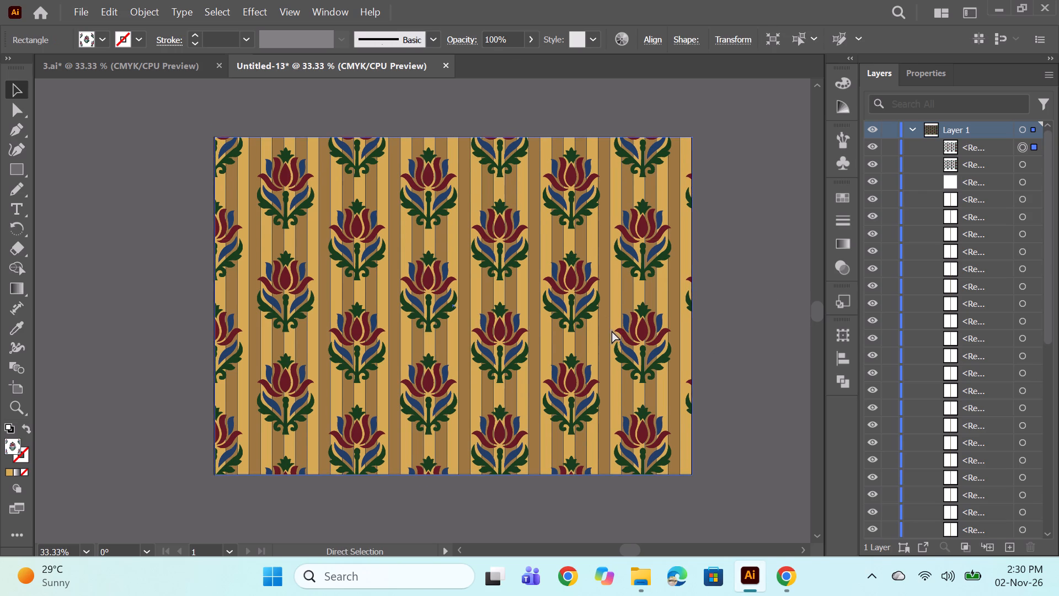
{"action": "key", "text": "shift+Right"}
{"action": "key", "text": "shift+Right"}
{"action": "key", "text": "shift+Right"}
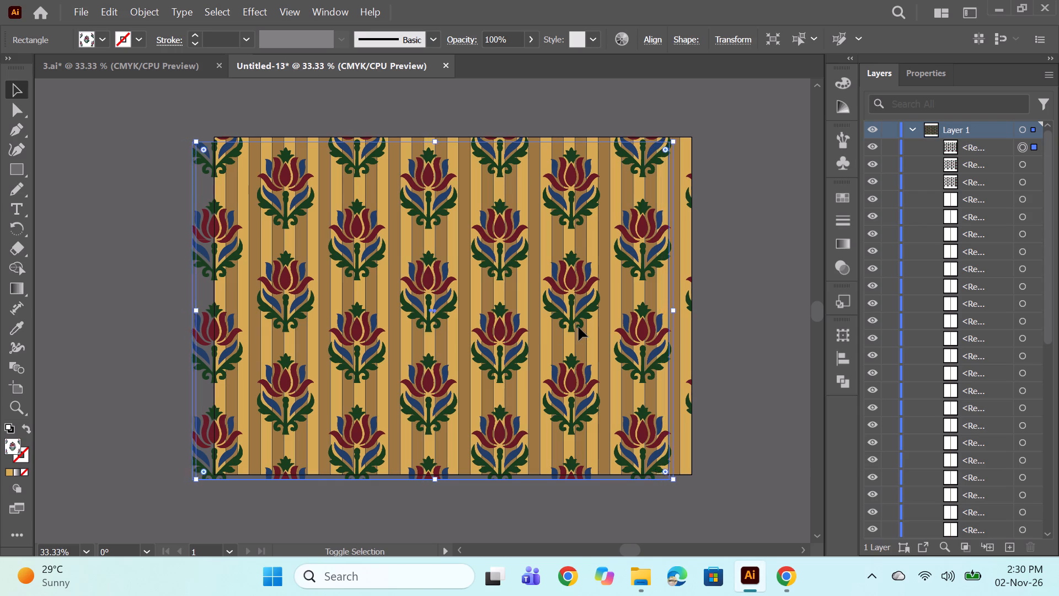
{"action": "key", "text": "shift+Right"}
{"action": "key", "text": "shift+Right"}
{"action": "key", "text": "shift+Right"}
{"action": "key", "text": "shift+Right"}
{"action": "key", "text": "shift+Right"}
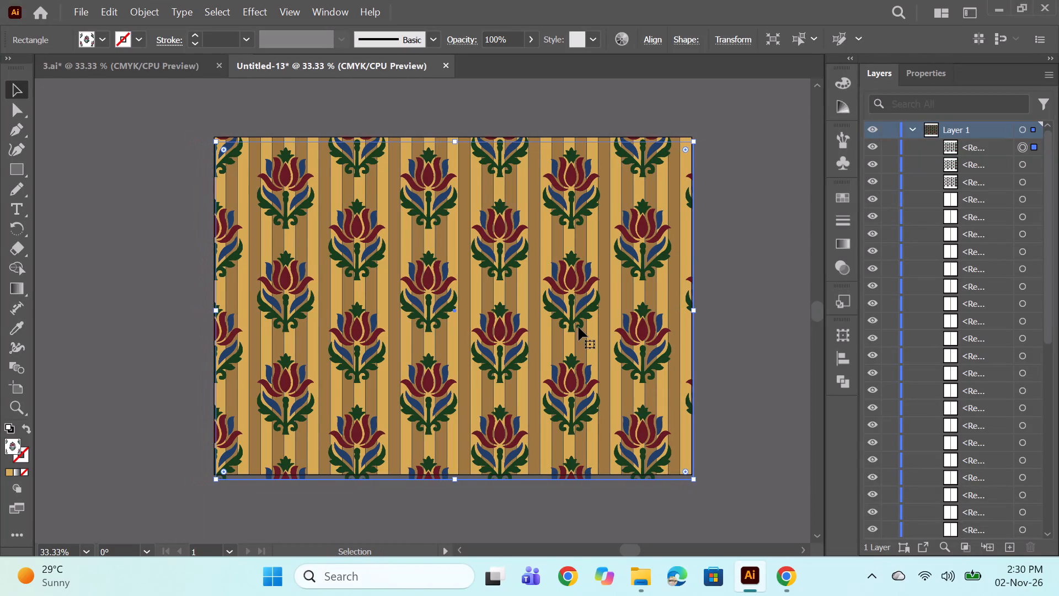
{"action": "key", "text": "Left"}
{"action": "key", "text": "Left"}
{"action": "key", "text": "Left"}
Nudge the third floral copy vertically until its top and bottom edges match the artboard.
{"action": "key", "text": "Up"}
{"action": "key", "text": "Up"}
{"action": "key", "text": "shift+Up"}
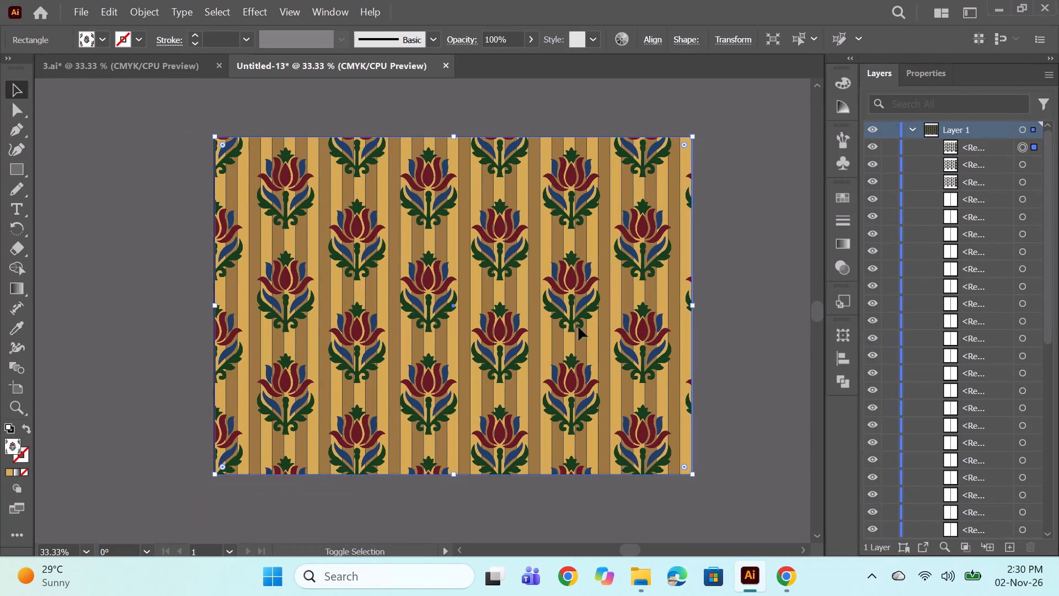
{"action": "key", "text": "shift+Up"}
{"action": "key", "text": "Down"}
{"action": "key", "text": "shift+Down"}
{"action": "key", "text": "shift+Down"}
{"action": "key", "text": "Up"}
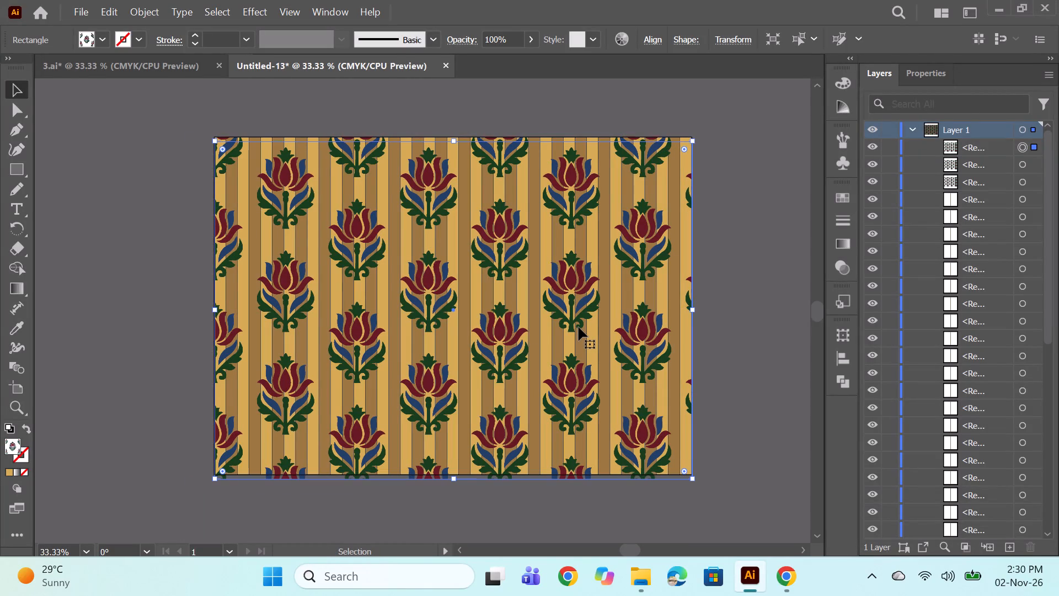
{"action": "key", "text": "Up"}
{"action": "key", "text": "Up"}
{"action": "key", "text": "Up"}
{"action": "key", "text": "Up"}
{"action": "key", "text": "Up"}
{"action": "key", "text": "Up"}
{"action": "key", "text": "Up"}
{"action": "key", "text": "Up"}
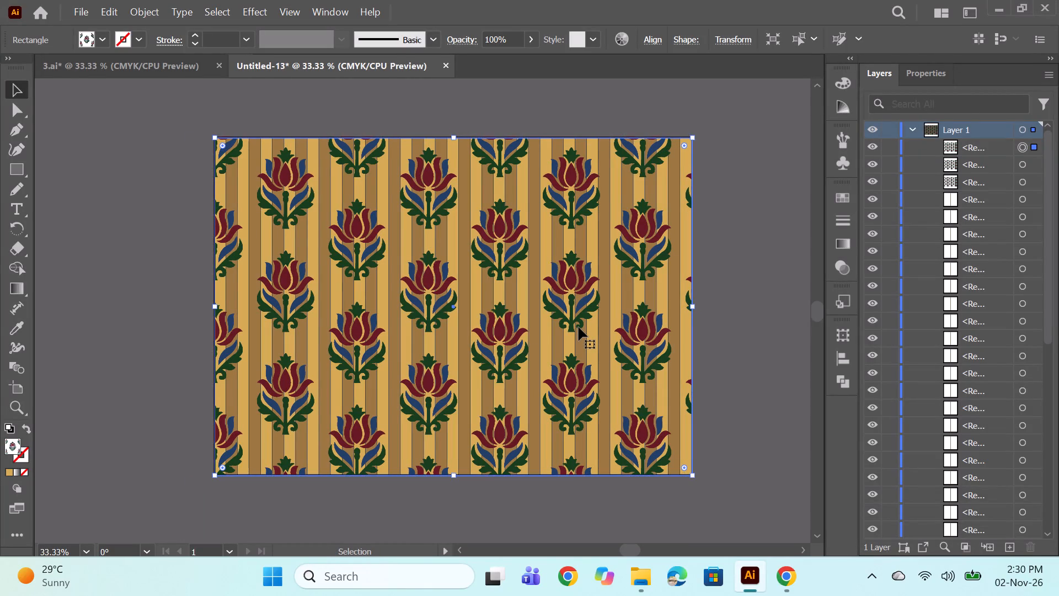
{"action": "key", "text": "Up"}
{"action": "key", "text": "Left"}
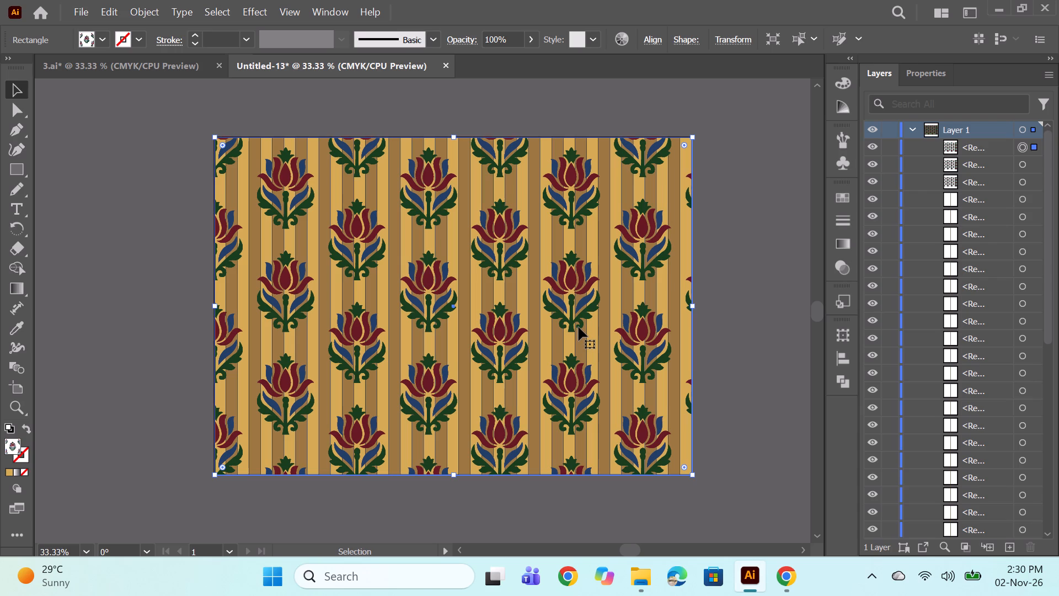
{"action": "key", "text": "Up"}
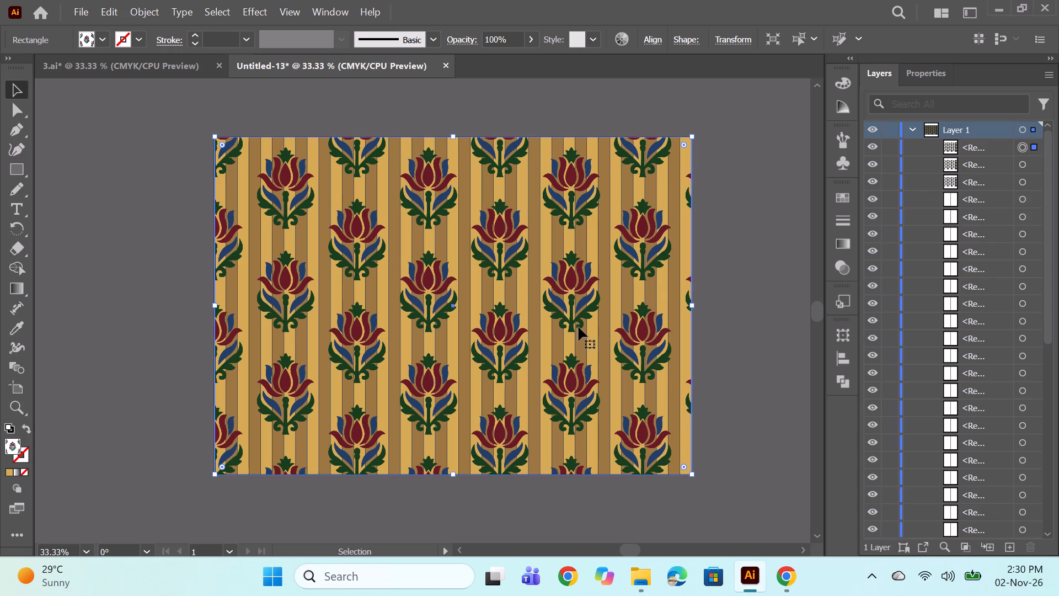
{"action": "left_click", "coordinate": [767, 296], "text": "ctrl"}
Examine the stacked floral pattern against the stripes, both up close and across the whole artboard.
{"action": "scroll", "coordinate": [587, 271], "scroll_direction": "down", "scroll_amount": 1}
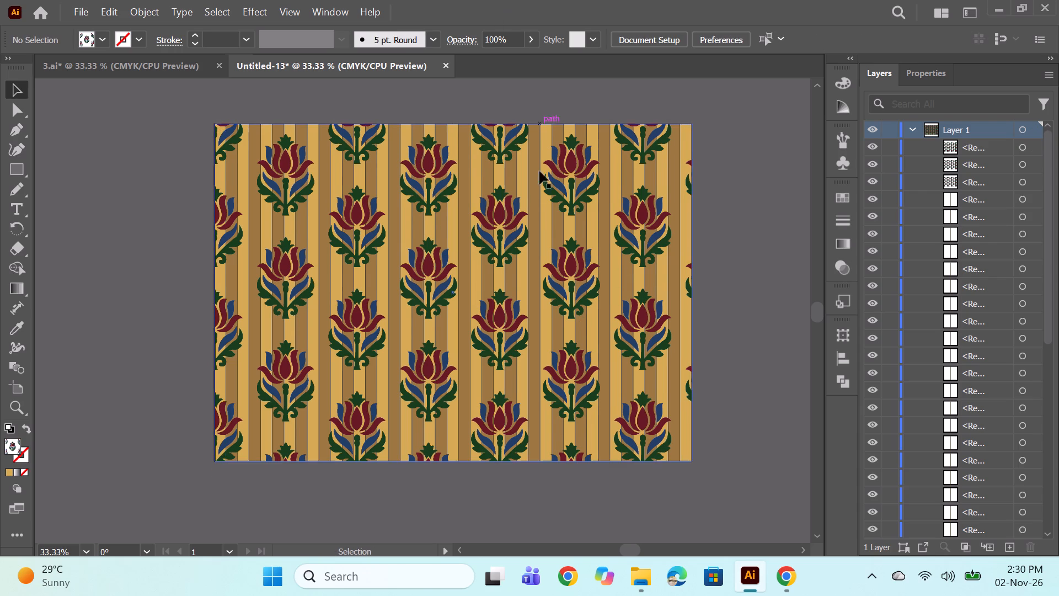
{"action": "scroll", "coordinate": [540, 203], "scroll_direction": "up", "scroll_amount": 1}
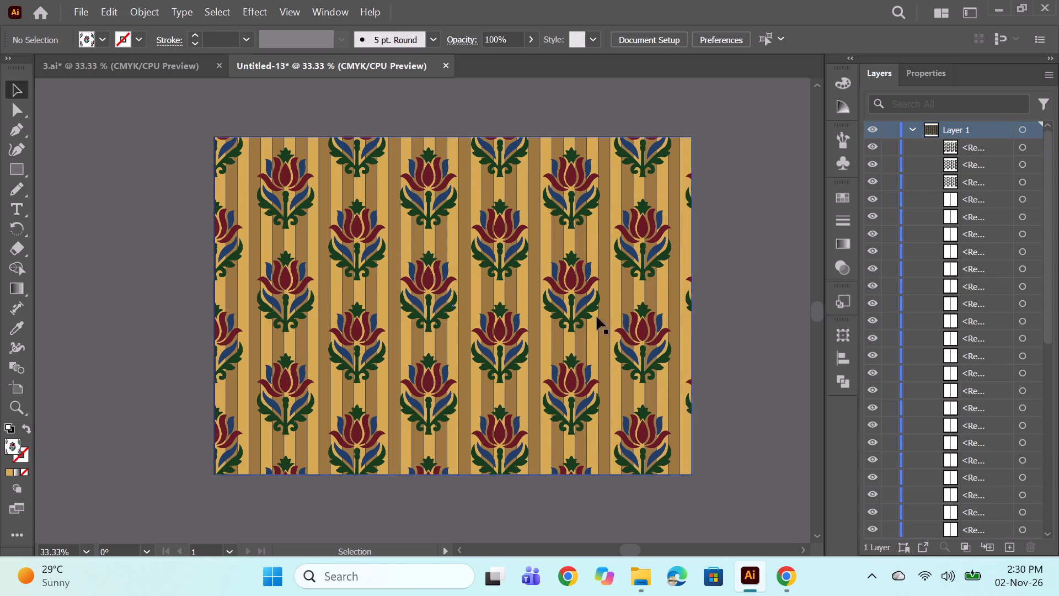
{"action": "scroll", "coordinate": [513, 320], "scroll_direction": "up", "scroll_amount": 7, "text": "alt"}
{"action": "scroll", "coordinate": [535, 300], "scroll_direction": "down", "scroll_amount": 3, "text": "alt"}
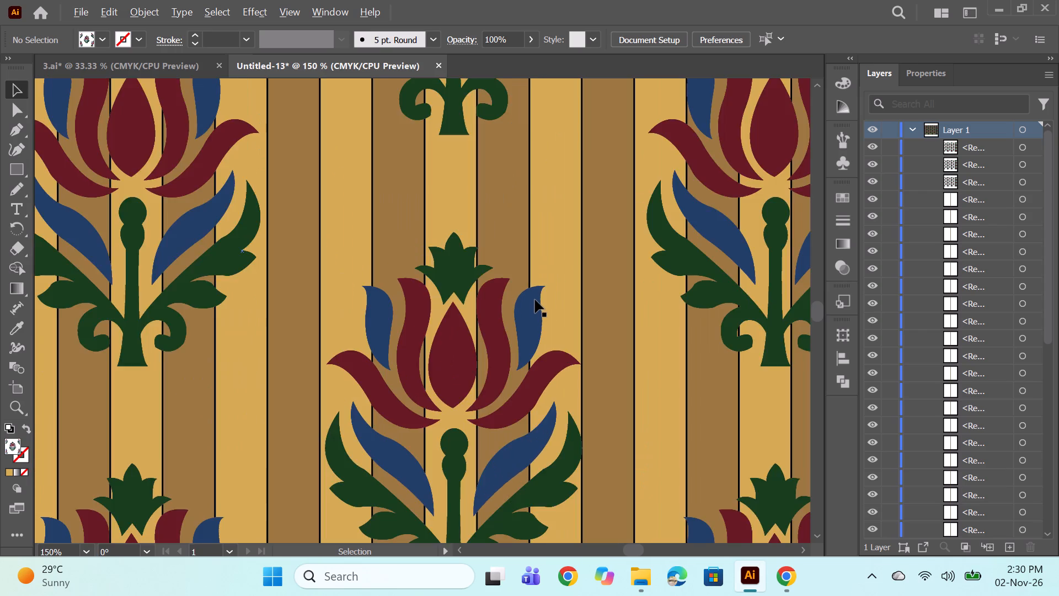
{"action": "scroll", "coordinate": [535, 300], "scroll_direction": "down", "scroll_amount": 4, "text": "alt"}
{"action": "scroll", "coordinate": [586, 237], "scroll_direction": "up", "scroll_amount": 1, "text": "alt"}
{"action": "scroll", "coordinate": [586, 237], "scroll_direction": "down", "scroll_amount": 1, "text": "alt"}
{"action": "key", "text": "space"}
{"action": "left_click_drag", "start_coordinate": [752, 306], "coordinate": [714, 329]}
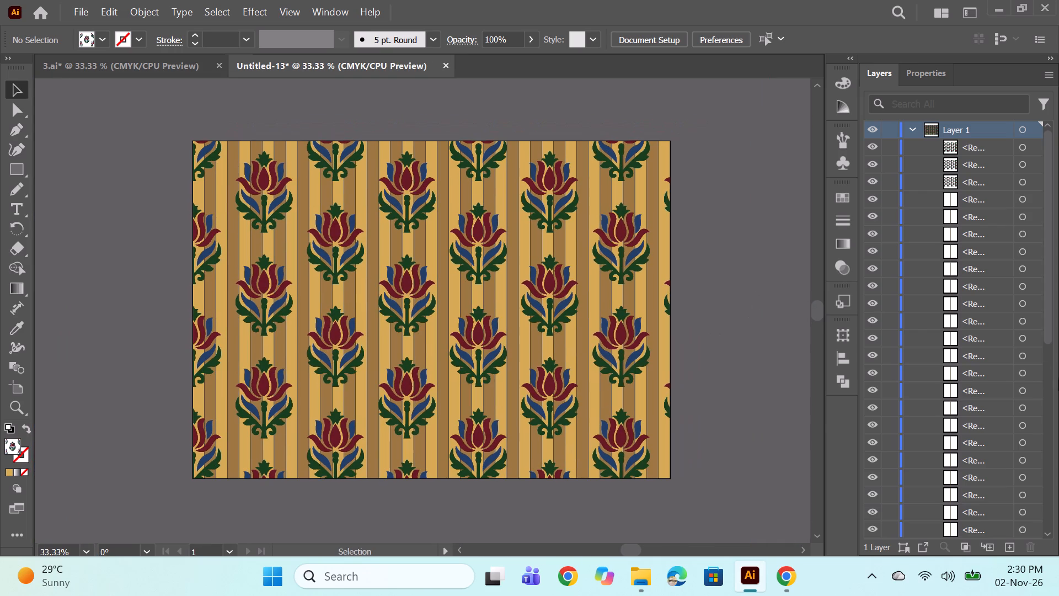
Set the opacity of all the gold and brown strips behind the floral pattern to 90% and compare the print with 3.ai.
{"action": "left_click", "coordinate": [1019, 200]}
{"action": "scroll", "coordinate": [1002, 259], "scroll_direction": "down", "scroll_amount": 6}
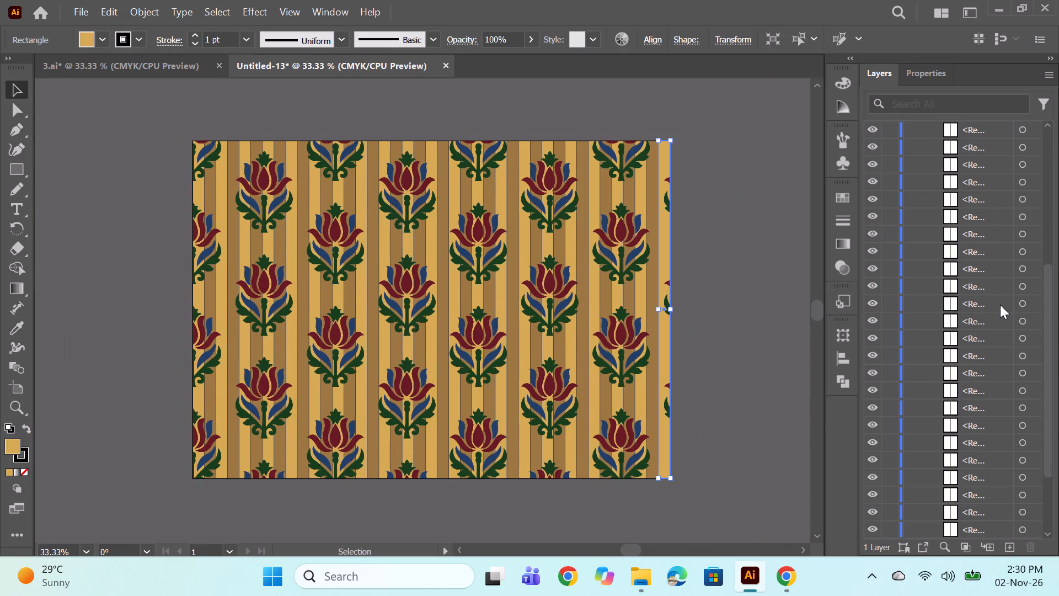
{"action": "scroll", "coordinate": [1000, 305], "scroll_direction": "down", "scroll_amount": 11}
{"action": "left_click", "coordinate": [1024, 526], "text": "shift"}
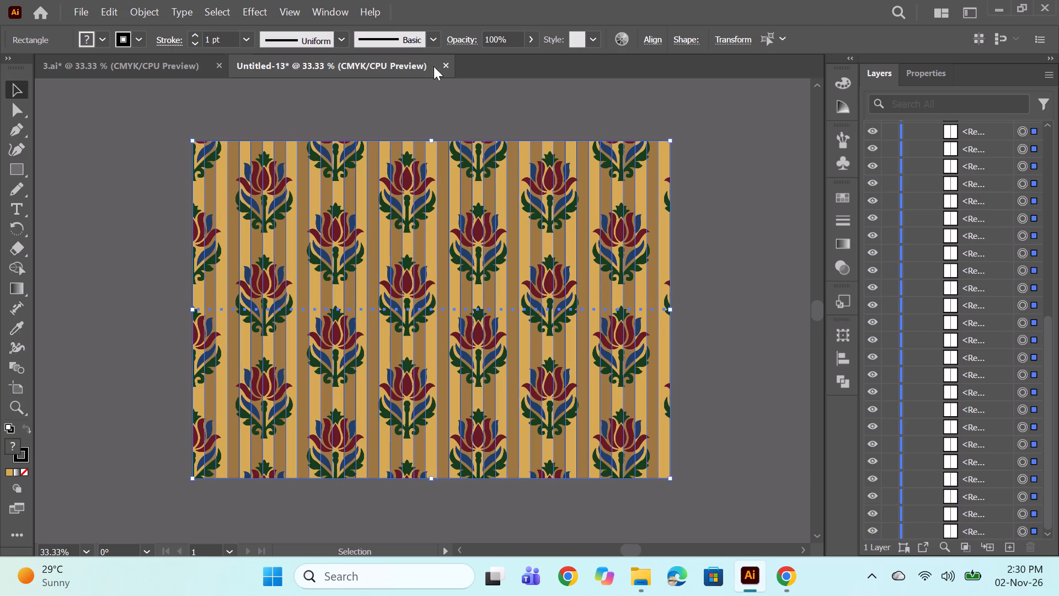
{"action": "left_click_drag", "start_coordinate": [498, 40], "coordinate": [479, 42]}
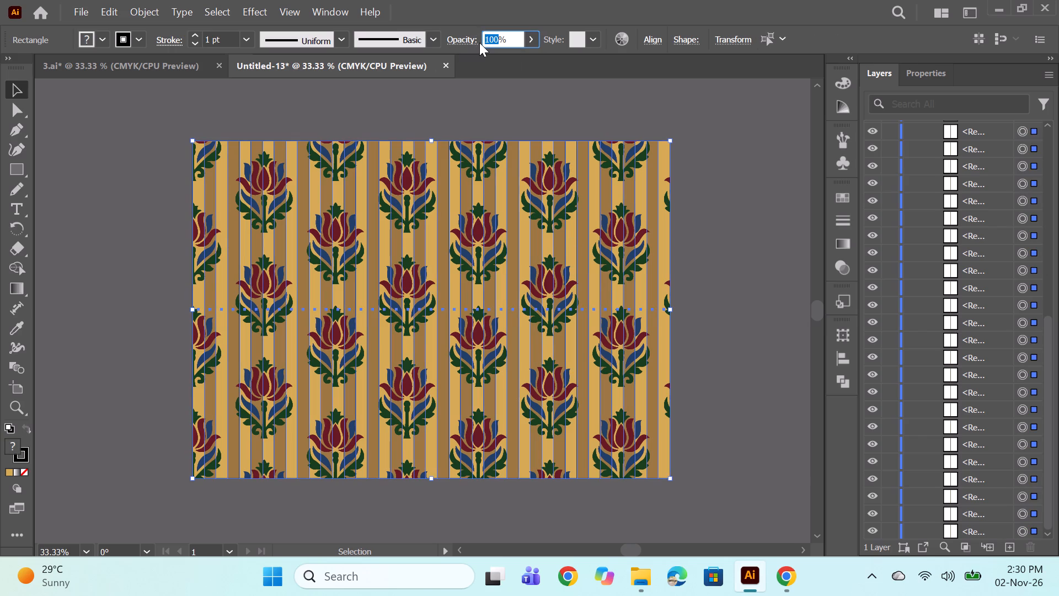
{"action": "key", "text": "9"}
{"action": "key", "text": "0"}
{"action": "key", "text": "Return"}
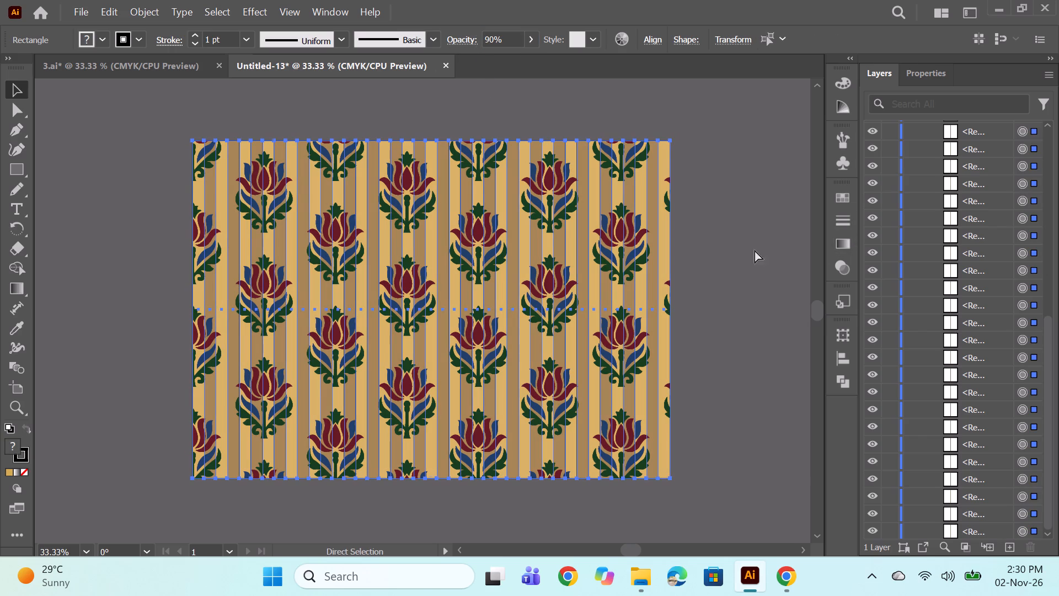
{"action": "left_click", "coordinate": [726, 240], "text": "ctrl"}
{"action": "scroll", "coordinate": [533, 197], "scroll_direction": "down", "scroll_amount": 1}
{"action": "scroll", "coordinate": [531, 201], "scroll_direction": "up", "scroll_amount": 1}
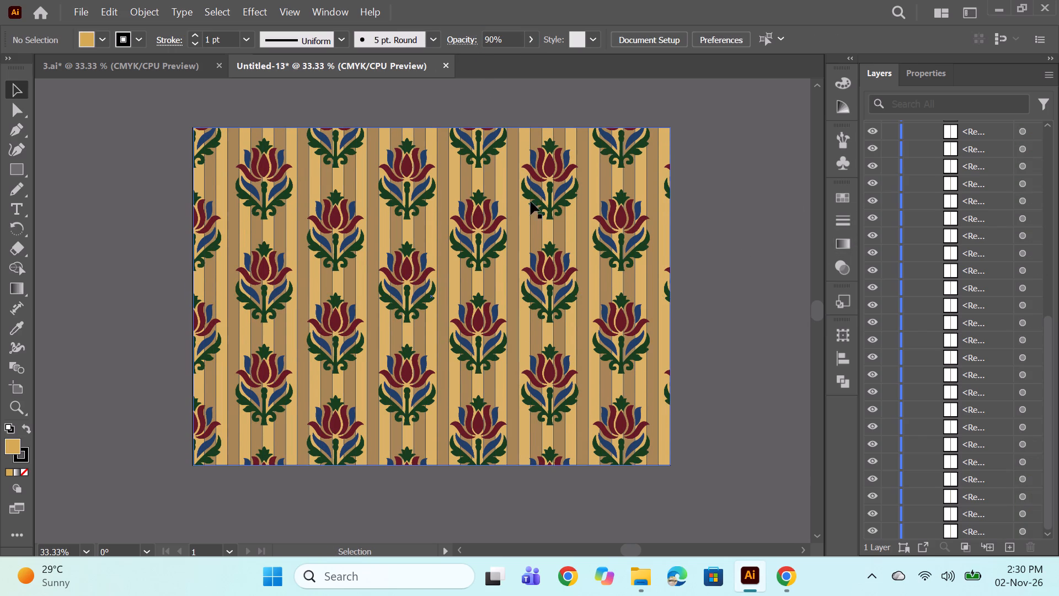
{"action": "left_click", "coordinate": [141, 68]}
{"action": "left_click", "coordinate": [315, 72]}
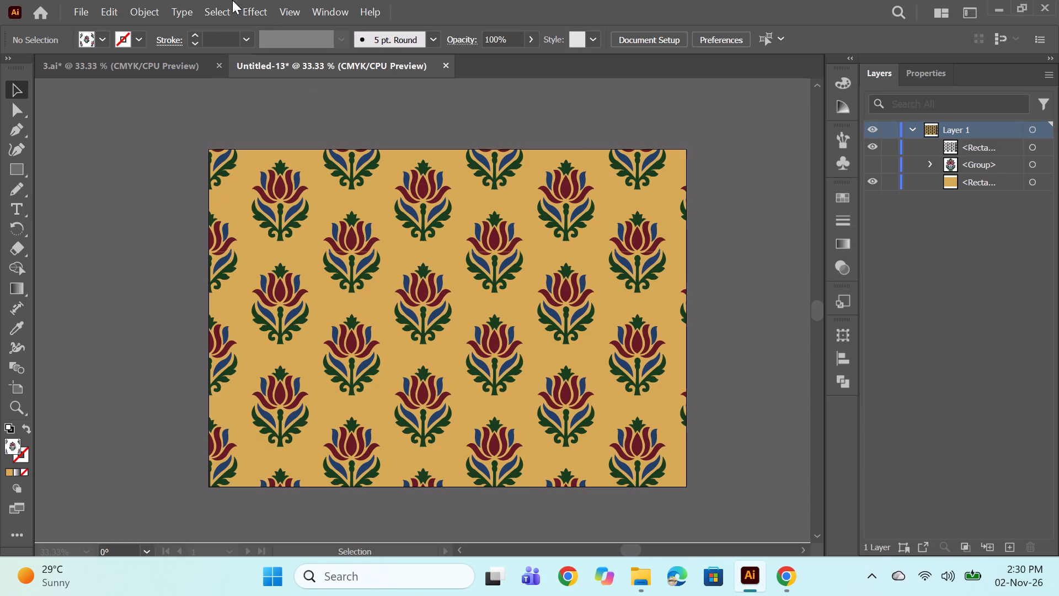
Save the striped floral print as 3-c2s in Adobe Illustrator format with the default options, and close it.
{"action": "key", "text": "ctrl+s"}
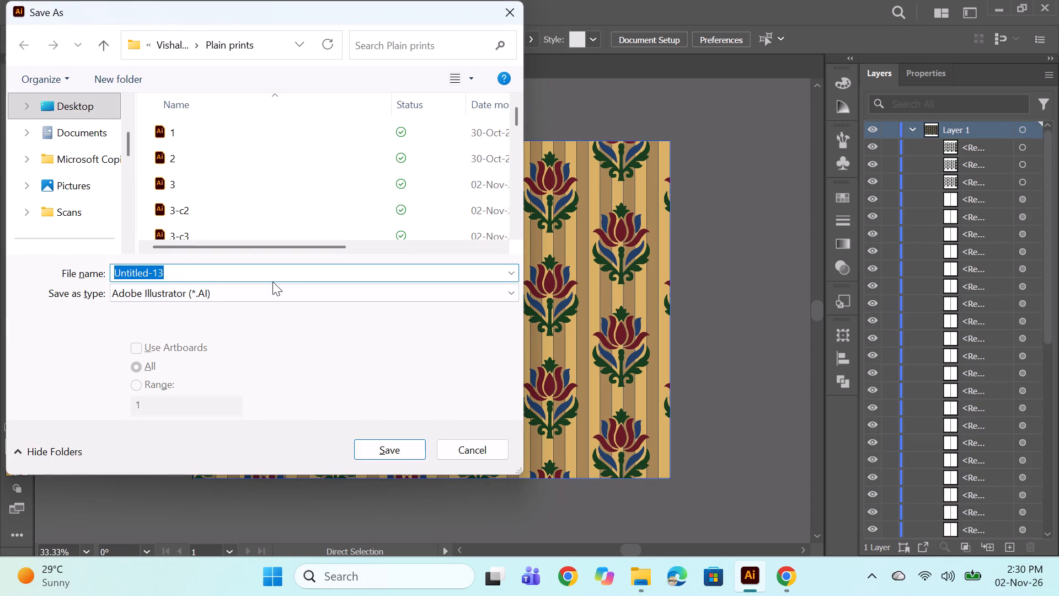
{"action": "key", "text": "3"}
{"action": "type", "text": "-c2s"}
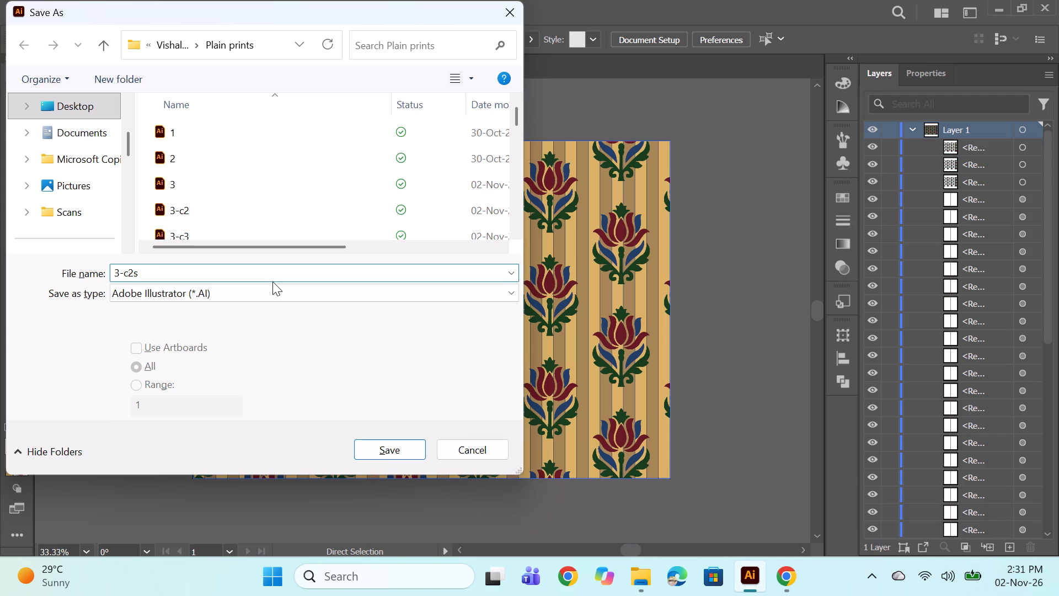
{"action": "left_click", "coordinate": [384, 452]}
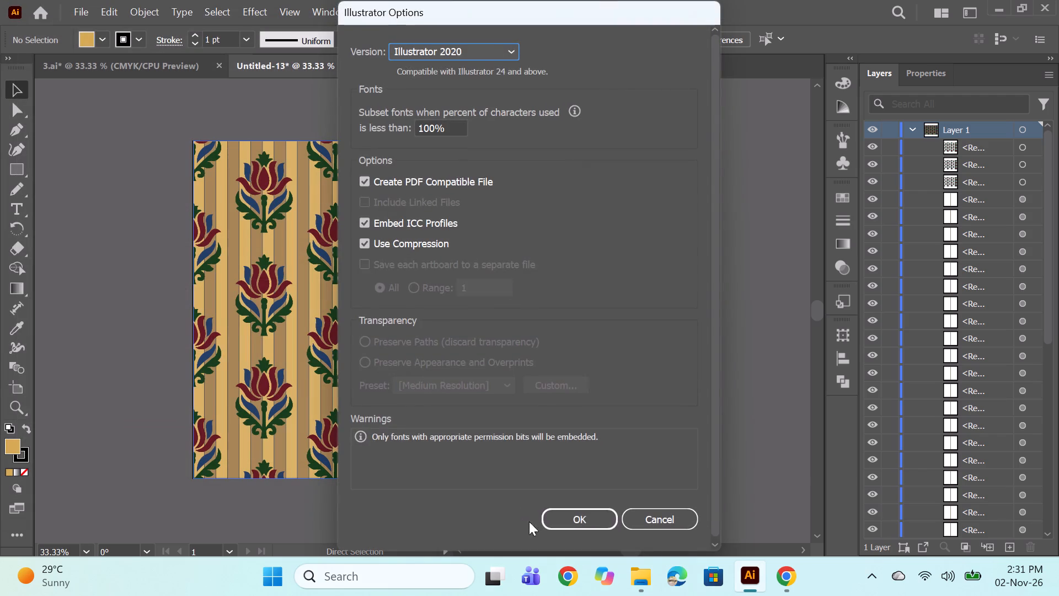
{"action": "left_click", "coordinate": [561, 523]}
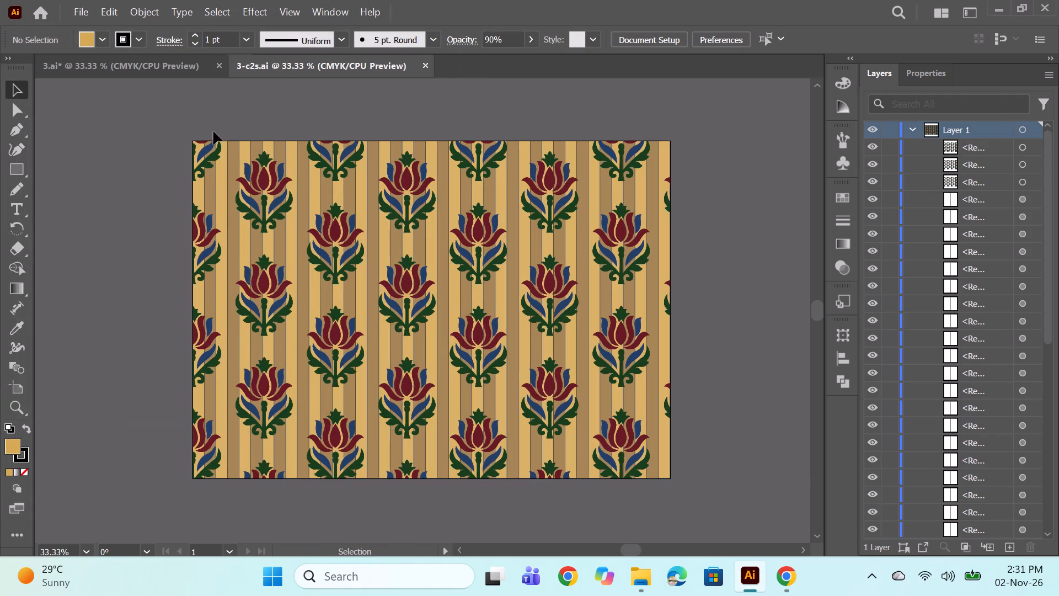
{"action": "left_click", "coordinate": [157, 70]}
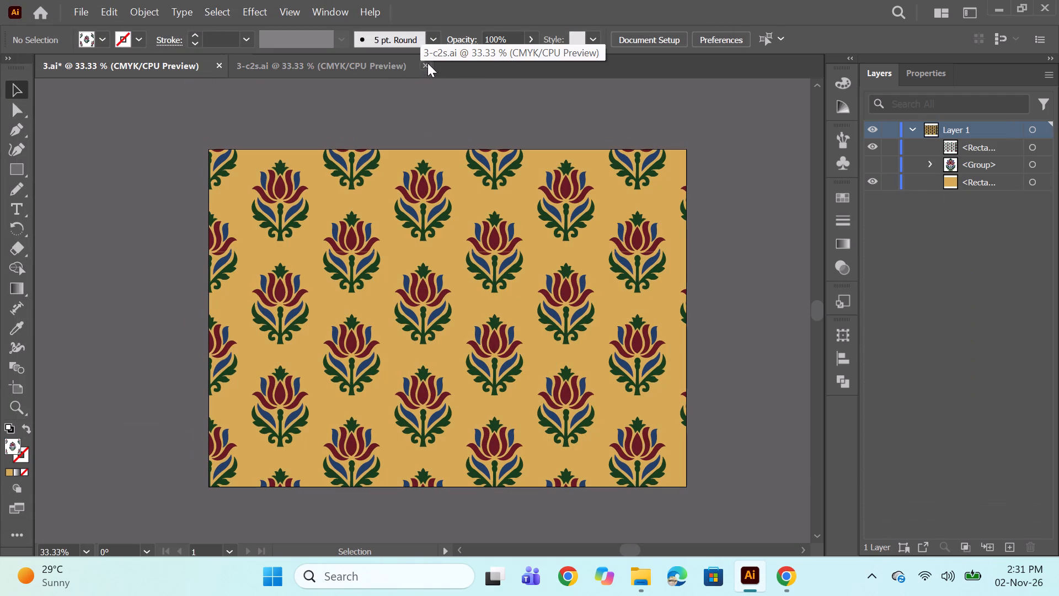
{"action": "left_click", "coordinate": [427, 63]}
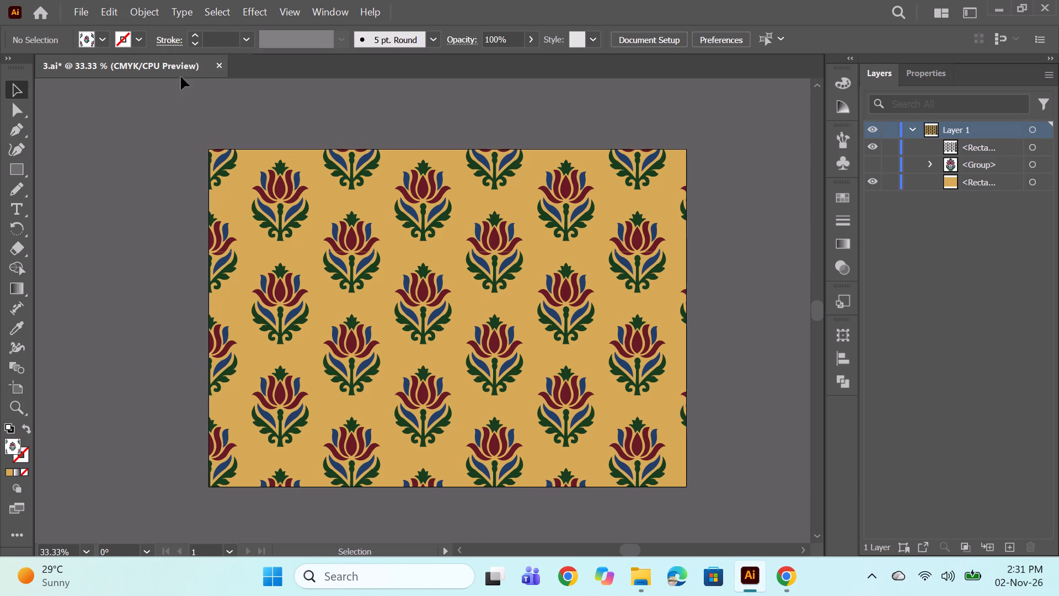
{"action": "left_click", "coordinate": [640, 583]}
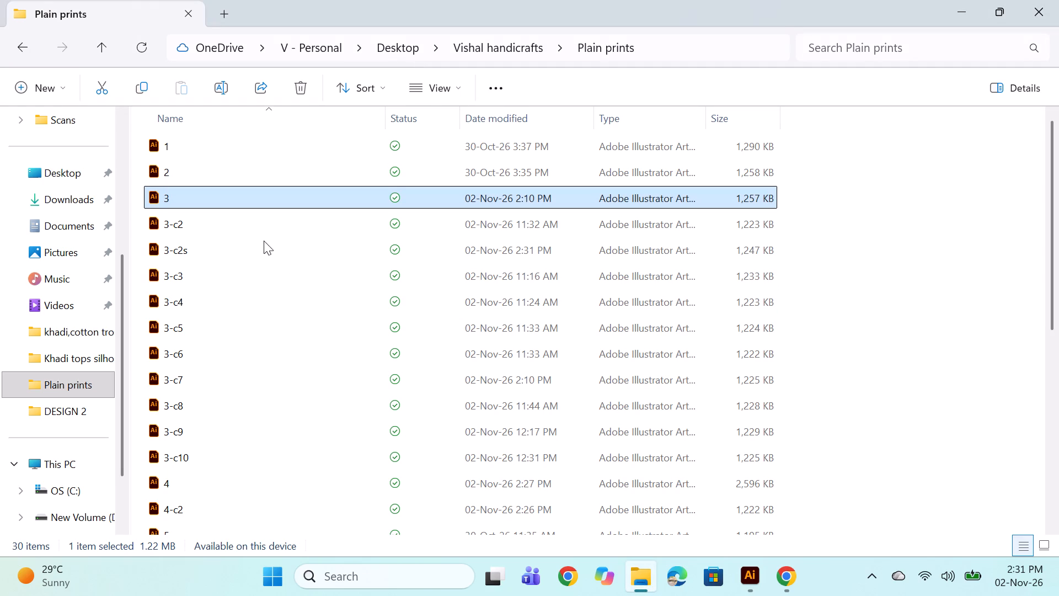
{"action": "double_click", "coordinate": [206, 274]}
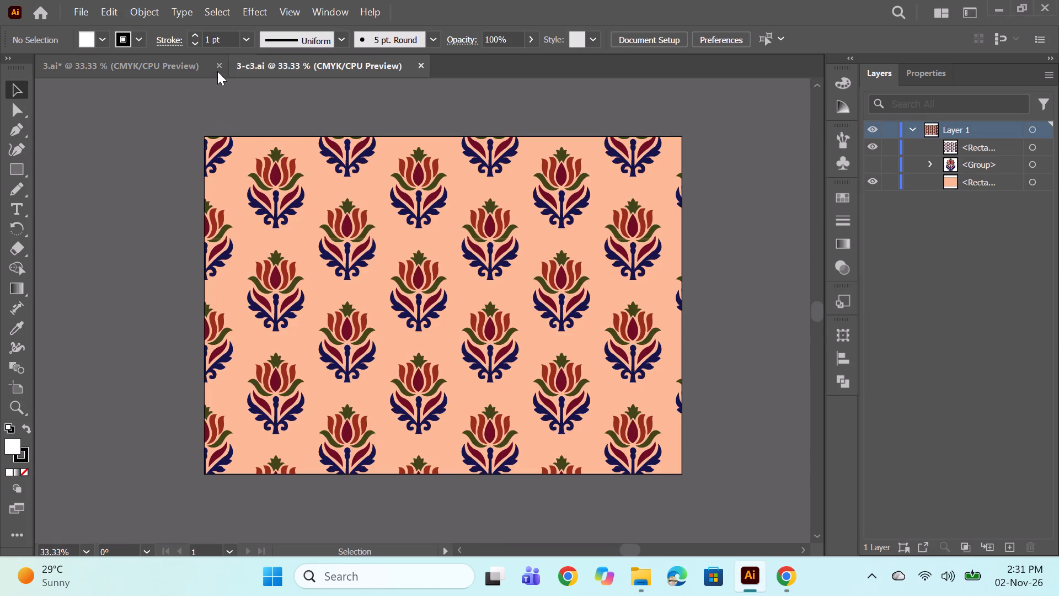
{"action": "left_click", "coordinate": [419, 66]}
Open 3-c2 from the Plain prints folder and close 3.ai, saving its changes.
{"action": "left_click", "coordinate": [644, 575]}
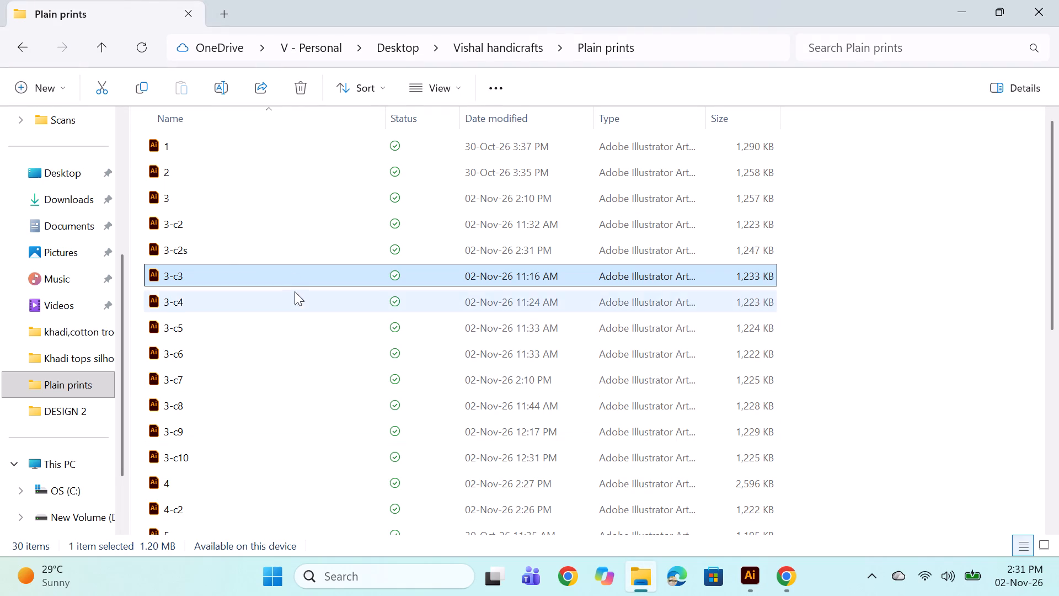
{"action": "double_click", "coordinate": [211, 227]}
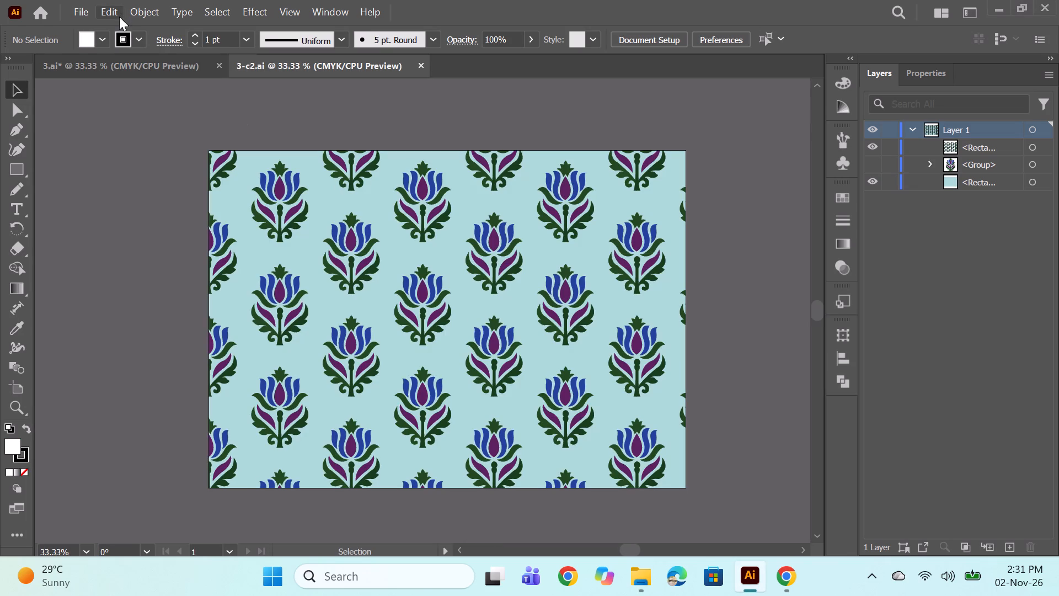
{"action": "left_click", "coordinate": [112, 78]}
{"action": "left_click", "coordinate": [221, 66]}
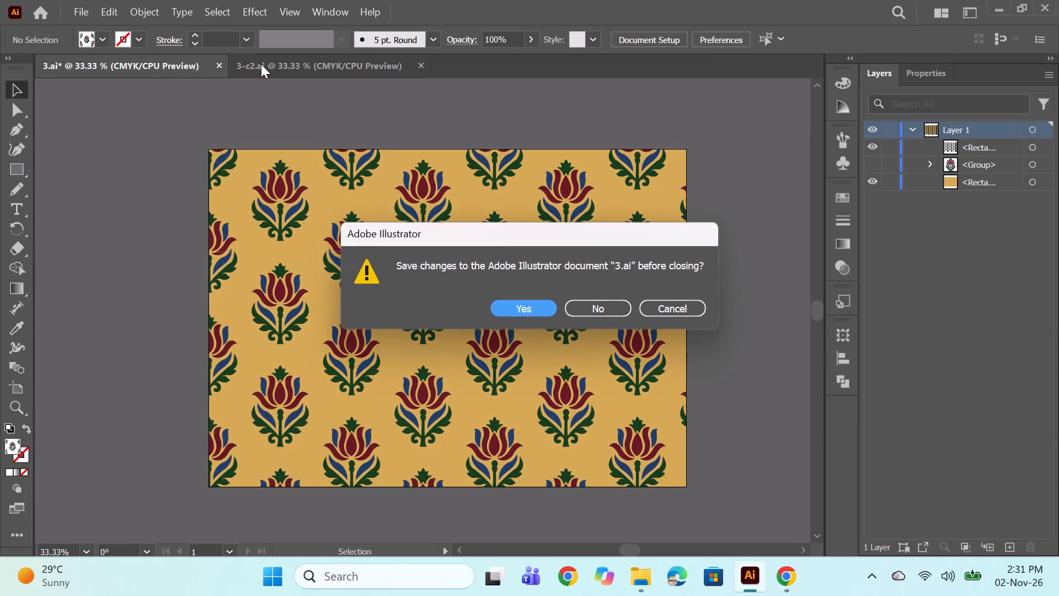
{"action": "left_click", "coordinate": [261, 64]}
{"action": "left_click", "coordinate": [518, 308]}
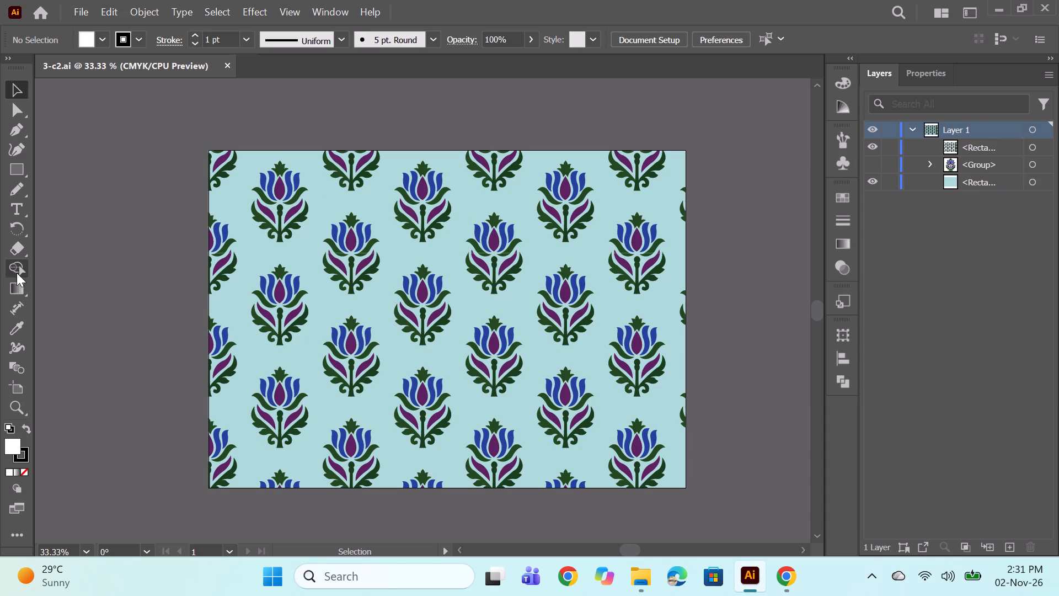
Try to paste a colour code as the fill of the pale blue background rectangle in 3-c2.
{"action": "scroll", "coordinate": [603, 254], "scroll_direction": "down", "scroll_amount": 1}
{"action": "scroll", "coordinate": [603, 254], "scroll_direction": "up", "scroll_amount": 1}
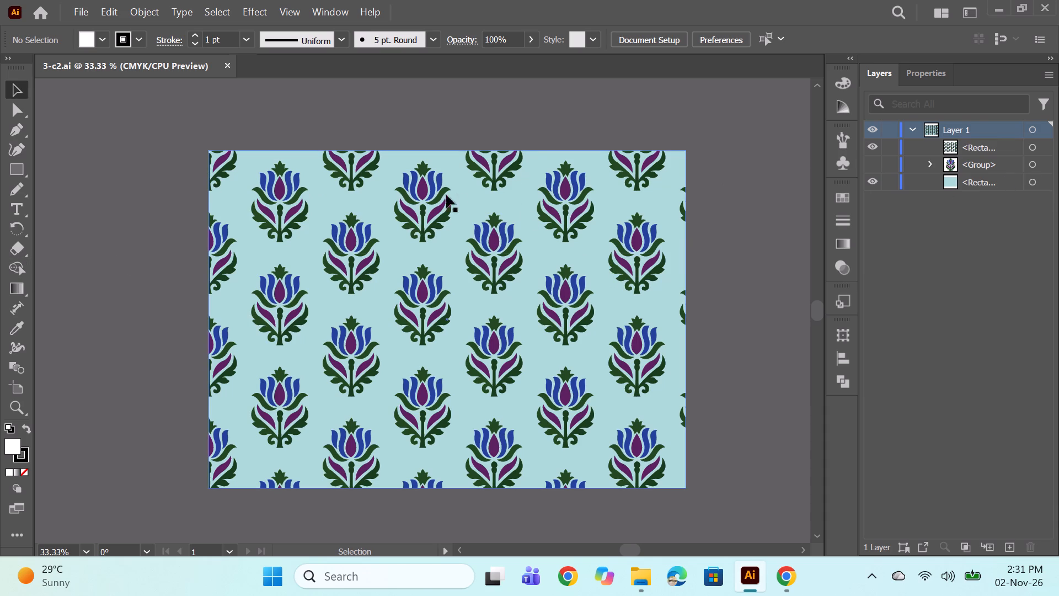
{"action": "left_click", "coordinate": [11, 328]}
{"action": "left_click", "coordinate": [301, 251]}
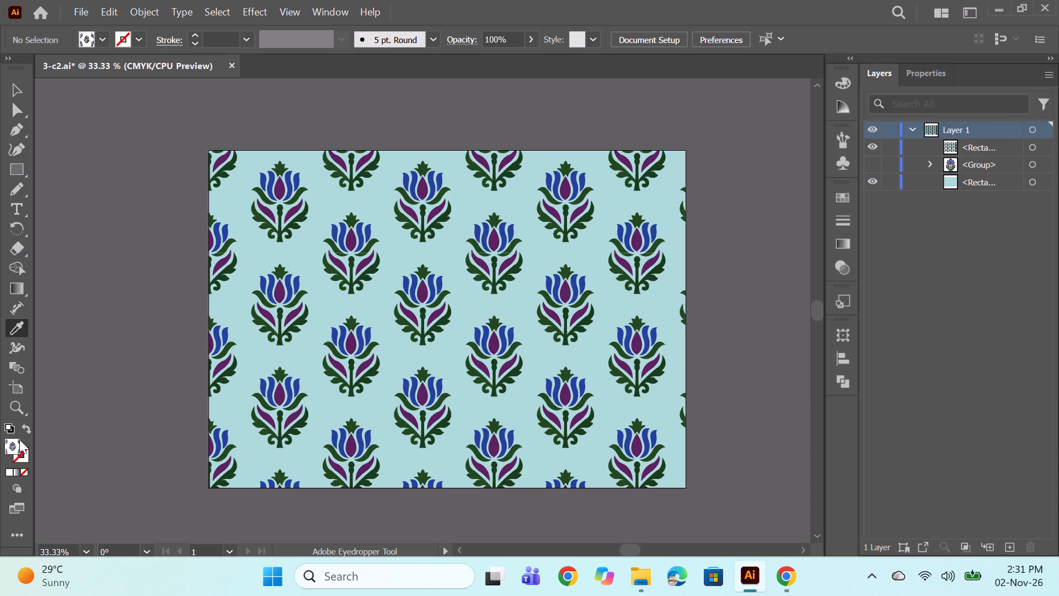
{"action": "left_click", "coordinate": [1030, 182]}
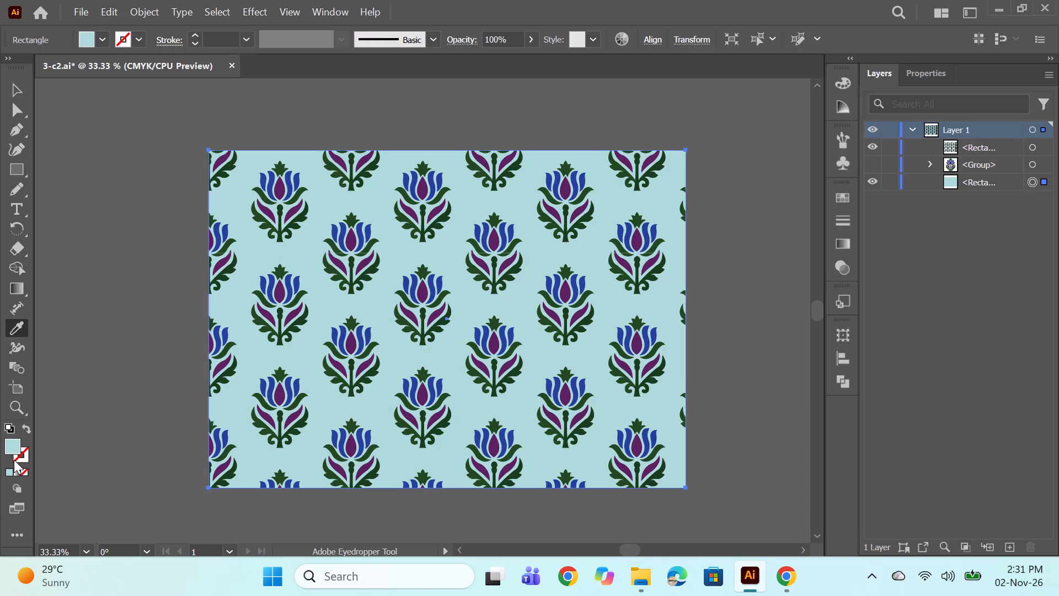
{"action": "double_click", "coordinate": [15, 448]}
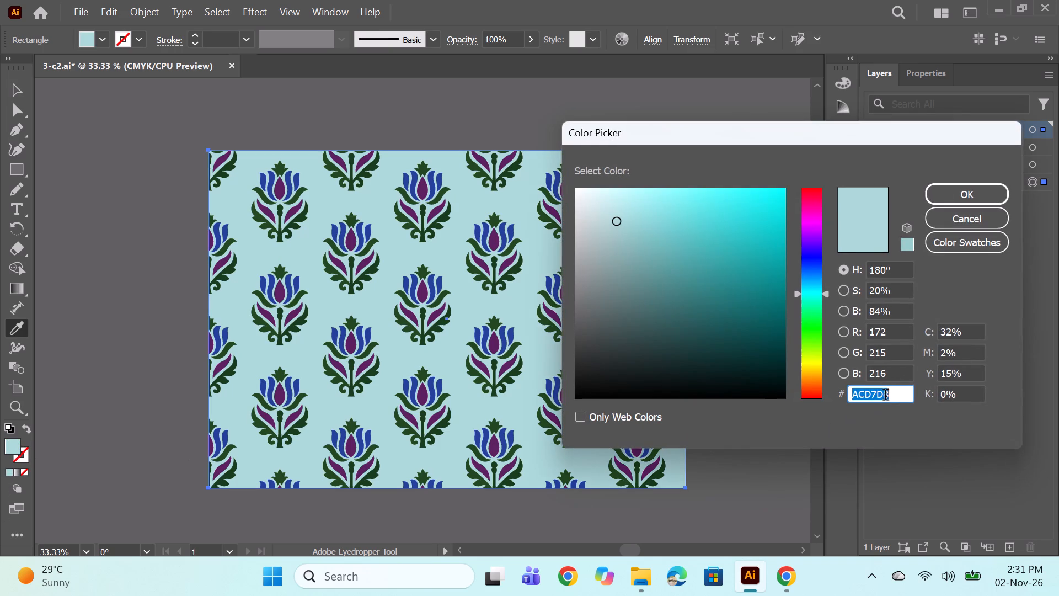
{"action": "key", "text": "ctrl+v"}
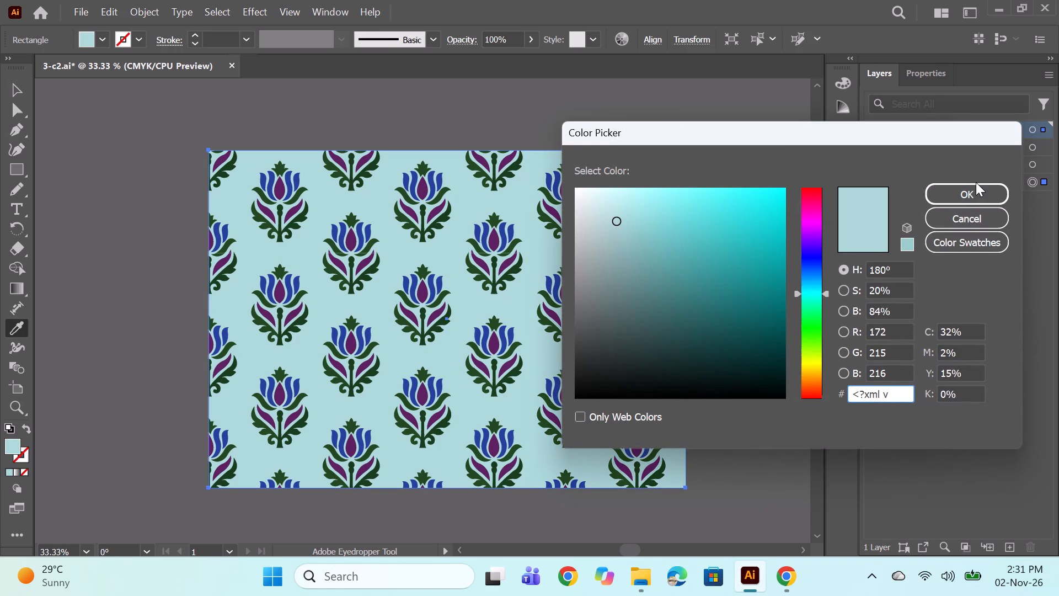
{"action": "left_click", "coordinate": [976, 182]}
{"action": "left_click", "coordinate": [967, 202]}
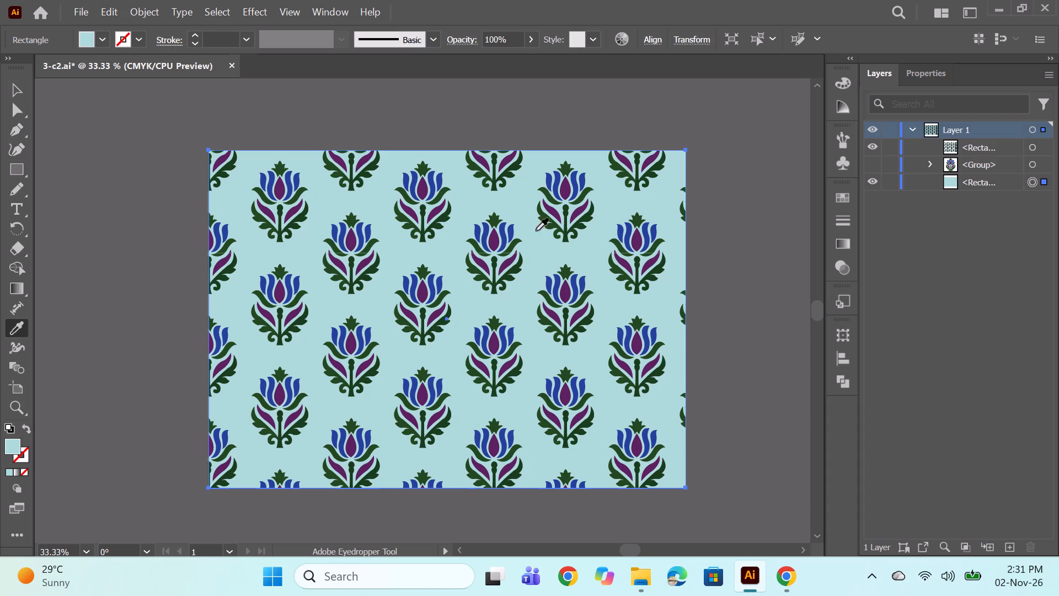
Reopen 3-c2s from the Plain prints folder and copy the gold and brown strips at the print's left edge.
{"action": "left_click", "coordinate": [645, 574]}
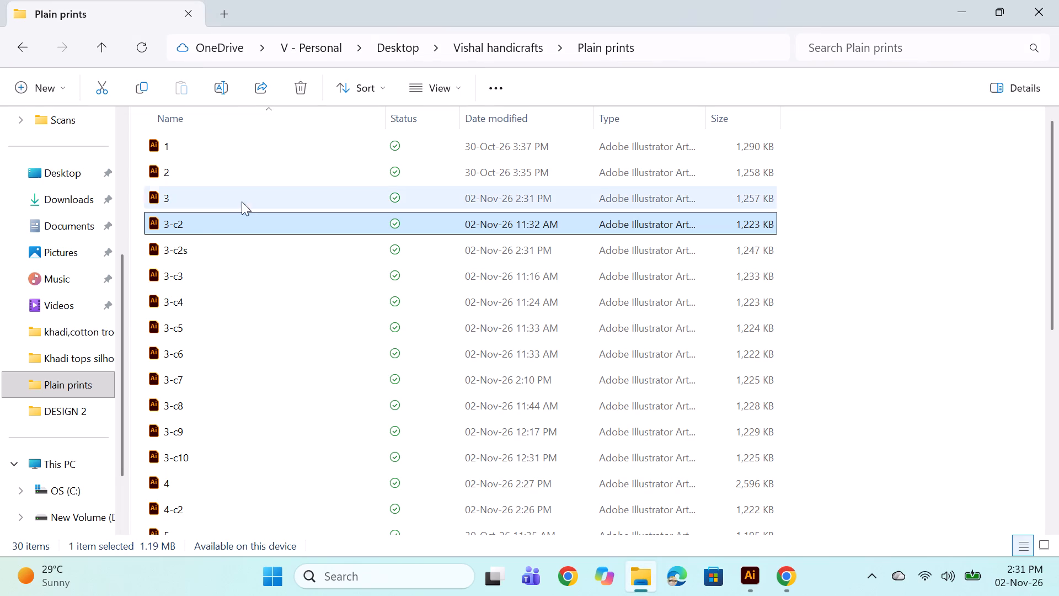
{"action": "double_click", "coordinate": [190, 248]}
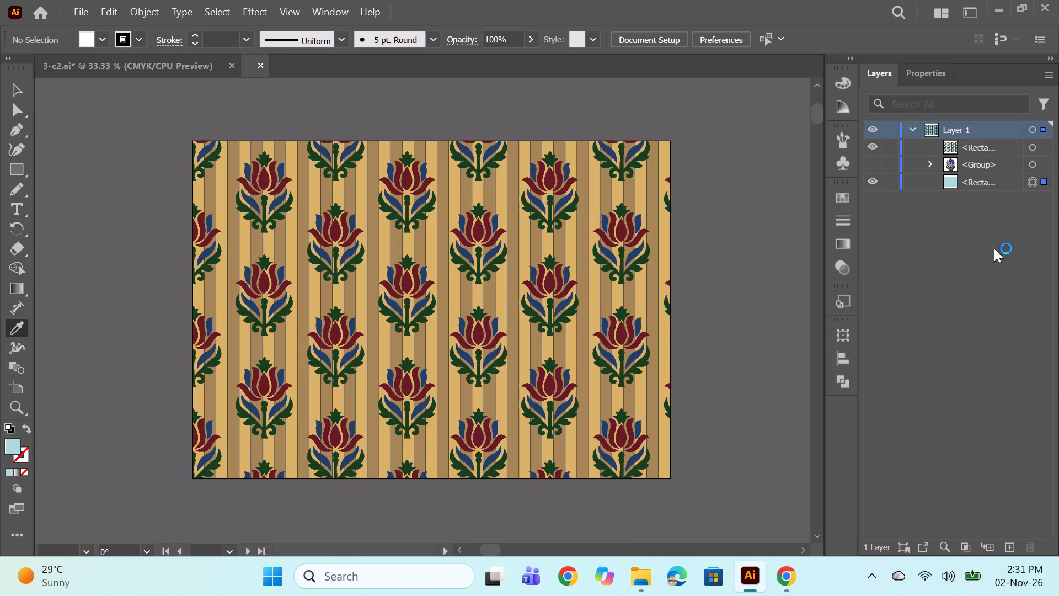
{"action": "left_click", "coordinate": [1022, 195]}
{"action": "left_click", "coordinate": [1020, 215], "text": "ctrl"}
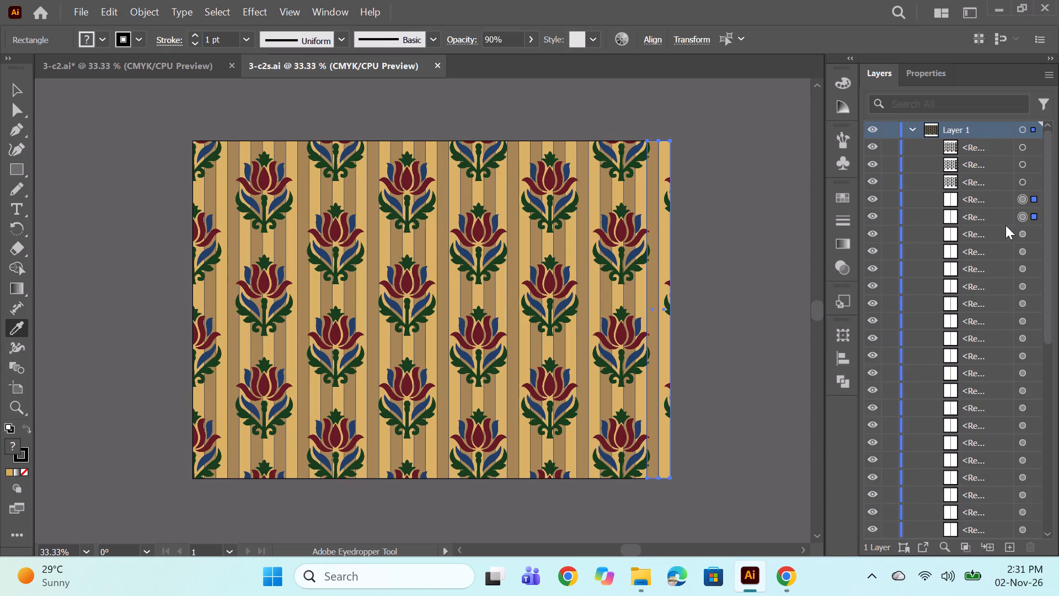
{"action": "scroll", "coordinate": [939, 312], "scroll_direction": "down", "scroll_amount": 3}
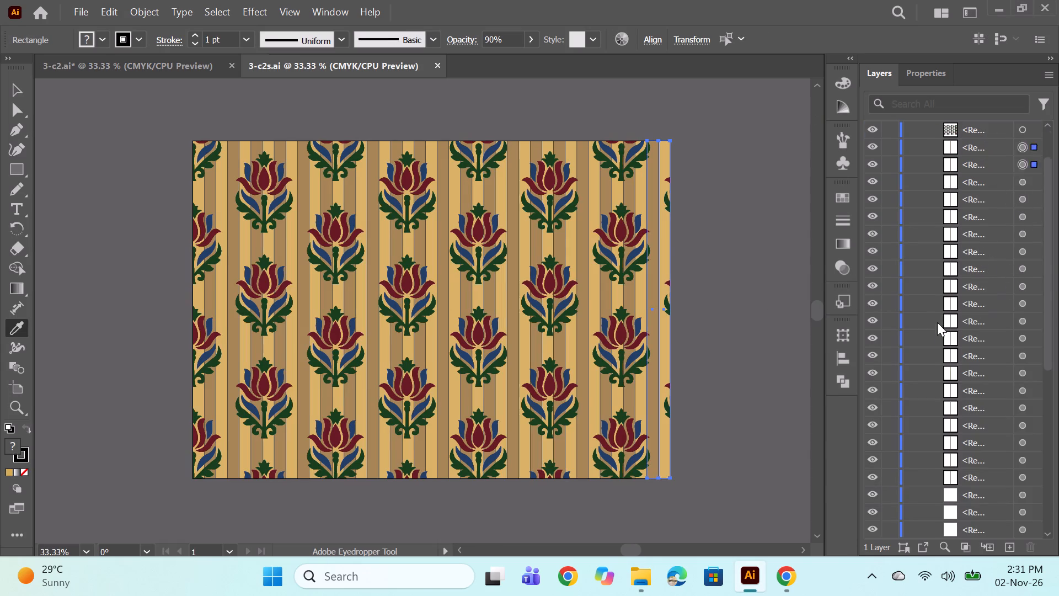
{"action": "scroll", "coordinate": [937, 322], "scroll_direction": "down", "scroll_amount": 8}
{"action": "scroll", "coordinate": [1003, 422], "scroll_direction": "down", "scroll_amount": 5}
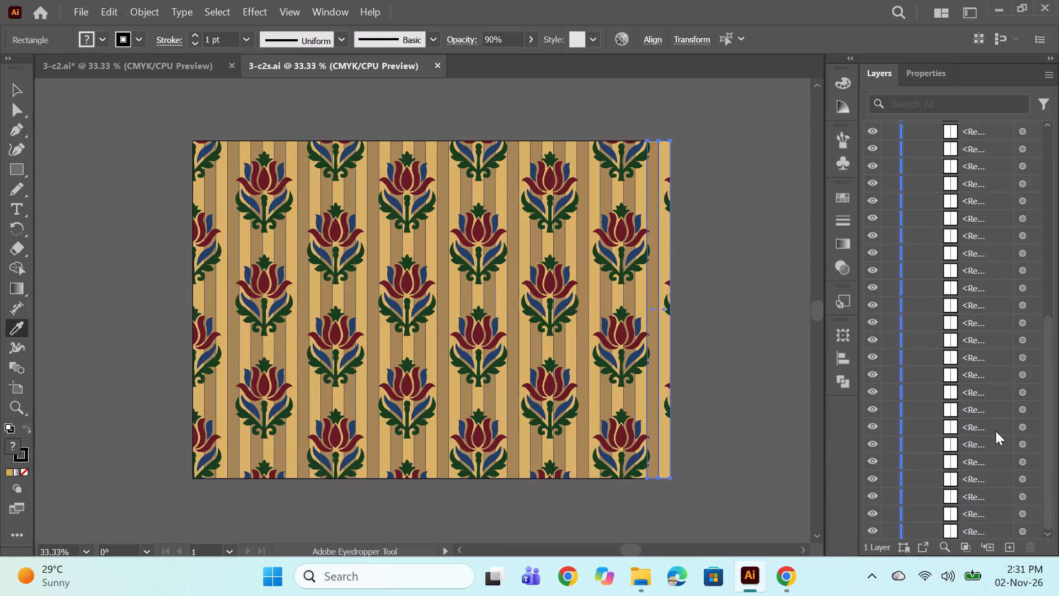
{"action": "left_click", "coordinate": [1020, 528]}
{"action": "left_click", "coordinate": [1029, 510], "text": "ctrl"}
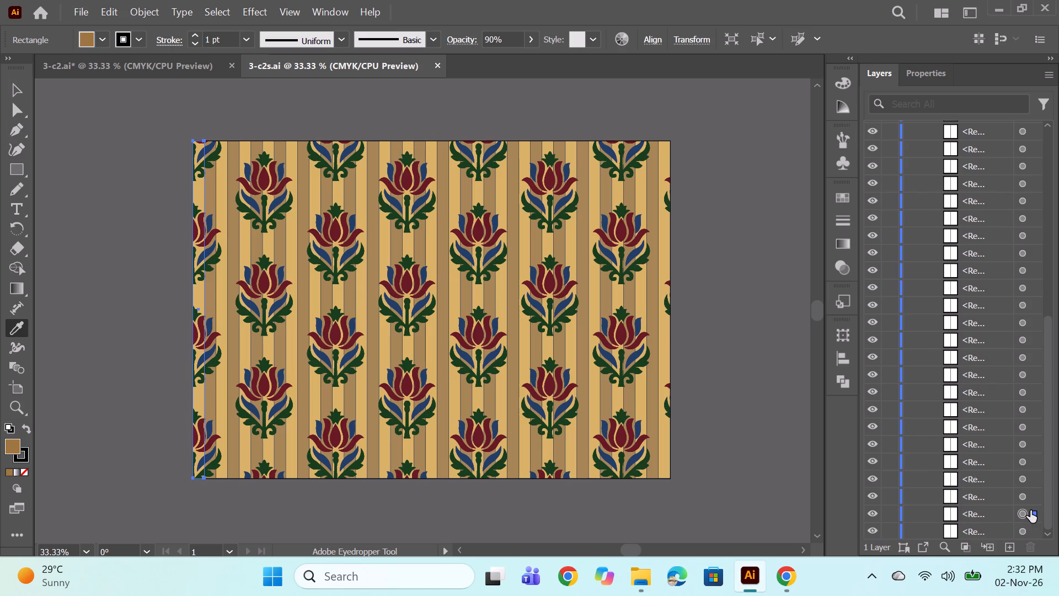
{"action": "left_click", "coordinate": [1023, 528], "text": "ctrl"}
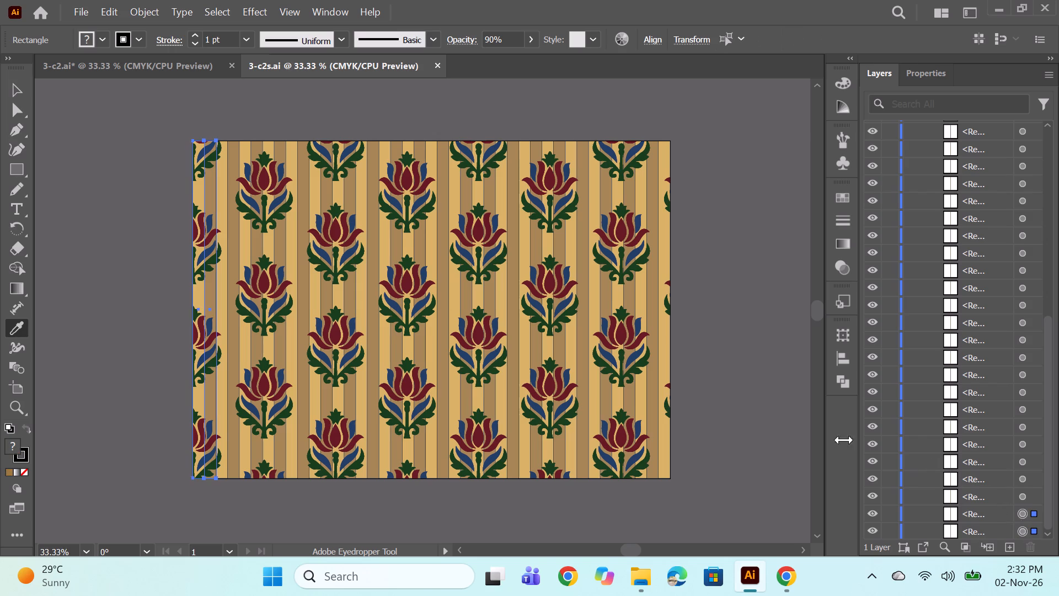
{"action": "key", "text": "ctrl+c"}
Paste the two strips into a new landscape A3 document and align them with the artboard's left edge.
{"action": "left_click", "coordinate": [180, 64]}
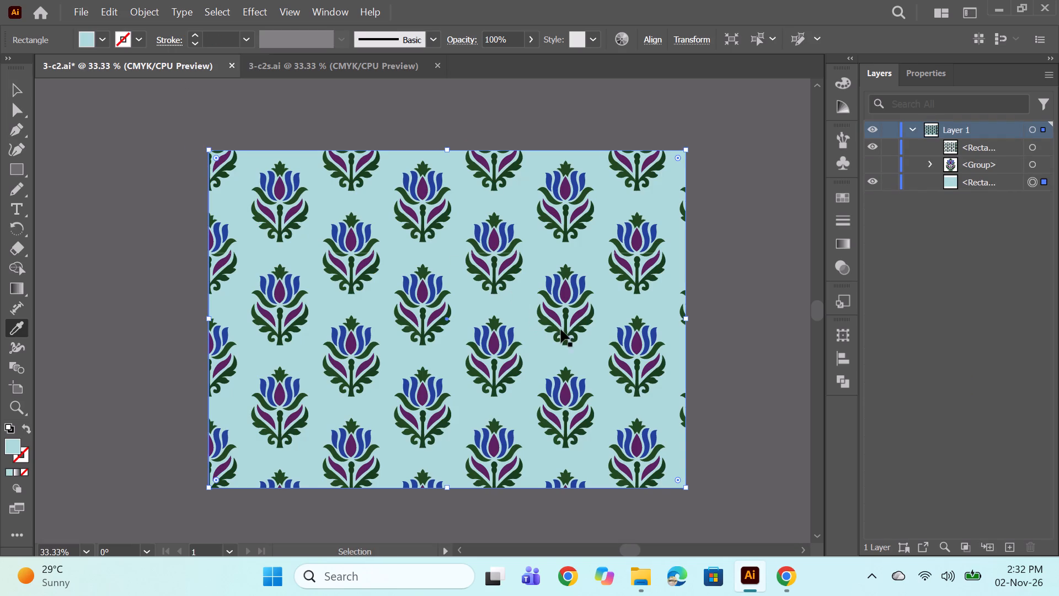
{"action": "key", "text": "ctrl+n"}
{"action": "key", "text": "Return"}
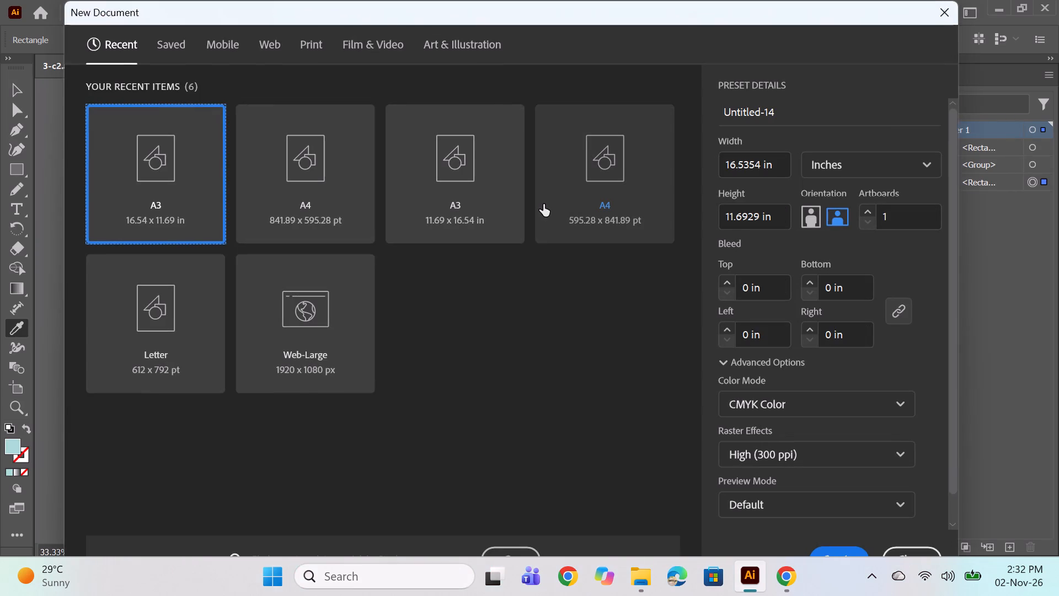
{"action": "key", "text": "ctrl+v"}
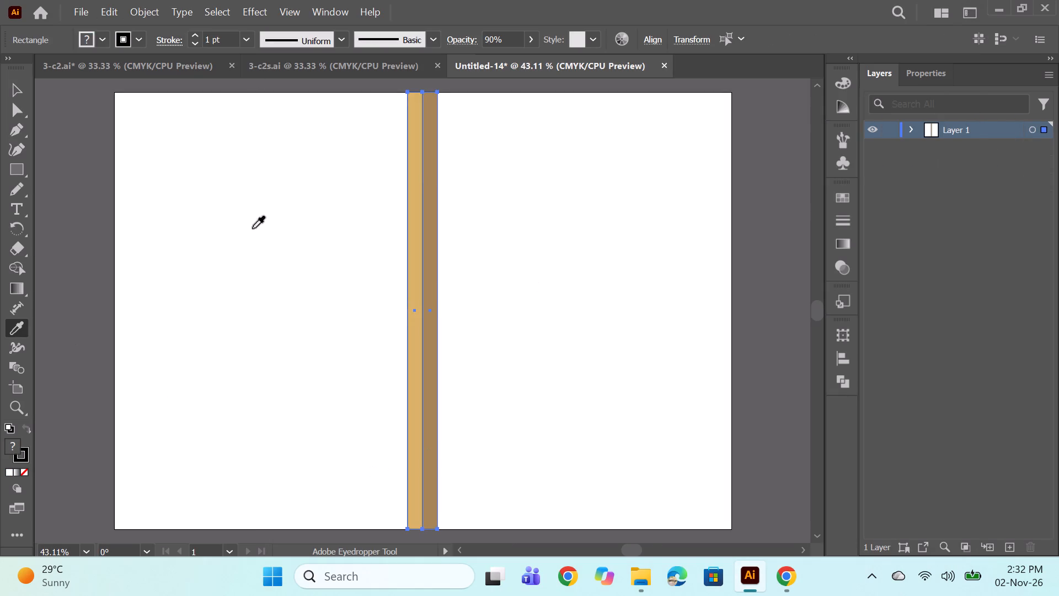
{"action": "left_click", "coordinate": [5, 90]}
{"action": "left_click_drag", "start_coordinate": [425, 320], "coordinate": [239, 331]}
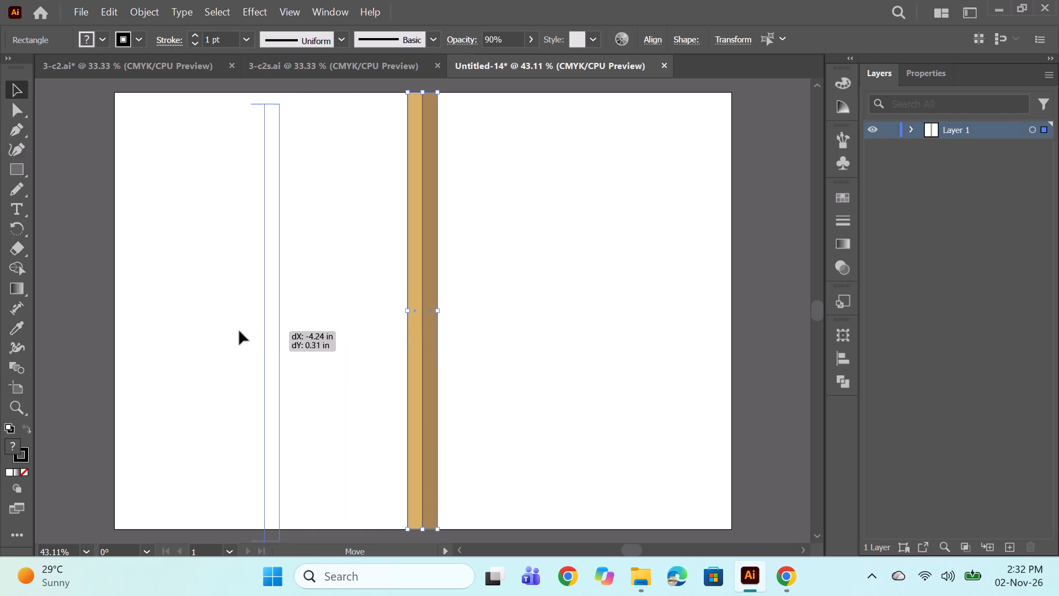
{"action": "left_click_drag", "start_coordinate": [239, 331], "coordinate": [131, 318]}
Close the 3-c2s document.
{"action": "left_click", "coordinate": [334, 71]}
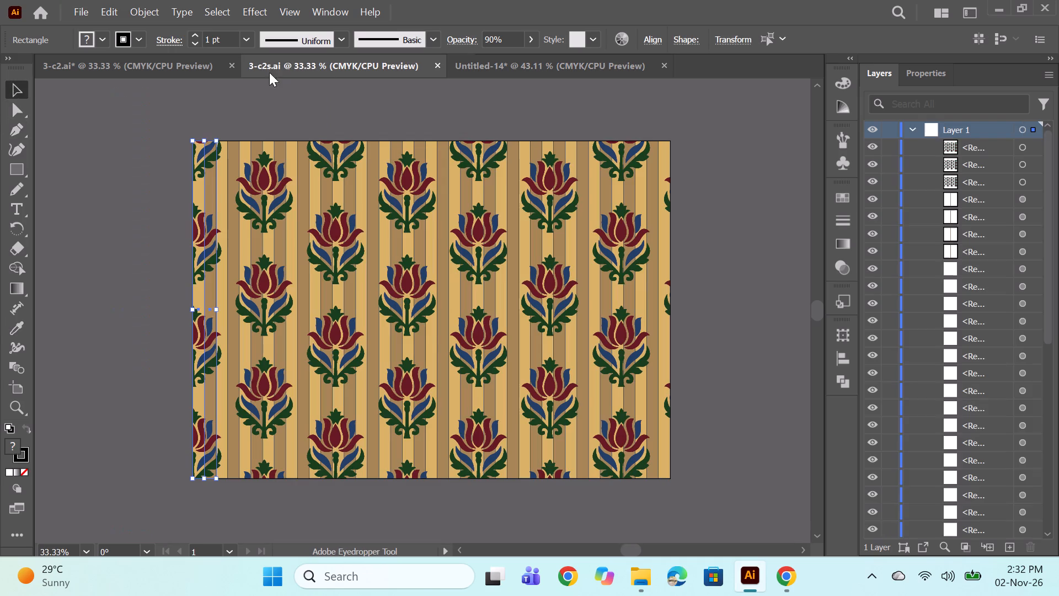
{"action": "left_click", "coordinate": [438, 63]}
Copy the fill colour ACD7D8 from 3-c2's background rectangle and apply it to both strips in the new document.
{"action": "left_click", "coordinate": [192, 63]}
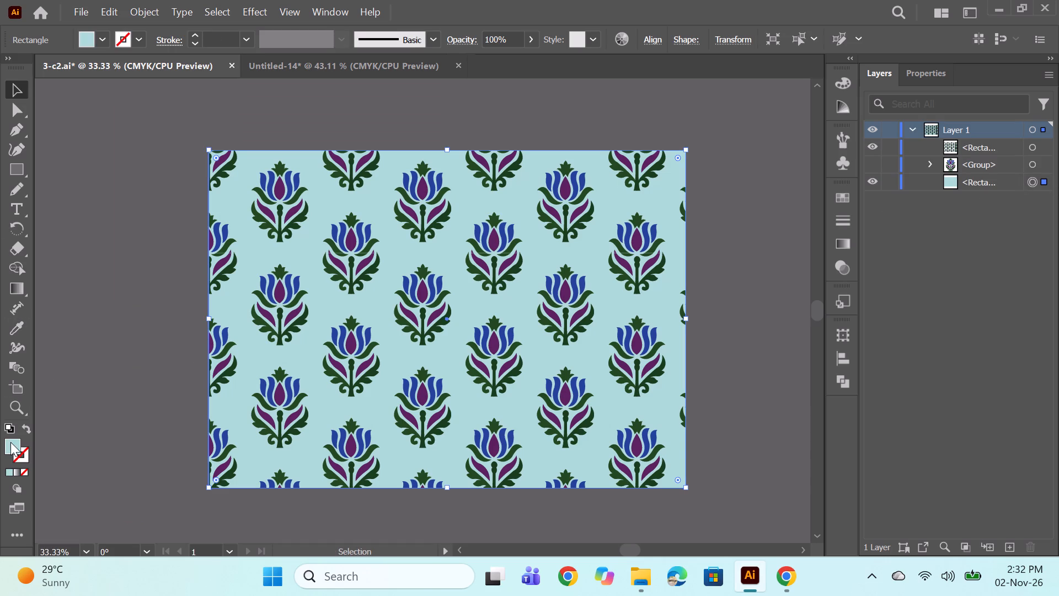
{"action": "double_click", "coordinate": [10, 442]}
{"action": "key", "text": "ctrl+c"}
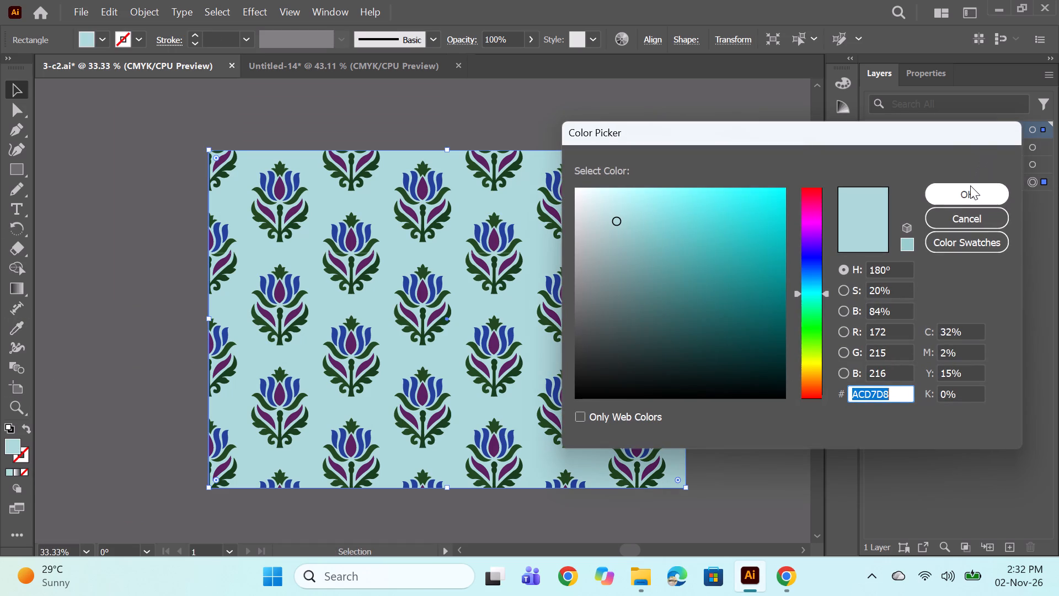
{"action": "left_click", "coordinate": [970, 188]}
{"action": "left_click", "coordinate": [378, 70]}
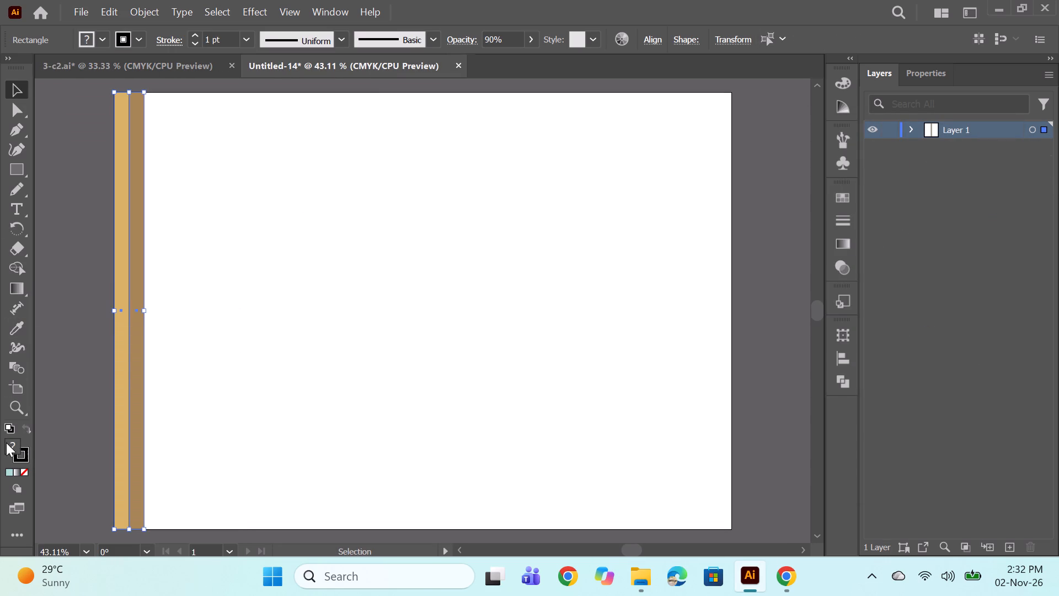
{"action": "double_click", "coordinate": [10, 448]}
{"action": "key", "text": "ctrl+v"}
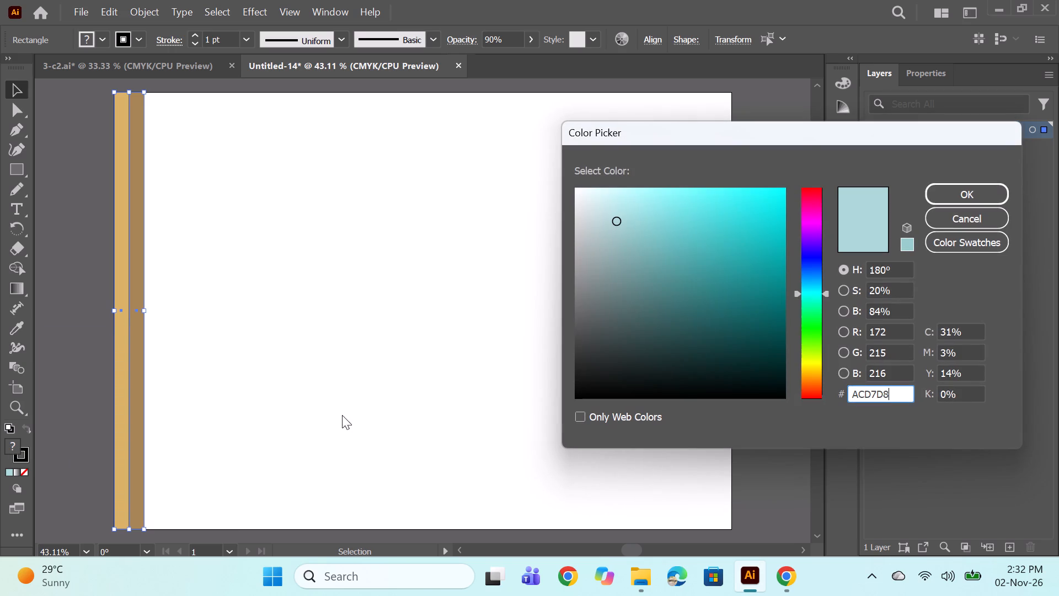
{"action": "left_click", "coordinate": [969, 194]}
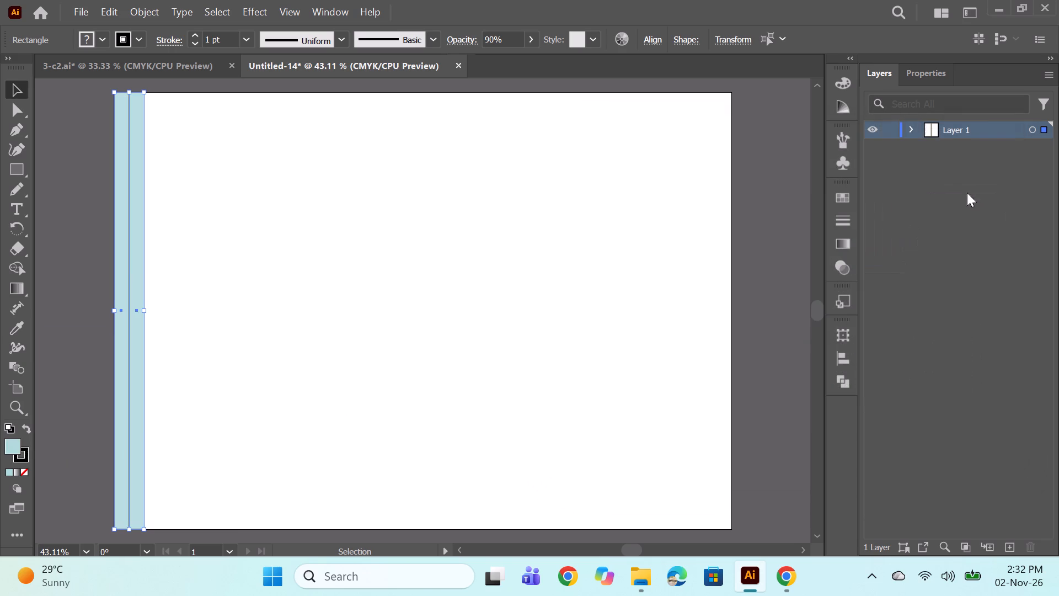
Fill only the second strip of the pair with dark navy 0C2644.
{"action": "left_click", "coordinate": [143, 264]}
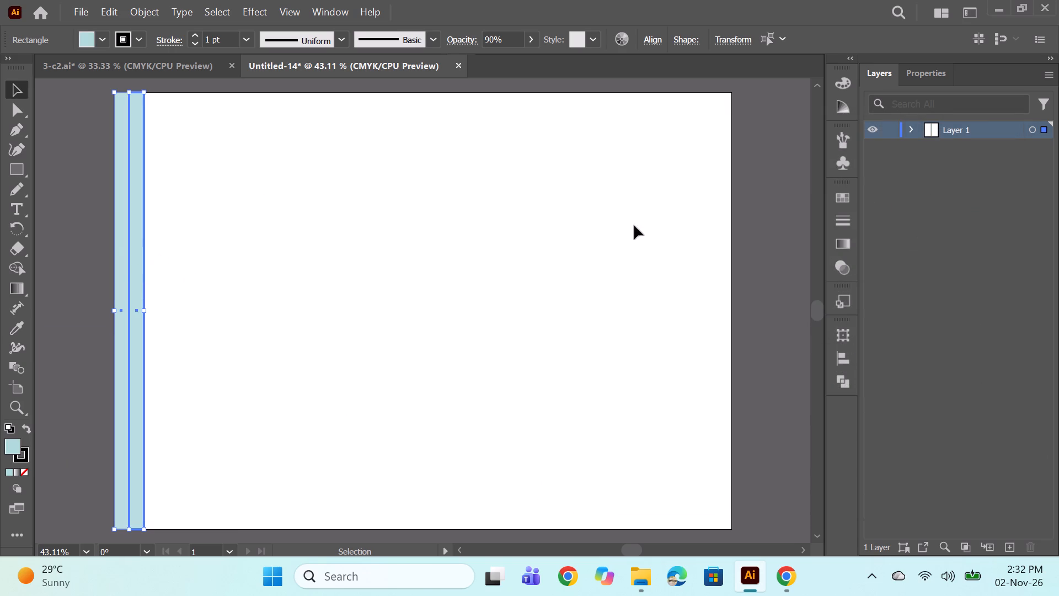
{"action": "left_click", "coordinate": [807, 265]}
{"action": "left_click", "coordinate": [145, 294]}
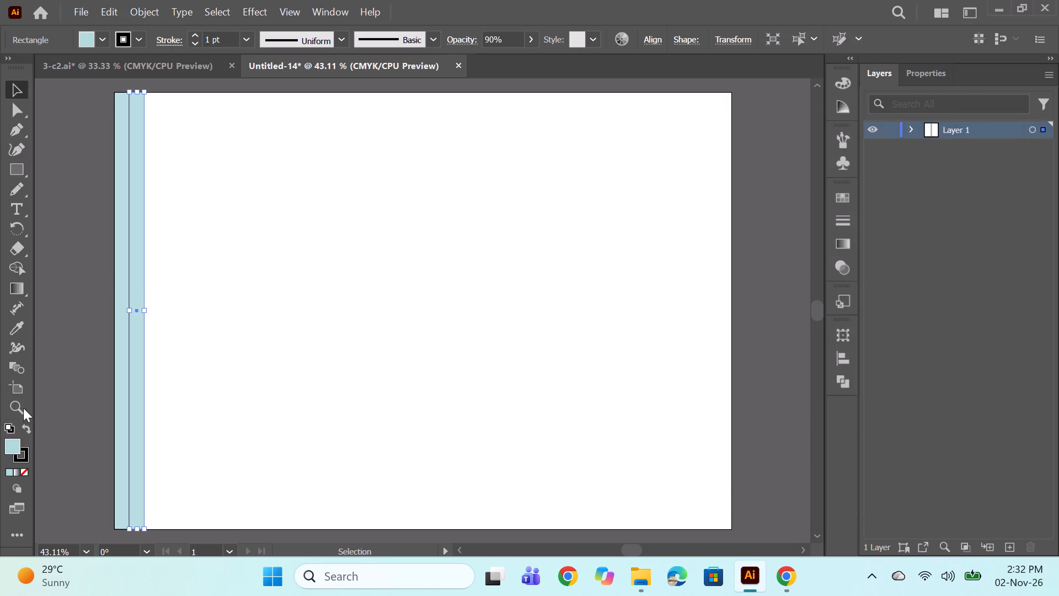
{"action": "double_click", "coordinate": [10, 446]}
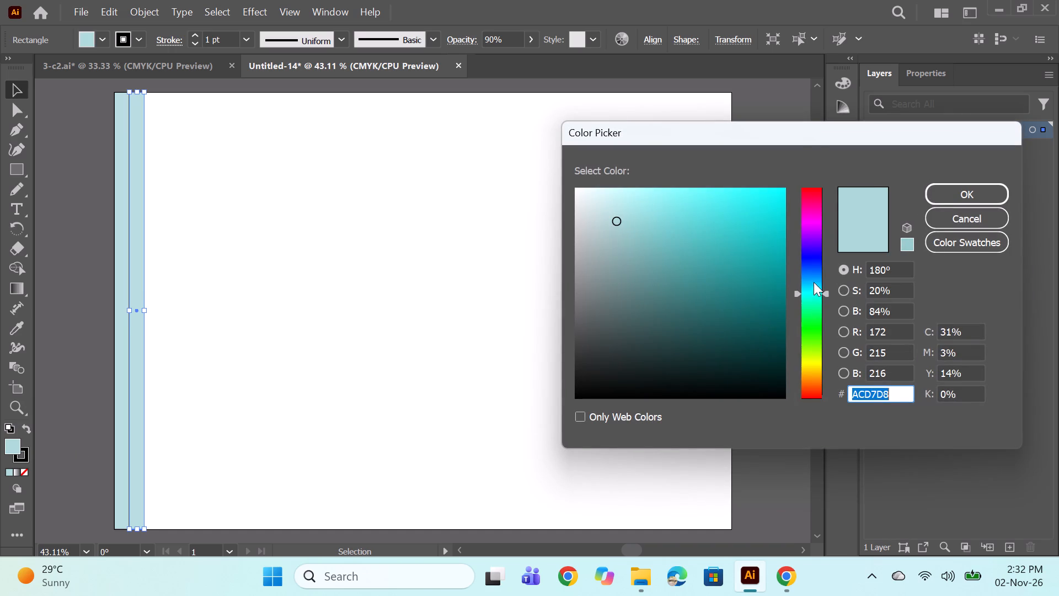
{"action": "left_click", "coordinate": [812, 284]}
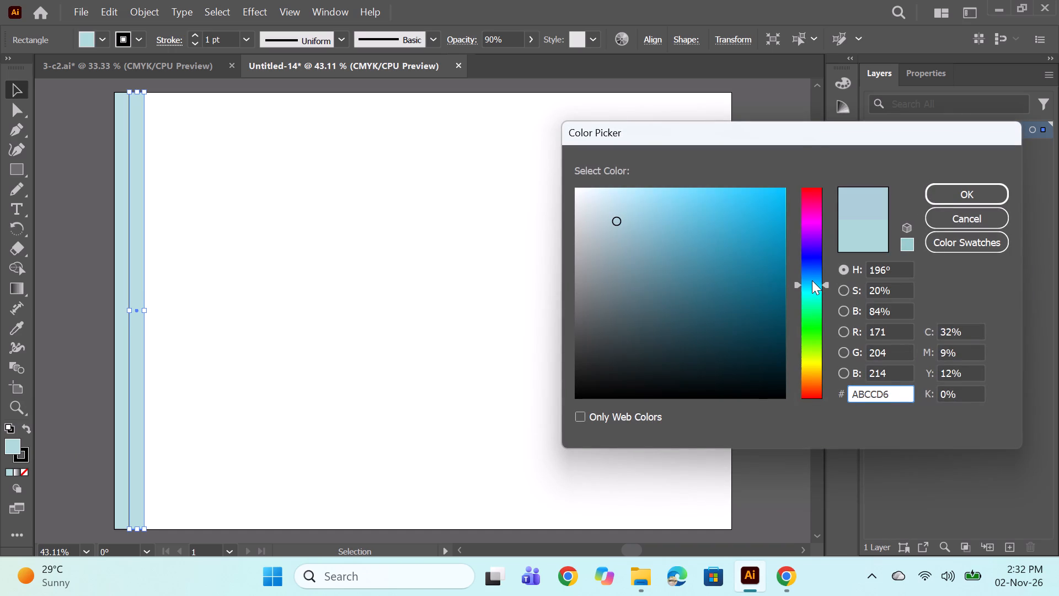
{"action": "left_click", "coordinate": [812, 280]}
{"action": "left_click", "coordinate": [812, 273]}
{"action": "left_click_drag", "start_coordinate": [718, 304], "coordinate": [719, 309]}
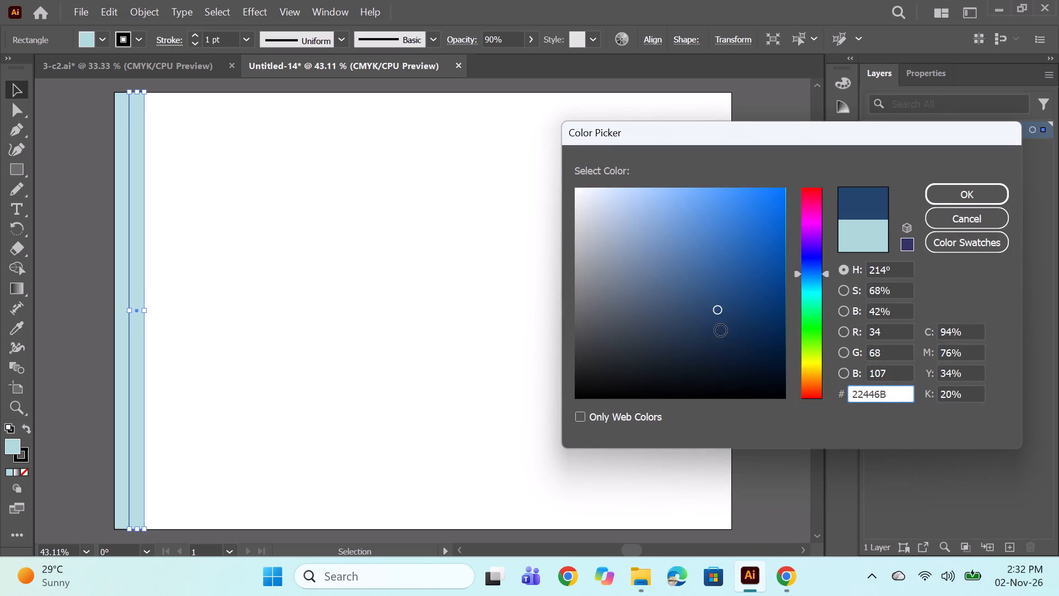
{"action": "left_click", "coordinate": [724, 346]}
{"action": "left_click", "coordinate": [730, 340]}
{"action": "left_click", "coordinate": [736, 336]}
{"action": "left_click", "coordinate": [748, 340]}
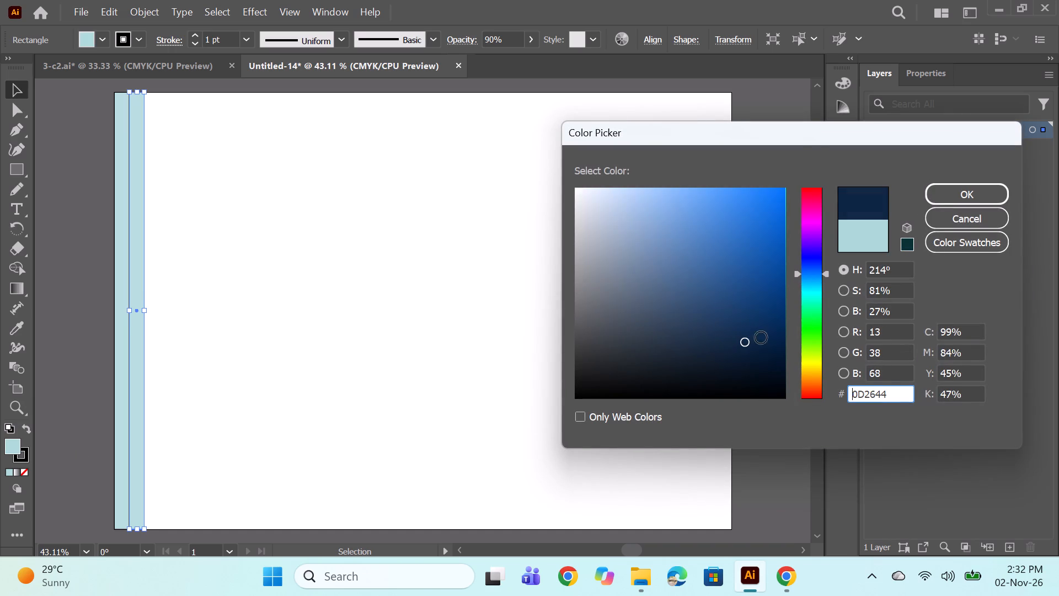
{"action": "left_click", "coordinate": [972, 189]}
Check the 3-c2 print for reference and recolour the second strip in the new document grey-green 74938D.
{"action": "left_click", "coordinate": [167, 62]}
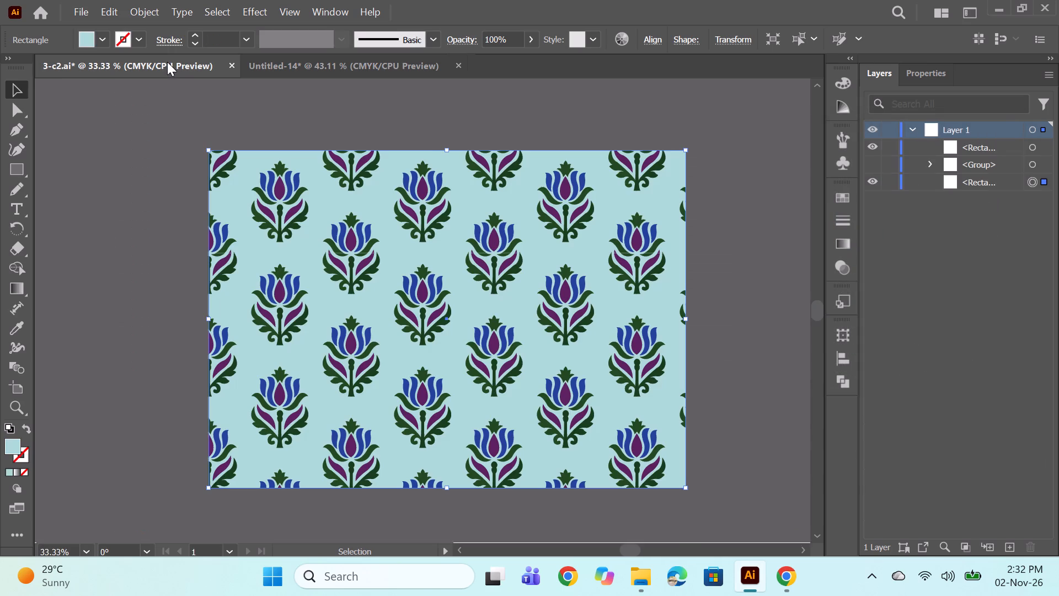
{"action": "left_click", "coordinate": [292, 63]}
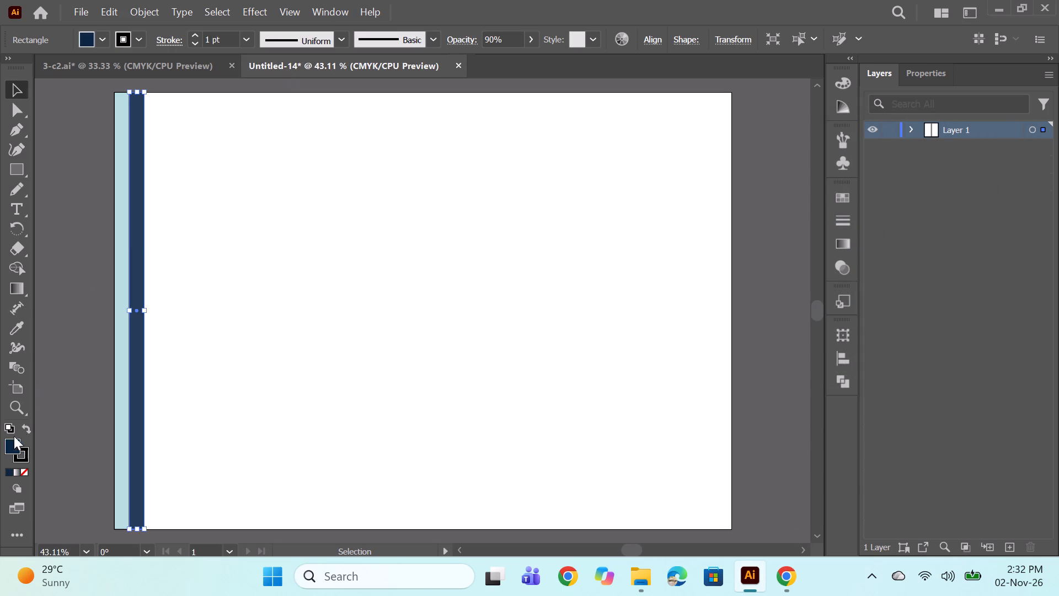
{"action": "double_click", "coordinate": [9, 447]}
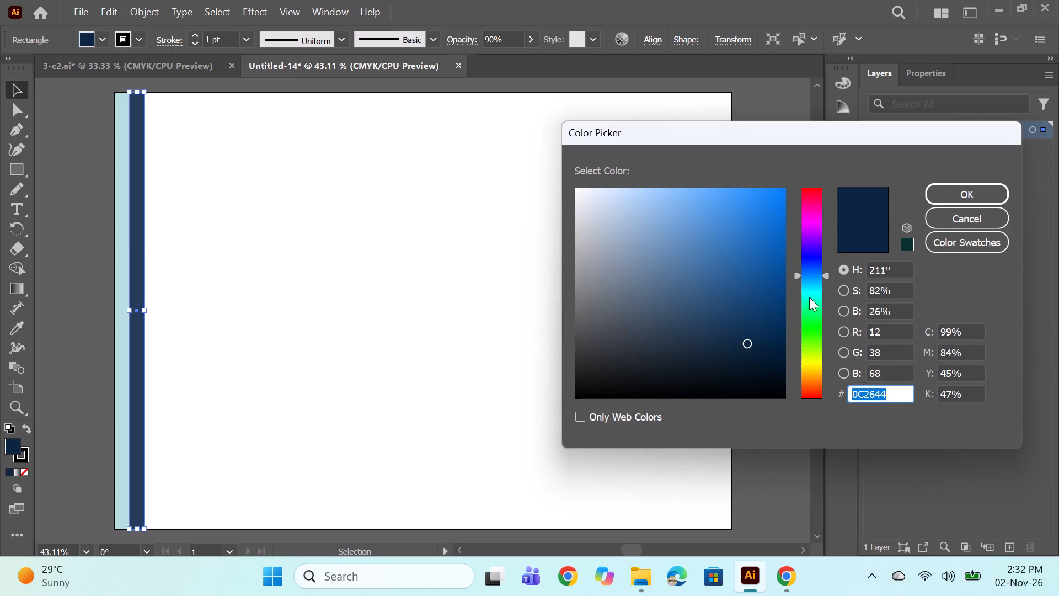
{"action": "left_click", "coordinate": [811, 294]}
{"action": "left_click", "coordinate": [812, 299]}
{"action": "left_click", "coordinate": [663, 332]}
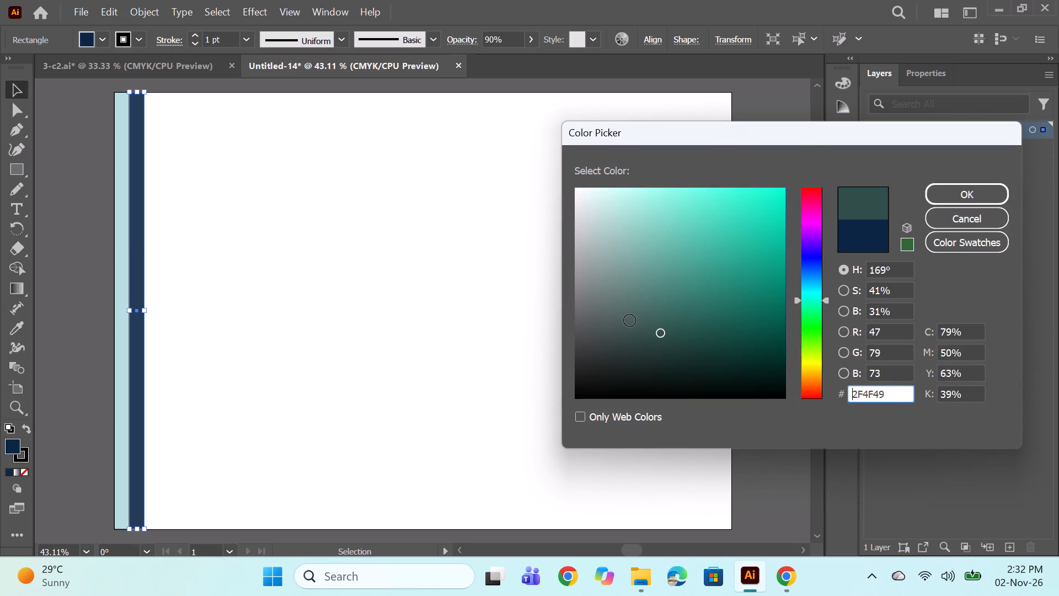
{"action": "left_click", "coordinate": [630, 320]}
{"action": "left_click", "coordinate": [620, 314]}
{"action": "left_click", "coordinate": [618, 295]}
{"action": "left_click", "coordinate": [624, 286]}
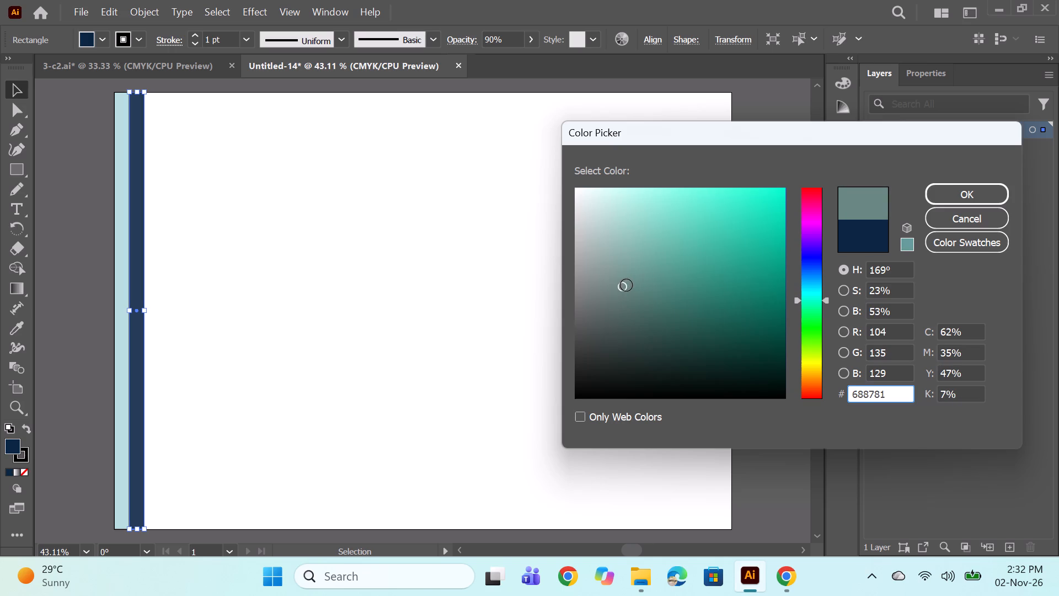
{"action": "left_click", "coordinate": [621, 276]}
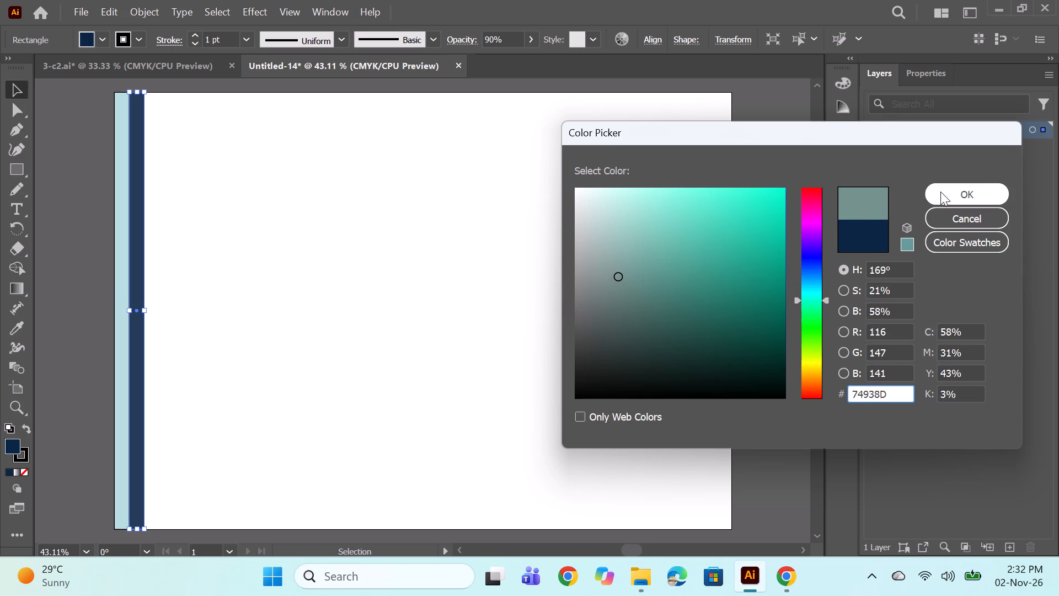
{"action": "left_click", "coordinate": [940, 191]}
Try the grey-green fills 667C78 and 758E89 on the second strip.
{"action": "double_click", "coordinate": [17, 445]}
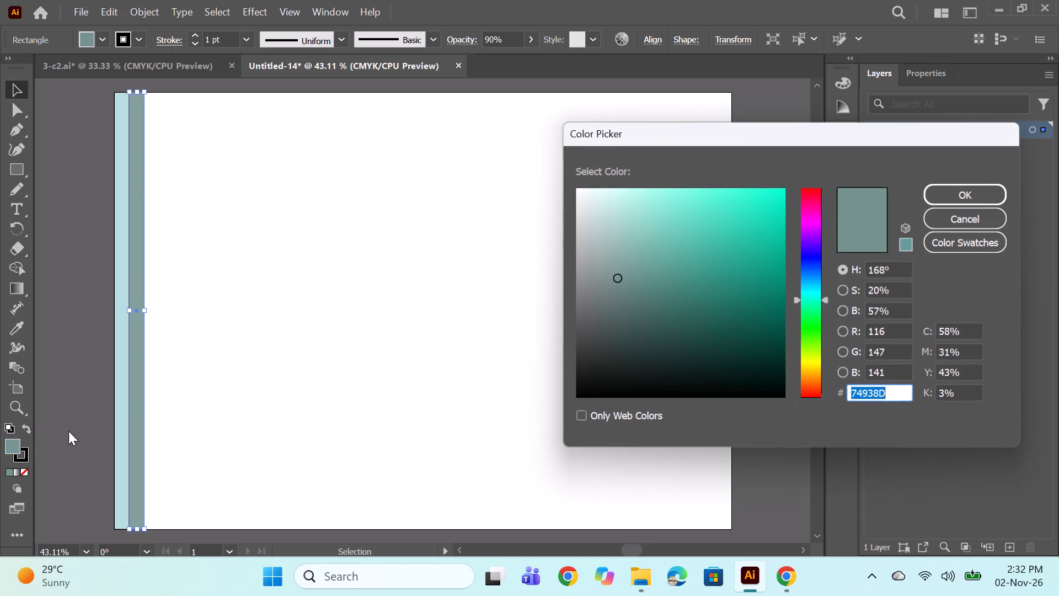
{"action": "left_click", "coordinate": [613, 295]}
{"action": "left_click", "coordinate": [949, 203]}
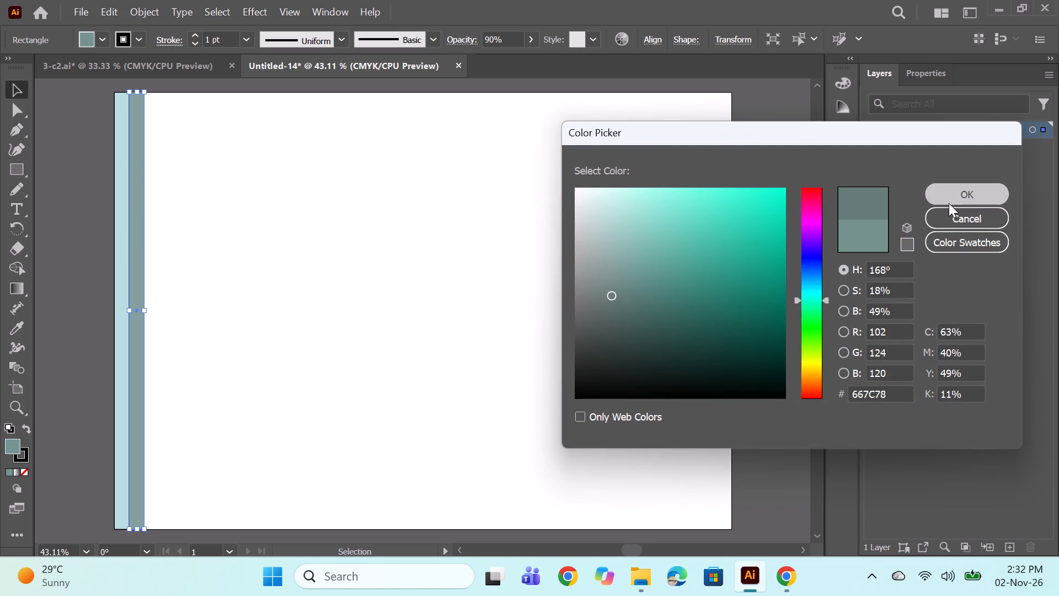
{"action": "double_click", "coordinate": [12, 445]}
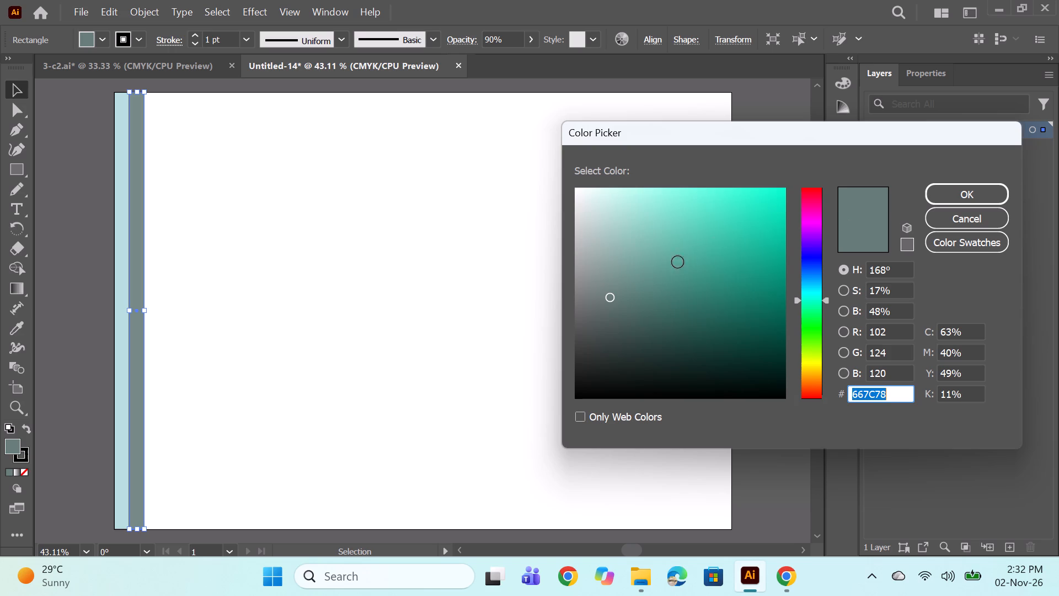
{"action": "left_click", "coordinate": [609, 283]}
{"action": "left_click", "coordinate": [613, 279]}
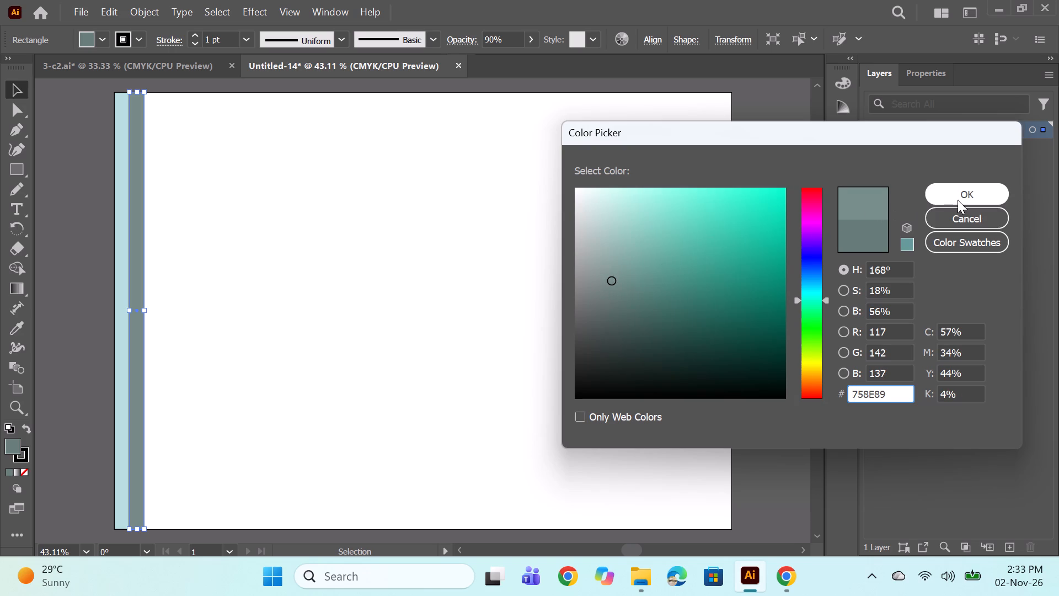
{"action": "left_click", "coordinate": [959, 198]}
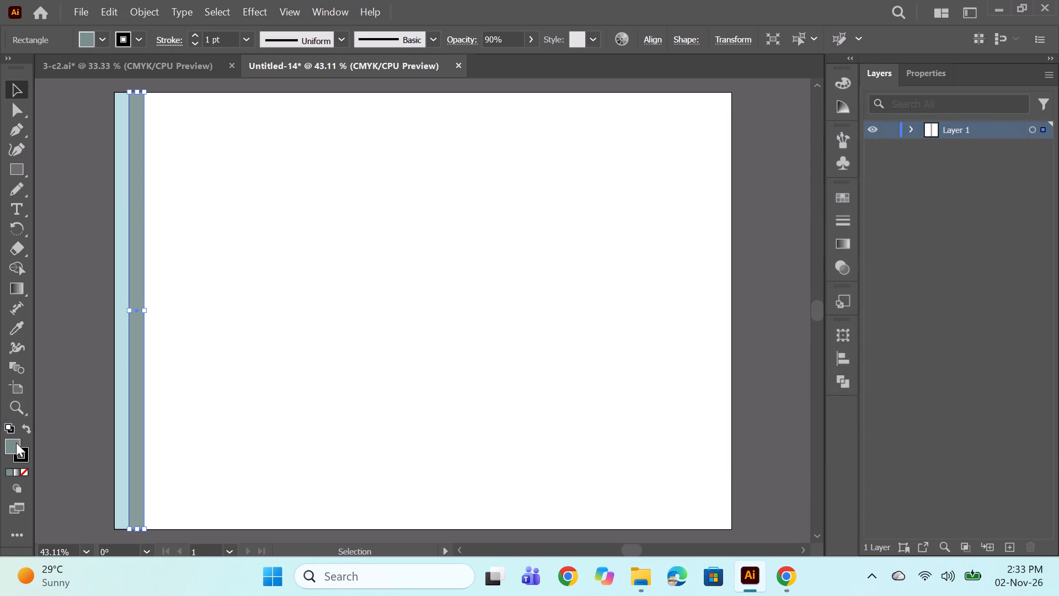
Darken the second strip's grey-green fill slightly, to about 51% brightness.
{"action": "double_click", "coordinate": [16, 443]}
{"action": "left_click", "coordinate": [614, 289]}
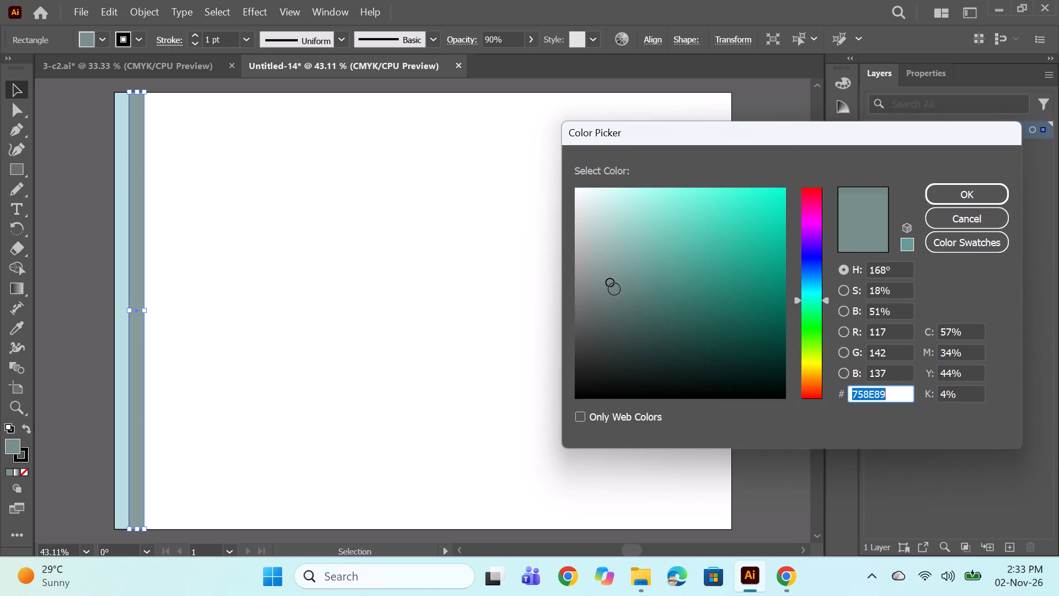
{"action": "left_click", "coordinate": [946, 201]}
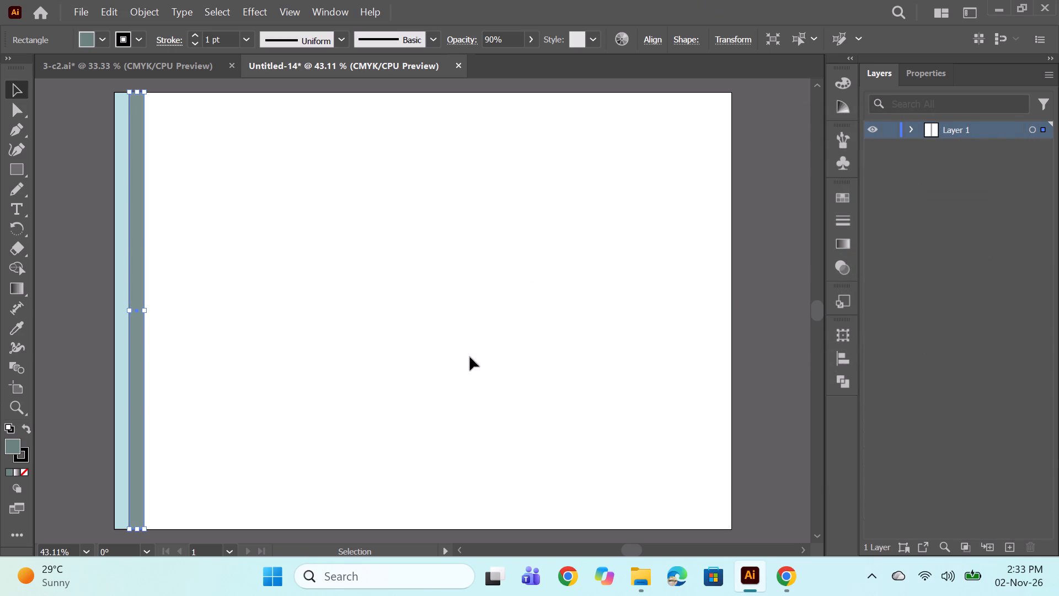
Select the pale blue and grey-green strips together and place a copy of the pair directly beside them.
{"action": "left_click", "coordinate": [121, 168]}
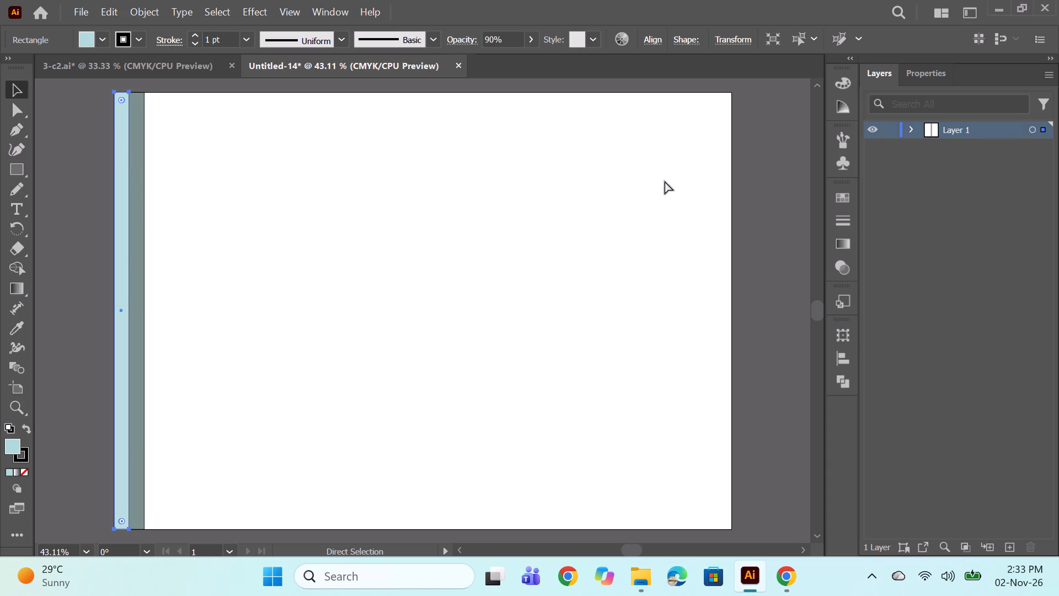
{"action": "left_click", "coordinate": [1036, 132]}
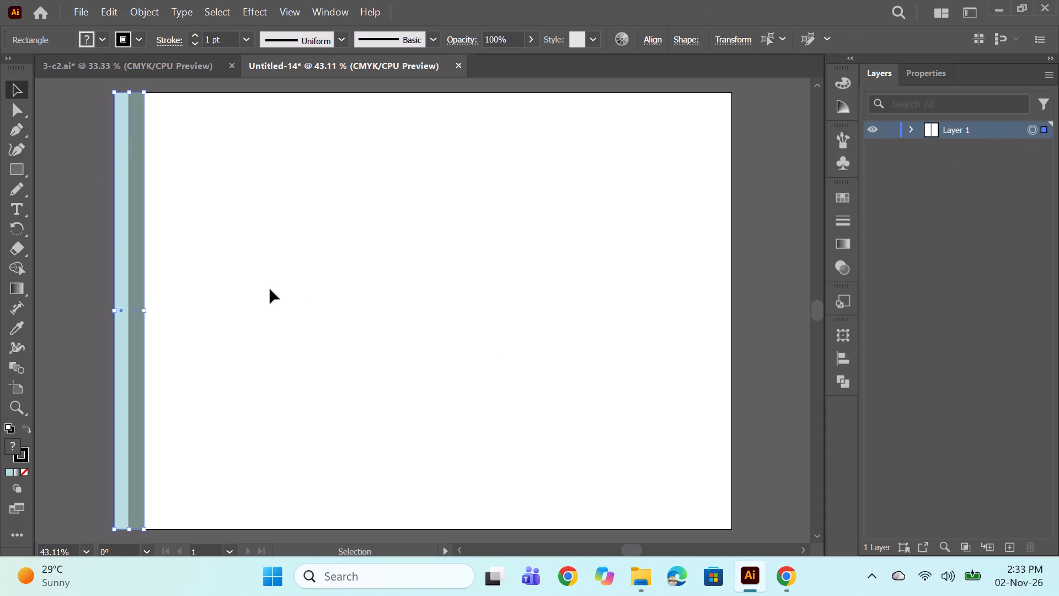
{"action": "left_click_drag", "start_coordinate": [137, 265], "coordinate": [195, 273], "text": "alt+shift"}
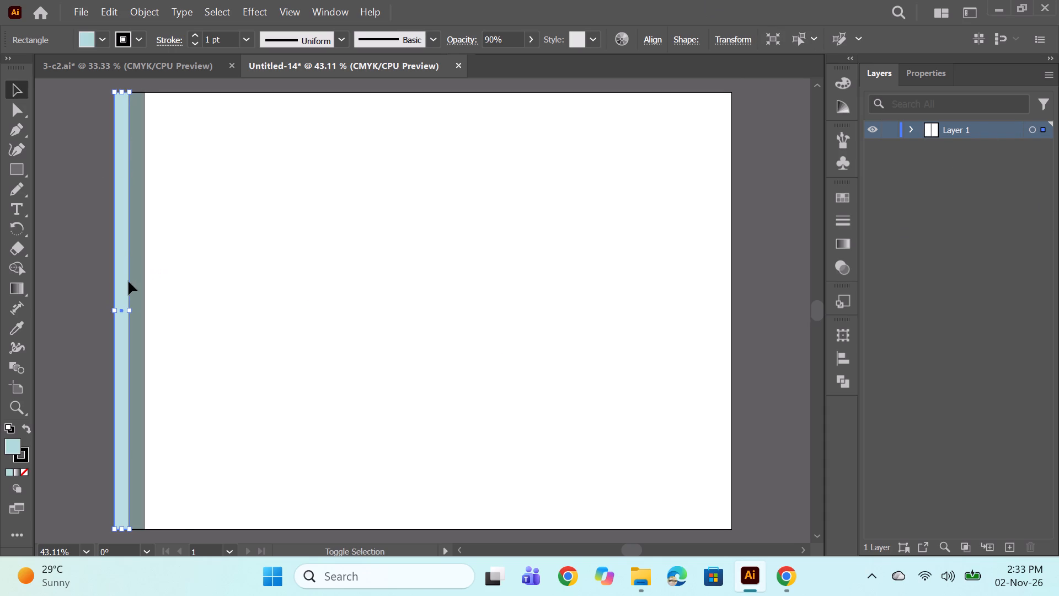
{"action": "left_click_drag", "start_coordinate": [133, 278], "coordinate": [164, 276], "text": "alt+shift"}
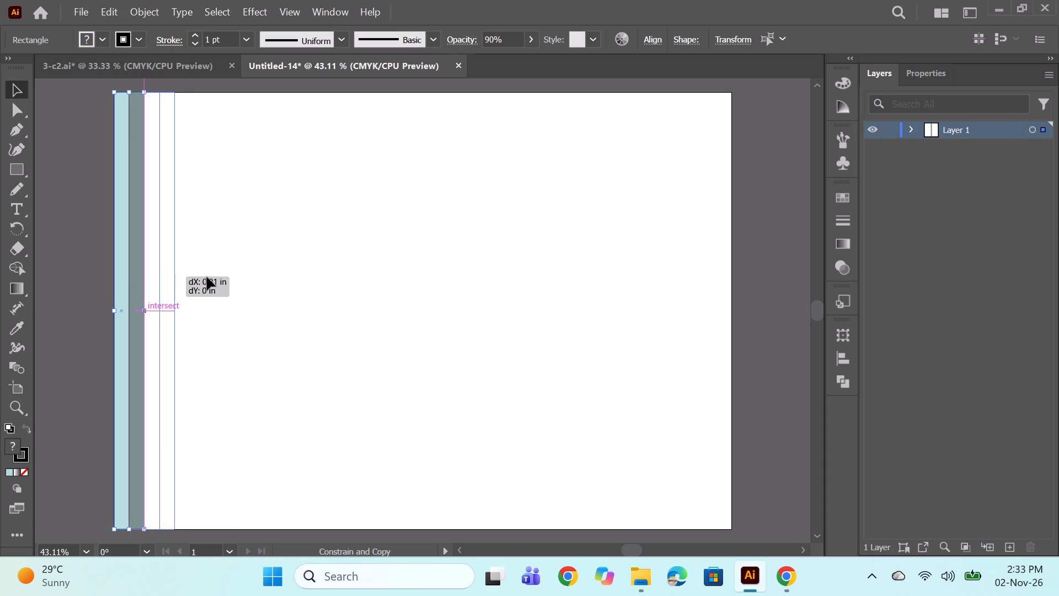
Repeat the duplication of the strip pair until the stripes cover the full width of the artboard.
{"action": "key", "text": "ctrl+d"}
{"action": "key", "text": "ctrl+d"}
{"action": "key", "text": "ctrl+d"}
{"action": "key", "text": "ctrl+d"}
{"action": "key", "text": "ctrl+d"}
{"action": "key", "text": "ctrl+d"}
{"action": "key", "text": "ctrl+d"}
{"action": "key", "text": "ctrl+d"}
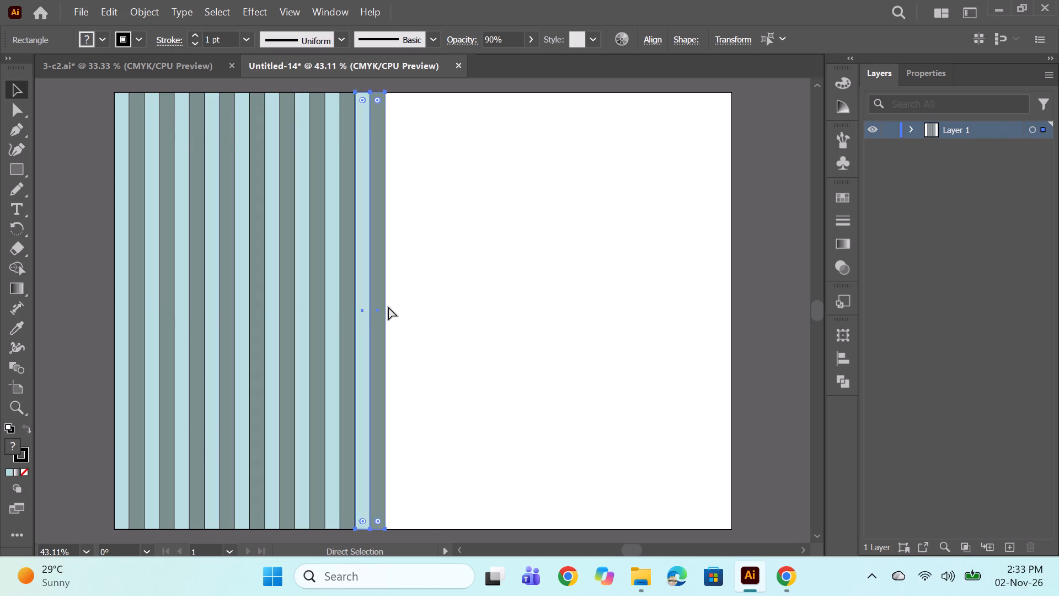
{"action": "key", "text": "ctrl+d"}
{"action": "key", "text": "ctrl+d"}
{"action": "key", "text": "ctrl+d"}
{"action": "key", "text": "ctrl+d"}
{"action": "key", "text": "ctrl+d"}
{"action": "key", "text": "ctrl+d"}
{"action": "key", "text": "ctrl+d"}
{"action": "key", "text": "ctrl+d"}
{"action": "key", "text": "ctrl+d"}
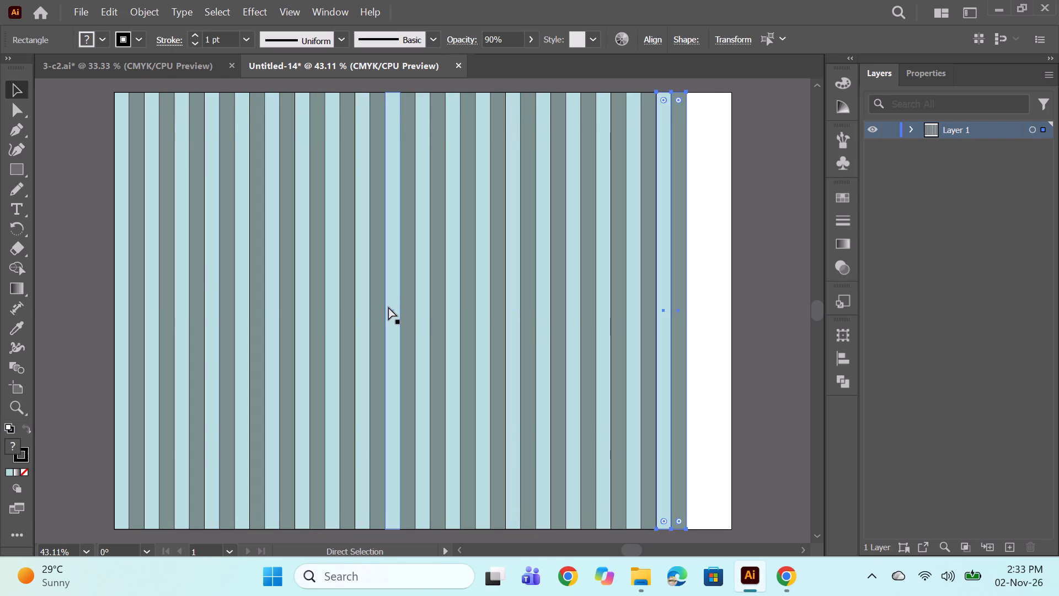
{"action": "key", "text": "ctrl+d"}
{"action": "key", "text": "ctrl+d"}
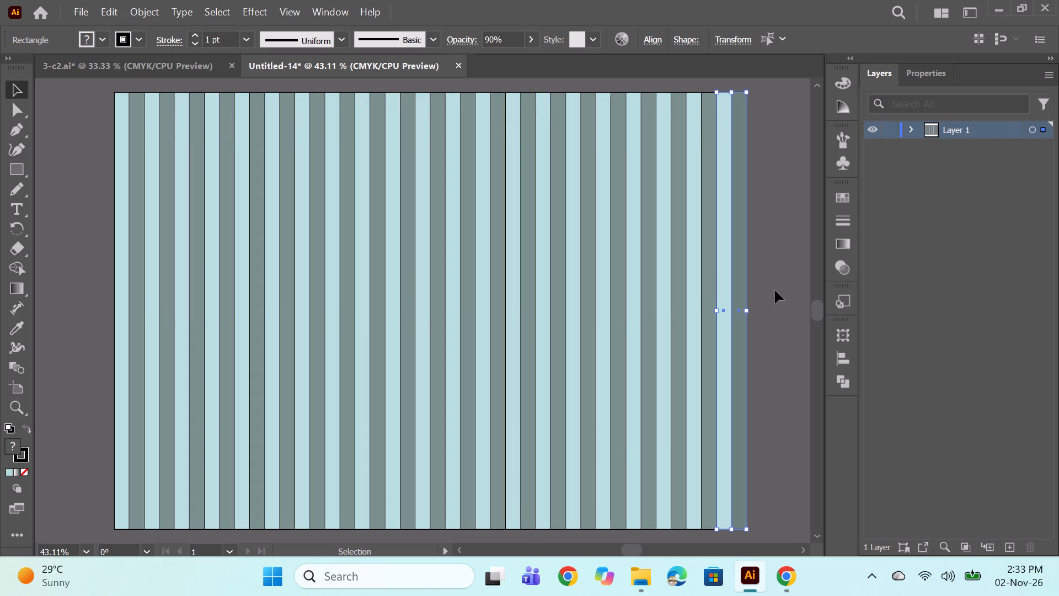
Delete the surplus grey-green strip that extends past the artboard's right edge.
{"action": "left_click", "coordinate": [738, 252]}
{"action": "left_click", "coordinate": [774, 246]}
{"action": "left_click", "coordinate": [743, 253]}
{"action": "key", "text": "BackSpace"}
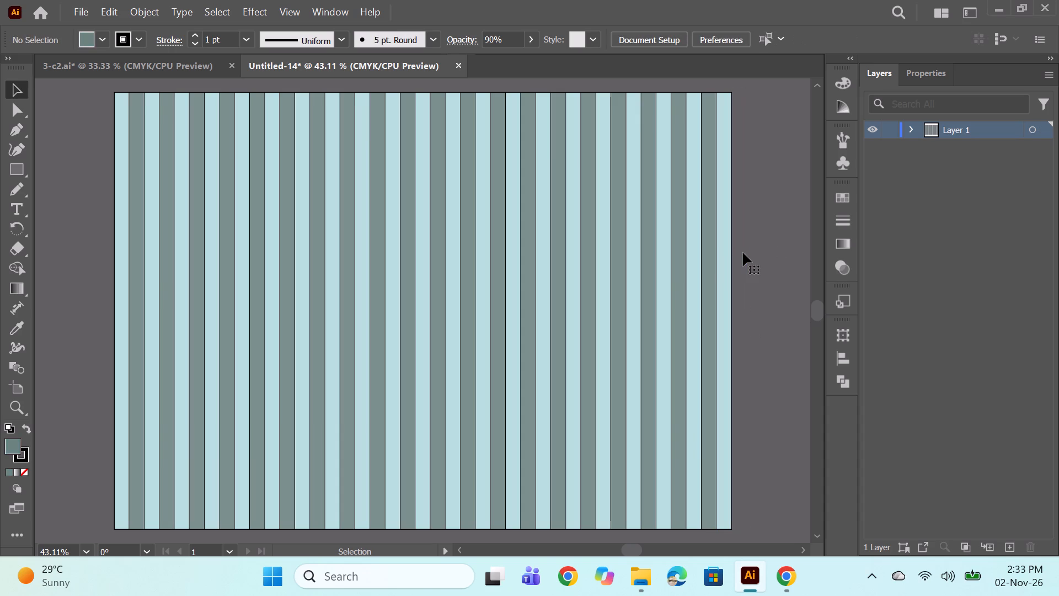
{"action": "left_click", "coordinate": [773, 267]}
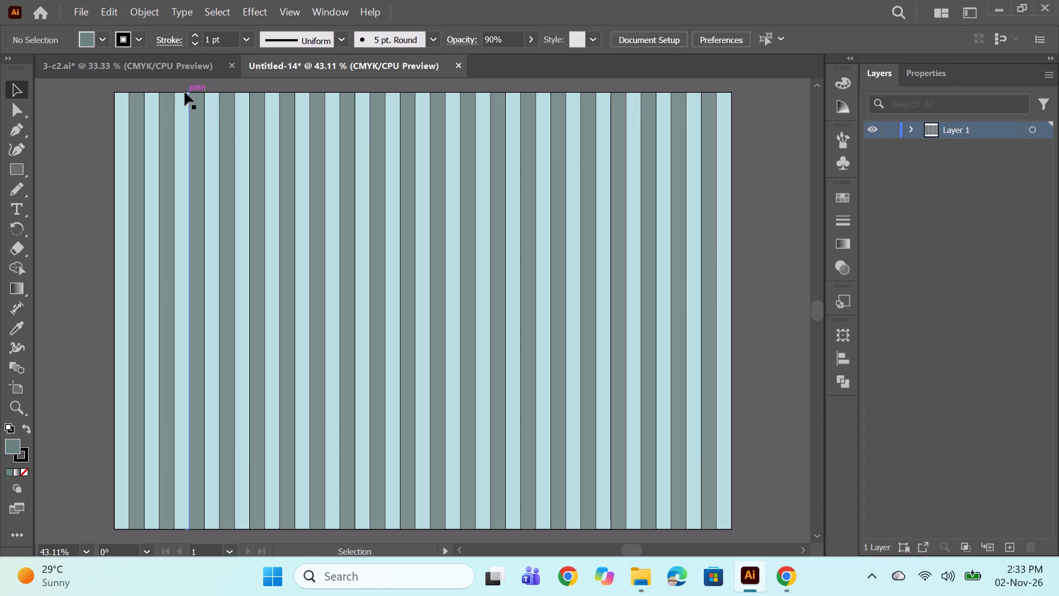
Copy the floral pattern rectangle from 3-c2 and paste it over the stripes in the new document.
{"action": "left_click", "coordinate": [185, 73]}
{"action": "left_click", "coordinate": [1039, 150]}
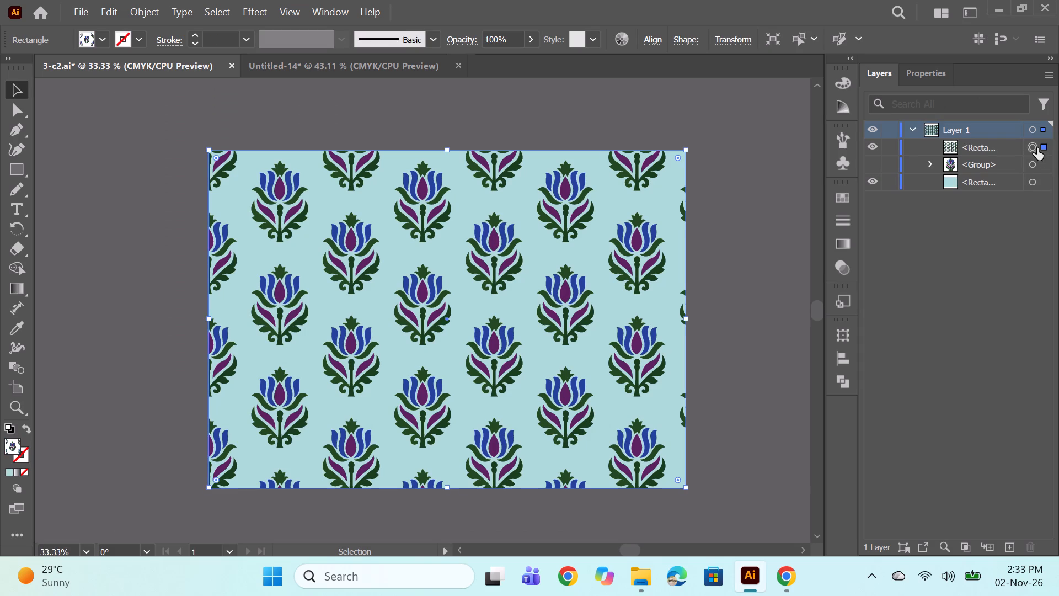
{"action": "key", "text": "ctrl+c"}
{"action": "left_click", "coordinate": [377, 60]}
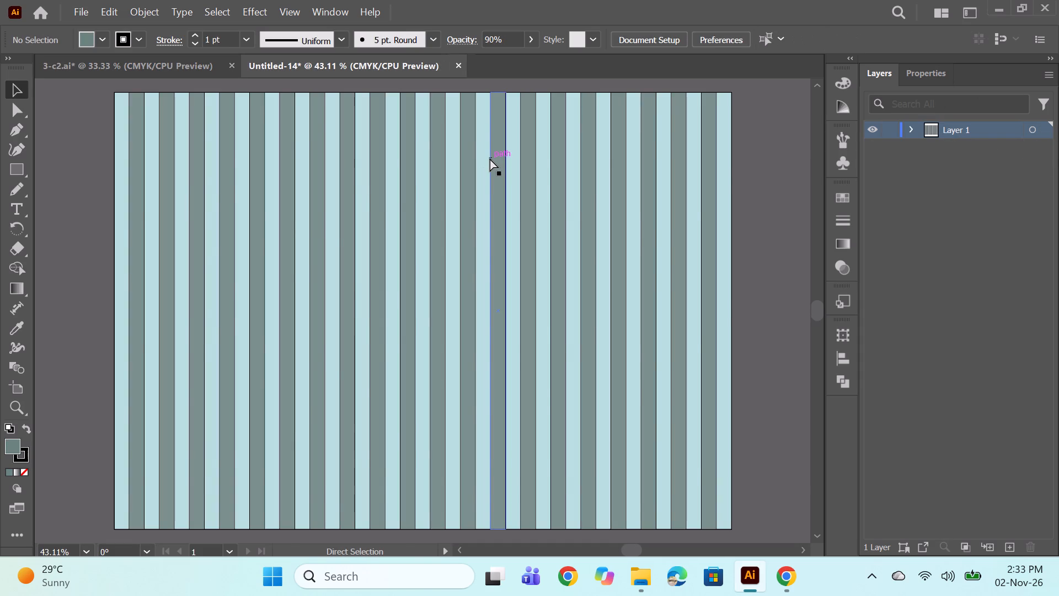
{"action": "key", "text": "ctrl+v"}
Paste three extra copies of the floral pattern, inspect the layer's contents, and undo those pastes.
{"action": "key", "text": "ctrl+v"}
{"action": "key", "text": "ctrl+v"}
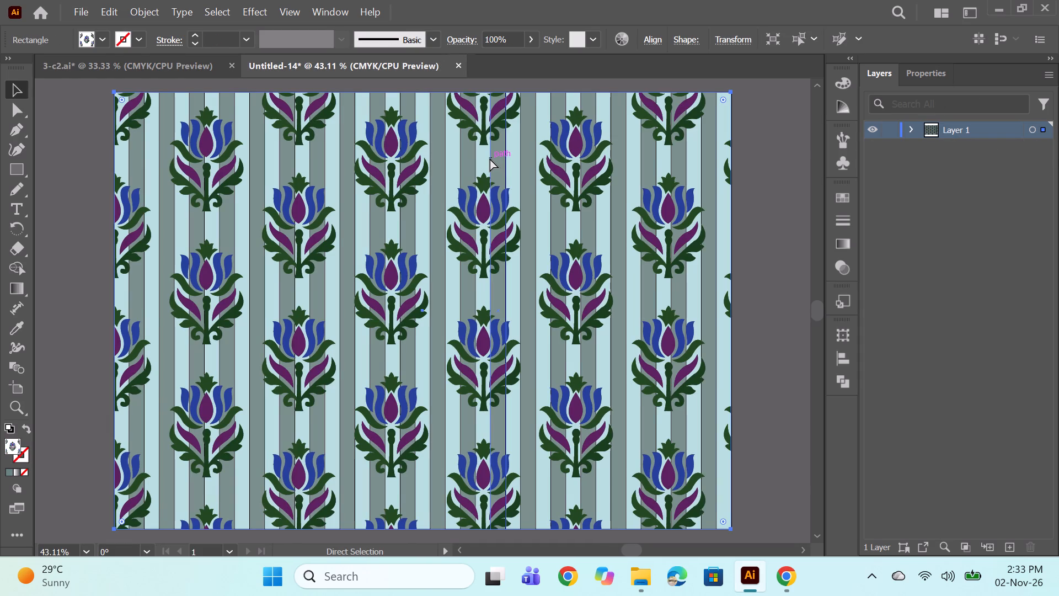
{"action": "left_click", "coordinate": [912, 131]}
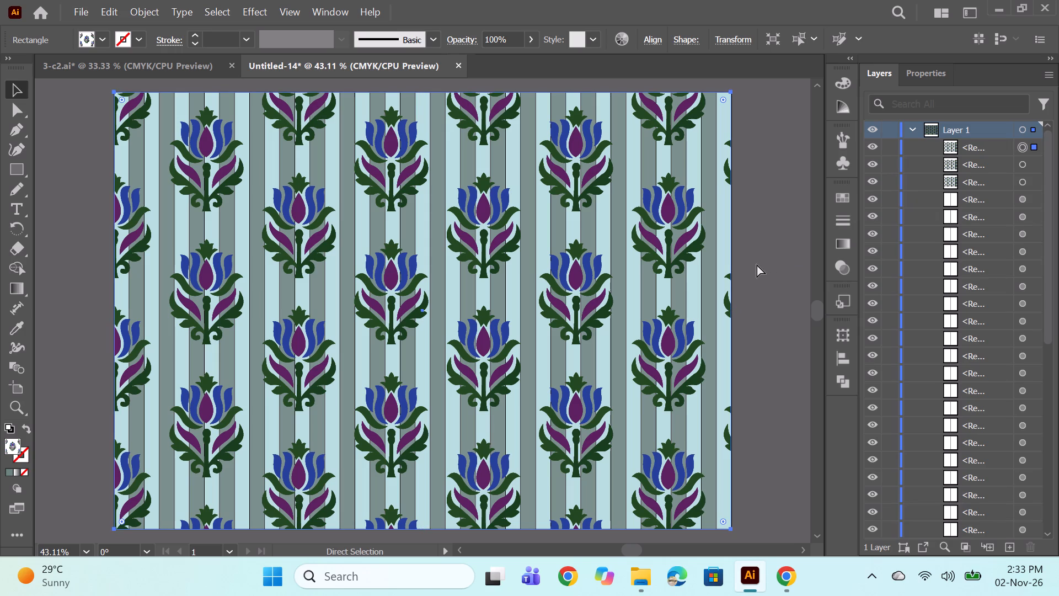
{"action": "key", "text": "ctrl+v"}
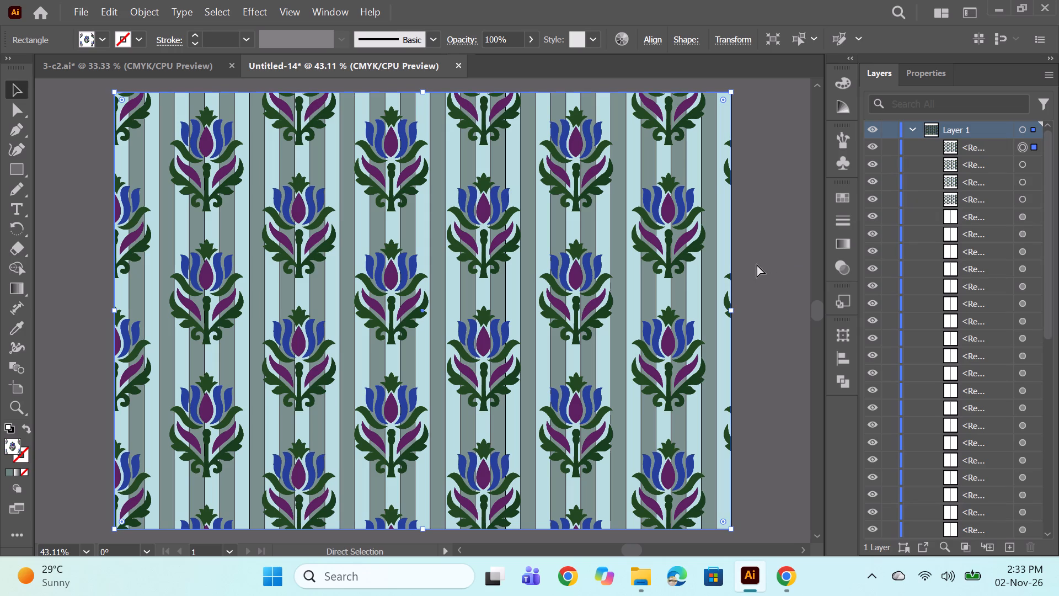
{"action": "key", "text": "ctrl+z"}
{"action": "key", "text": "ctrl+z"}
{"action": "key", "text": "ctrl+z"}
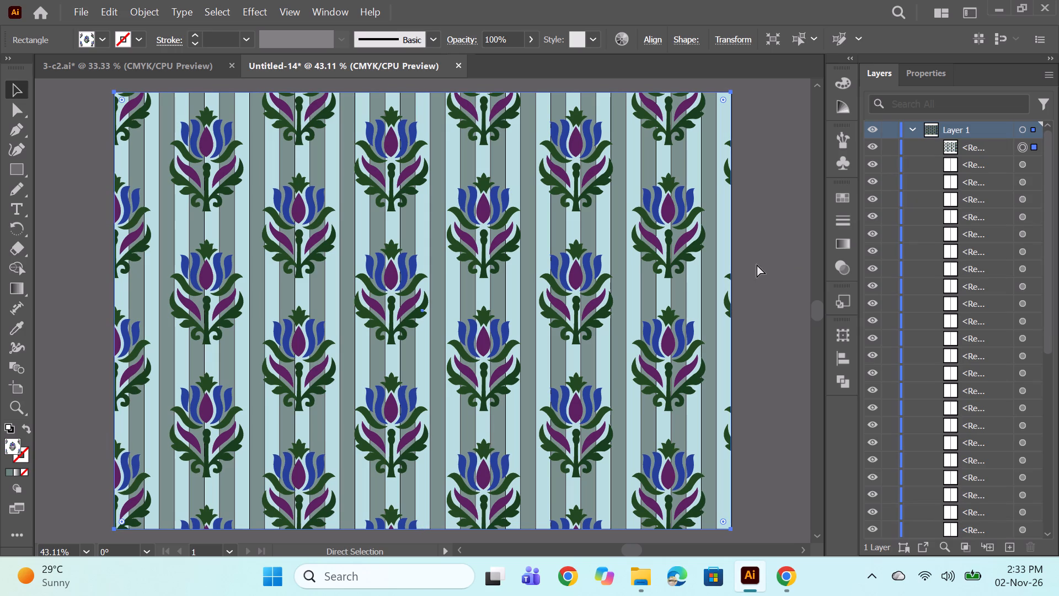
Paste one more copy of the floral pattern rectangle on top of the existing one.
{"action": "key", "text": "ctrl+v"}
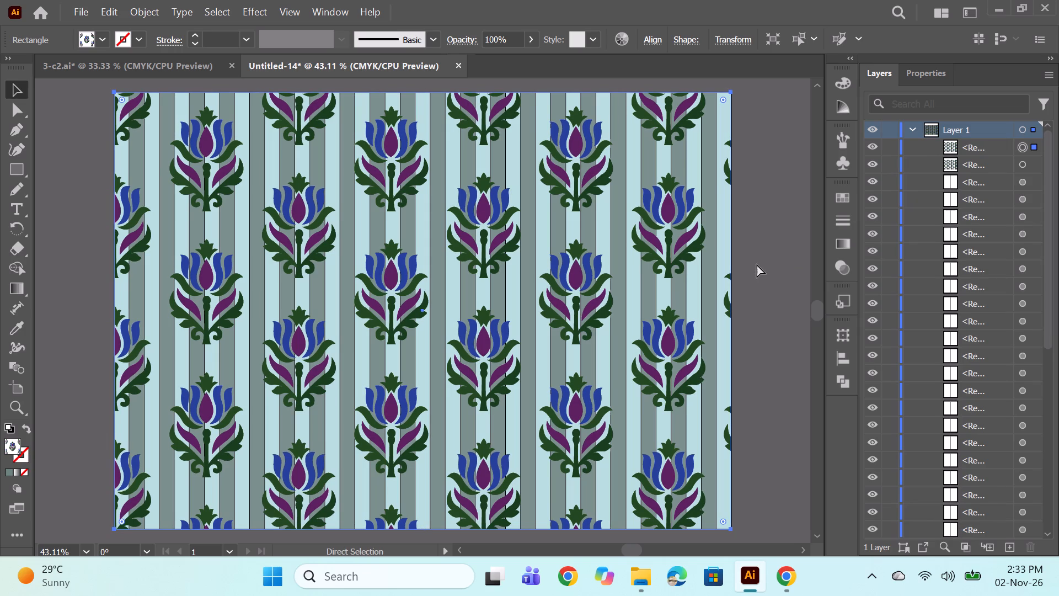
Undo the last paste of the floral pattern rectangle so only one copy lies over the stripes.
{"action": "key", "text": "ctrl+z"}
{"action": "scroll", "coordinate": [490, 236], "scroll_direction": "down", "scroll_amount": 1, "text": "alt"}
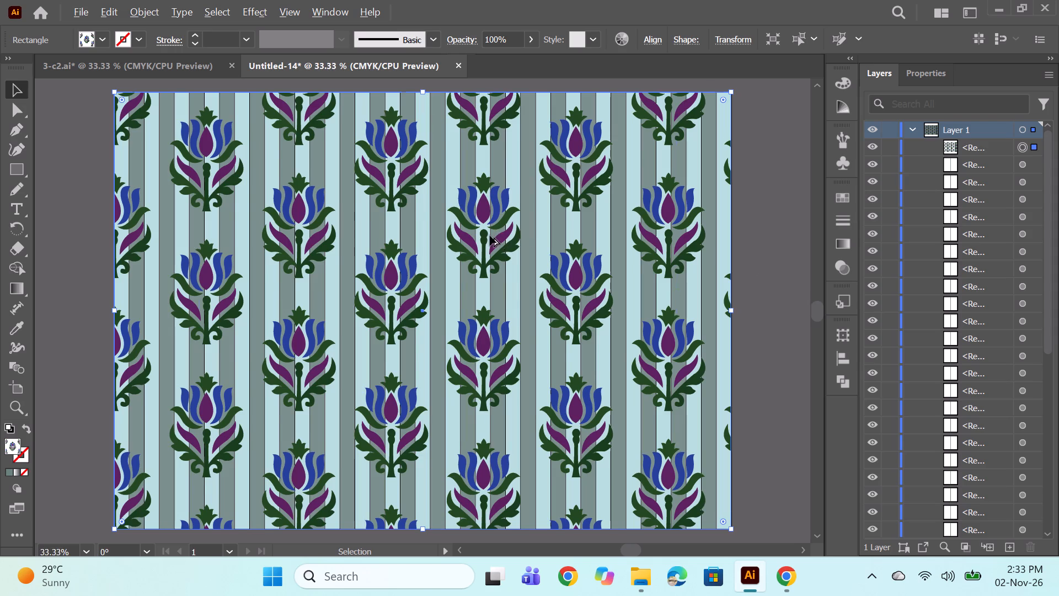
{"action": "scroll", "coordinate": [490, 236], "scroll_direction": "down", "scroll_amount": 1, "text": "alt"}
{"action": "scroll", "coordinate": [595, 275], "scroll_direction": "up", "scroll_amount": 1, "text": "alt"}
{"action": "left_click", "coordinate": [699, 329], "text": "ctrl"}
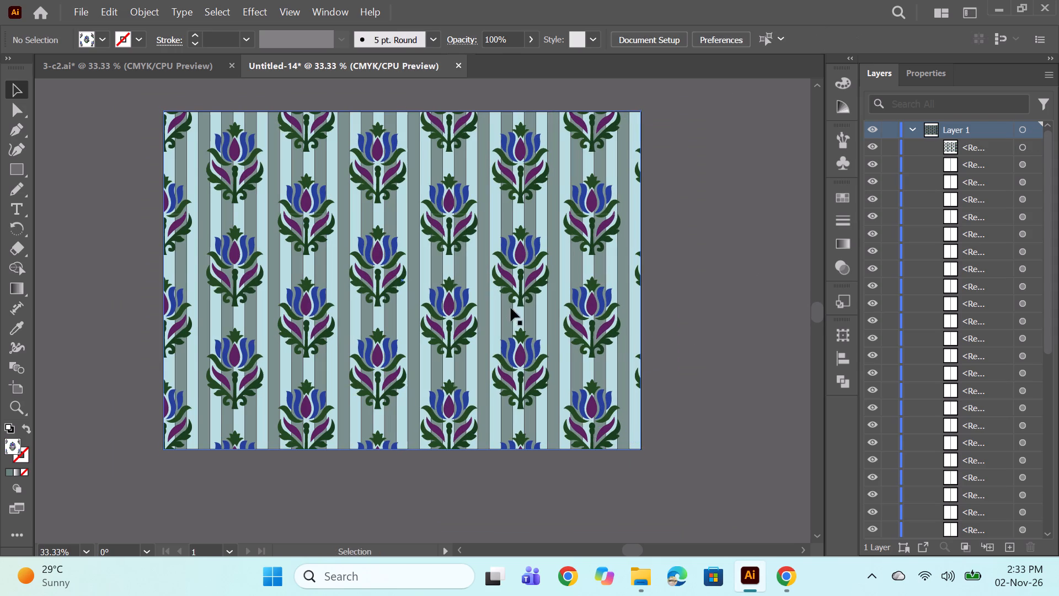
{"action": "key", "text": "space"}
{"action": "key", "text": "space"}
{"action": "key", "text": "space"}
{"action": "key", "text": "space"}
{"action": "key", "text": "space"}
{"action": "key", "text": "space"}
{"action": "key", "text": "space"}
{"action": "key", "text": "space"}
{"action": "key", "text": "space"}
{"action": "key", "text": "space"}
{"action": "key", "text": "space"}
{"action": "left_click_drag", "start_coordinate": [511, 307], "coordinate": [533, 321]}
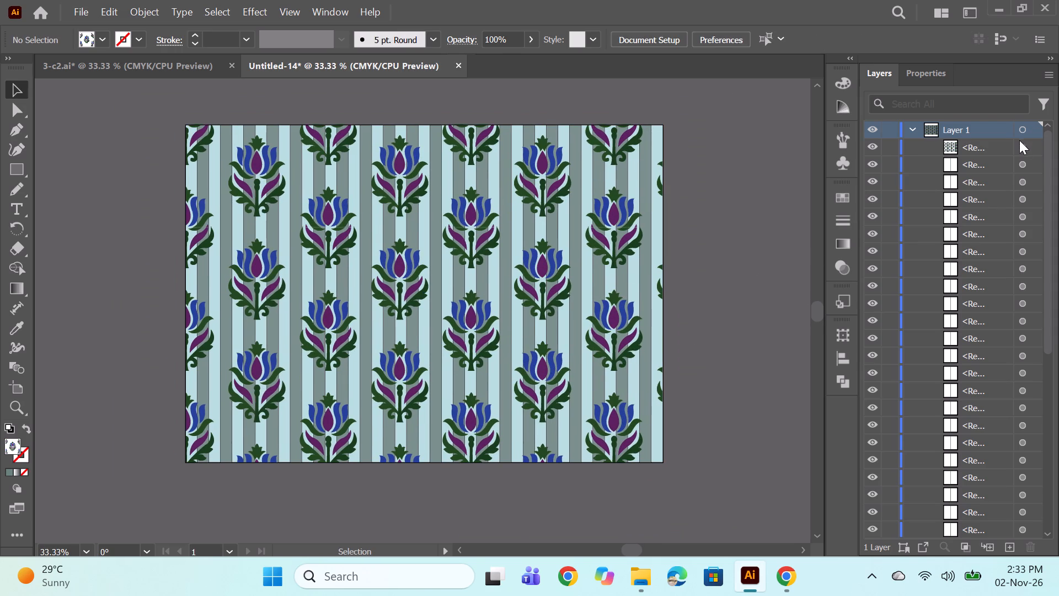
Inspect the floral and stripe rectangles in the layer and compare the striped design with the original 3-c2 print.
{"action": "left_click", "coordinate": [1020, 145]}
{"action": "left_click", "coordinate": [1022, 166]}
{"action": "scroll", "coordinate": [1009, 254], "scroll_direction": "down", "scroll_amount": 14}
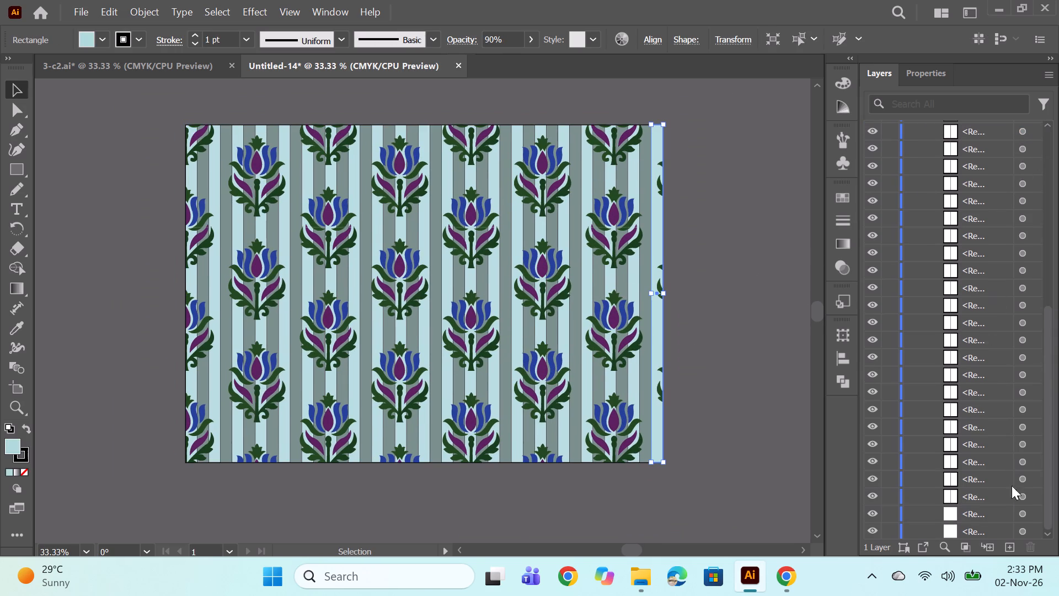
{"action": "scroll", "coordinate": [1012, 486], "scroll_direction": "down", "scroll_amount": 1}
{"action": "left_click", "coordinate": [1023, 529], "text": "shift"}
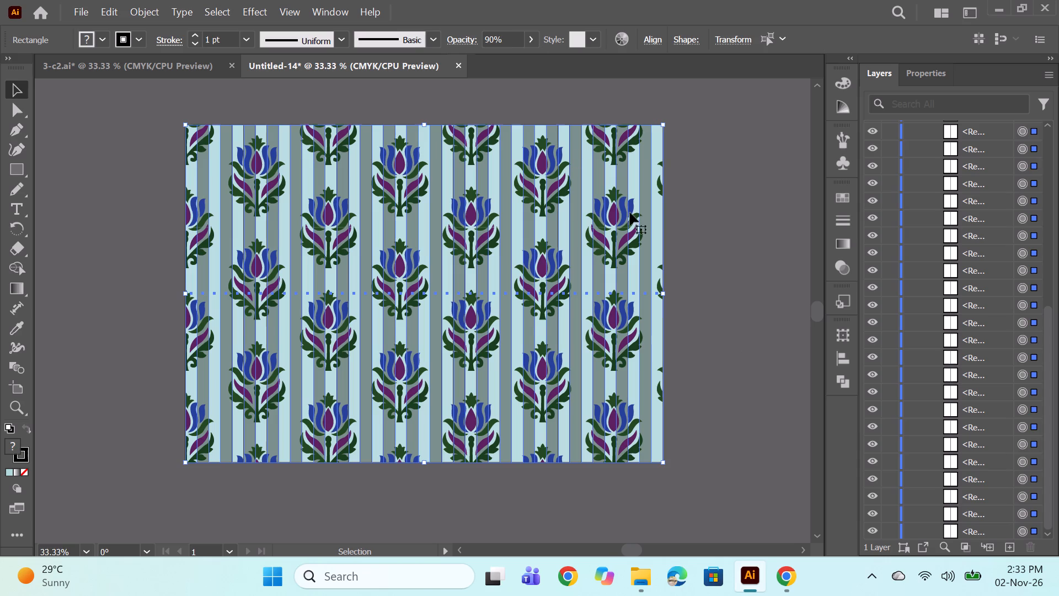
{"action": "left_click", "coordinate": [714, 240]}
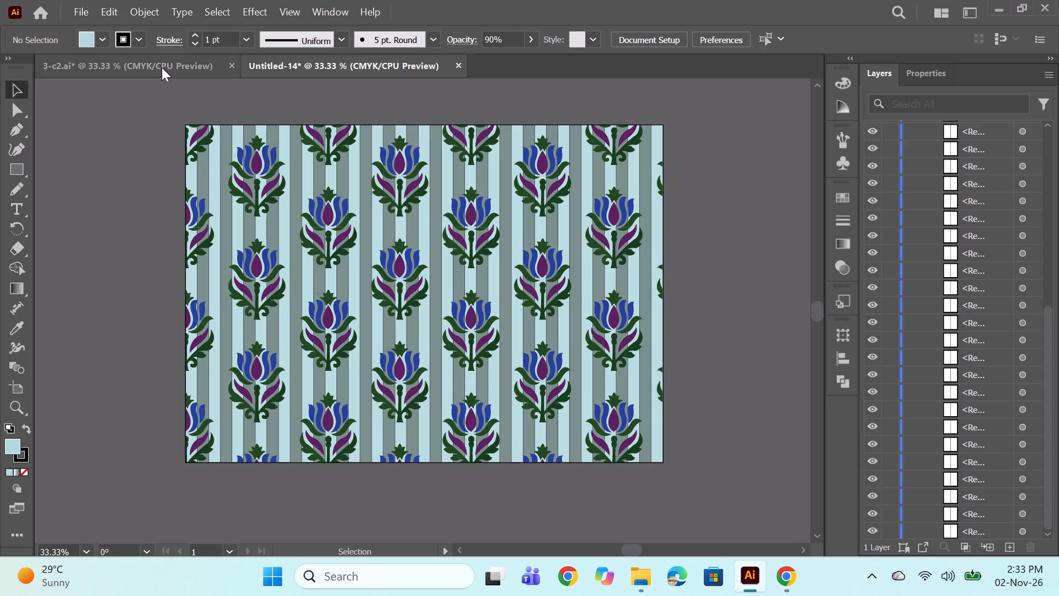
{"action": "left_click", "coordinate": [162, 67]}
{"action": "scroll", "coordinate": [667, 173], "scroll_direction": "down", "scroll_amount": 1}
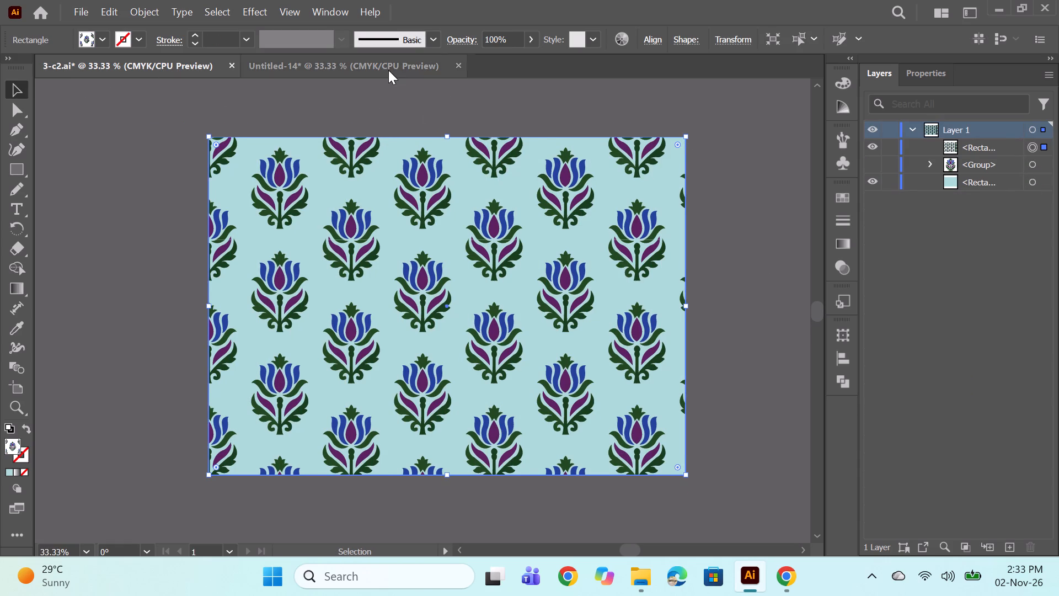
{"action": "left_click", "coordinate": [388, 70]}
{"action": "key", "text": "space"}
{"action": "key", "text": "space"}
{"action": "key", "text": "space"}
{"action": "key", "text": "space"}
{"action": "key", "text": "space"}
{"action": "key", "text": "space"}
{"action": "key", "text": "space"}
{"action": "key", "text": "space"}
{"action": "key", "text": "space"}
{"action": "key", "text": "space"}
{"action": "key", "text": "space"}
{"action": "key", "text": "space"}
{"action": "key", "text": "space"}
{"action": "key", "text": "space"}
{"action": "key", "text": "space"}
{"action": "key", "text": "space"}
{"action": "key", "text": "space"}
{"action": "key", "text": "space"}
{"action": "key", "text": "space"}
{"action": "key", "text": "space"}
{"action": "left_click_drag", "start_coordinate": [726, 290], "coordinate": [702, 300]}
{"action": "scroll", "coordinate": [974, 331], "scroll_direction": "down", "scroll_amount": 18}
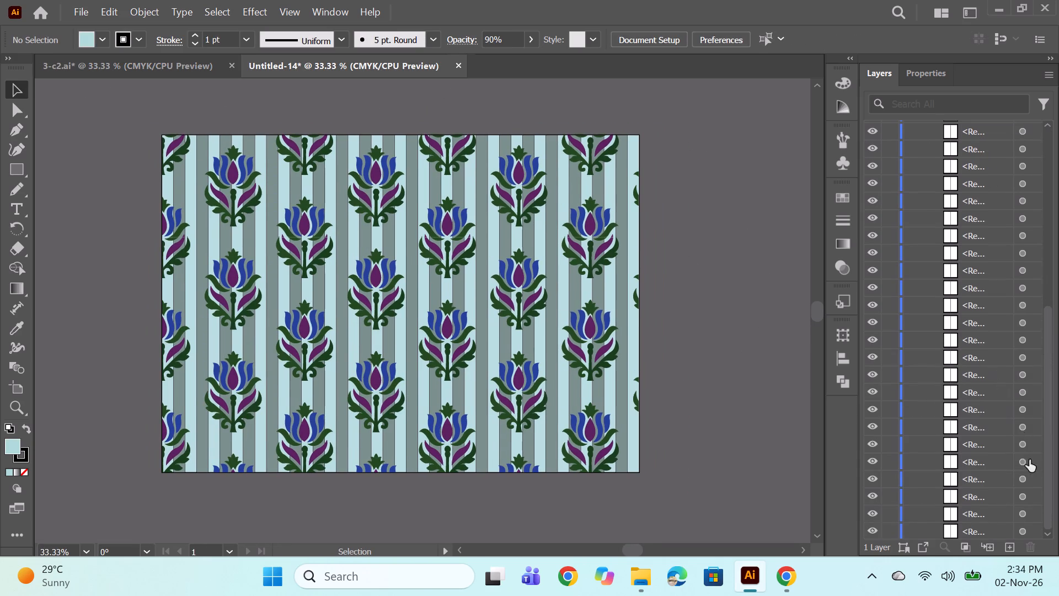
{"action": "scroll", "coordinate": [1003, 351], "scroll_direction": "up", "scroll_amount": 10}
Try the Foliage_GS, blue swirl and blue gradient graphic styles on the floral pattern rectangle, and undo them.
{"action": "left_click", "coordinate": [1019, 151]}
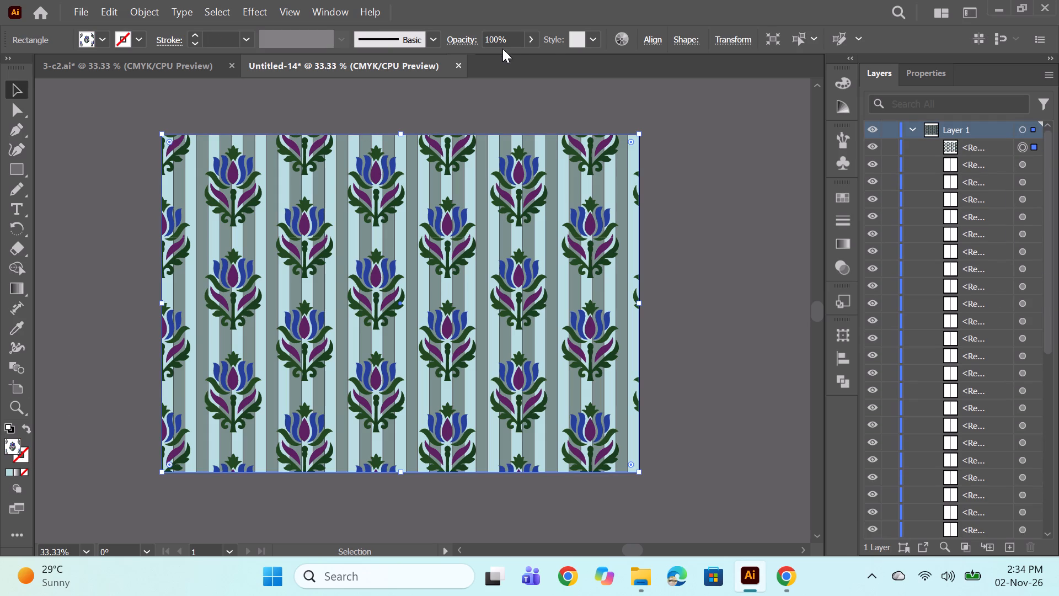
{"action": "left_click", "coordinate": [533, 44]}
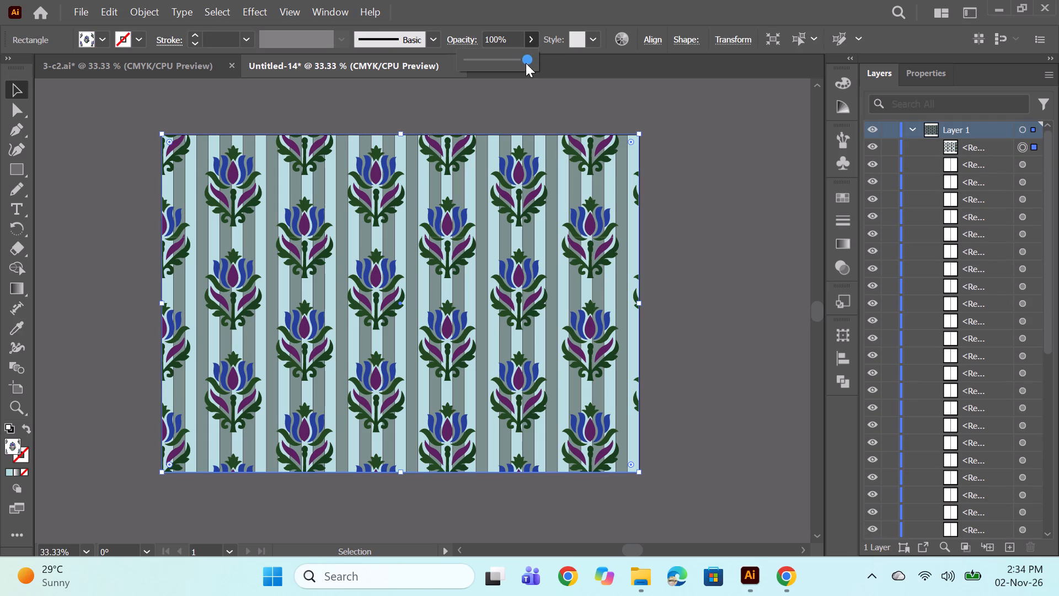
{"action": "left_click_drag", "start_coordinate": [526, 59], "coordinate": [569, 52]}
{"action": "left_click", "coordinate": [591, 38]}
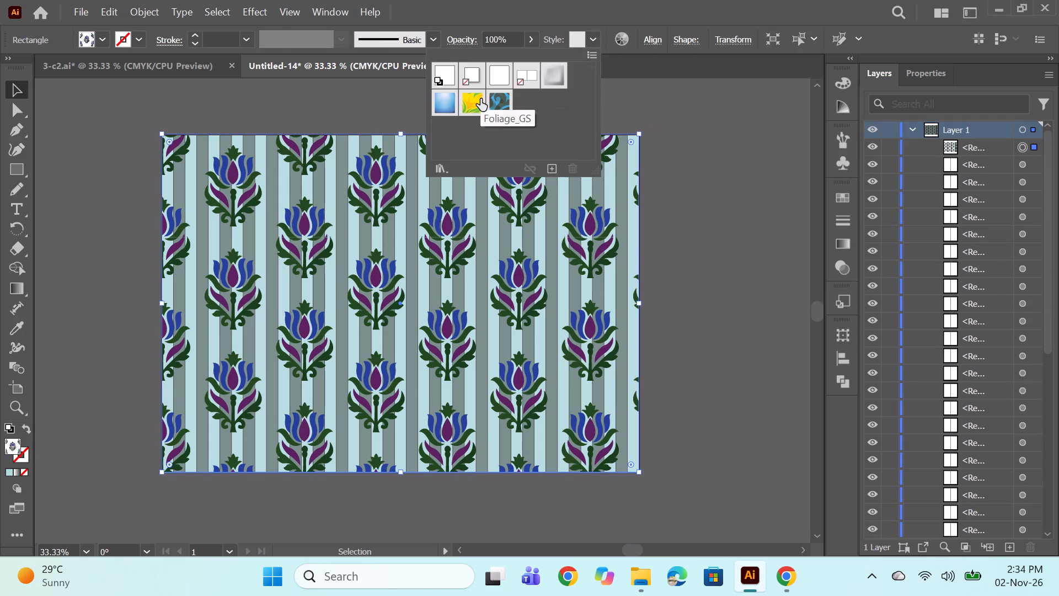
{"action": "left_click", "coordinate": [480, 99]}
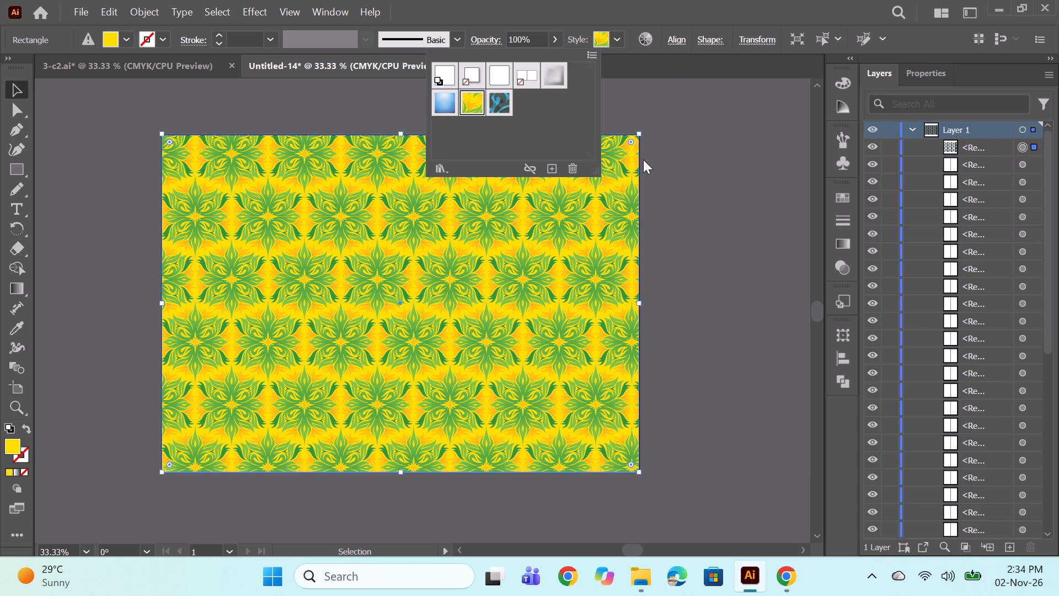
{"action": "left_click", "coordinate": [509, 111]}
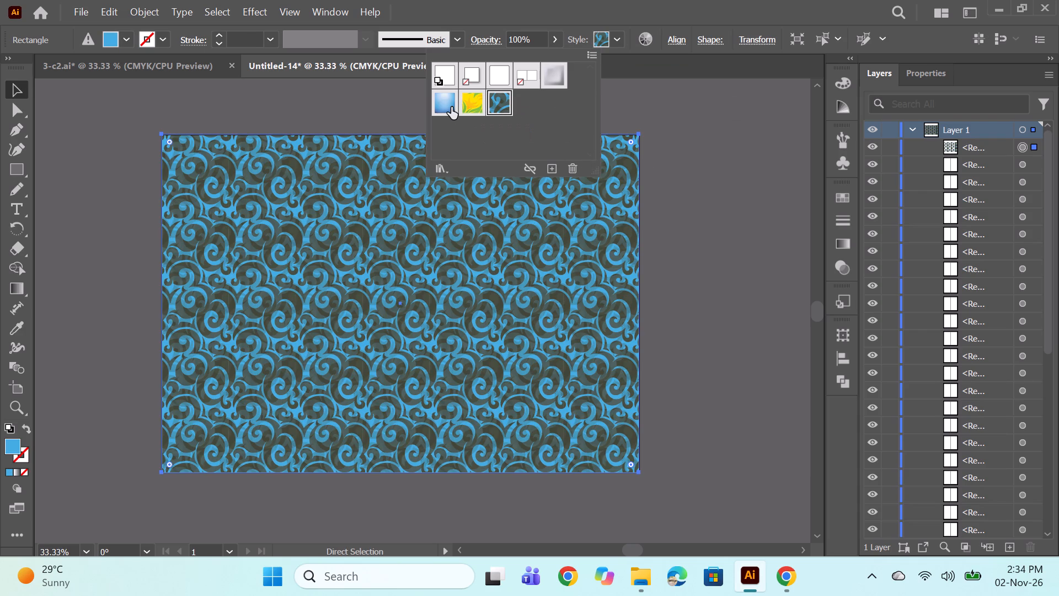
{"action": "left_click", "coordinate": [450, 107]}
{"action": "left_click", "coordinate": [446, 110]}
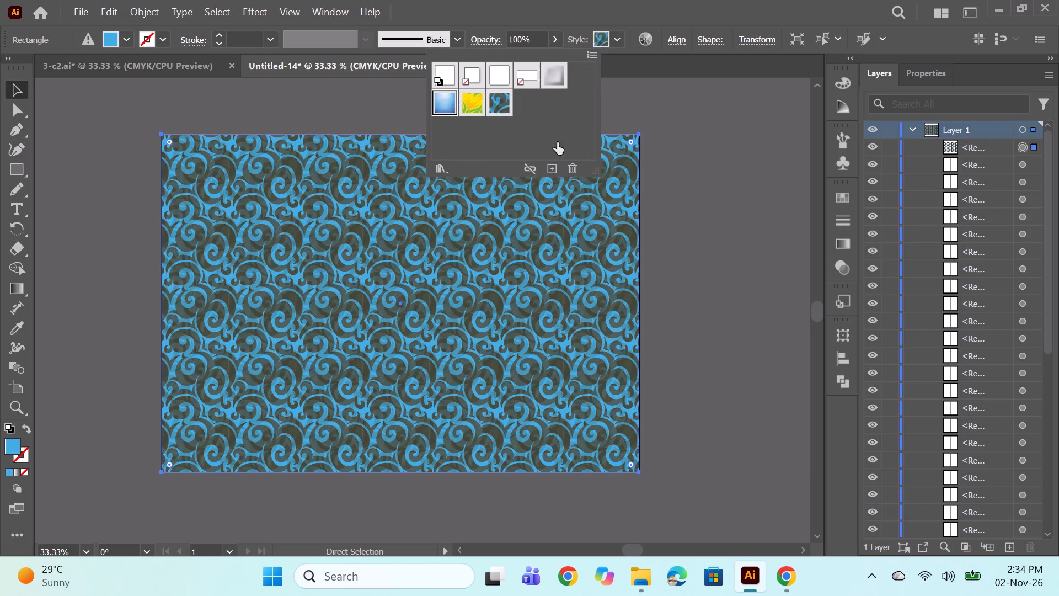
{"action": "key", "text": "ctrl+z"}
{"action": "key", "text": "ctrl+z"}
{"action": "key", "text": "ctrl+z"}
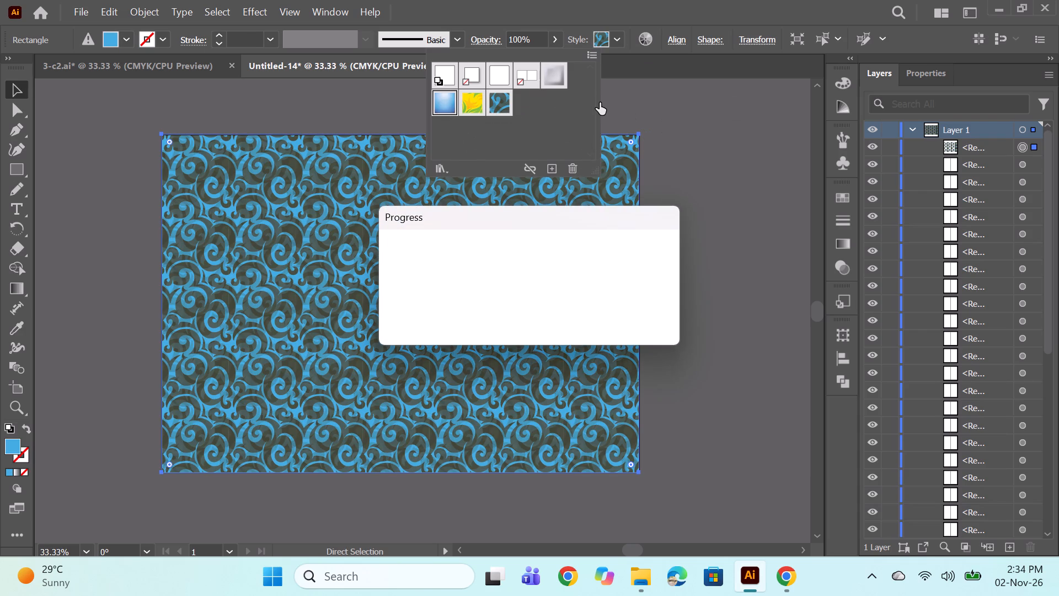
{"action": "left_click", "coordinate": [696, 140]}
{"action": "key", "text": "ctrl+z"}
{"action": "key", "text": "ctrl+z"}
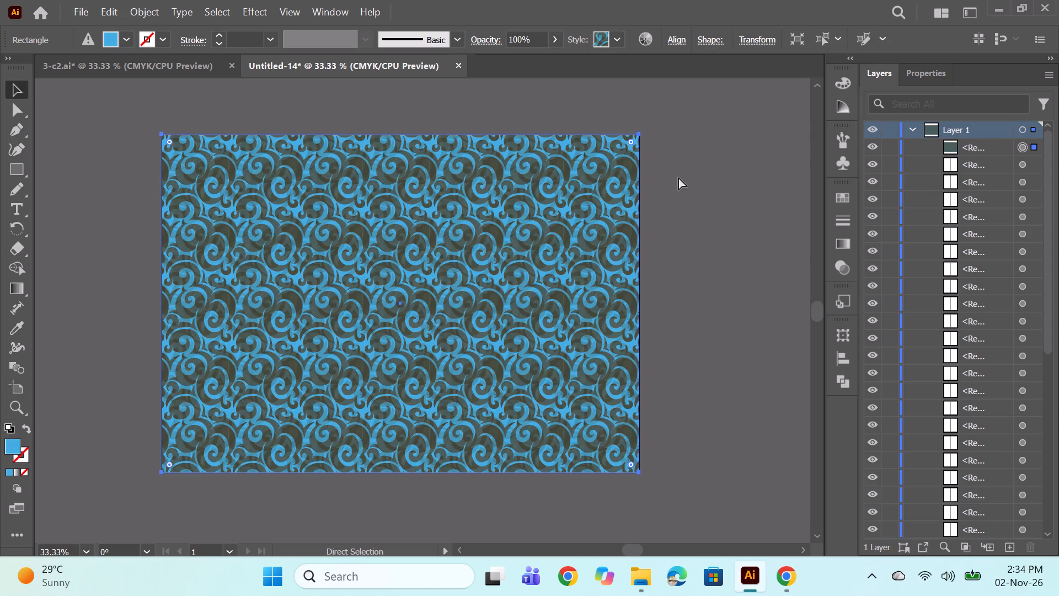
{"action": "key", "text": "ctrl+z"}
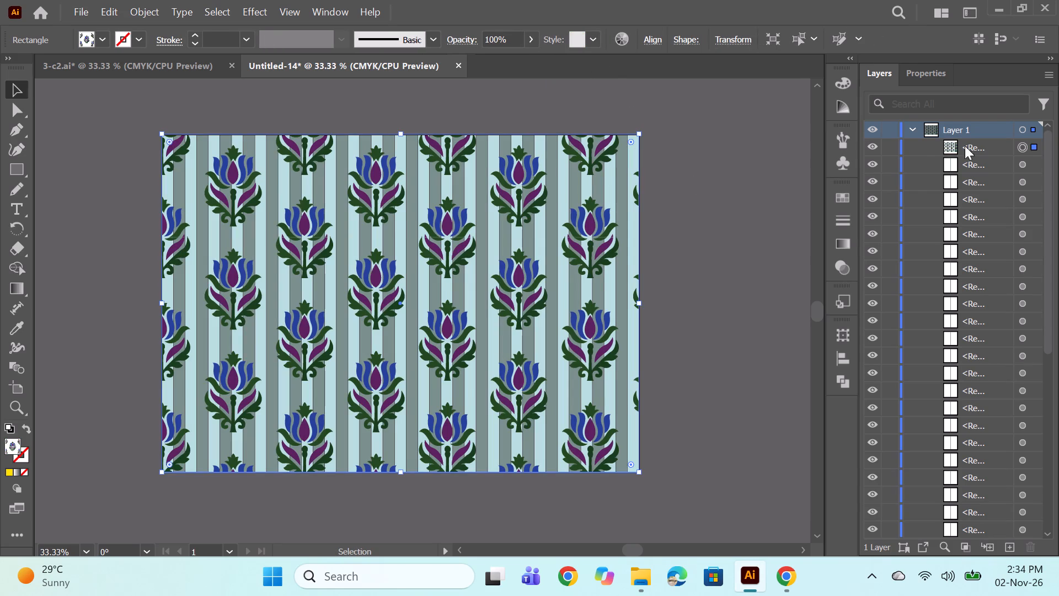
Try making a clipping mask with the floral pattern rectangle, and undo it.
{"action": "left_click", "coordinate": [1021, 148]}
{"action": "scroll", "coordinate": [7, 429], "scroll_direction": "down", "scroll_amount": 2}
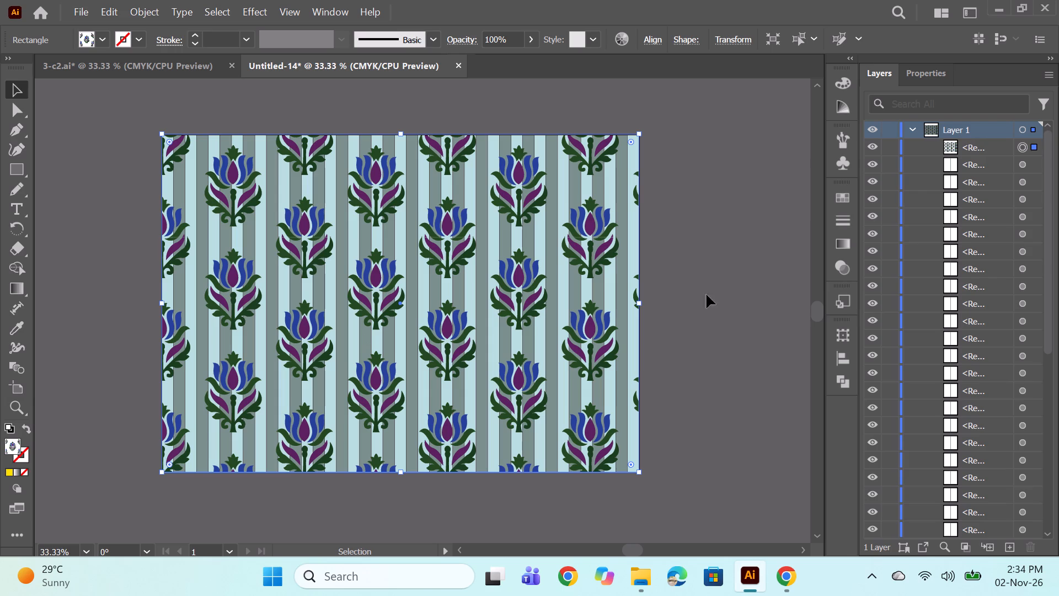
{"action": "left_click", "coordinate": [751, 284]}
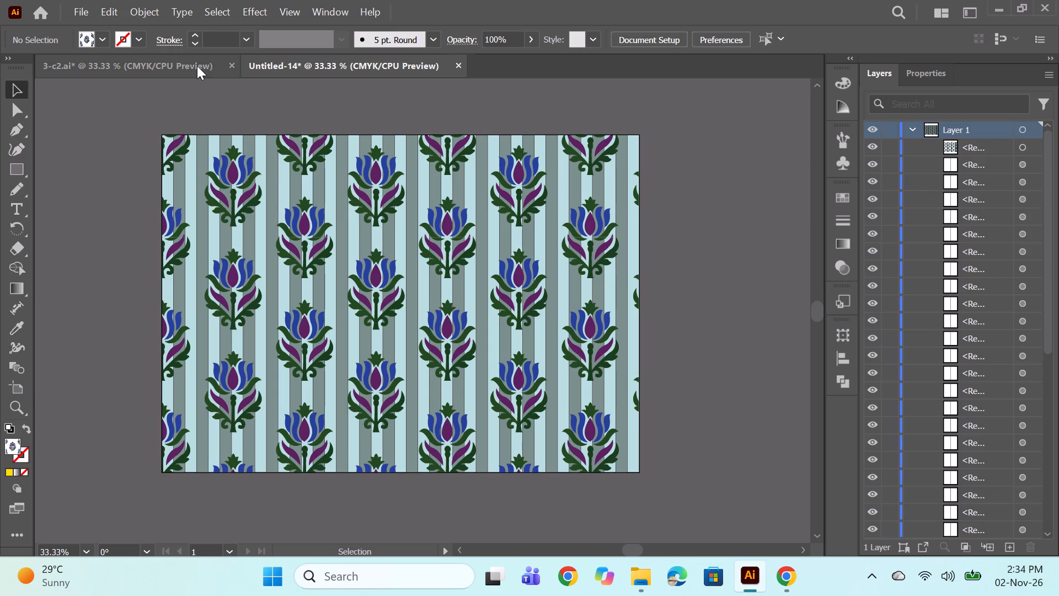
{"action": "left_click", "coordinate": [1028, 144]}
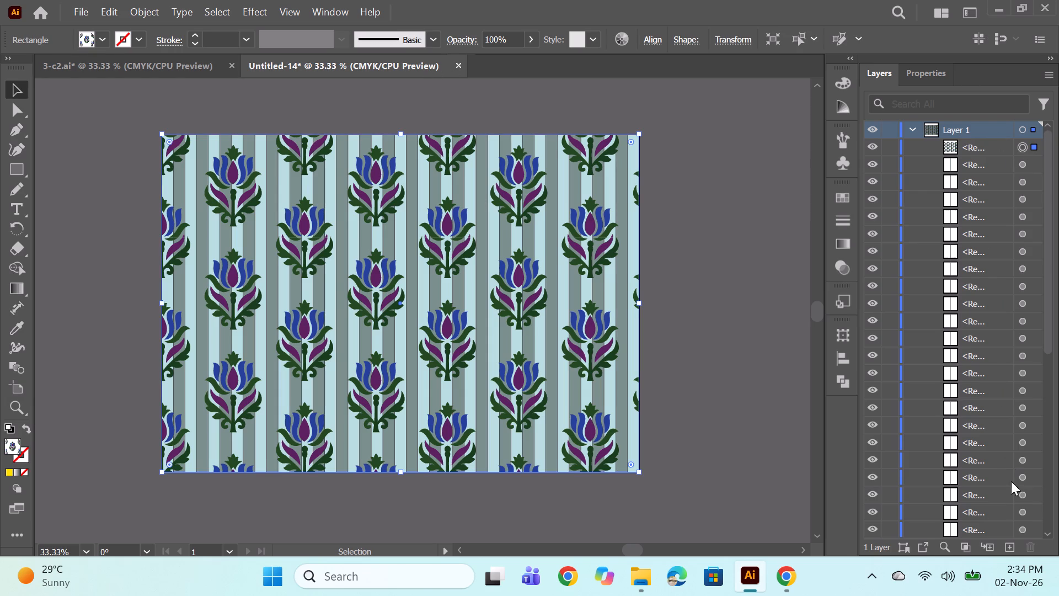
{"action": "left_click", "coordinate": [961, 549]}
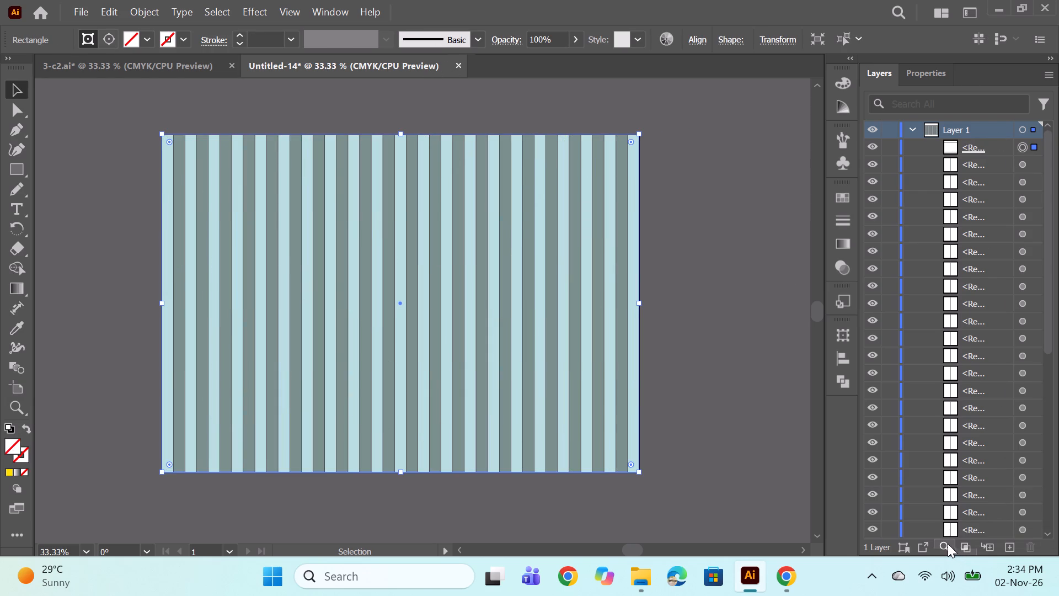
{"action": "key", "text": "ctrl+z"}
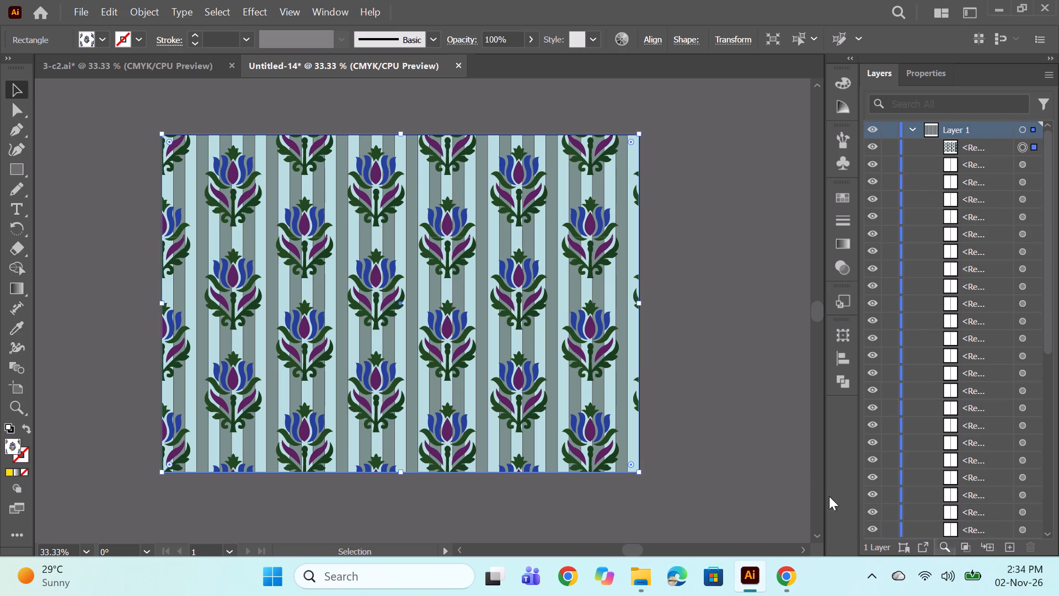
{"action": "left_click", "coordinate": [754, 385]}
Save the striped floral document in the Plain prints folder as an Illustrator file named 3-c3s, with the default options.
{"action": "left_click", "coordinate": [156, 66]}
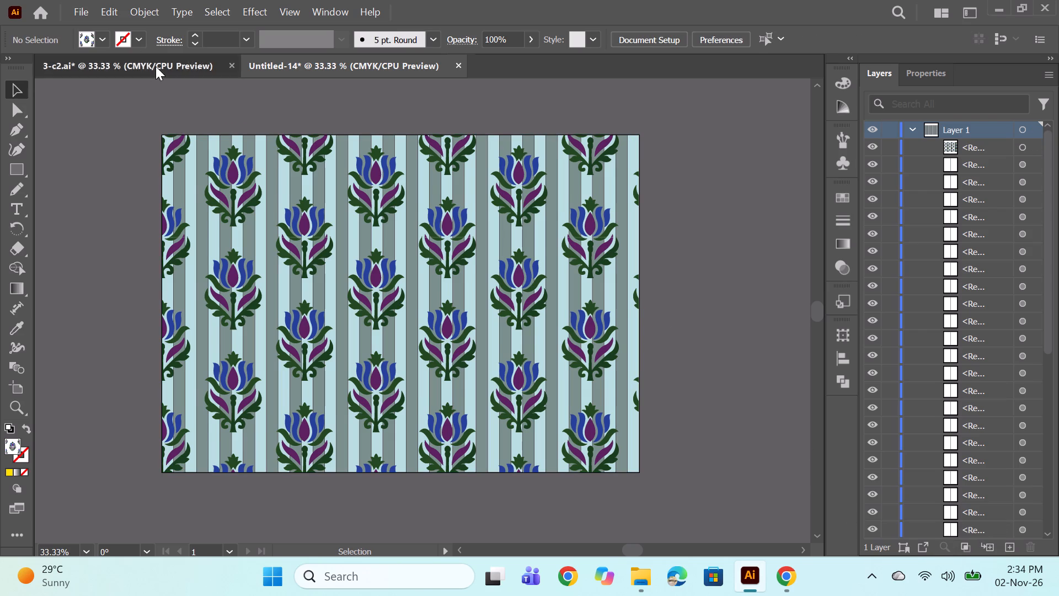
{"action": "left_click", "coordinate": [362, 69]}
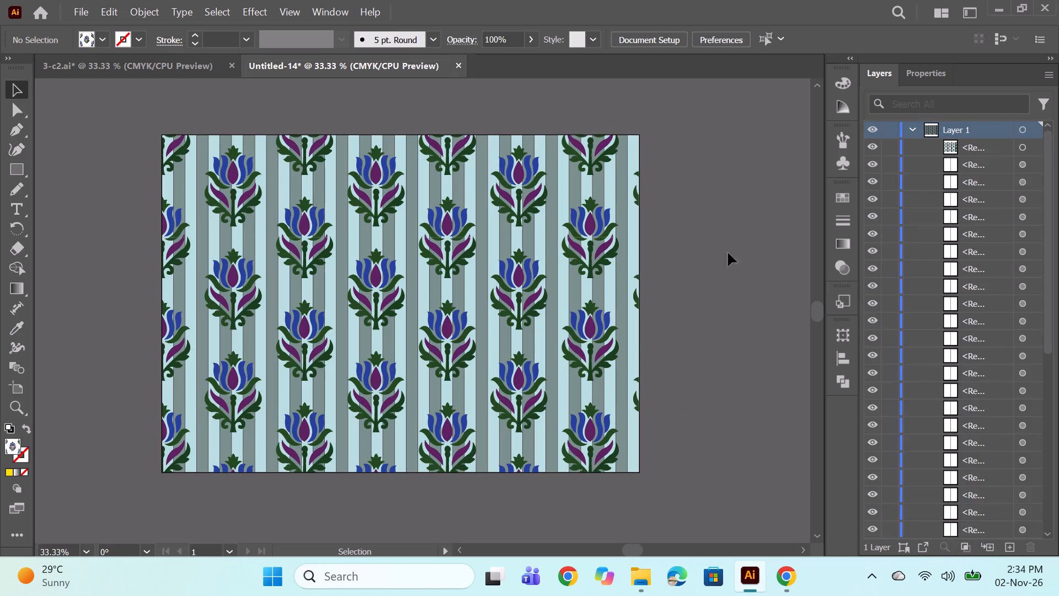
{"action": "key", "text": "ctrl+s"}
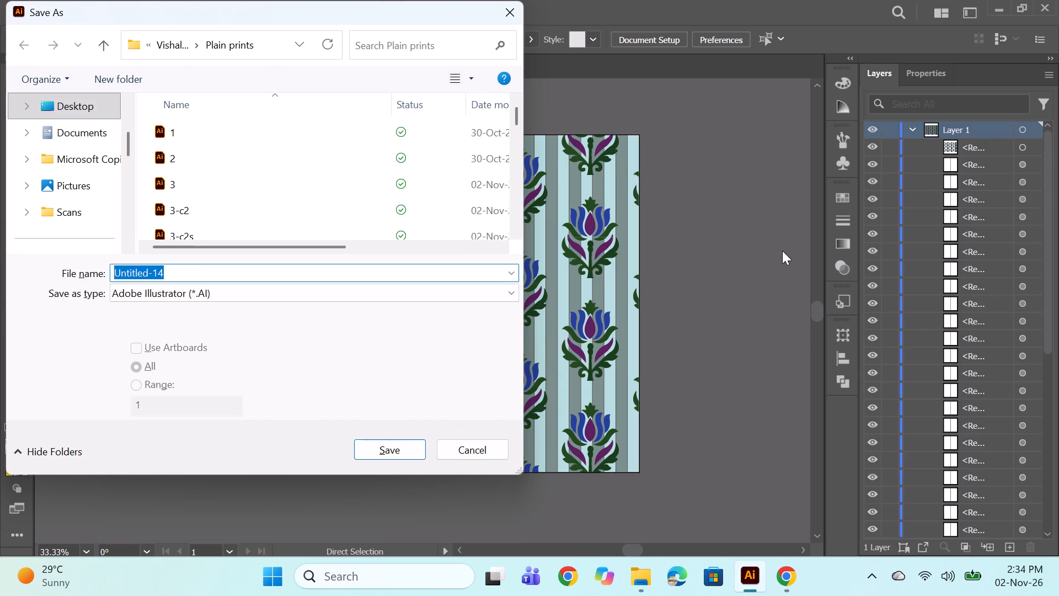
{"action": "type", "text": "3-"}
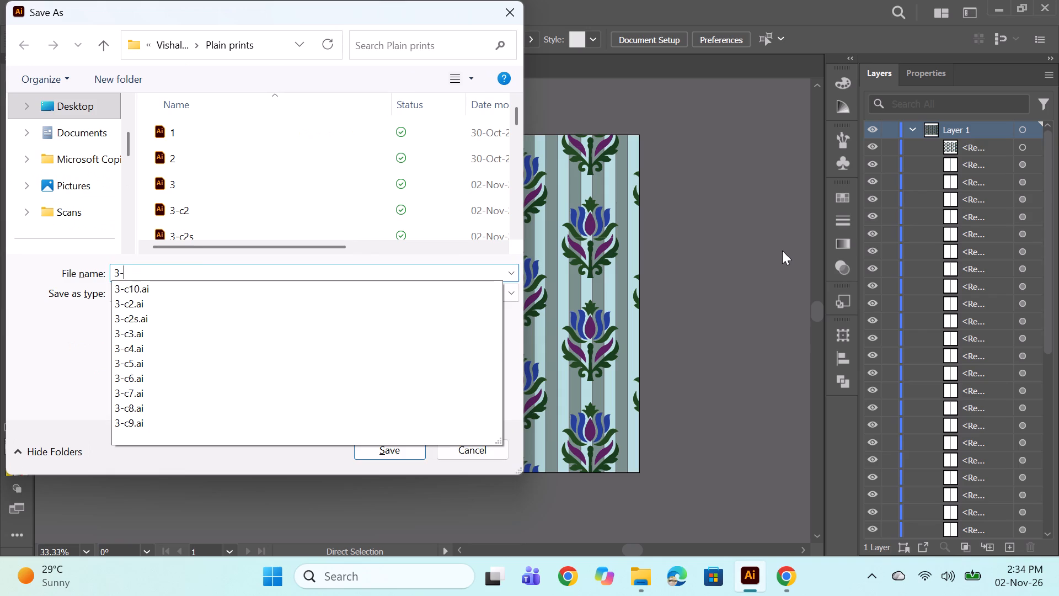
{"action": "key", "text": "c"}
{"action": "key", "text": "3"}
{"action": "key", "text": "s"}
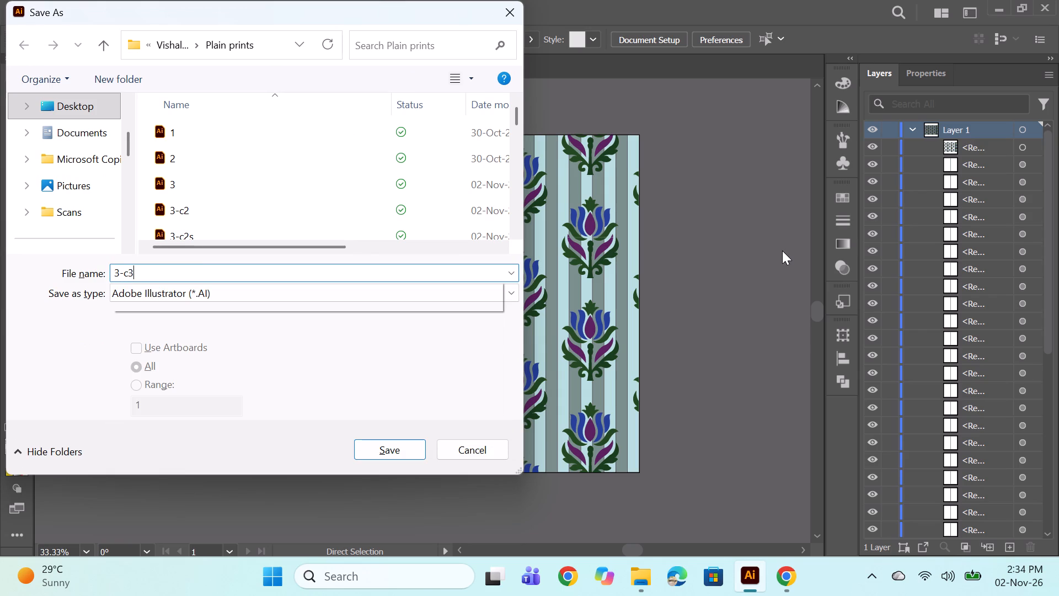
{"action": "key", "text": "BackSpace"}
{"action": "key", "text": "BackSpace"}
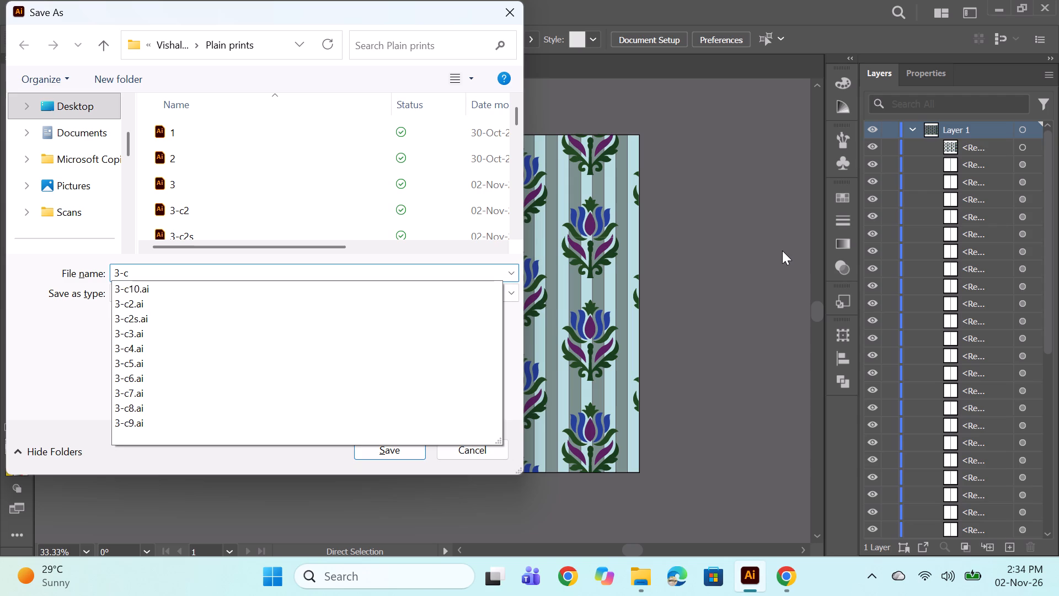
{"action": "type", "text": "3s"}
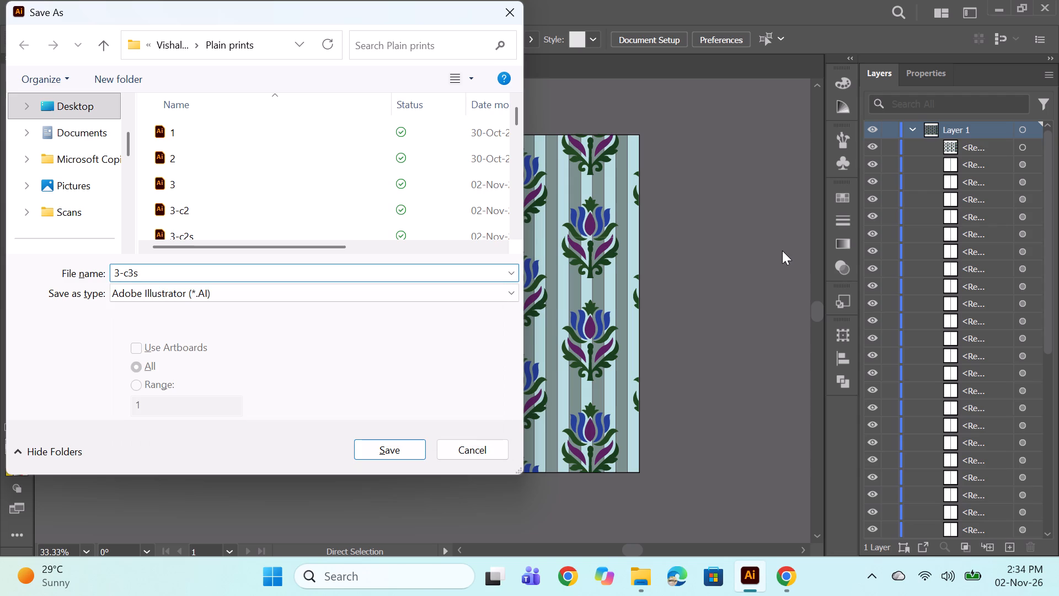
{"action": "key", "text": "Return"}
{"action": "left_click", "coordinate": [579, 519]}
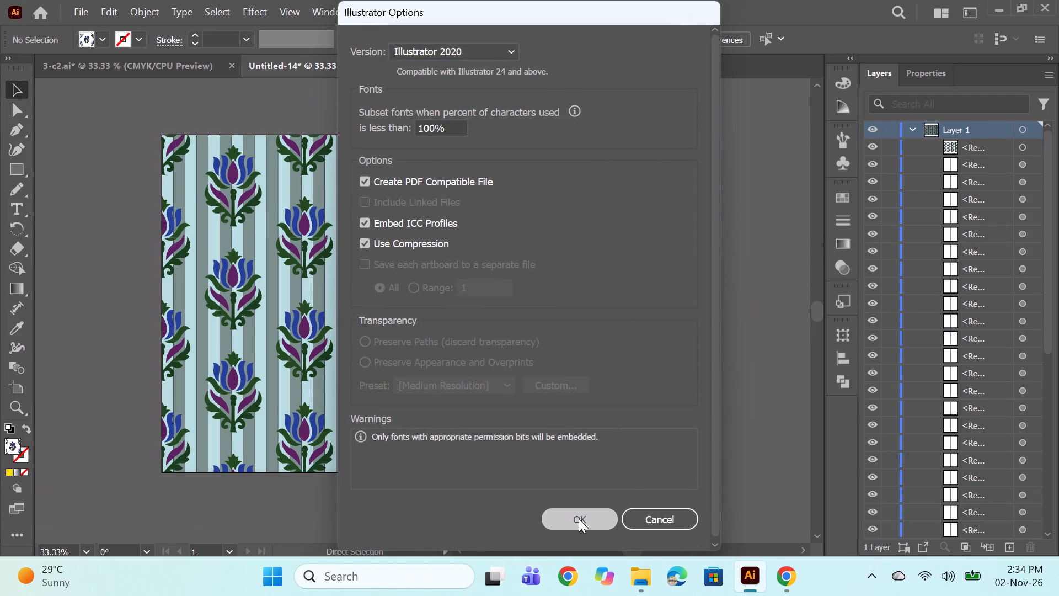
Close the 3-c2 document, saving its changes.
{"action": "left_click", "coordinate": [177, 67]}
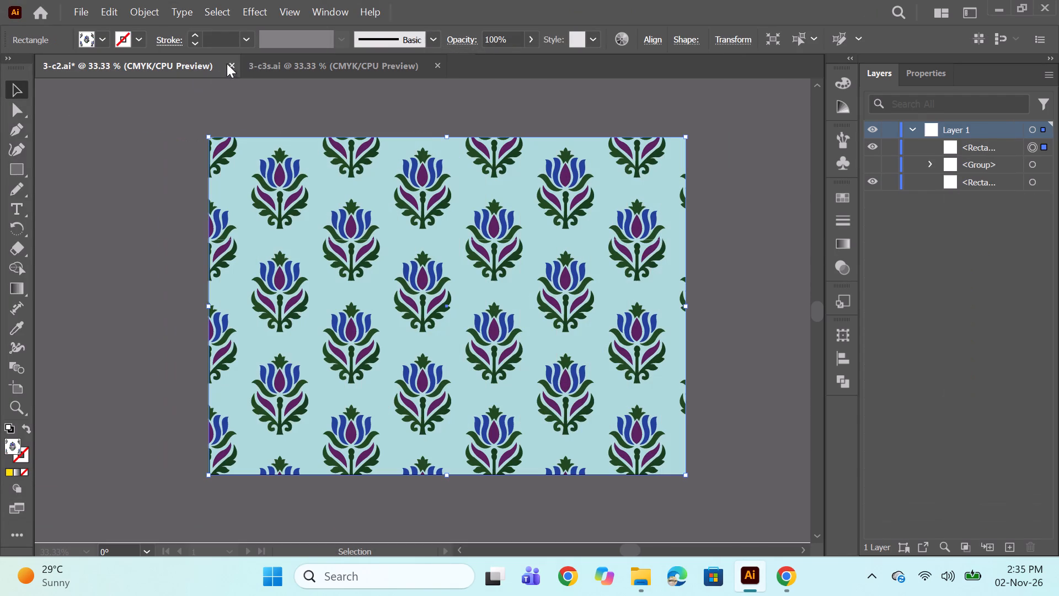
{"action": "left_click", "coordinate": [232, 63]}
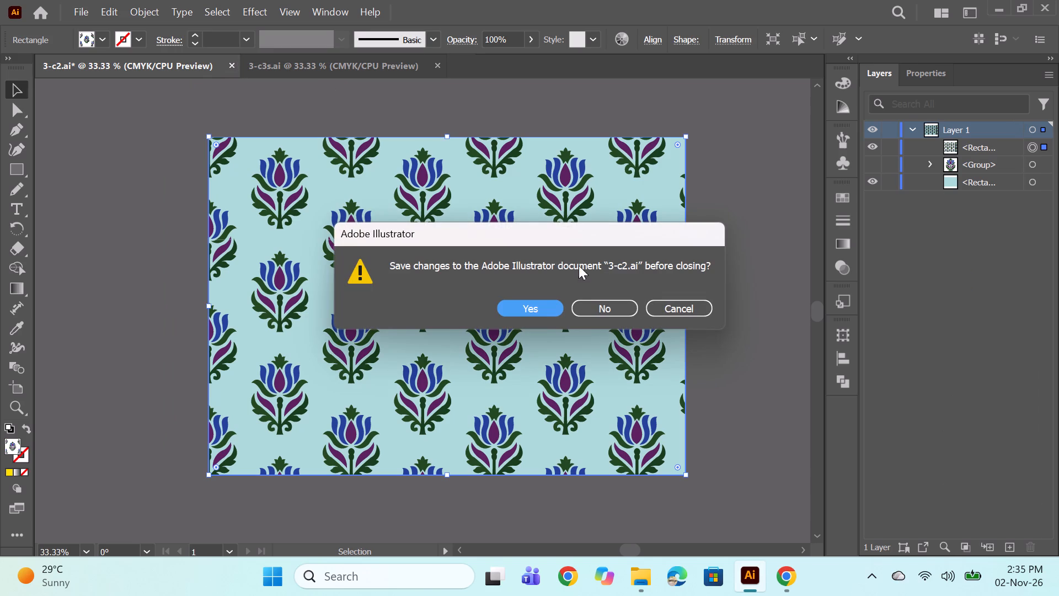
{"action": "left_click", "coordinate": [532, 306]}
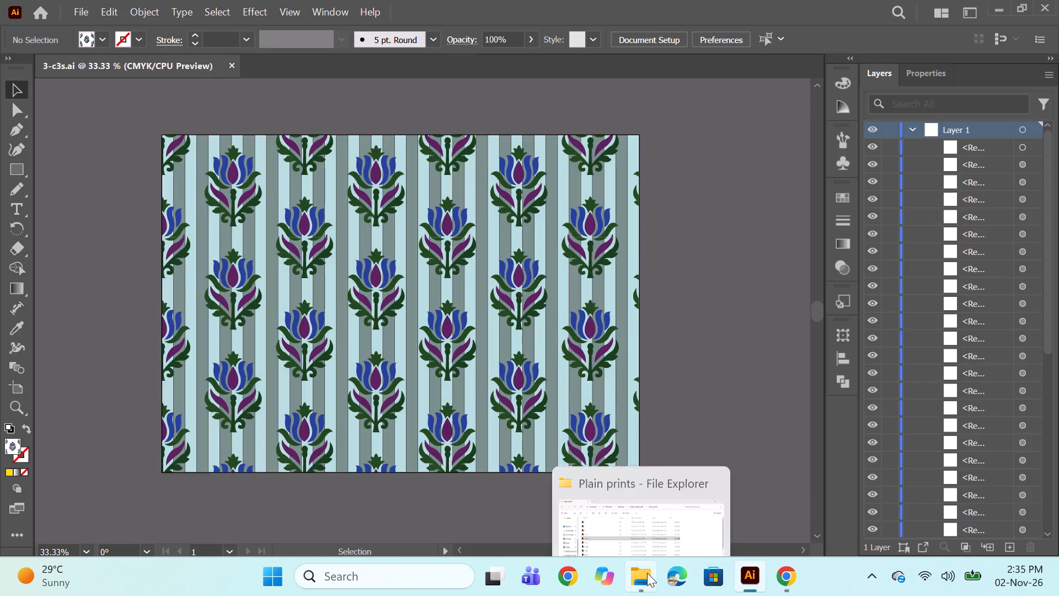
Open the 3-c4 file from the Plain prints folder.
{"action": "left_click", "coordinate": [647, 573]}
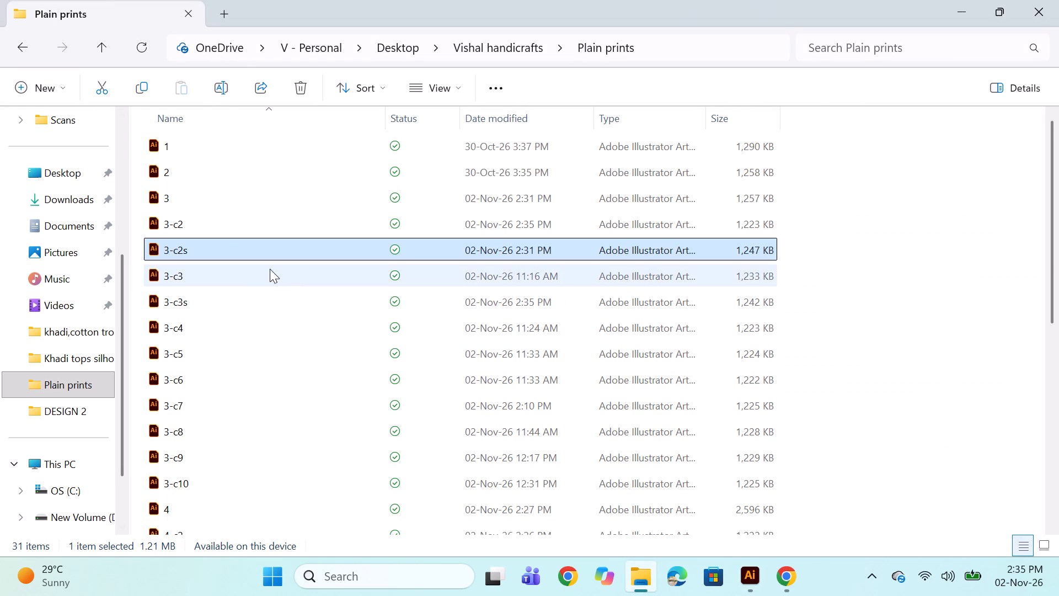
{"action": "double_click", "coordinate": [213, 322]}
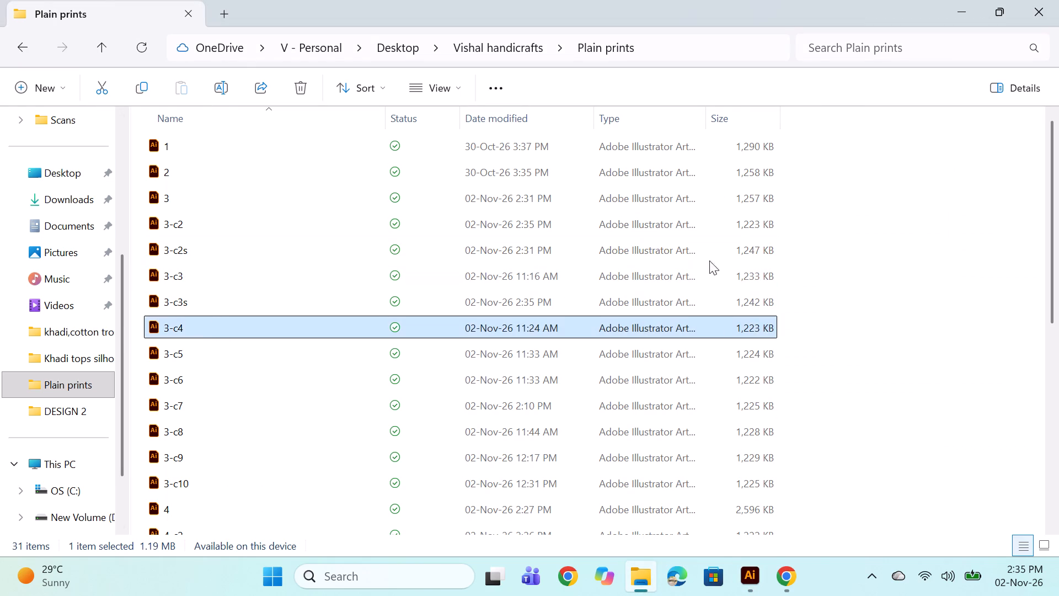
{"action": "left_click", "coordinate": [237, 327]}
{"action": "left_click", "coordinate": [237, 327]}
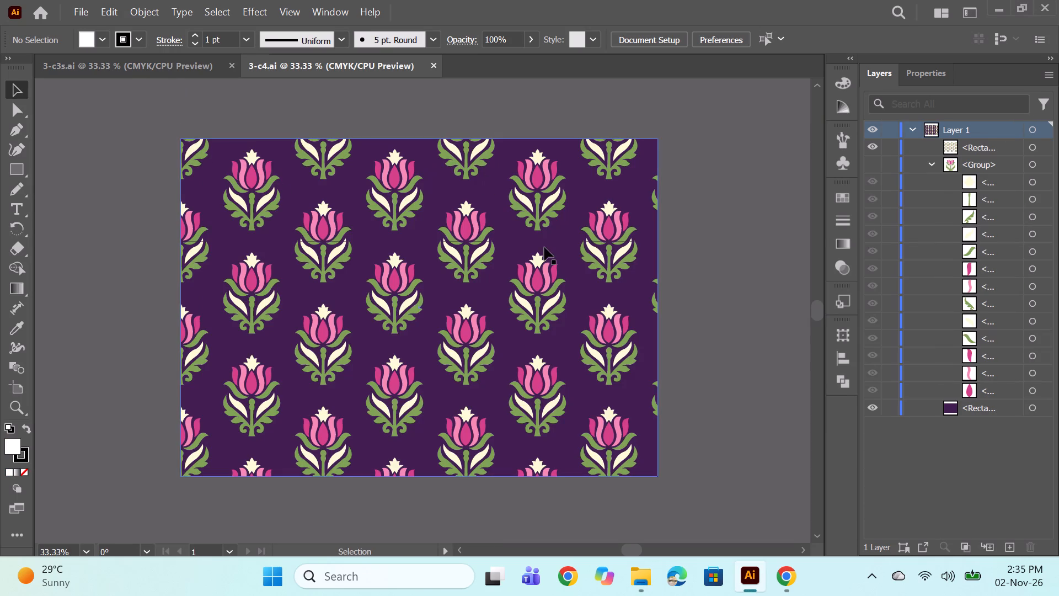
Create a new landscape A3 document, 16.5354 by 11.6929 in, in CMYK colour.
{"action": "key", "text": "ctrl+n"}
{"action": "key", "text": "Return"}
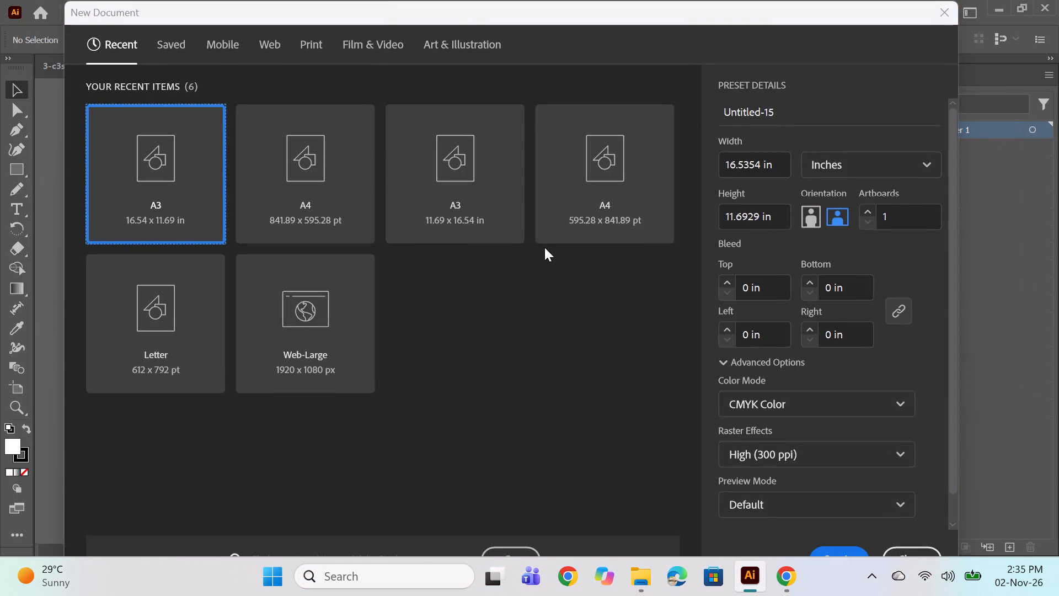
{"action": "left_click", "coordinate": [118, 62]}
{"action": "left_click", "coordinate": [470, 56]}
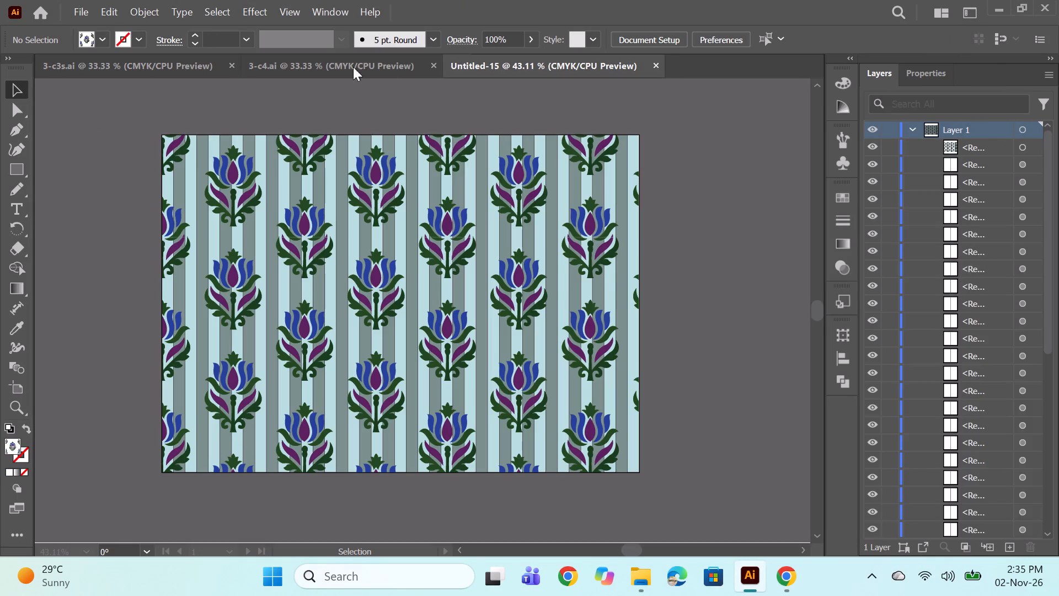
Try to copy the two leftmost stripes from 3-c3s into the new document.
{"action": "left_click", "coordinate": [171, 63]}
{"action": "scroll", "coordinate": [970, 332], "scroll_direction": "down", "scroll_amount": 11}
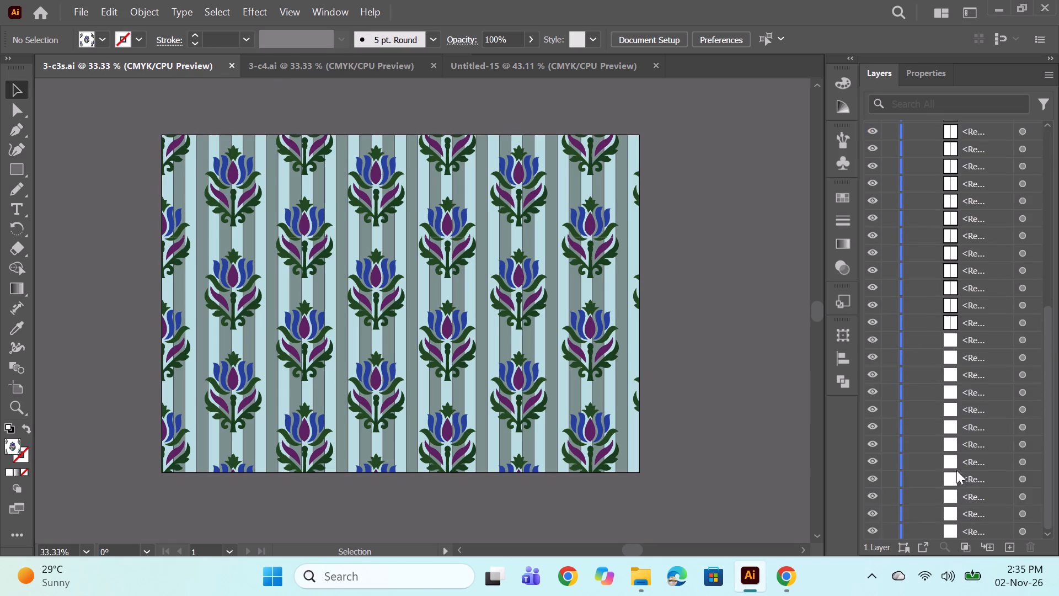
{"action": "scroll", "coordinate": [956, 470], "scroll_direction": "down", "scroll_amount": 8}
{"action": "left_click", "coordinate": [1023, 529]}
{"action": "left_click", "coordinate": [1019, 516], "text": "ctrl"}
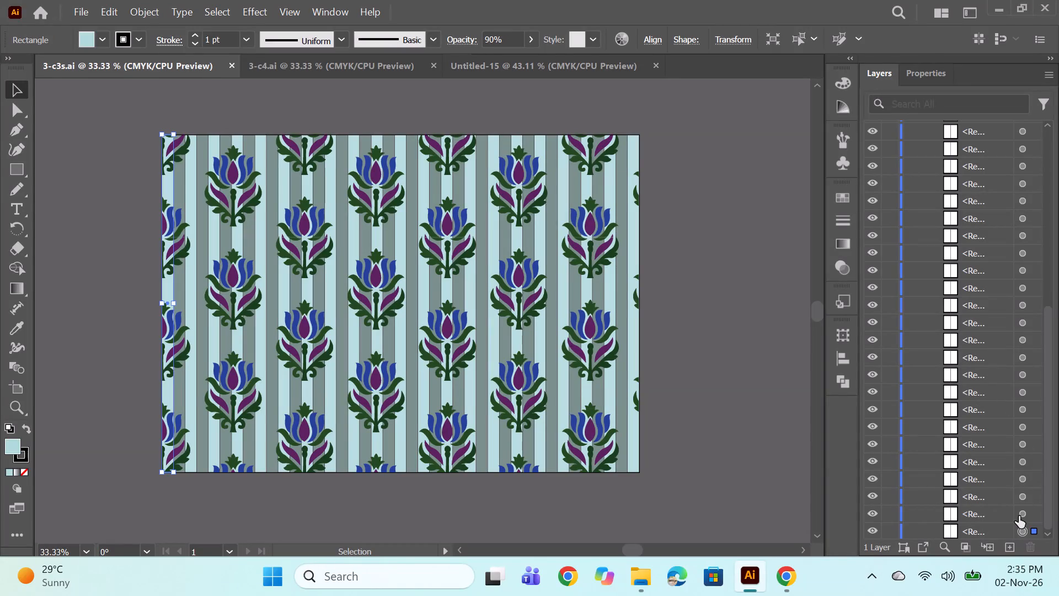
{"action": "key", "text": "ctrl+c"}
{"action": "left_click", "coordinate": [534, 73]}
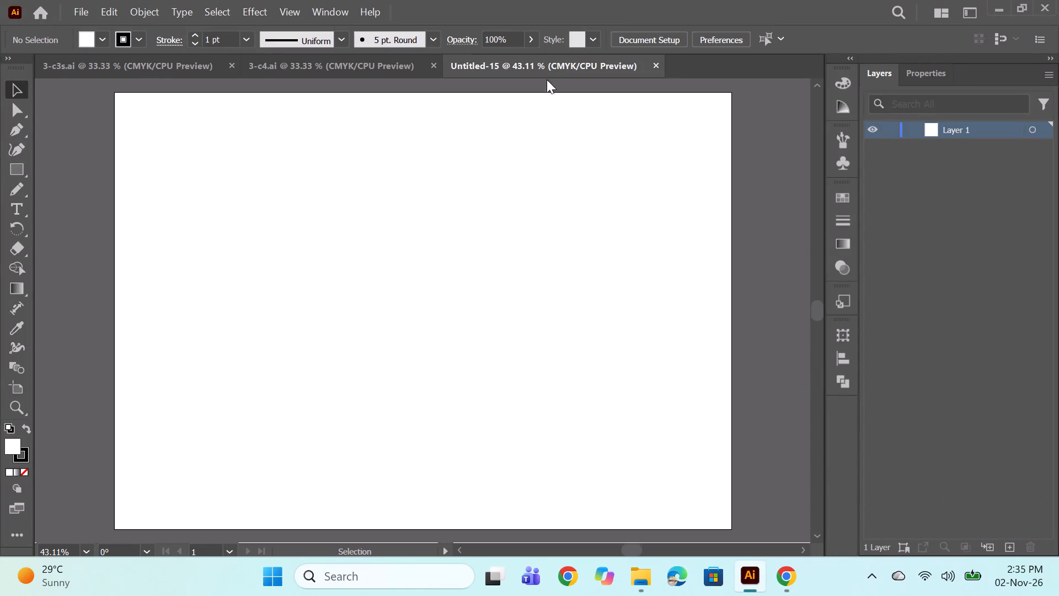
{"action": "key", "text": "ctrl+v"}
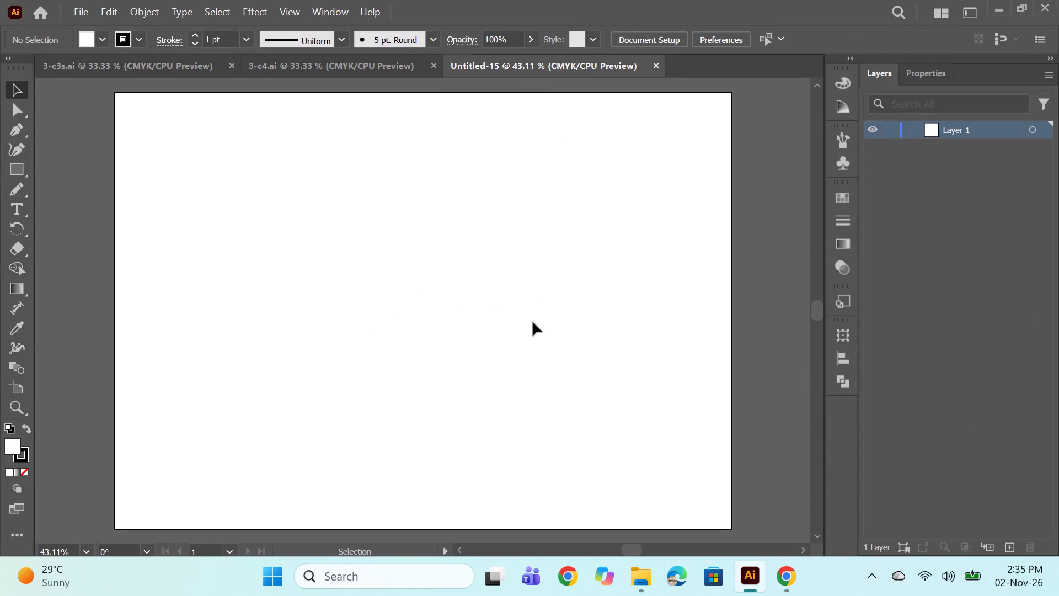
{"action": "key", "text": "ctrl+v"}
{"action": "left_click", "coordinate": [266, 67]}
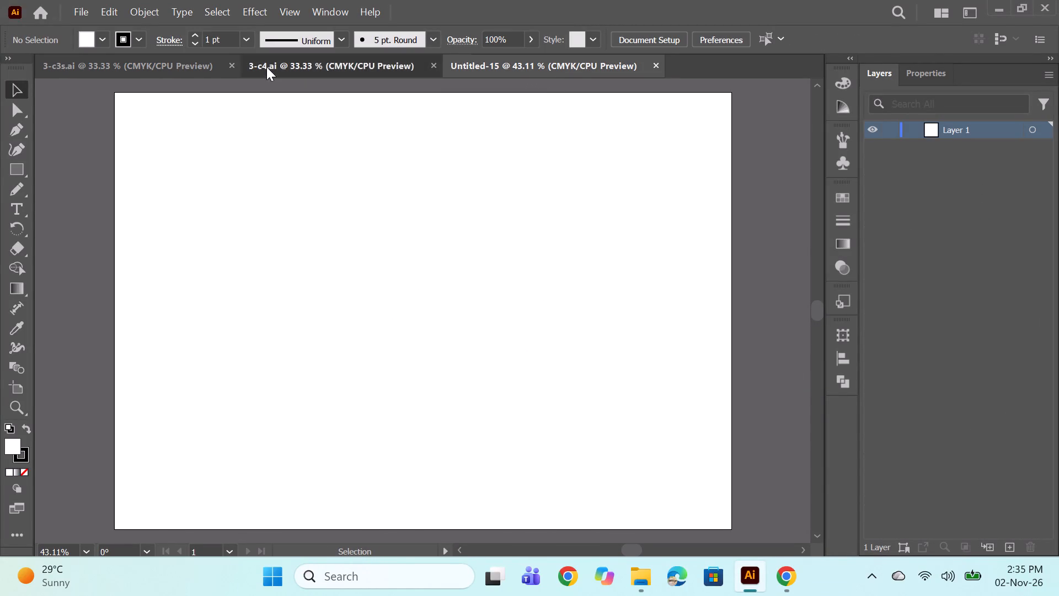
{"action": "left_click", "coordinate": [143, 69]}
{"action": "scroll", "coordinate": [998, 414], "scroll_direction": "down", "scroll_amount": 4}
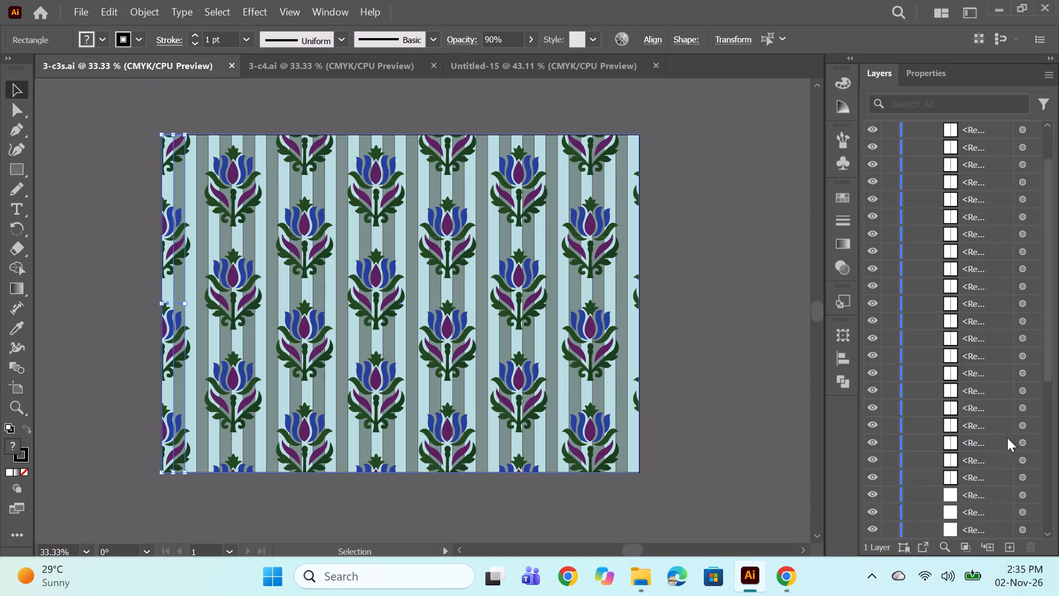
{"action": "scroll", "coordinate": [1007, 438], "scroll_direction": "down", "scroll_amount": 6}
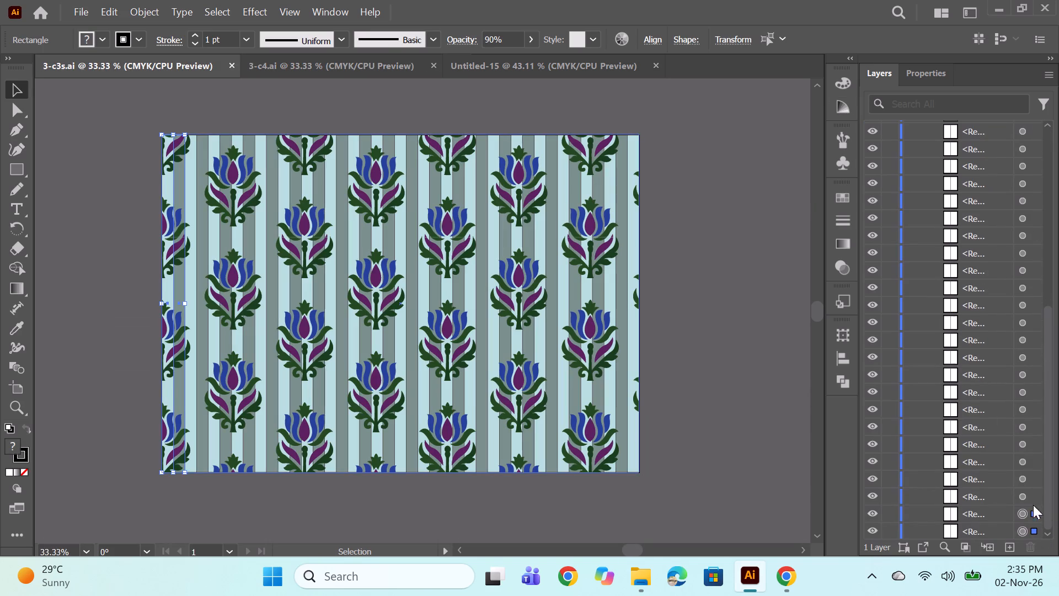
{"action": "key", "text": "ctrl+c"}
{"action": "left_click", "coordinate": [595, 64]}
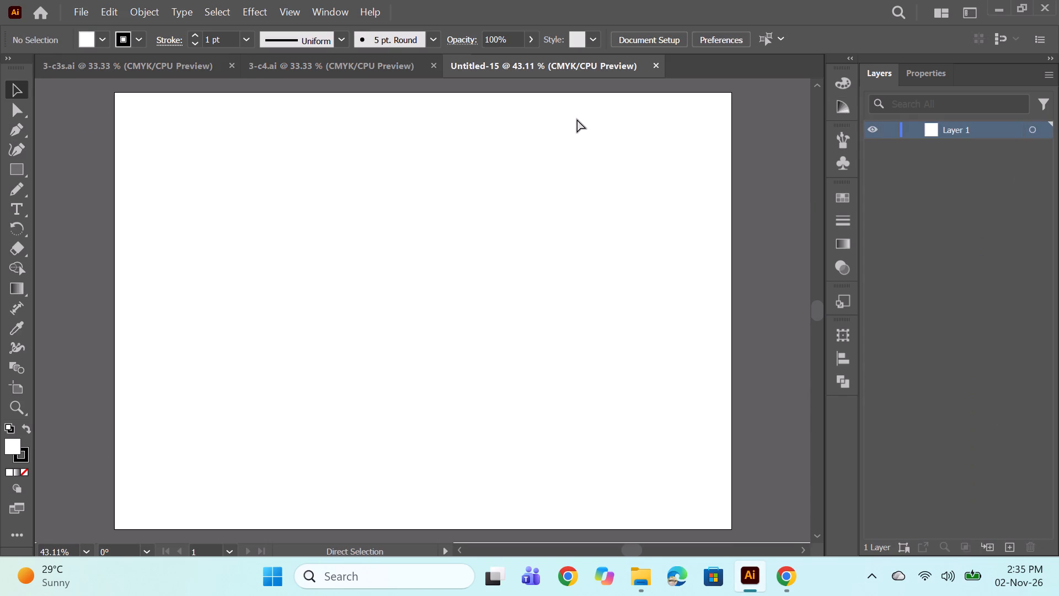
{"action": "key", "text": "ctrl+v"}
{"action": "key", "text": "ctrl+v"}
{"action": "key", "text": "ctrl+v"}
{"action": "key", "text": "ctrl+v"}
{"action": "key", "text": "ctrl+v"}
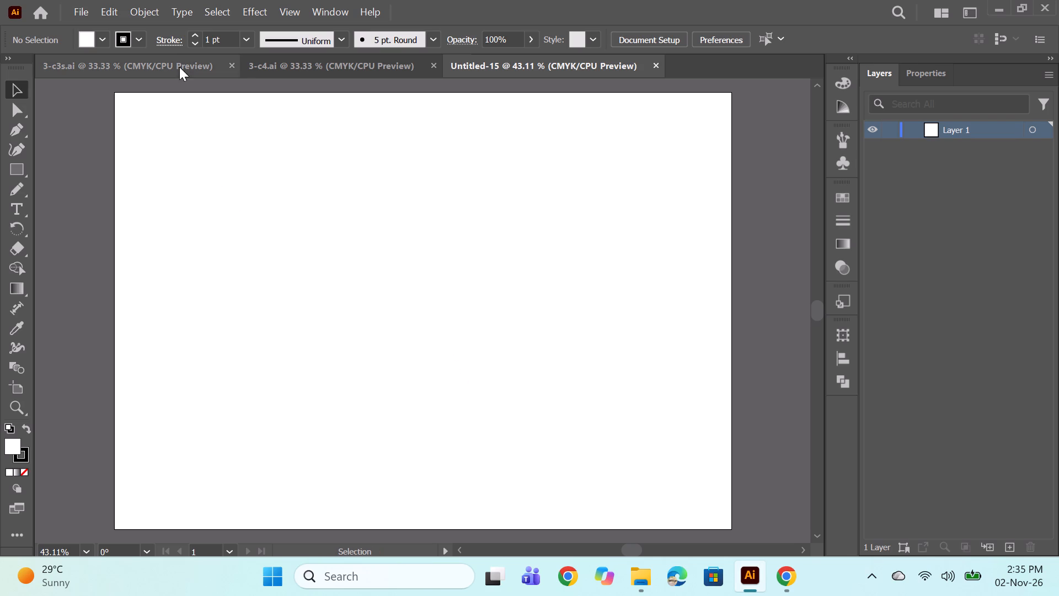
Copy the two leftmost stripes, light blue and grey-green, from 3-c3s and paste them into the new Untitled-15 document.
{"action": "left_click", "coordinate": [179, 67]}
{"action": "scroll", "coordinate": [1009, 494], "scroll_direction": "down", "scroll_amount": 6}
{"action": "left_click", "coordinate": [1020, 526]}
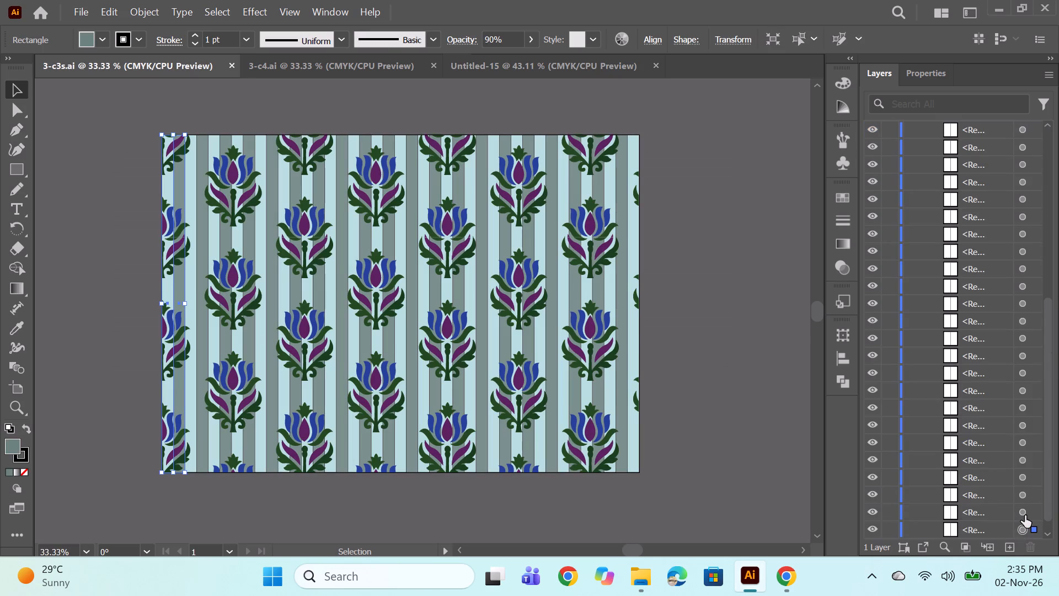
{"action": "left_click", "coordinate": [1025, 515], "text": "ctrl"}
{"action": "scroll", "coordinate": [997, 466], "scroll_direction": "down", "scroll_amount": 5}
{"action": "left_click", "coordinate": [1026, 528]}
{"action": "left_click", "coordinate": [1024, 510], "text": "ctrl"}
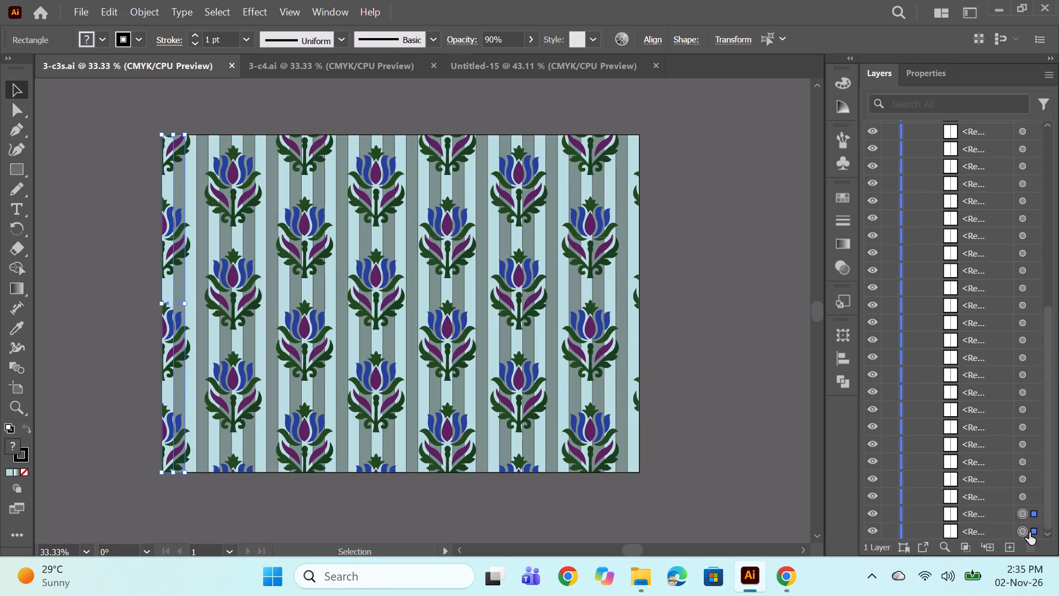
{"action": "key", "text": "ctrl+c"}
{"action": "left_click", "coordinate": [493, 62]}
{"action": "key", "text": "ctrl+v"}
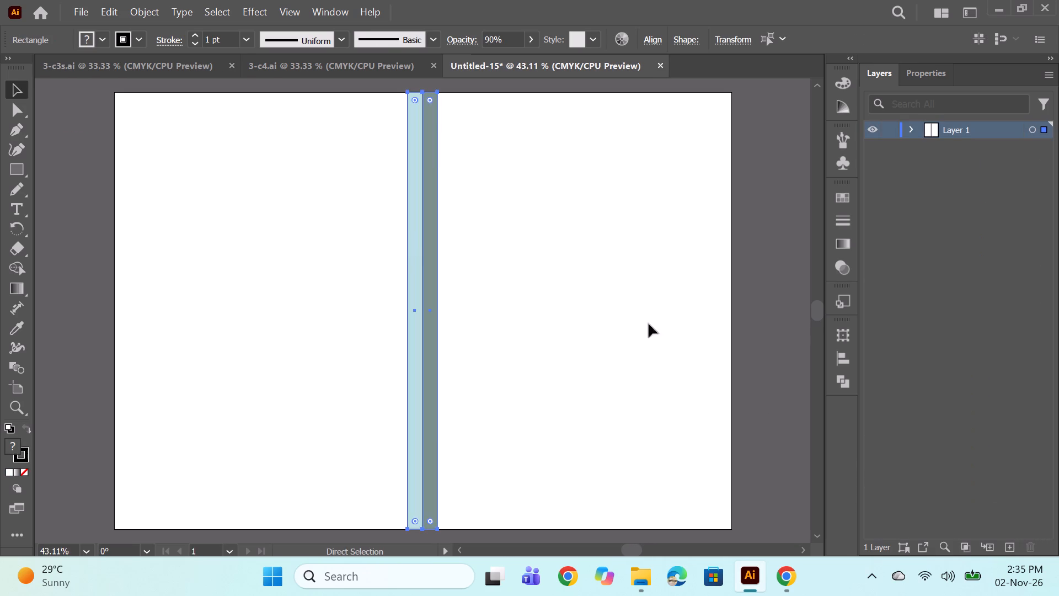
Move the pasted stripe pair flush against the artboard's left edge, keeping it aligned with the artboard's full height.
{"action": "left_click_drag", "start_coordinate": [421, 278], "coordinate": [148, 282]}
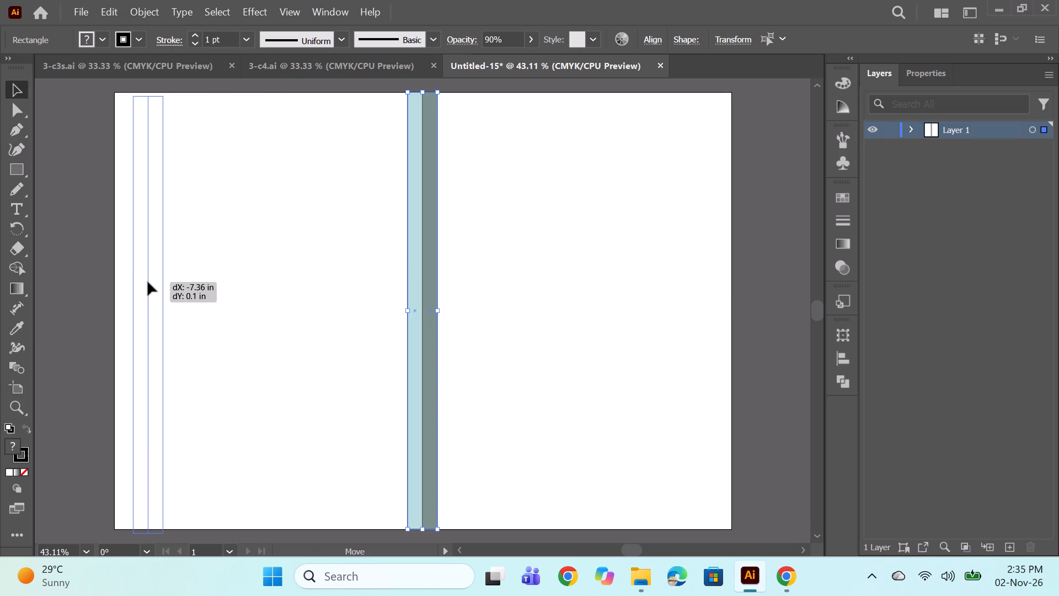
{"action": "left_click_drag", "start_coordinate": [148, 282], "coordinate": [127, 278]}
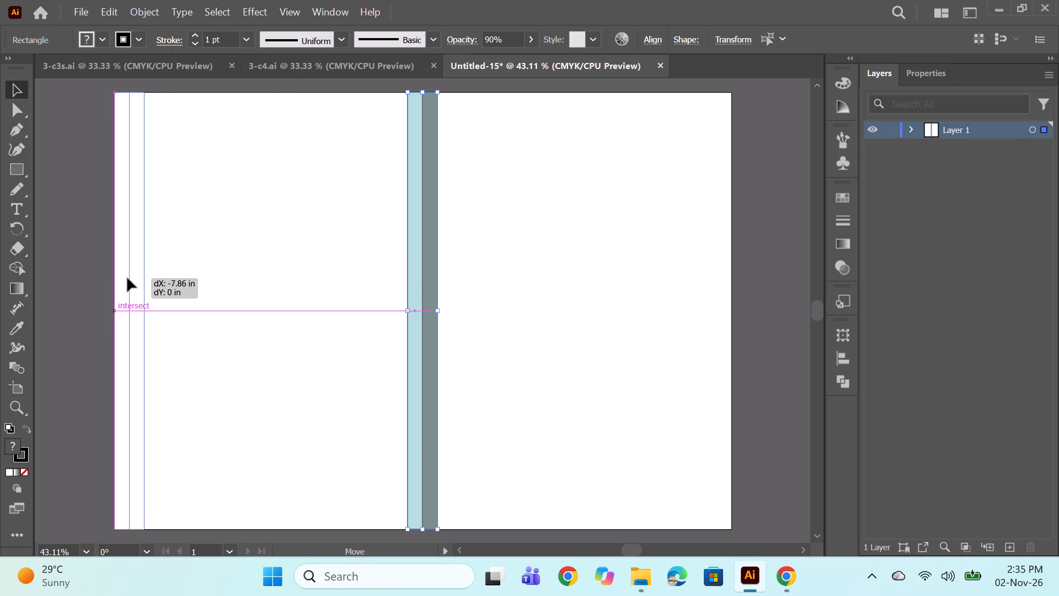
{"action": "left_click_drag", "start_coordinate": [127, 278], "coordinate": [127, 278]}
{"action": "key", "text": "Right"}
{"action": "key", "text": "Right"}
{"action": "key", "text": "Right"}
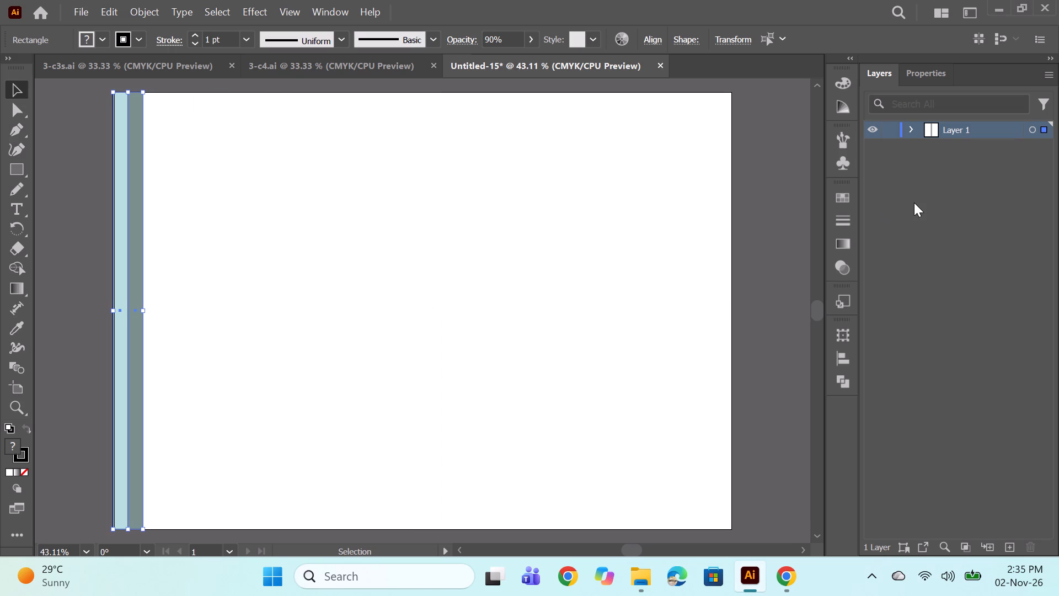
{"action": "key", "text": "Right"}
{"action": "key", "text": "Right"}
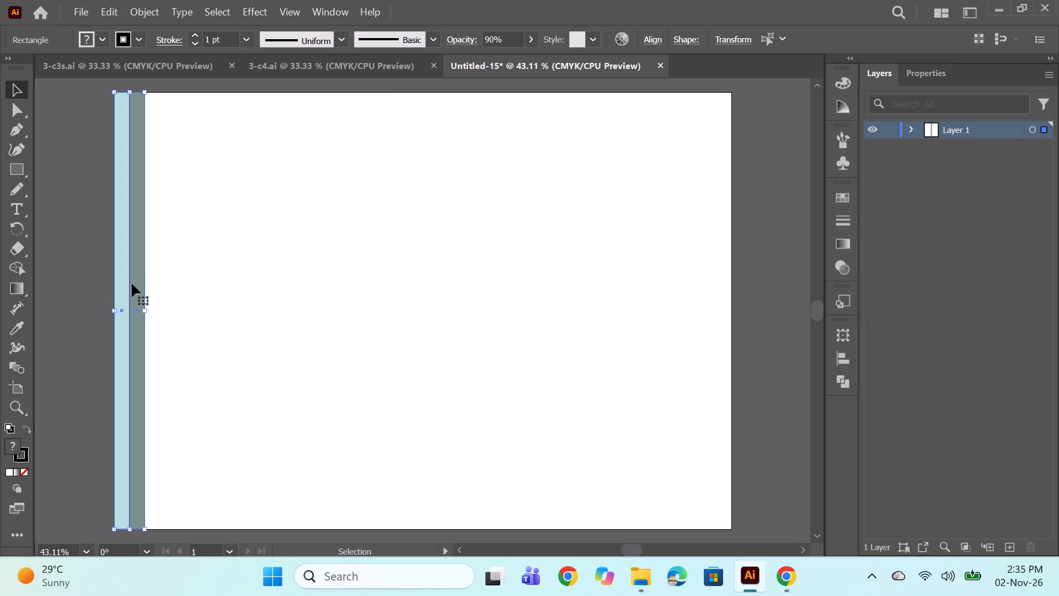
Duplicate the stripe pair horizontally so the copy sits edge to edge beside the original.
{"action": "left_click_drag", "start_coordinate": [135, 279], "coordinate": [164, 291], "text": "alt+shift"}
{"action": "left_click_drag", "start_coordinate": [140, 294], "coordinate": [174, 296], "text": "alt+shift"}
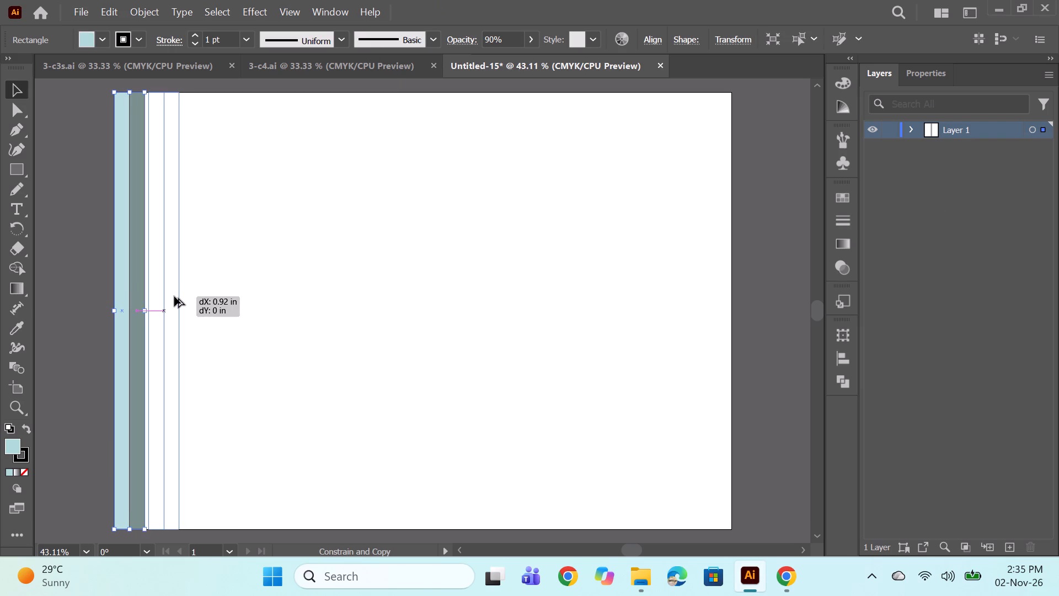
{"action": "left_click_drag", "start_coordinate": [174, 296], "coordinate": [170, 297], "text": "alt+shift"}
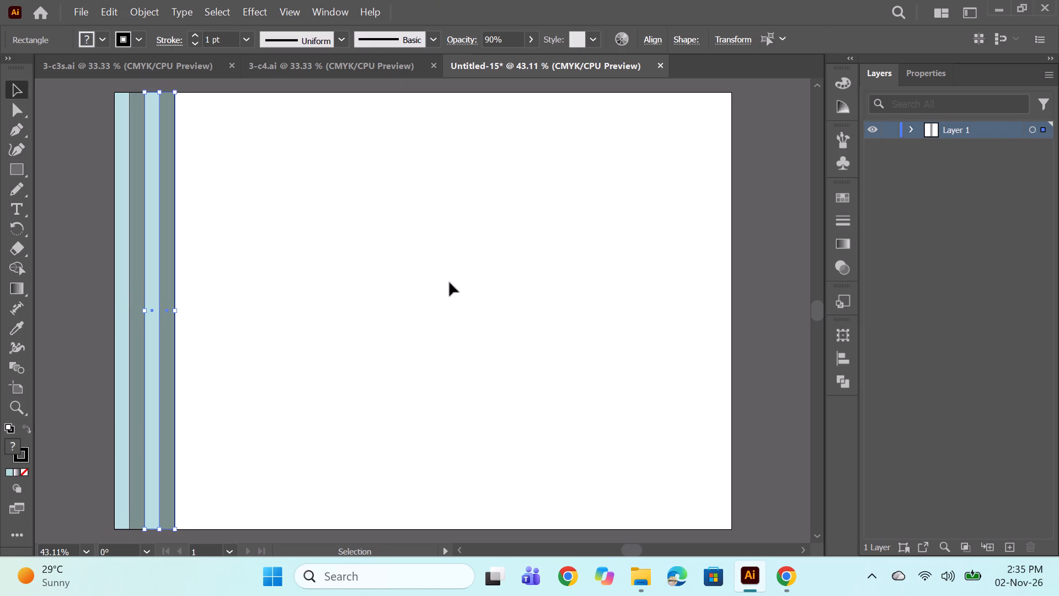
Repeat the stripe pair duplication across the artboard until the stripes cover its full width.
{"action": "key", "text": "ctrl+d"}
{"action": "key", "text": "ctrl+d"}
{"action": "key", "text": "ctrl+d"}
{"action": "key", "text": "ctrl+d"}
{"action": "key", "text": "ctrl+d"}
{"action": "key", "text": "ctrl+d"}
{"action": "key", "text": "ctrl+d"}
{"action": "key", "text": "ctrl+d"}
{"action": "key", "text": "ctrl+d"}
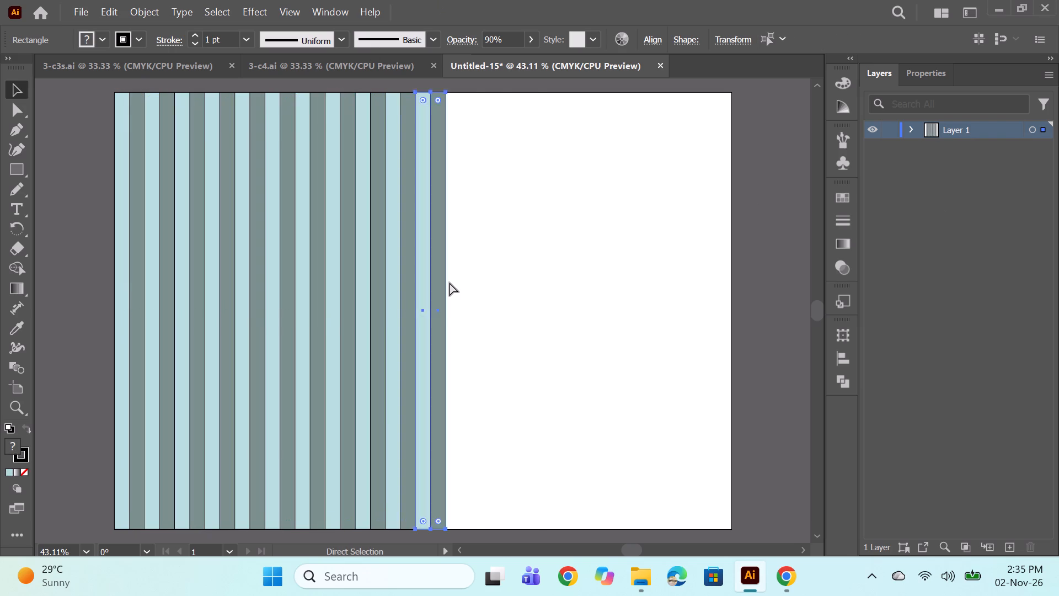
{"action": "key", "text": "ctrl+d"}
{"action": "key", "text": "ctrl+d"}
{"action": "key", "text": "ctrl+d"}
{"action": "key", "text": "ctrl+d"}
{"action": "key", "text": "ctrl+d"}
{"action": "key", "text": "ctrl+d"}
{"action": "key", "text": "ctrl+d"}
{"action": "key", "text": "ctrl+d"}
{"action": "key", "text": "ctrl+d"}
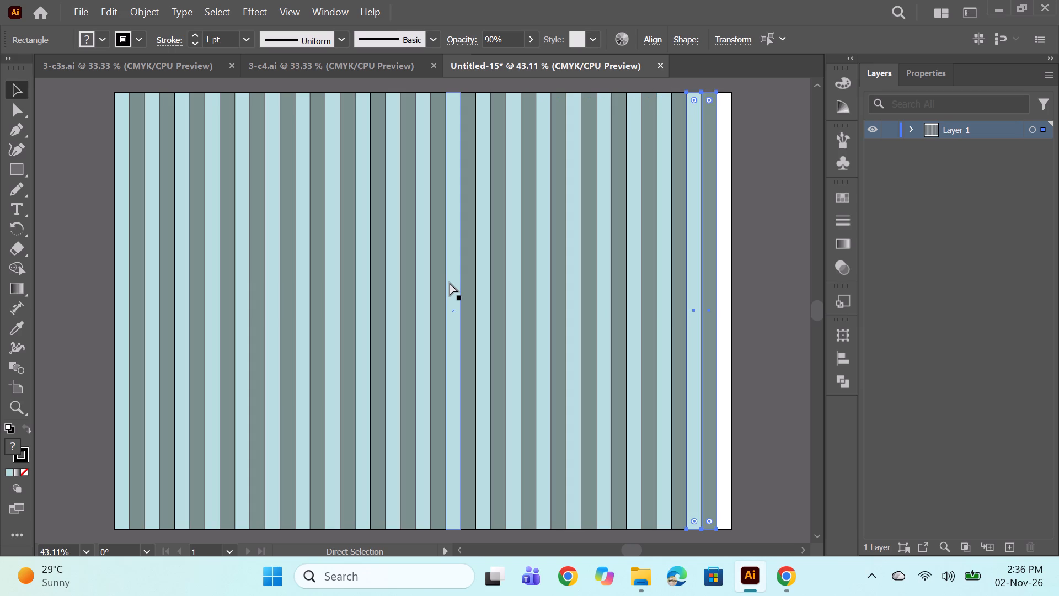
{"action": "key", "text": "ctrl+d"}
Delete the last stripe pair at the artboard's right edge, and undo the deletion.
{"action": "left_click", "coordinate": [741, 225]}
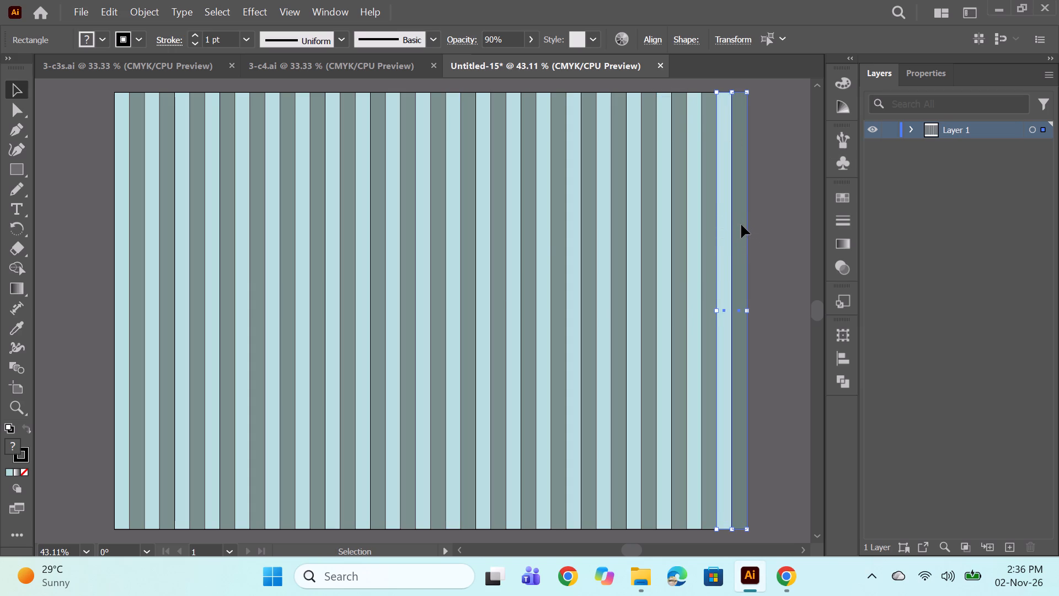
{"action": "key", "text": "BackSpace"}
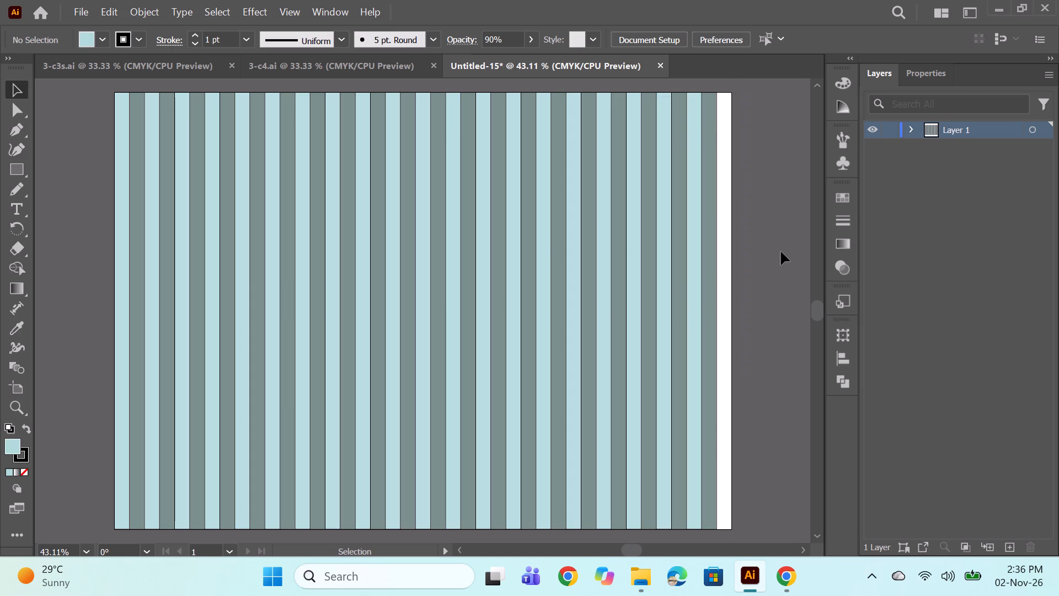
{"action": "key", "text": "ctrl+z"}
Delete only the surplus grey-green stripe extending beyond the artboard's right edge.
{"action": "left_click", "coordinate": [745, 257]}
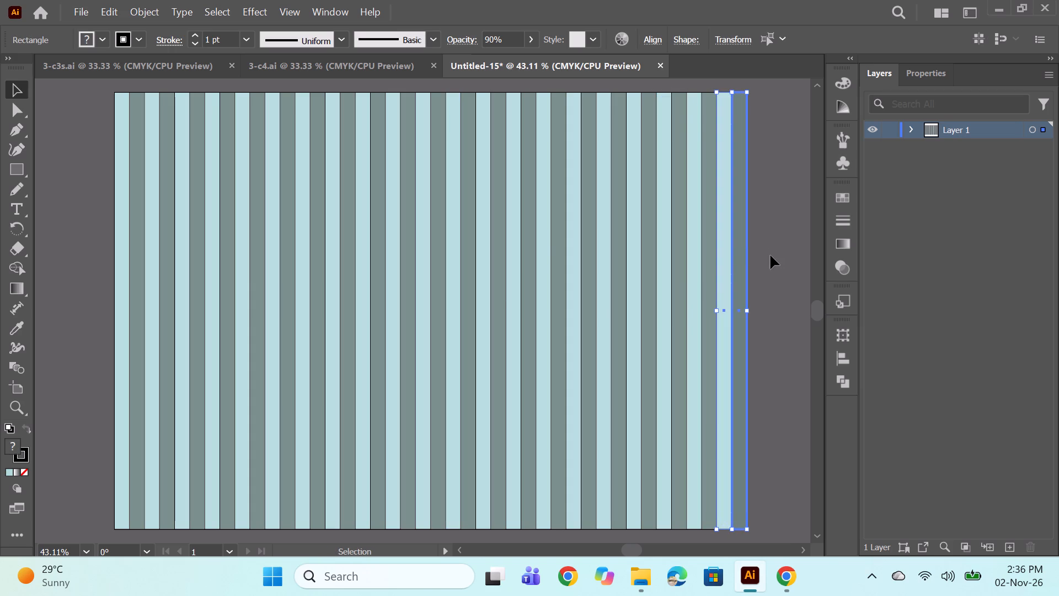
{"action": "left_click", "coordinate": [771, 256]}
{"action": "left_click", "coordinate": [746, 259]}
{"action": "key", "text": "BackSpace"}
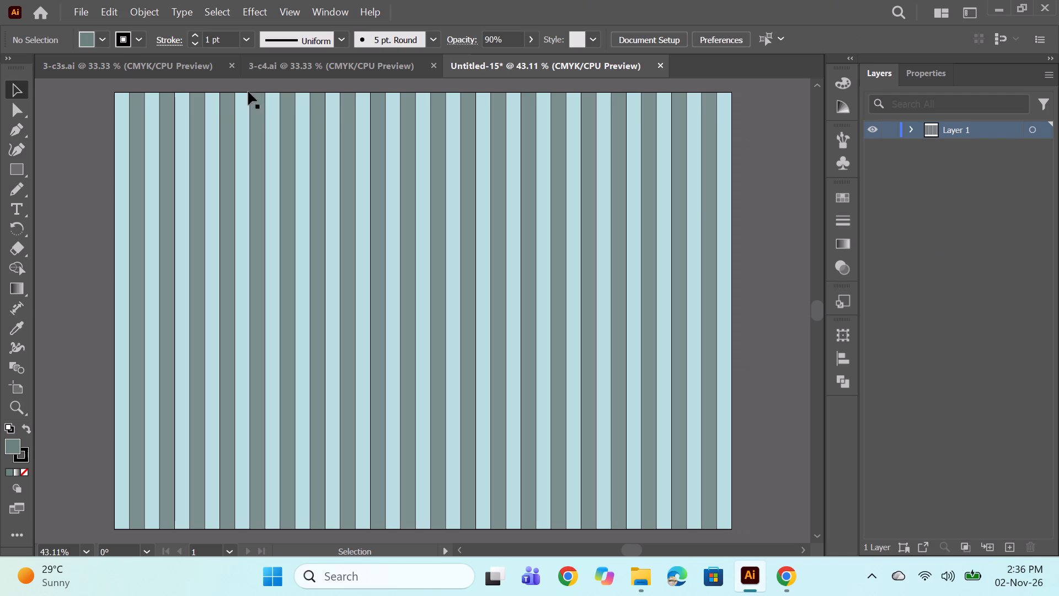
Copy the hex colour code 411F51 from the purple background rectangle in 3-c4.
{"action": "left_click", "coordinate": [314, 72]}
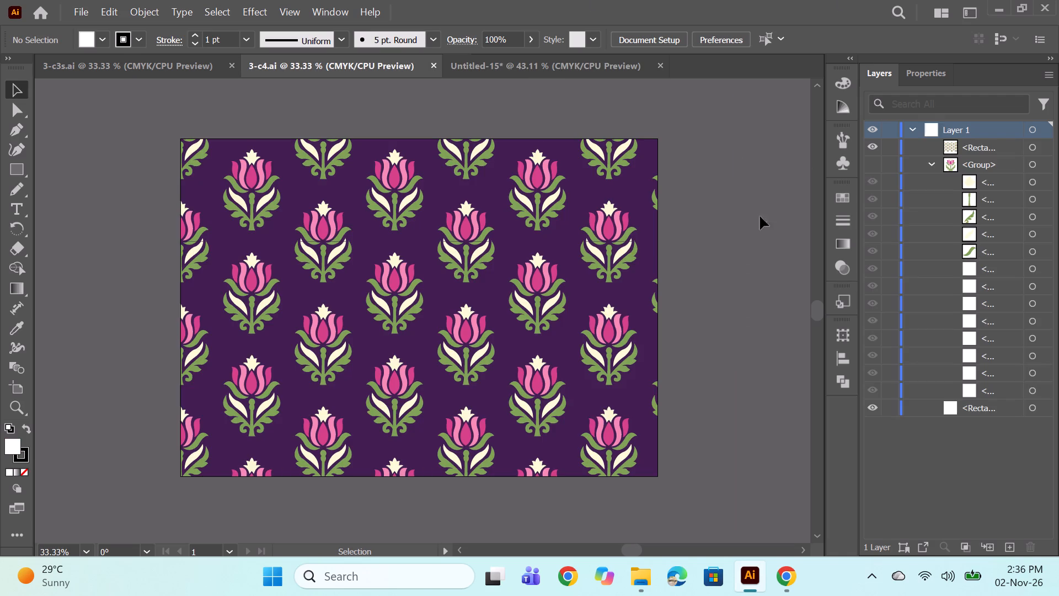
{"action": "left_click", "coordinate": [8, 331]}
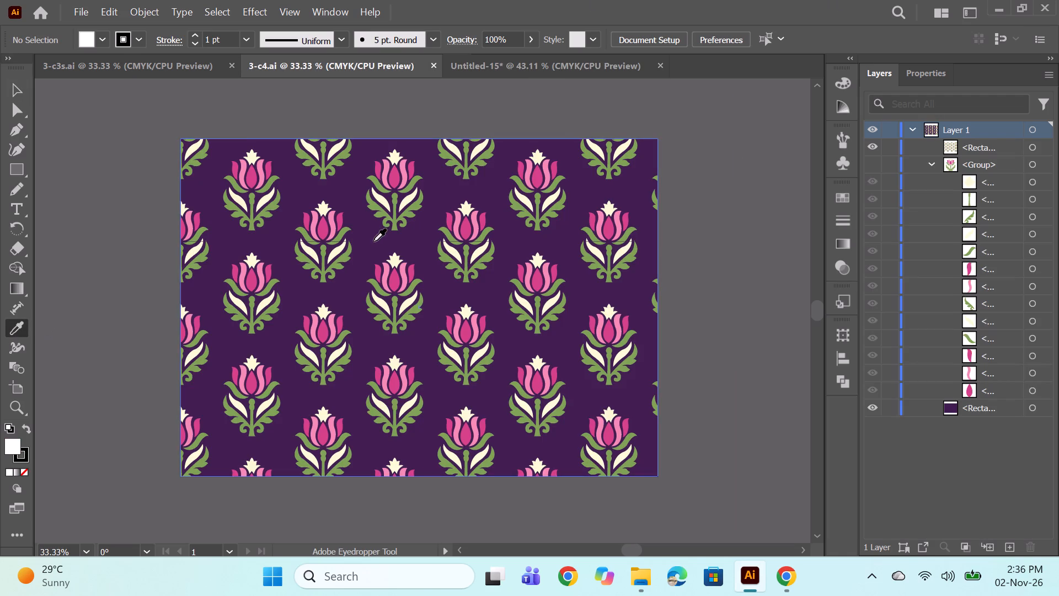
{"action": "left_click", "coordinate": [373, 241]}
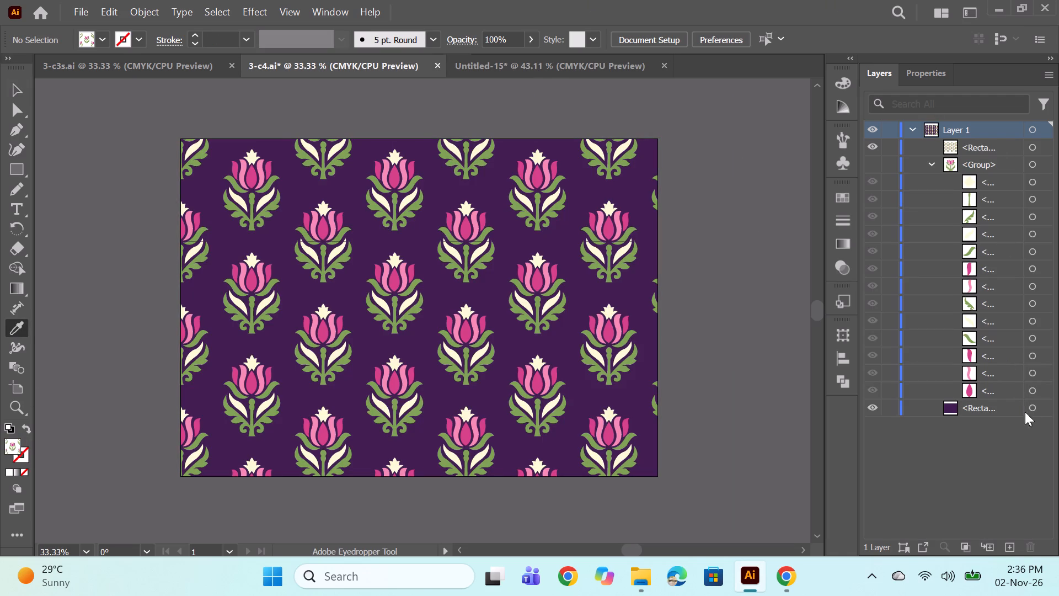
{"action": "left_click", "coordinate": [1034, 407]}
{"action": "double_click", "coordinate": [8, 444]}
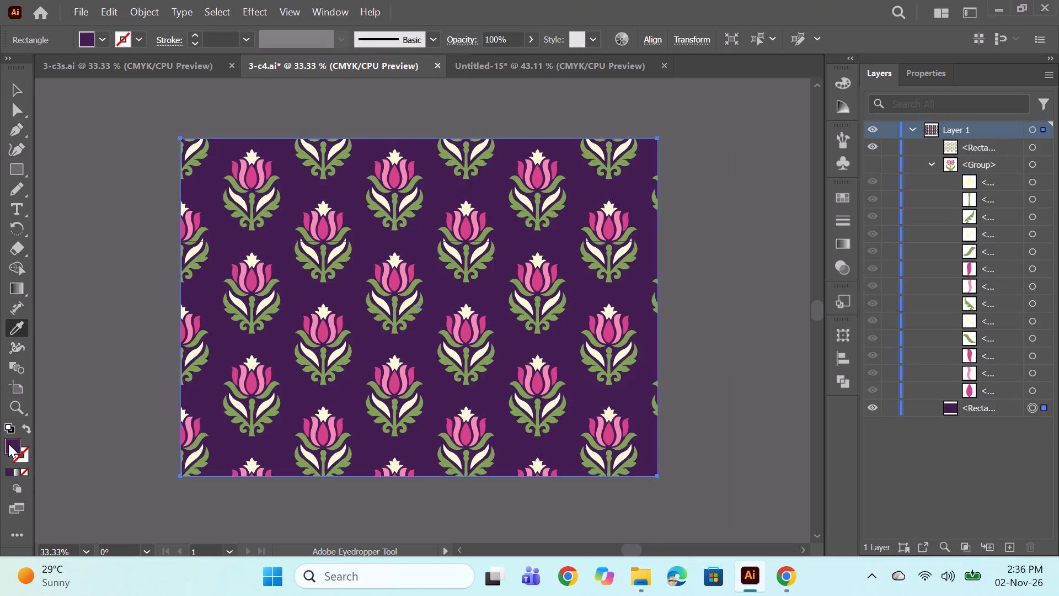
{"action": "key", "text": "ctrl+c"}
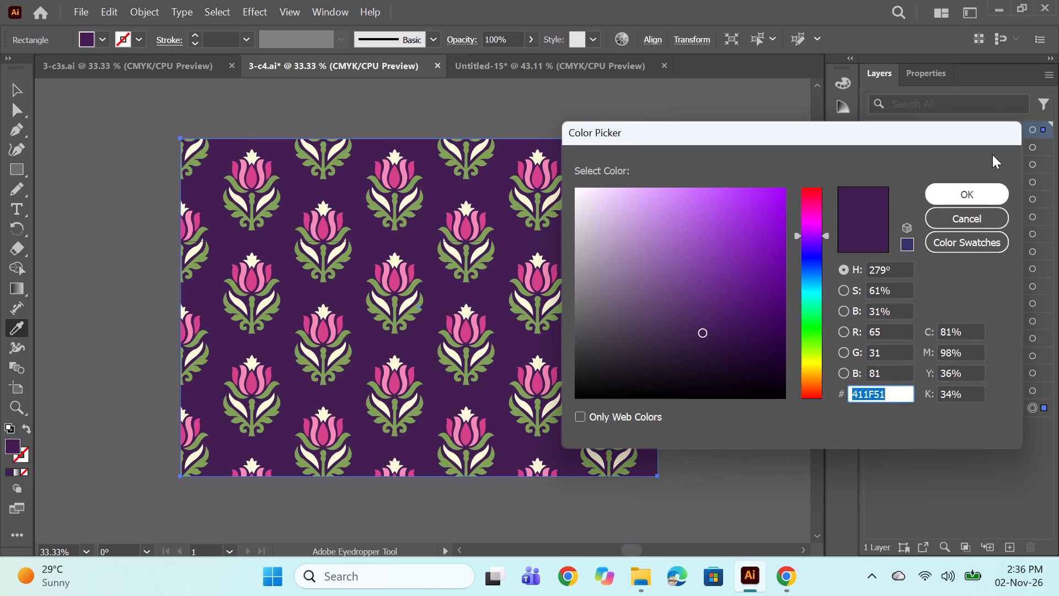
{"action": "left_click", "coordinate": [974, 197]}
Select the first light-blue stripe at the artboard's left edge in the untitled stripe document.
{"action": "left_click", "coordinate": [564, 54]}
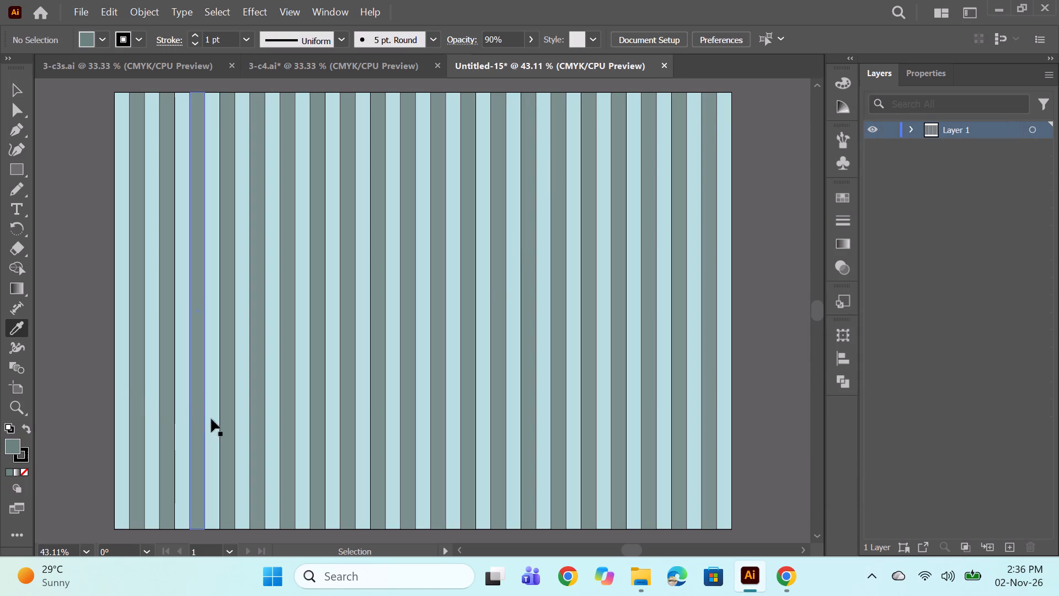
{"action": "left_click", "coordinate": [911, 131]}
{"action": "scroll", "coordinate": [1034, 281], "scroll_direction": "down", "scroll_amount": 16}
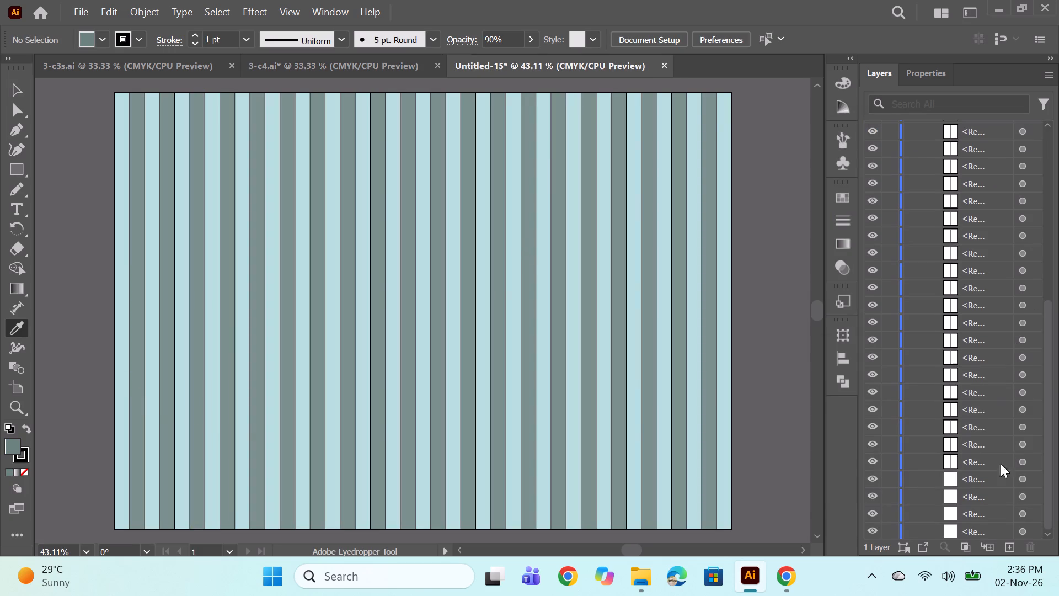
{"action": "scroll", "coordinate": [1001, 464], "scroll_direction": "down", "scroll_amount": 2}
{"action": "left_click", "coordinate": [1021, 528]}
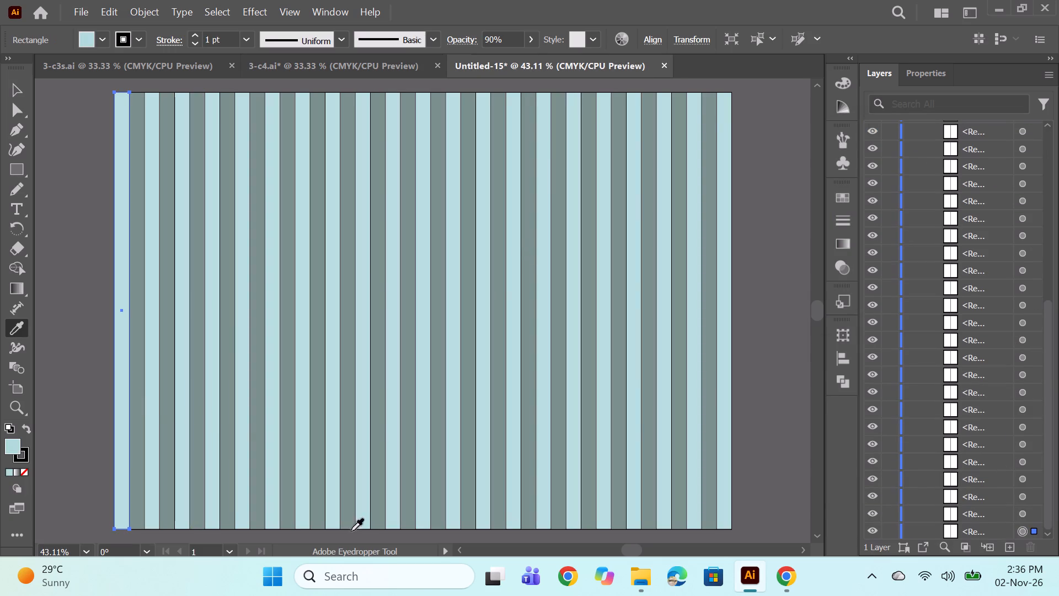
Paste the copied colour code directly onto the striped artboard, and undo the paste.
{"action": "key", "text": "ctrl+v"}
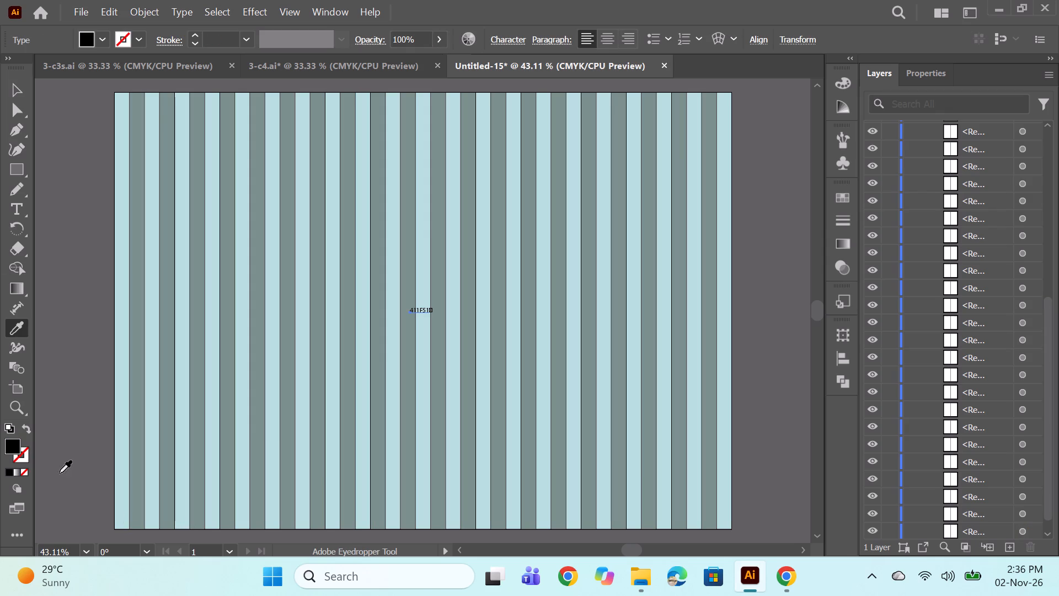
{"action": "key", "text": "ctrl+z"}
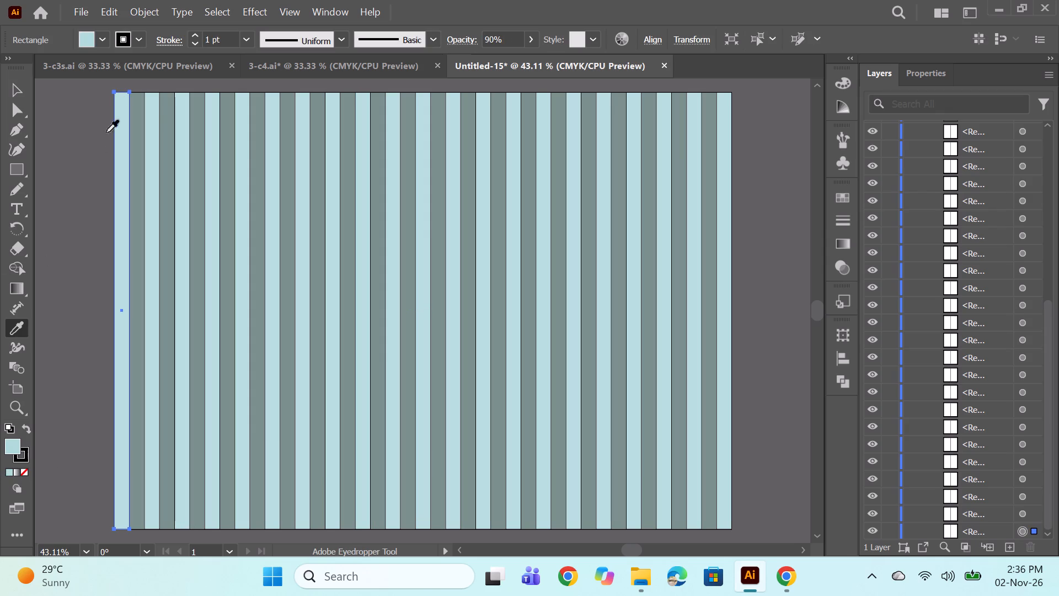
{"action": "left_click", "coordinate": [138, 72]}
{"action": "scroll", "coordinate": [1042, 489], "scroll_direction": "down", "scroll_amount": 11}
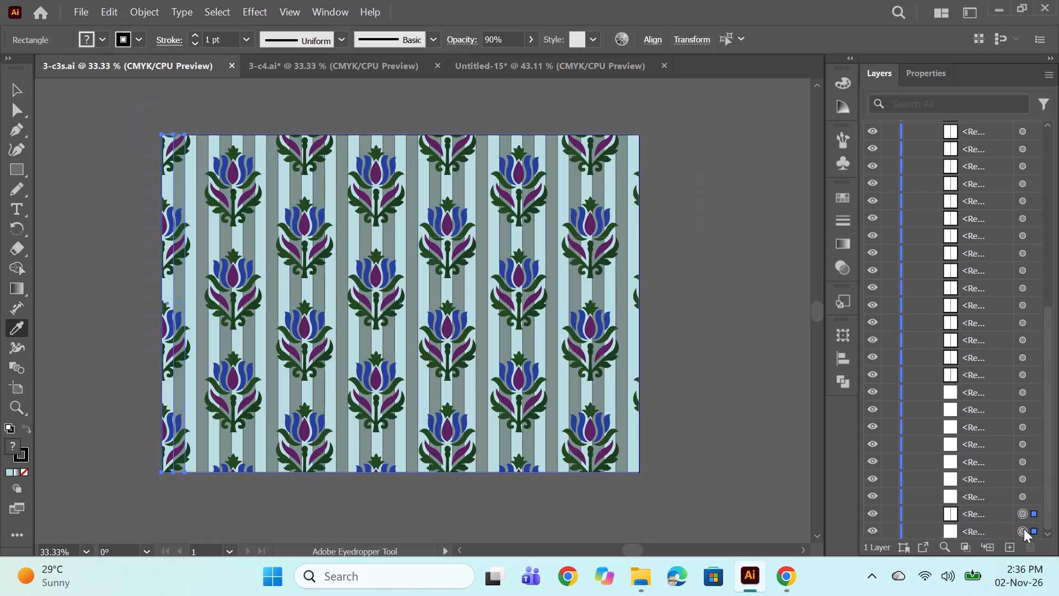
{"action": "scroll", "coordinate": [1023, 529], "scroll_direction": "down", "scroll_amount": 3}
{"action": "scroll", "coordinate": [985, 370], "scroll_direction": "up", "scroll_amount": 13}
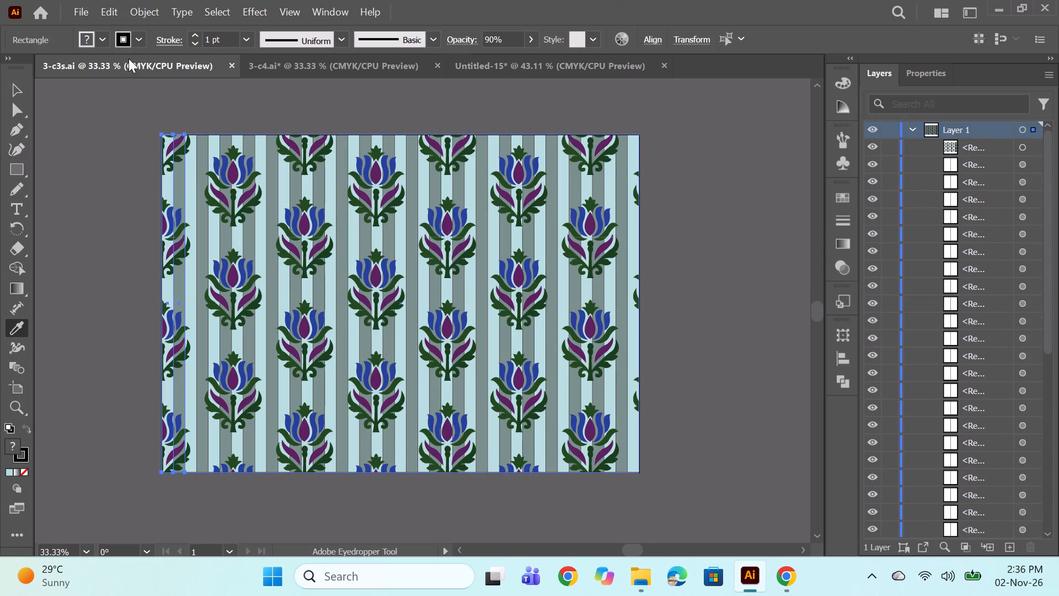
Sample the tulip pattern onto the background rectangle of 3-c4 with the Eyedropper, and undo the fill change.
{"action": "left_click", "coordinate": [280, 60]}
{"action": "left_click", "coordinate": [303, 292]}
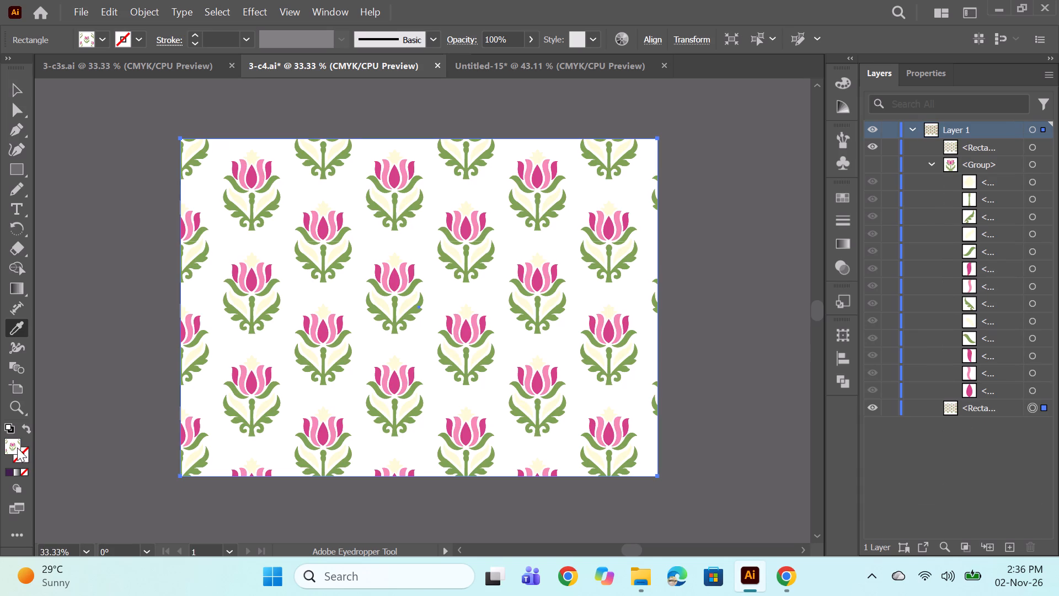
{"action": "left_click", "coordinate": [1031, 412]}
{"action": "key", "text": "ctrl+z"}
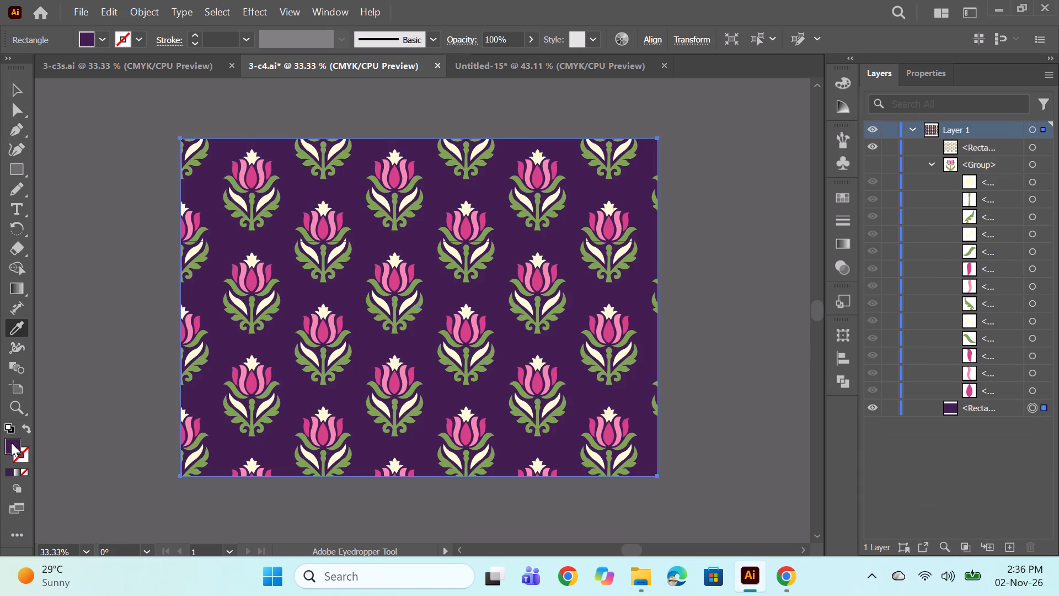
Copy the purple 411F51 from the 3-c4 background and apply it as the fill of the selected first stripe.
{"action": "double_click", "coordinate": [11, 443]}
{"action": "key", "text": "ctrl+c"}
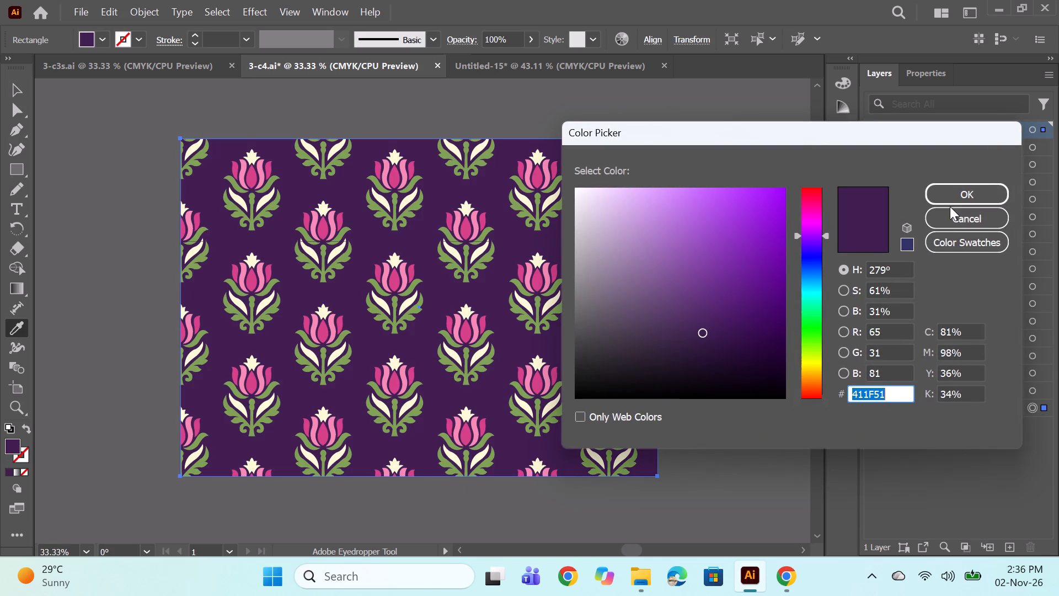
{"action": "left_click", "coordinate": [958, 196]}
{"action": "left_click", "coordinate": [486, 70]}
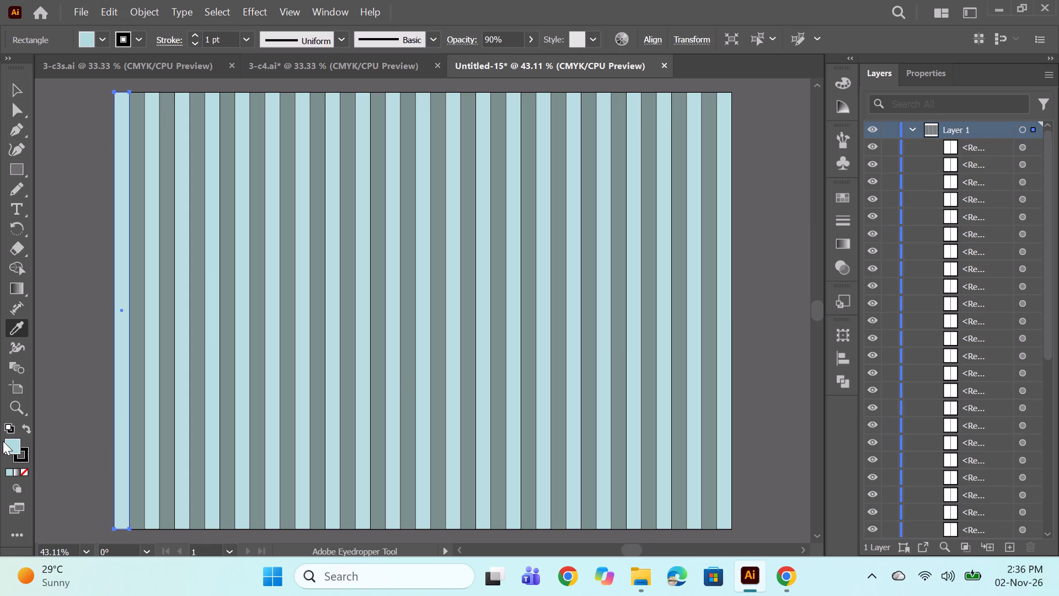
{"action": "double_click", "coordinate": [10, 444]}
{"action": "key", "text": "ctrl+v"}
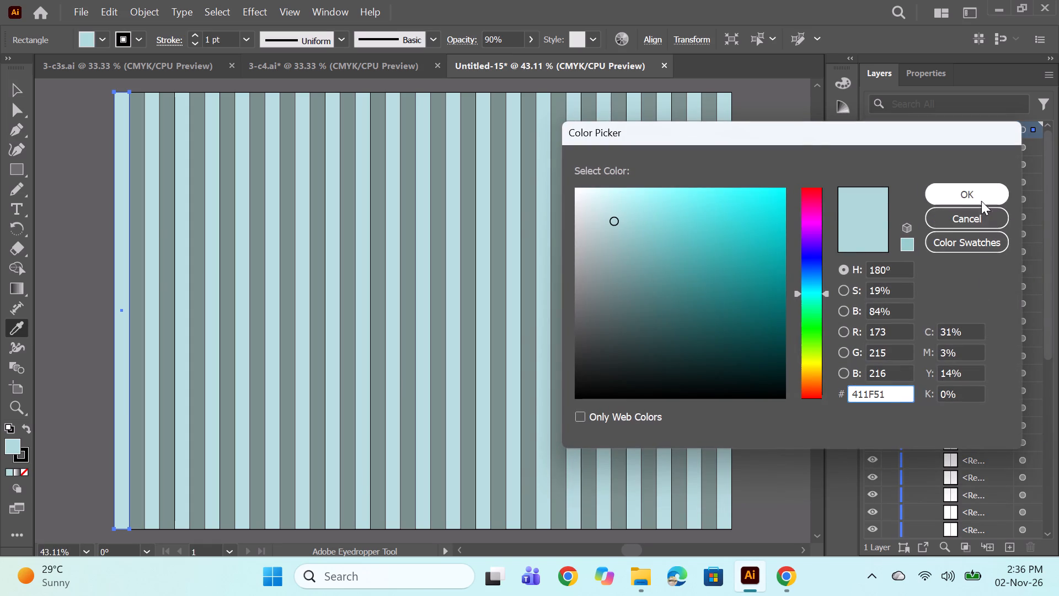
{"action": "left_click", "coordinate": [981, 198]}
Change the fill of the second stripe, next to the purple one, to the dark plum 493040.
{"action": "scroll", "coordinate": [1022, 519], "scroll_direction": "down", "scroll_amount": 12}
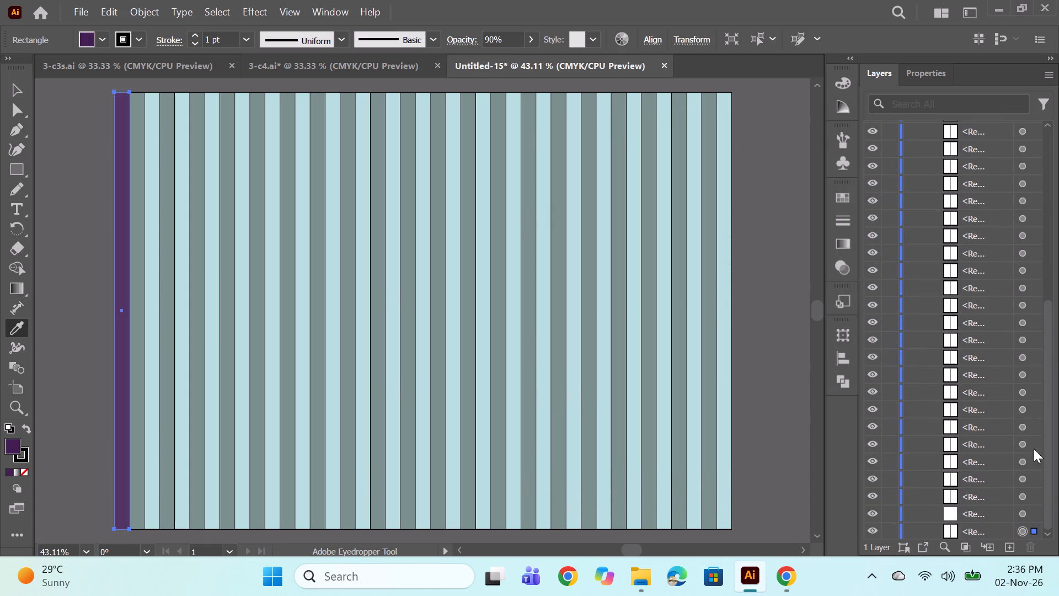
{"action": "left_click", "coordinate": [1024, 514]}
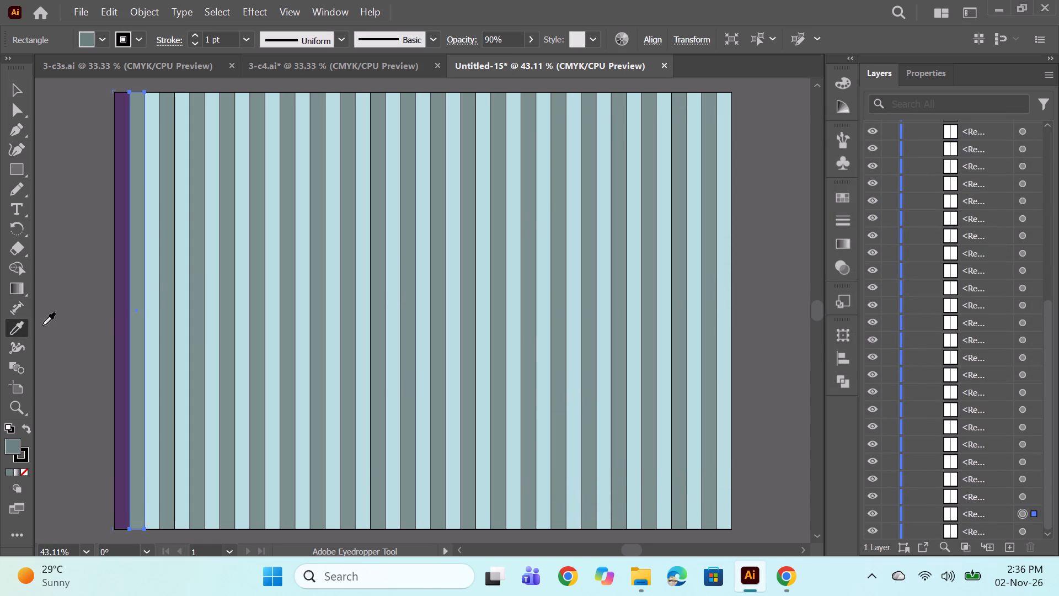
{"action": "double_click", "coordinate": [17, 443]}
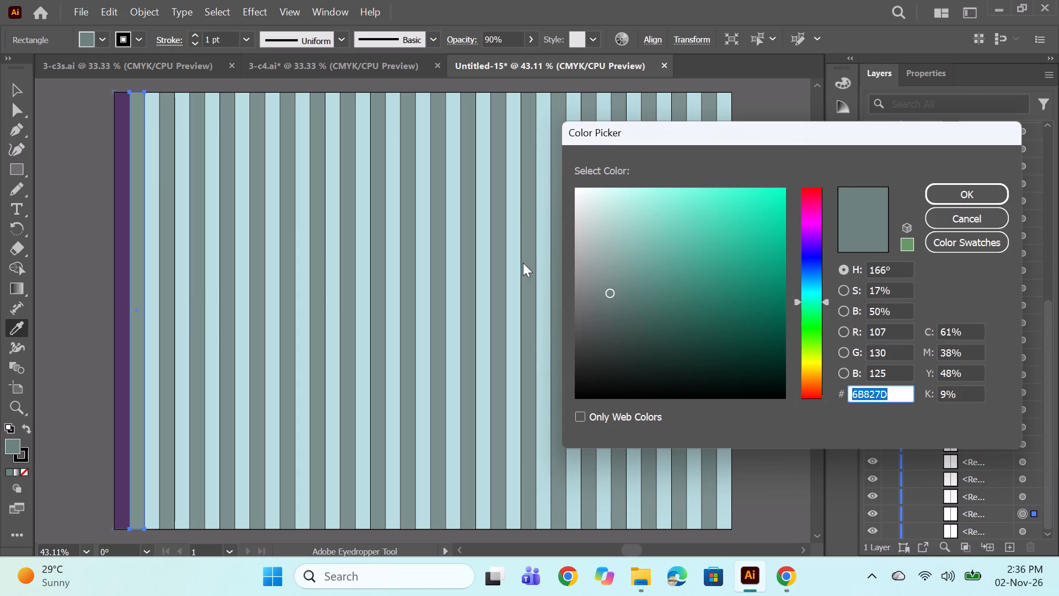
{"action": "left_click", "coordinate": [814, 299]}
{"action": "left_click", "coordinate": [814, 298]}
{"action": "left_click", "coordinate": [809, 222]}
{"action": "left_click", "coordinate": [812, 214]}
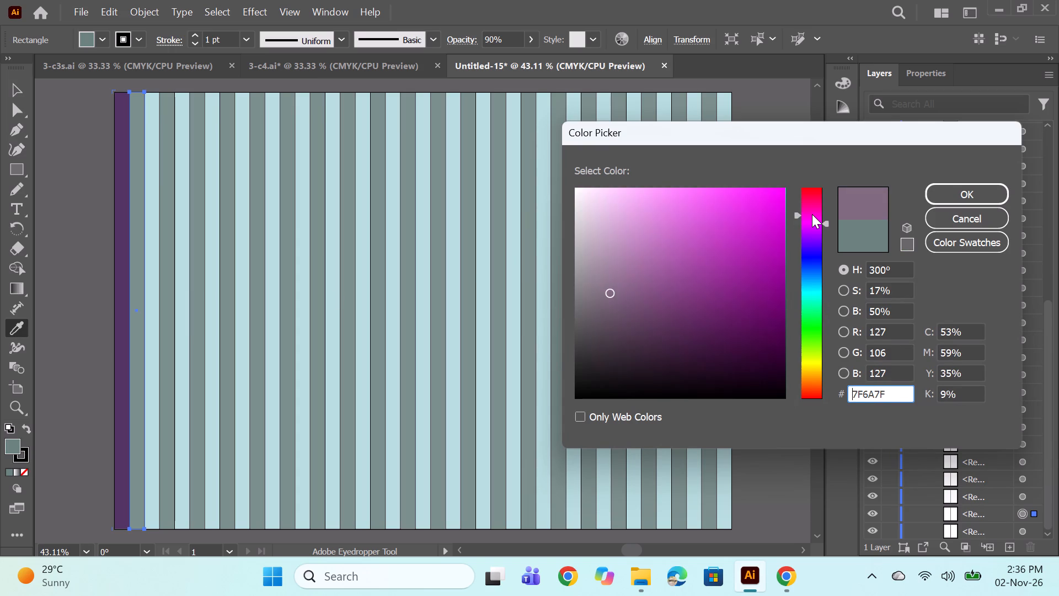
{"action": "left_click", "coordinate": [814, 204]}
{"action": "left_click", "coordinate": [812, 210]}
{"action": "left_click", "coordinate": [641, 256]}
{"action": "left_click", "coordinate": [641, 227]}
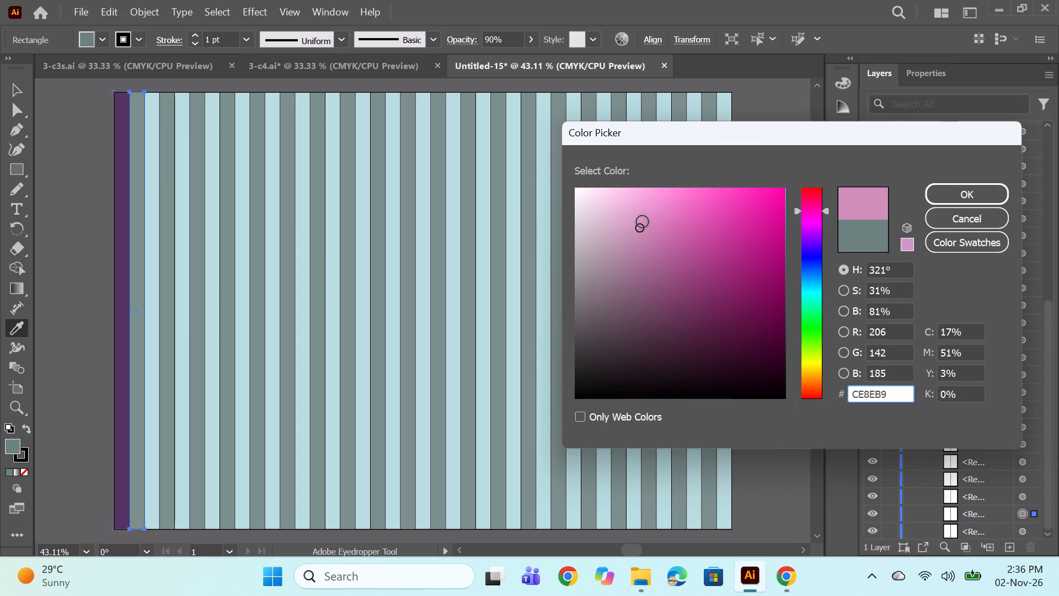
{"action": "left_click", "coordinate": [650, 210]}
{"action": "left_click", "coordinate": [642, 209]}
{"action": "left_click", "coordinate": [660, 252]}
{"action": "left_click", "coordinate": [651, 334]}
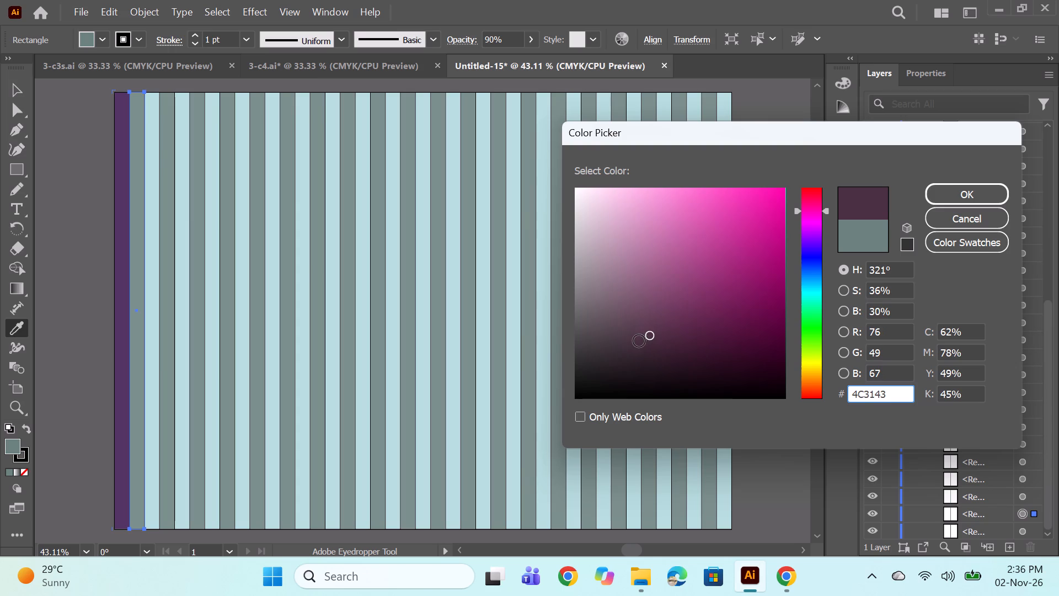
{"action": "left_click", "coordinate": [639, 341]}
{"action": "left_click", "coordinate": [650, 336]}
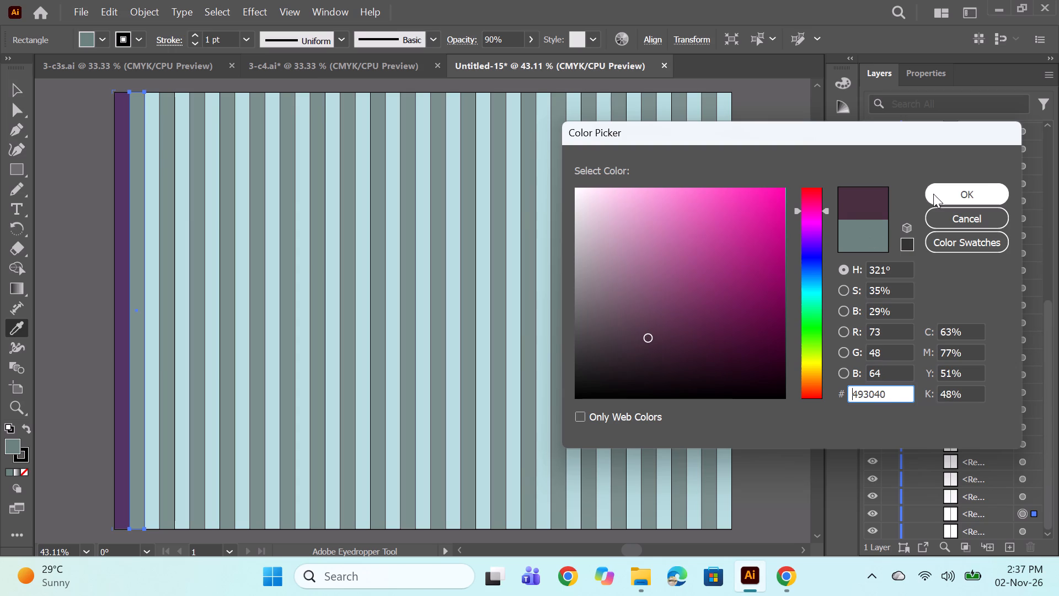
{"action": "left_click", "coordinate": [933, 194]}
Compare with the 3-c4 print and darken the second stripe's fill to 3A2132.
{"action": "left_click", "coordinate": [344, 60]}
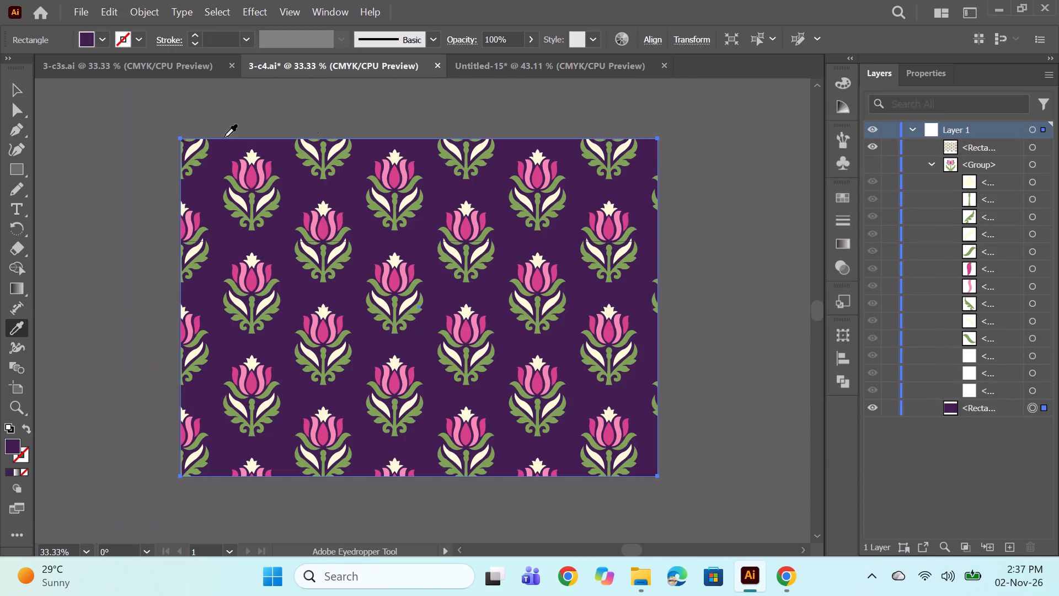
{"action": "left_click", "coordinate": [490, 73]}
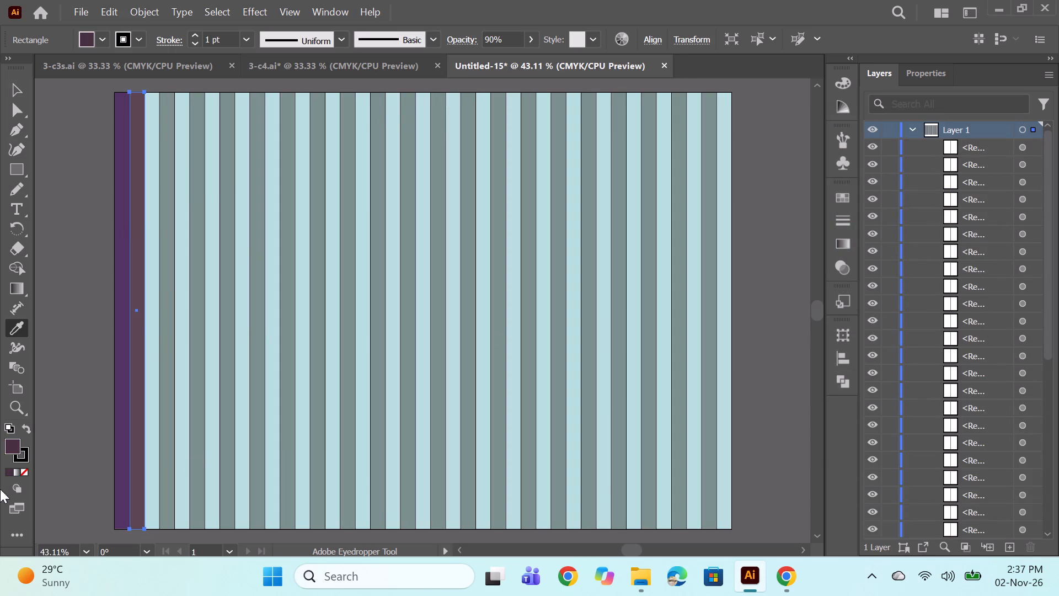
{"action": "double_click", "coordinate": [11, 442]}
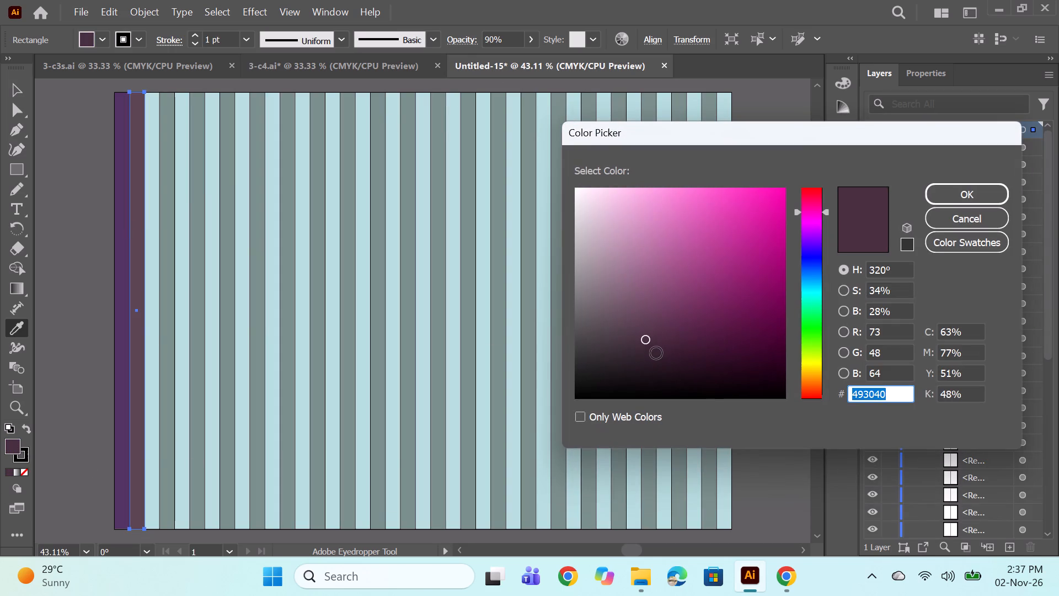
{"action": "left_click", "coordinate": [660, 350]}
{"action": "left_click", "coordinate": [660, 344]}
{"action": "left_click", "coordinate": [667, 349]}
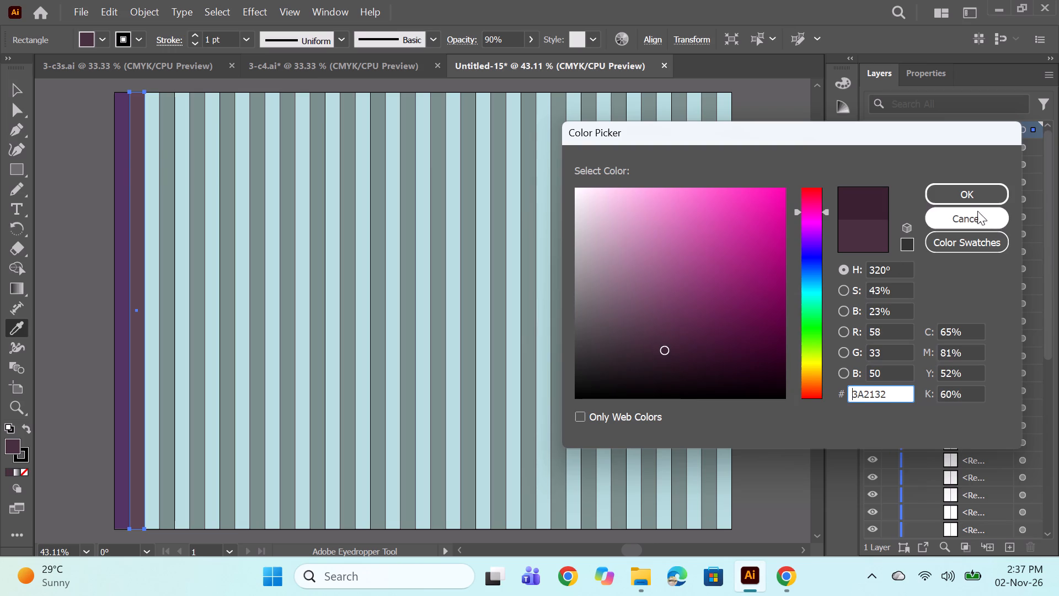
{"action": "left_click", "coordinate": [971, 199]}
Delete all the light-blue and grey-green stripes, keeping only the two recoloured stripes at the artboard's left edge.
{"action": "scroll", "coordinate": [994, 292], "scroll_direction": "down", "scroll_amount": 11}
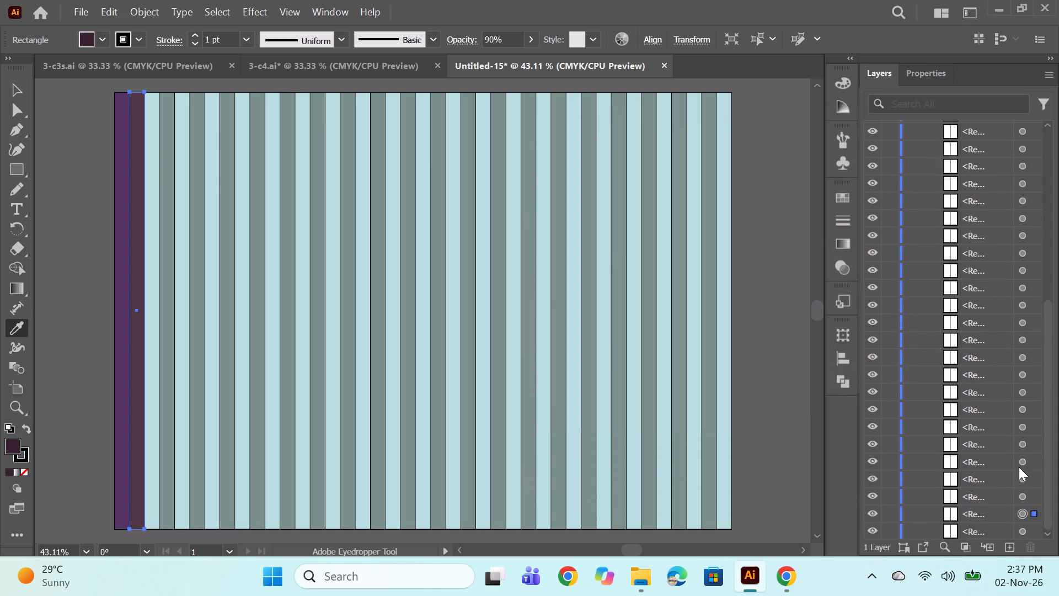
{"action": "left_click", "coordinate": [1021, 502]}
{"action": "left_click", "coordinate": [1027, 513]}
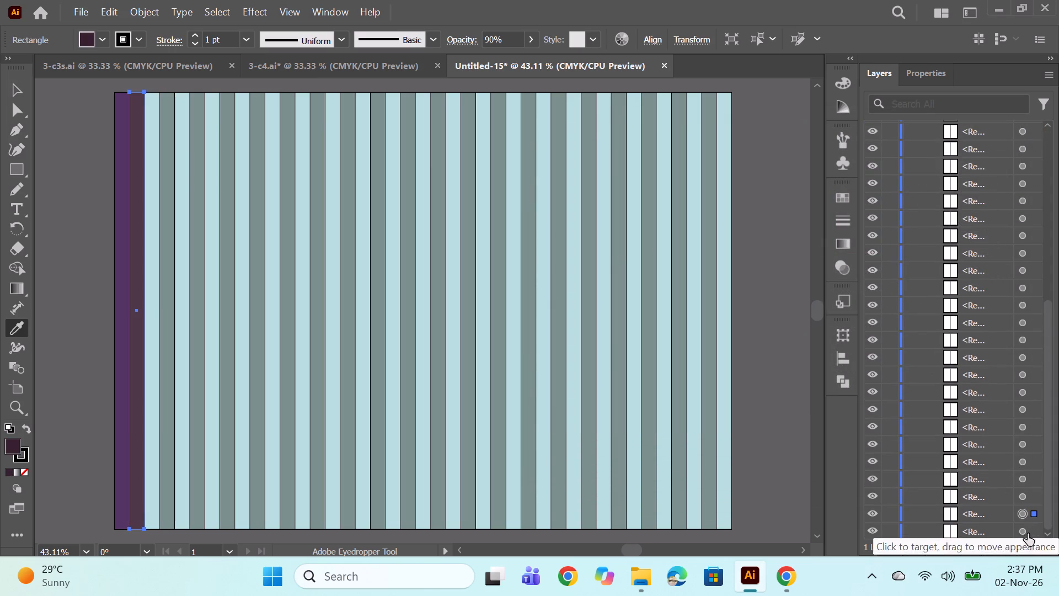
{"action": "left_click", "coordinate": [1027, 534], "text": "ctrl"}
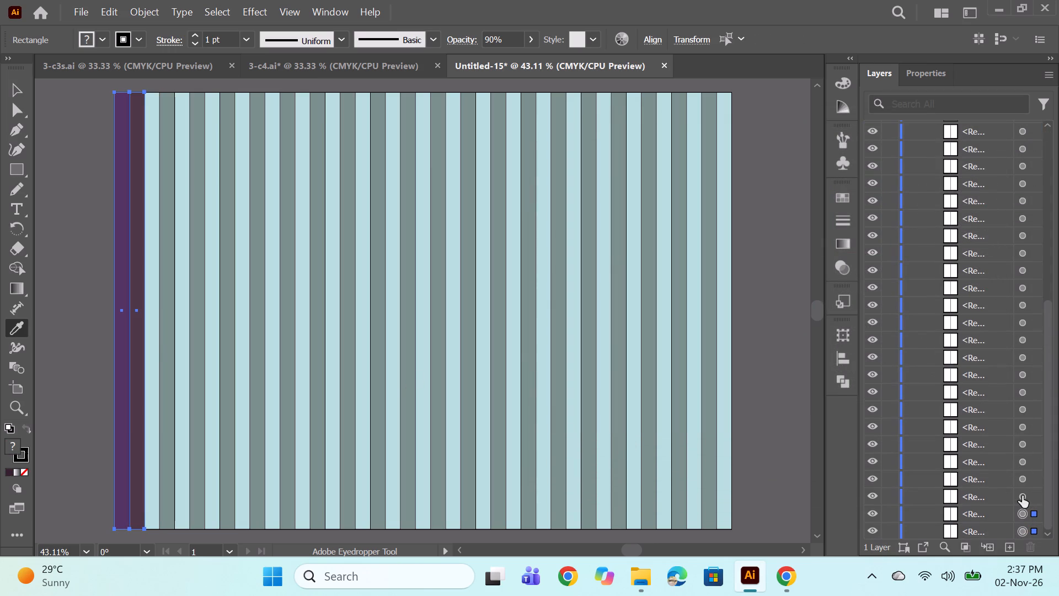
{"action": "left_click", "coordinate": [1022, 496]}
{"action": "scroll", "coordinate": [1029, 411], "scroll_direction": "up", "scroll_amount": 11}
{"action": "left_click", "coordinate": [1024, 148], "text": "shift"}
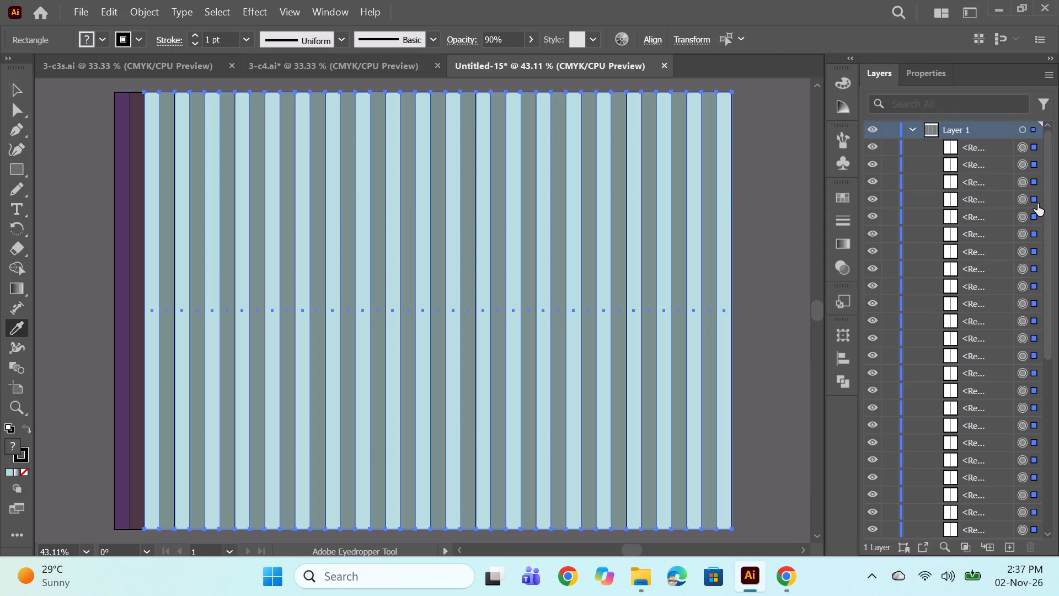
{"action": "key", "text": "BackSpace"}
Select the purple and plum stripes and place a copy of the pair flush beside the originals.
{"action": "scroll", "coordinate": [1009, 283], "scroll_direction": "down", "scroll_amount": 10}
{"action": "left_click", "coordinate": [1024, 166]}
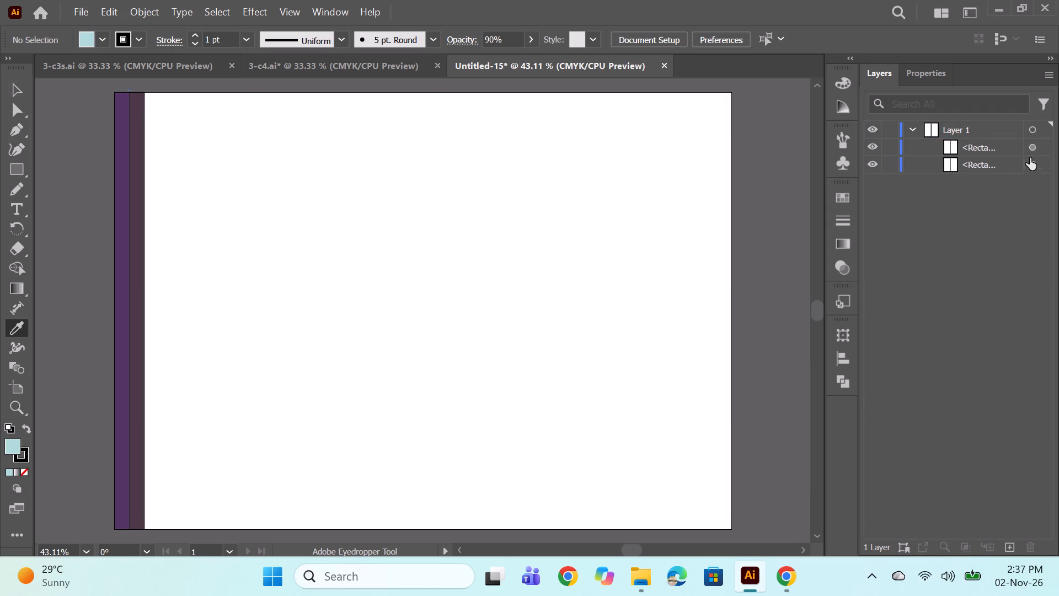
{"action": "left_click", "coordinate": [1033, 168]}
{"action": "left_click", "coordinate": [1030, 152], "text": "ctrl"}
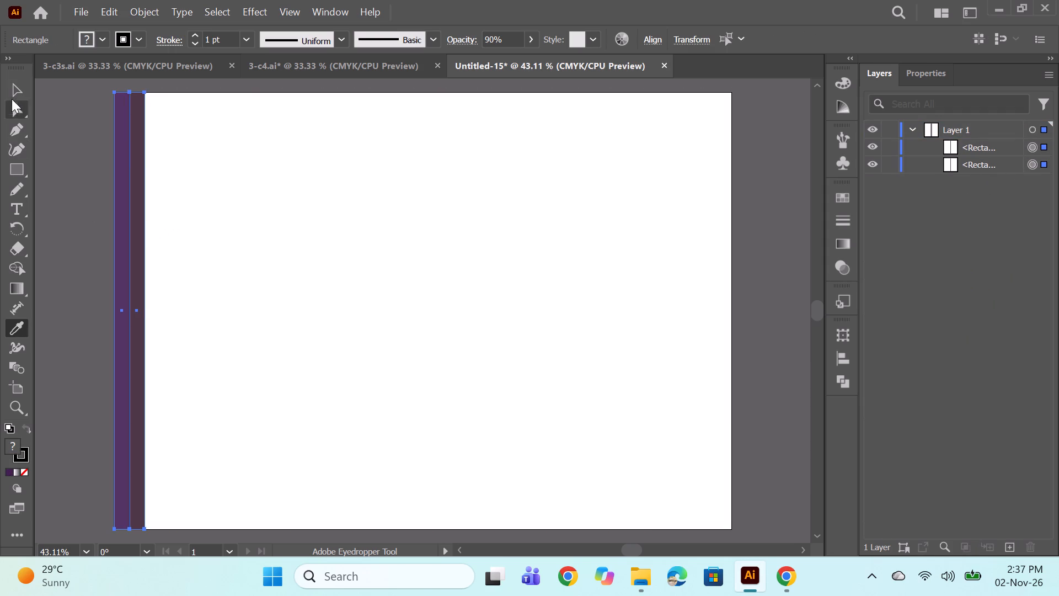
{"action": "left_click", "coordinate": [15, 91]}
{"action": "left_click_drag", "start_coordinate": [135, 194], "coordinate": [224, 205], "text": "alt+shift"}
{"action": "left_click_drag", "start_coordinate": [139, 222], "coordinate": [169, 231], "text": "alt+shift"}
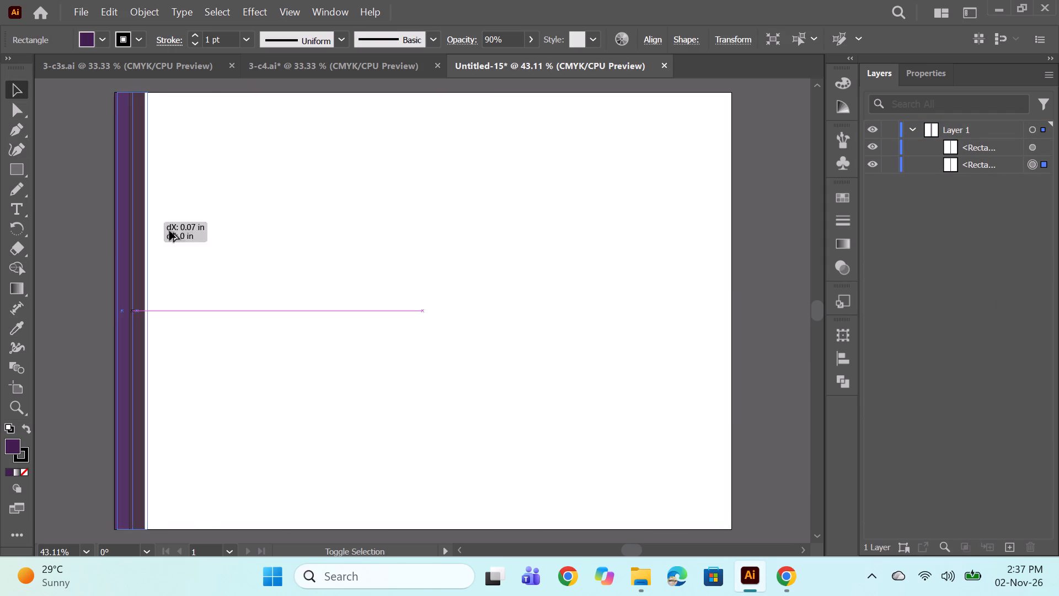
{"action": "left_click_drag", "start_coordinate": [169, 231], "coordinate": [172, 227], "text": "alt+shift"}
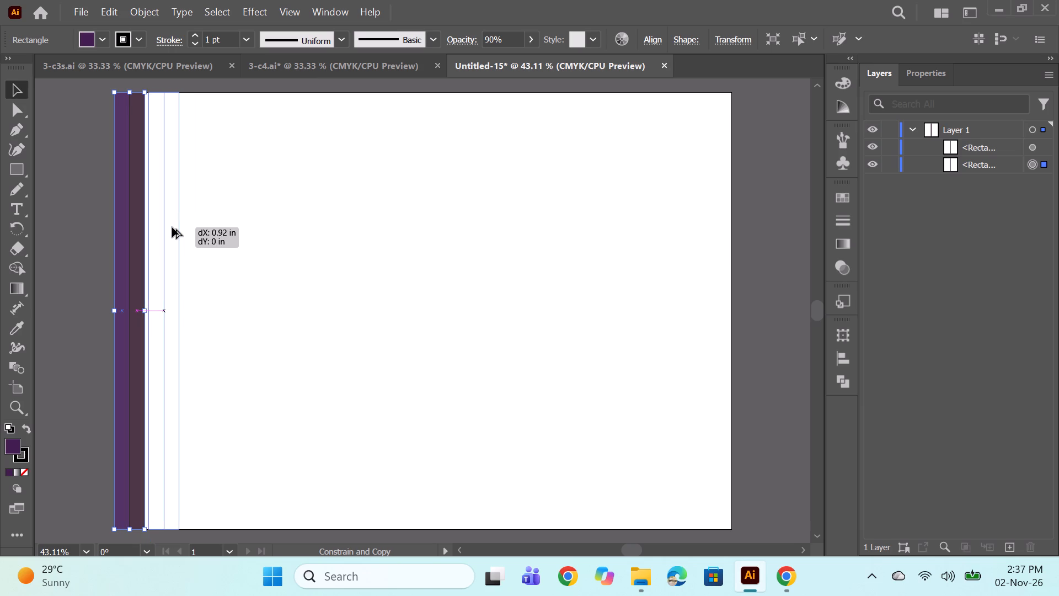
{"action": "left_click_drag", "start_coordinate": [172, 227], "coordinate": [170, 227], "text": "alt+shift"}
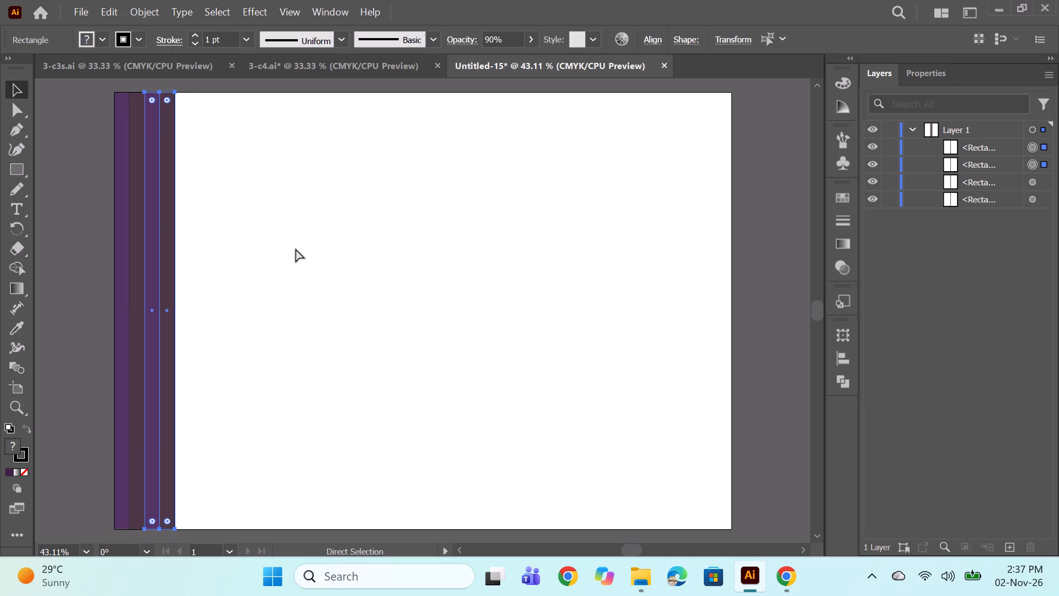
Repeat the stripe-pair copy at the same spacing until the stripes cover the full artboard width.
{"action": "key", "text": "ctrl+d"}
{"action": "key", "text": "ctrl+d"}
{"action": "key", "text": "ctrl+d"}
{"action": "key", "text": "ctrl+d"}
{"action": "key", "text": "ctrl+d"}
{"action": "key", "text": "ctrl+d"}
{"action": "key", "text": "ctrl+d"}
{"action": "key", "text": "ctrl+d"}
{"action": "key", "text": "ctrl+d"}
{"action": "key", "text": "ctrl+d"}
{"action": "key", "text": "ctrl+d"}
{"action": "key", "text": "ctrl+d"}
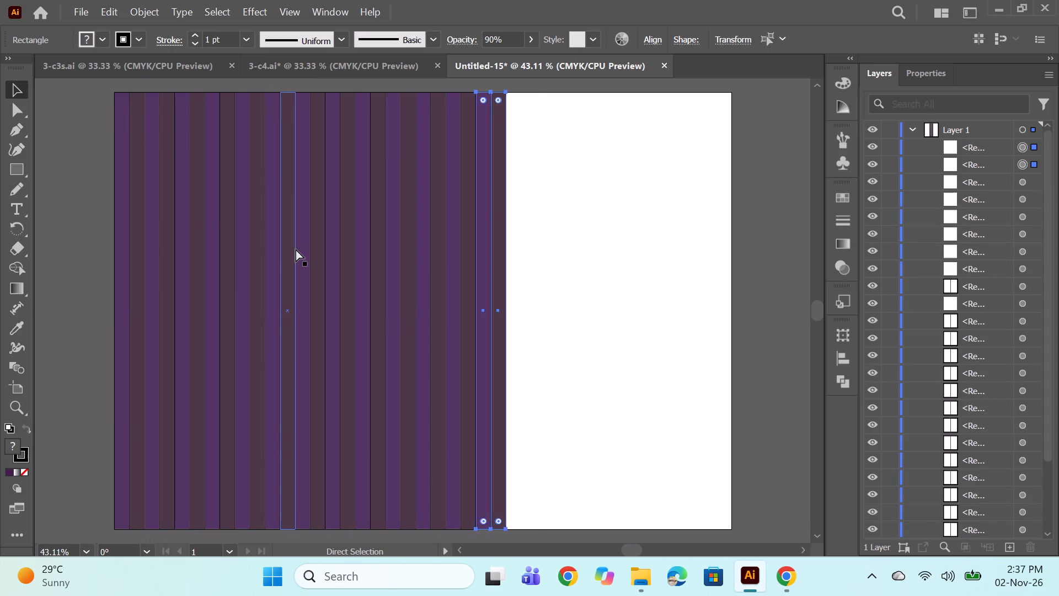
{"action": "key", "text": "ctrl+d"}
{"action": "key", "text": "ctrl+d"}
{"action": "key", "text": "ctrl+d"}
{"action": "key", "text": "ctrl+d"}
{"action": "key", "text": "ctrl+d"}
{"action": "key", "text": "ctrl+d"}
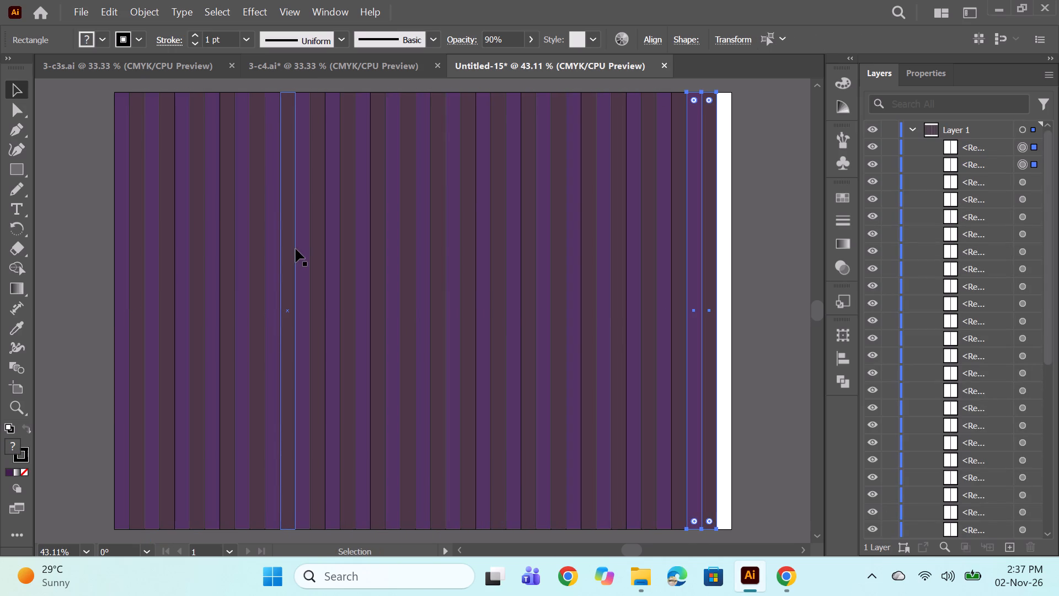
{"action": "key", "text": "ctrl+d"}
Delete the extra plum stripe that extends past the artboard's right edge.
{"action": "scroll", "coordinate": [296, 249], "scroll_direction": "up", "scroll_amount": 1}
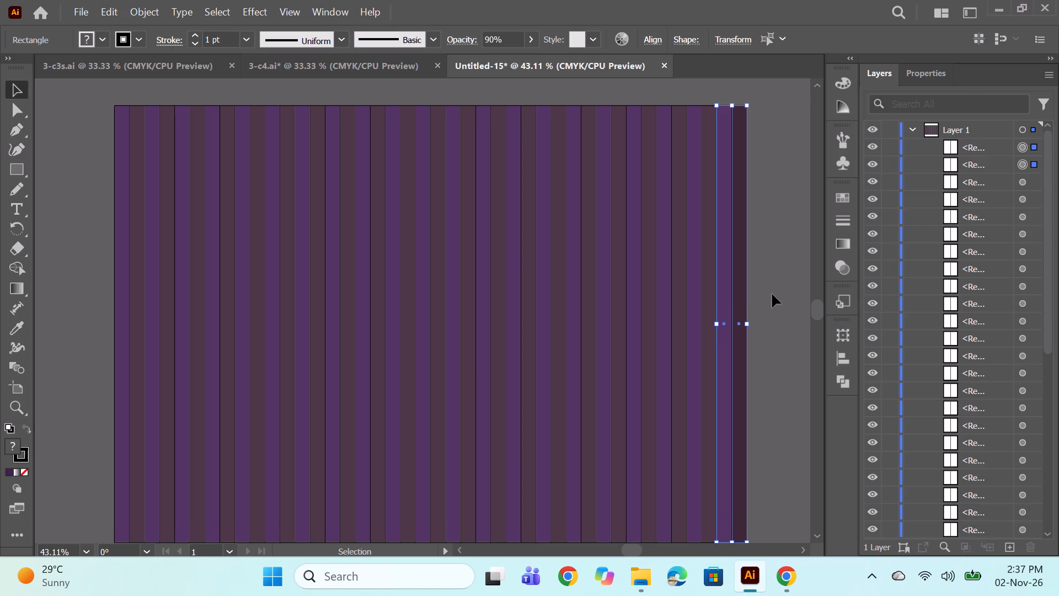
{"action": "left_click", "coordinate": [772, 294]}
{"action": "left_click", "coordinate": [747, 288]}
{"action": "key", "text": "BackSpace"}
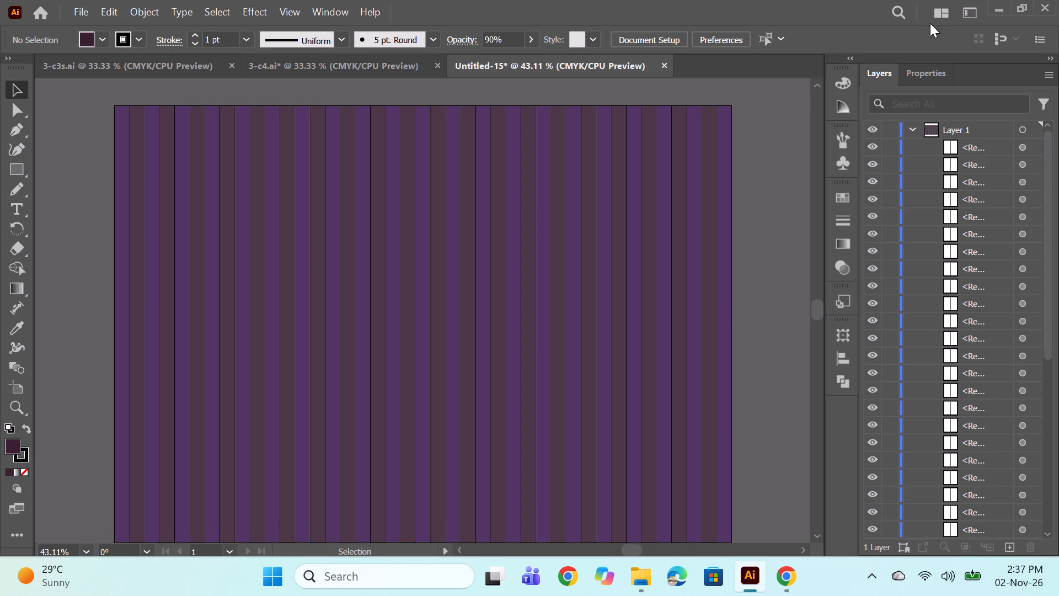
Copy the floral pattern rectangle from 3-c4 and paste it over the purple and plum stripes.
{"action": "scroll", "coordinate": [576, 287], "scroll_direction": "down", "scroll_amount": 2}
{"action": "scroll", "coordinate": [623, 320], "scroll_direction": "up", "scroll_amount": 4}
{"action": "scroll", "coordinate": [990, 168], "scroll_direction": "down", "scroll_amount": 3}
{"action": "scroll", "coordinate": [601, 178], "scroll_direction": "down", "scroll_amount": 4}
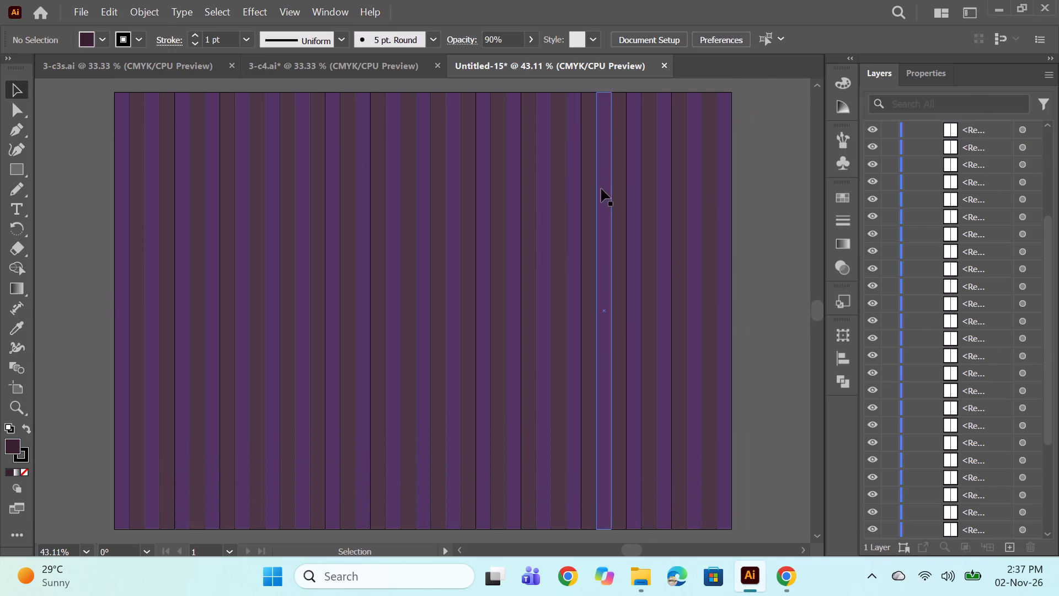
{"action": "left_click", "coordinate": [308, 62]}
{"action": "left_click", "coordinate": [1027, 148]}
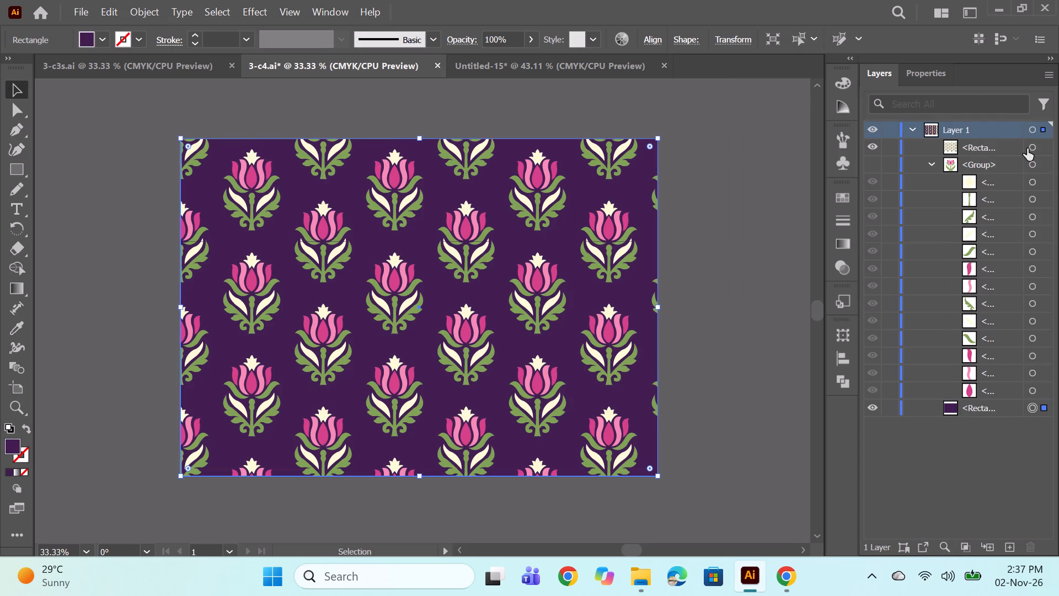
{"action": "key", "text": "ctrl+c"}
{"action": "left_click", "coordinate": [585, 72]}
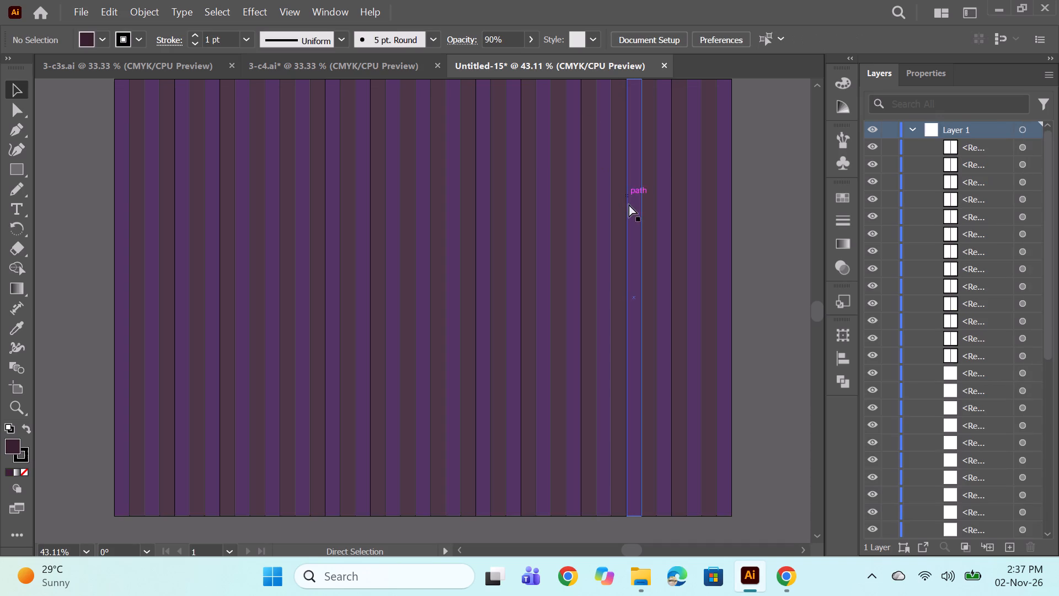
{"action": "key", "text": "ctrl+v"}
{"action": "scroll", "coordinate": [632, 300], "scroll_direction": "down", "scroll_amount": 1, "text": "alt"}
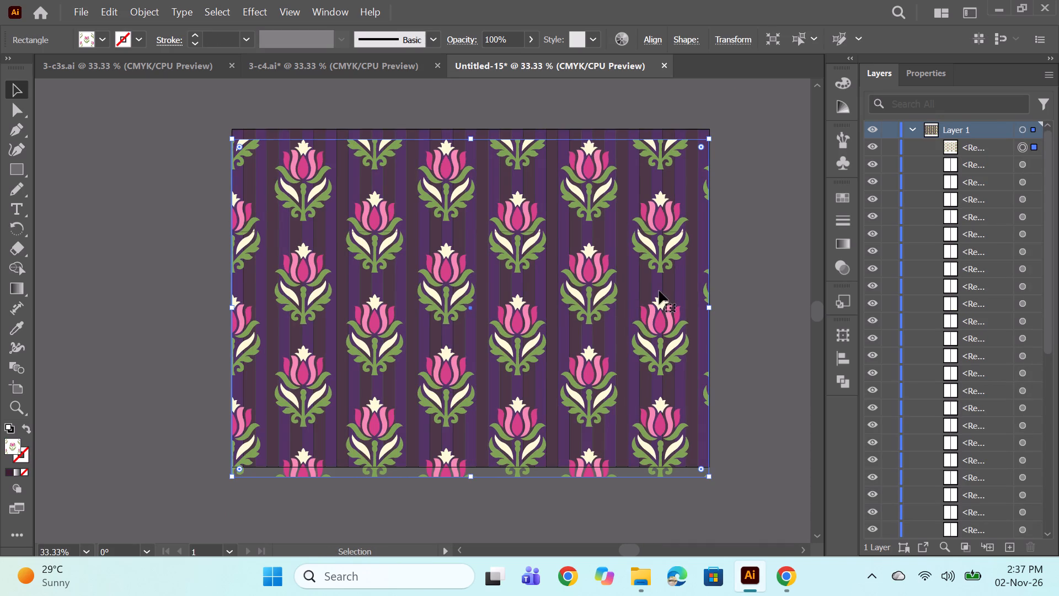
Nudge the pasted floral pattern up until it lines up with the artboard and stripes, and deselect it.
{"action": "key", "text": "shift+Up"}
{"action": "key", "text": "shift+Up"}
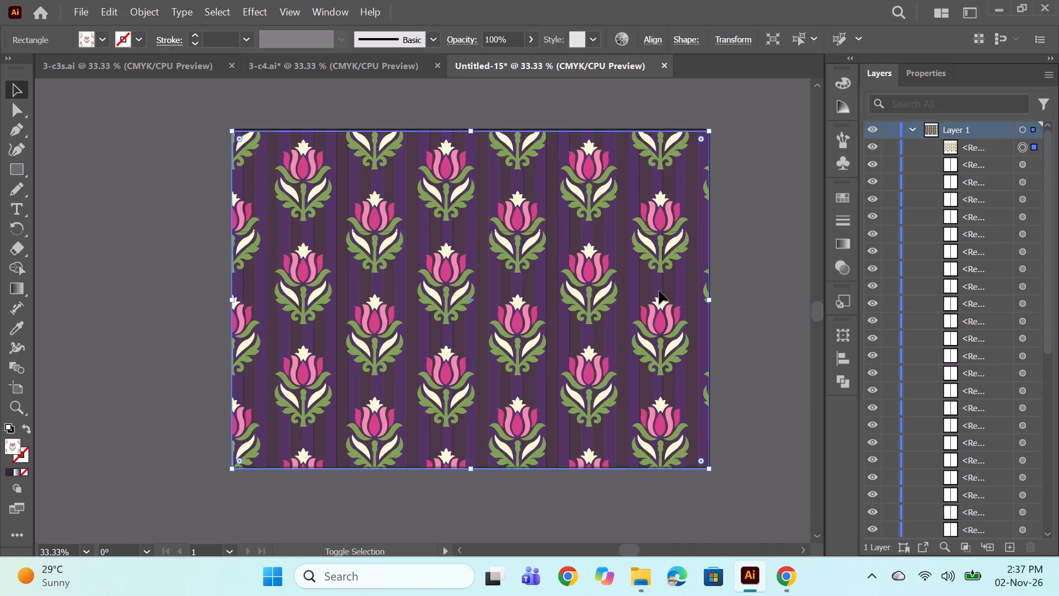
{"action": "key", "text": "shift+Up"}
{"action": "key", "text": "Down"}
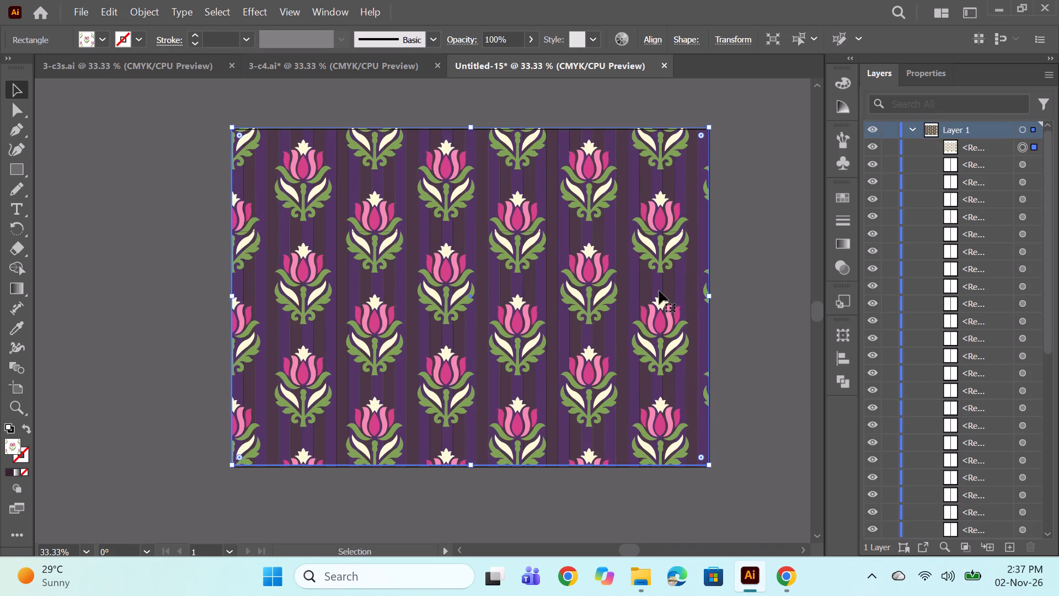
{"action": "key", "text": "Down"}
{"action": "key", "text": "Down"}
{"action": "key", "text": "Down"}
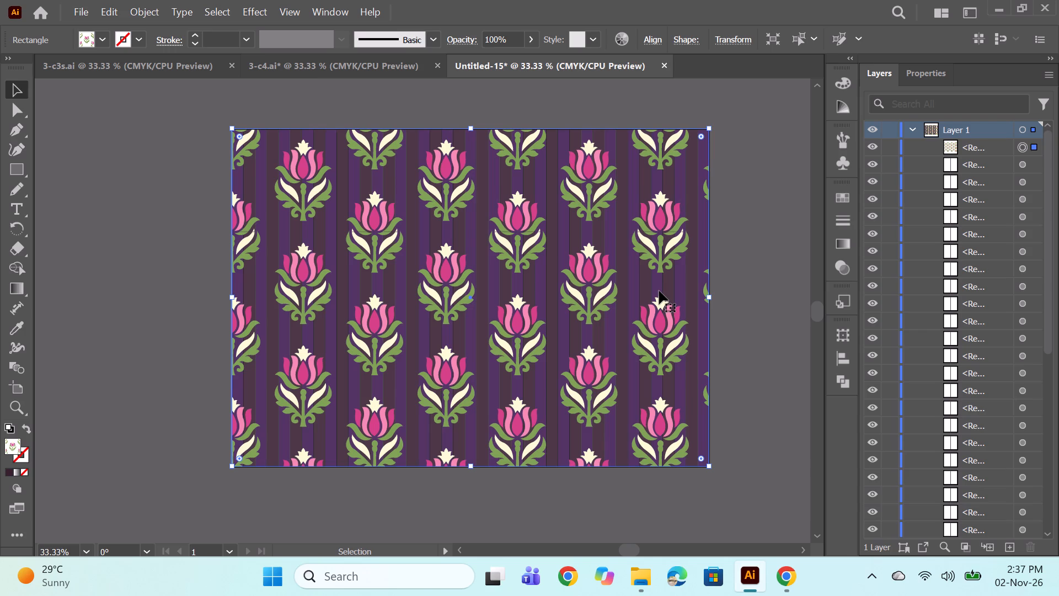
{"action": "left_click", "coordinate": [765, 243]}
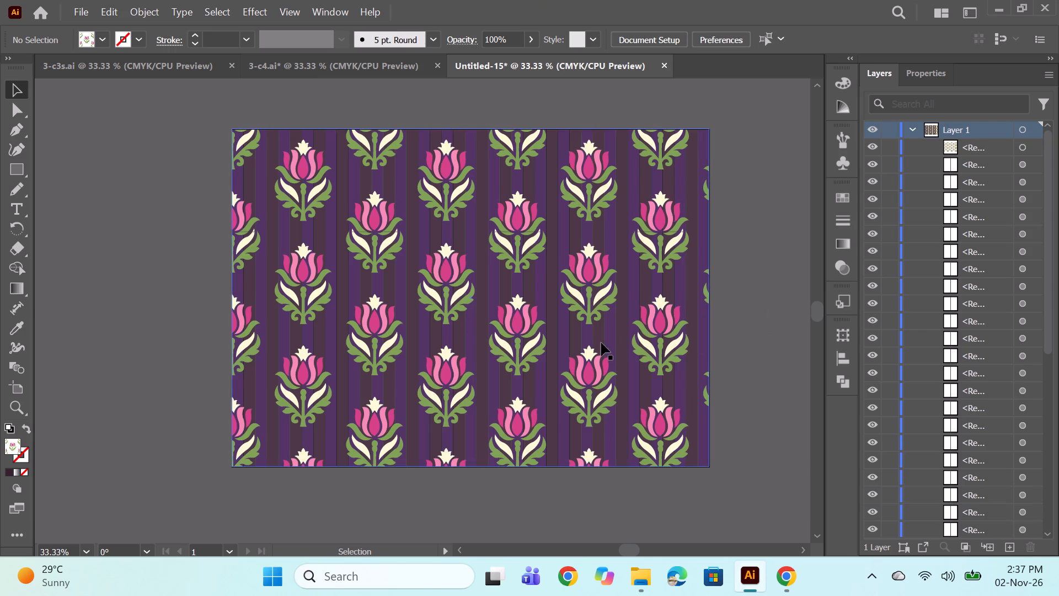
Save the striped document in the Plain prints folder as 3-c4s in Adobe Illustrator format with the default options.
{"action": "key", "text": "ctrl+s"}
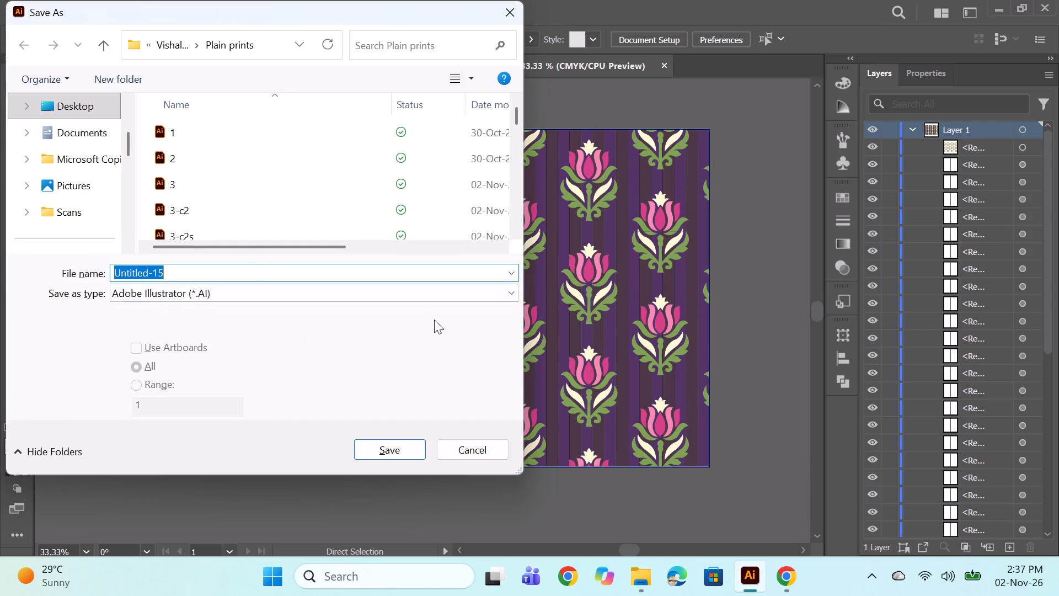
{"action": "type", "text": "3-c"}
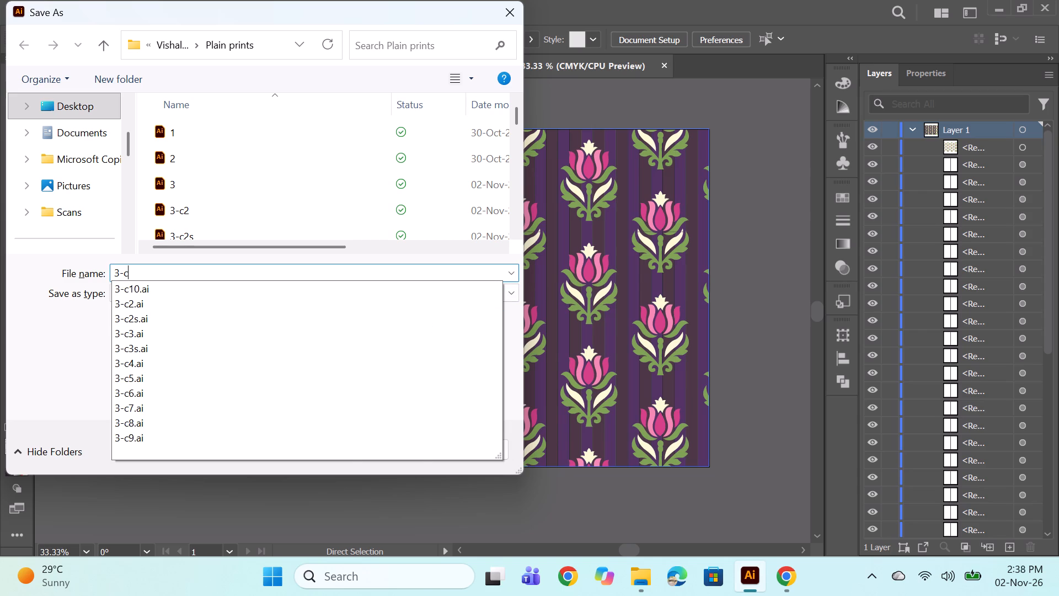
{"action": "type", "text": "4s"}
{"action": "key", "text": "Return"}
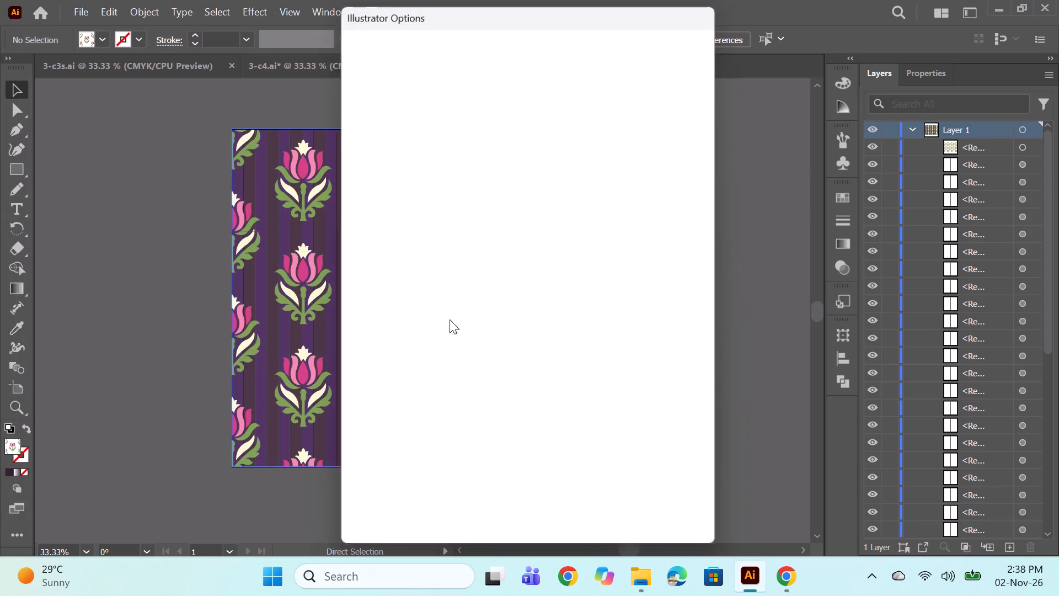
{"action": "left_click", "coordinate": [581, 523]}
Close the 3-c3s and 3-c4 documents, saving the changes to 3-c4.
{"action": "left_click", "coordinate": [288, 61]}
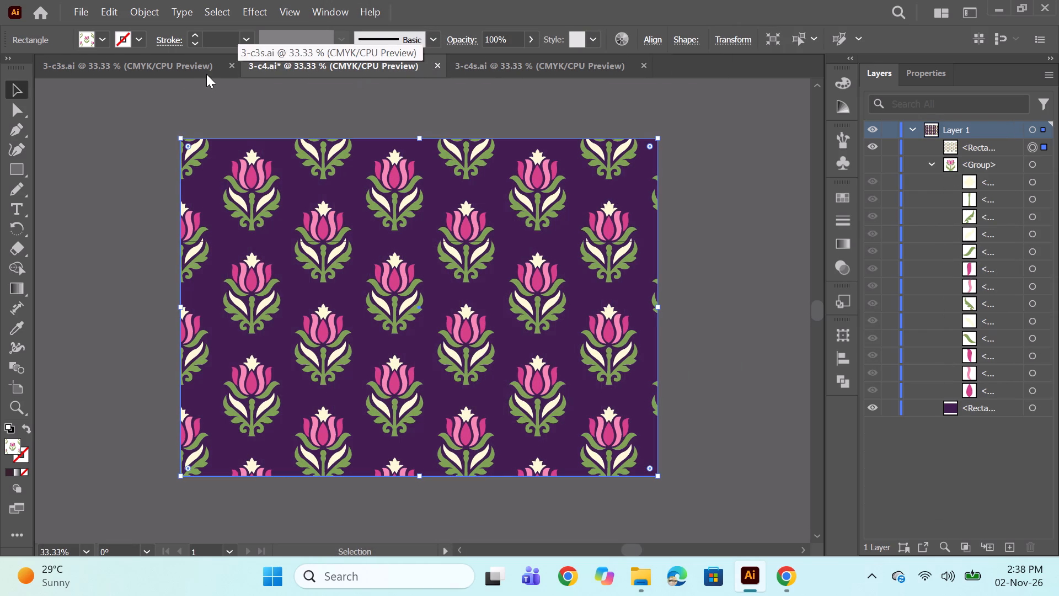
{"action": "left_click", "coordinate": [201, 71]}
{"action": "left_click", "coordinate": [231, 65]}
{"action": "left_click", "coordinate": [336, 67]}
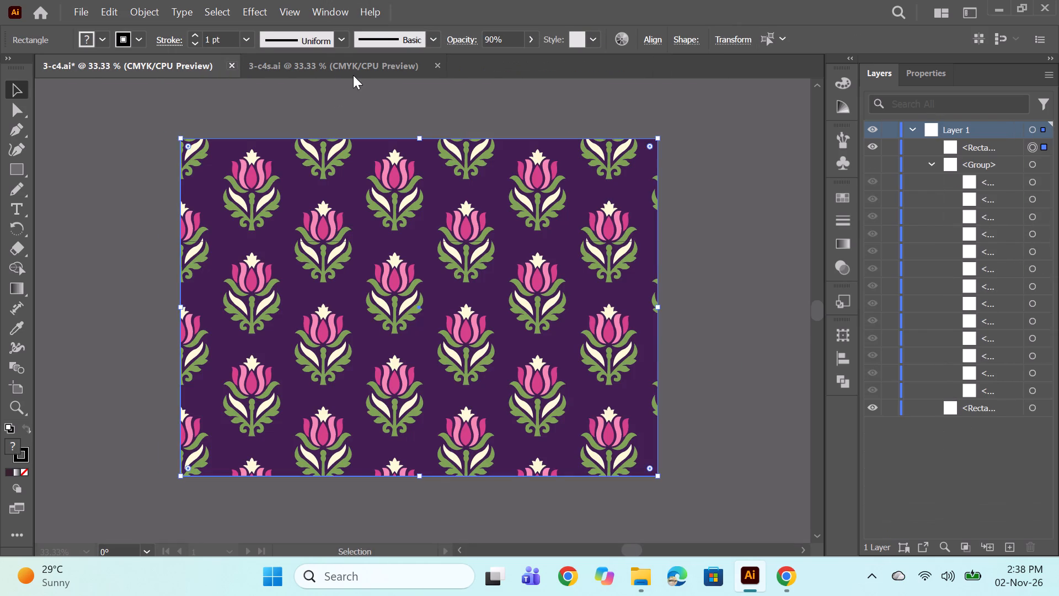
{"action": "left_click", "coordinate": [176, 56]}
{"action": "left_click", "coordinate": [228, 63]}
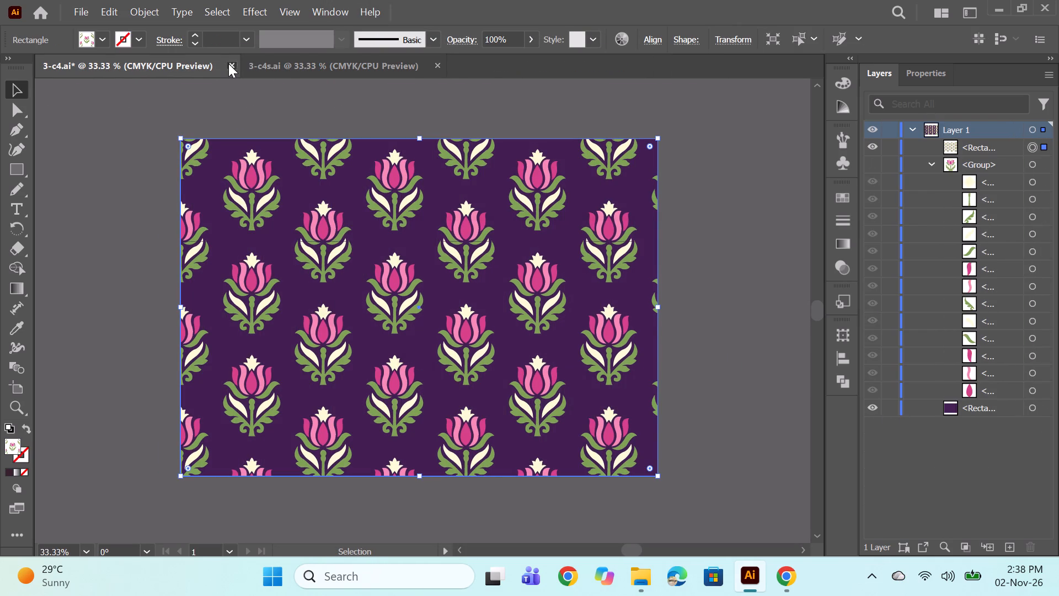
{"action": "left_click", "coordinate": [553, 306]}
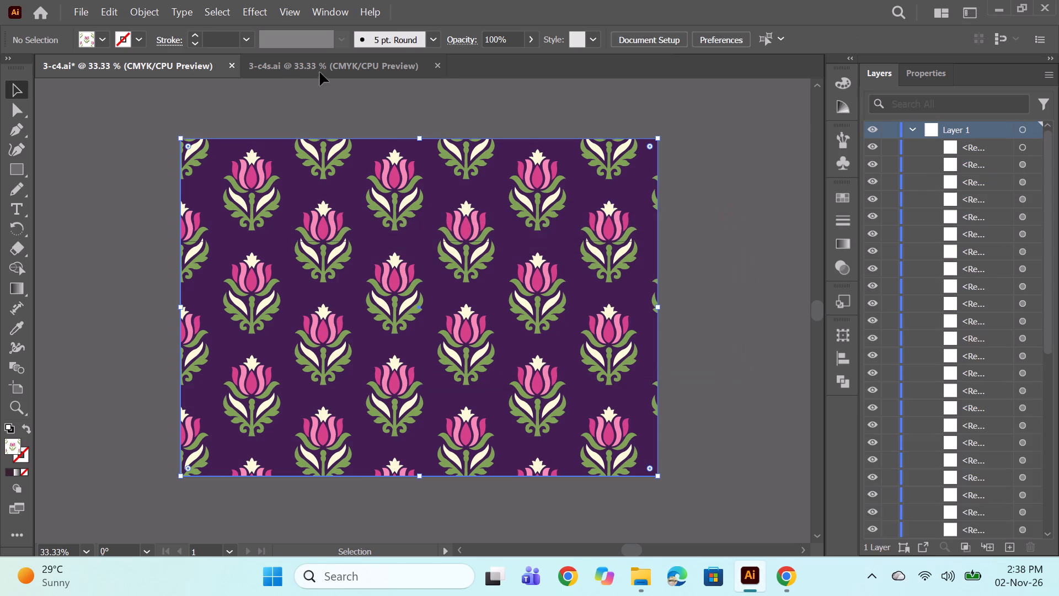
Create a new blank document with the preset settings for the next striped variation.
{"action": "left_click", "coordinate": [321, 70]}
{"action": "key", "text": "ctrl+n"}
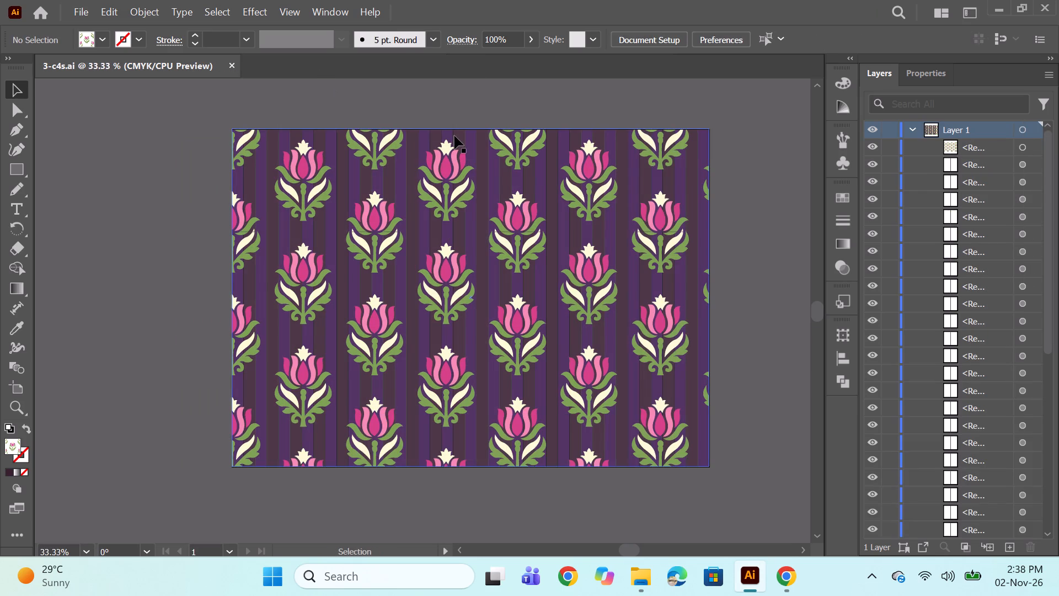
{"action": "key", "text": "Return"}
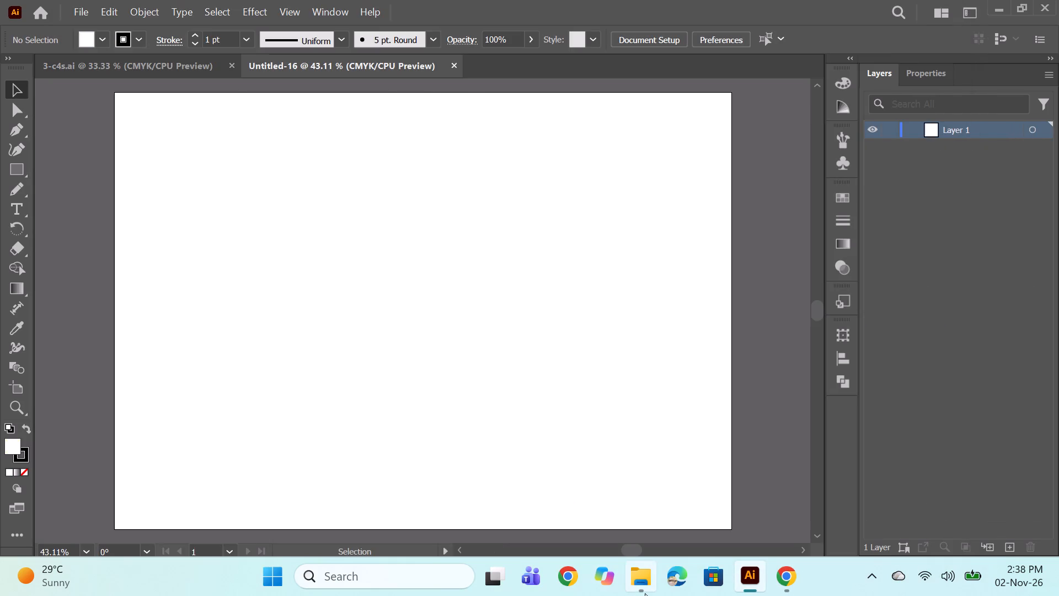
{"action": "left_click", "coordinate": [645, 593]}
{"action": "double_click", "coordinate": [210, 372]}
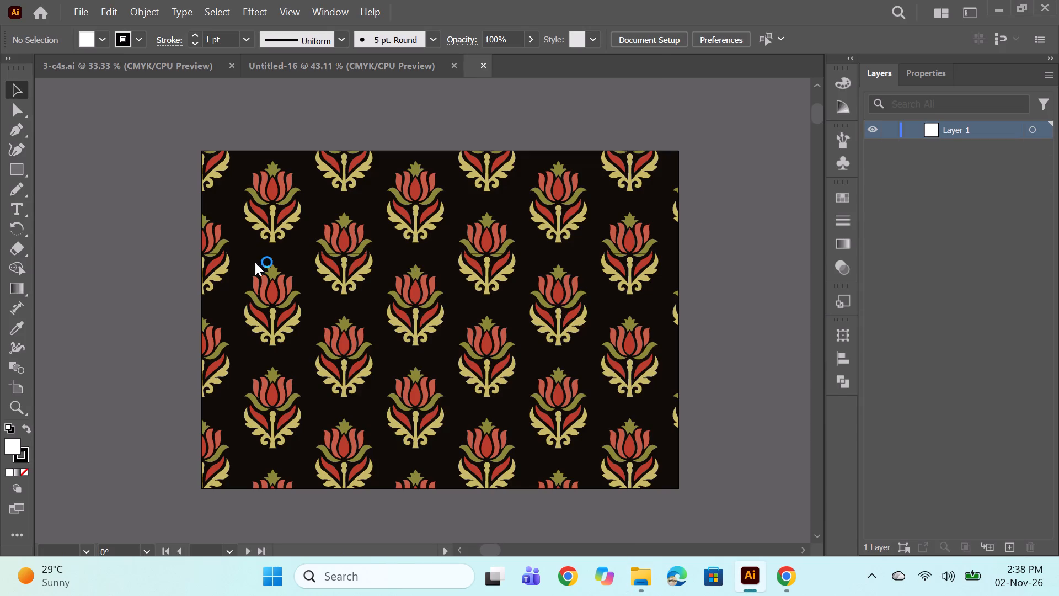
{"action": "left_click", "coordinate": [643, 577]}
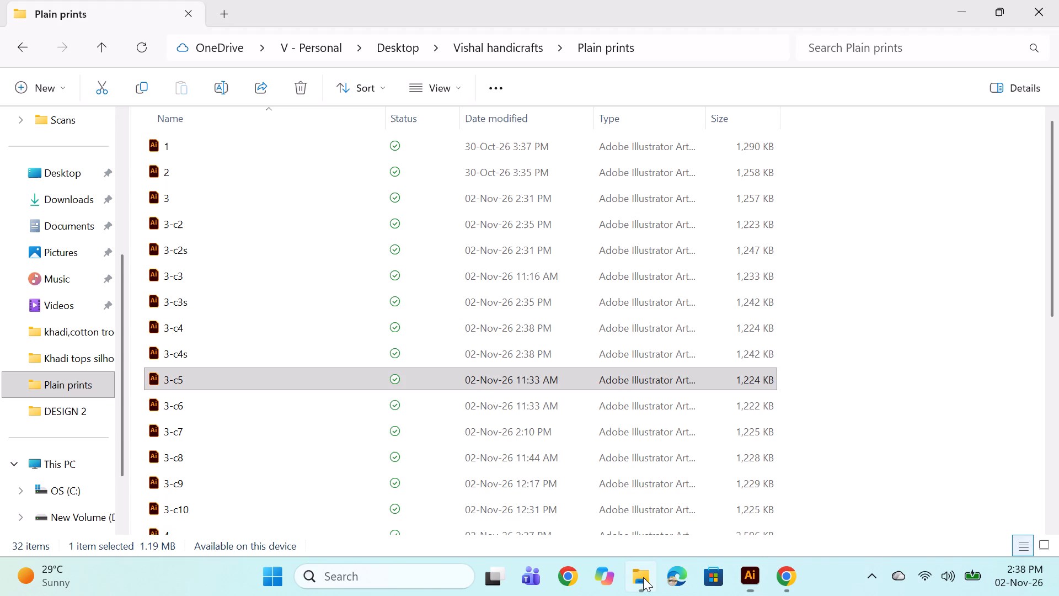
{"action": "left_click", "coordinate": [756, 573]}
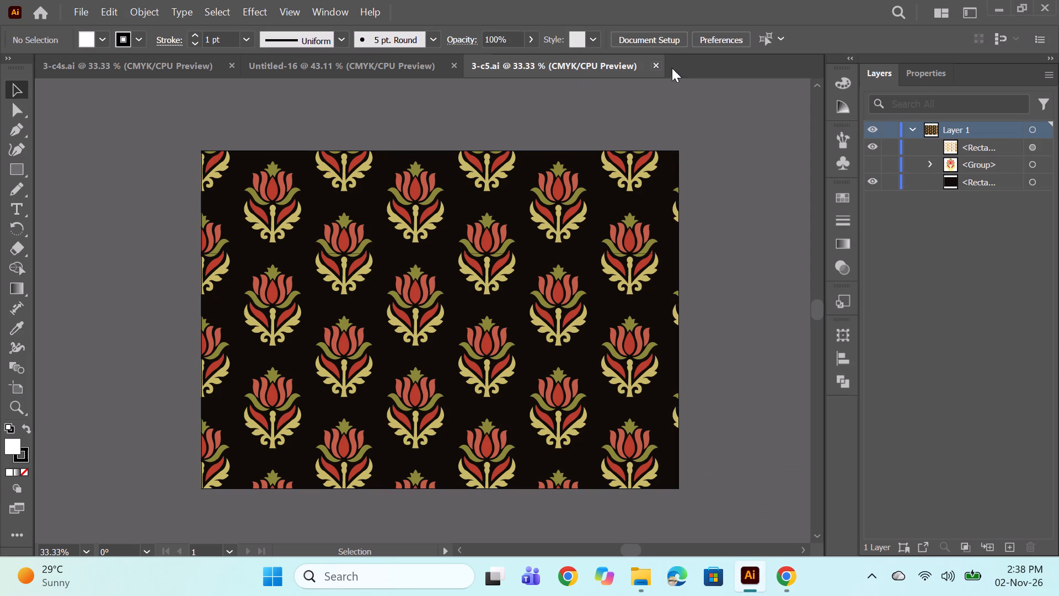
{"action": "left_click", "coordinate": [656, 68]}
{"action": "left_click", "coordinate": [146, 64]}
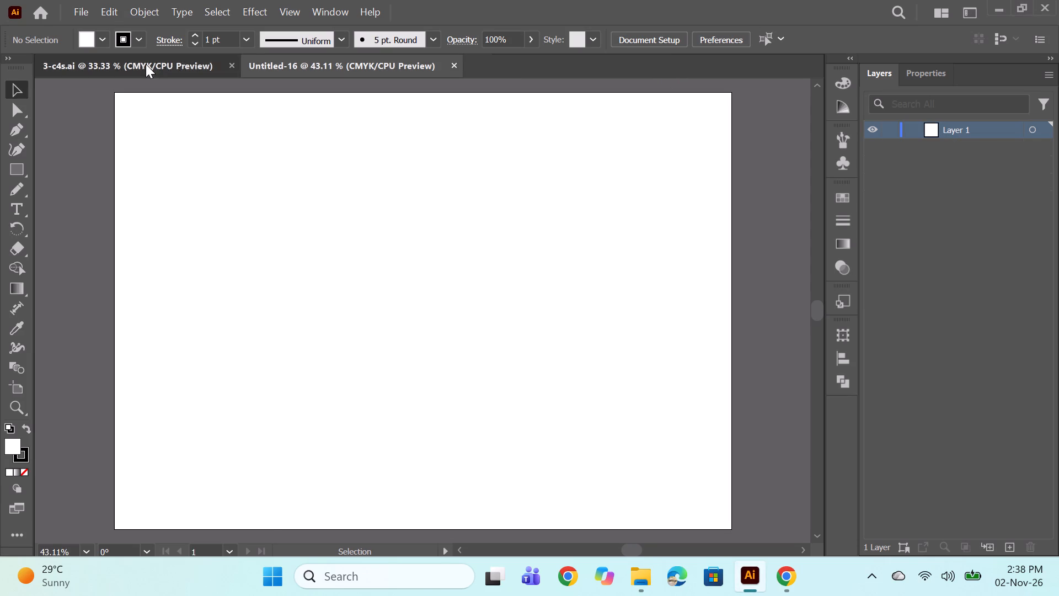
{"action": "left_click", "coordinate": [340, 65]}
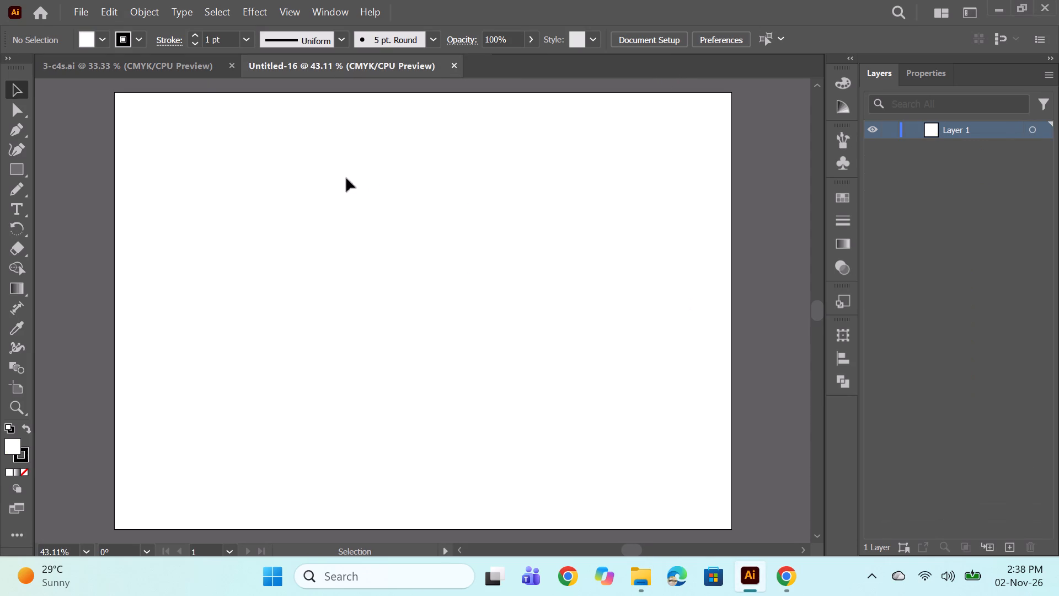
Switch to File Explorer and open the 3-c5 print from the Plain prints folder.
{"action": "left_click", "coordinate": [643, 574]}
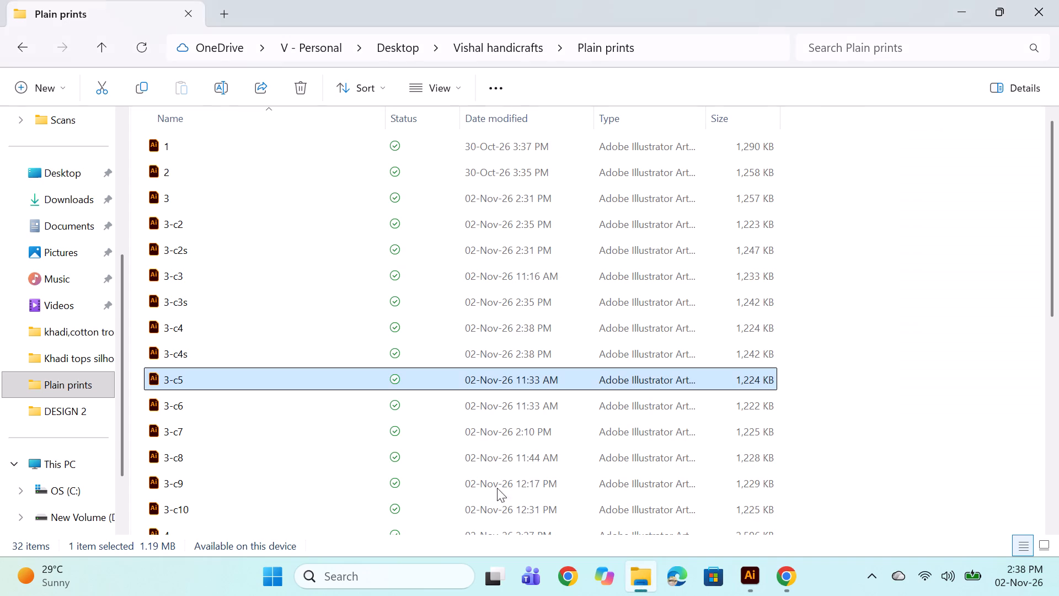
{"action": "double_click", "coordinate": [322, 382]}
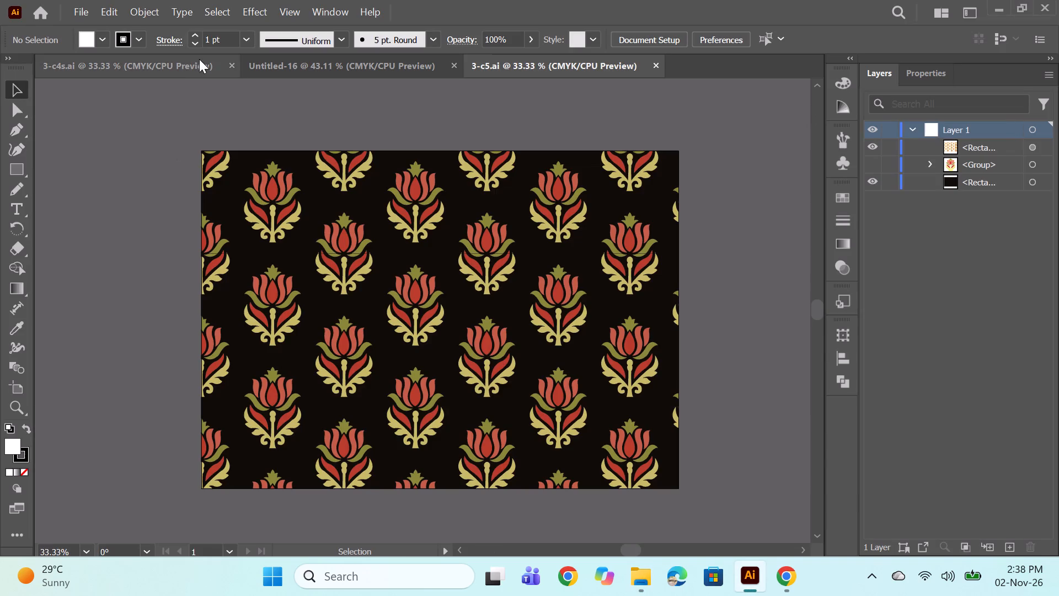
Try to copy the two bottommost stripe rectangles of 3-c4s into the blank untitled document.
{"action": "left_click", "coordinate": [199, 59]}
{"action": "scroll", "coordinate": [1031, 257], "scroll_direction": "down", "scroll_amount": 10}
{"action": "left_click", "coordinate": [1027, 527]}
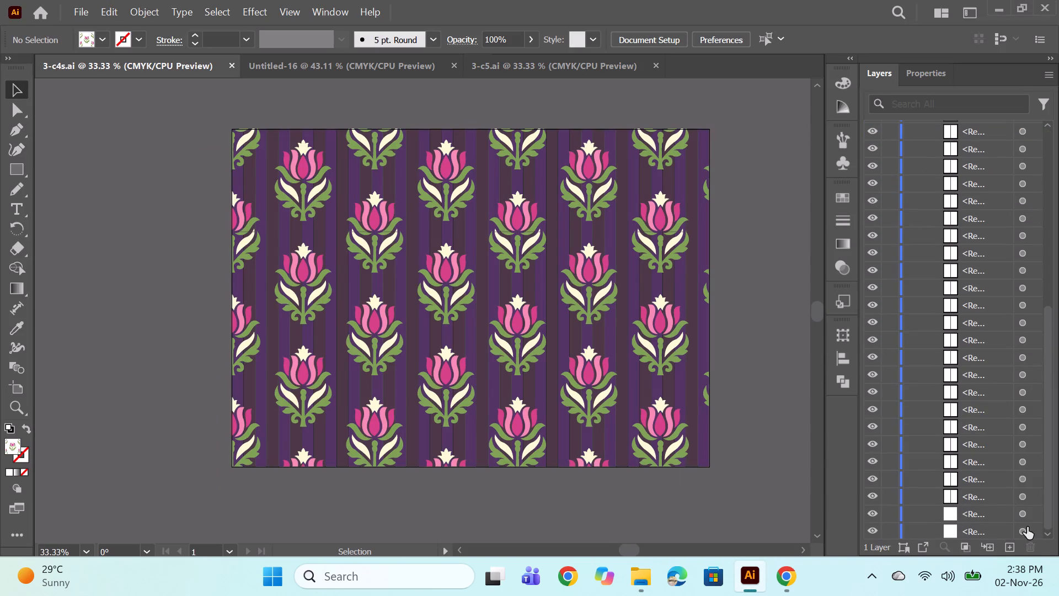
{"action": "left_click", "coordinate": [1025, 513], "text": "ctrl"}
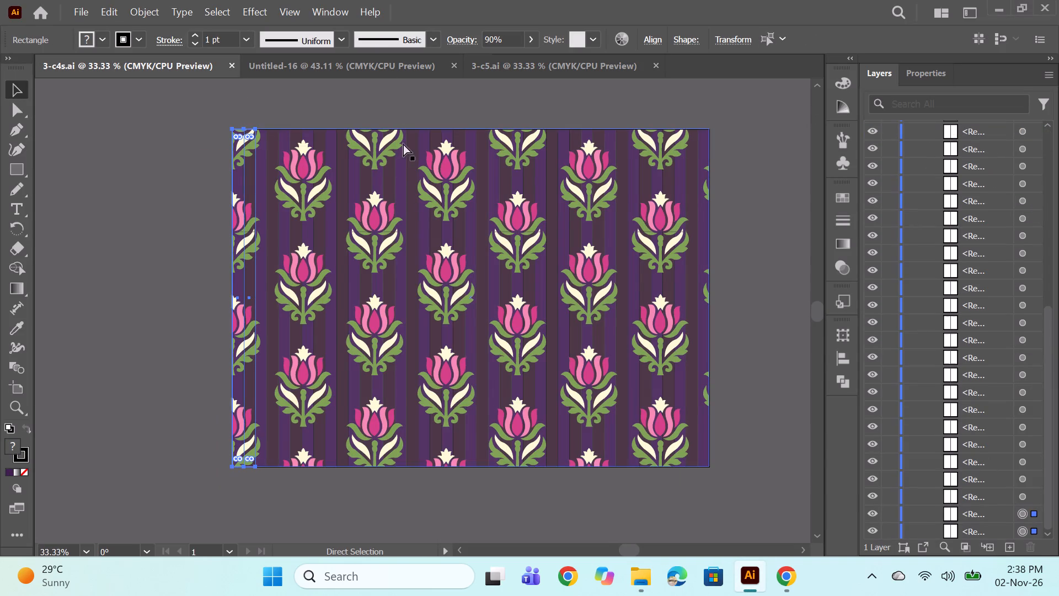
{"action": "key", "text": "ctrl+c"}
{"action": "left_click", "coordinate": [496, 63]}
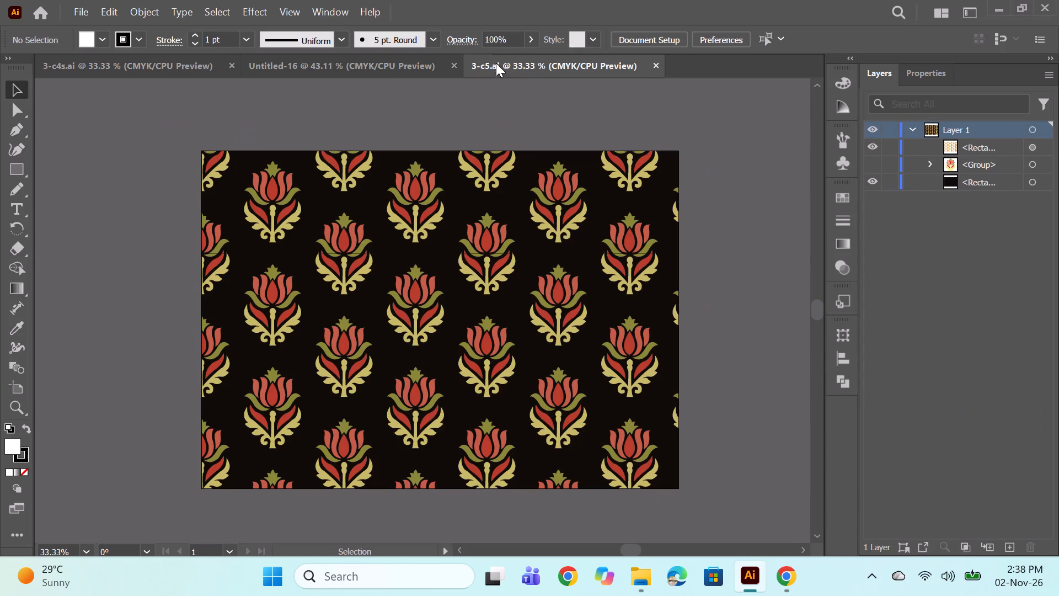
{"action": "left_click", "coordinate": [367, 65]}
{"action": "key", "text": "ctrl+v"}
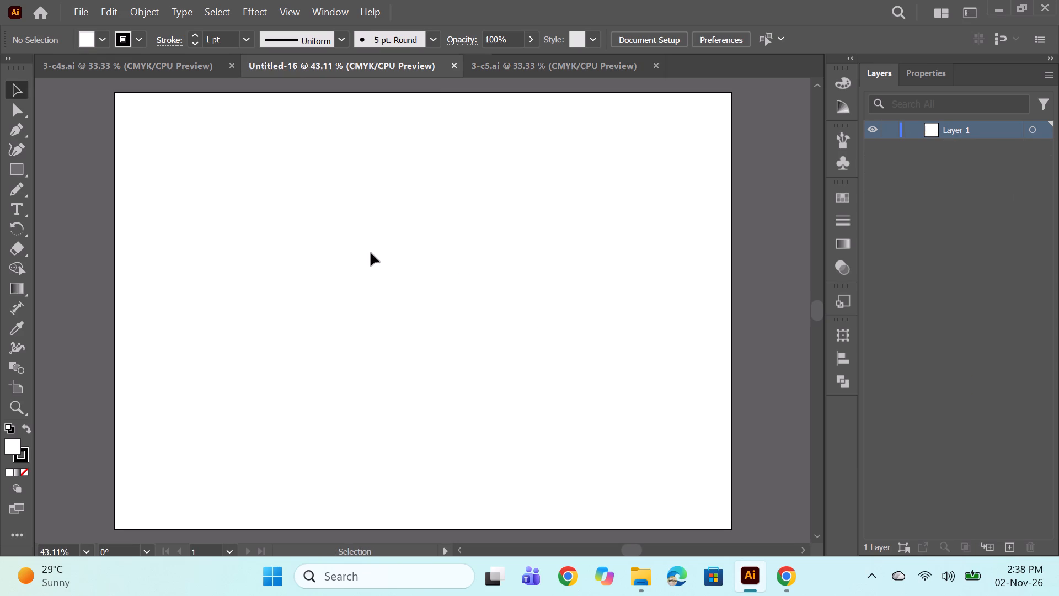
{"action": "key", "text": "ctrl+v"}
Copy the bottommost purple and brown stripe pair from 3-c4s into the blank document and align it flush with the artboard's left edge.
{"action": "left_click", "coordinate": [176, 60]}
{"action": "scroll", "coordinate": [1006, 373], "scroll_direction": "down", "scroll_amount": 8}
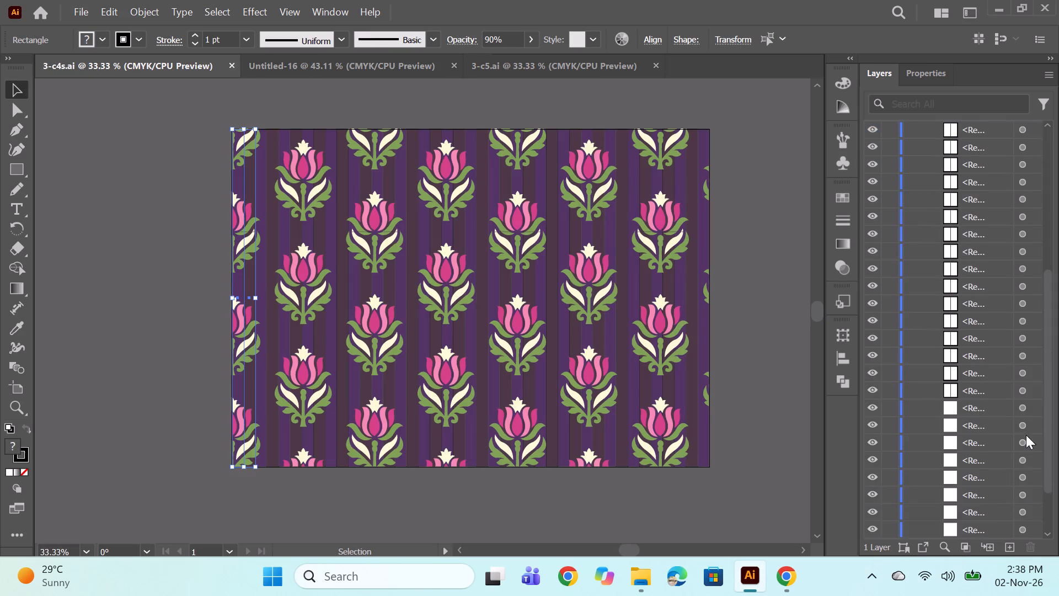
{"action": "scroll", "coordinate": [1026, 435], "scroll_direction": "down", "scroll_amount": 3}
{"action": "scroll", "coordinate": [1028, 499], "scroll_direction": "down", "scroll_amount": 4}
{"action": "left_click", "coordinate": [1021, 529]}
{"action": "left_click", "coordinate": [1022, 514], "text": "ctrl"}
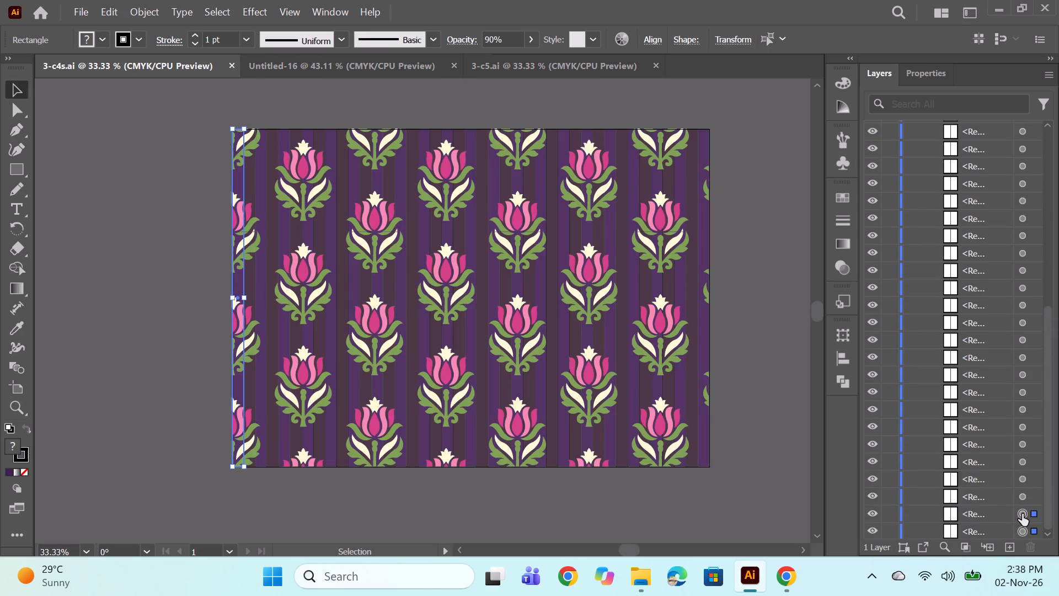
{"action": "key", "text": "ctrl+c"}
{"action": "left_click", "coordinate": [335, 56]}
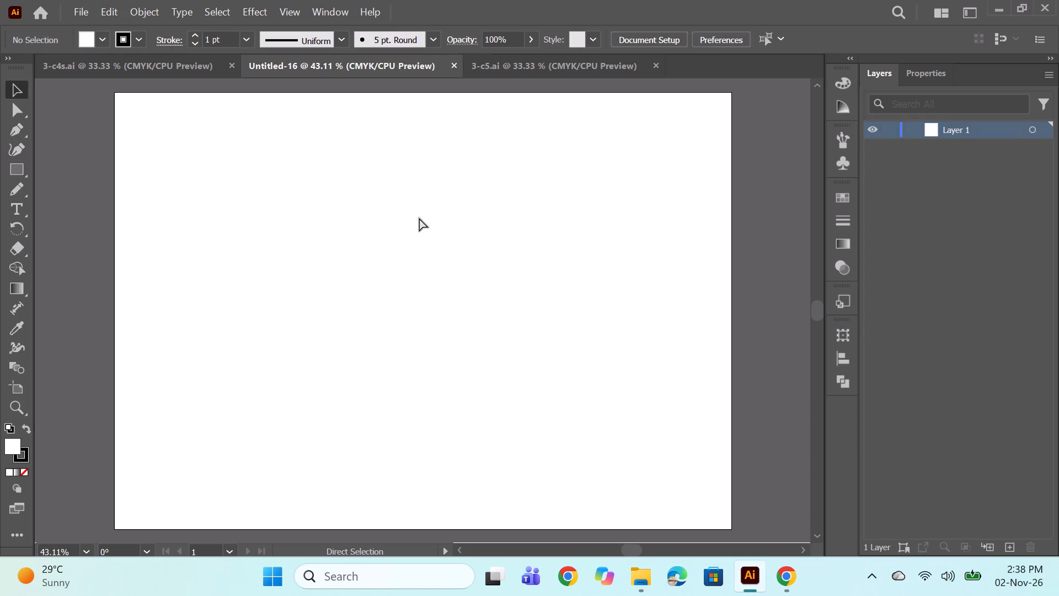
{"action": "key", "text": "ctrl+v"}
{"action": "left_click_drag", "start_coordinate": [426, 329], "coordinate": [237, 323]}
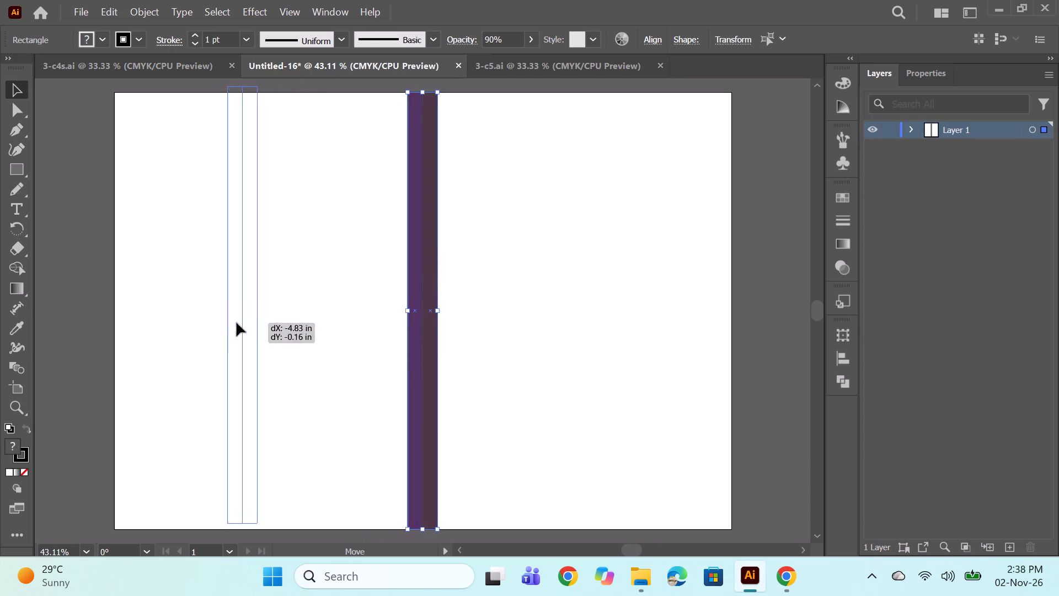
{"action": "left_click_drag", "start_coordinate": [237, 323], "coordinate": [134, 329]}
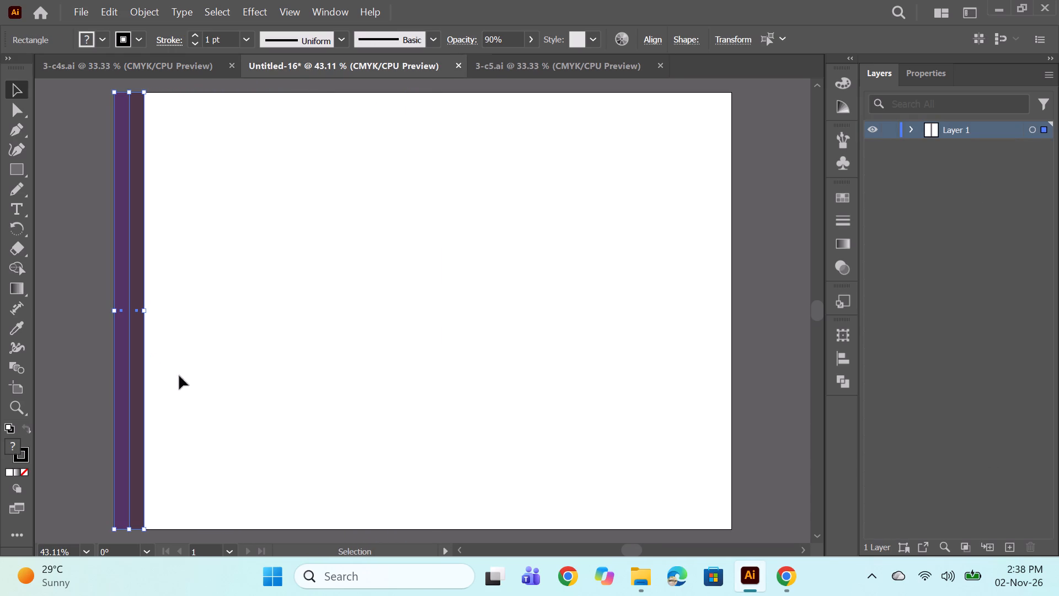
{"action": "left_click", "coordinate": [756, 233]}
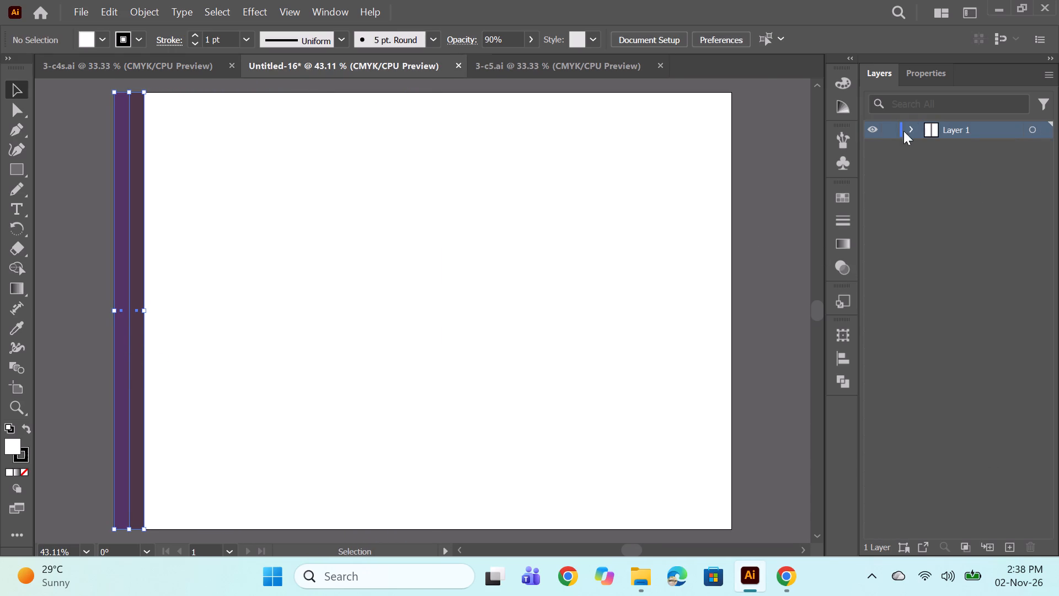
Change the purple stripe's fill to near-black 010002.
{"action": "left_click", "coordinate": [908, 131]}
{"action": "left_click", "coordinate": [1033, 166]}
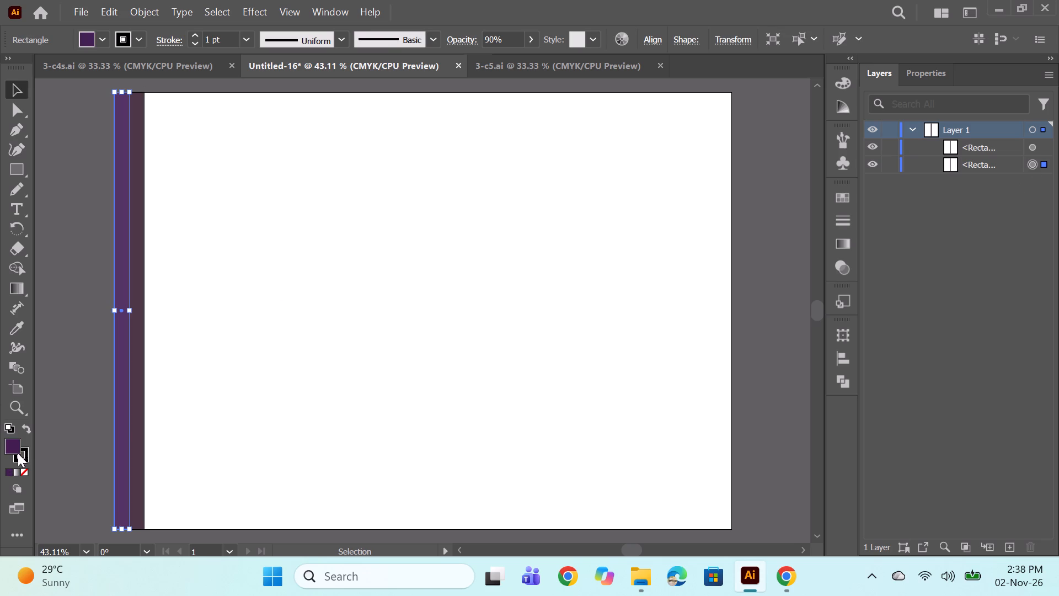
{"action": "double_click", "coordinate": [17, 446]}
{"action": "left_click", "coordinate": [767, 396]}
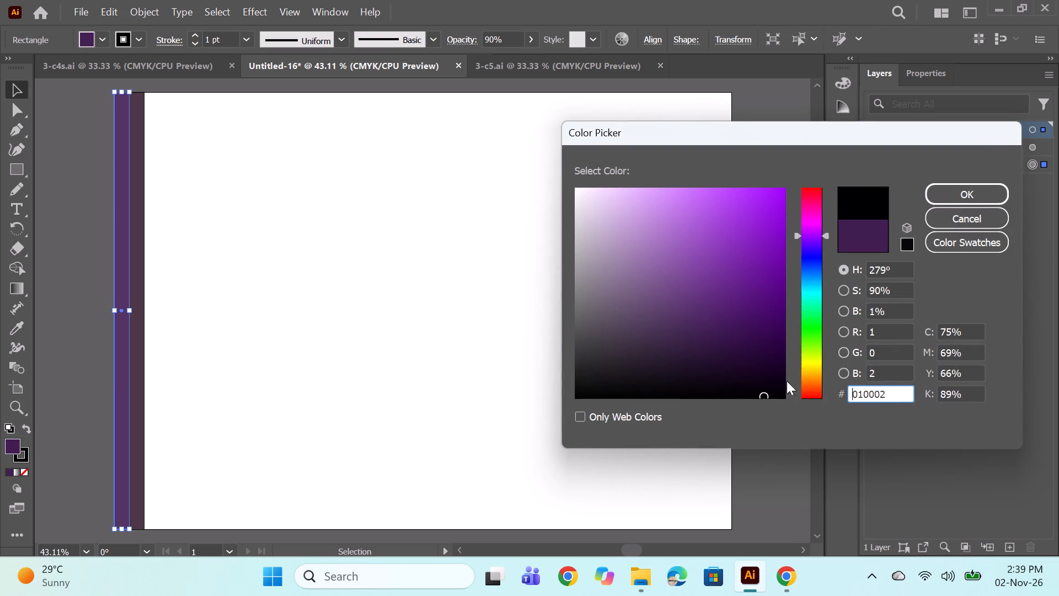
{"action": "left_click", "coordinate": [979, 196]}
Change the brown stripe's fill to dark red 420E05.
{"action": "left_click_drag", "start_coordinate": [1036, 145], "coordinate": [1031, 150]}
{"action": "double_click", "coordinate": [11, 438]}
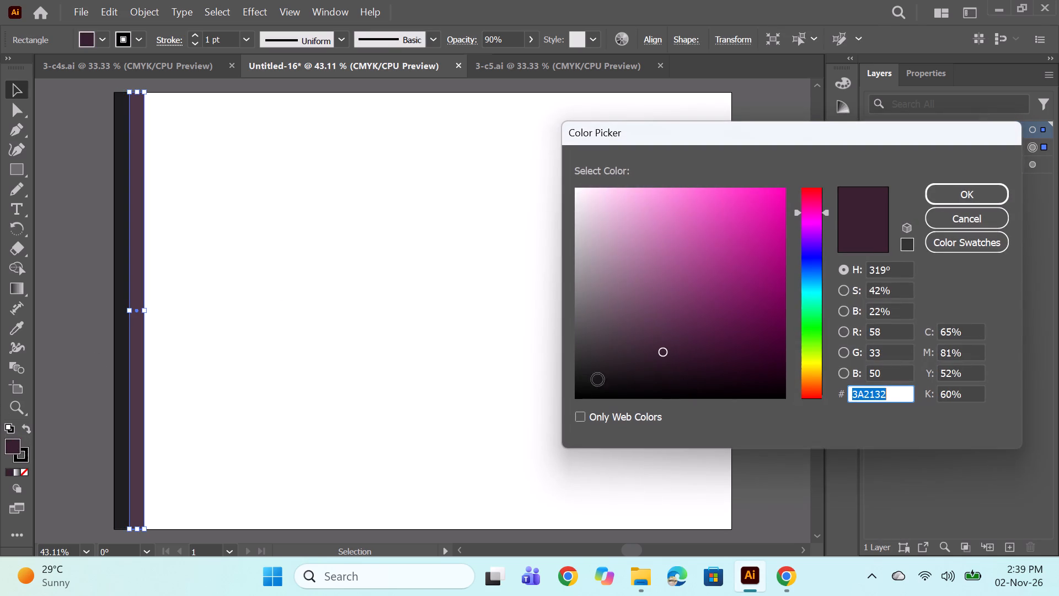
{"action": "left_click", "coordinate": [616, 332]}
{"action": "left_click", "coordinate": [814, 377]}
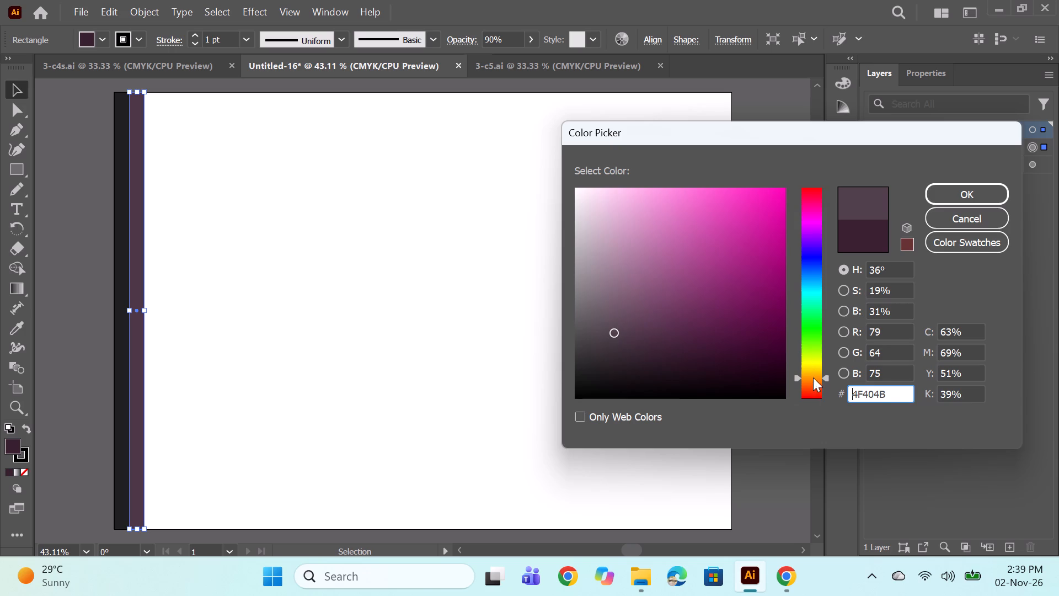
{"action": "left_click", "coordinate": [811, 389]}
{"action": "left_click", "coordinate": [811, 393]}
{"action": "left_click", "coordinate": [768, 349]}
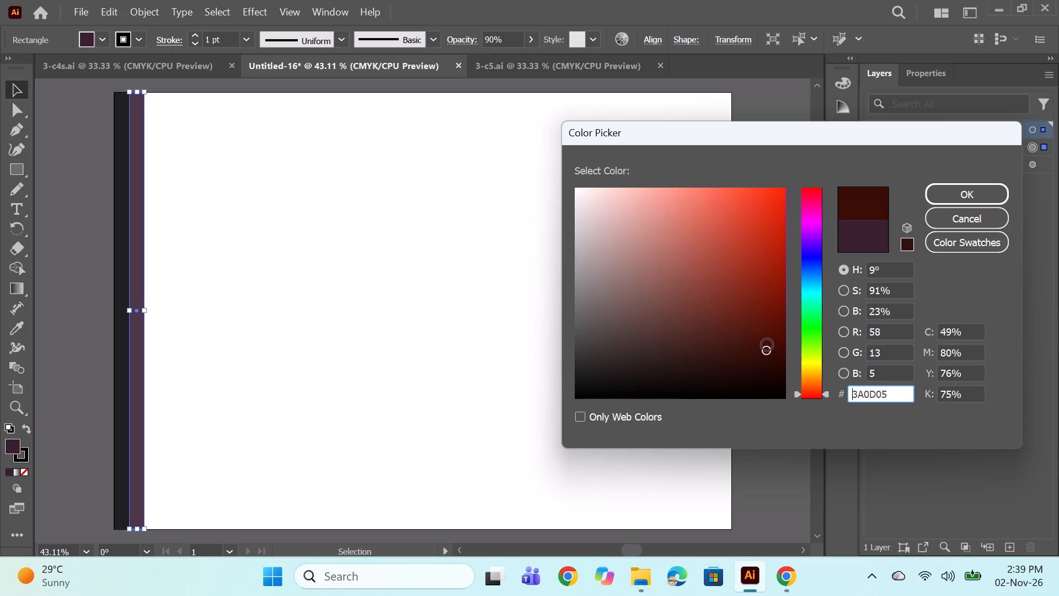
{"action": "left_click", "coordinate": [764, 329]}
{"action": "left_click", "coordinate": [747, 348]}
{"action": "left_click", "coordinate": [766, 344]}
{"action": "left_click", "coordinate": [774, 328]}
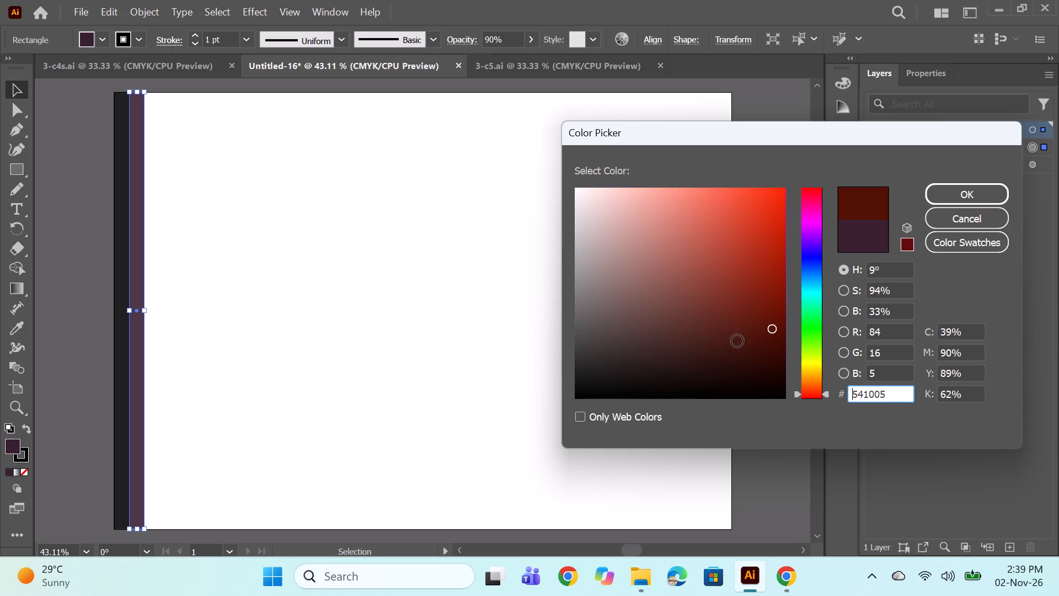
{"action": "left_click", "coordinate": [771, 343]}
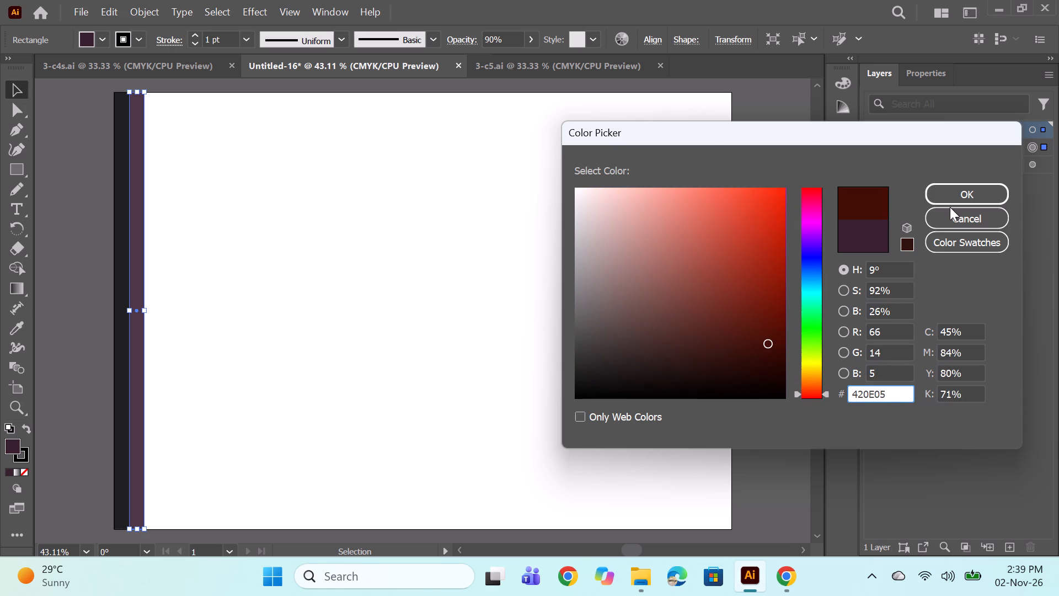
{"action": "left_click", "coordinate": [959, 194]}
Compare with the 3-c5 print and set the dark red stripe's fill to 3A0D09.
{"action": "left_click", "coordinate": [538, 75]}
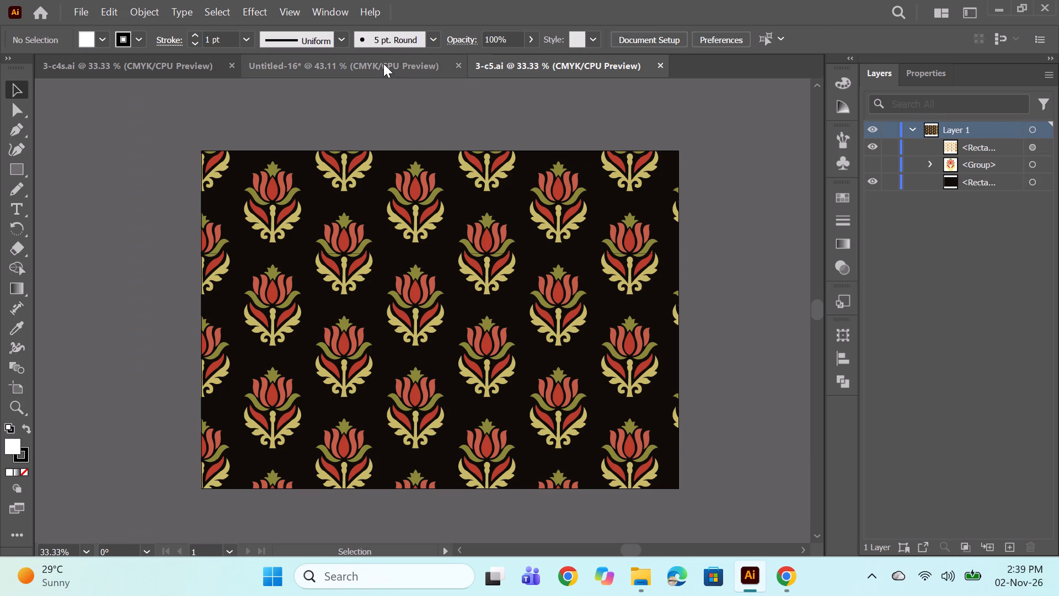
{"action": "left_click", "coordinate": [372, 63]}
{"action": "left_click", "coordinate": [14, 442]}
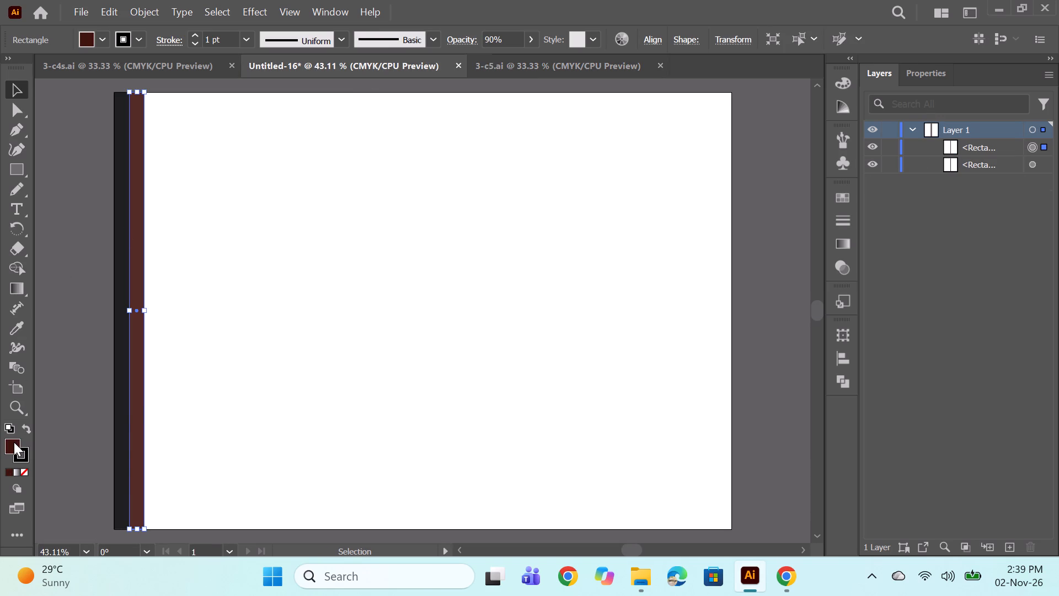
{"action": "double_click", "coordinate": [14, 442]}
{"action": "left_click", "coordinate": [753, 349]}
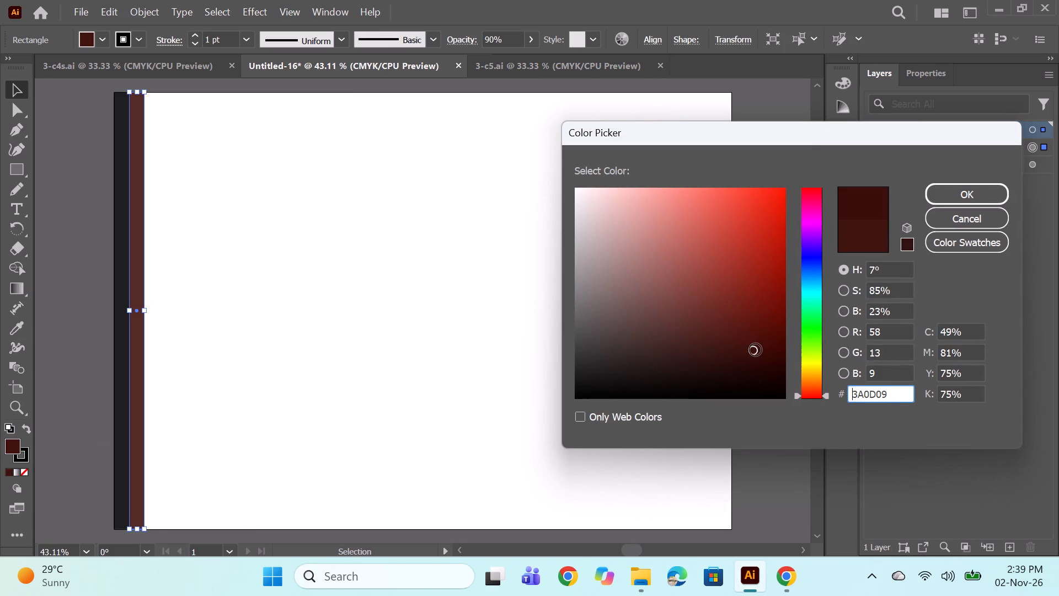
{"action": "left_click", "coordinate": [954, 194]}
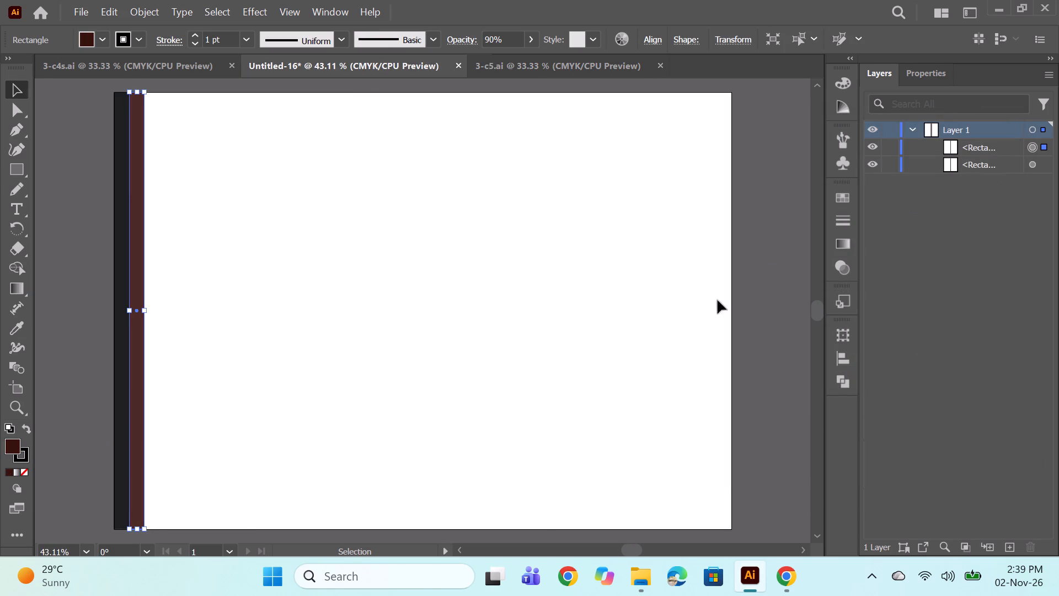
Duplicate the black and maroon stripe pair horizontally, placing the copy directly beside the original.
{"action": "left_click", "coordinate": [1034, 166]}
{"action": "left_click", "coordinate": [17, 89]}
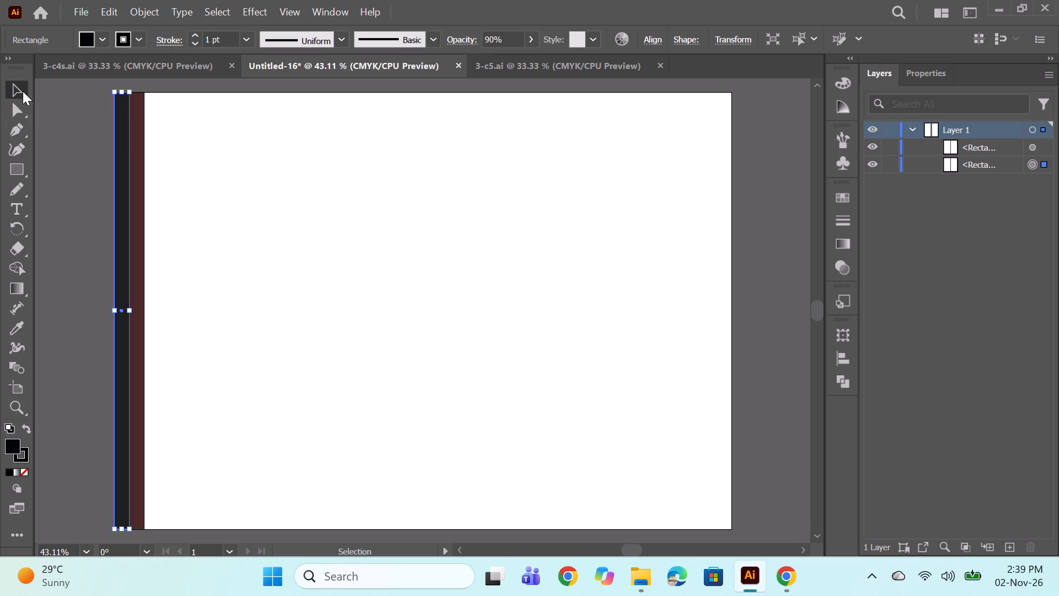
{"action": "left_click", "coordinate": [1031, 152], "text": "ctrl"}
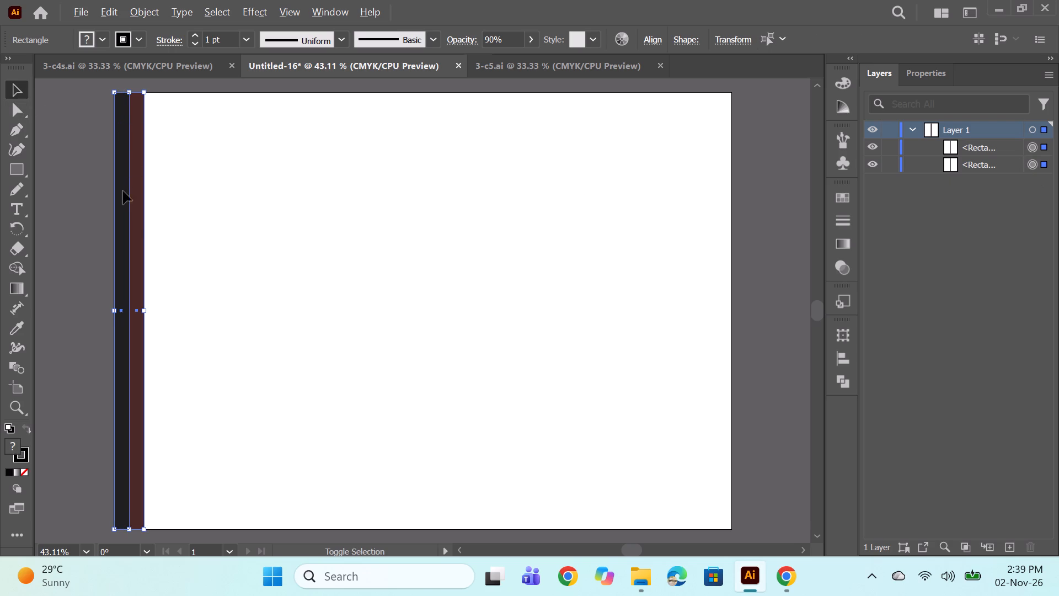
{"action": "left_click_drag", "start_coordinate": [143, 221], "coordinate": [191, 221], "text": "alt+shift"}
{"action": "left_click_drag", "start_coordinate": [142, 233], "coordinate": [188, 241], "text": "alt+shift"}
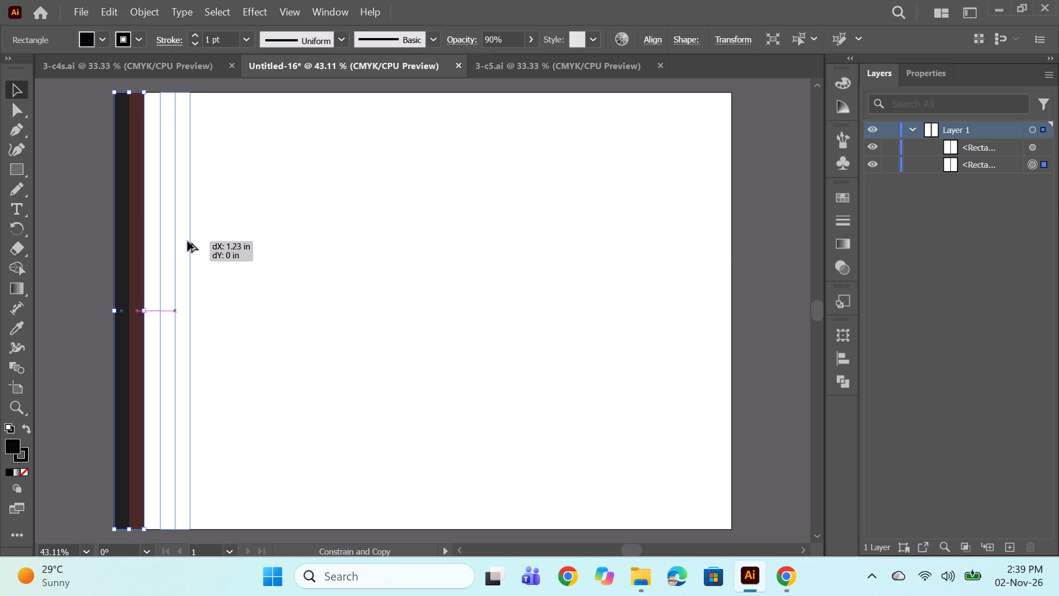
{"action": "left_click_drag", "start_coordinate": [188, 241], "coordinate": [171, 241], "text": "alt+shift"}
Repeat the stripe pair duplication until the stripes cover the full width of the artboard.
{"action": "key", "text": "ctrl+d"}
{"action": "key", "text": "ctrl+d"}
{"action": "key", "text": "ctrl+d"}
{"action": "key", "text": "ctrl+d"}
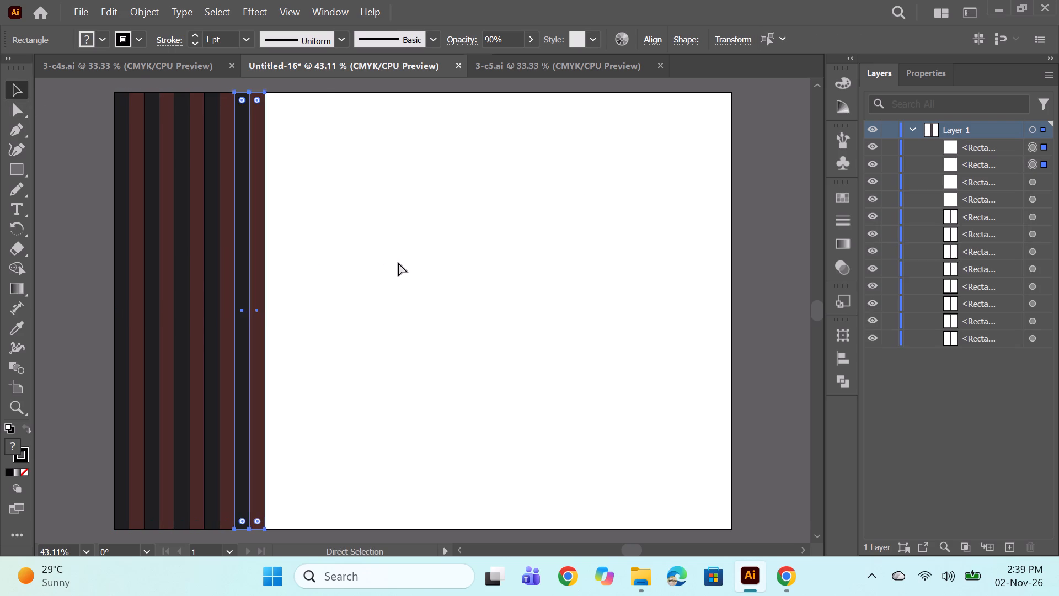
{"action": "key", "text": "ctrl+d"}
{"action": "key", "text": "ctrl+d"}
{"action": "key", "text": "ctrl+d"}
{"action": "key", "text": "ctrl+d"}
{"action": "key", "text": "ctrl+d"}
{"action": "key", "text": "ctrl+d"}
{"action": "key", "text": "ctrl+d"}
{"action": "key", "text": "ctrl+d"}
{"action": "key", "text": "ctrl+d"}
{"action": "key", "text": "ctrl+d"}
{"action": "key", "text": "ctrl+d"}
{"action": "key", "text": "ctrl+d"}
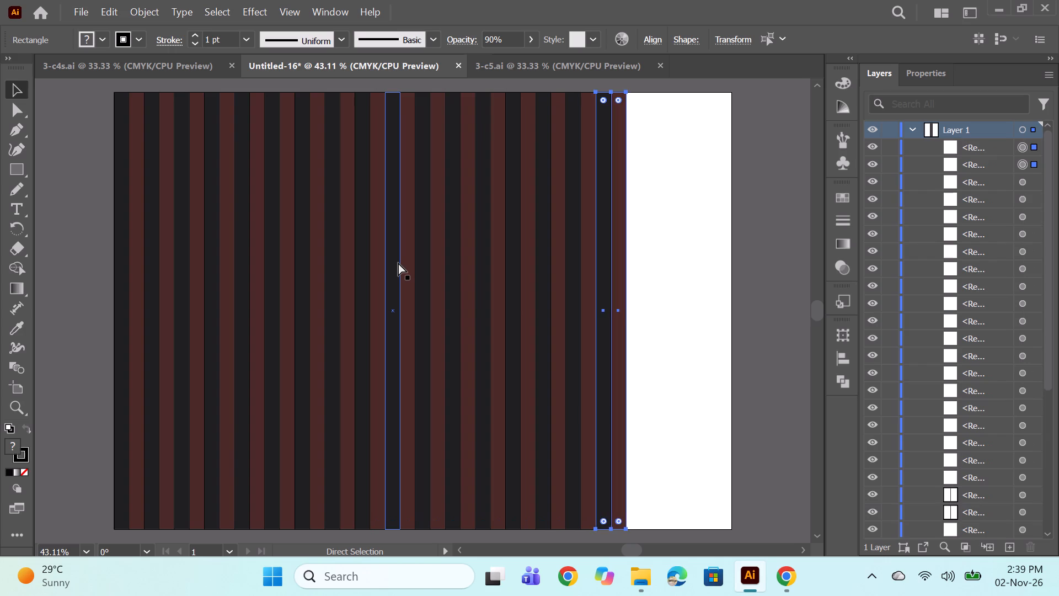
{"action": "key", "text": "ctrl+d"}
{"action": "key", "text": "ctrl+d"}
{"action": "key", "text": "ctrl+d"}
{"action": "left_click", "coordinate": [768, 257]}
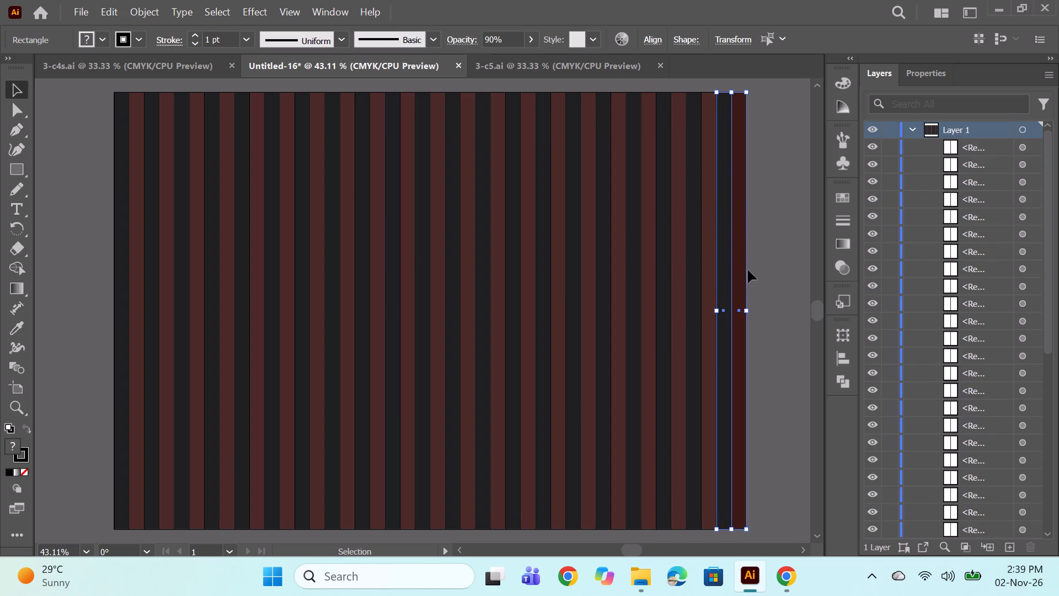
Delete the surplus maroon stripe that extends past the artboard's right edge.
{"action": "left_click", "coordinate": [744, 270]}
{"action": "key", "text": "BackSpace"}
Copy the floral pattern rectangle from 3-c5 and paste it over the stripes in the untitled document.
{"action": "left_click", "coordinate": [541, 66]}
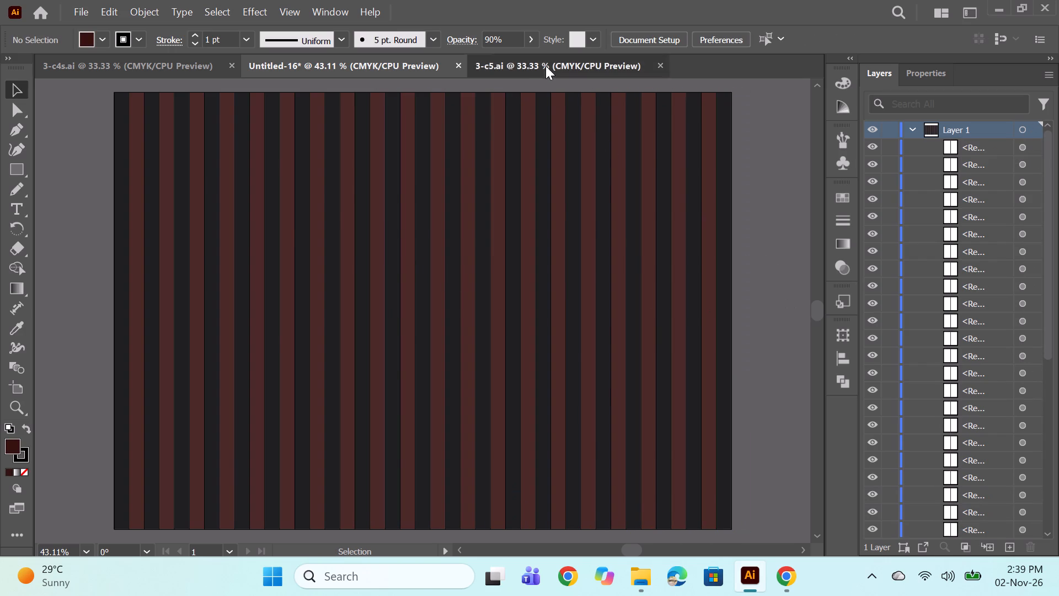
{"action": "left_click", "coordinate": [1030, 143]}
{"action": "key", "text": "ctrl+c"}
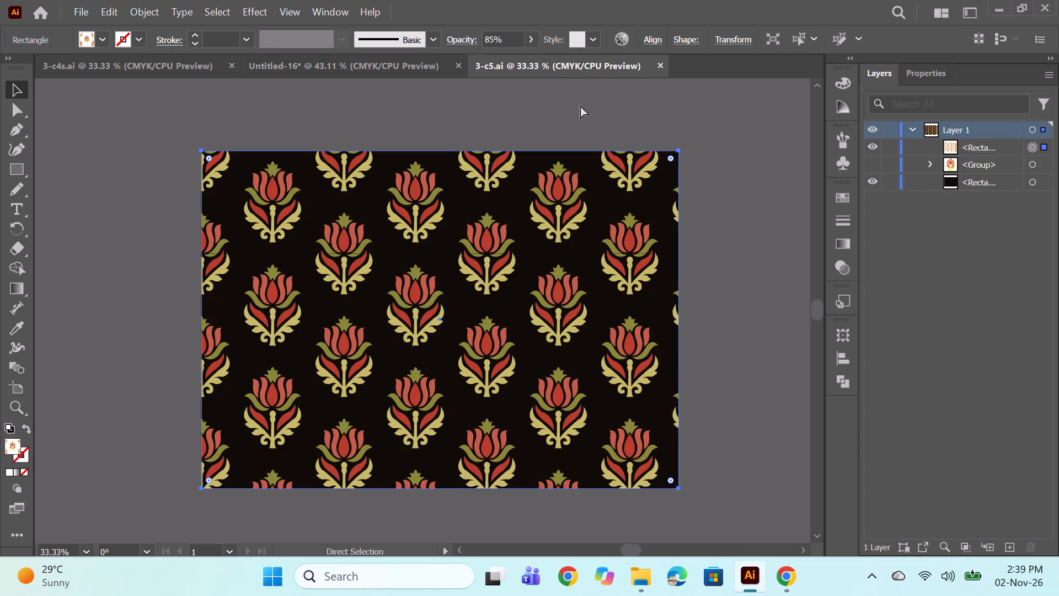
{"action": "left_click", "coordinate": [398, 60]}
{"action": "key", "text": "ctrl+v"}
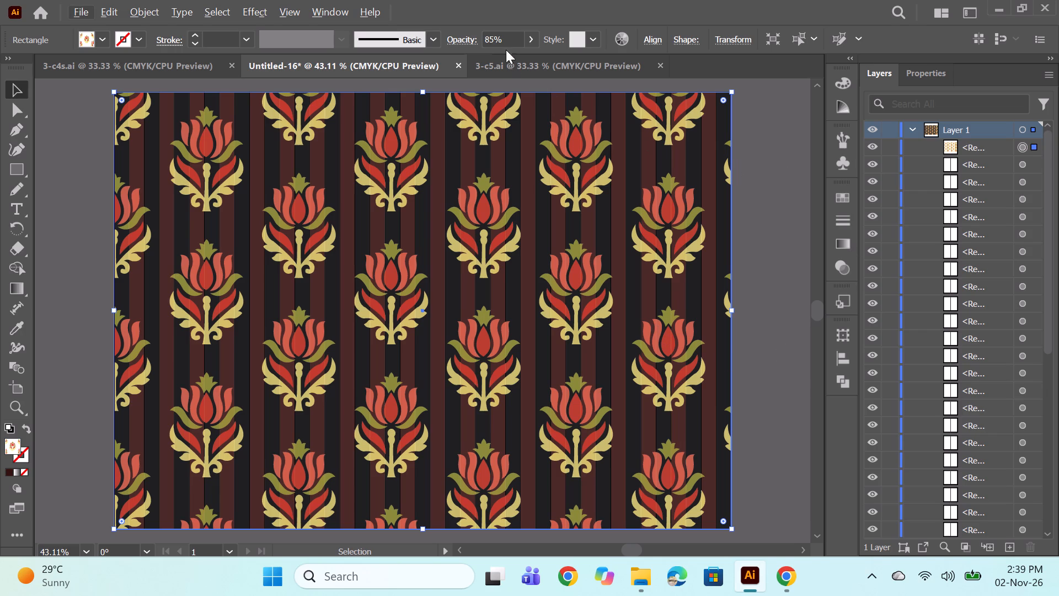
Set the pasted floral pattern's opacity to 90% and deselect it.
{"action": "left_click_drag", "start_coordinate": [457, 40], "coordinate": [478, 40]}
{"action": "left_click_drag", "start_coordinate": [483, 40], "coordinate": [495, 40]}
{"action": "left_click_drag", "start_coordinate": [485, 40], "coordinate": [516, 44]}
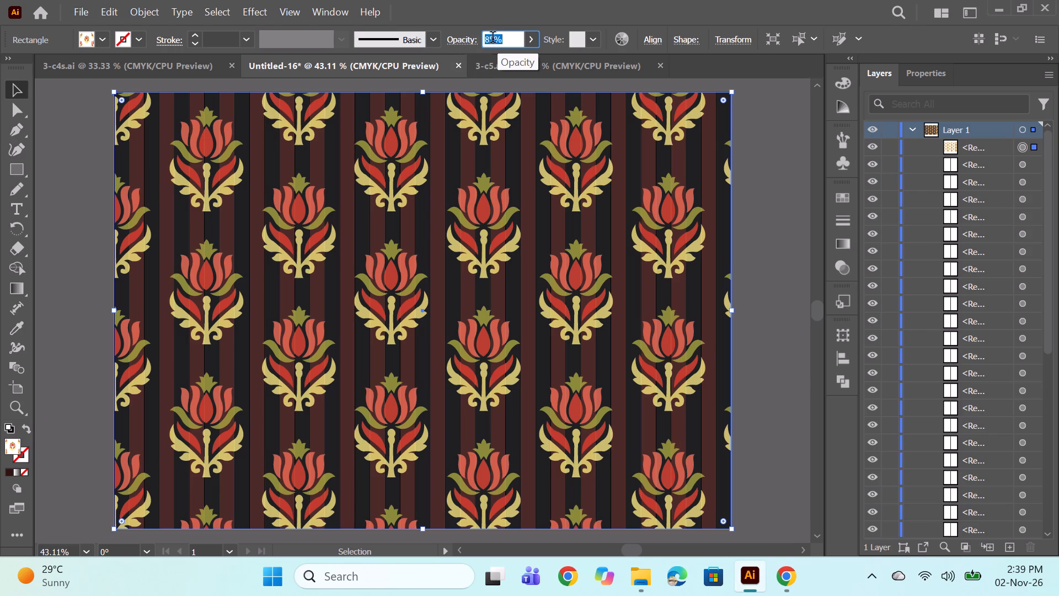
{"action": "left_click_drag", "start_coordinate": [494, 39], "coordinate": [469, 54]}
{"action": "key", "text": "9"}
{"action": "key", "text": "0"}
{"action": "key", "text": "Return"}
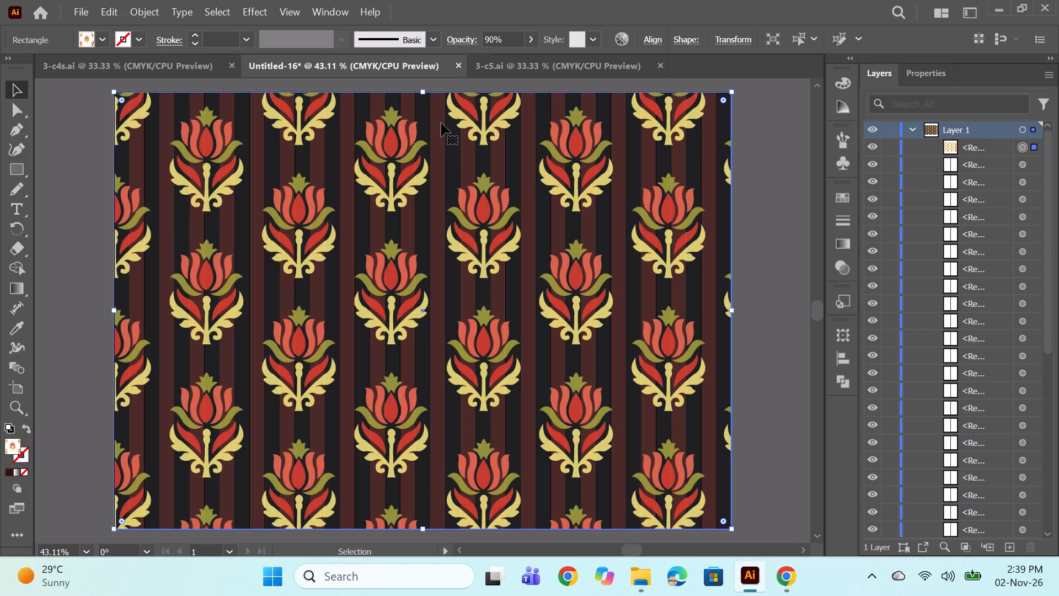
{"action": "left_click", "coordinate": [742, 267], "text": "ctrl"}
{"action": "scroll", "coordinate": [550, 261], "scroll_direction": "down", "scroll_amount": 2, "text": "alt"}
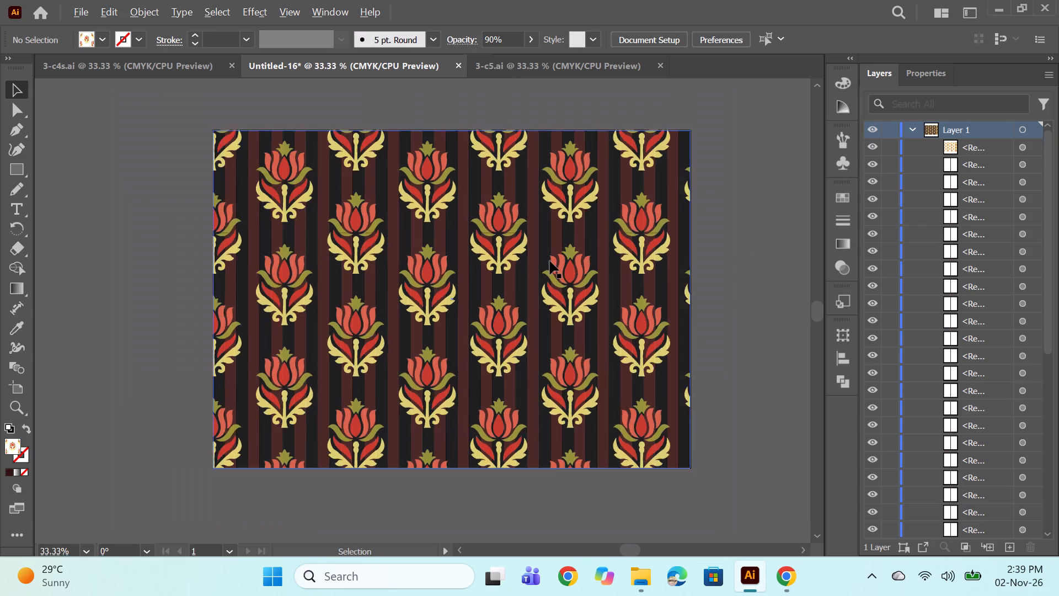
Save the striped floral document as an Illustrator file named 3-c5s in the Plain prints folder, keeping the default options.
{"action": "scroll", "coordinate": [613, 247], "scroll_direction": "up", "scroll_amount": 1, "text": "alt"}
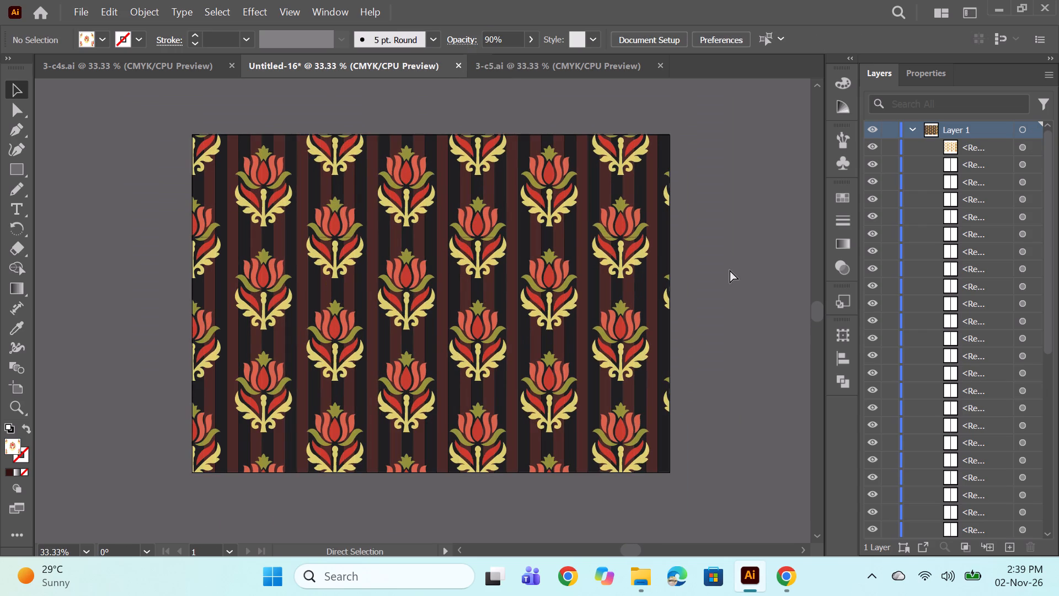
{"action": "key", "text": "ctrl+s"}
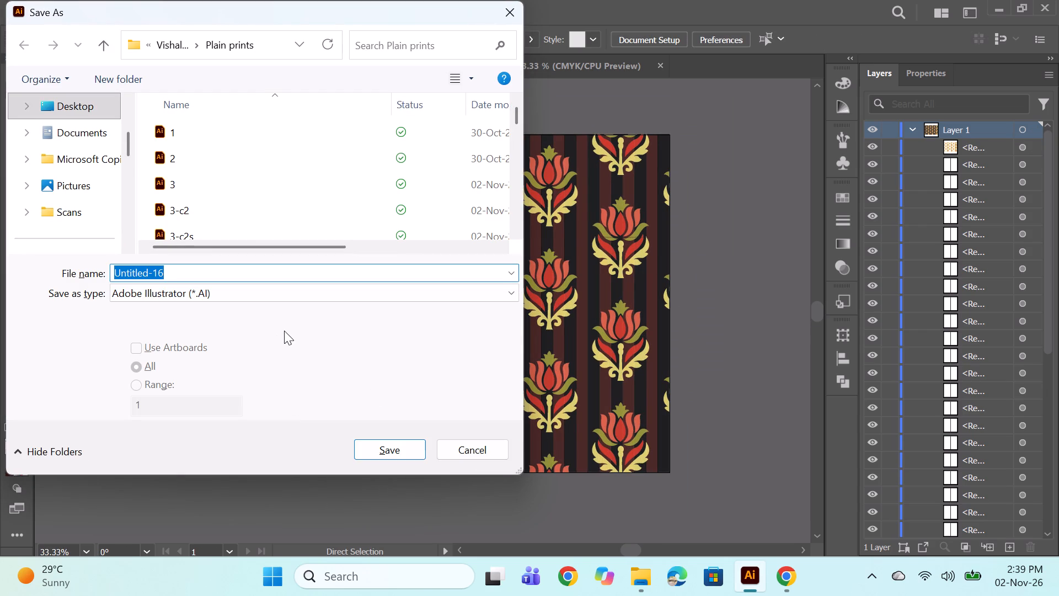
{"action": "type", "text": "3-"}
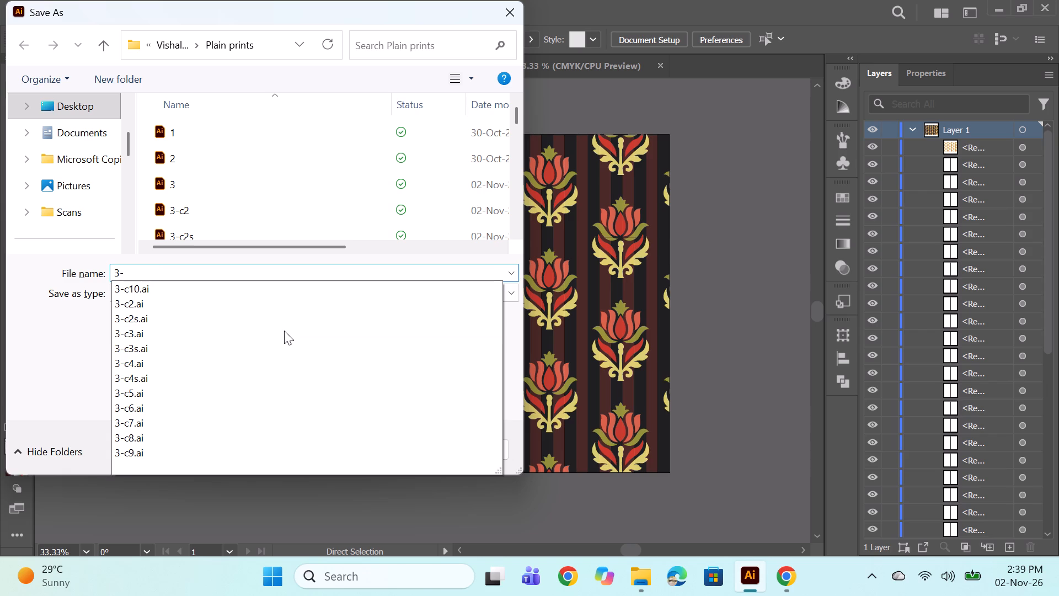
{"action": "key", "text": "c"}
{"action": "type", "text": "5s"}
{"action": "key", "text": "Return"}
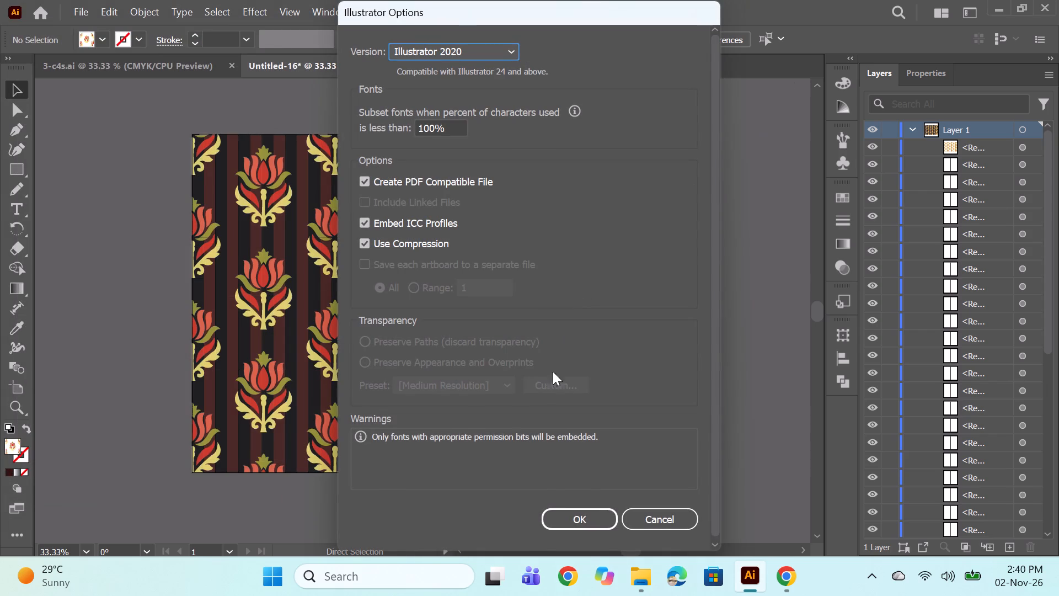
{"action": "left_click", "coordinate": [561, 516]}
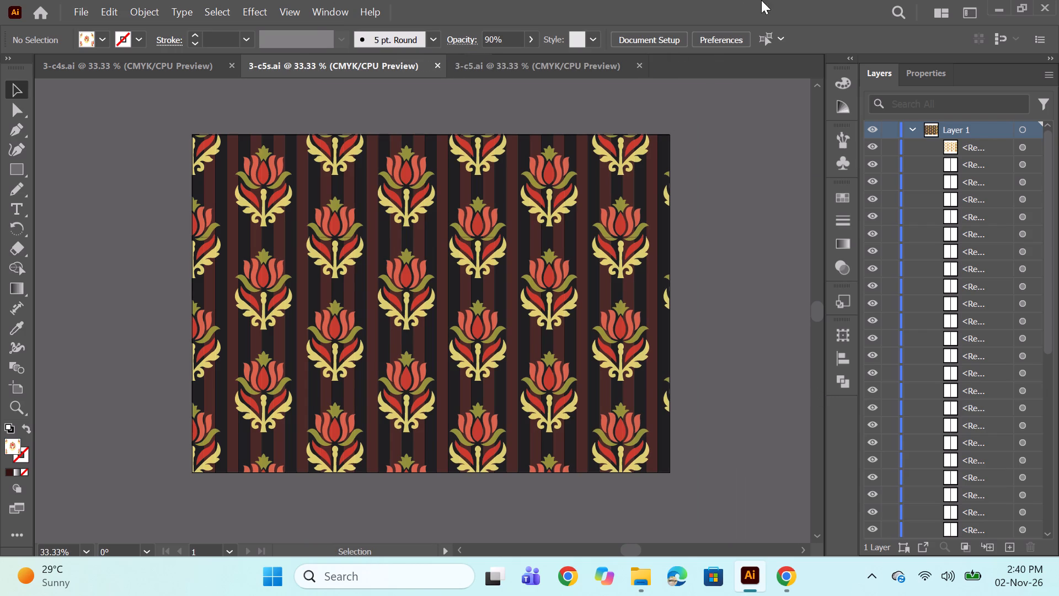
Close the 3-c4s and 3-c5 documents, keeping only 3-c5s open.
{"action": "left_click", "coordinate": [487, 64]}
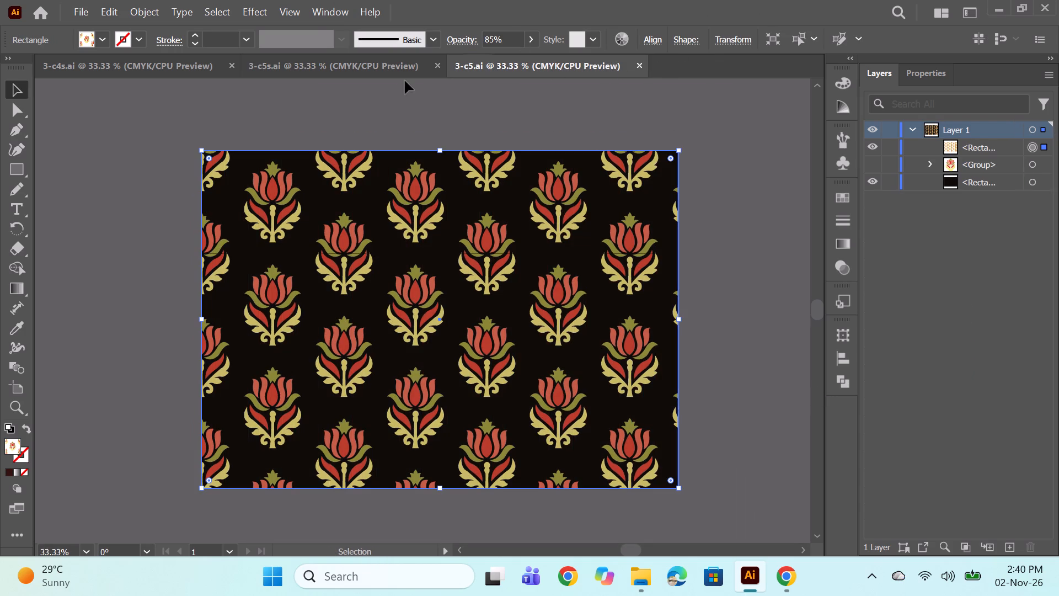
{"action": "left_click", "coordinate": [130, 62]}
{"action": "left_click", "coordinate": [354, 70]}
{"action": "left_click", "coordinate": [185, 58]}
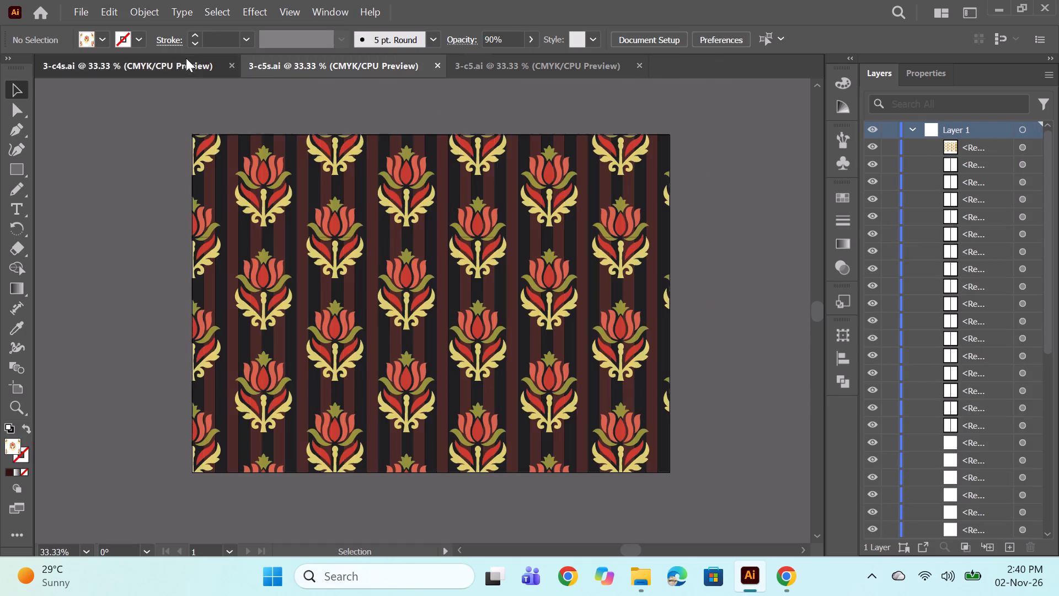
{"action": "left_click", "coordinate": [233, 67]}
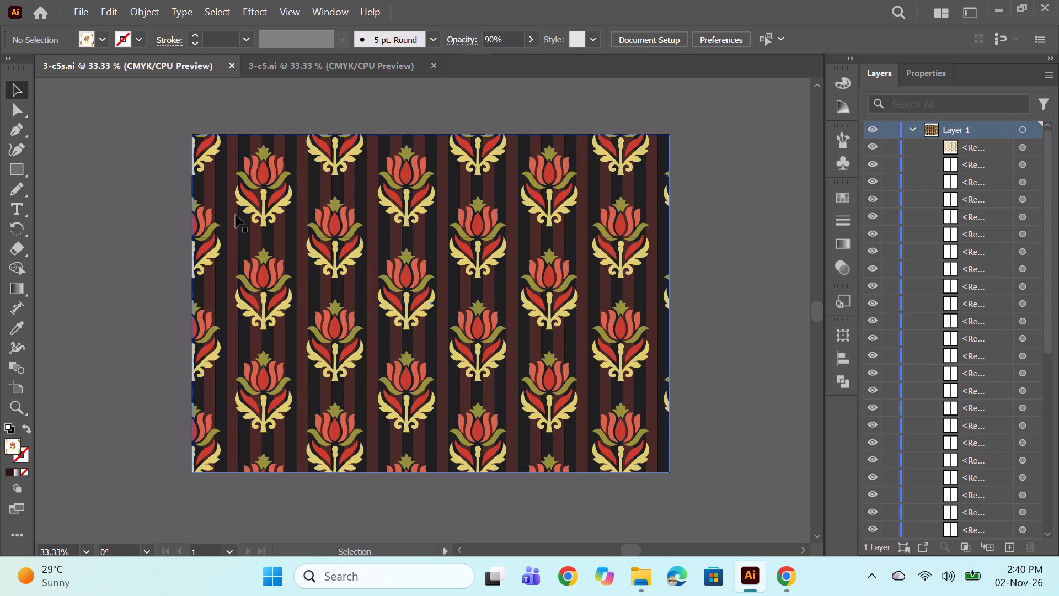
{"action": "left_click", "coordinate": [292, 57]}
{"action": "left_click", "coordinate": [124, 63]}
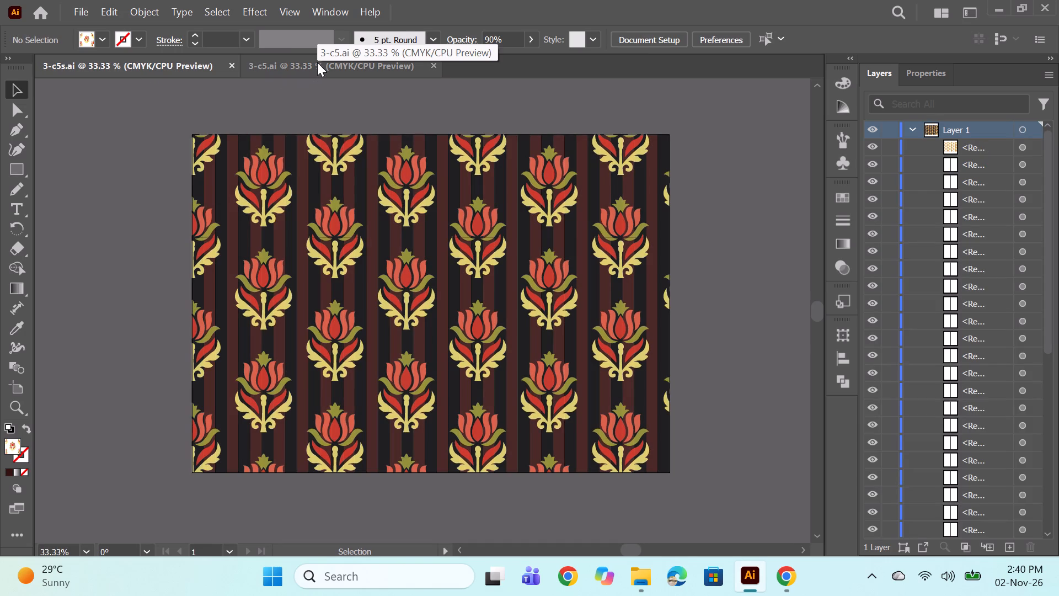
{"action": "left_click", "coordinate": [317, 62]}
{"action": "left_click", "coordinate": [99, 61]}
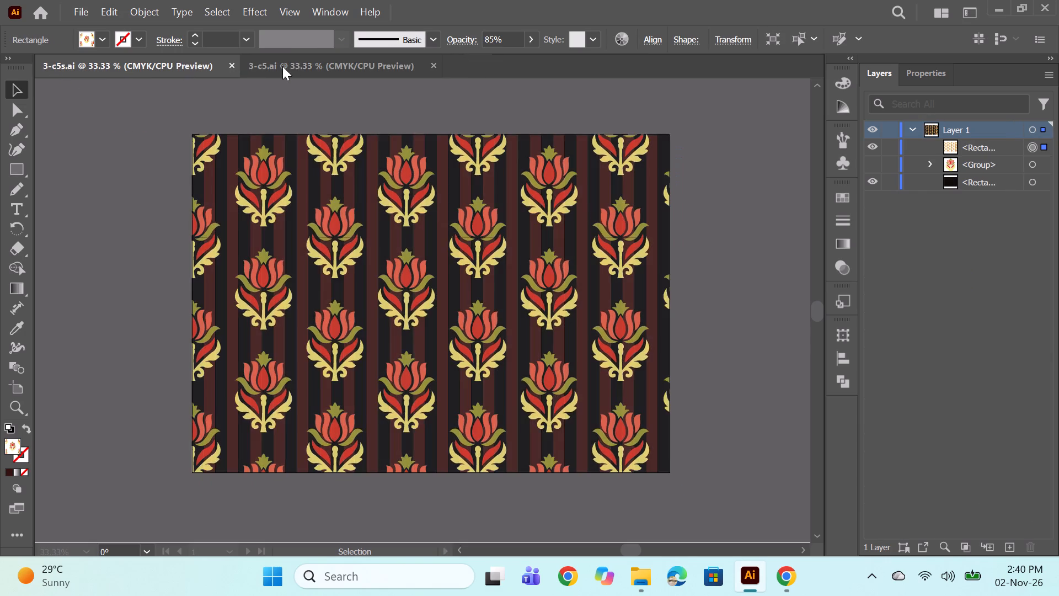
{"action": "left_click", "coordinate": [289, 67]}
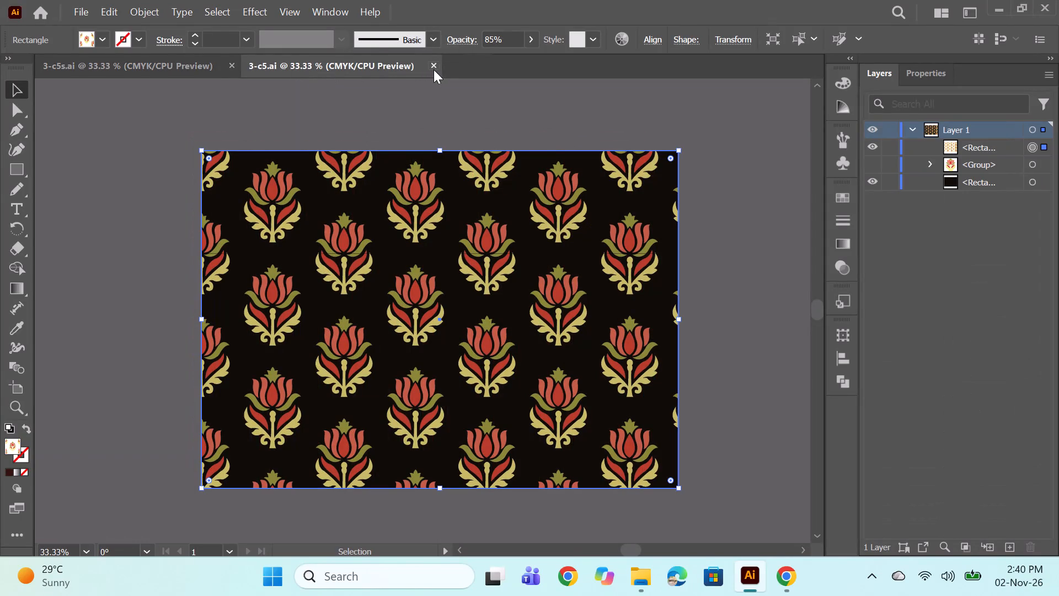
{"action": "left_click", "coordinate": [434, 66]}
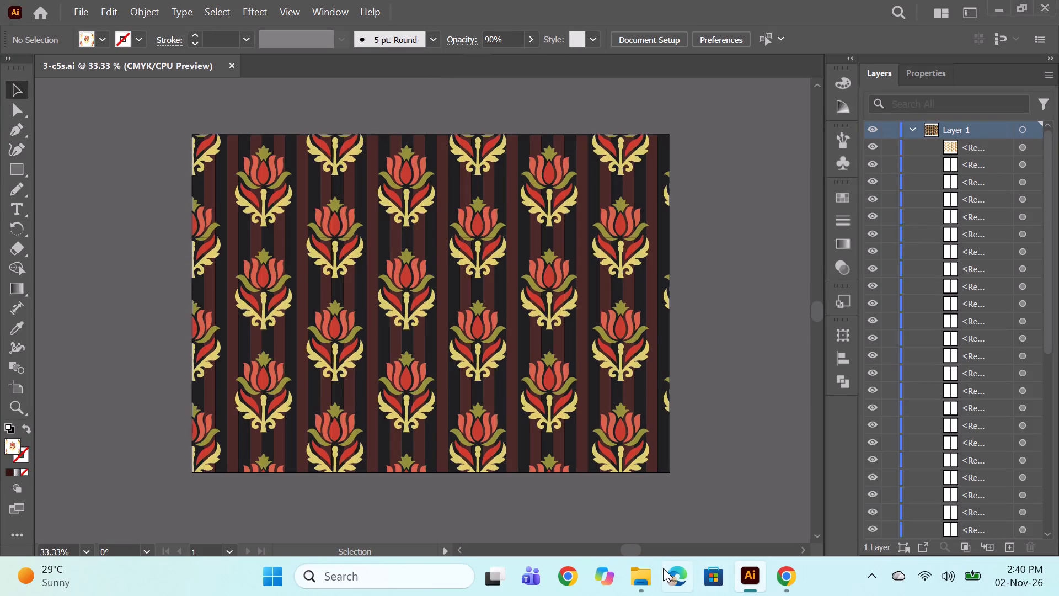
Create a new landscape A3 document, 16.5354 by 11.6929 in, in CMYK colour.
{"action": "key", "text": "ctrl+n"}
{"action": "key", "text": "Return"}
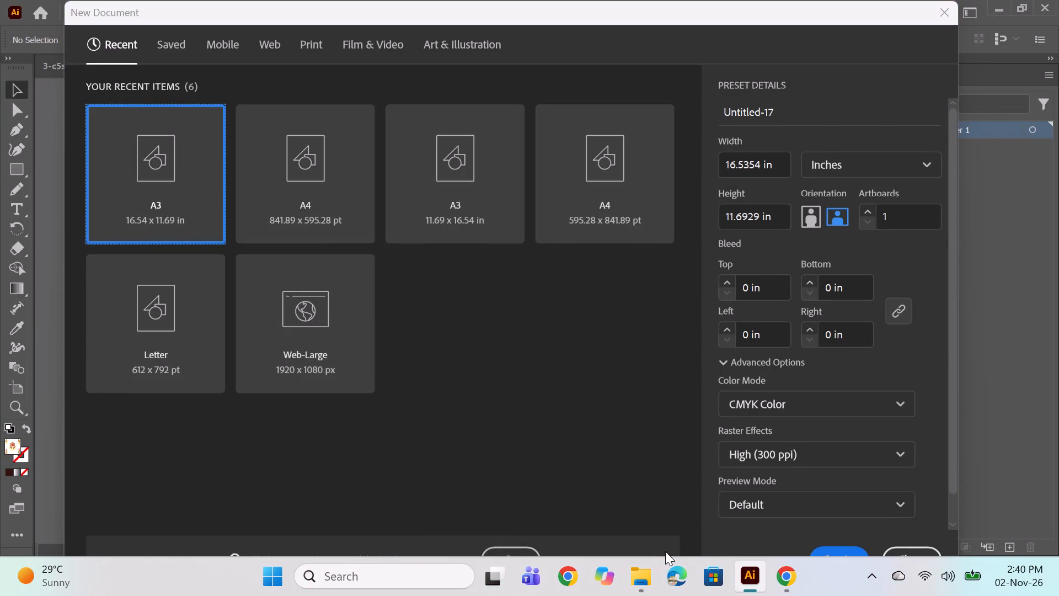
Open the 3-c6 print from the Plain prints folder in File Explorer.
{"action": "left_click", "coordinate": [639, 585]}
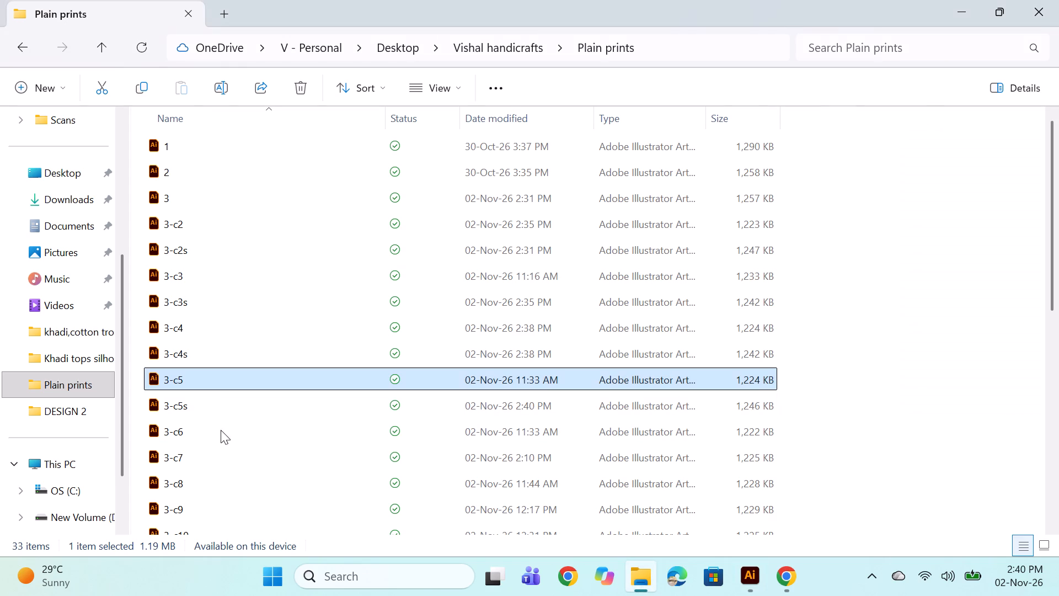
{"action": "double_click", "coordinate": [221, 430]}
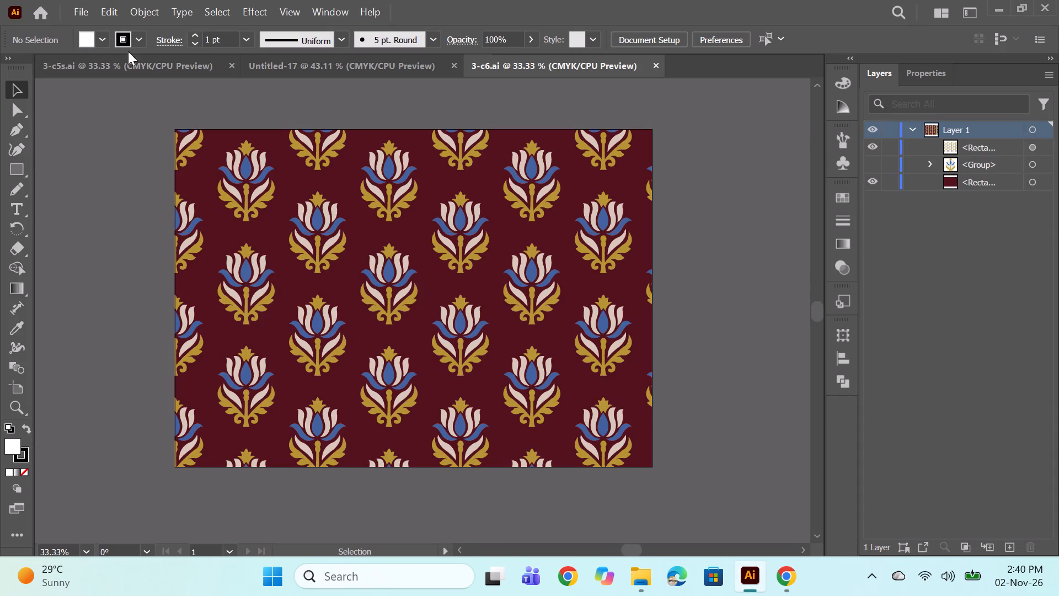
Copy the first black and maroon stripe pair at the bottom of the 3-c5s layer stack and paste it into Untitled-17.
{"action": "left_click", "coordinate": [119, 71]}
{"action": "scroll", "coordinate": [979, 425], "scroll_direction": "down", "scroll_amount": 12}
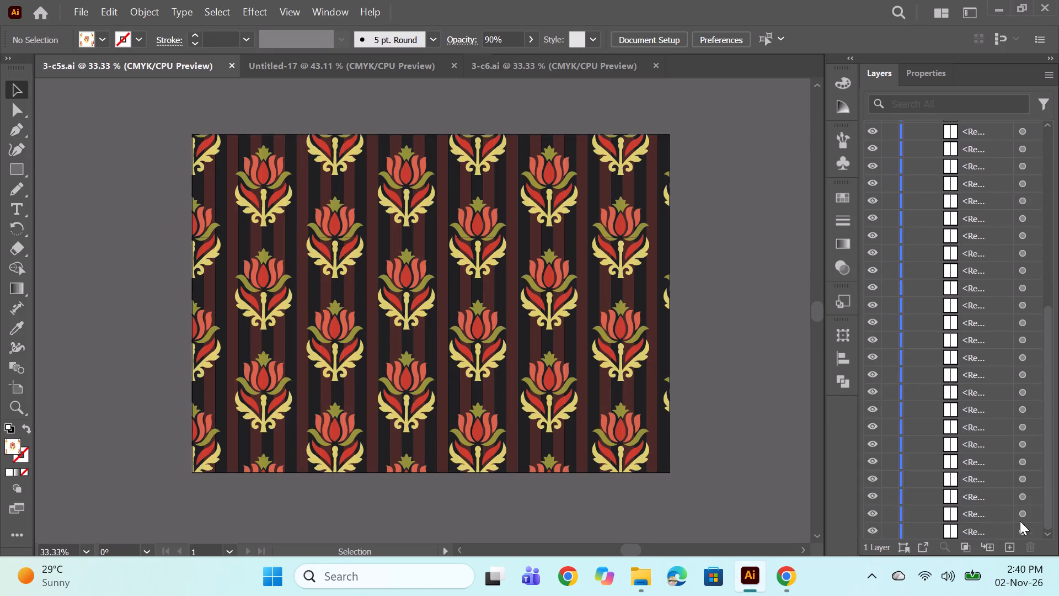
{"action": "scroll", "coordinate": [1020, 521], "scroll_direction": "down", "scroll_amount": 2}
{"action": "left_click", "coordinate": [1019, 530]}
{"action": "left_click", "coordinate": [1024, 519], "text": "ctrl"}
{"action": "left_click", "coordinate": [1024, 533], "text": "ctrl"}
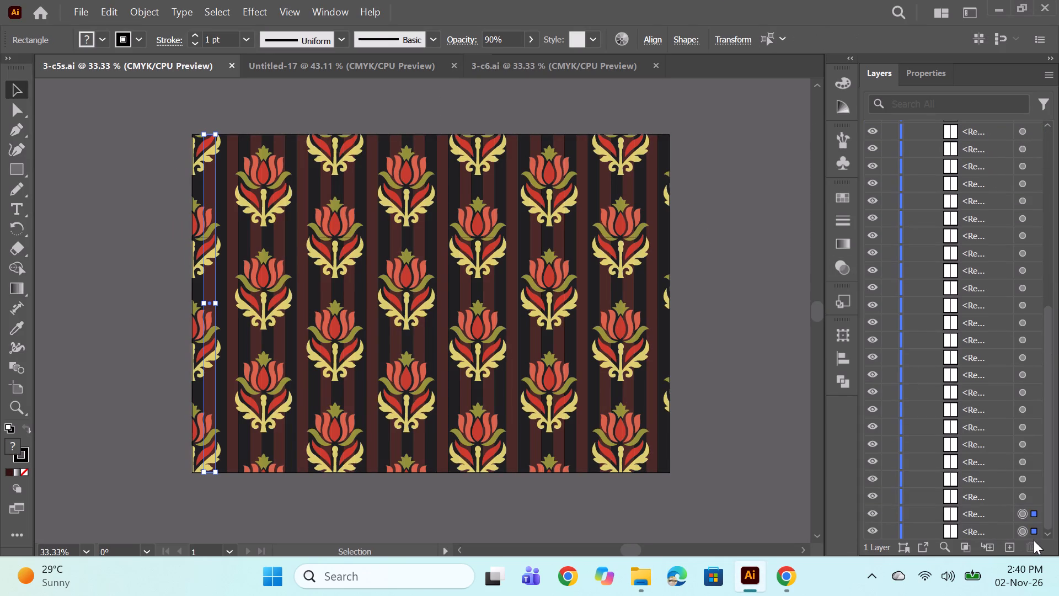
{"action": "key", "text": "ctrl+c"}
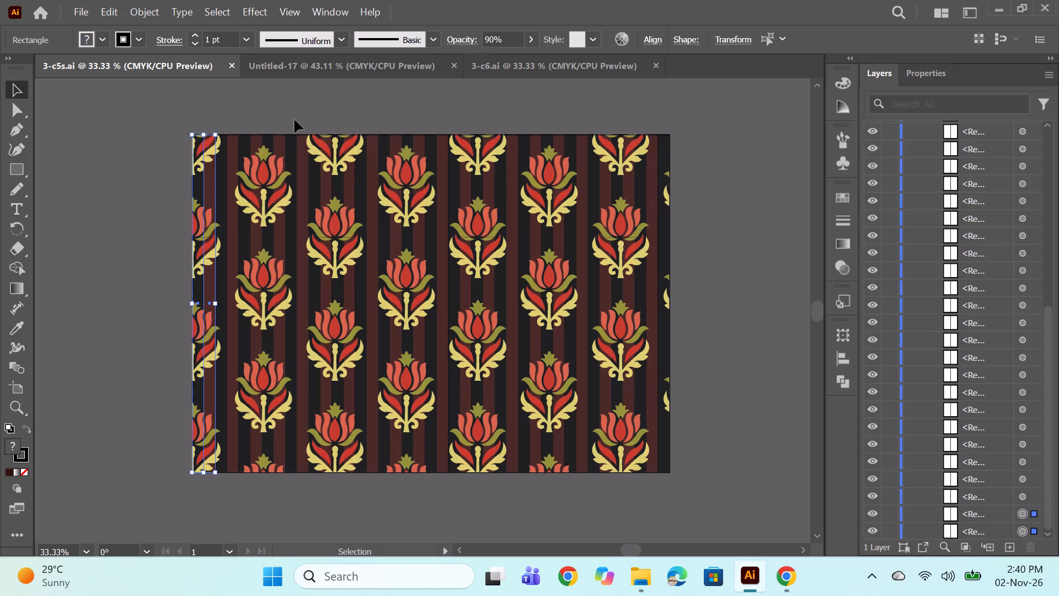
{"action": "left_click", "coordinate": [339, 70]}
{"action": "key", "text": "ctrl+v"}
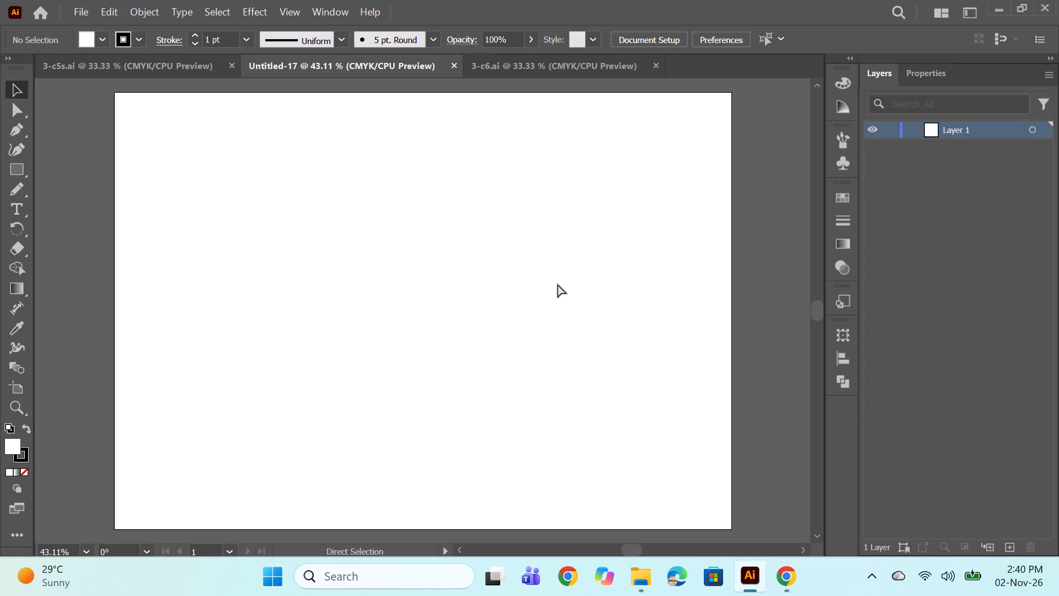
{"action": "key", "text": "ctrl+v"}
{"action": "left_click", "coordinate": [115, 67]}
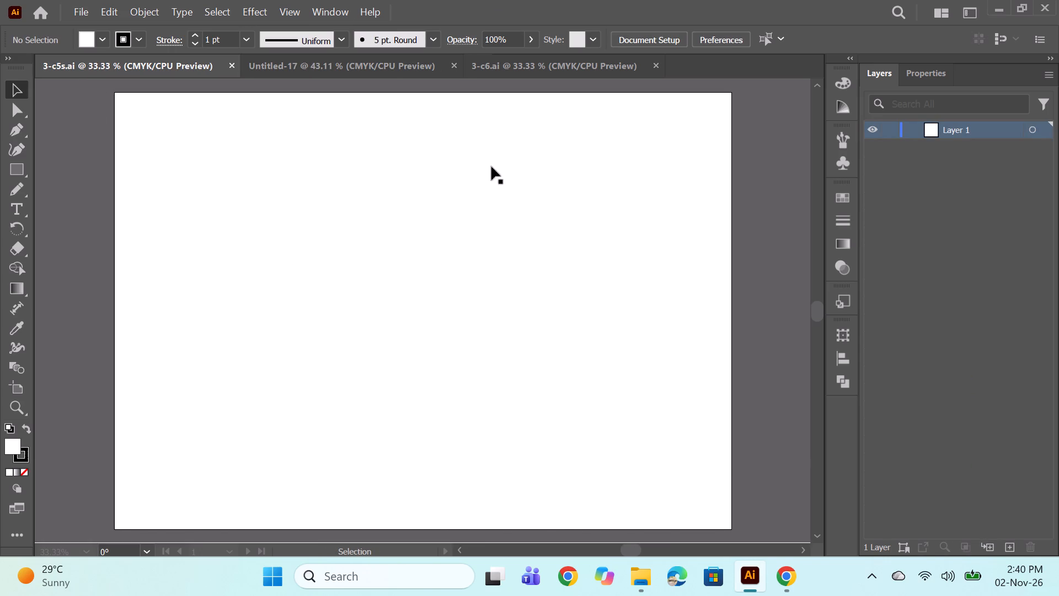
{"action": "scroll", "coordinate": [1000, 400], "scroll_direction": "down", "scroll_amount": 11}
{"action": "key", "text": "ctrl+c"}
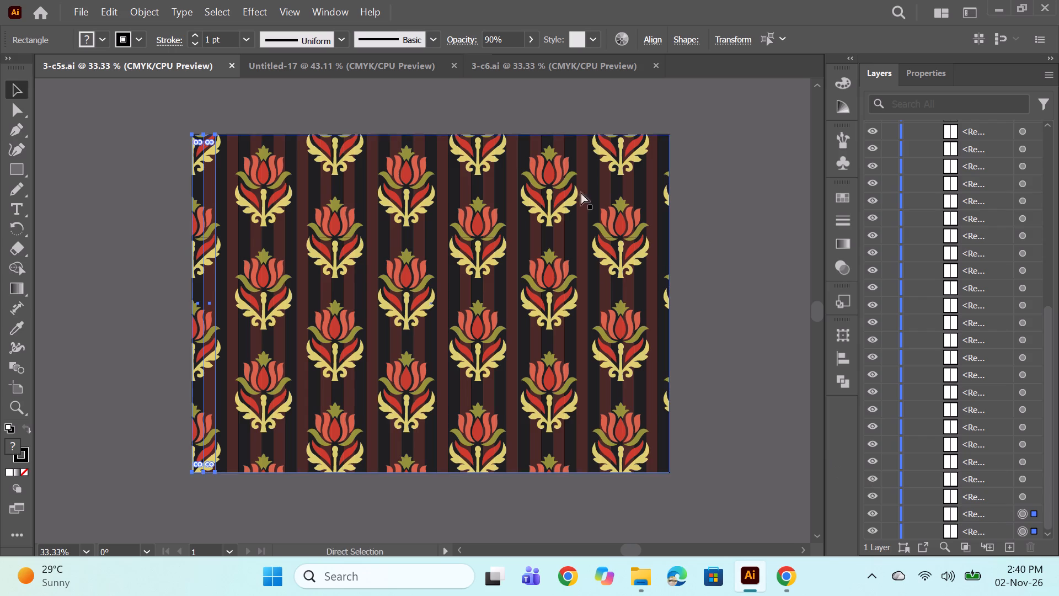
{"action": "left_click", "coordinate": [360, 68]}
{"action": "key", "text": "ctrl+v"}
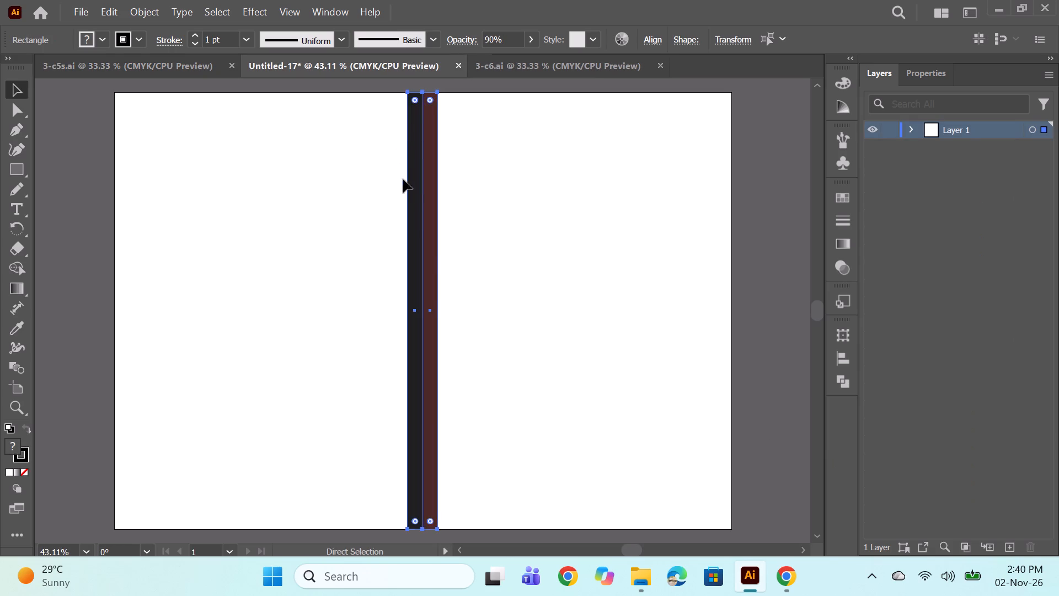
Move the pasted stripe pair to the artboard's left edge and nudge it into alignment with the top and left edges.
{"action": "left_click_drag", "start_coordinate": [427, 271], "coordinate": [135, 281]}
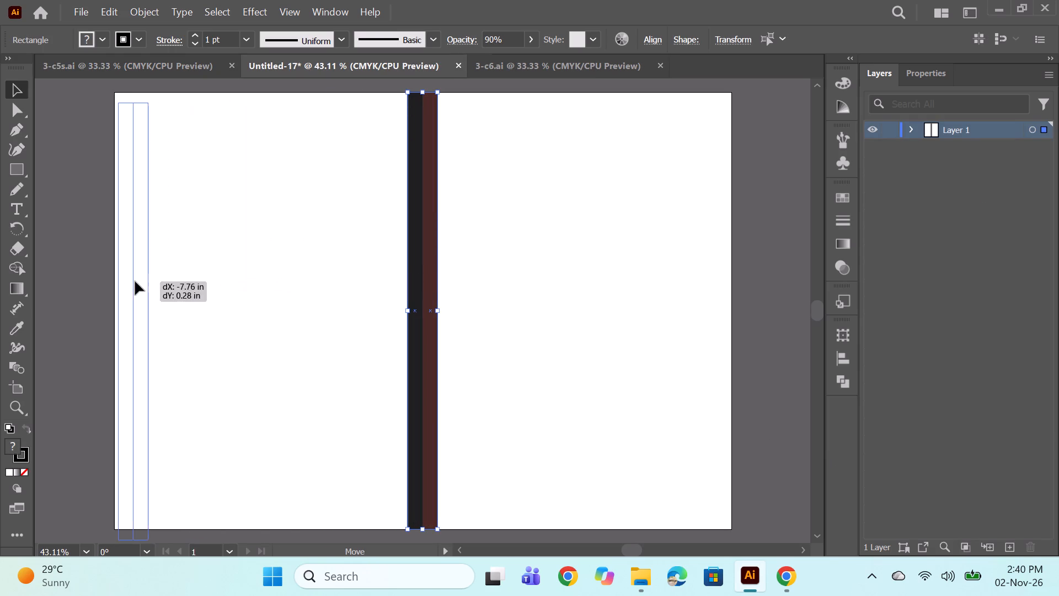
{"action": "left_click_drag", "start_coordinate": [135, 281], "coordinate": [133, 275]}
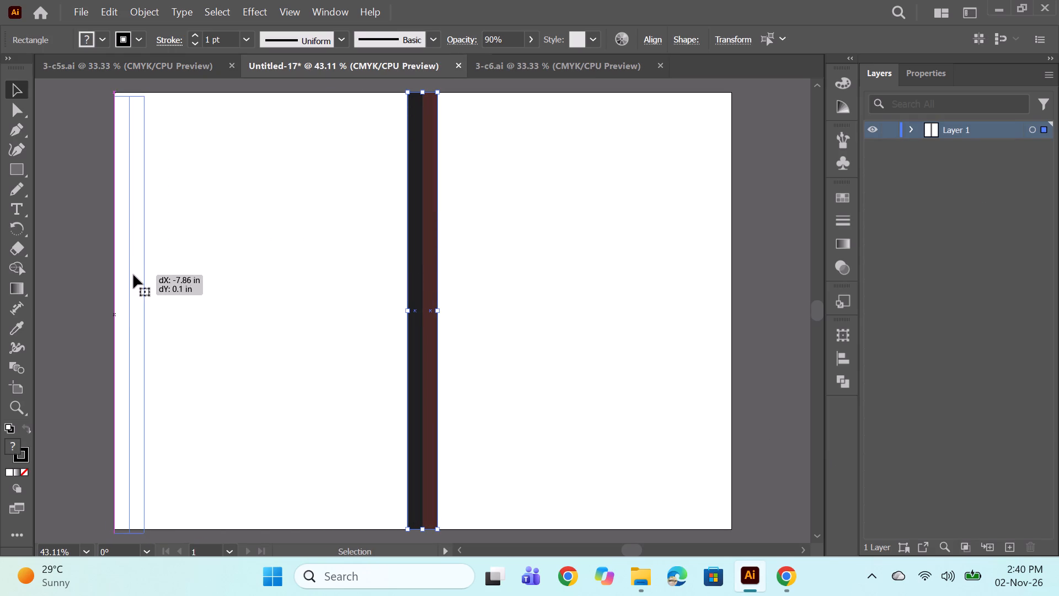
{"action": "key", "text": "Up"}
{"action": "key", "text": "shift+Up"}
{"action": "key", "text": "Down"}
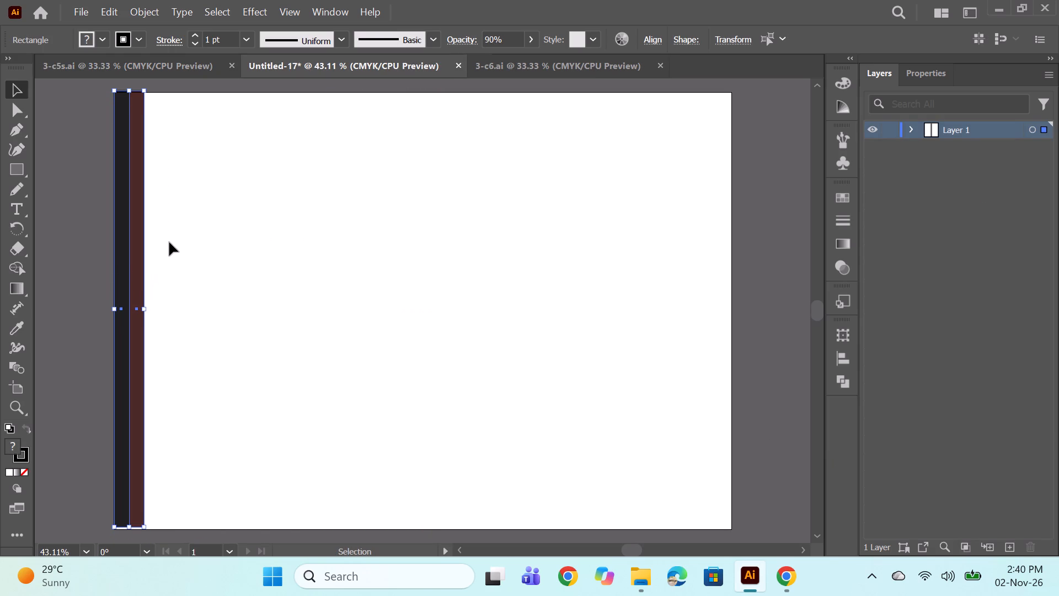
{"action": "key", "text": "Down"}
{"action": "key", "text": "Down"}
{"action": "key", "text": "Down"}
{"action": "key", "text": "Right"}
{"action": "key", "text": "Right"}
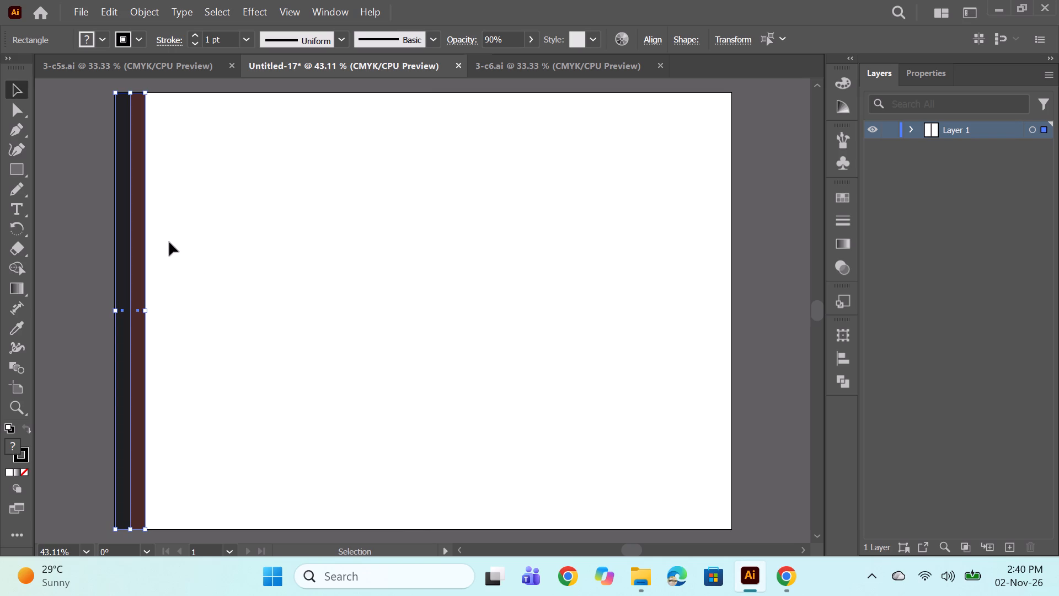
{"action": "key", "text": "Right"}
{"action": "key", "text": "Left"}
{"action": "key", "text": "Down"}
{"action": "key", "text": "Up"}
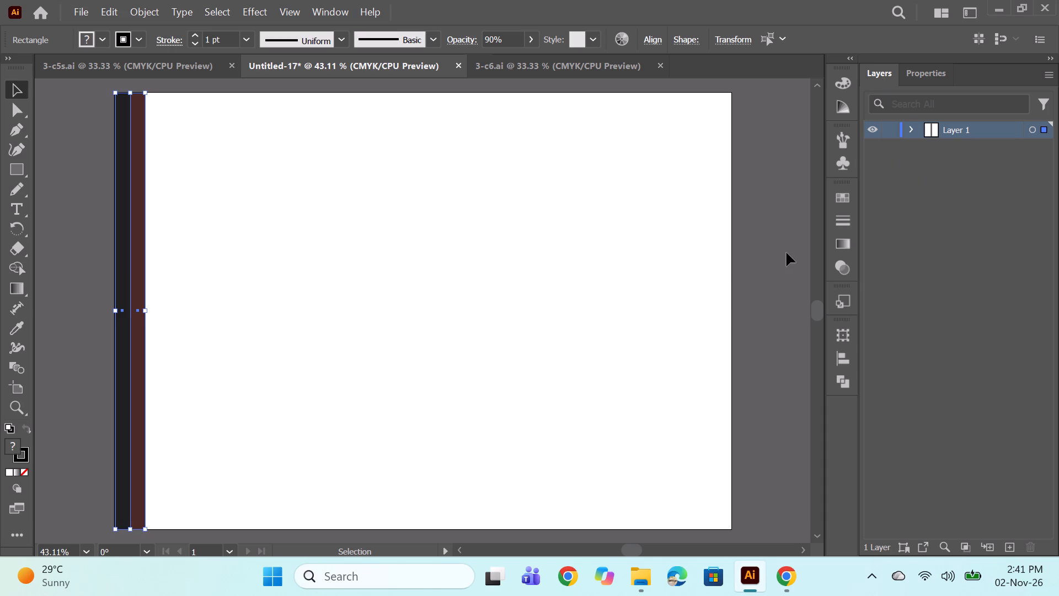
Recolour the black stripe in Untitled-17 with the 3-c6 background's maroon, 52131D.
{"action": "left_click", "coordinate": [785, 253]}
{"action": "left_click", "coordinate": [127, 338]}
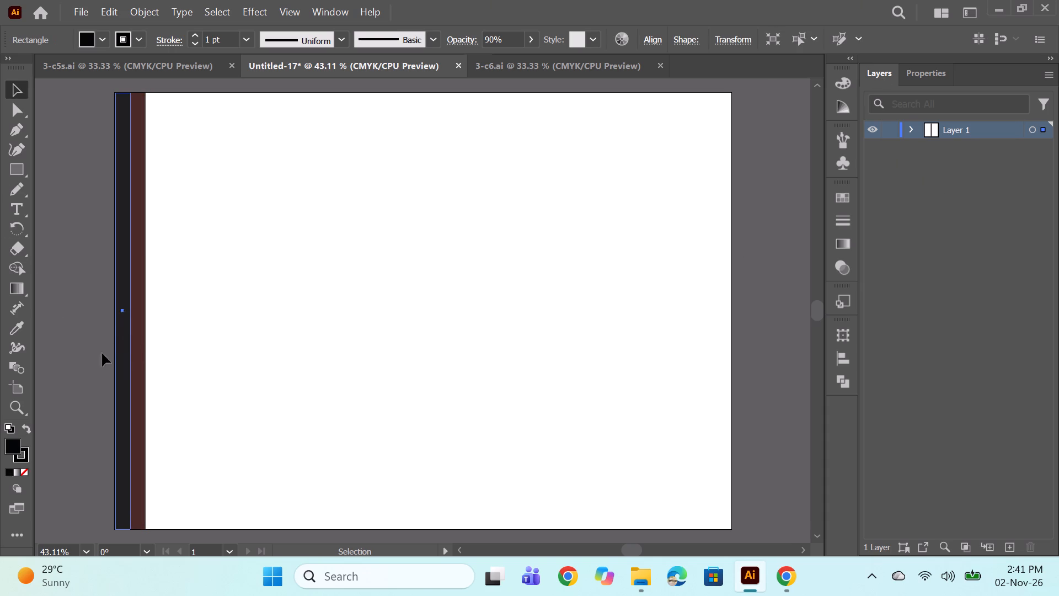
{"action": "left_click", "coordinate": [531, 68]}
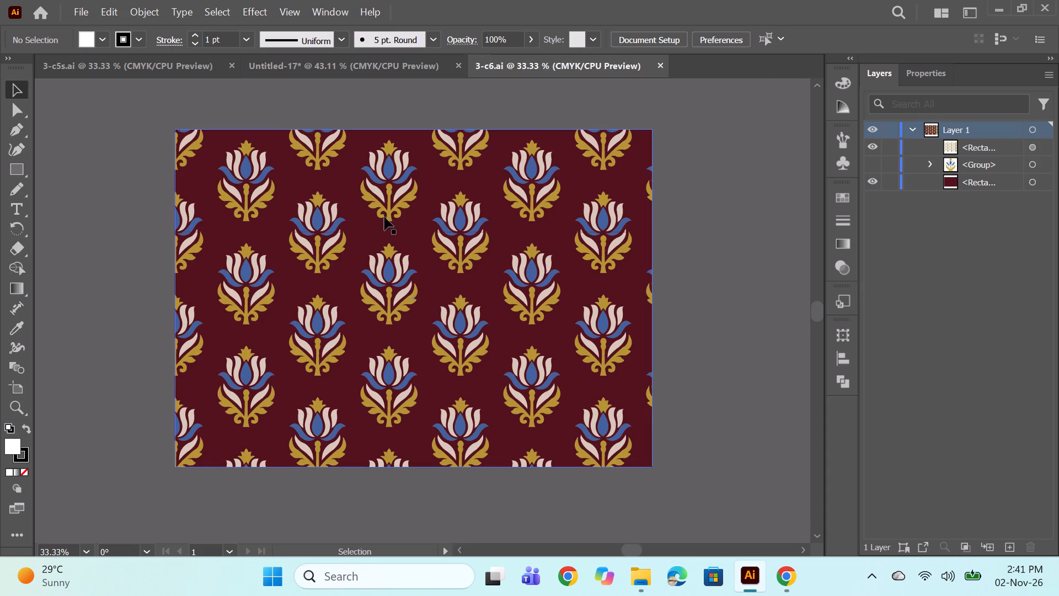
{"action": "left_click", "coordinate": [21, 323]}
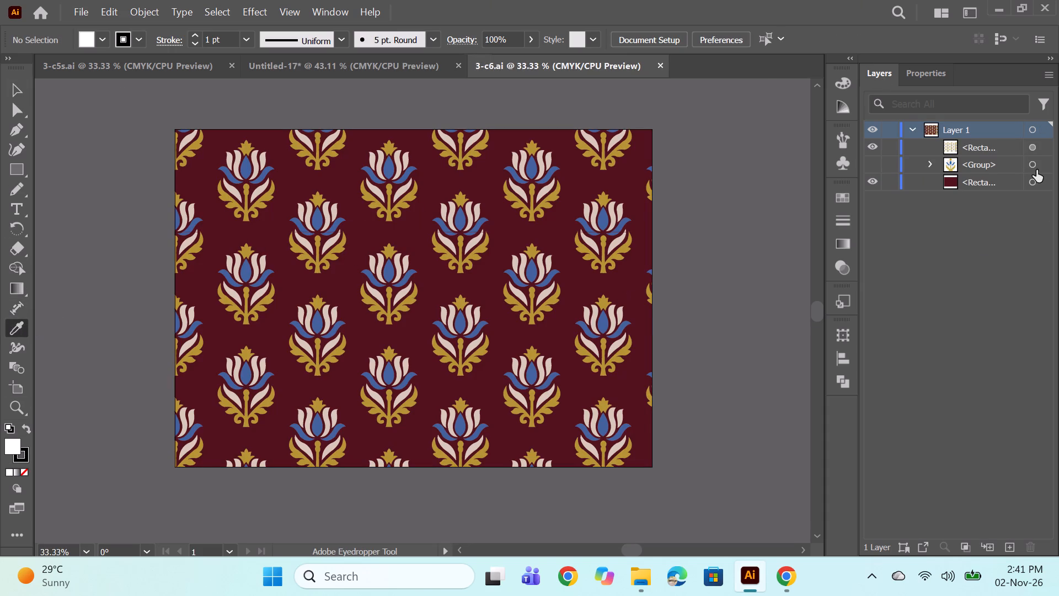
{"action": "left_click", "coordinate": [1036, 178]}
{"action": "double_click", "coordinate": [19, 445]}
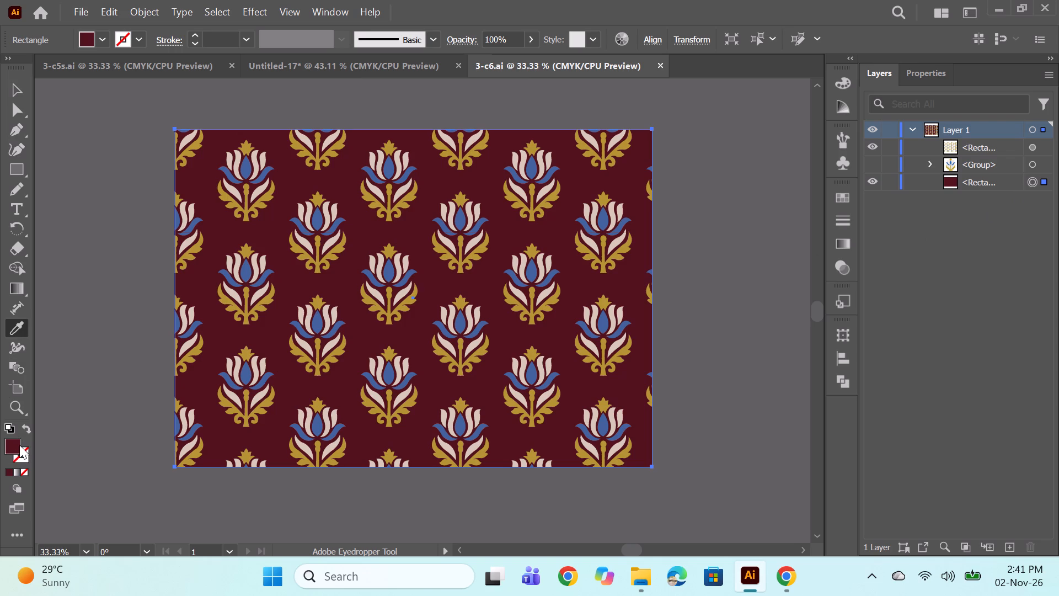
{"action": "key", "text": "ctrl+c"}
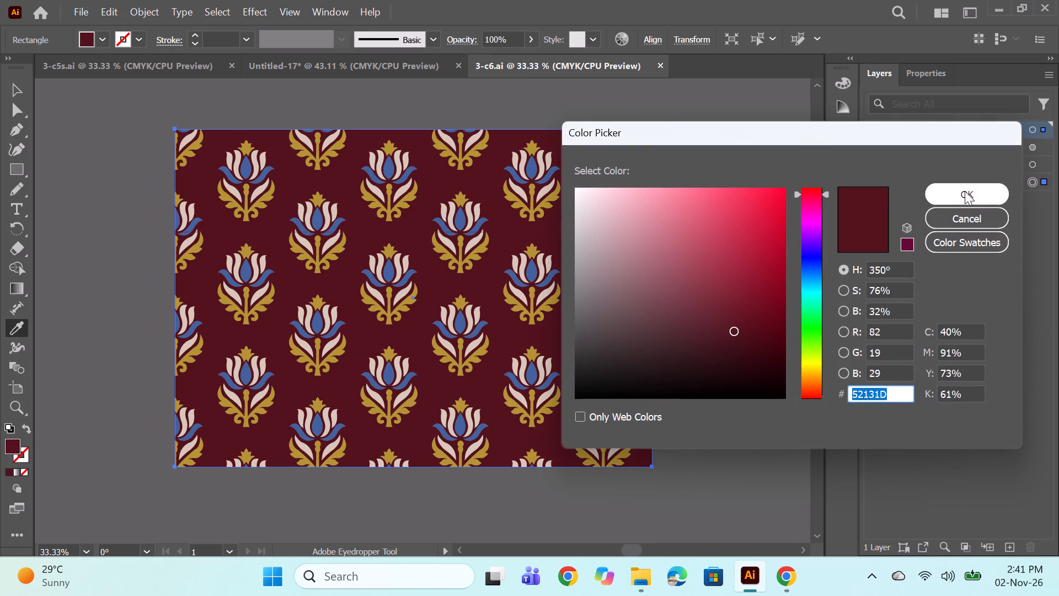
{"action": "left_click", "coordinate": [965, 191]}
{"action": "left_click", "coordinate": [364, 62]}
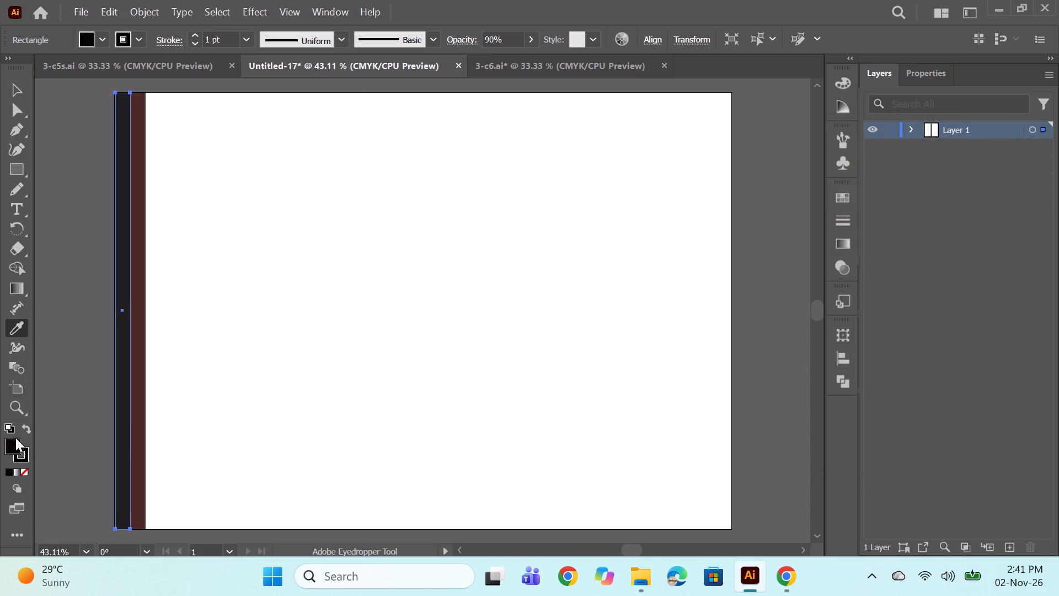
{"action": "double_click", "coordinate": [14, 445]}
{"action": "key", "text": "ctrl+v"}
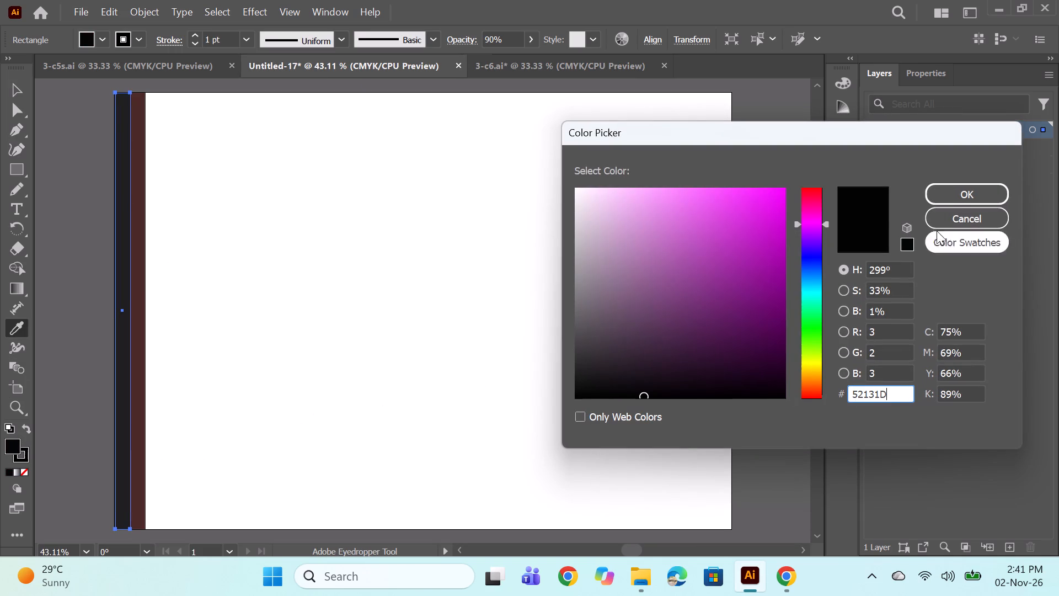
{"action": "left_click", "coordinate": [961, 195]}
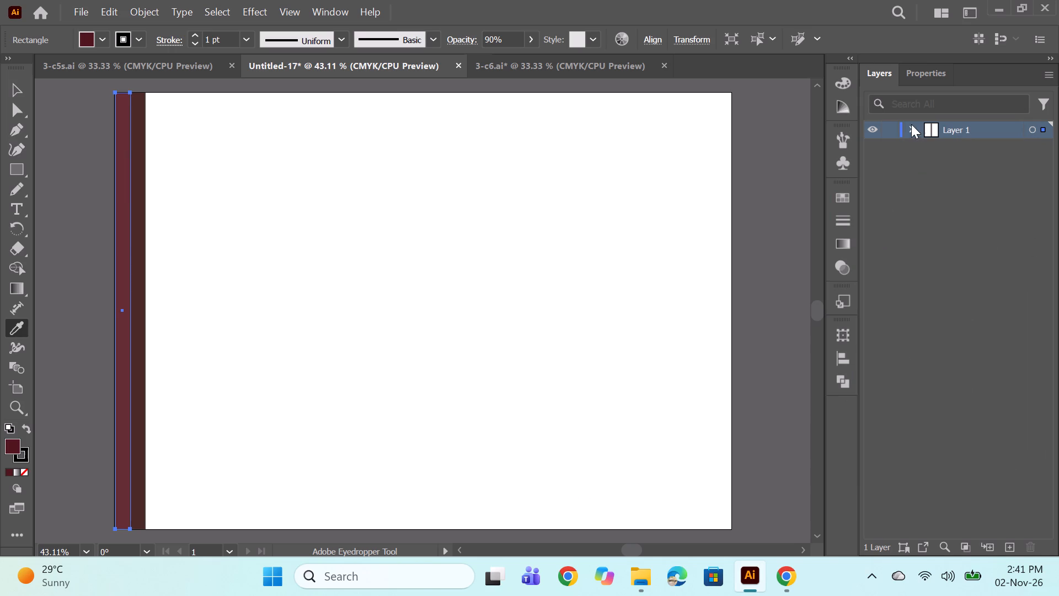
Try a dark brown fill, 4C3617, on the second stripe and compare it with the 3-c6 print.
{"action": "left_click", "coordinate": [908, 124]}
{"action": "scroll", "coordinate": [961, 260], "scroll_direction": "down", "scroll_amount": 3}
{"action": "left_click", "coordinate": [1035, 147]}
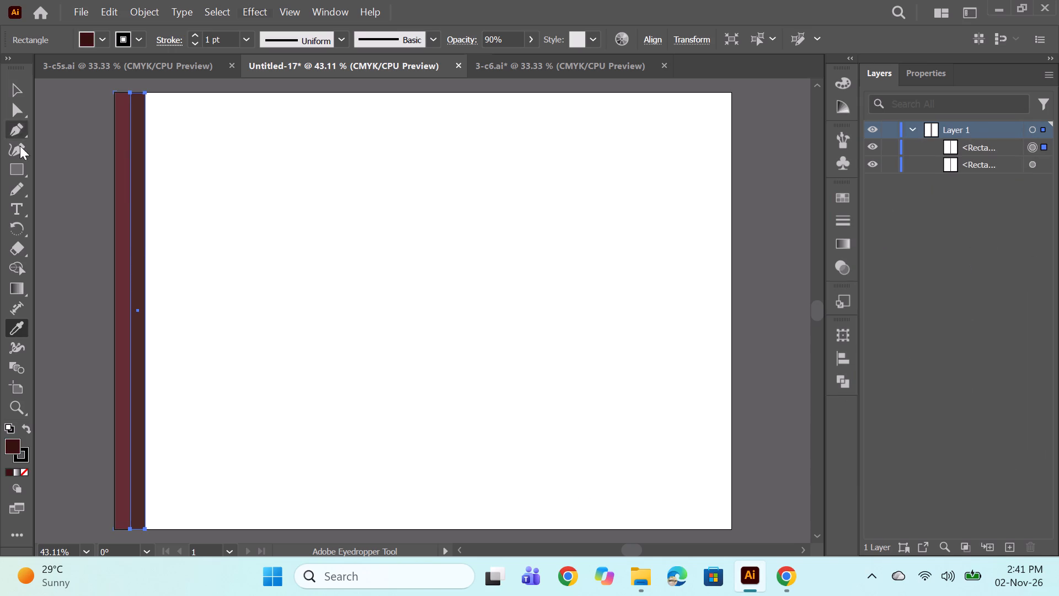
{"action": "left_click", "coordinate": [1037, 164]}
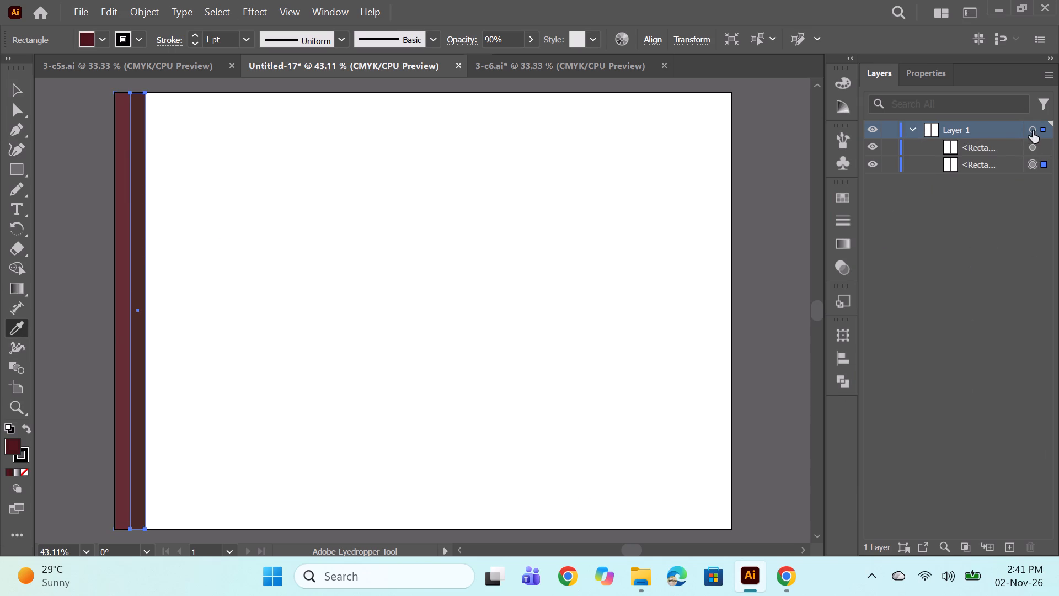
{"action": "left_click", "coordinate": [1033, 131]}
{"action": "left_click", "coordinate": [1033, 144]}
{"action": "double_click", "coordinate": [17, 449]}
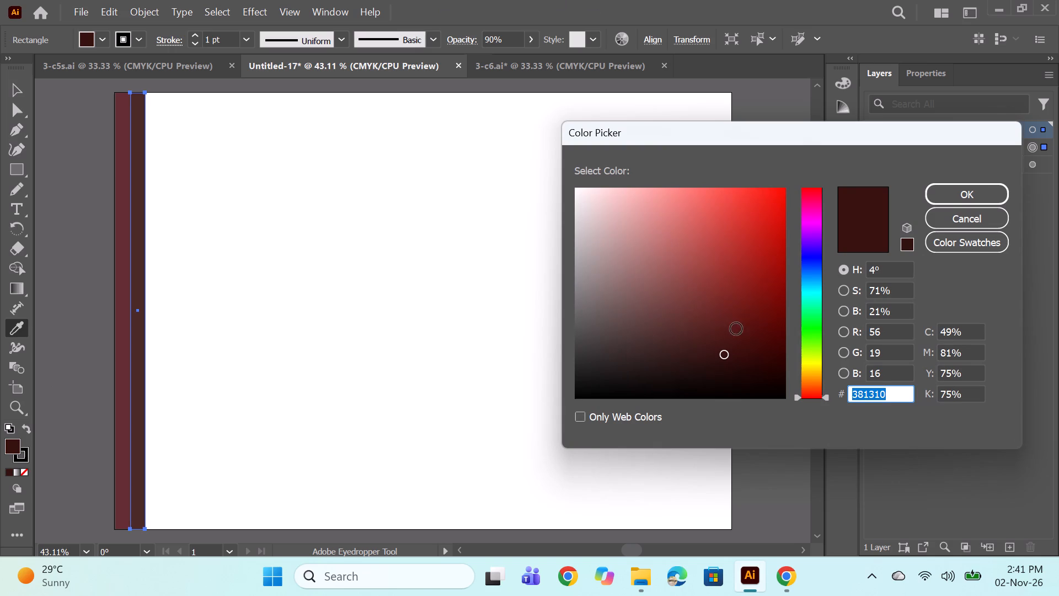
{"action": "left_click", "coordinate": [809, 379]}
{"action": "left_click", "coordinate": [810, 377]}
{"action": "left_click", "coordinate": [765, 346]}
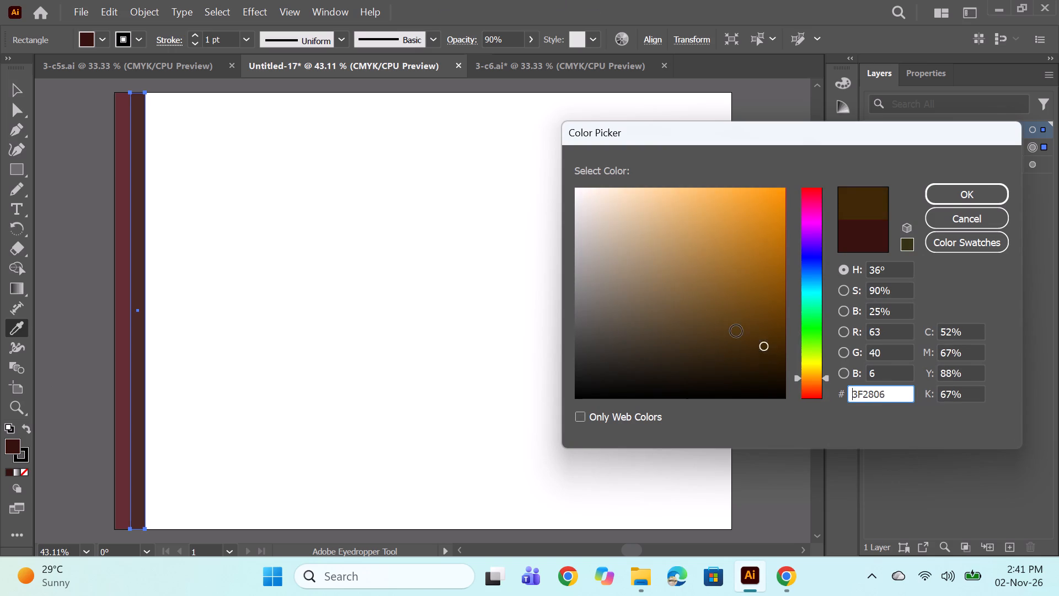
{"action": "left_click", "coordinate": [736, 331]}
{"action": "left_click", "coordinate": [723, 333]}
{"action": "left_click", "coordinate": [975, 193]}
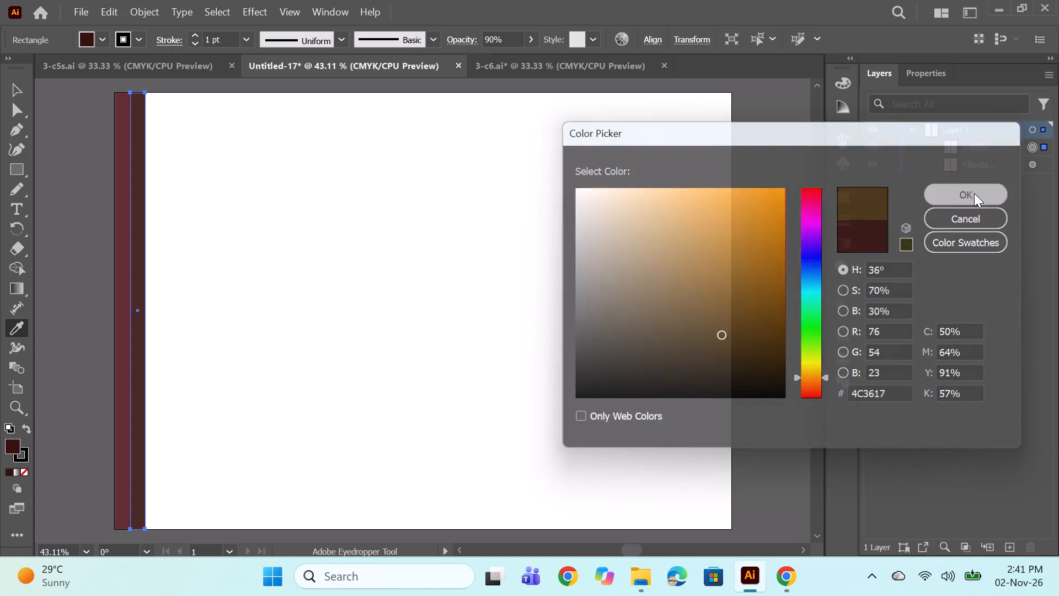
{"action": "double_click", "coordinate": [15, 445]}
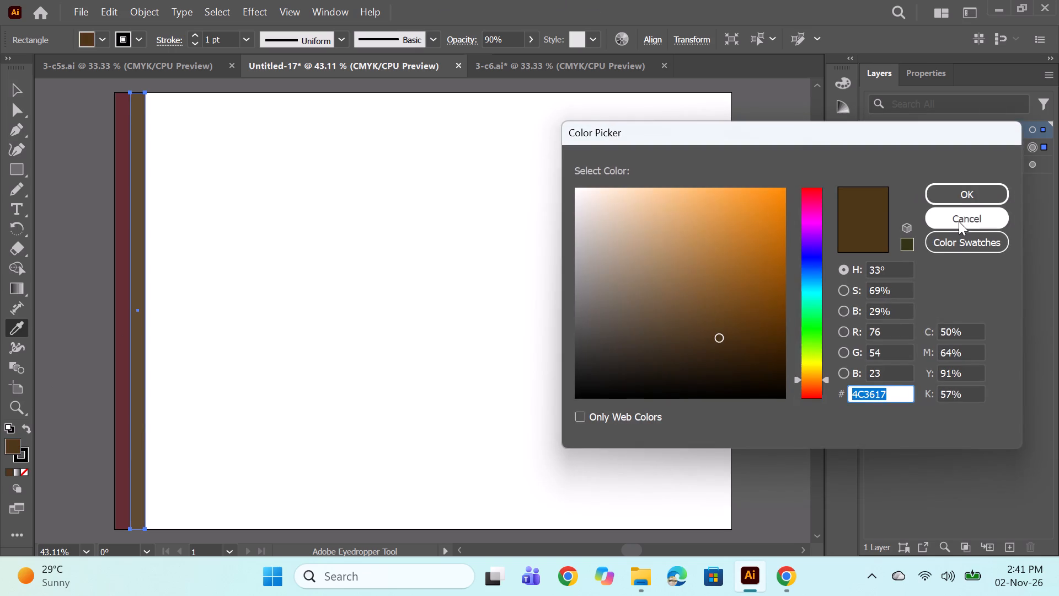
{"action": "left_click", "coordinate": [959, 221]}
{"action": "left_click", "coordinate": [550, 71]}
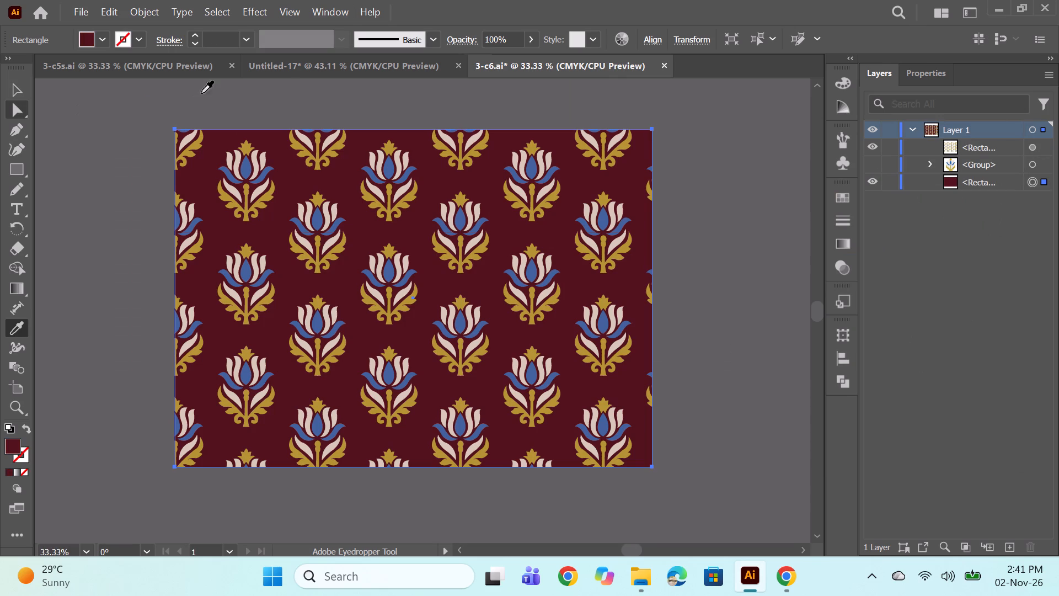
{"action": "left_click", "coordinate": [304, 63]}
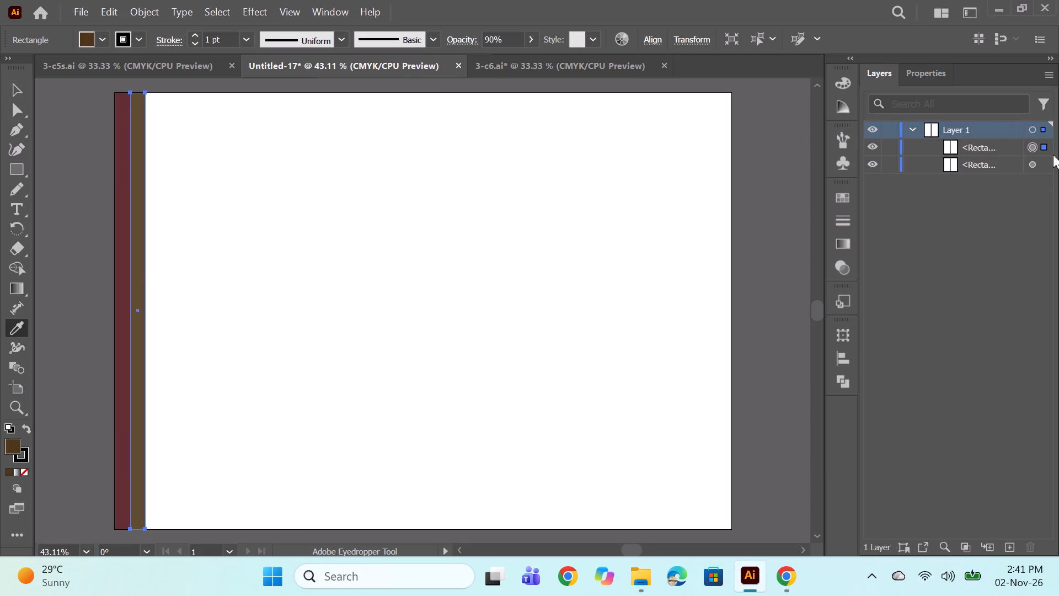
Set the second stripe's fill to dark navy 041733 and compare it with the 3-c6 print.
{"action": "left_click", "coordinate": [1026, 148]}
{"action": "double_click", "coordinate": [13, 445]}
{"action": "left_click", "coordinate": [817, 278]}
{"action": "left_click", "coordinate": [817, 272]}
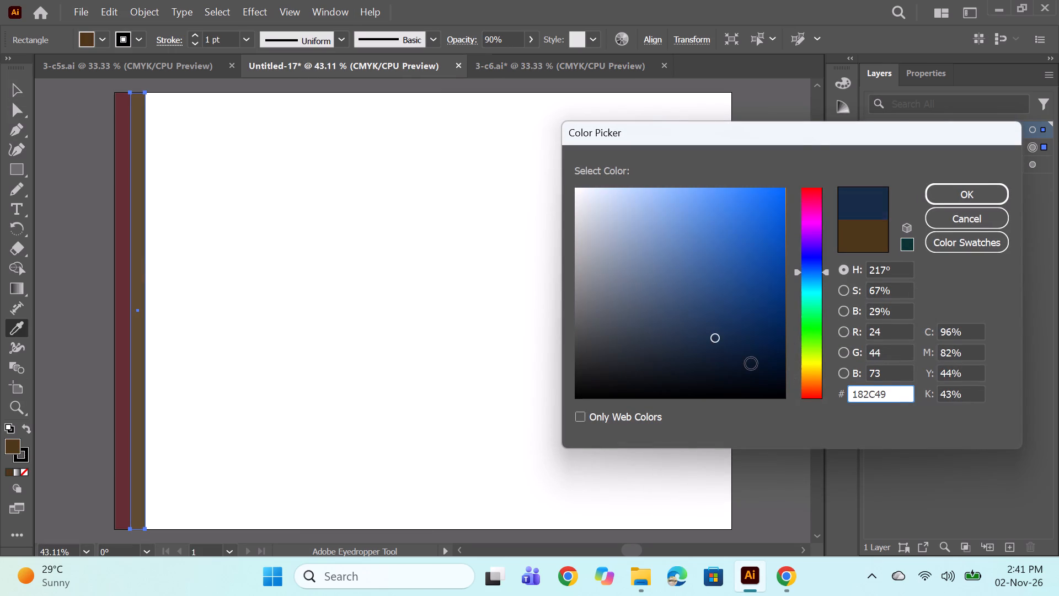
{"action": "left_click", "coordinate": [751, 364]}
{"action": "left_click", "coordinate": [761, 355]}
{"action": "left_click", "coordinate": [769, 355]}
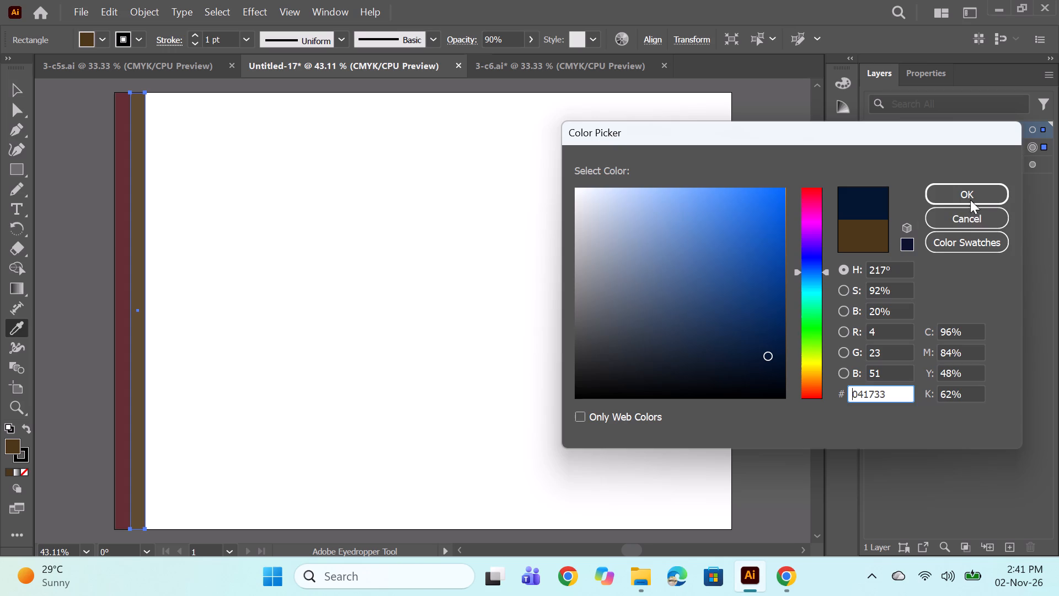
{"action": "left_click", "coordinate": [975, 192]}
{"action": "left_click", "coordinate": [566, 61]}
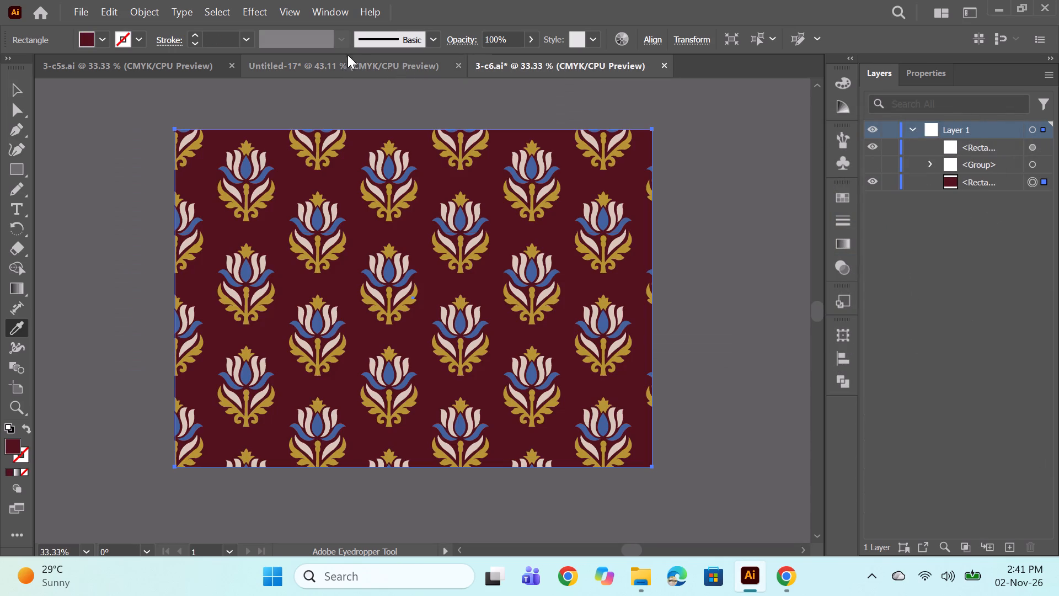
{"action": "left_click", "coordinate": [326, 68]}
Adjust the second stripe's fill to a slightly lighter, less saturated navy and check it against the 3-c6 print.
{"action": "double_click", "coordinate": [10, 449]}
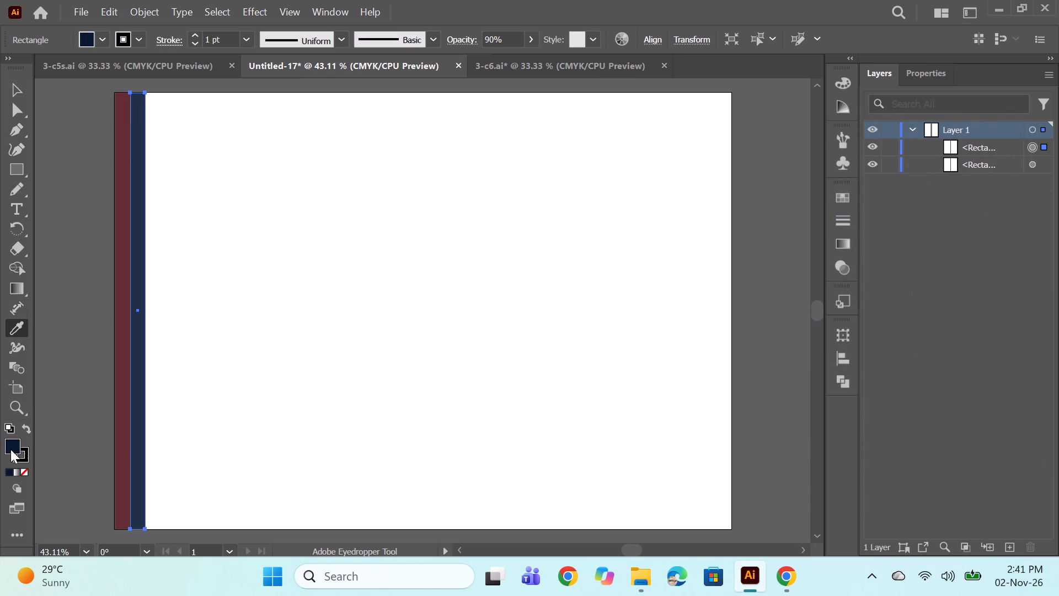
{"action": "left_click", "coordinate": [768, 348]}
{"action": "left_click", "coordinate": [762, 354]}
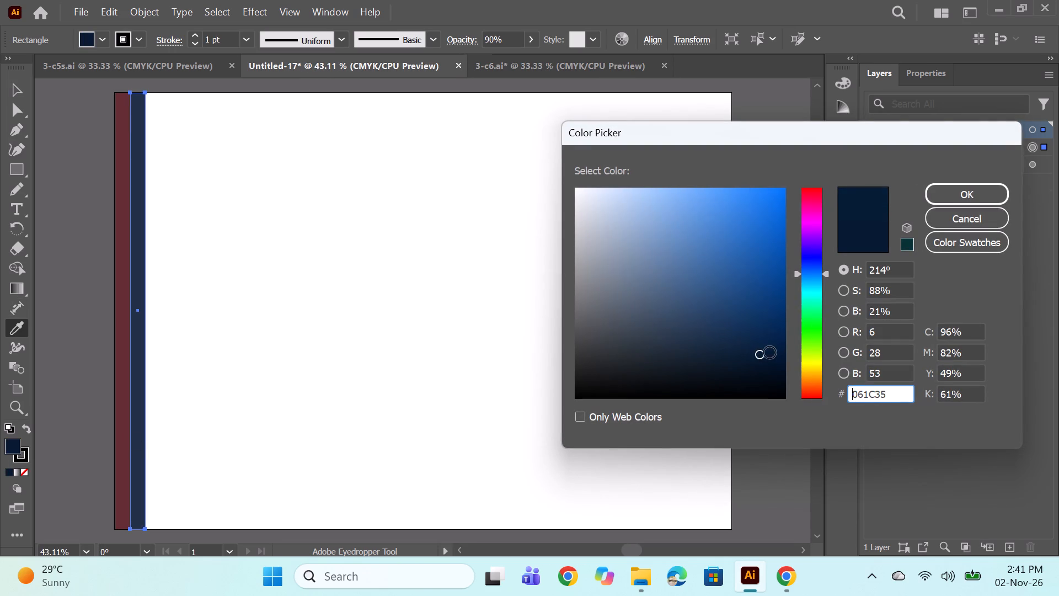
{"action": "left_click", "coordinate": [736, 351]}
{"action": "left_click", "coordinate": [962, 188]}
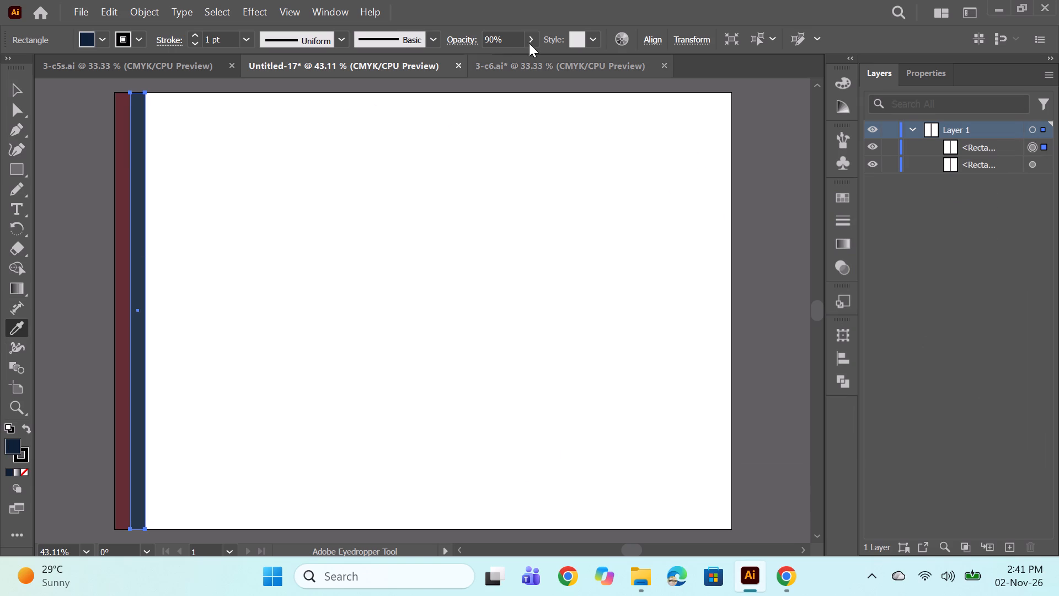
{"action": "left_click", "coordinate": [528, 60]}
{"action": "left_click", "coordinate": [350, 69]}
Duplicate the maroon and navy stripe pair horizontally so the copy sits directly beside the original.
{"action": "left_click", "coordinate": [1032, 164], "text": "ctrl"}
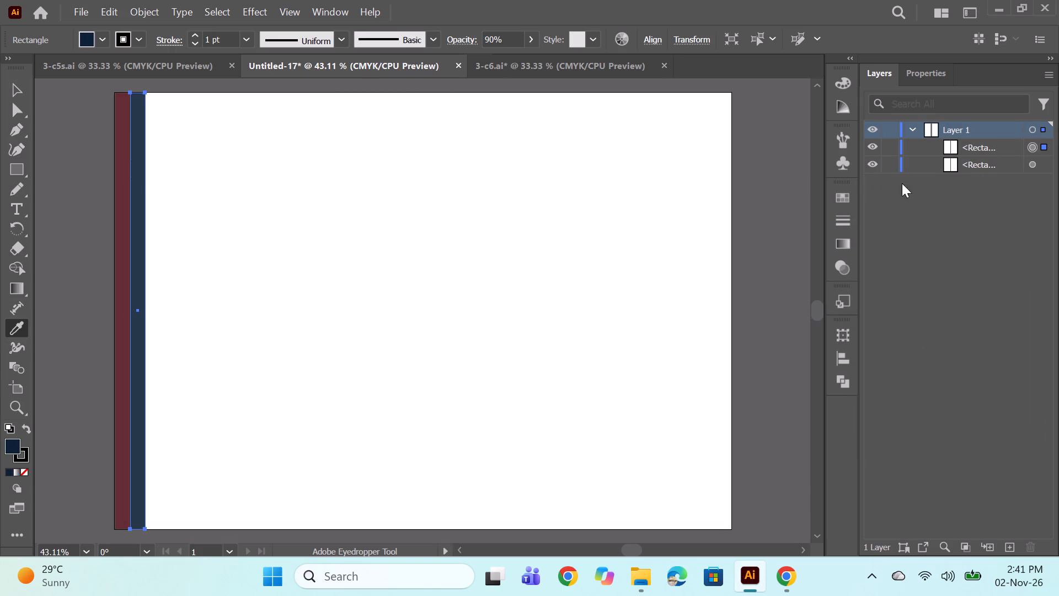
{"action": "left_click", "coordinate": [14, 94]}
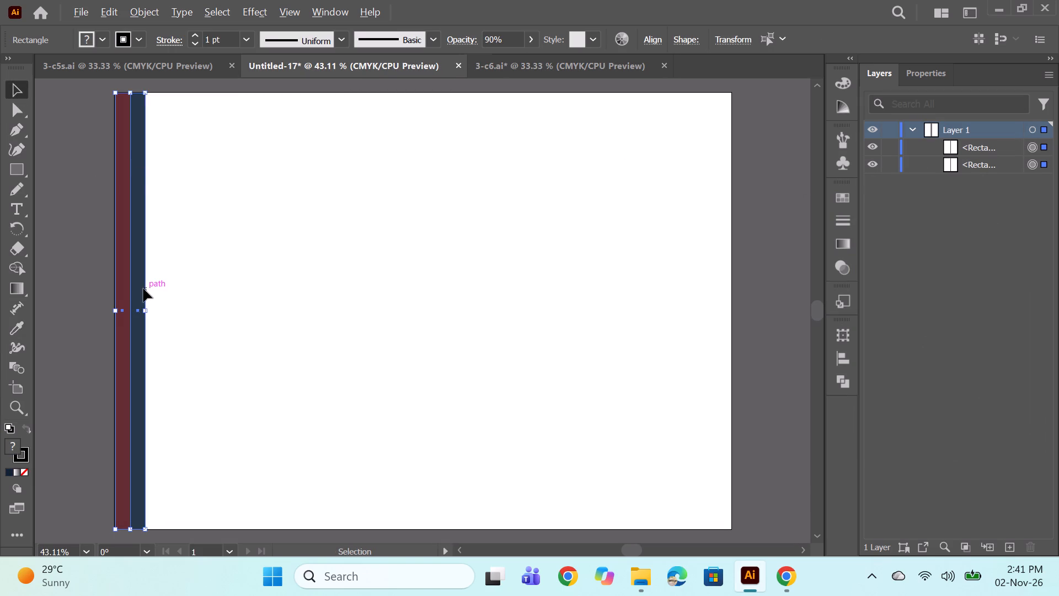
{"action": "left_click_drag", "start_coordinate": [143, 289], "coordinate": [188, 287], "text": "alt+shift"}
{"action": "left_click_drag", "start_coordinate": [140, 290], "coordinate": [175, 290], "text": "alt+shift"}
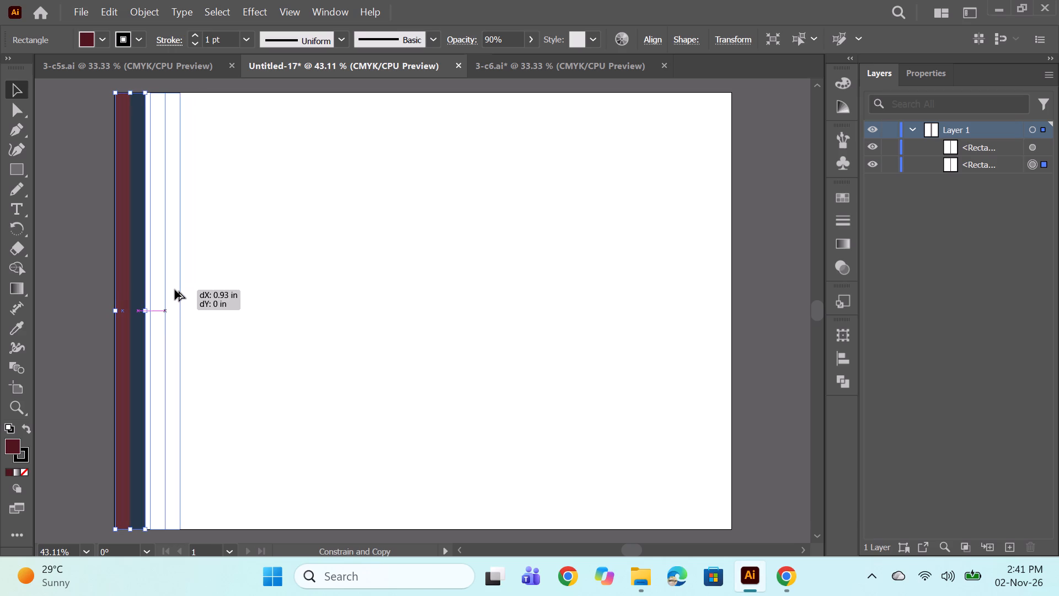
{"action": "left_click_drag", "start_coordinate": [175, 290], "coordinate": [169, 290], "text": "alt+shift"}
Repeat the stripe pair duplication at the same spacing until the stripes cover the full artboard width.
{"action": "key", "text": "ctrl+d"}
{"action": "key", "text": "ctrl+d"}
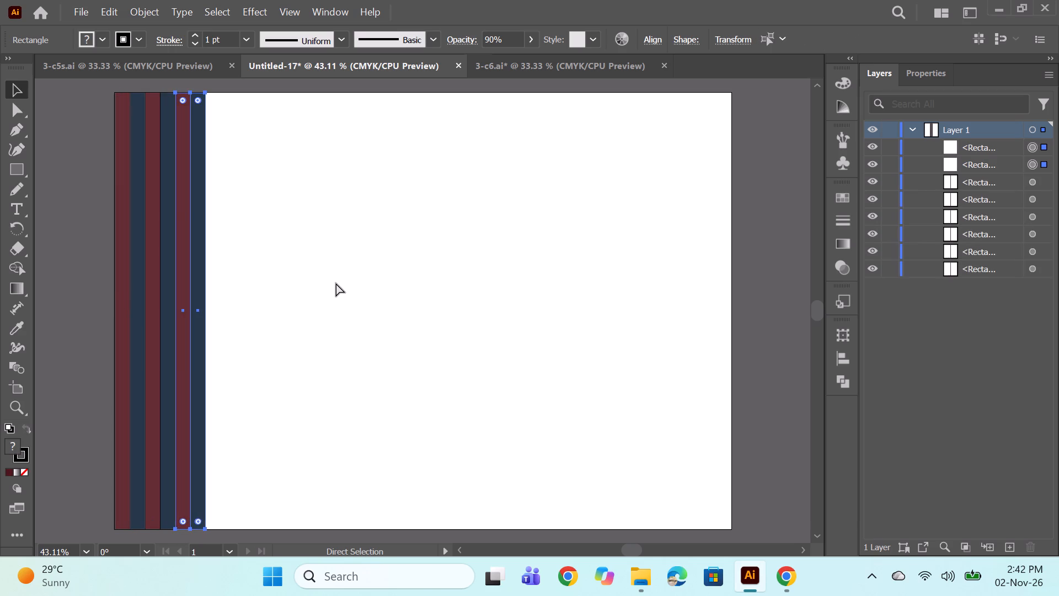
{"action": "key", "text": "ctrl+d"}
{"action": "key", "text": "ctrl+d"}
{"action": "key", "text": "ctrl+d"}
{"action": "key", "text": "ctrl+d"}
{"action": "key", "text": "ctrl+d"}
{"action": "key", "text": "ctrl+d"}
{"action": "key", "text": "ctrl+d"}
{"action": "key", "text": "ctrl+d"}
{"action": "key", "text": "ctrl+d"}
{"action": "key", "text": "ctrl+d"}
{"action": "key", "text": "ctrl+d"}
{"action": "key", "text": "ctrl+d"}
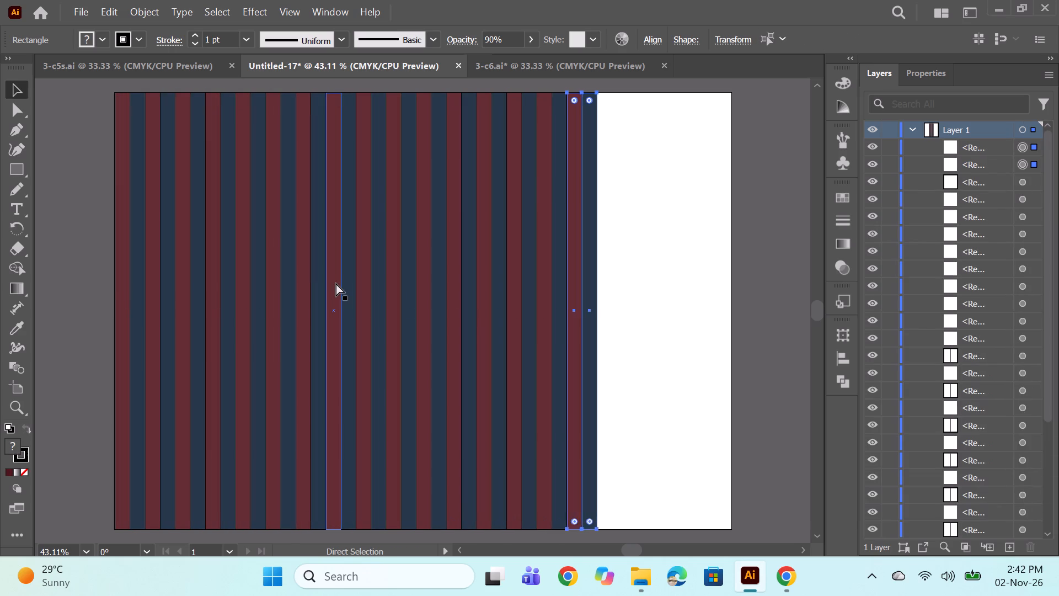
{"action": "key", "text": "ctrl+d"}
{"action": "key", "text": "ctrl+d"}
{"action": "key", "text": "ctrl+d"}
{"action": "key", "text": "ctrl+d"}
{"action": "key", "text": "ctrl+d"}
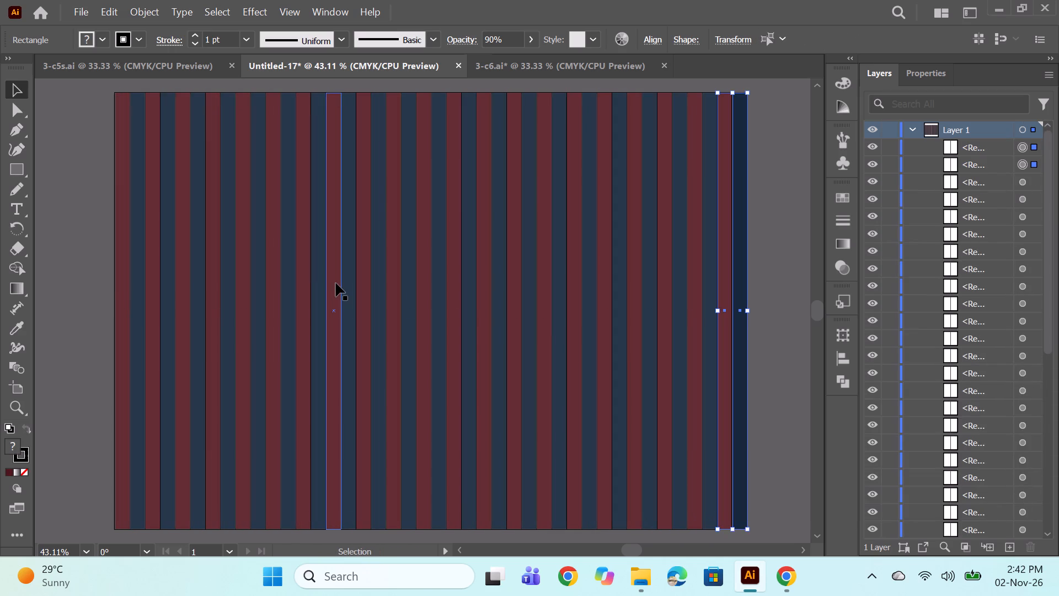
Delete the surplus navy stripe that extends past the artboard's right edge.
{"action": "left_click", "coordinate": [779, 243]}
{"action": "left_click", "coordinate": [742, 246]}
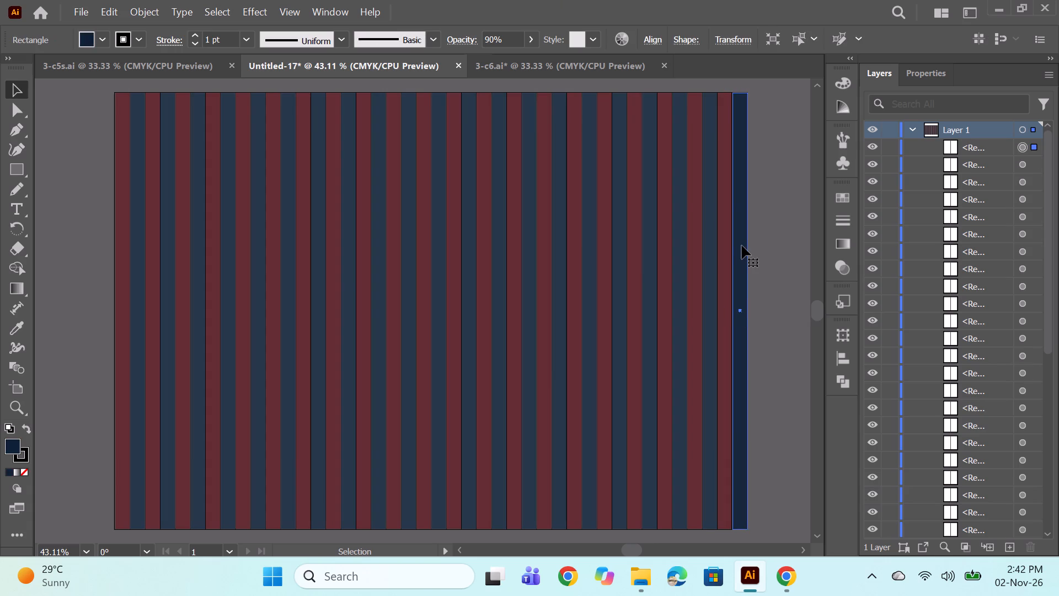
{"action": "key", "text": "BackSpace"}
Copy the floral pattern rectangle from 3-c6 and paste it over the stripes in Untitled-17.
{"action": "left_click", "coordinate": [509, 57]}
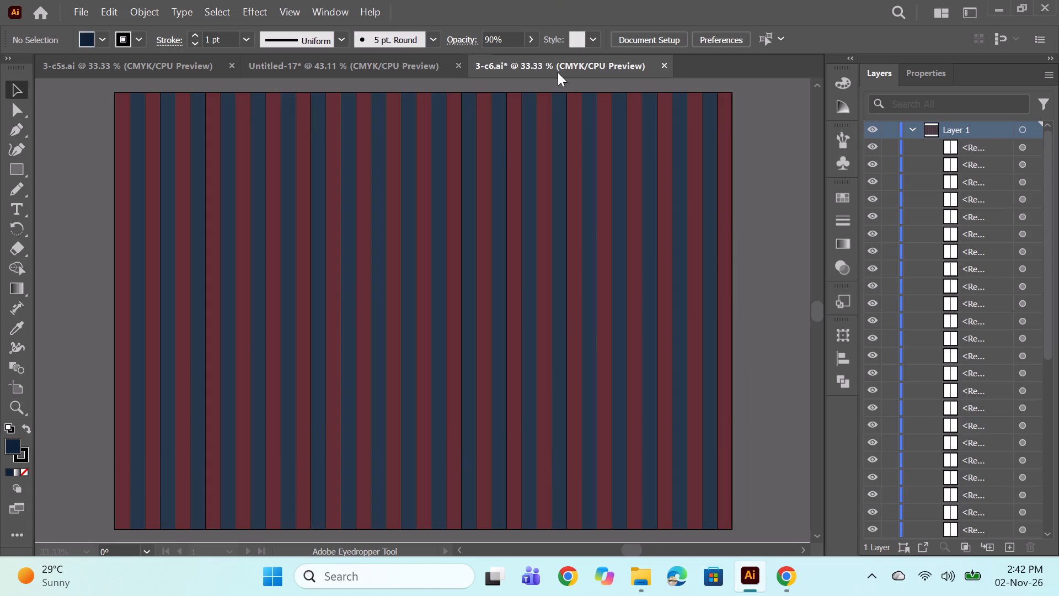
{"action": "left_click", "coordinate": [1032, 146]}
{"action": "key", "text": "ctrl+c"}
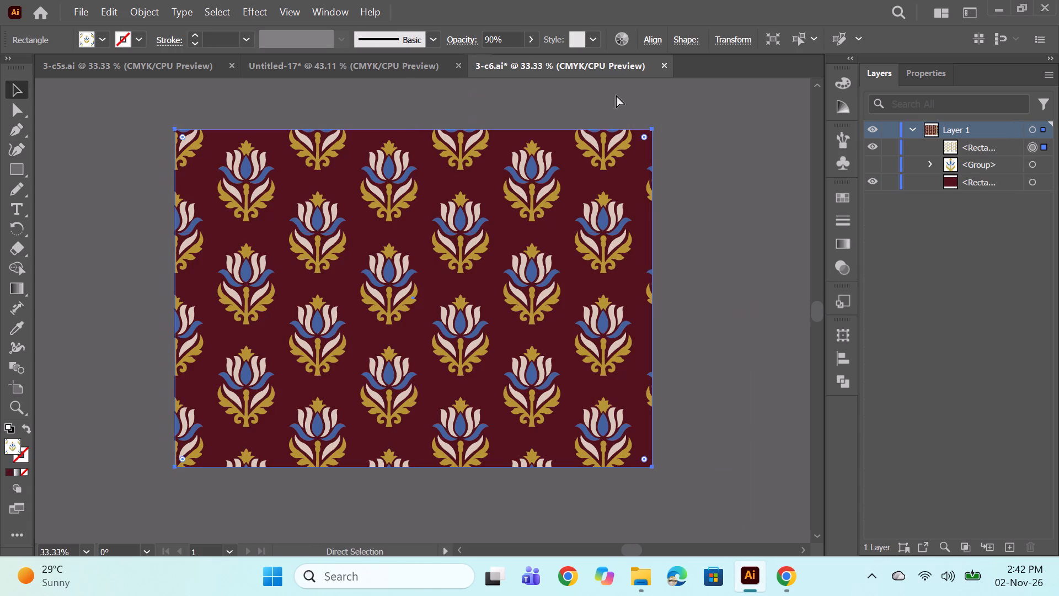
{"action": "left_click", "coordinate": [388, 63]}
{"action": "key", "text": "ctrl+v"}
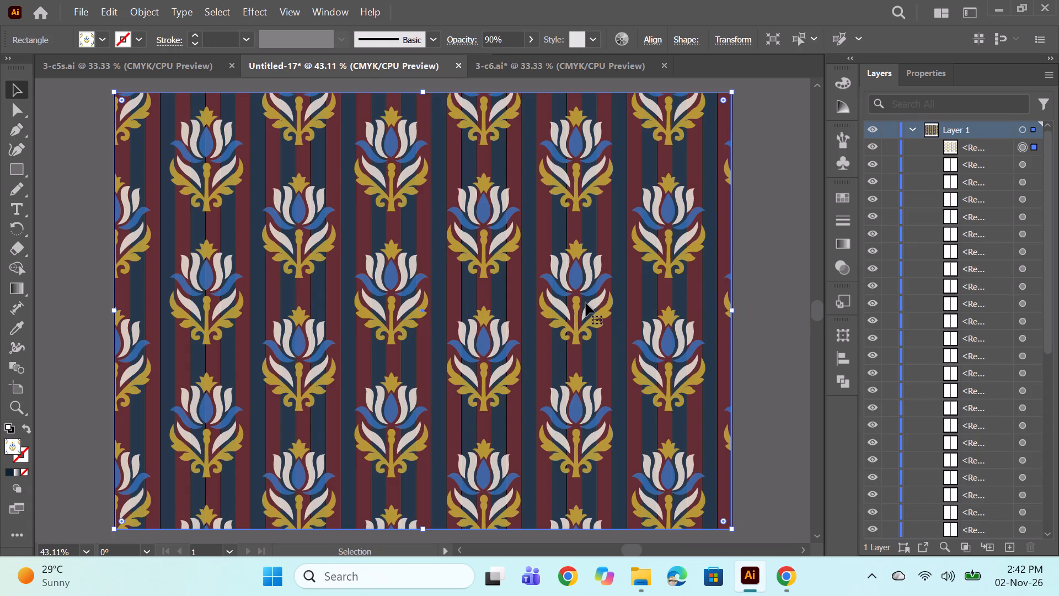
Set the opacity of the pasted floral pattern rectangle to 100% and deselect it.
{"action": "scroll", "coordinate": [586, 303], "scroll_direction": "down", "scroll_amount": 1, "text": "alt"}
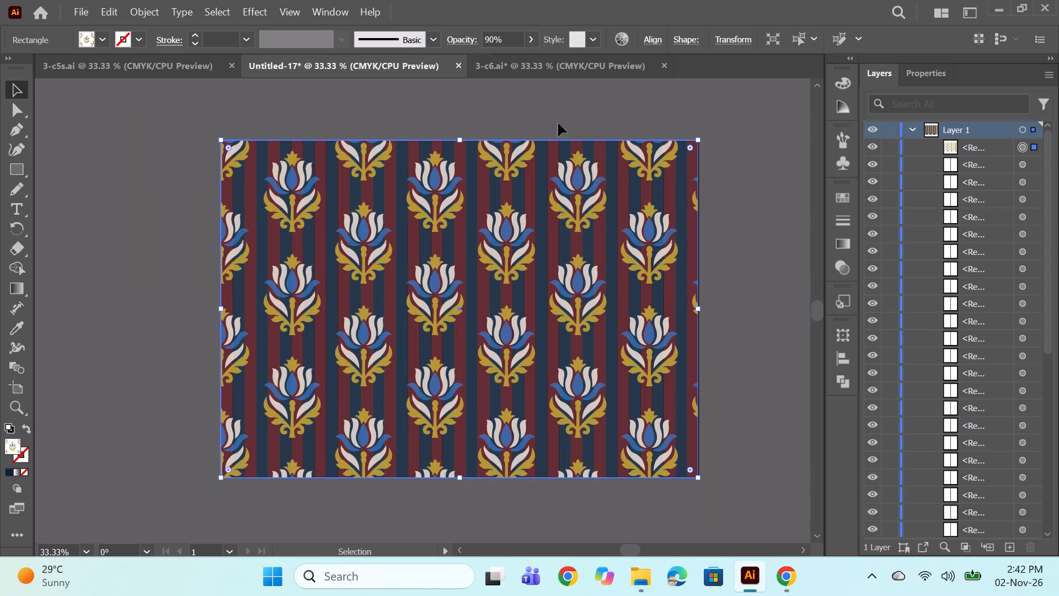
{"action": "left_click_drag", "start_coordinate": [496, 40], "coordinate": [469, 51]}
{"action": "type", "text": "100"}
{"action": "key", "text": "Return"}
{"action": "left_click", "coordinate": [737, 262], "text": "ctrl"}
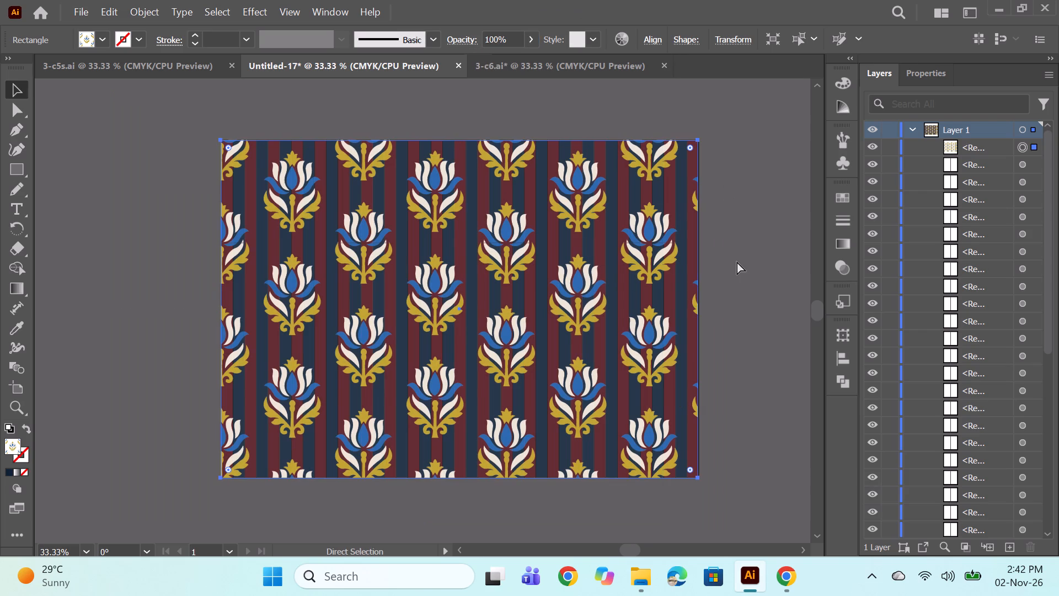
Examine the assembled maroon and navy striped floral print across the whole artboard.
{"action": "scroll", "coordinate": [592, 272], "scroll_direction": "up", "scroll_amount": 1, "text": "alt"}
{"action": "scroll", "coordinate": [592, 272], "scroll_direction": "down", "scroll_amount": 2, "text": "alt"}
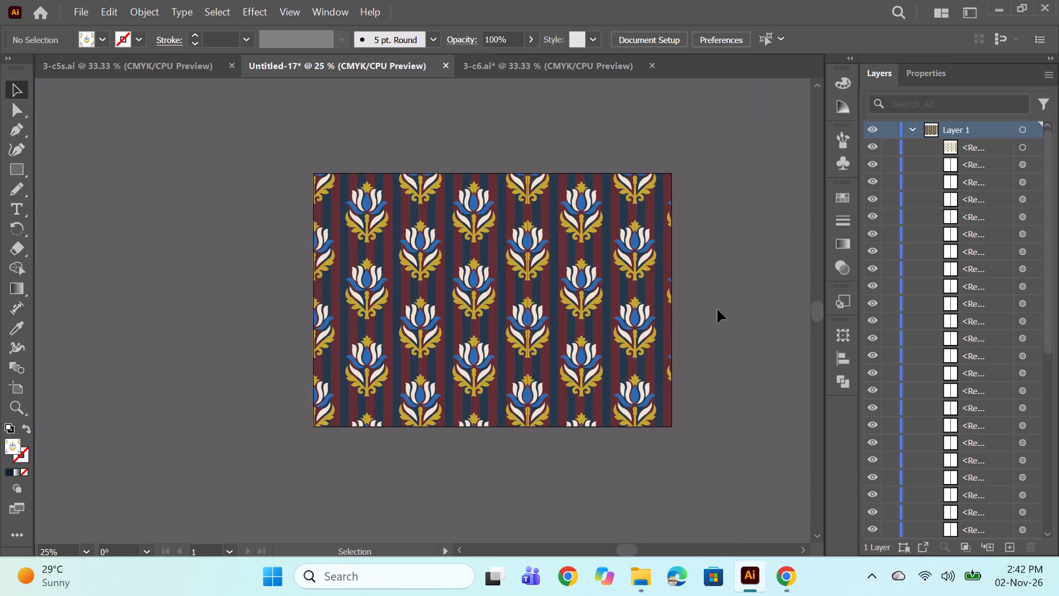
{"action": "scroll", "coordinate": [646, 320], "scroll_direction": "up", "scroll_amount": 1, "text": "alt"}
{"action": "key", "text": "space"}
{"action": "key", "text": "space"}
{"action": "key", "text": "space"}
{"action": "key", "text": "space"}
{"action": "key", "text": "space"}
{"action": "key", "text": "space"}
{"action": "key", "text": "space"}
{"action": "key", "text": "space"}
{"action": "key", "text": "space"}
{"action": "key", "text": "space"}
{"action": "key", "text": "space"}
{"action": "key", "text": "space"}
{"action": "key", "text": "space"}
{"action": "key", "text": "space"}
{"action": "key", "text": "space"}
{"action": "key", "text": "space"}
{"action": "key", "text": "space"}
{"action": "key", "text": "space"}
{"action": "key", "text": "space"}
{"action": "key", "text": "space"}
{"action": "left_click_drag", "start_coordinate": [756, 338], "coordinate": [702, 338]}
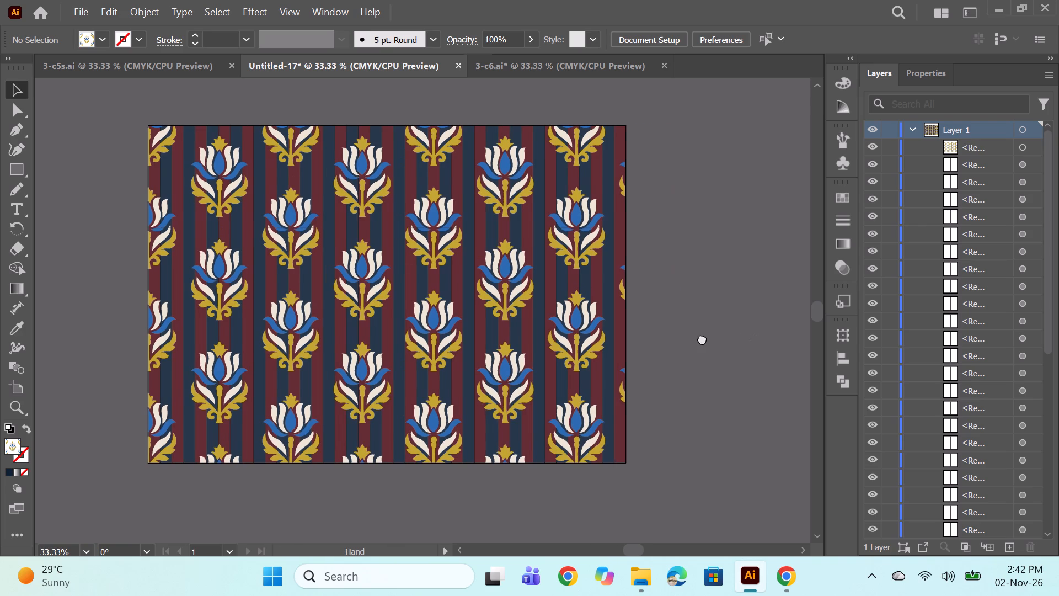
{"action": "left_click_drag", "start_coordinate": [702, 338], "coordinate": [725, 338]}
{"action": "scroll", "coordinate": [1027, 188], "scroll_direction": "down", "scroll_amount": 12}
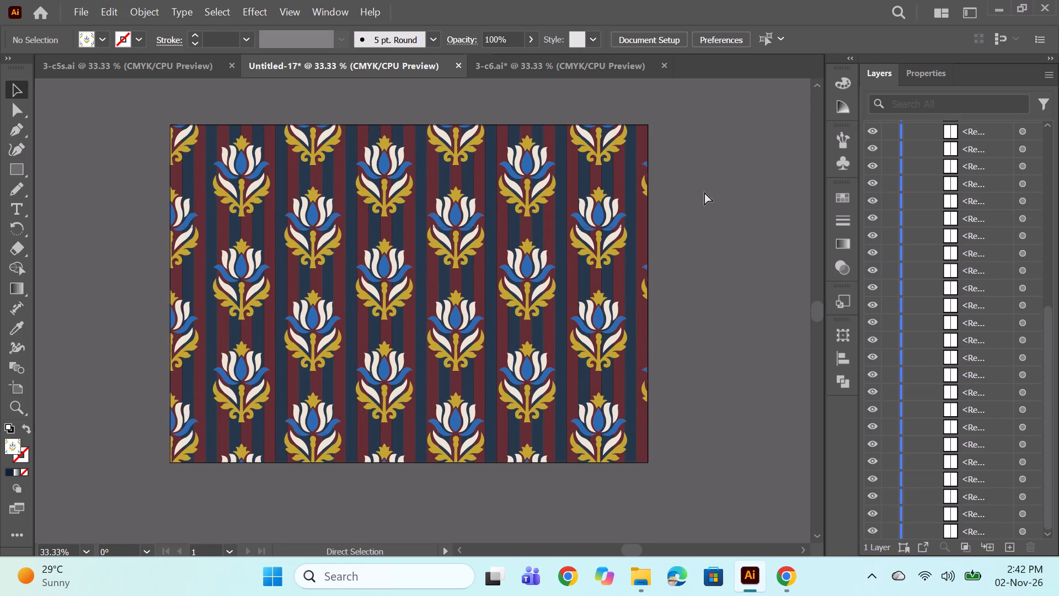
Save the striped print as 3-c6s in the Plain prints folder, in Adobe Illustrator format with Illustrator 2020 compatibility.
{"action": "key", "text": "ctrl+s"}
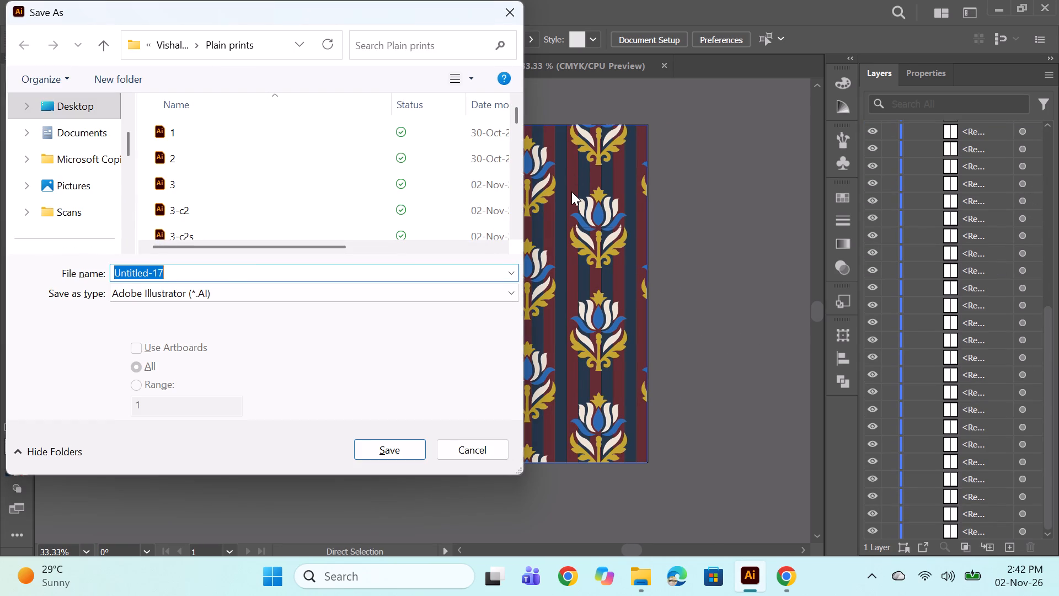
{"action": "type", "text": "3-"}
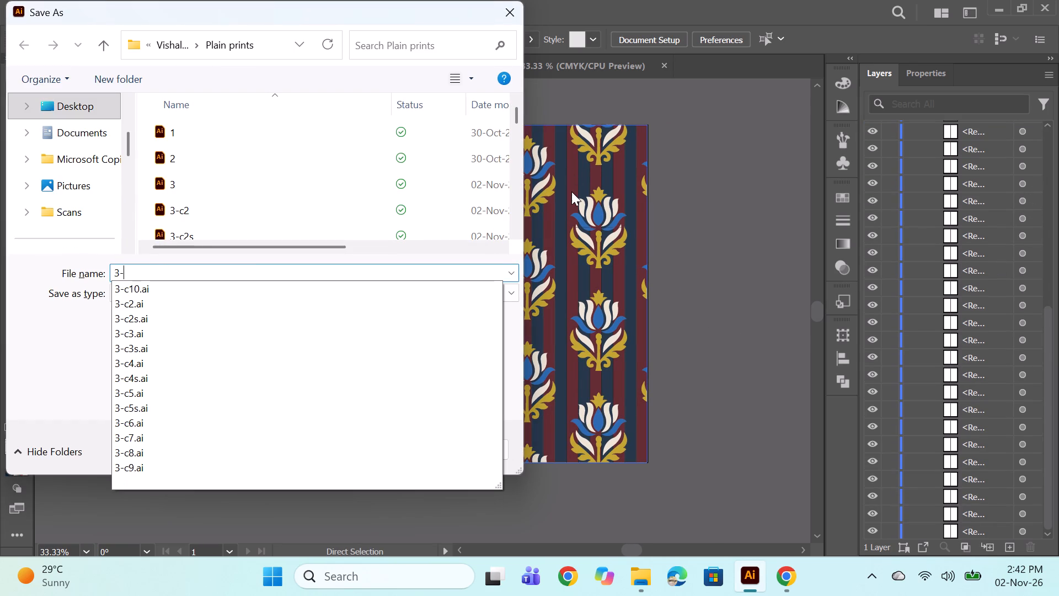
{"action": "key", "text": "c"}
{"action": "type", "text": "6s"}
{"action": "key", "text": "Return"}
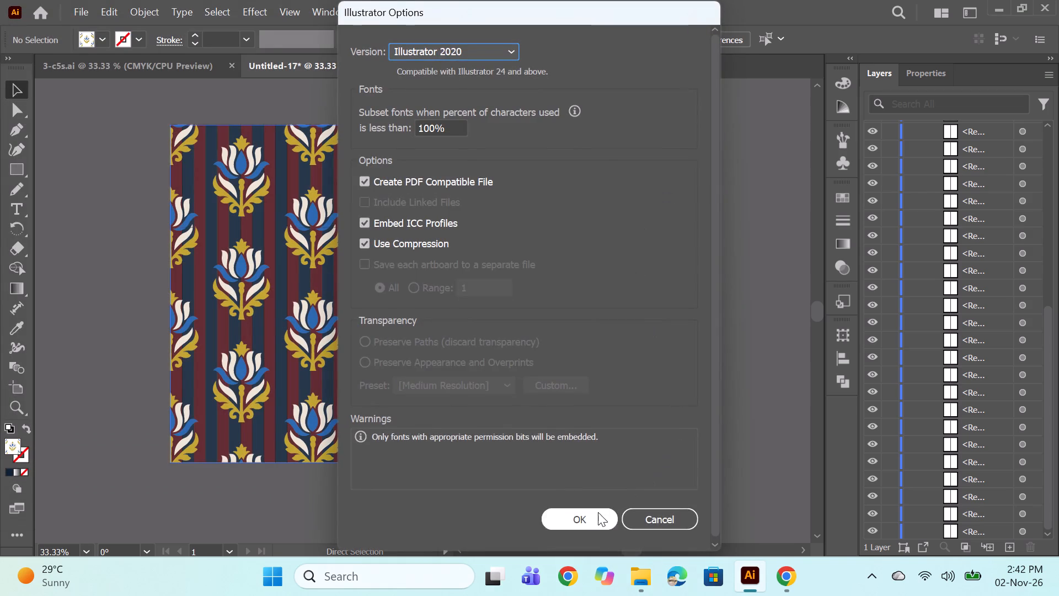
{"action": "left_click", "coordinate": [598, 512]}
View 3-c5s, and open 3-c2, 3 and 3-c2s from the Plain prints folder to compare their colours with their names.
{"action": "left_click", "coordinate": [92, 65]}
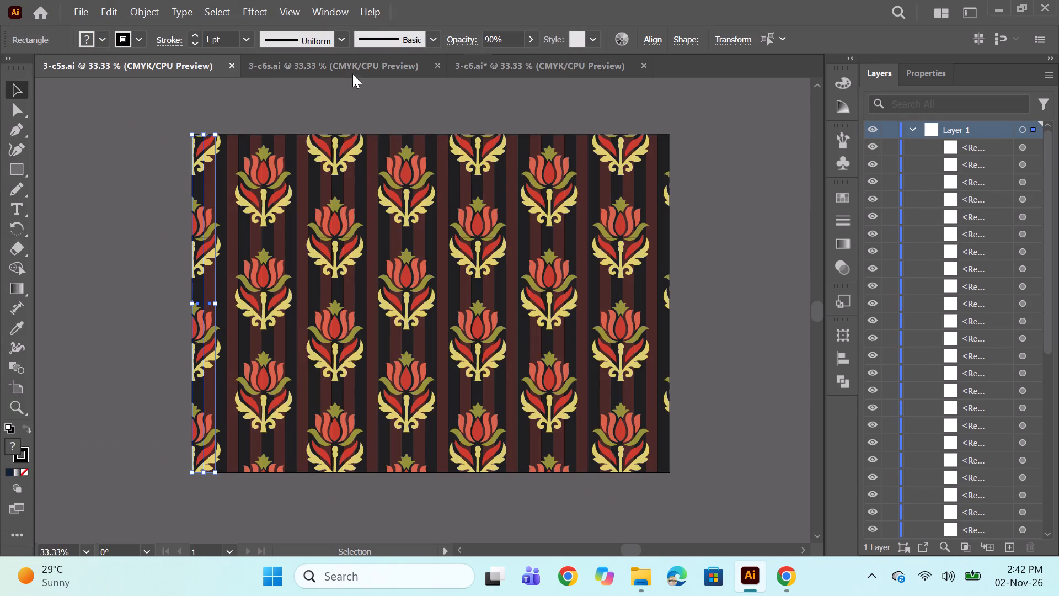
{"action": "double_click", "coordinate": [632, 580]}
{"action": "left_click", "coordinate": [632, 578]}
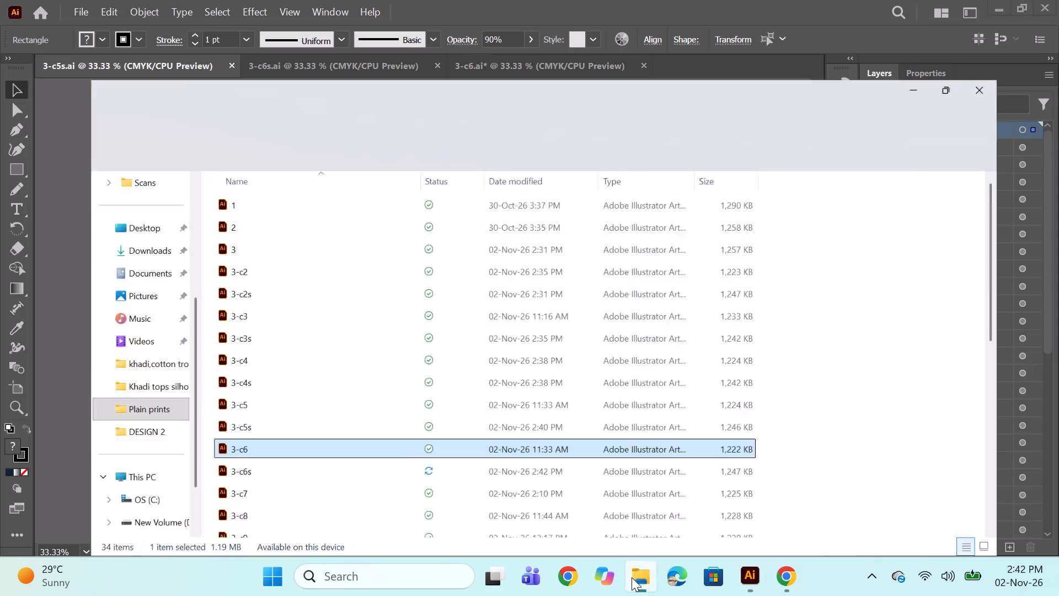
{"action": "scroll", "coordinate": [207, 227], "scroll_direction": "up", "scroll_amount": 1}
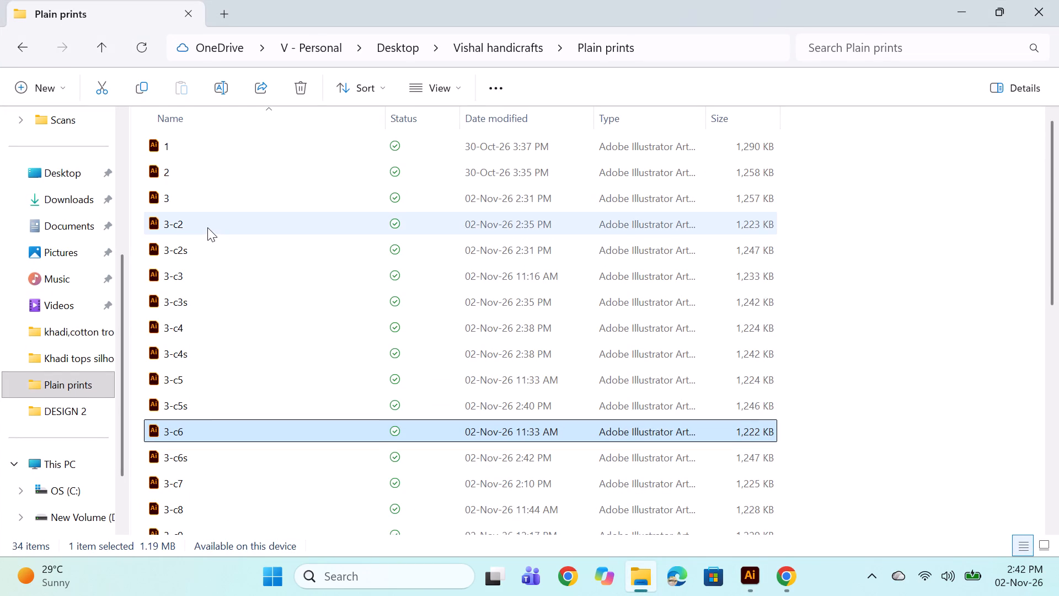
{"action": "scroll", "coordinate": [208, 225], "scroll_direction": "up", "scroll_amount": 1}
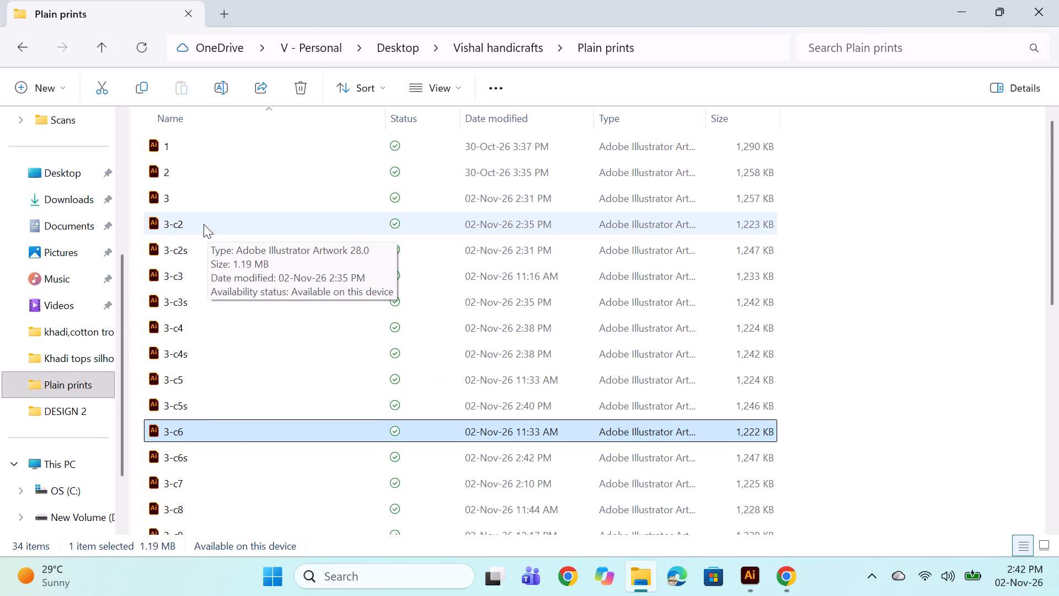
{"action": "double_click", "coordinate": [202, 227]}
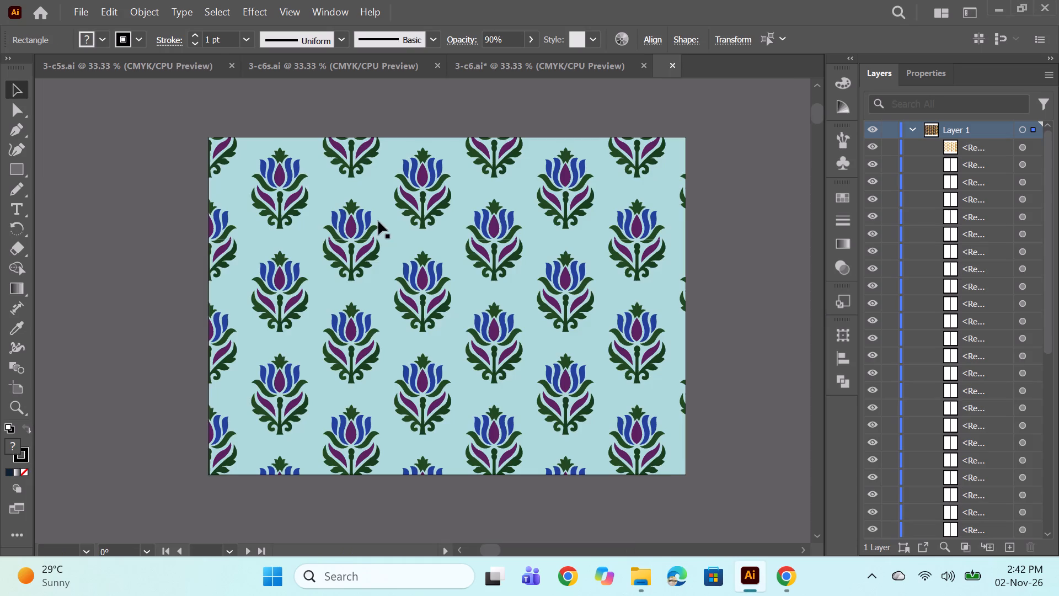
{"action": "left_click", "coordinate": [651, 569]}
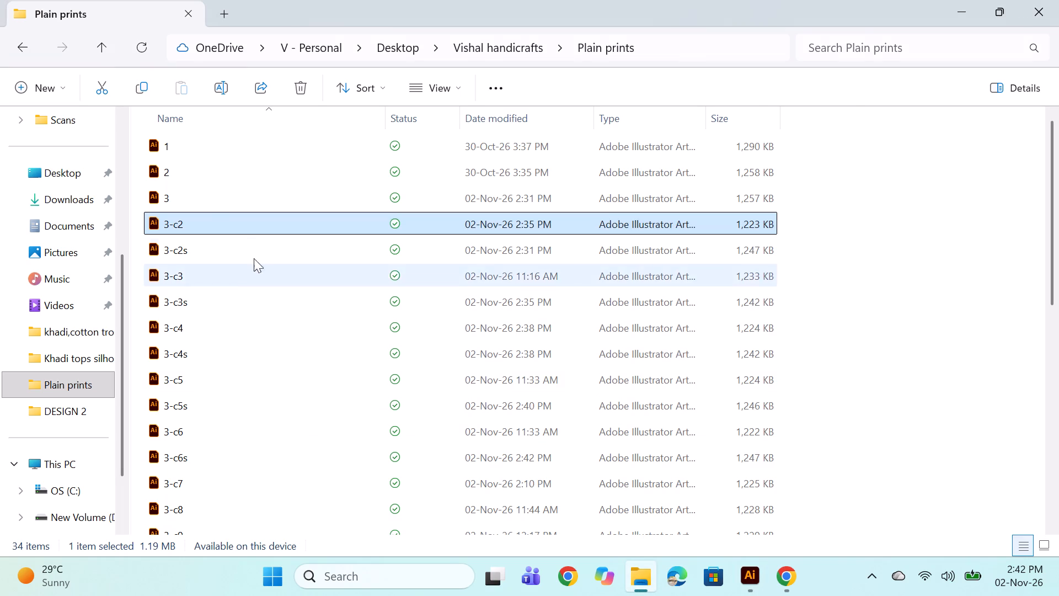
{"action": "scroll", "coordinate": [236, 226], "scroll_direction": "up", "scroll_amount": 1}
{"action": "double_click", "coordinate": [204, 204]}
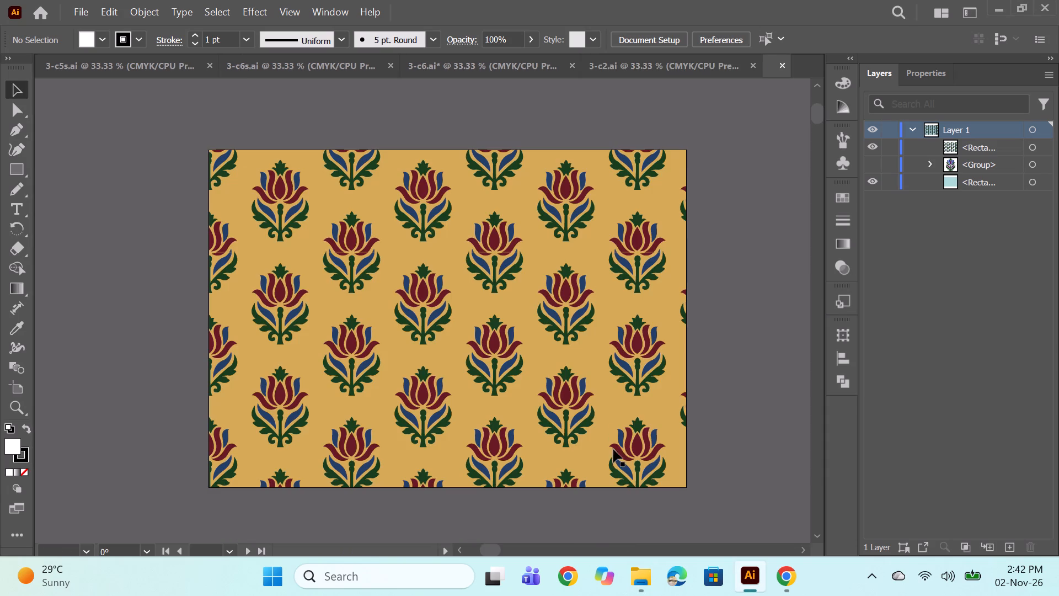
{"action": "left_click", "coordinate": [630, 580]}
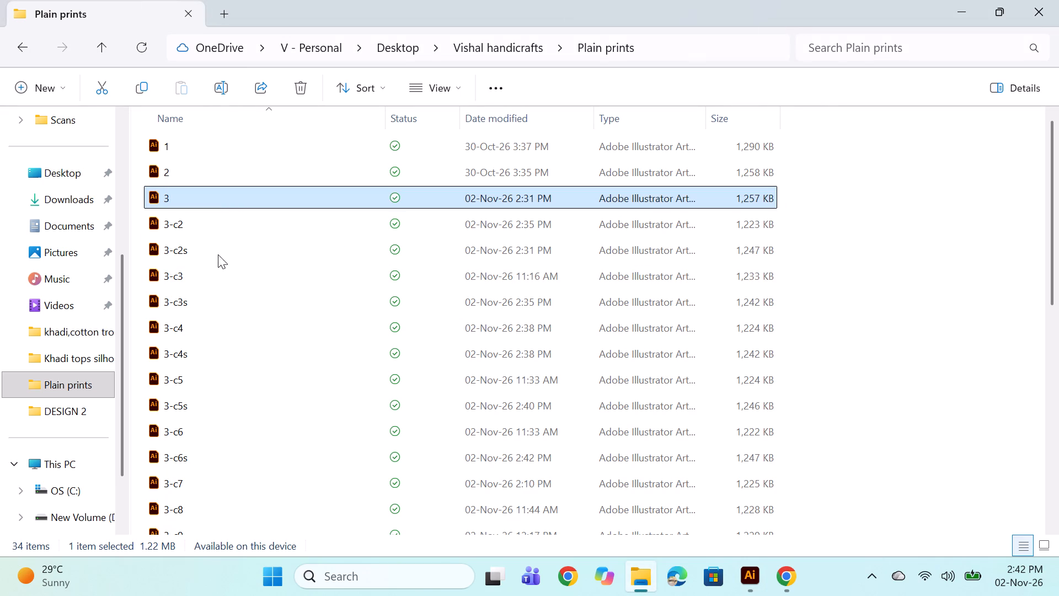
{"action": "double_click", "coordinate": [218, 254]}
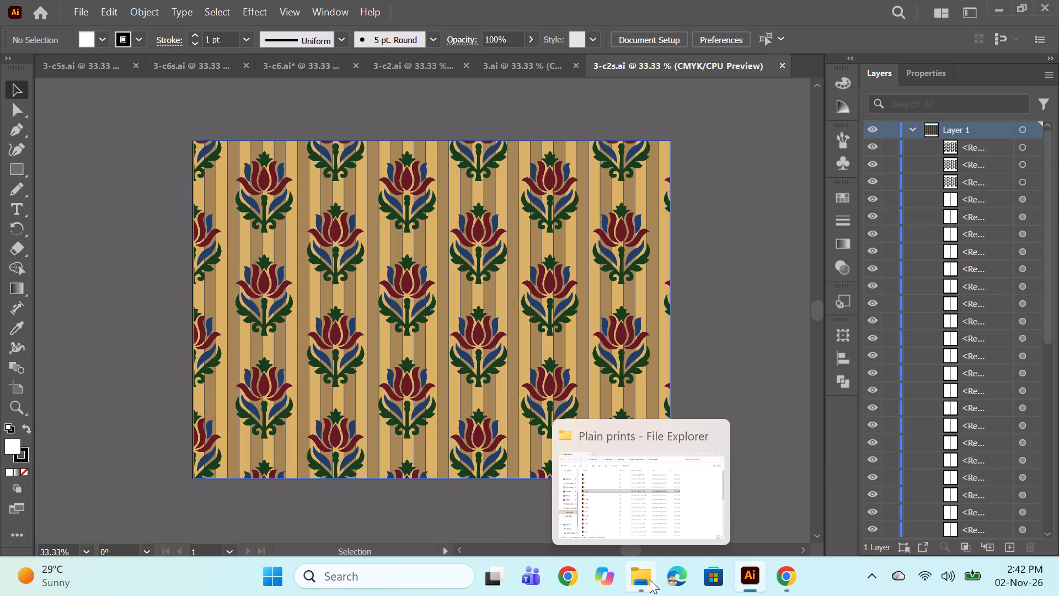
Open 3-c3s, 3-c3 and 3-c4 from the Plain prints folder to compare the striped and plain versions.
{"action": "left_click", "coordinate": [650, 579]}
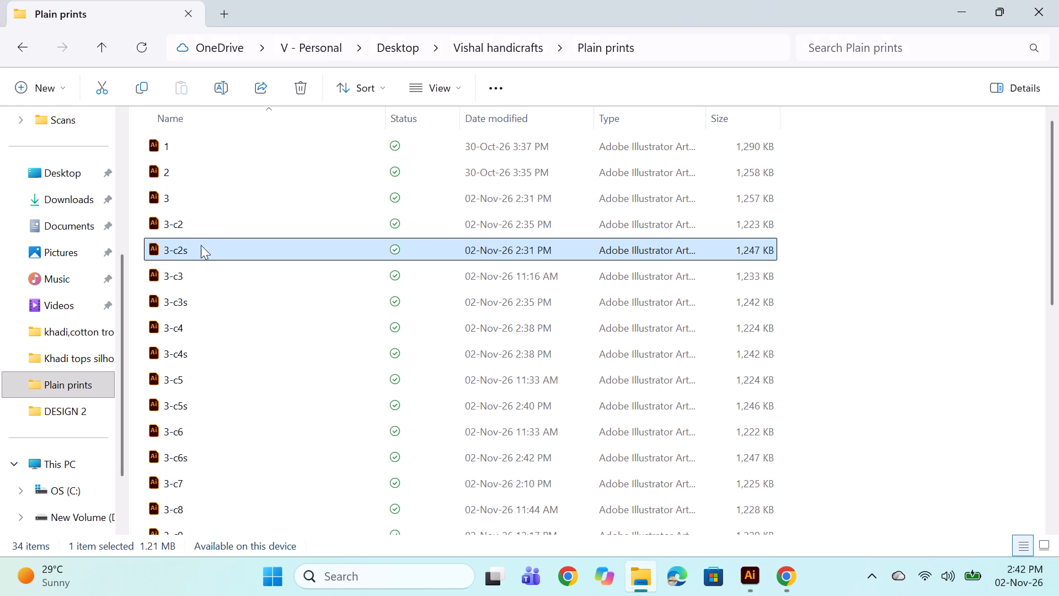
{"action": "double_click", "coordinate": [186, 300]}
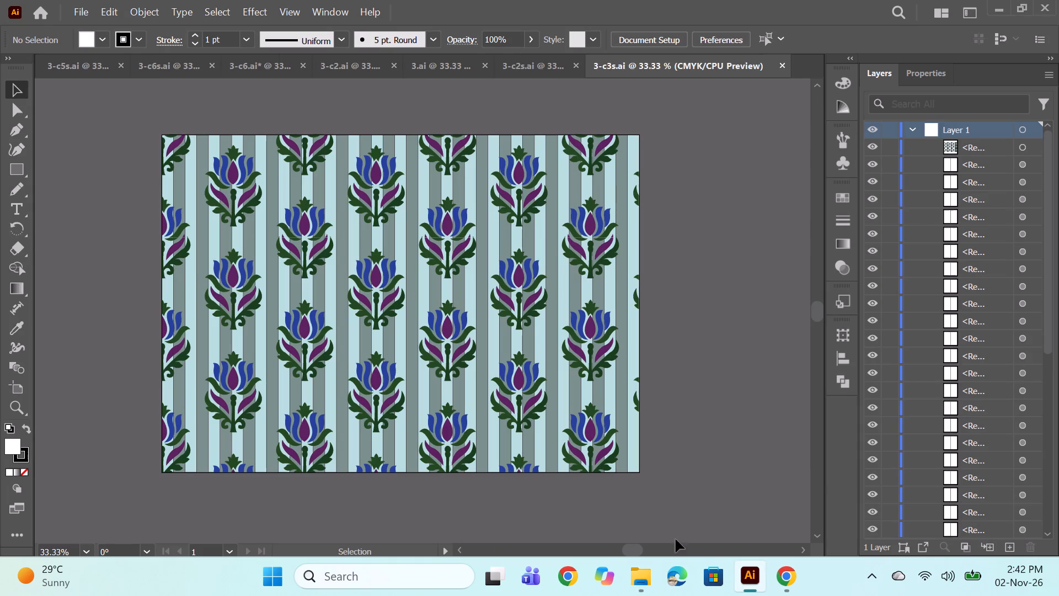
{"action": "left_click", "coordinate": [653, 579]}
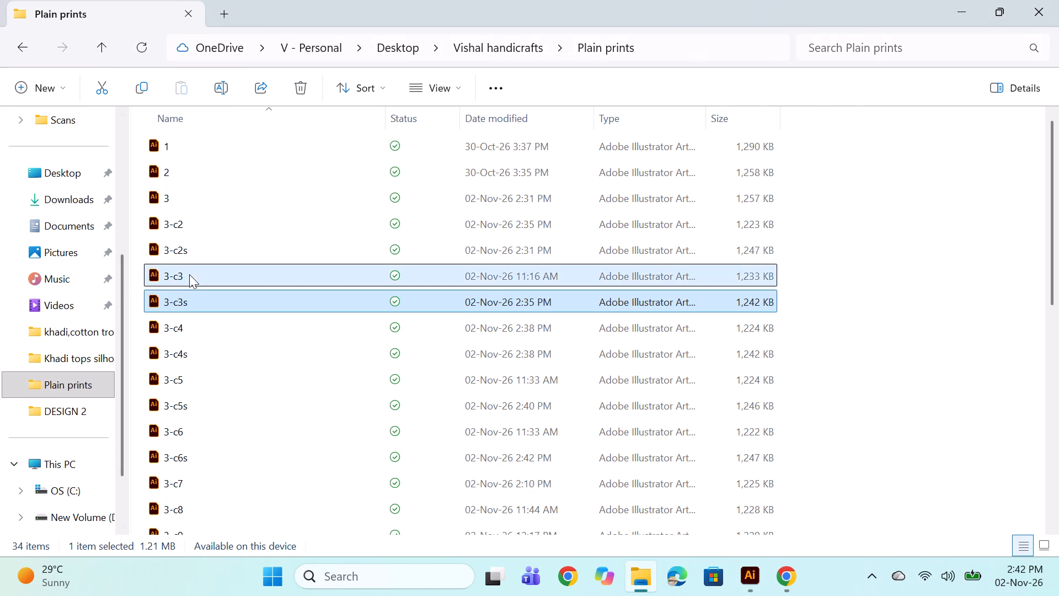
{"action": "double_click", "coordinate": [189, 274]}
{"action": "left_click", "coordinate": [643, 570]}
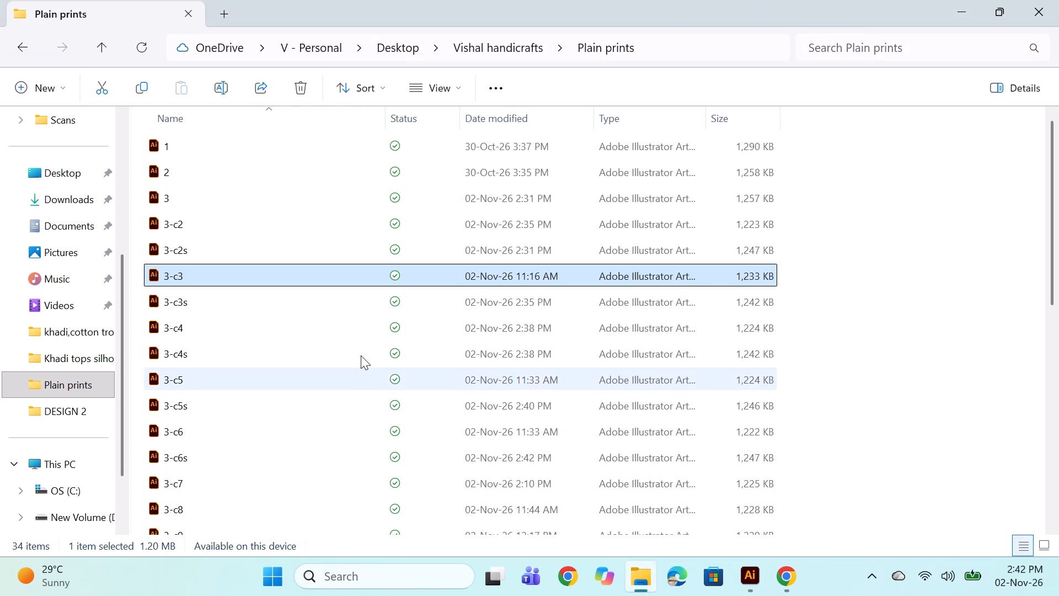
{"action": "double_click", "coordinate": [221, 322]}
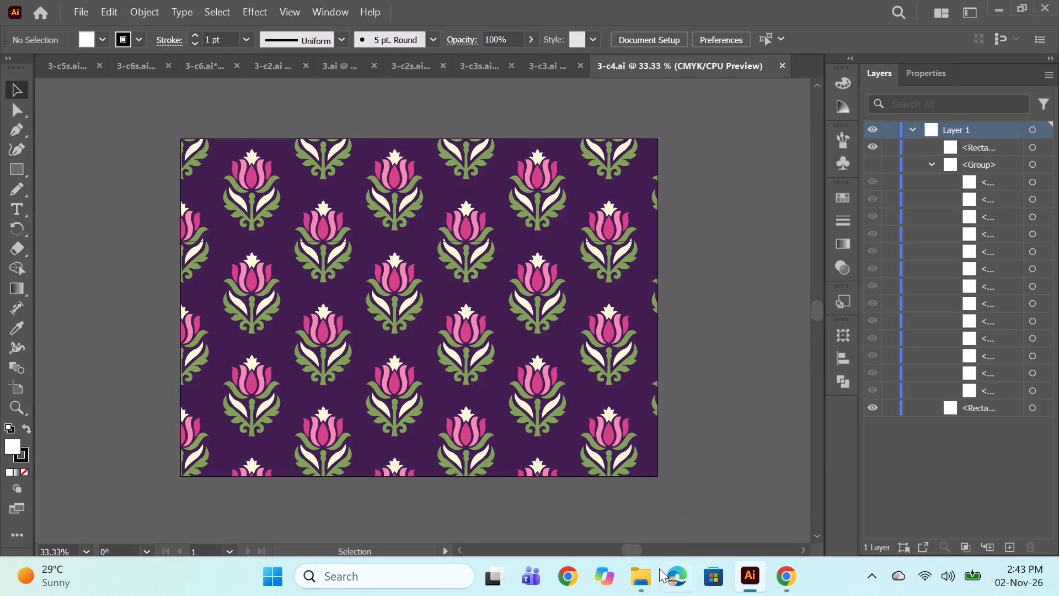
Reopen 3-c2s from the Plain prints folder and save it under the new name 3s, with Illustrator 2020 compatibility.
{"action": "left_click", "coordinate": [652, 574]}
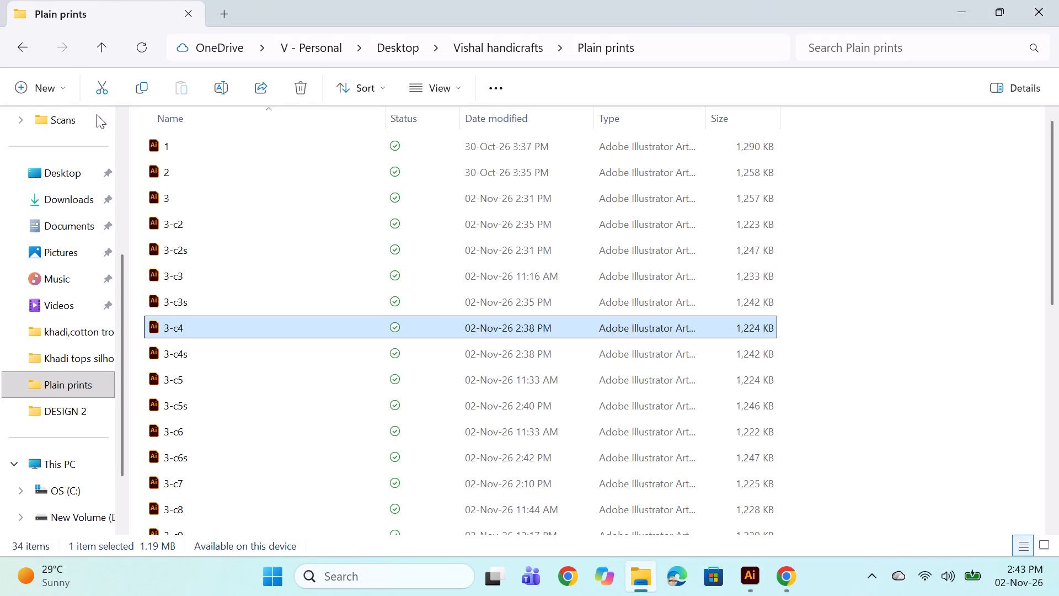
{"action": "left_click", "coordinate": [179, 196]}
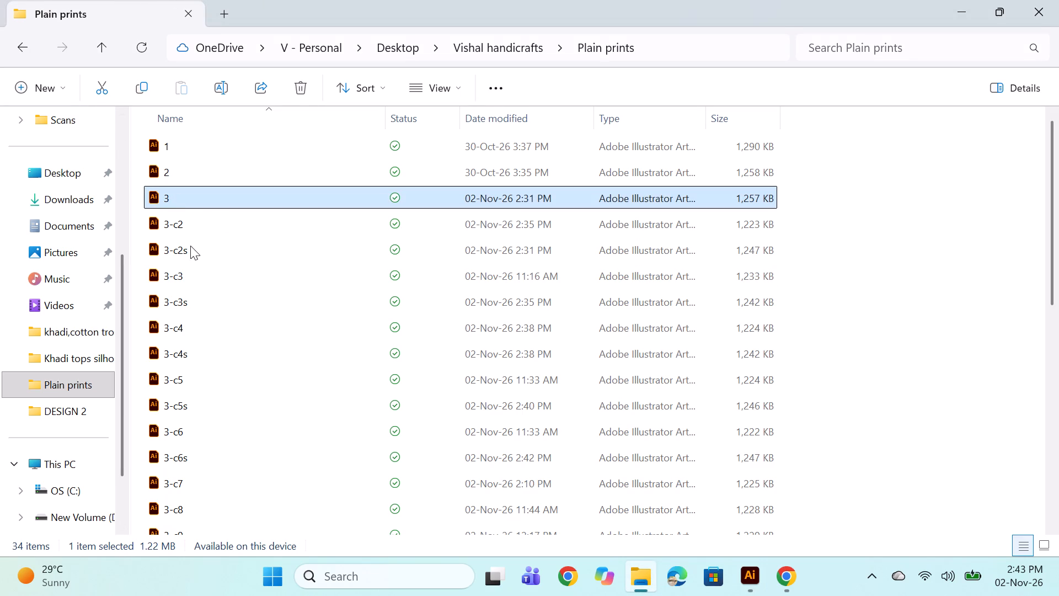
{"action": "double_click", "coordinate": [190, 246]}
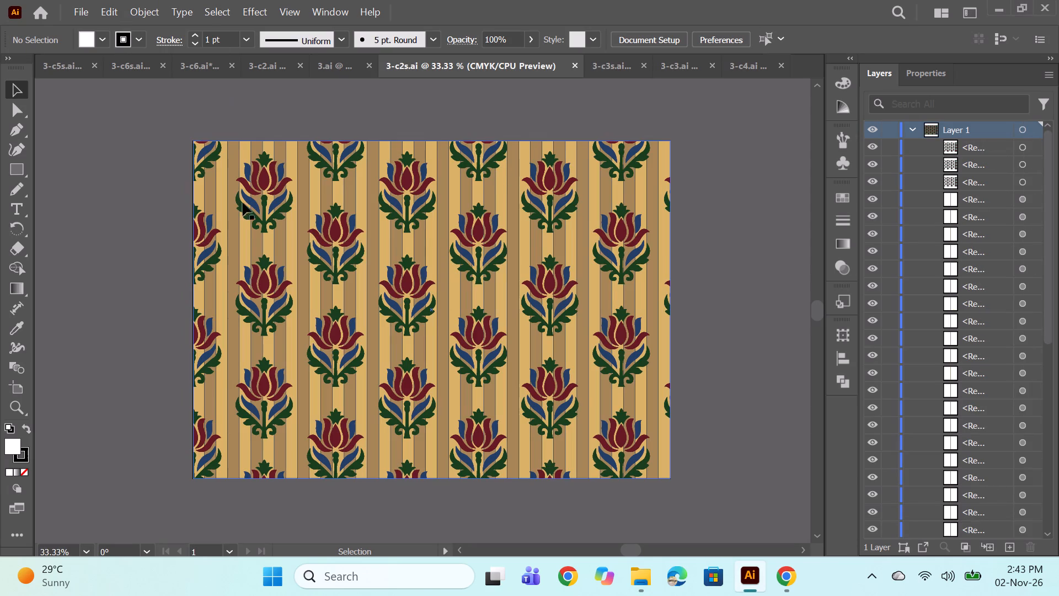
{"action": "left_click", "coordinate": [86, 10]}
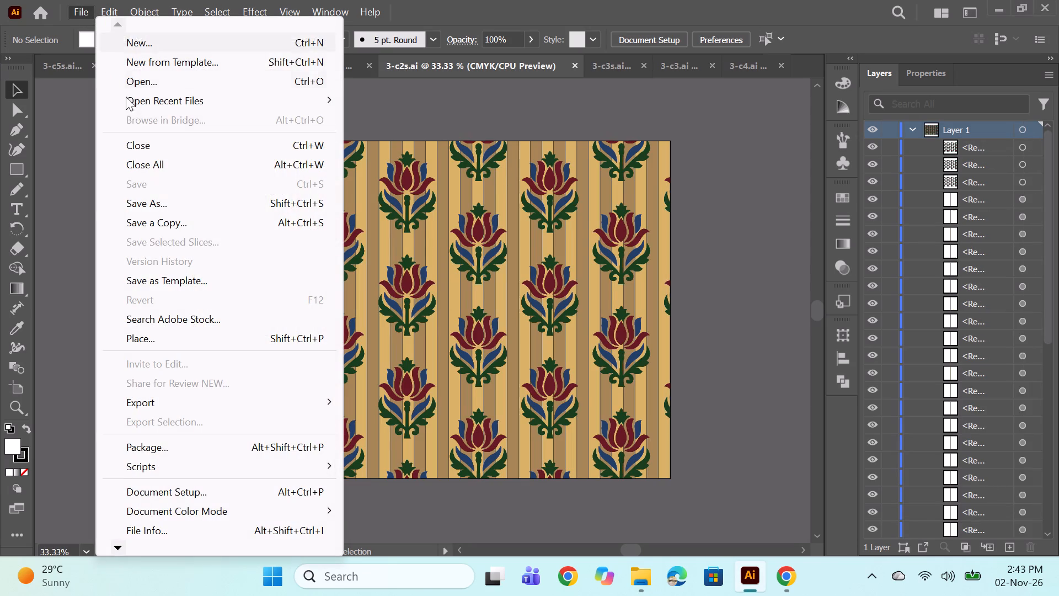
{"action": "left_click", "coordinate": [180, 203]}
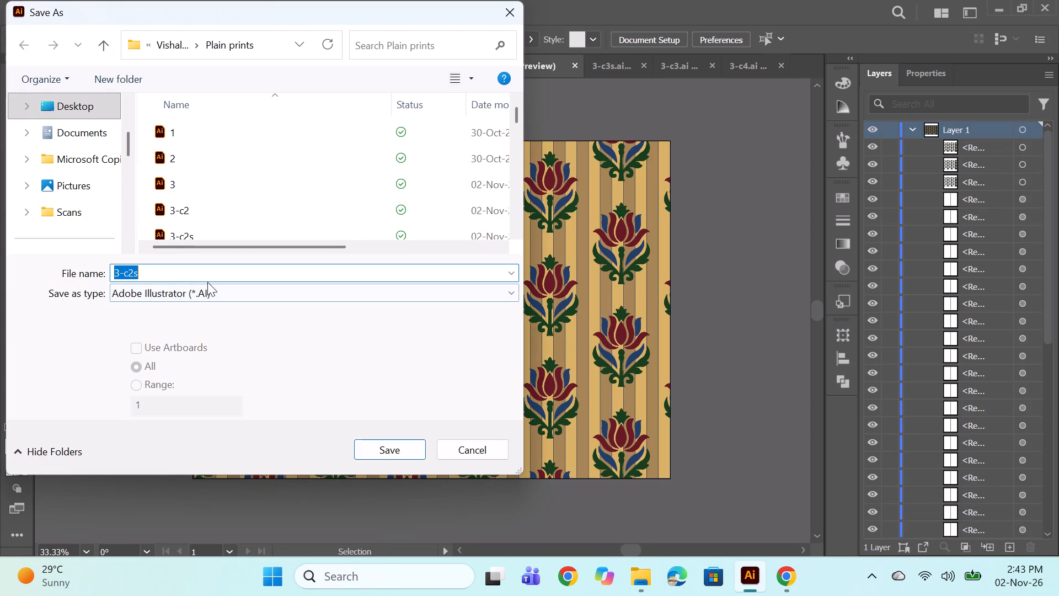
{"action": "type", "text": "3-"}
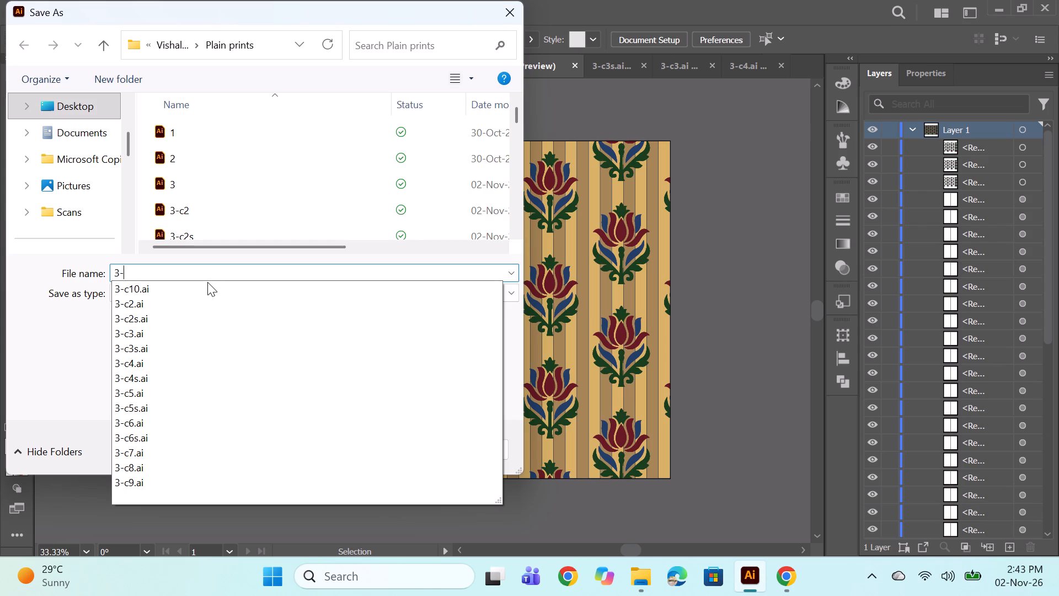
{"action": "key", "text": "BackSpace"}
{"action": "key", "text": "s"}
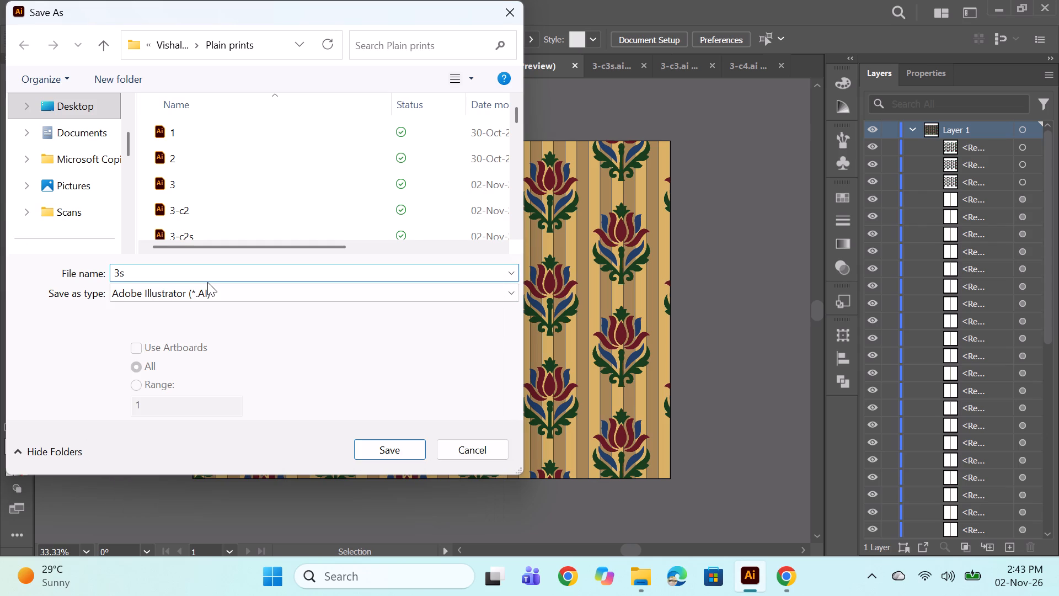
{"action": "key", "text": "Return"}
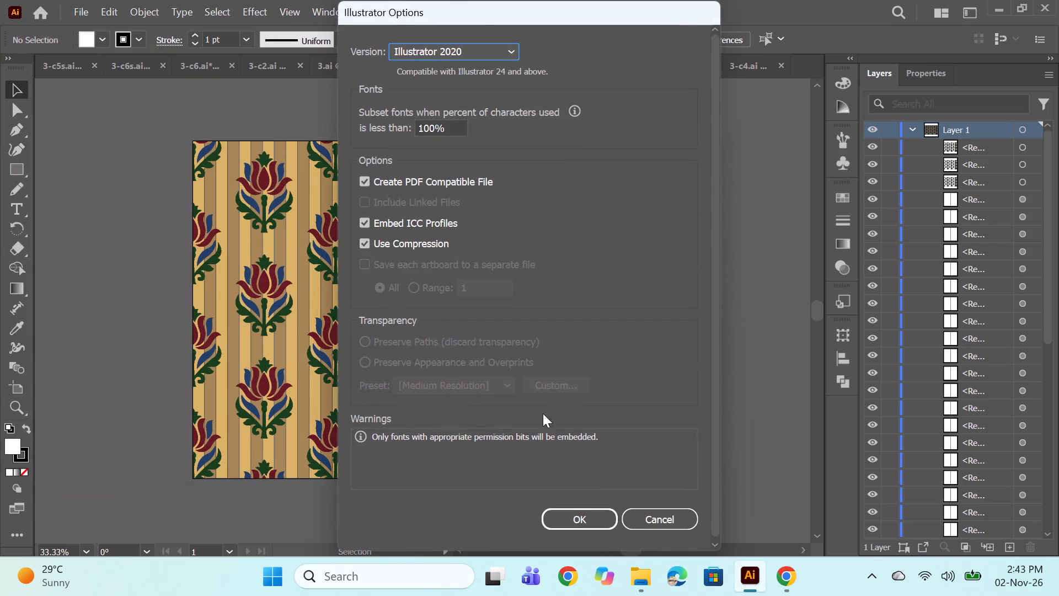
{"action": "left_click", "coordinate": [570, 525]}
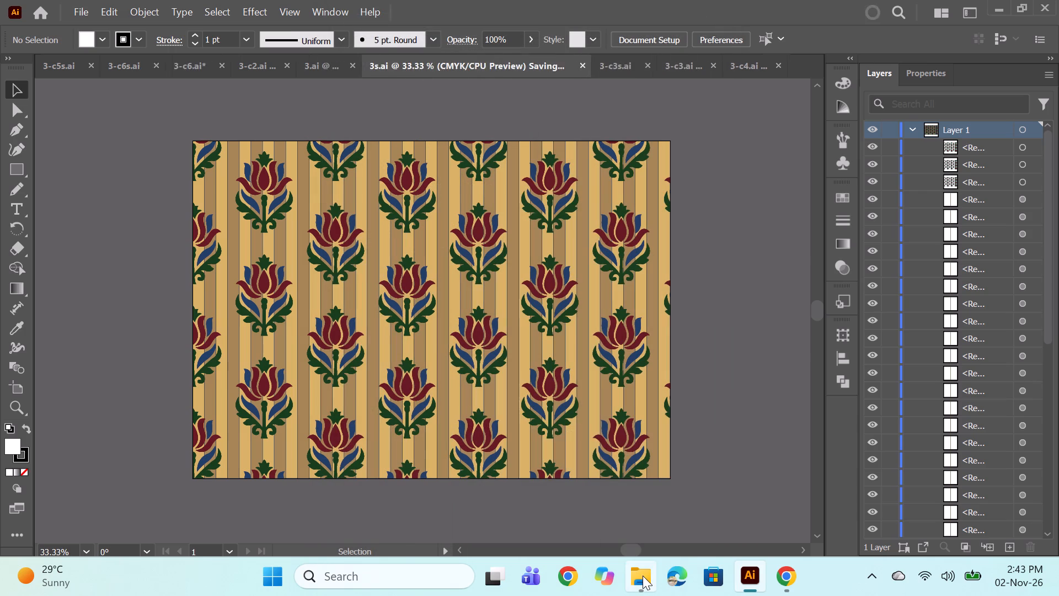
Check the files in the Plain prints folder in File Explorer, and close its window.
{"action": "left_click", "coordinate": [643, 576]}
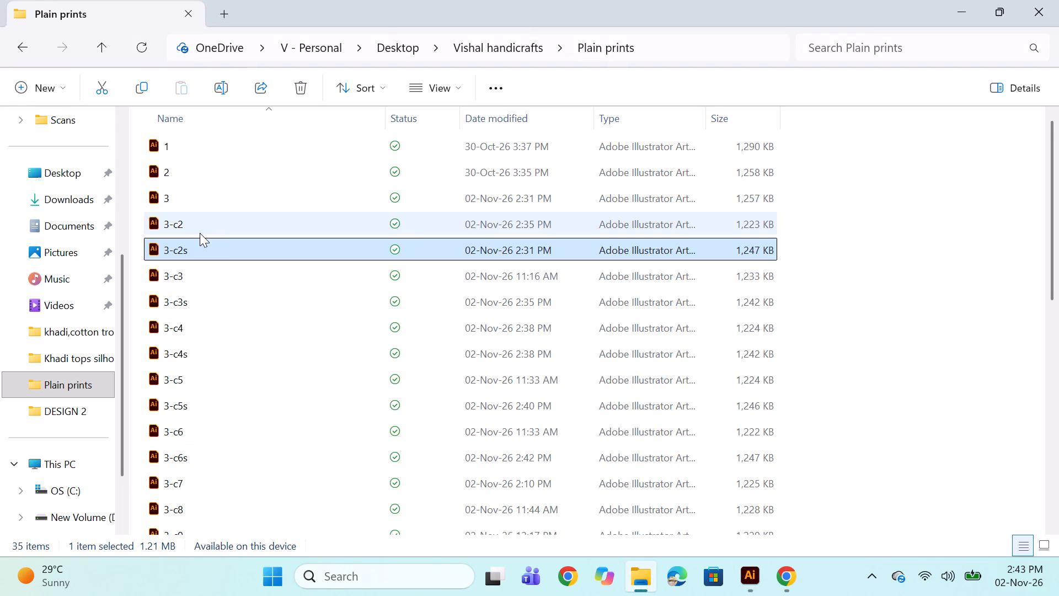
{"action": "left_click", "coordinate": [186, 202]}
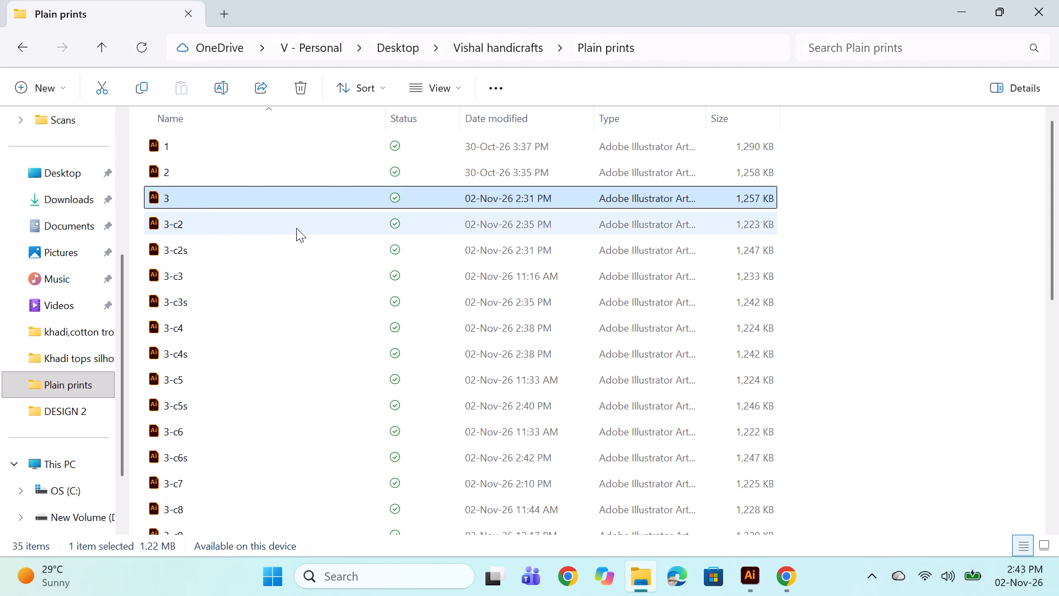
{"action": "left_click", "coordinate": [1040, 12]}
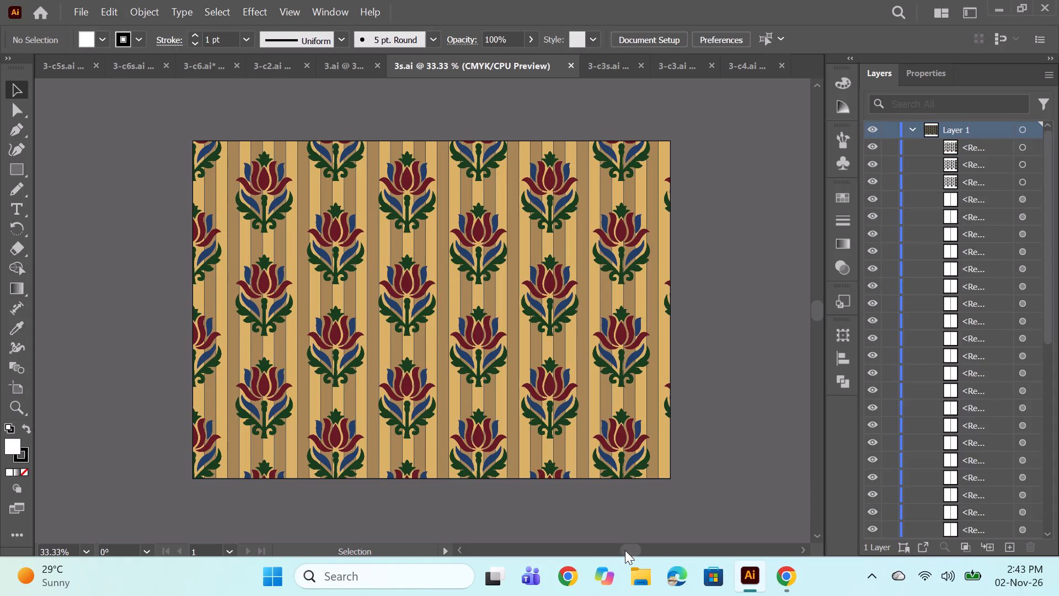
Open the 3-c2s file from the Plain prints folder in File Explorer.
{"action": "double_click", "coordinate": [625, 584]}
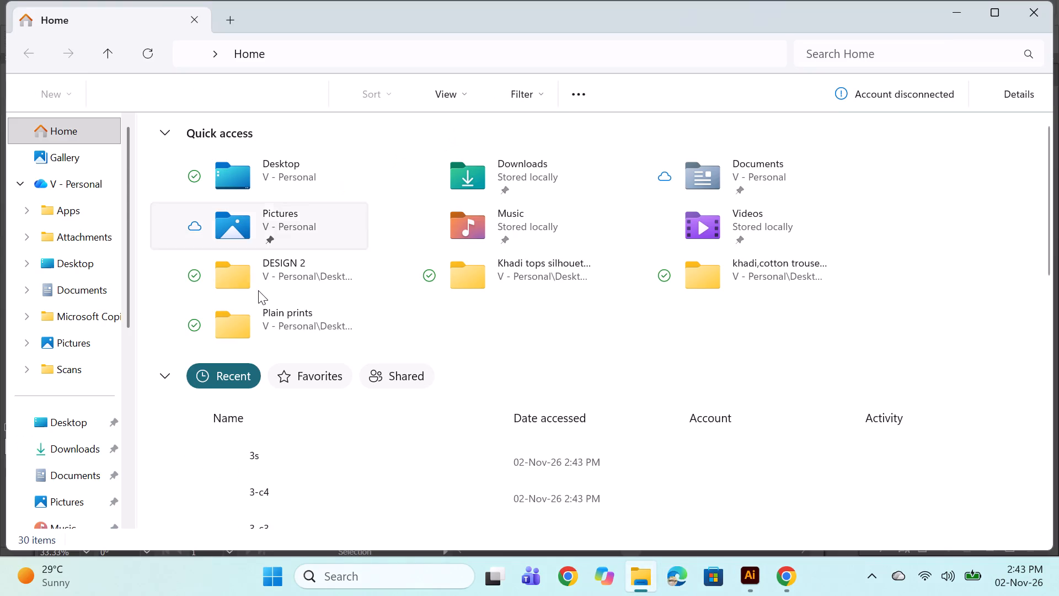
{"action": "scroll", "coordinate": [382, 428], "scroll_direction": "down", "scroll_amount": 2}
{"action": "scroll", "coordinate": [373, 366], "scroll_direction": "down", "scroll_amount": 2}
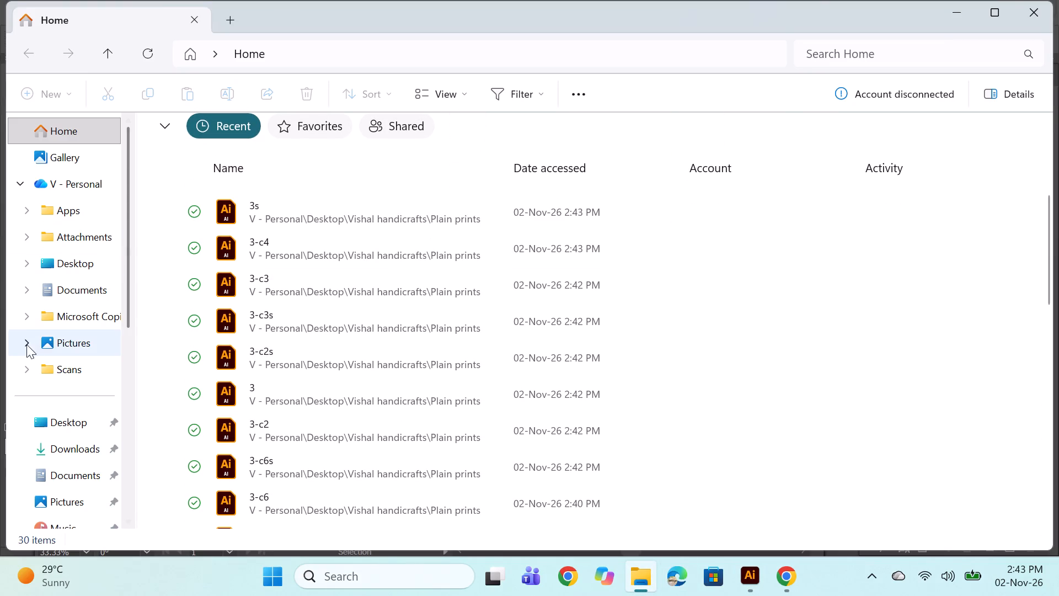
{"action": "scroll", "coordinate": [81, 351], "scroll_direction": "down", "scroll_amount": 2}
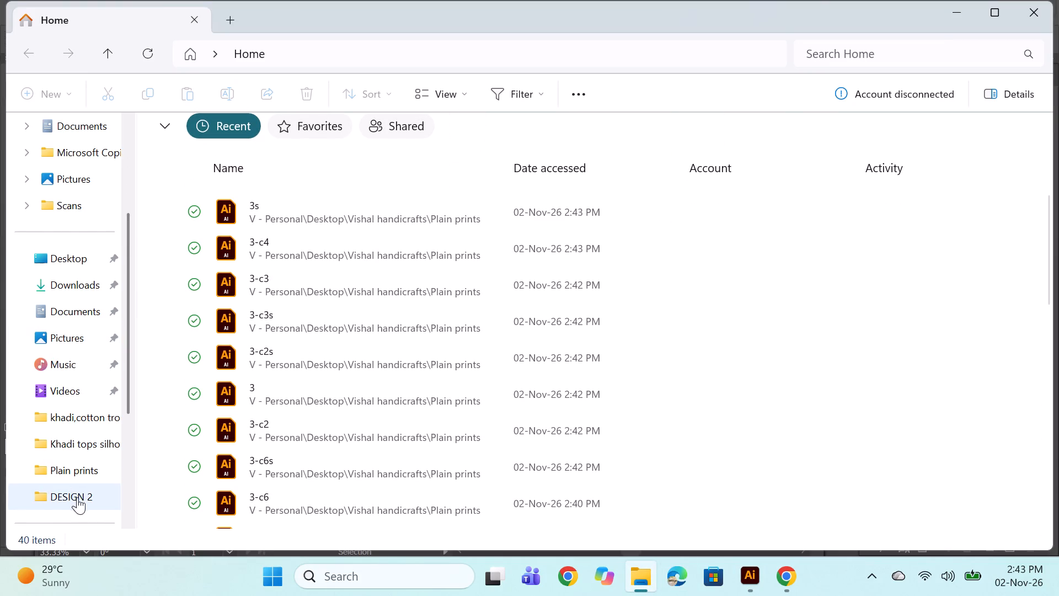
{"action": "double_click", "coordinate": [85, 476]}
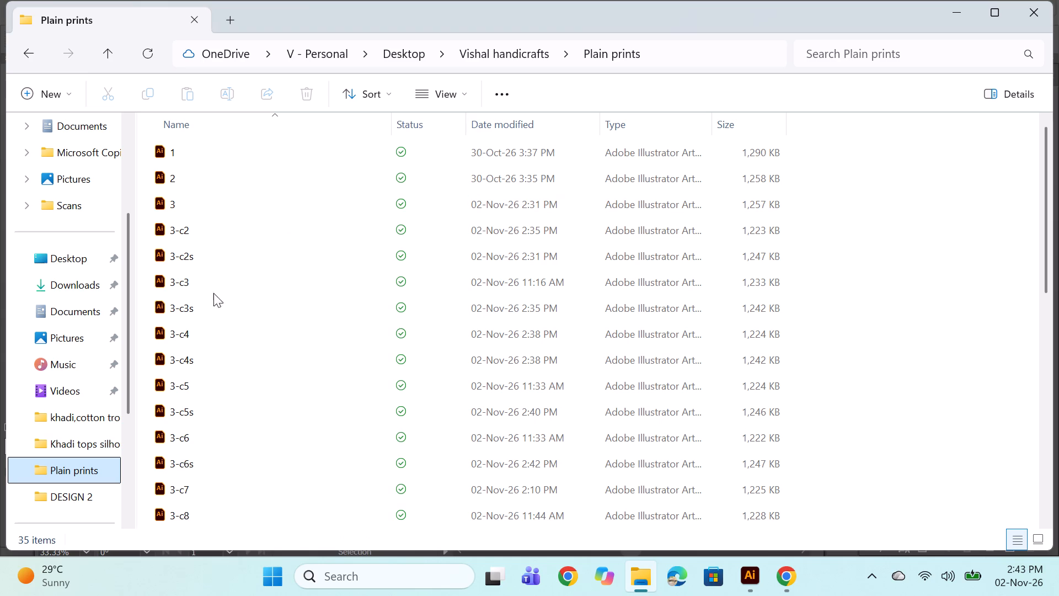
{"action": "double_click", "coordinate": [204, 262]}
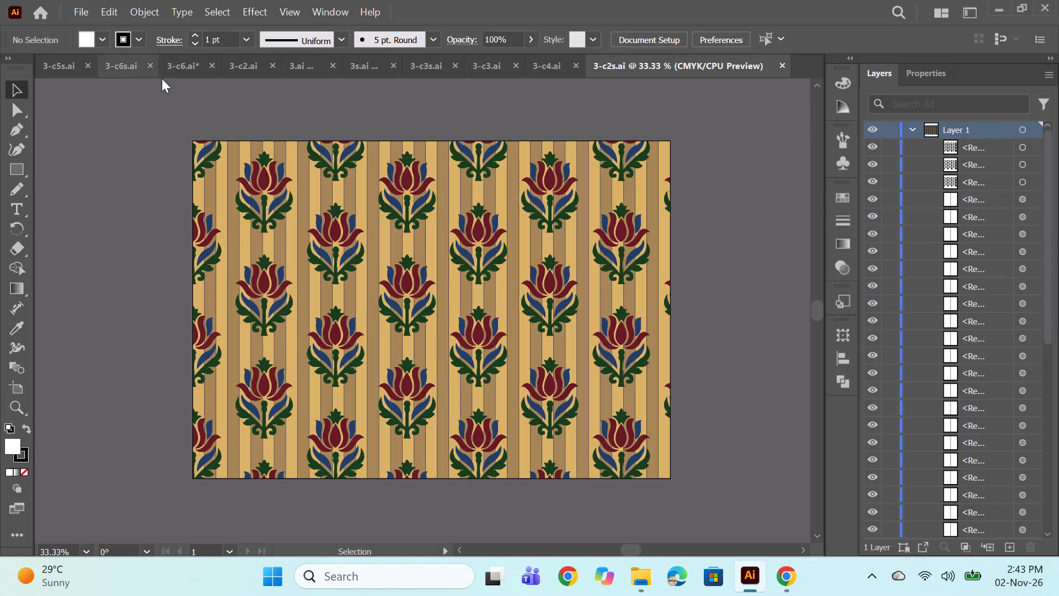
Close every open document except 3-c2s, saving the changes to 3-c6.
{"action": "left_click", "coordinate": [559, 68]}
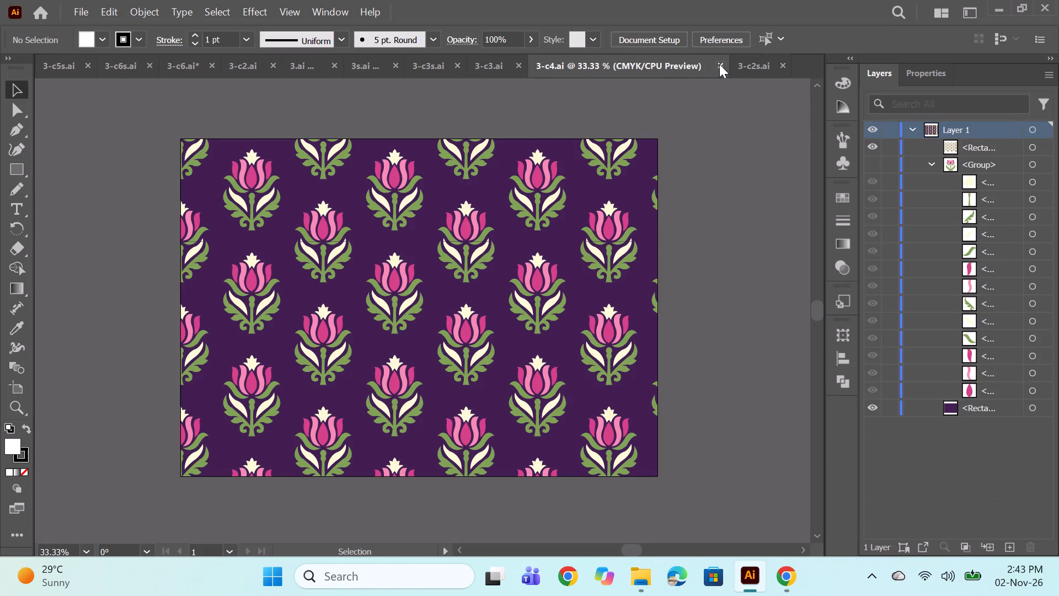
{"action": "left_click", "coordinate": [720, 64]}
{"action": "left_click", "coordinate": [578, 65]}
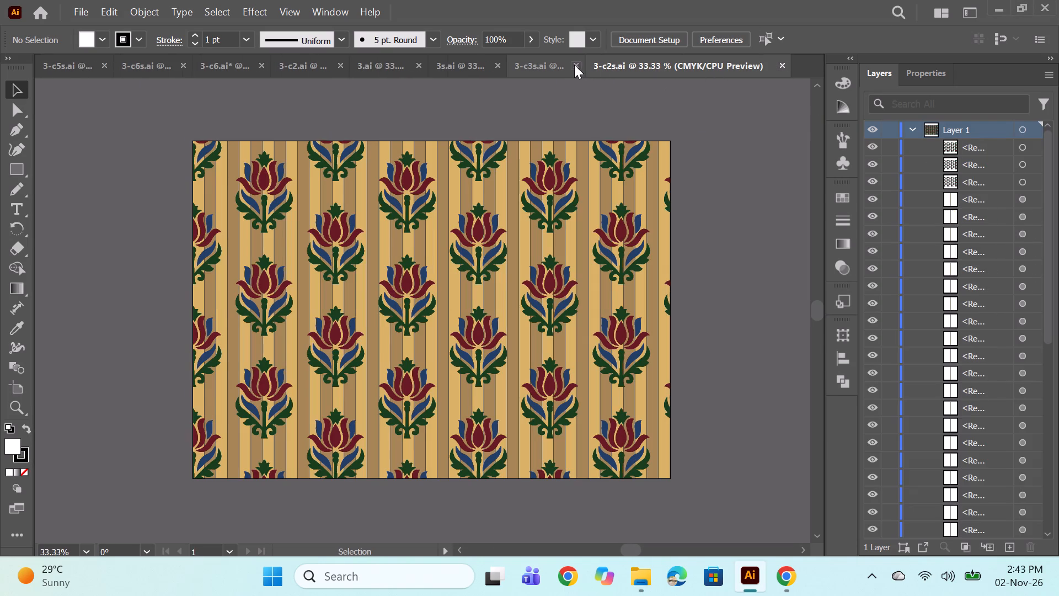
{"action": "left_click", "coordinate": [574, 65]}
{"action": "left_click", "coordinate": [574, 65]}
{"action": "left_click", "coordinate": [574, 65]}
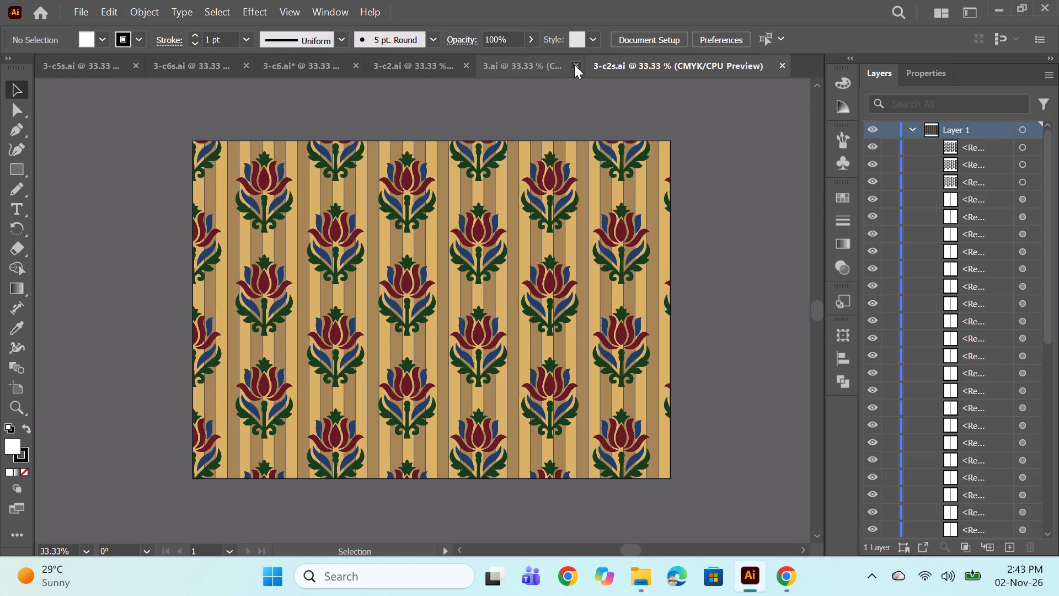
{"action": "left_click", "coordinate": [574, 65]}
{"action": "left_click", "coordinate": [574, 65]}
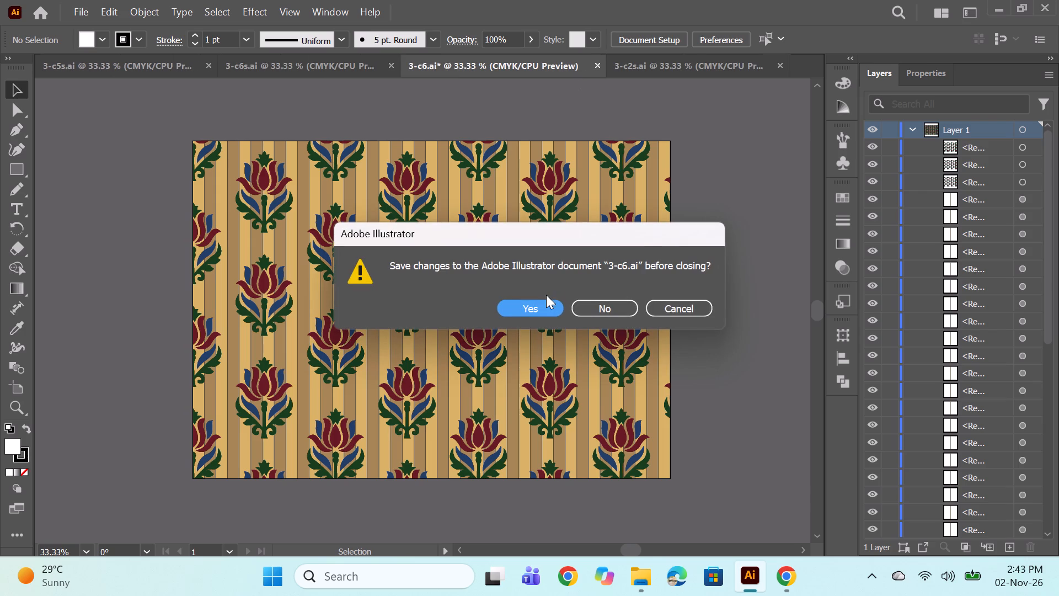
{"action": "left_click", "coordinate": [544, 298]}
{"action": "left_click", "coordinate": [539, 306]}
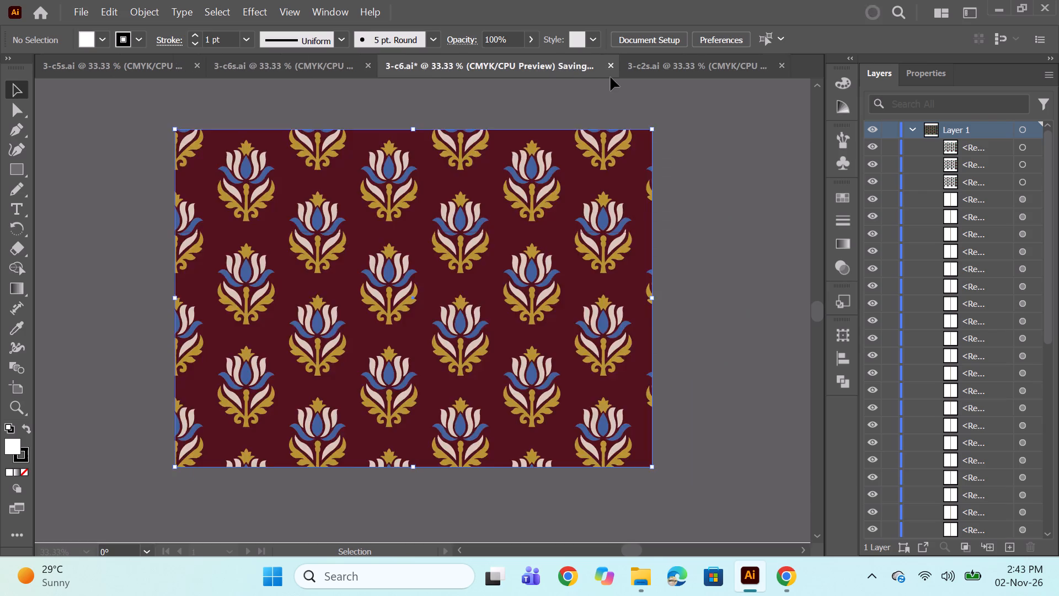
{"action": "left_click", "coordinate": [438, 64]}
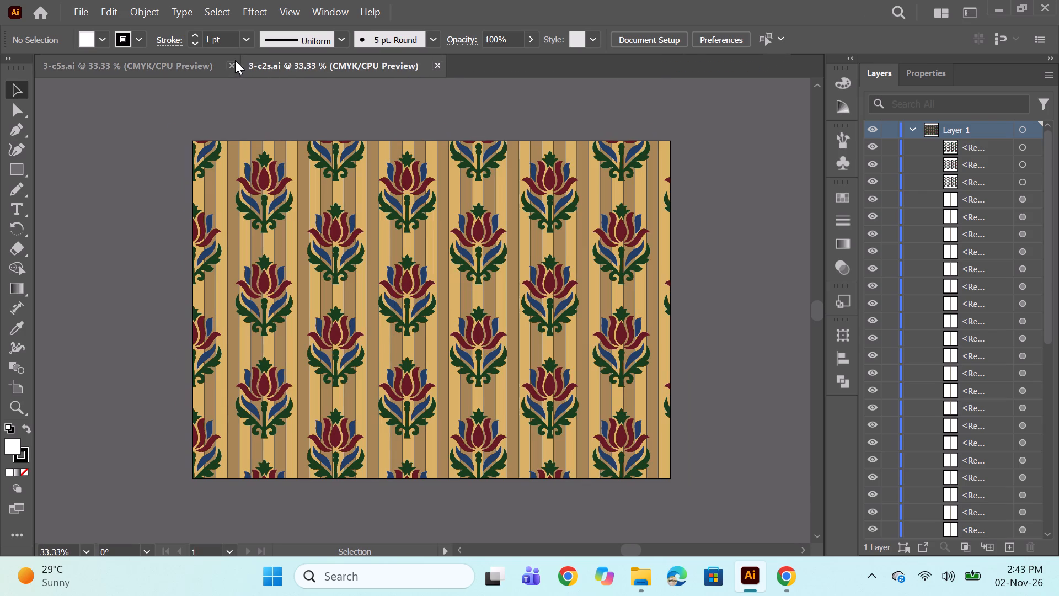
{"action": "left_click", "coordinate": [233, 64]}
Open 3 from the Plain prints folder and bring 3-c2s back up to compare the plain and striped versions.
{"action": "left_click", "coordinate": [630, 579]}
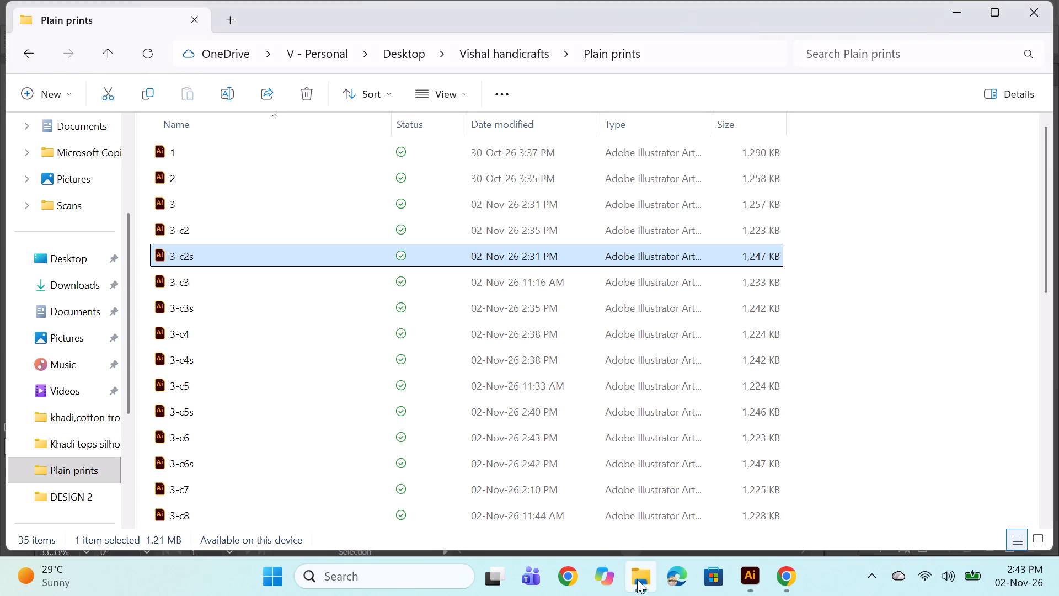
{"action": "double_click", "coordinate": [233, 203]}
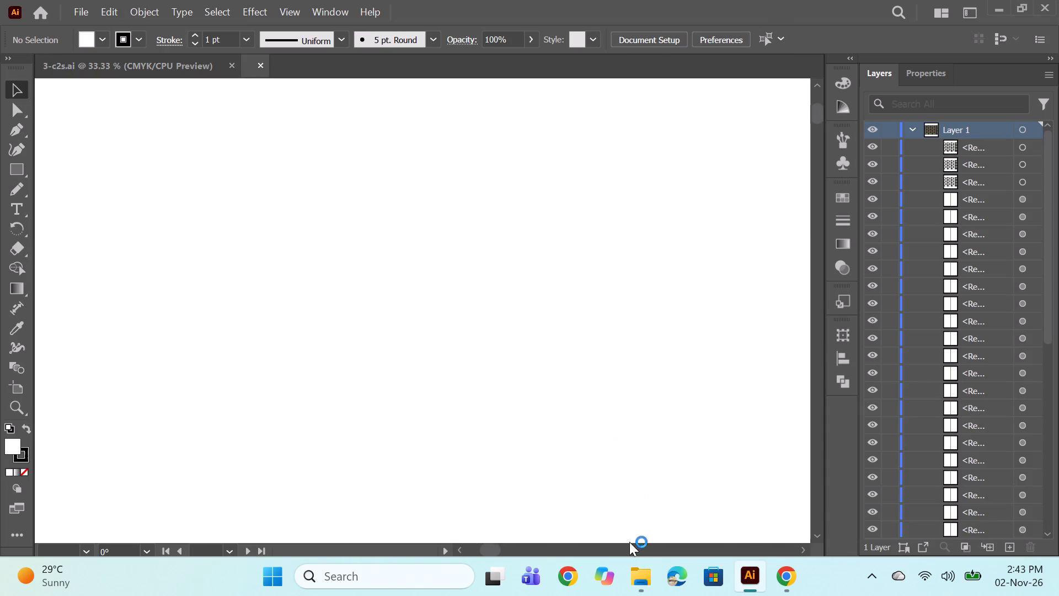
{"action": "left_click", "coordinate": [632, 574]}
{"action": "double_click", "coordinate": [235, 259]}
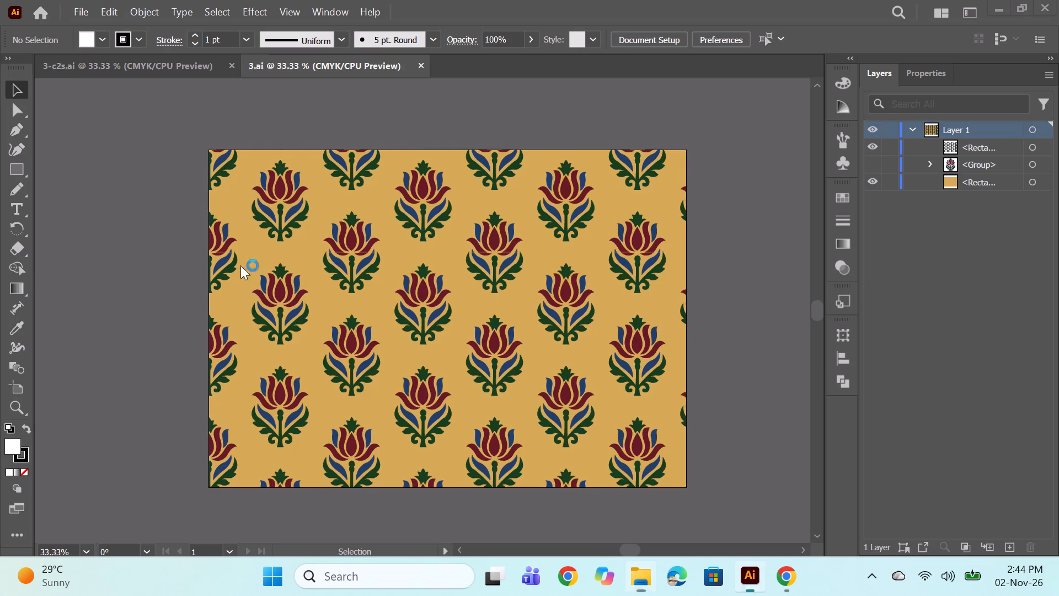
Save 3-c2s under the name 3s in the Plain prints folder, replacing the existing file, with Illustrator 2020 compatibility.
{"action": "left_click", "coordinate": [88, 2]}
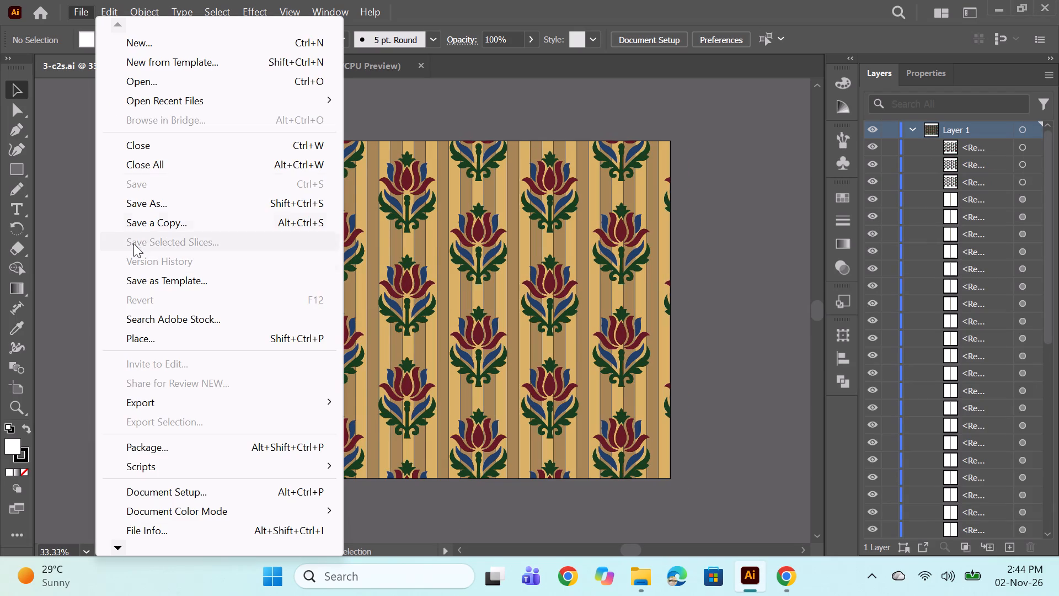
{"action": "left_click", "coordinate": [161, 197]}
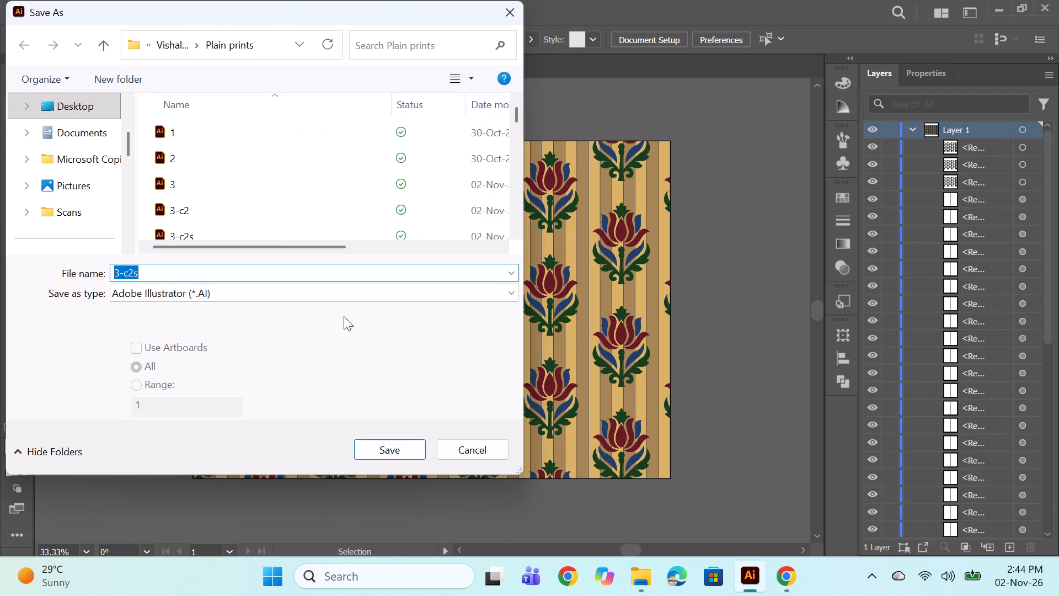
{"action": "left_click", "coordinate": [248, 272]}
{"action": "key", "text": "BackSpace"}
{"action": "key", "text": "BackSpace"}
{"action": "key", "text": "BackSpace"}
{"action": "key", "text": "BackSpace"}
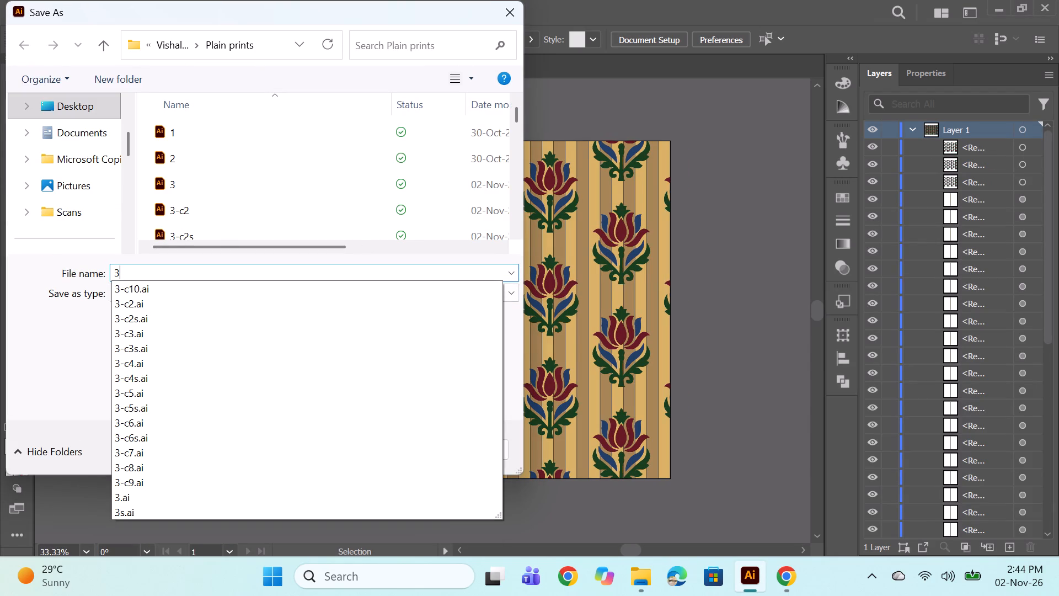
{"action": "key", "text": "s"}
{"action": "key", "text": "Return"}
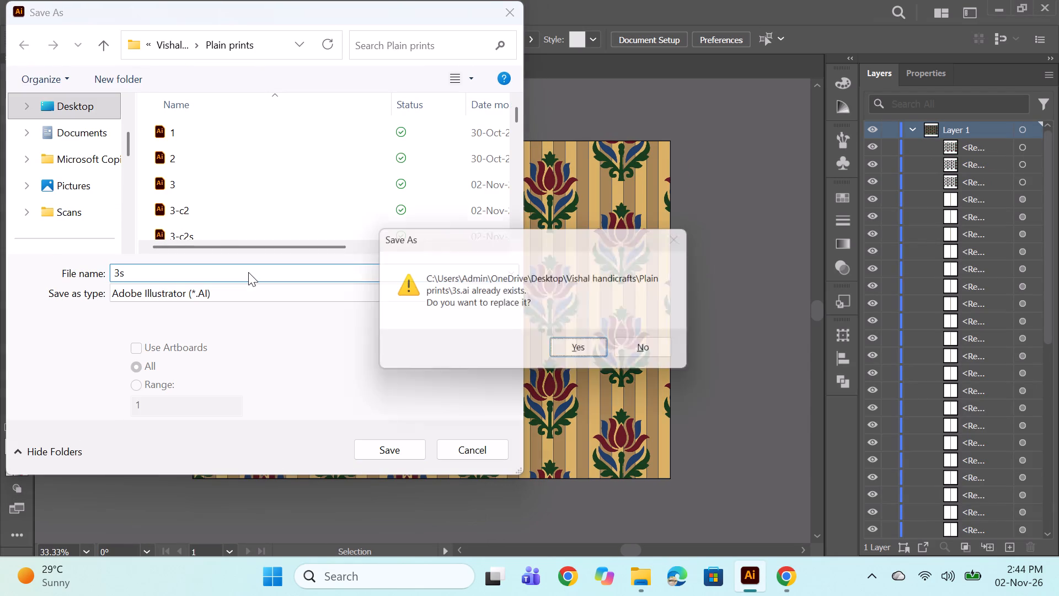
{"action": "left_click", "coordinate": [576, 348]}
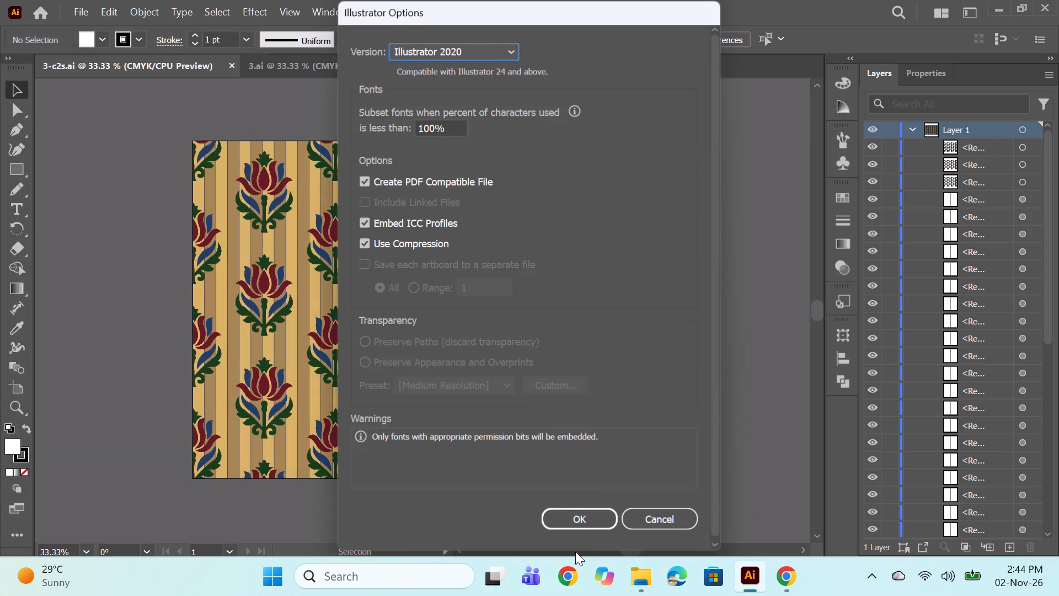
{"action": "left_click", "coordinate": [591, 522]}
Open 3s from the Plain prints folder and compare it with the plain print 3.
{"action": "left_click", "coordinate": [650, 588]}
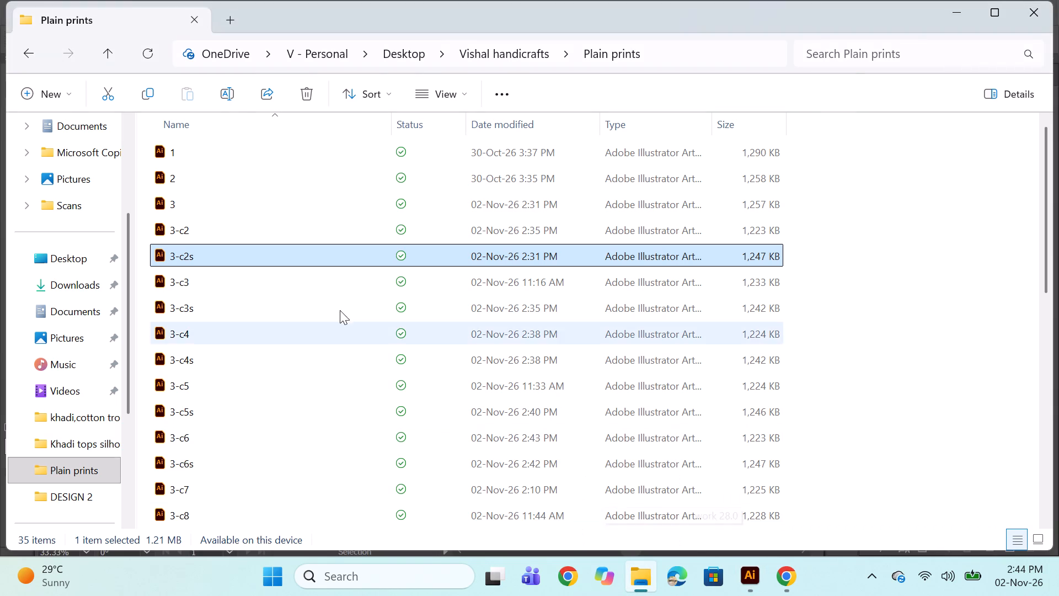
{"action": "scroll", "coordinate": [239, 286], "scroll_direction": "down", "scroll_amount": 4}
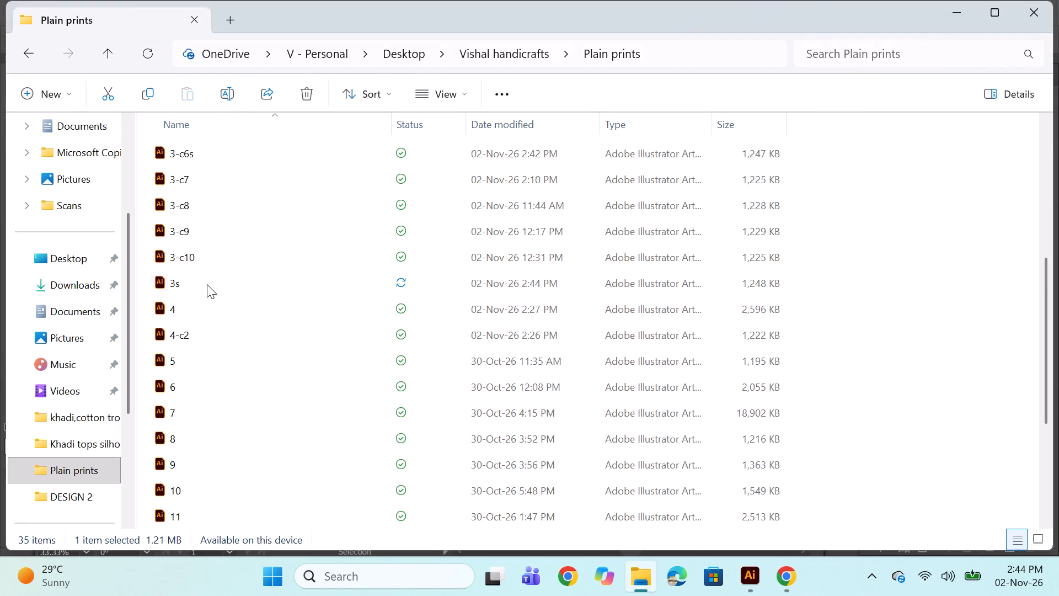
{"action": "double_click", "coordinate": [207, 284]}
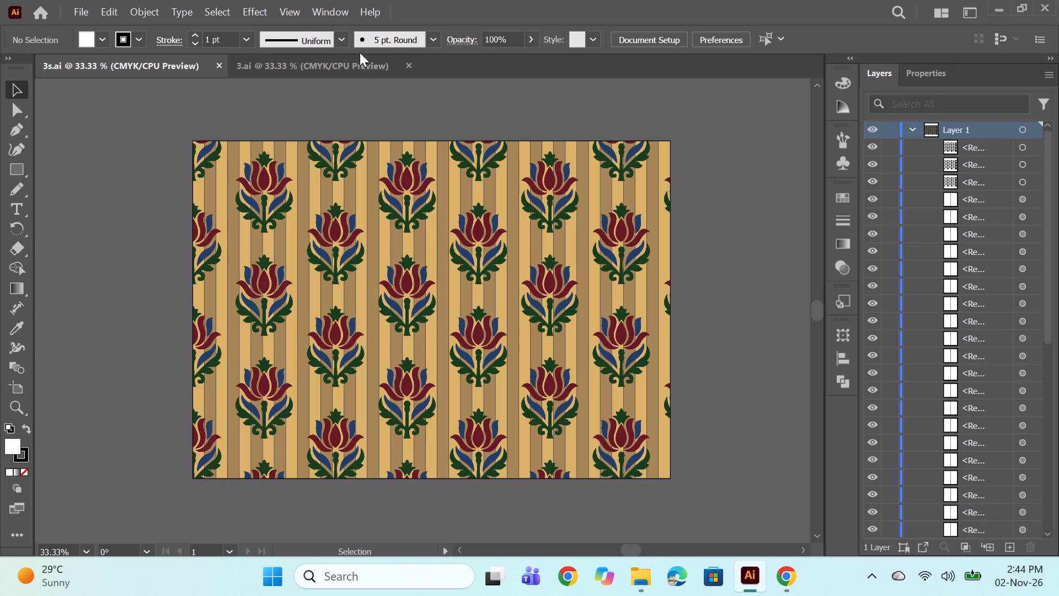
{"action": "left_click", "coordinate": [339, 74]}
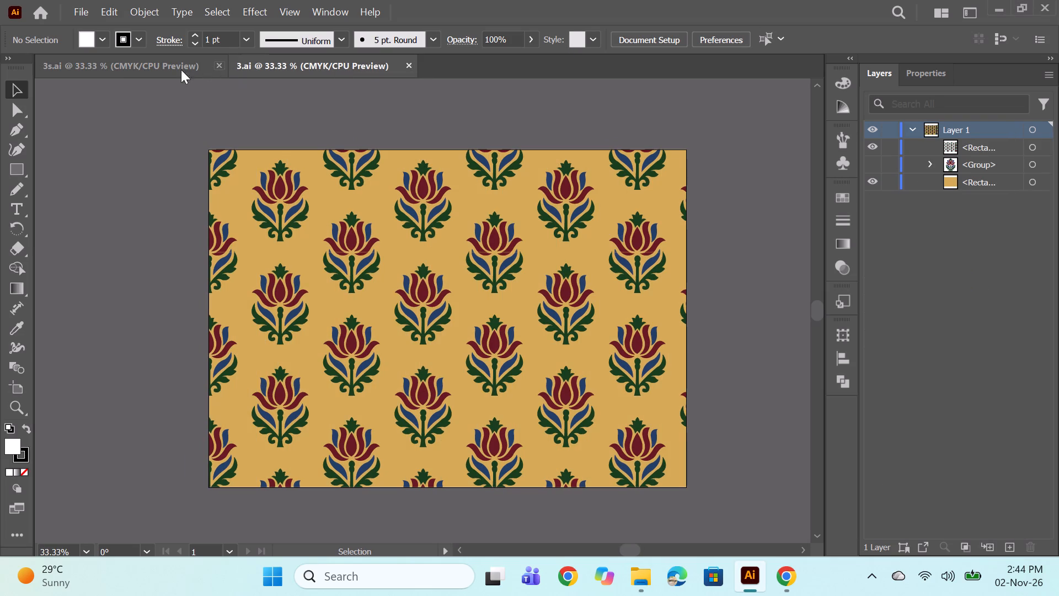
{"action": "left_click", "coordinate": [125, 70]}
Open 3-c2 and 3-c2s from the Plain prints folder to compare their colours.
{"action": "left_click", "coordinate": [630, 595]}
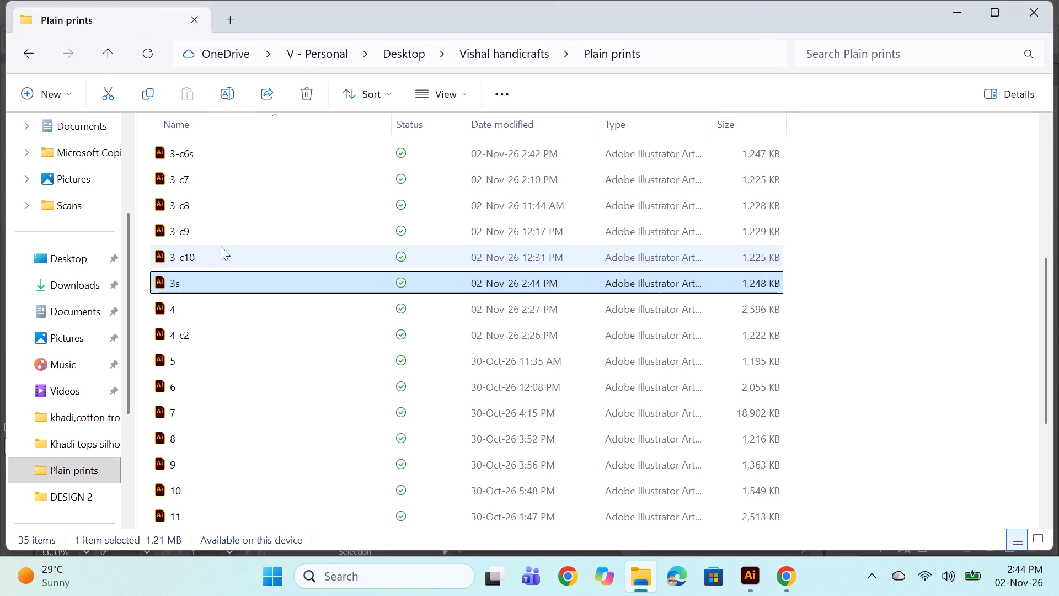
{"action": "scroll", "coordinate": [218, 228], "scroll_direction": "up", "scroll_amount": 7}
{"action": "double_click", "coordinate": [222, 232]}
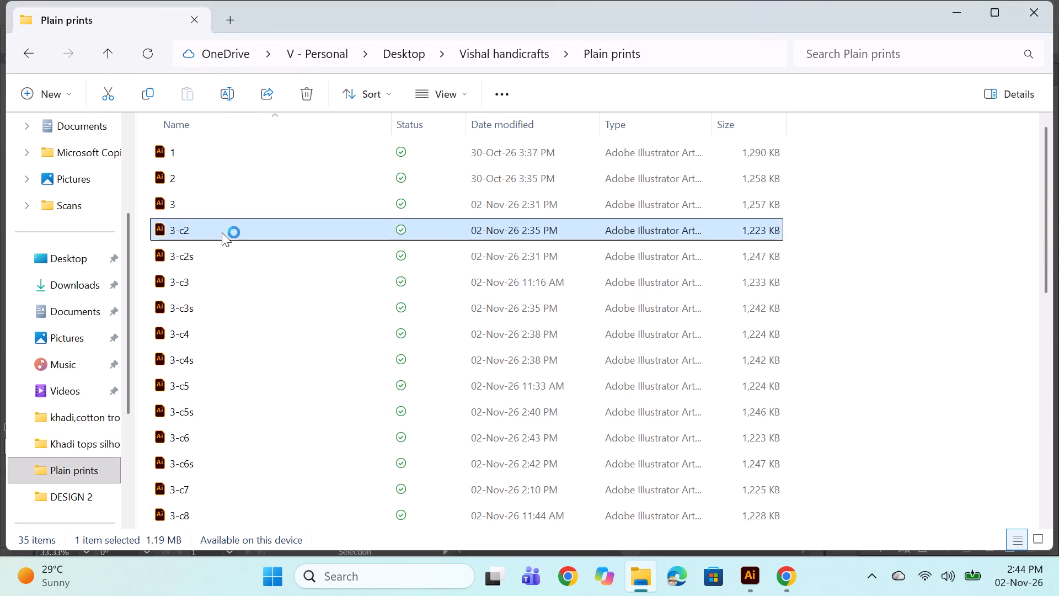
{"action": "left_click", "coordinate": [643, 571]}
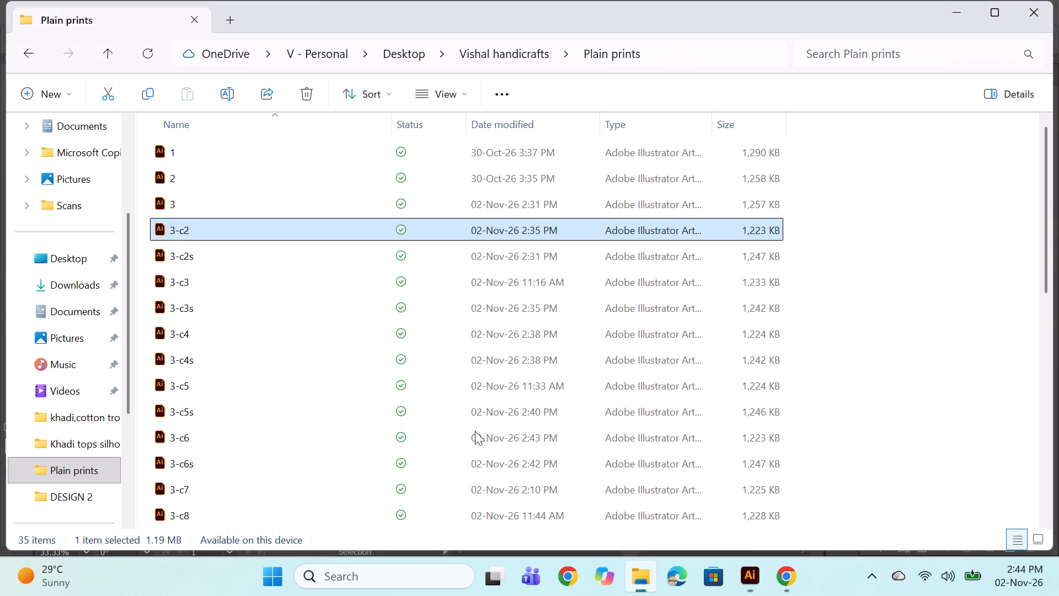
{"action": "double_click", "coordinate": [227, 259]}
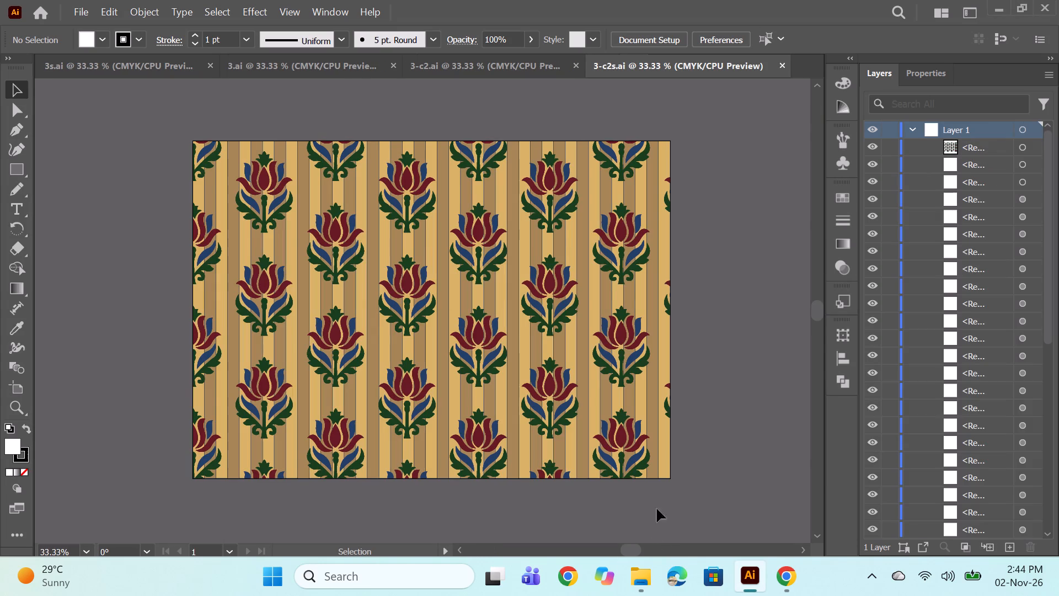
Close the 3-c2s document and delete the 3-c2s file from the Plain prints folder.
{"action": "left_click", "coordinate": [783, 65]}
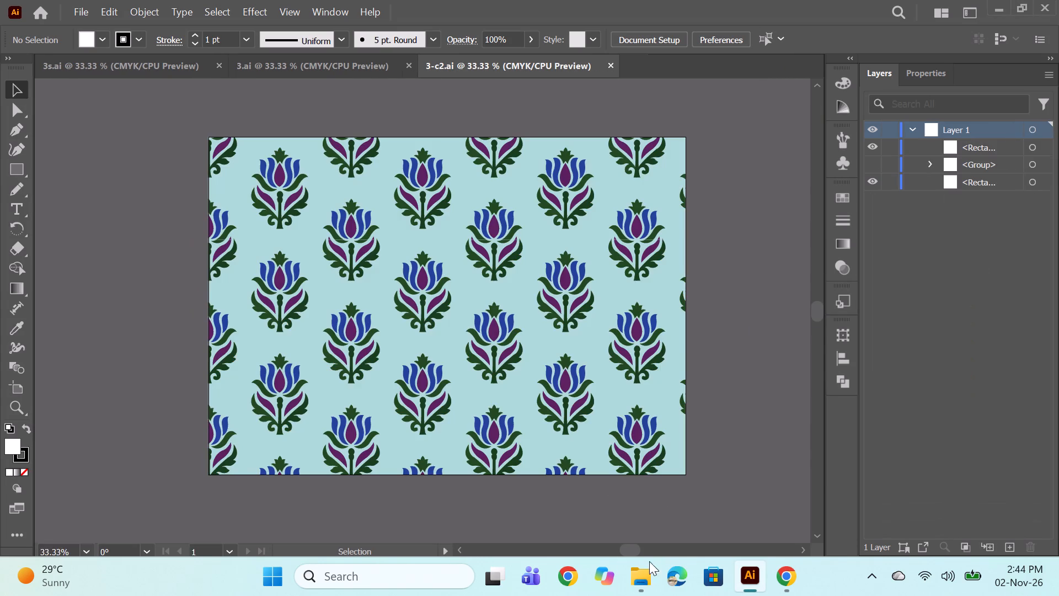
{"action": "left_click", "coordinate": [641, 586]}
{"action": "right_click", "coordinate": [294, 251]}
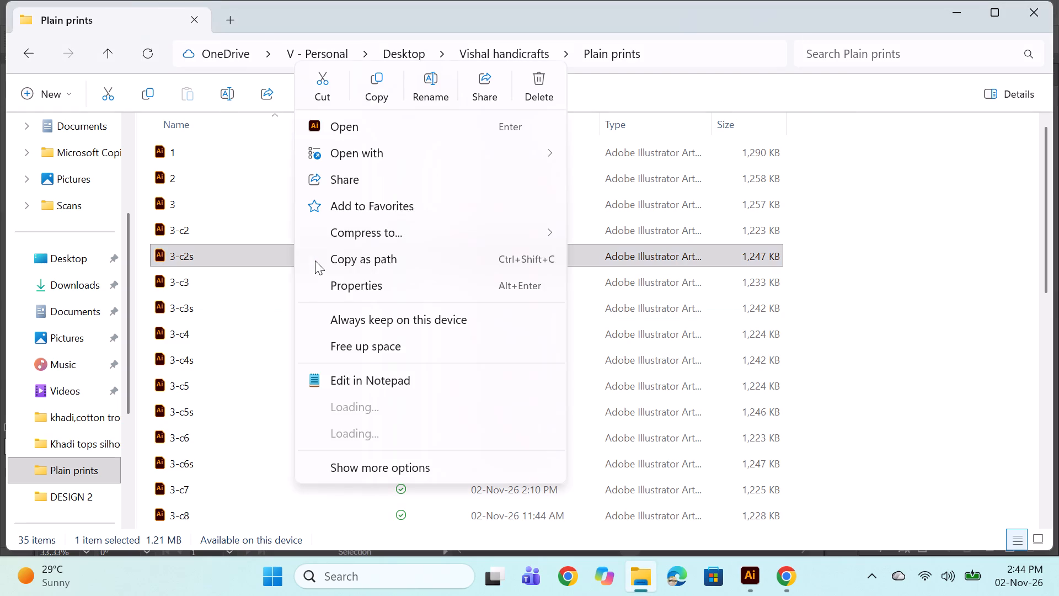
{"action": "left_click", "coordinate": [538, 88]}
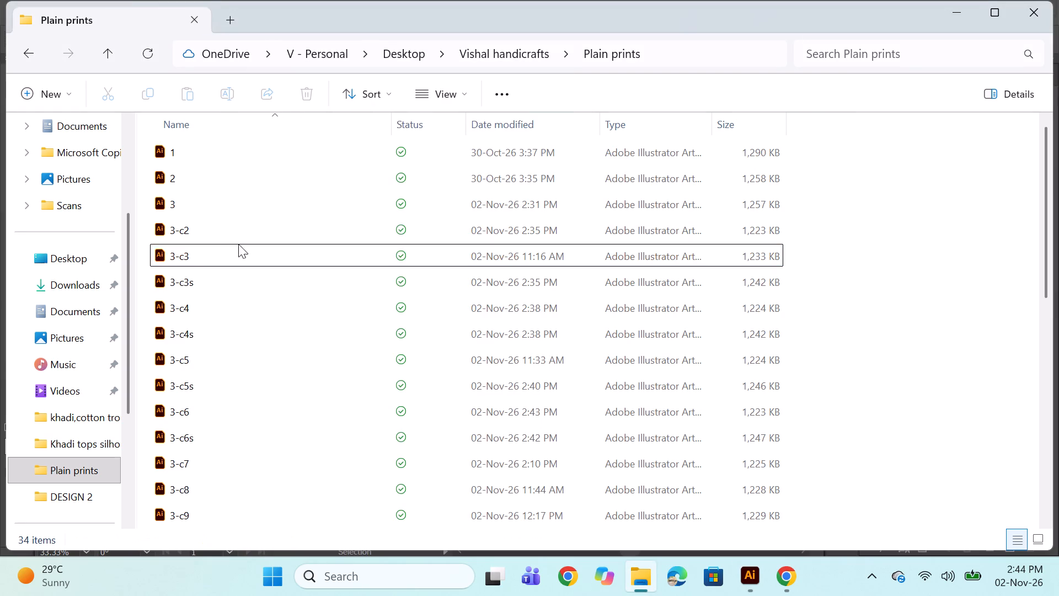
Open 3-c2 and 3-c3s from the Plain prints folder and save 3-c3s as 3-c2s, closing the saved document.
{"action": "double_click", "coordinate": [211, 236]}
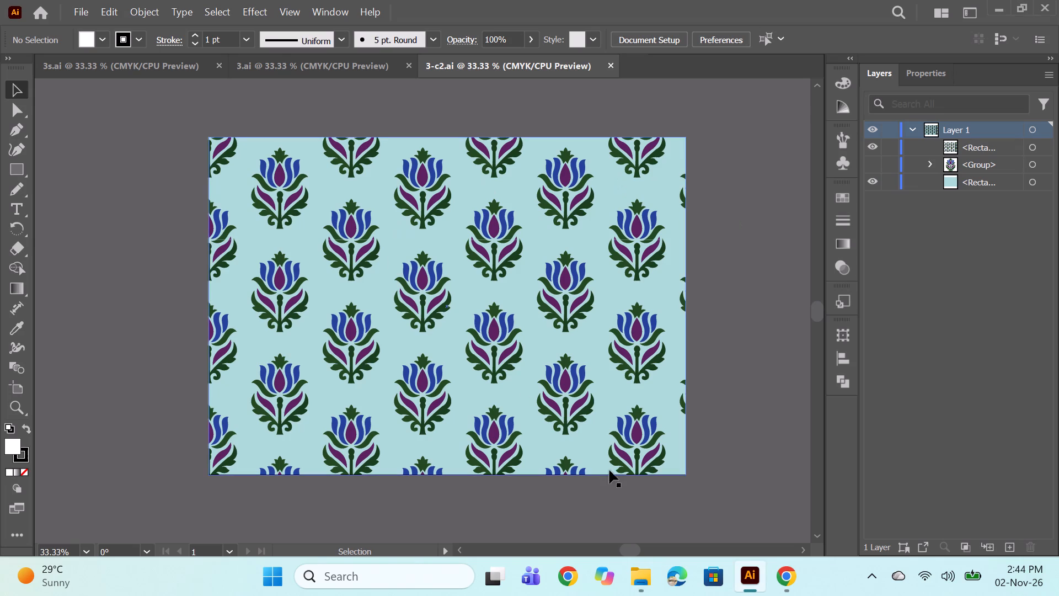
{"action": "left_click", "coordinate": [654, 577]}
{"action": "double_click", "coordinate": [290, 273]}
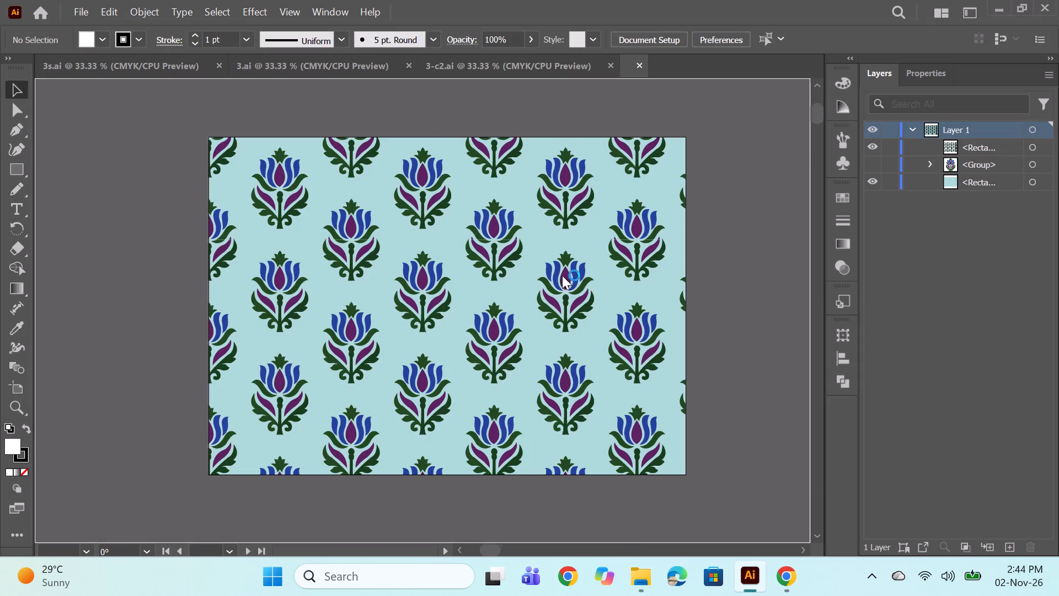
{"action": "left_click", "coordinate": [74, 6]}
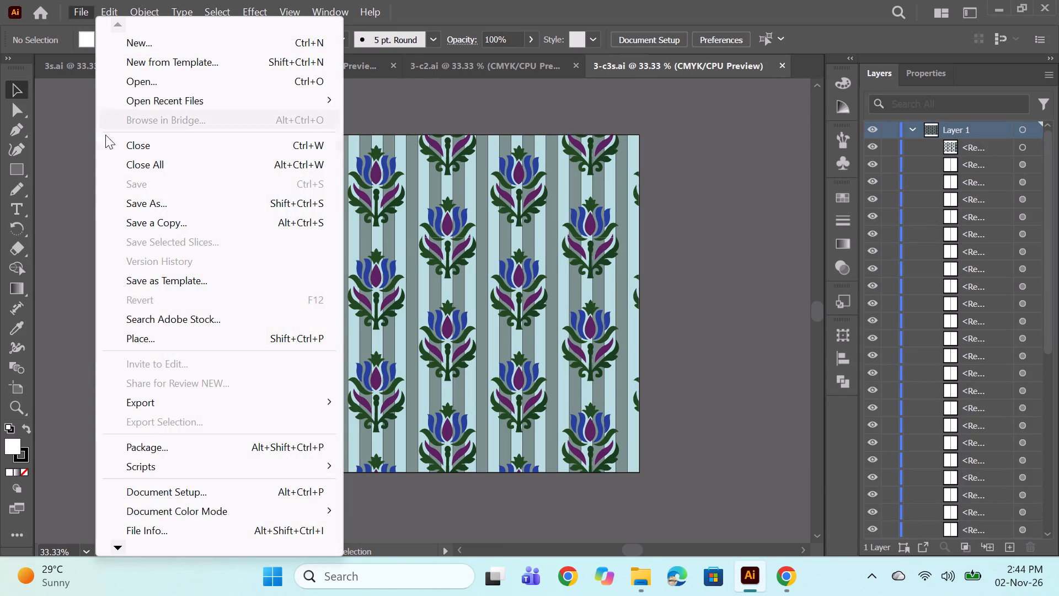
{"action": "left_click", "coordinate": [141, 201]}
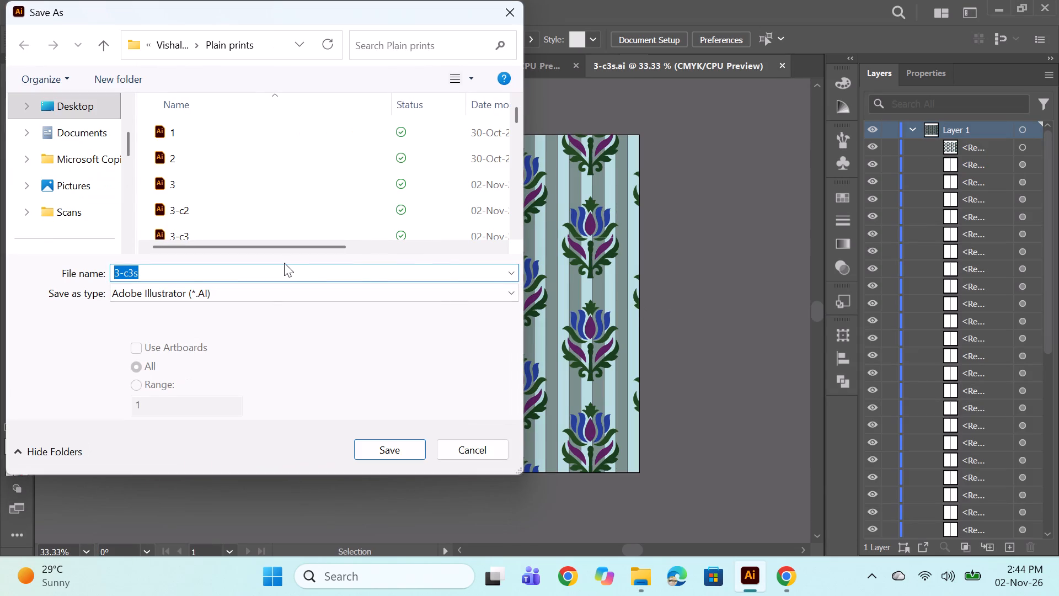
{"action": "key", "text": "space"}
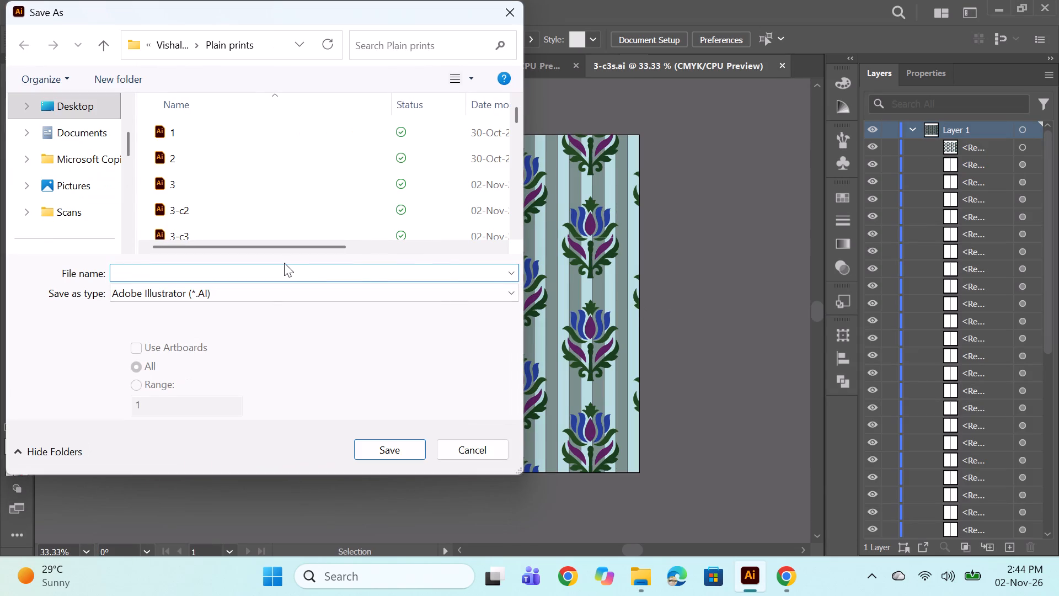
{"action": "type", "text": "3-"}
{"action": "key", "text": "c"}
{"action": "type", "text": "2s"}
{"action": "key", "text": "Return"}
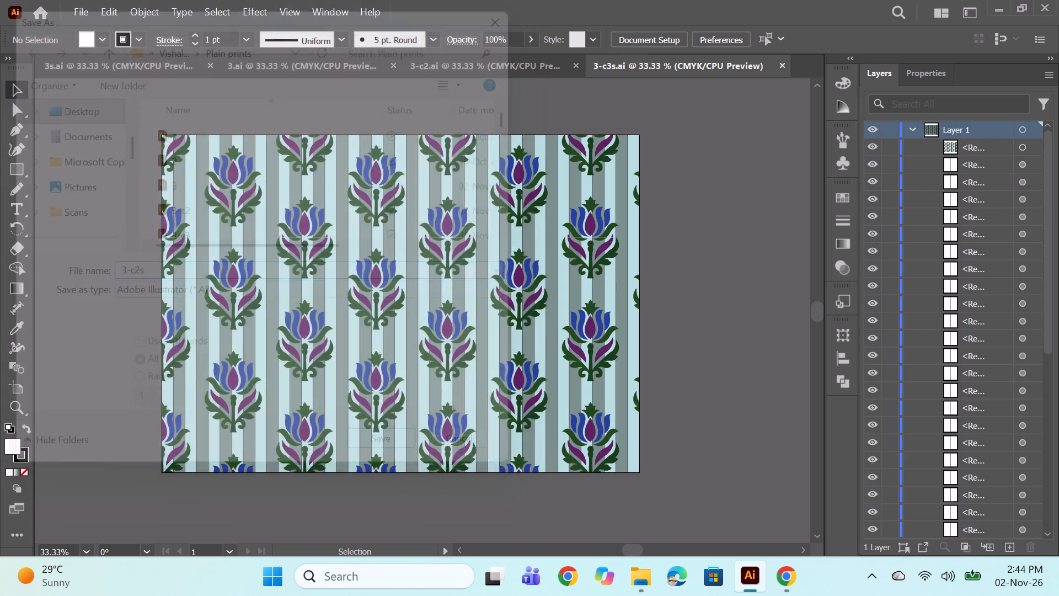
{"action": "left_click", "coordinate": [577, 515]}
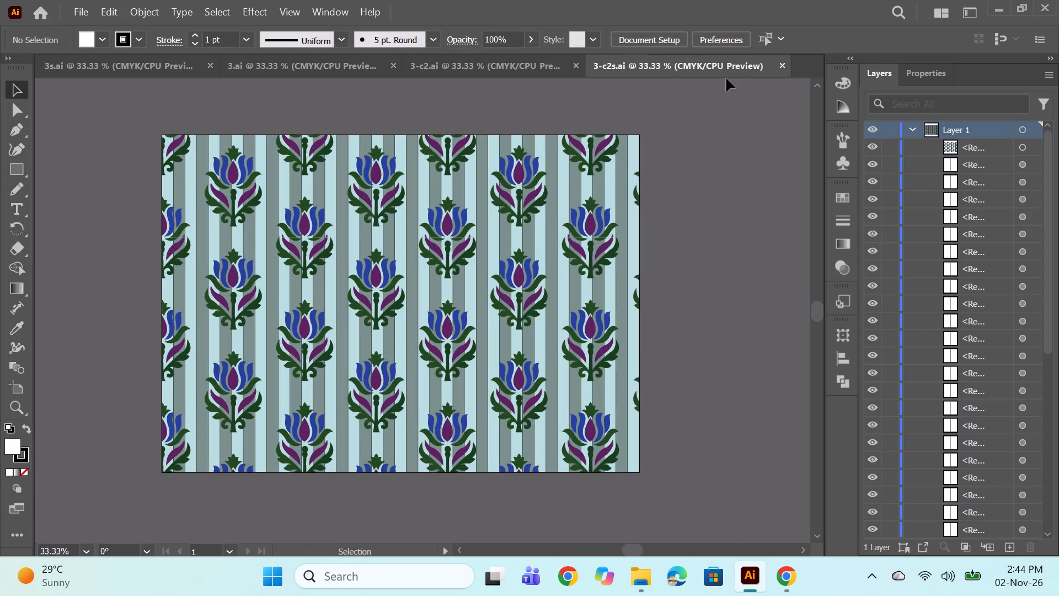
{"action": "left_click", "coordinate": [781, 62]}
Open 3-c2s, 3-c3 and 3-c3s from the Plain prints folder to compare their colours.
{"action": "left_click", "coordinate": [639, 574]}
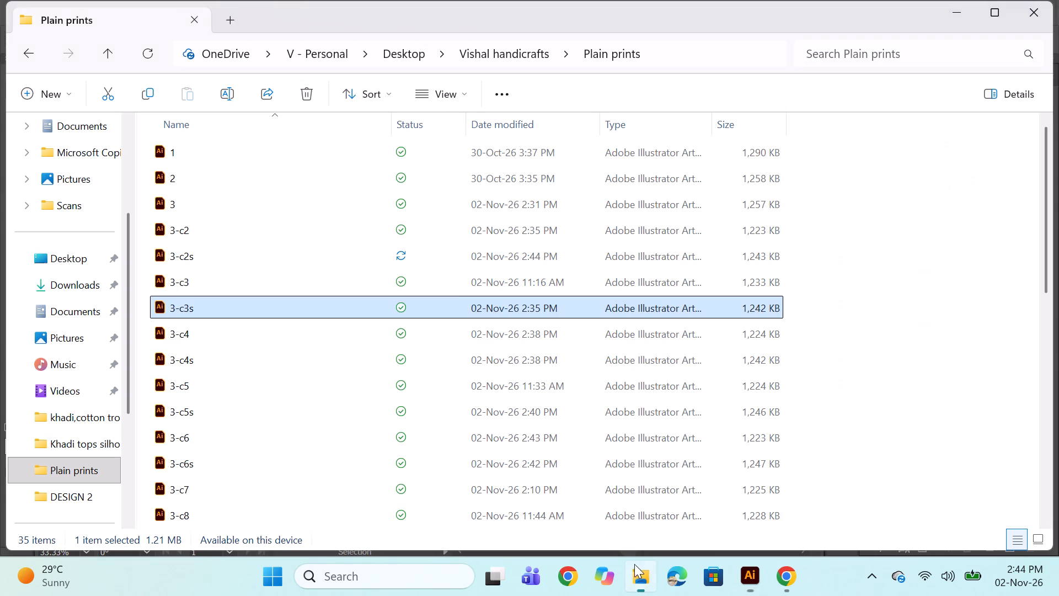
{"action": "double_click", "coordinate": [238, 264]}
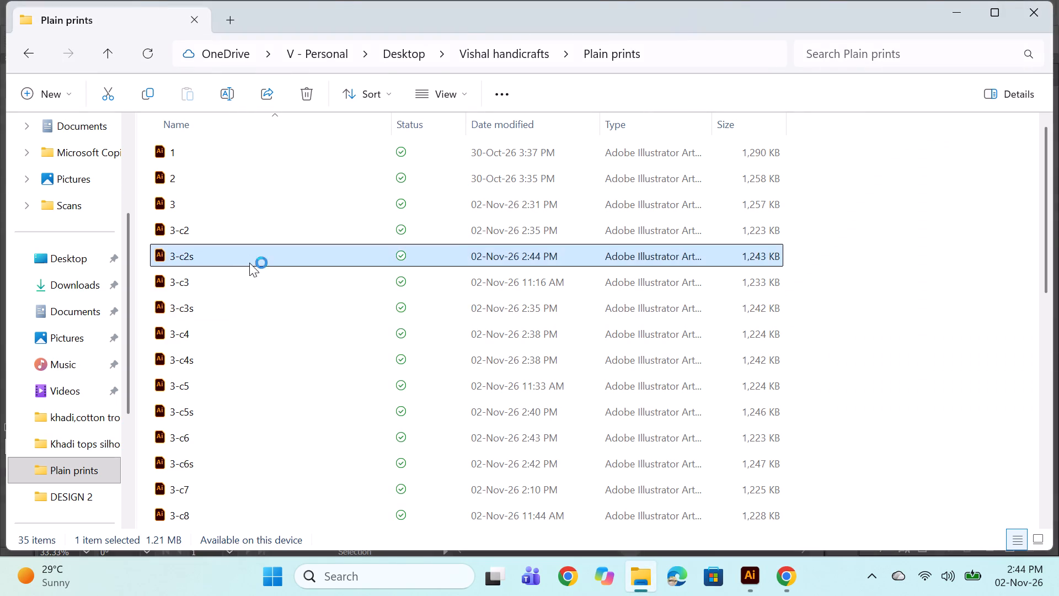
{"action": "left_click", "coordinate": [646, 584]}
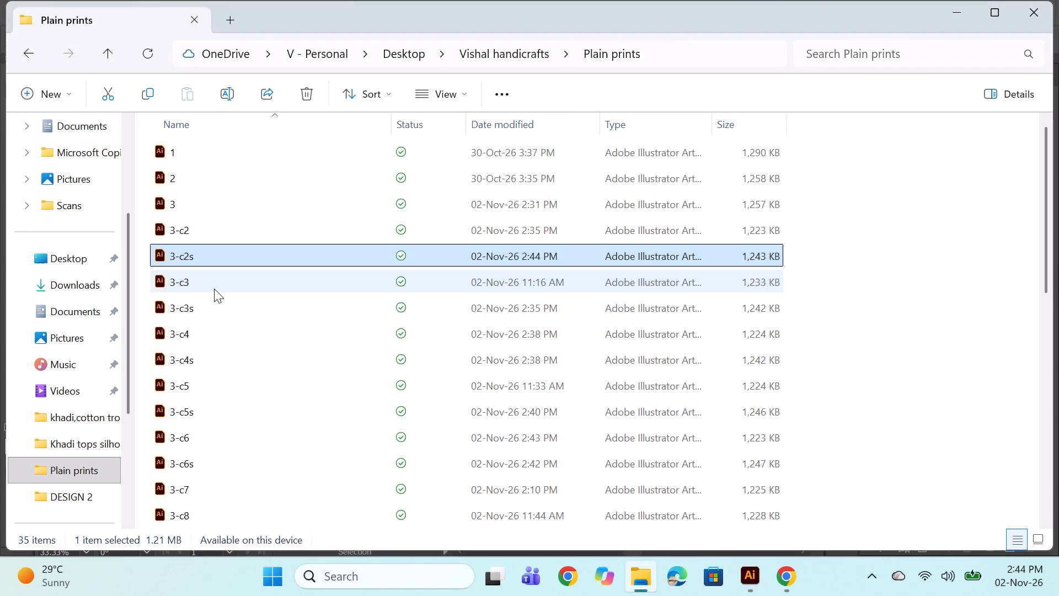
{"action": "double_click", "coordinate": [214, 289]}
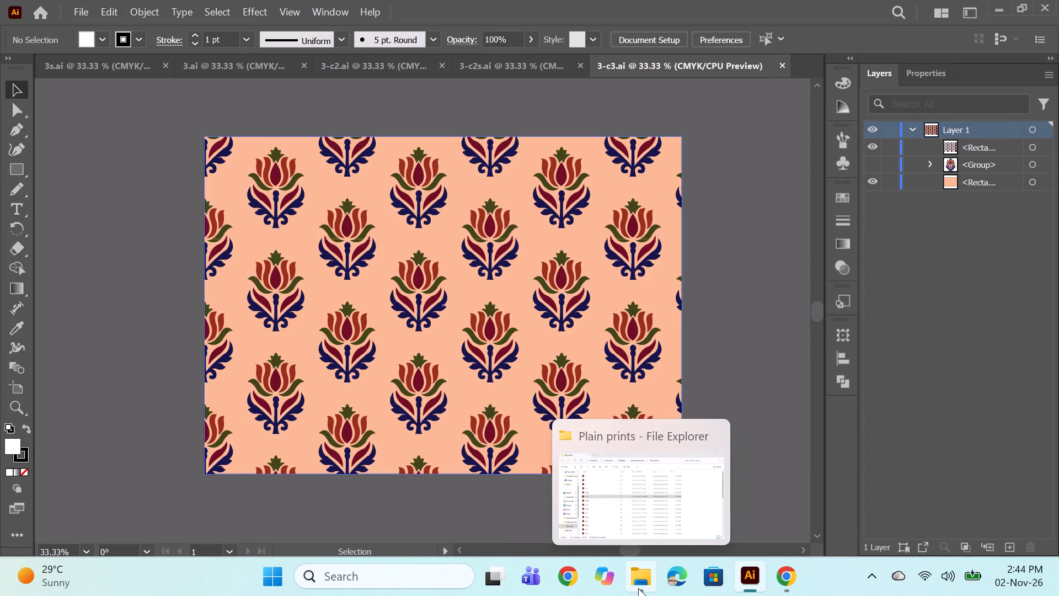
{"action": "left_click", "coordinate": [638, 588]}
{"action": "right_click", "coordinate": [232, 307]}
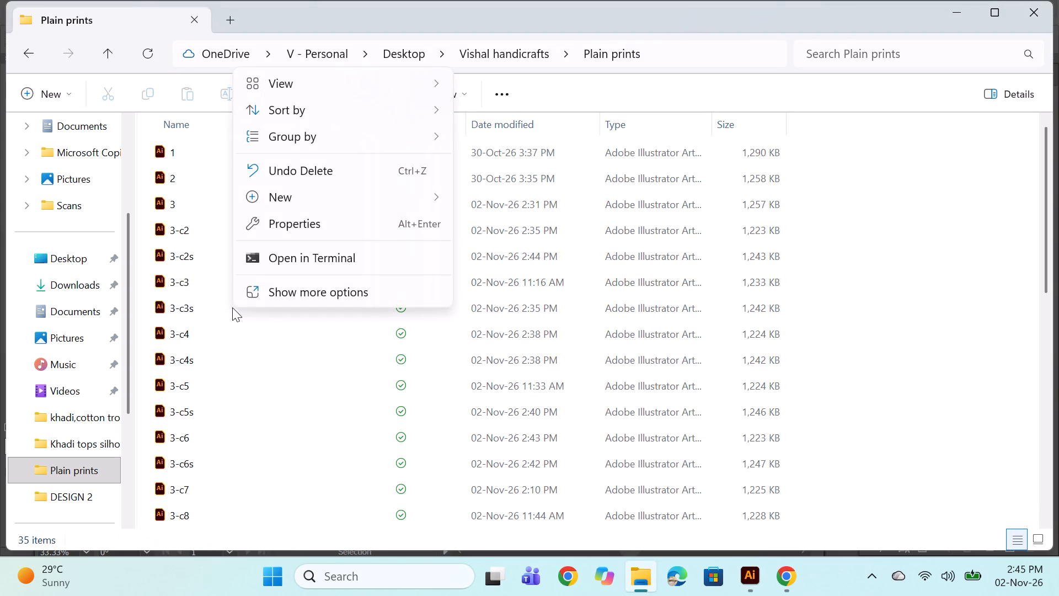
{"action": "double_click", "coordinate": [165, 306]}
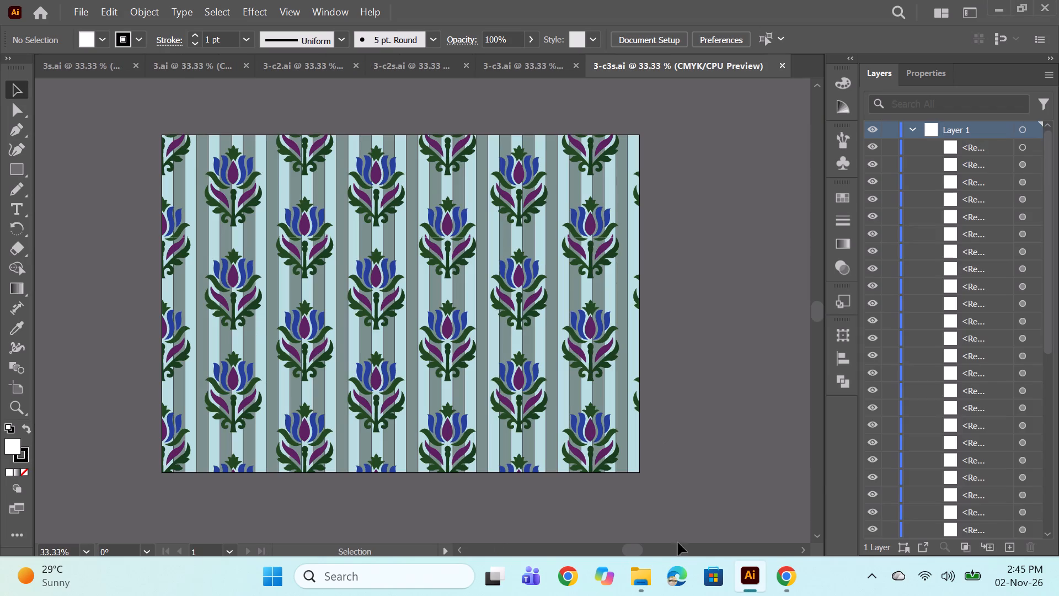
Close the 3-c3s document and delete the 3-c3s file from the Plain prints folder.
{"action": "left_click", "coordinate": [783, 66]}
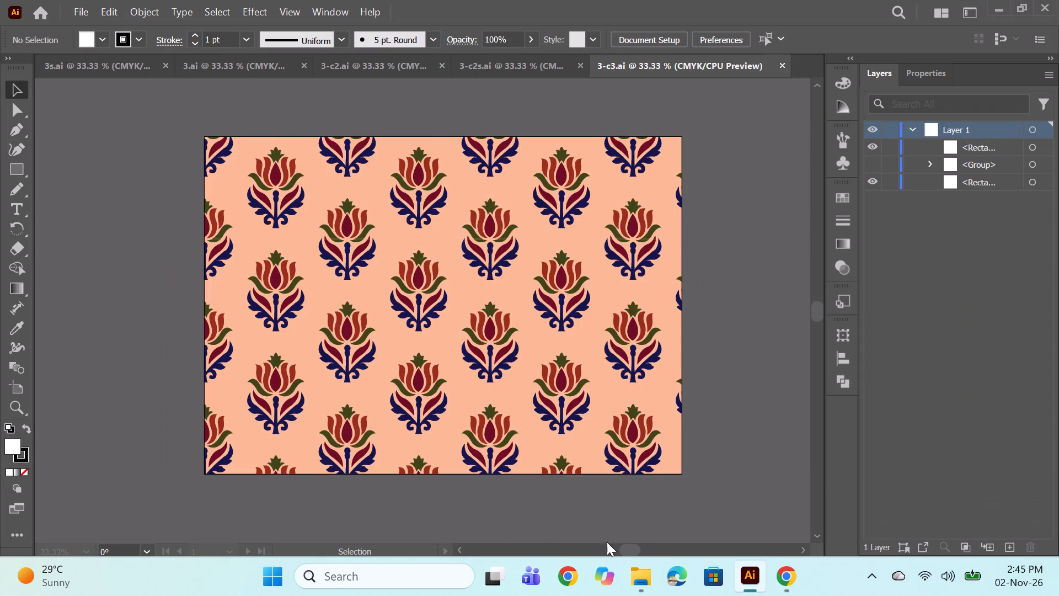
{"action": "left_click", "coordinate": [629, 578]}
{"action": "right_click", "coordinate": [226, 303]}
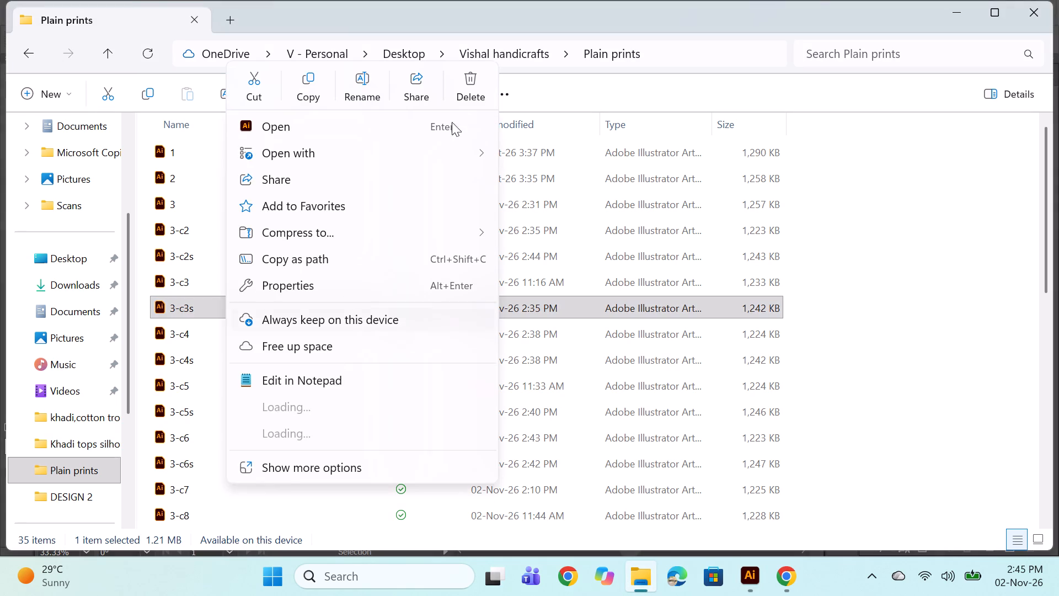
{"action": "left_click", "coordinate": [472, 83]}
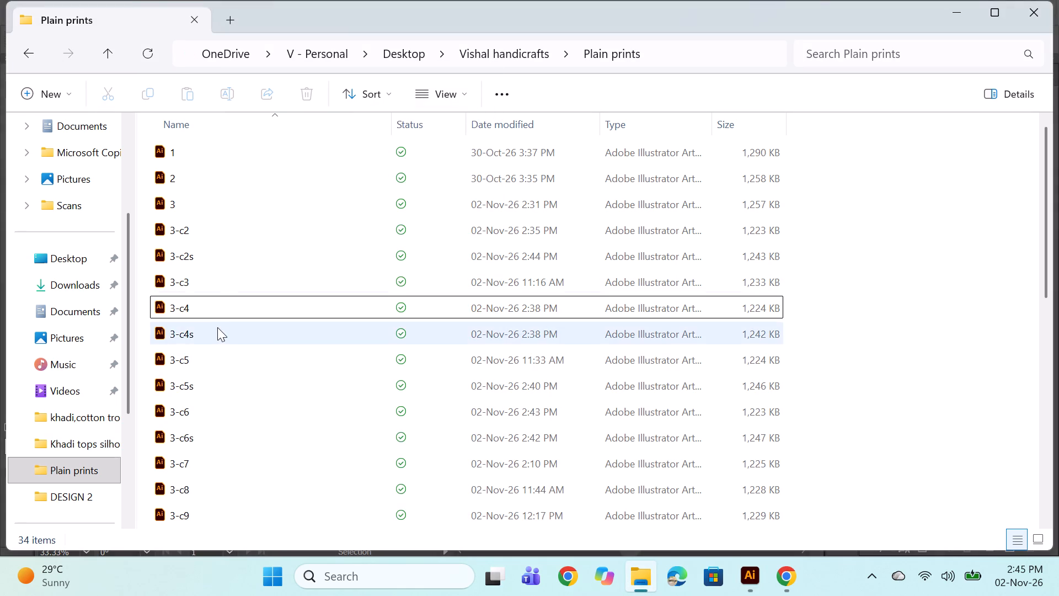
Open 3-c4 and 3-c4s from the Plain prints folder to check them, and return to 3-c3.
{"action": "double_click", "coordinate": [219, 315]}
{"action": "left_click", "coordinate": [641, 581]}
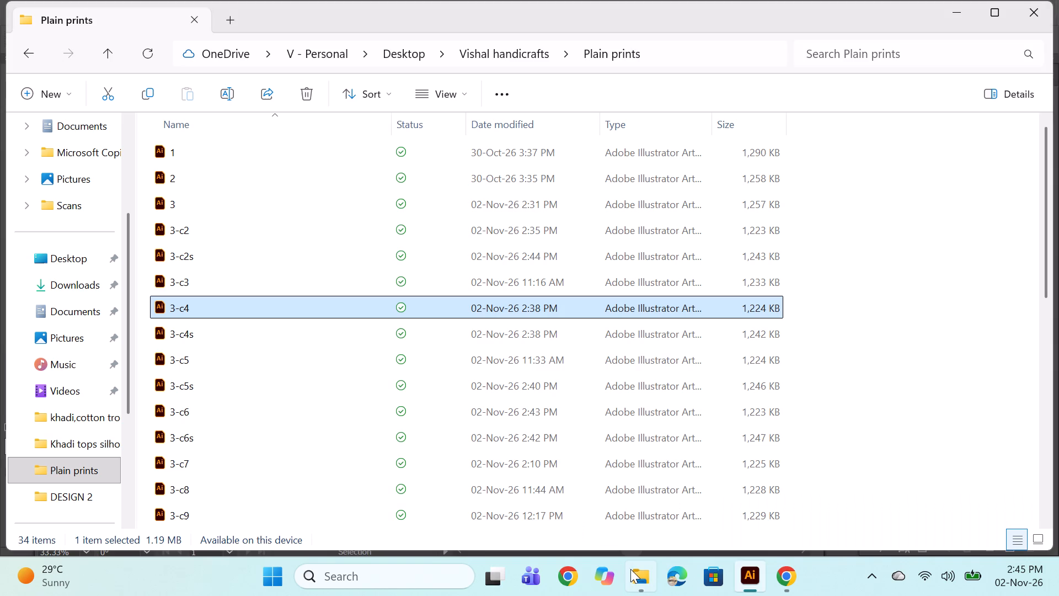
{"action": "double_click", "coordinate": [290, 332]}
{"action": "left_click", "coordinate": [646, 581]}
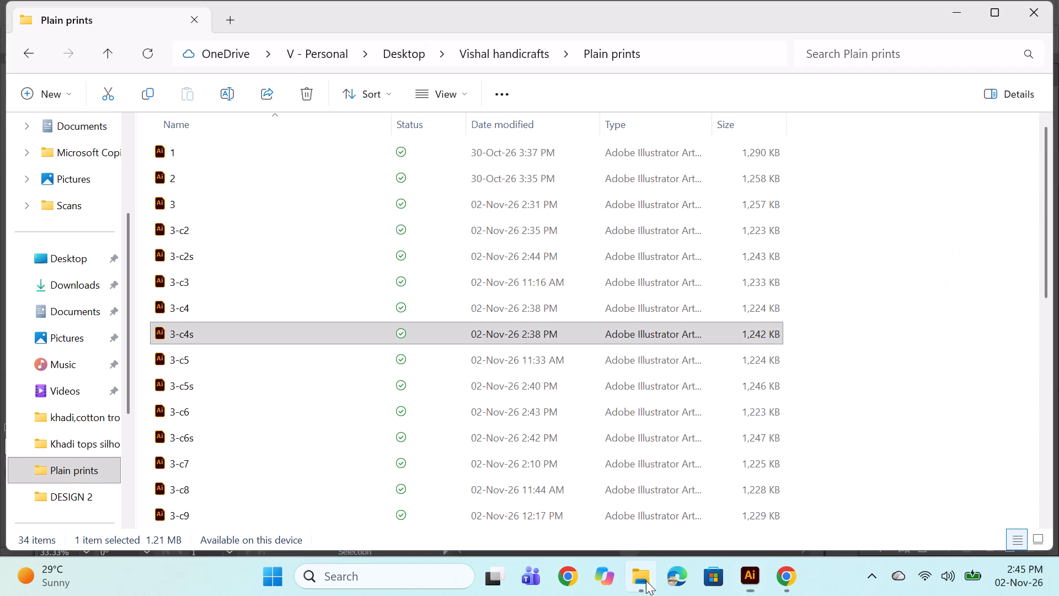
{"action": "double_click", "coordinate": [220, 278]}
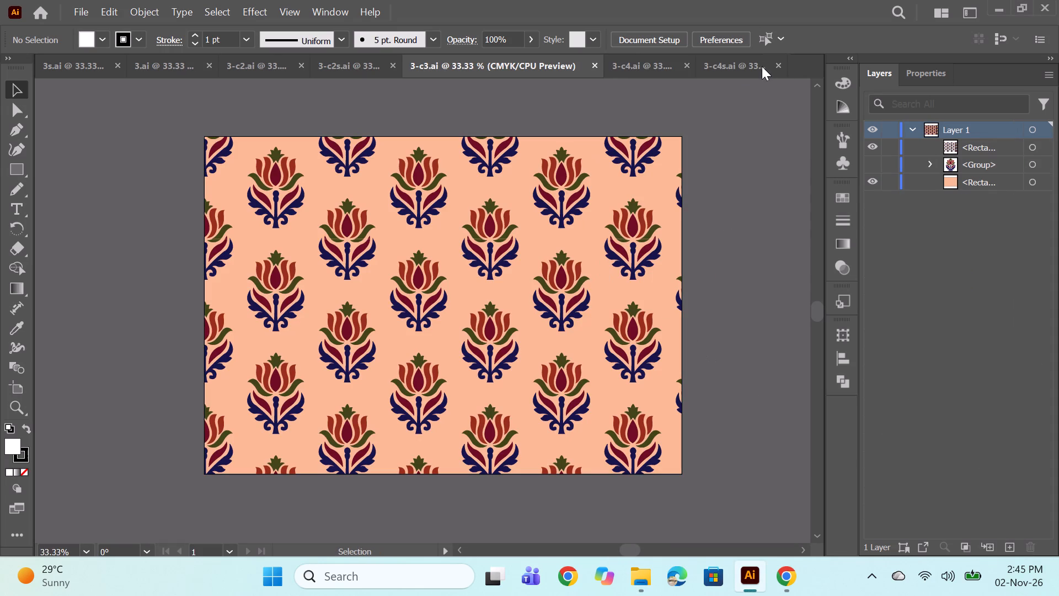
Close the 3-c4, 3-c4s, 3-c2, 3, 3s and 3-c2s documents, keeping only 3-c3 open.
{"action": "left_click", "coordinate": [689, 63]}
{"action": "left_click", "coordinate": [780, 66]}
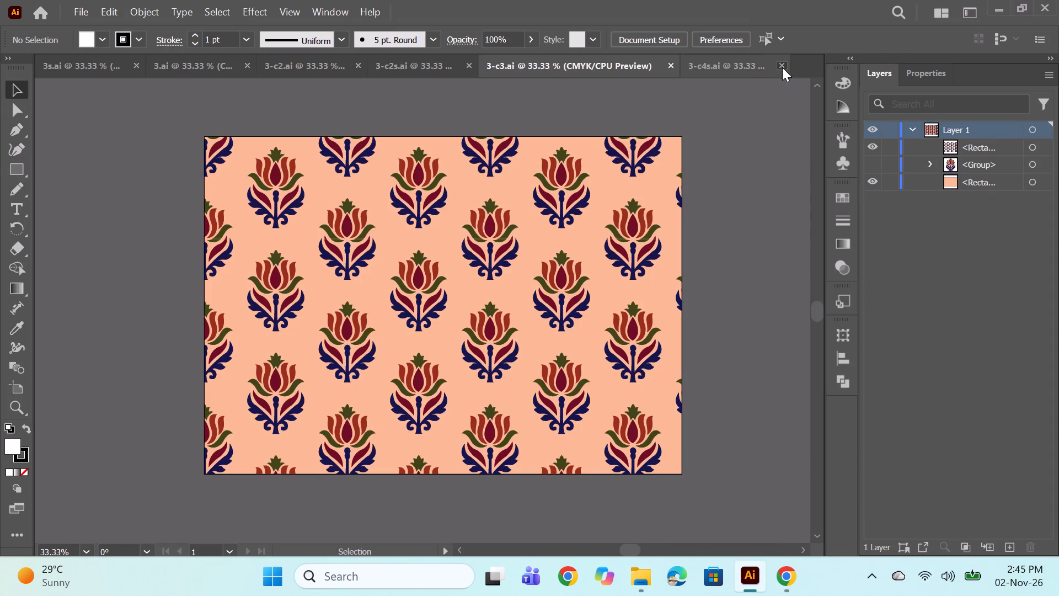
{"action": "left_click", "coordinate": [440, 63]}
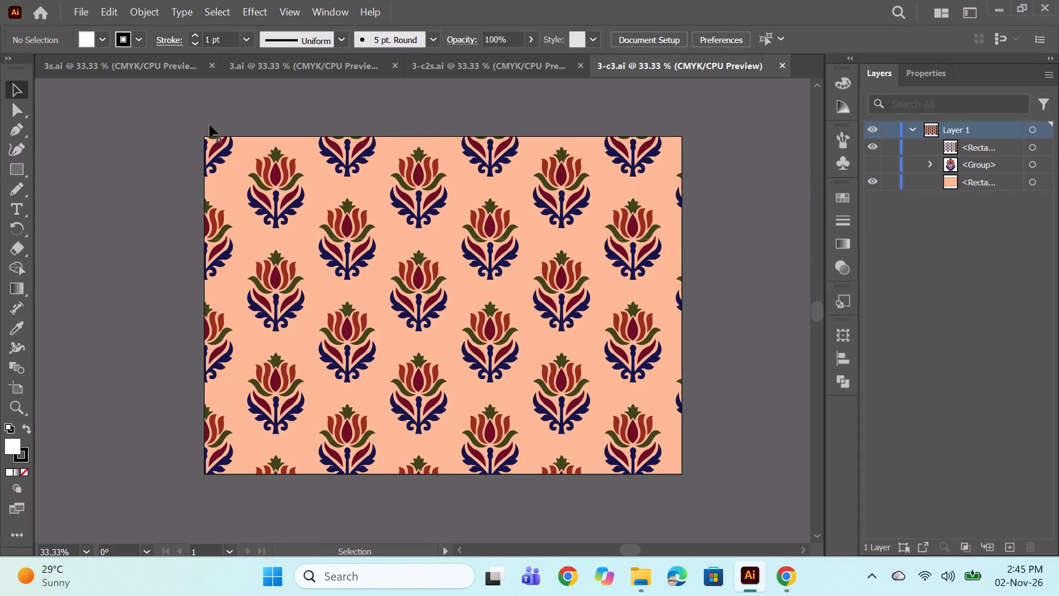
{"action": "left_click", "coordinate": [396, 63]}
{"action": "left_click", "coordinate": [219, 63]}
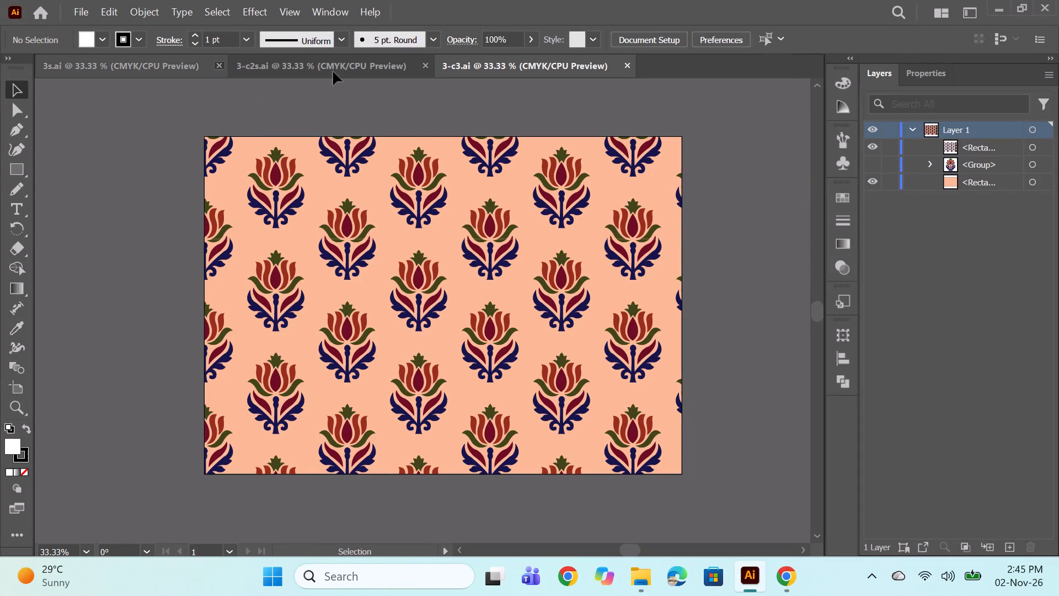
{"action": "left_click", "coordinate": [180, 67]}
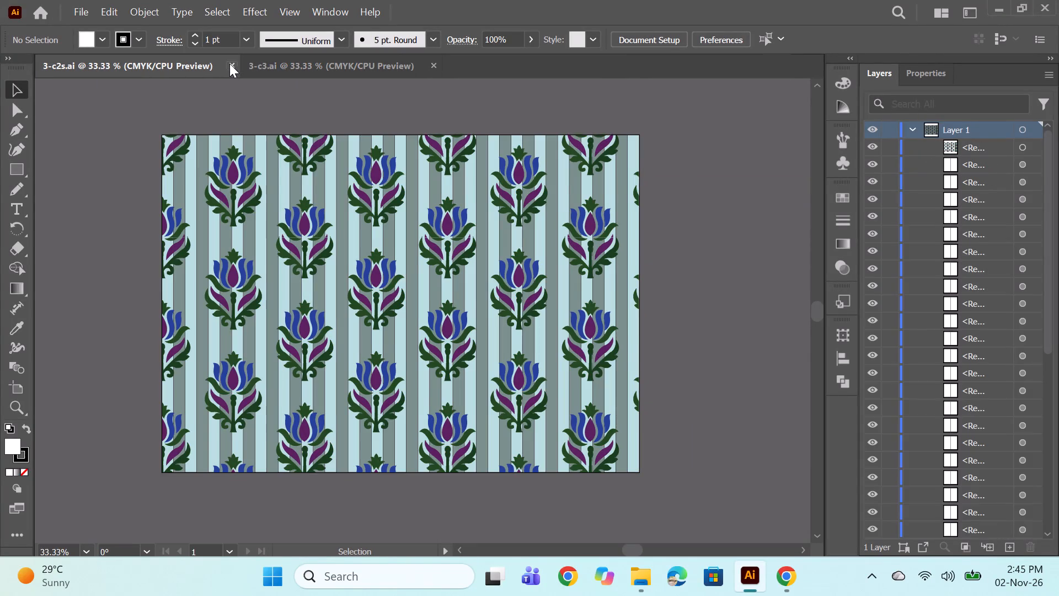
{"action": "left_click", "coordinate": [229, 63]}
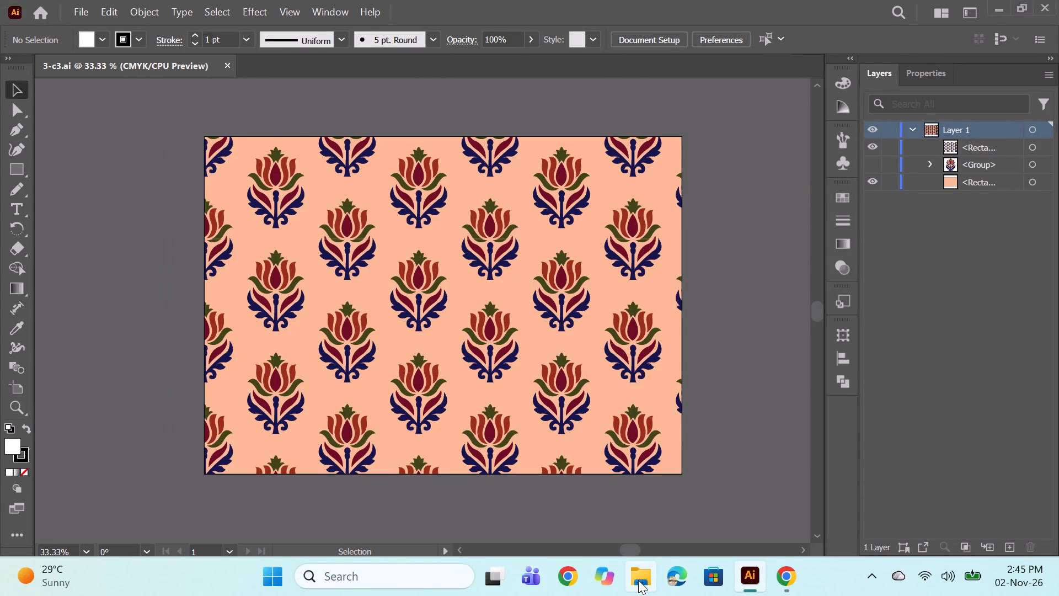
Create a new landscape A3 document, 16.5354 by 11.6929 in, in CMYK at 300 ppi.
{"action": "left_click", "coordinate": [638, 580]}
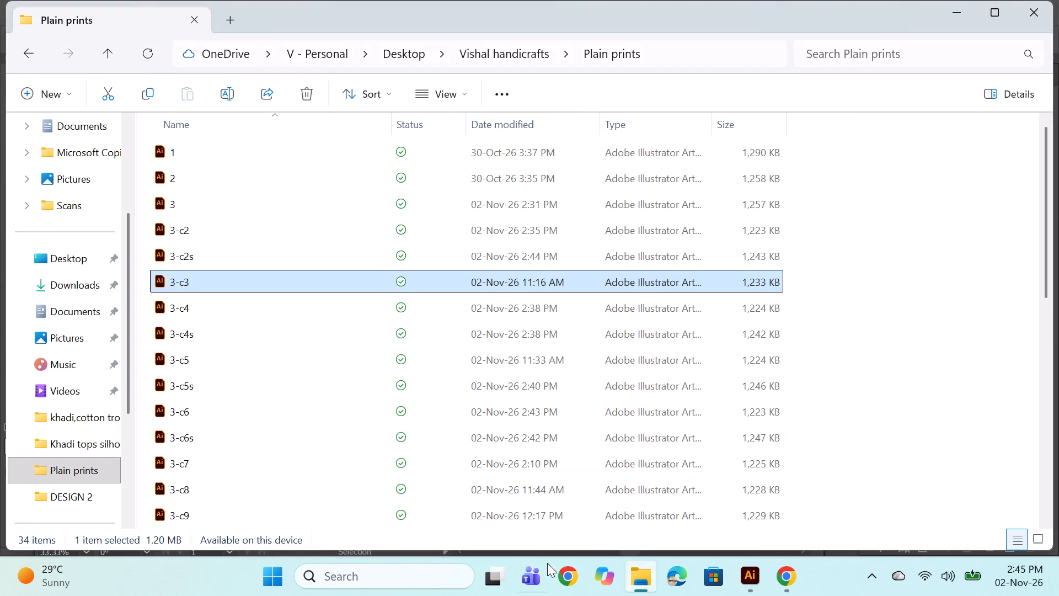
{"action": "left_click", "coordinate": [749, 575]}
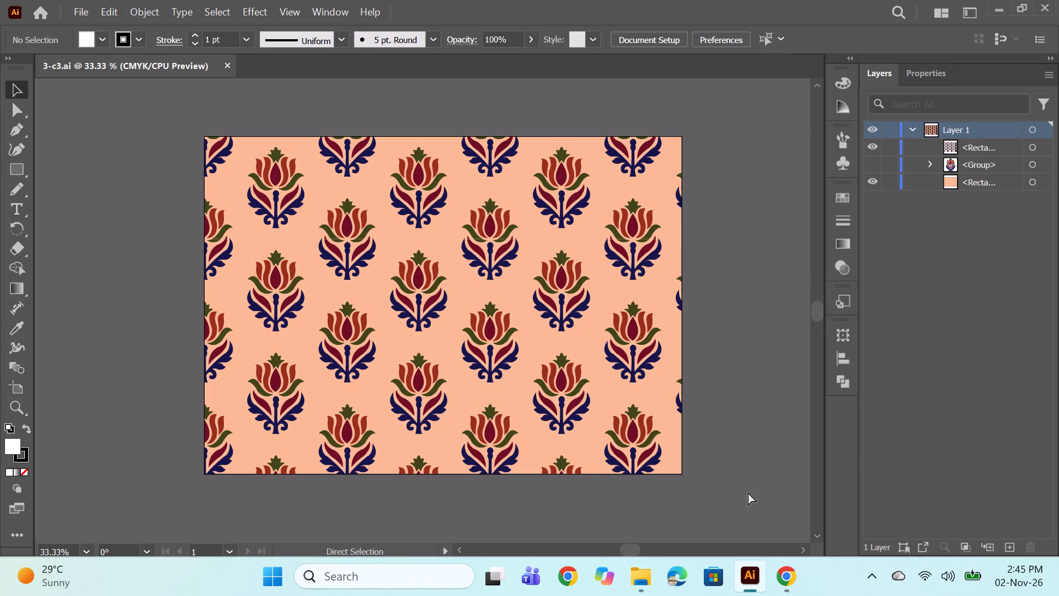
{"action": "key", "text": "ctrl+n"}
{"action": "key", "text": "Return"}
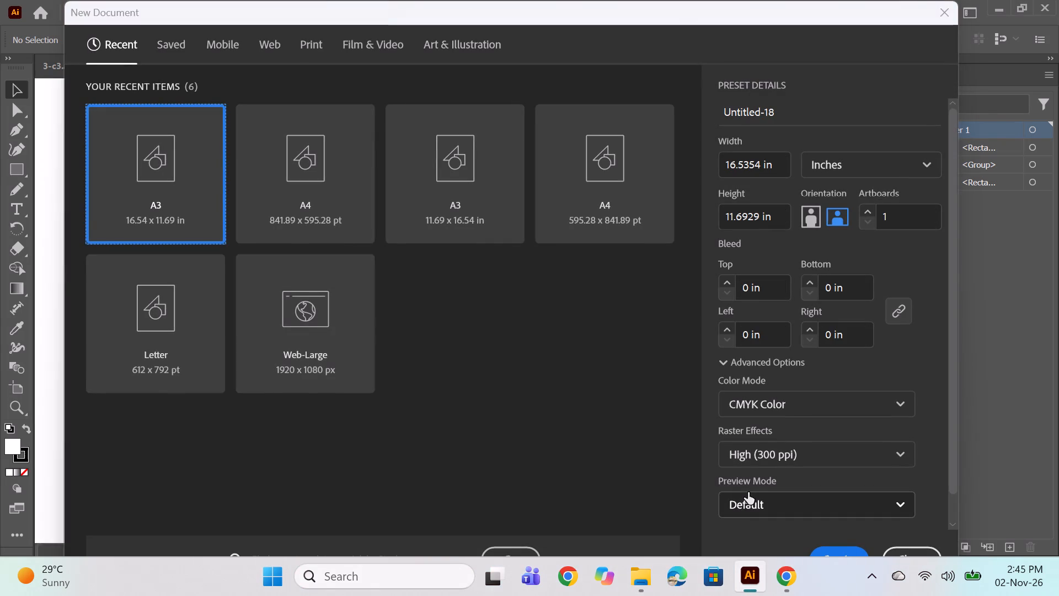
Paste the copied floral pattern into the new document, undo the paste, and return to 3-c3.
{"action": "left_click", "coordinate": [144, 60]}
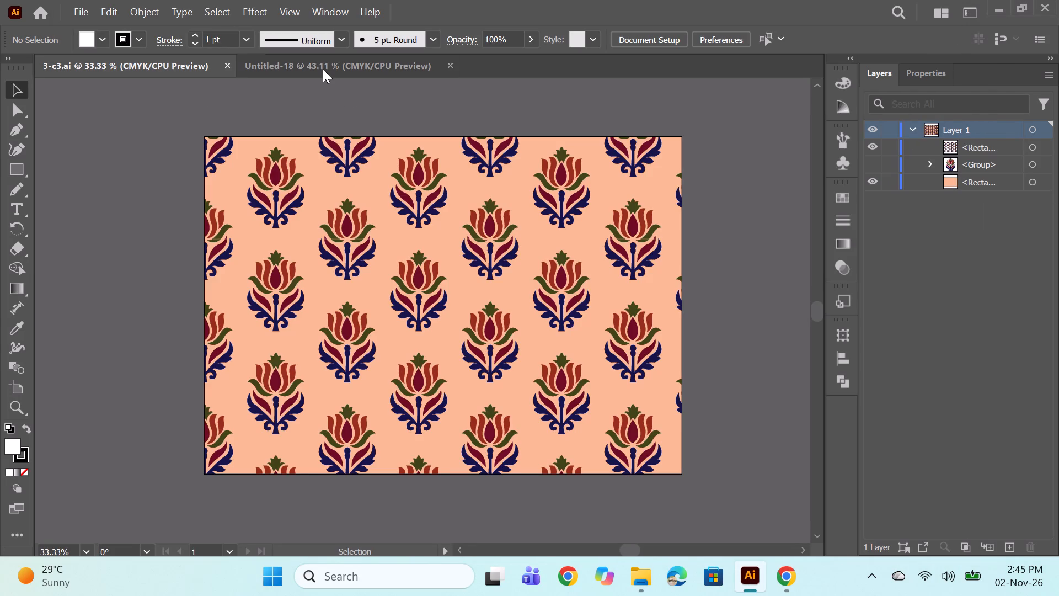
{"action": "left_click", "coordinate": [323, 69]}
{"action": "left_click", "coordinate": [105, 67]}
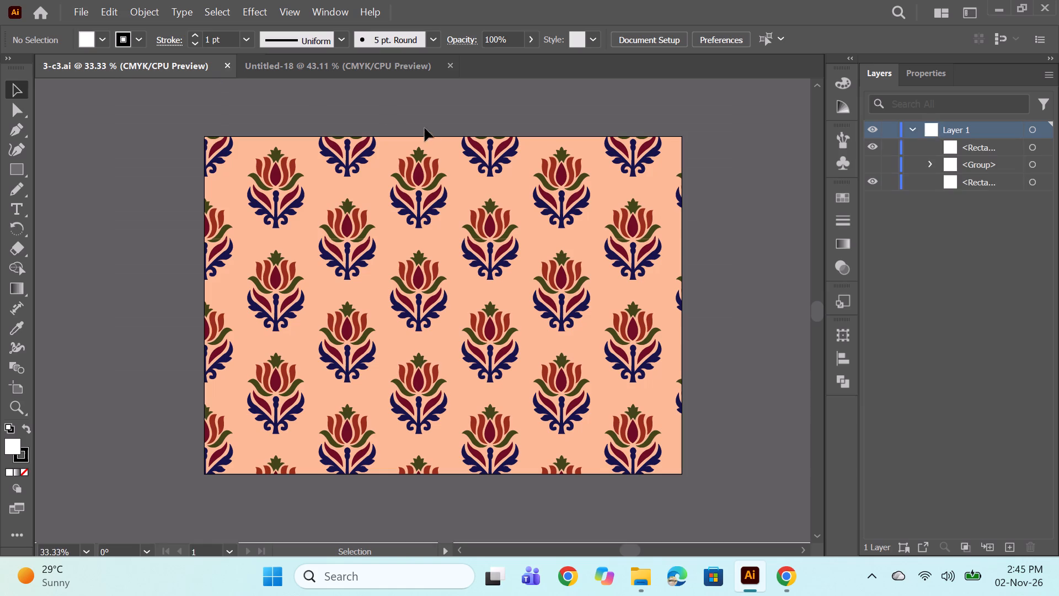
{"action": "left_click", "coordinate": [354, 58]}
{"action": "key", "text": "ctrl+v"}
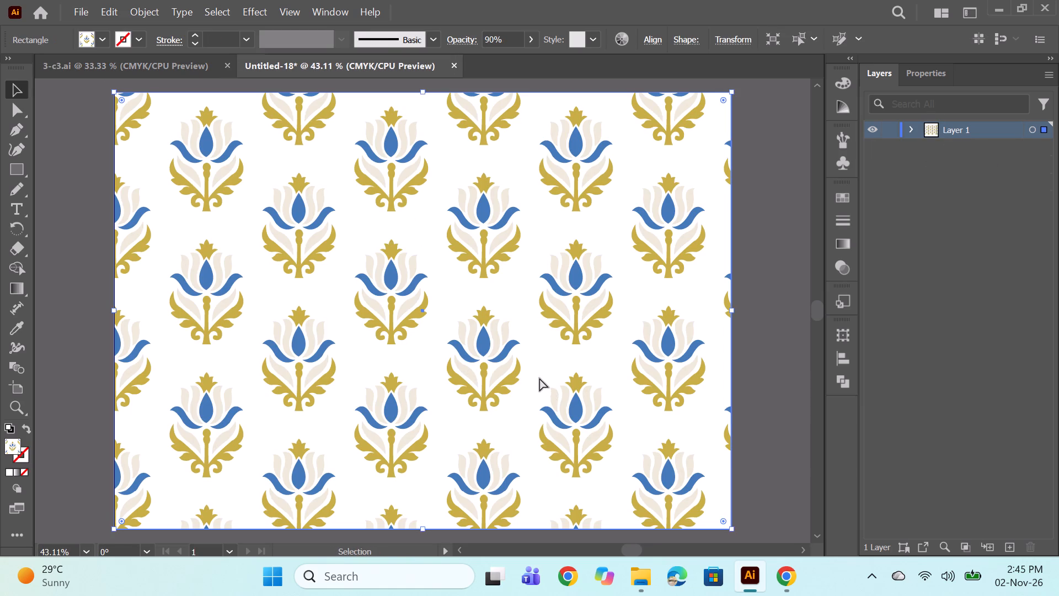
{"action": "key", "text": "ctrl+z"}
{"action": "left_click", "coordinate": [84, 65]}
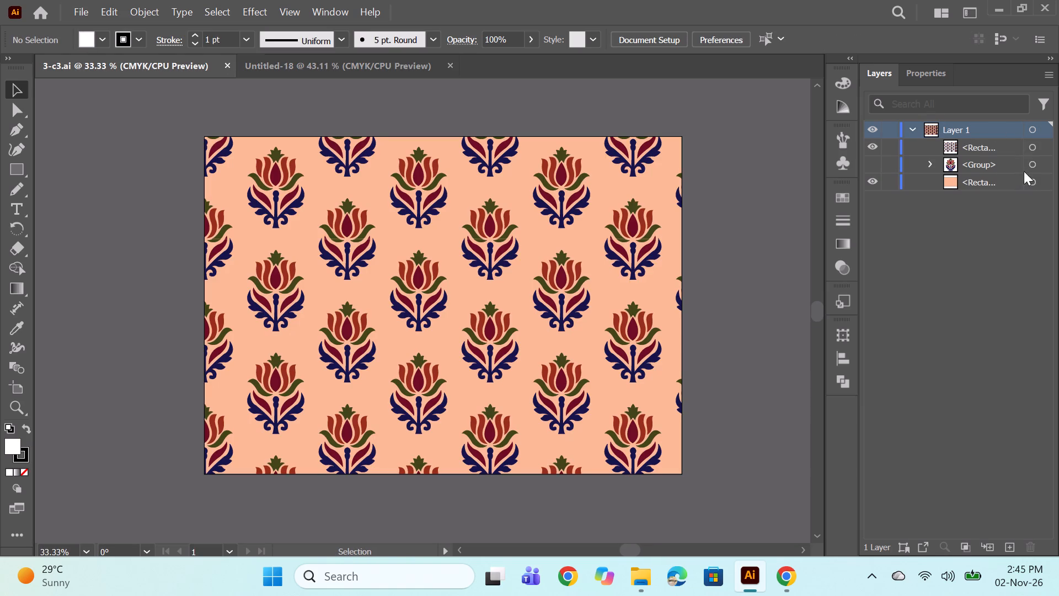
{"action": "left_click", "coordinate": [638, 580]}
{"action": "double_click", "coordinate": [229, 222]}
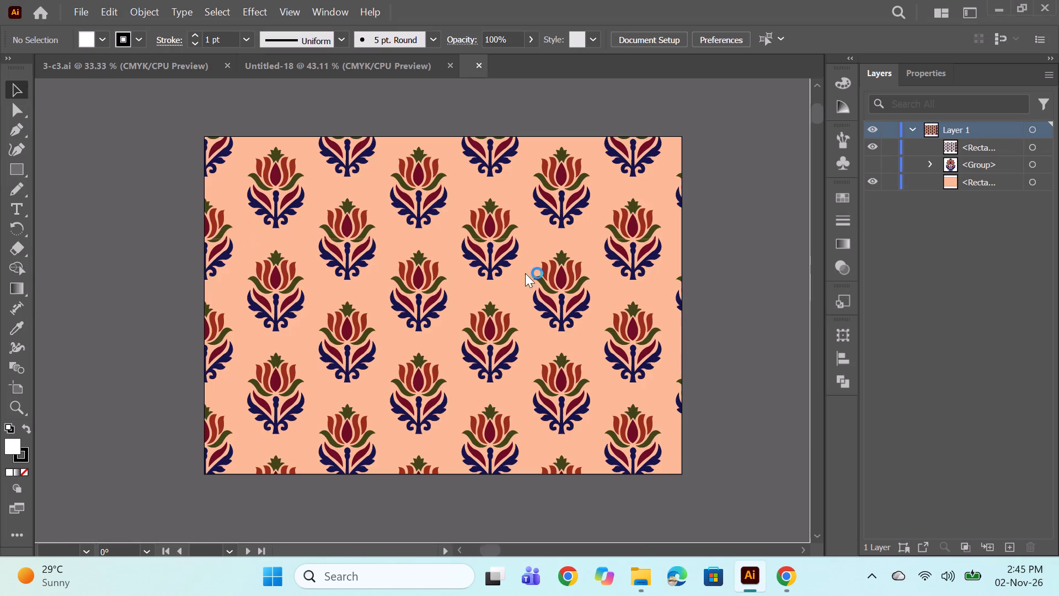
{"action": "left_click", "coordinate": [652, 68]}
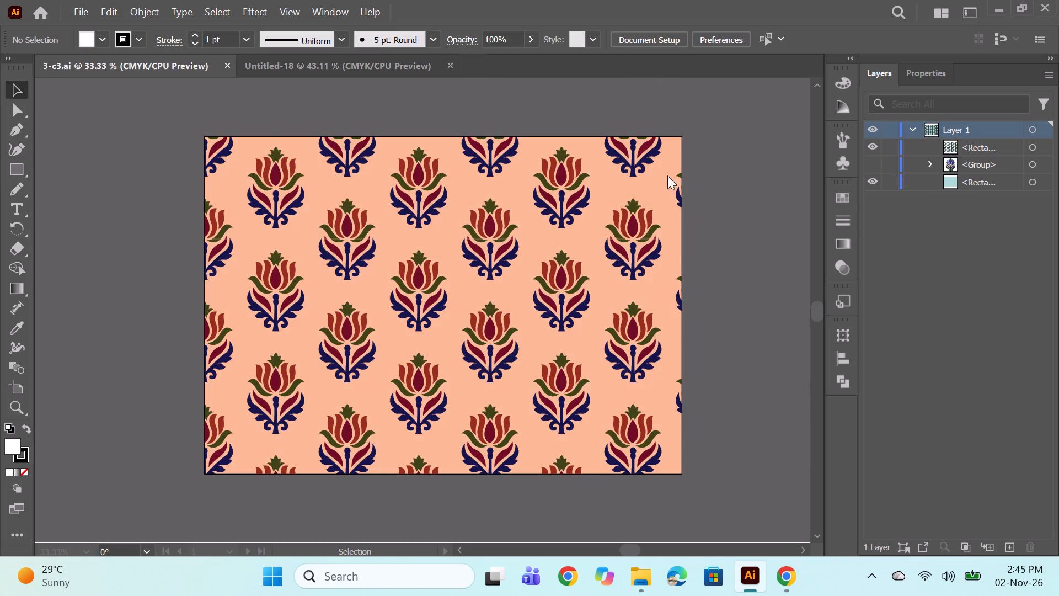
Open 3-c2s from the Plain prints folder and copy the two bottommost stripe rectangles in its layer stack, one light blue and one grey-green.
{"action": "left_click", "coordinate": [642, 578]}
{"action": "double_click", "coordinate": [221, 262]}
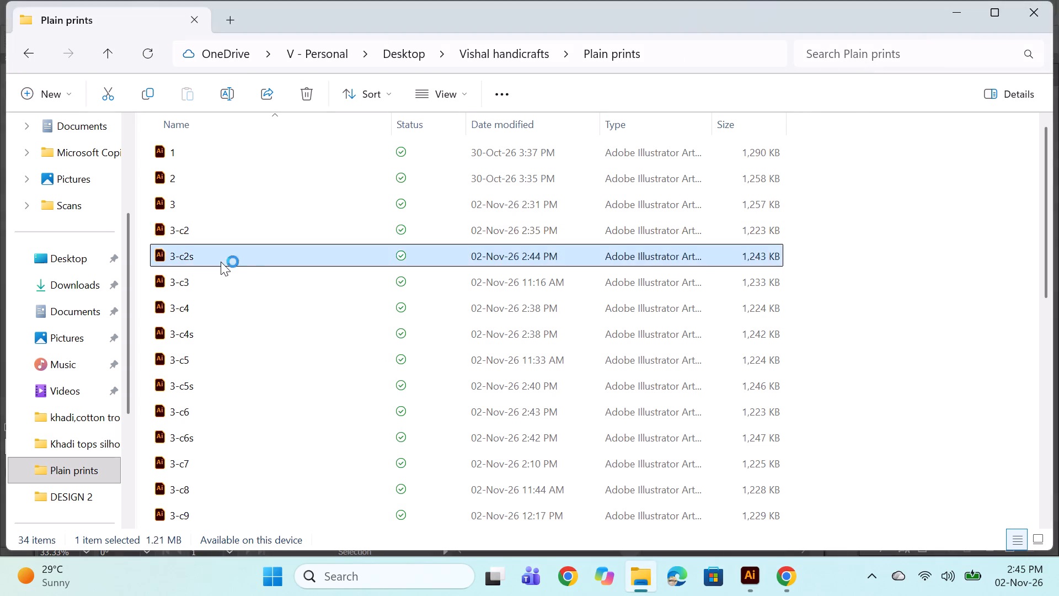
{"action": "scroll", "coordinate": [969, 314], "scroll_direction": "down", "scroll_amount": 1}
{"action": "scroll", "coordinate": [969, 337], "scroll_direction": "up", "scroll_amount": 1}
{"action": "scroll", "coordinate": [978, 360], "scroll_direction": "down", "scroll_amount": 9}
{"action": "scroll", "coordinate": [1007, 514], "scroll_direction": "down", "scroll_amount": 3}
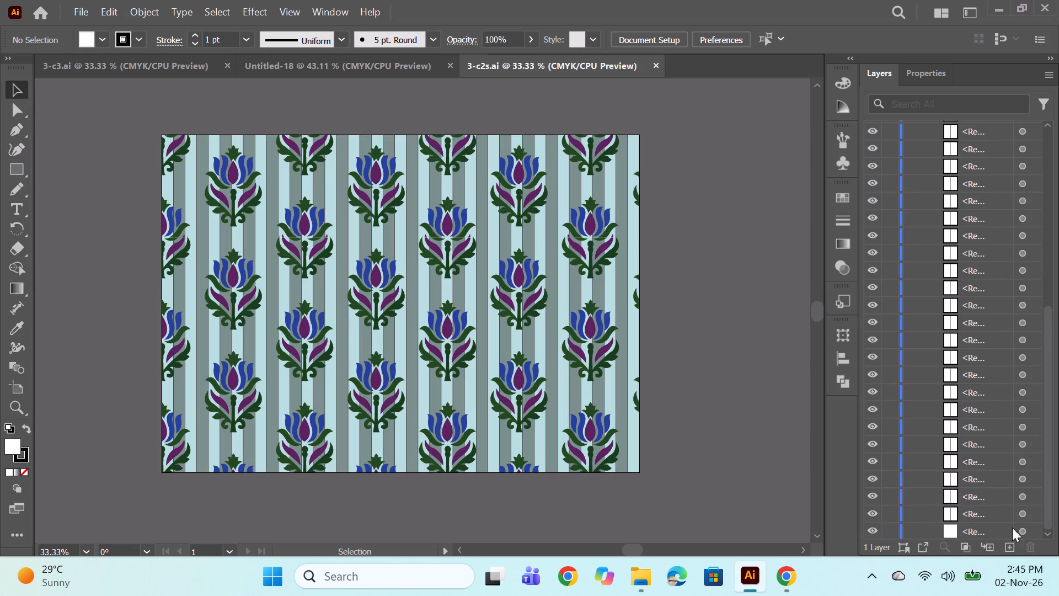
{"action": "scroll", "coordinate": [1012, 528], "scroll_direction": "down", "scroll_amount": 1}
{"action": "left_click", "coordinate": [1019, 528]}
{"action": "left_click", "coordinate": [1027, 513], "text": "ctrl"}
{"action": "left_click", "coordinate": [1020, 531], "text": "ctrl"}
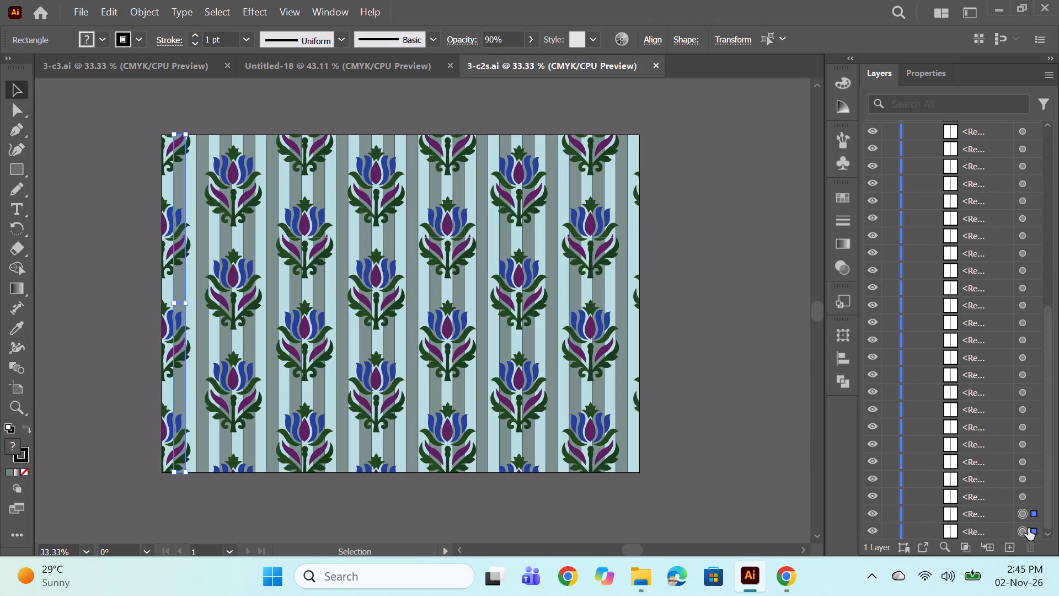
{"action": "key", "text": "ctrl+c"}
Paste the two stripes into the new blank A3 document and move them flush against the artboard's left edge.
{"action": "left_click", "coordinate": [385, 61]}
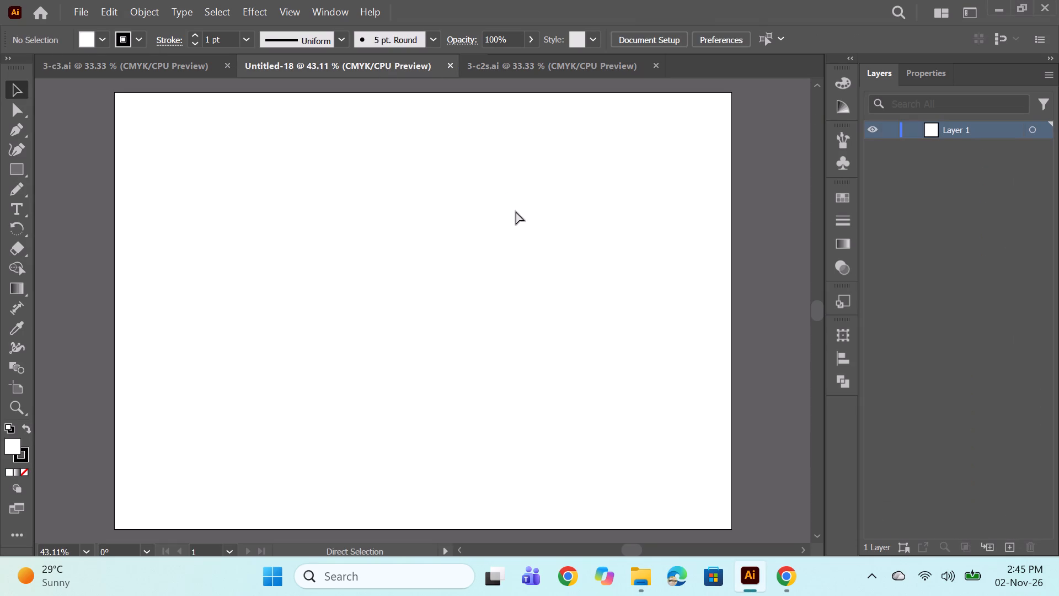
{"action": "key", "text": "ctrl+v"}
{"action": "left_click_drag", "start_coordinate": [427, 280], "coordinate": [145, 283]}
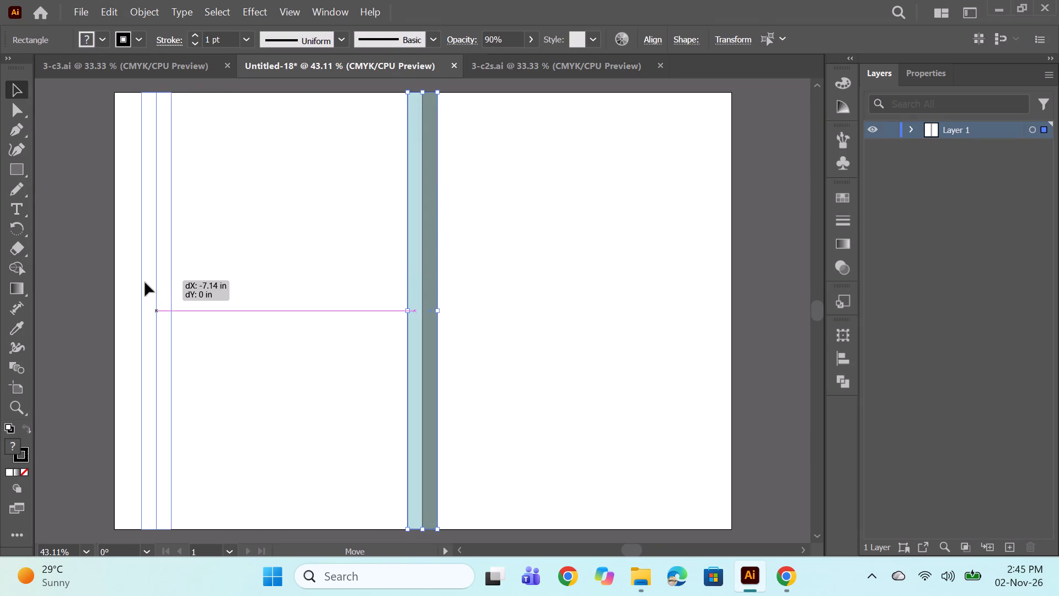
{"action": "left_click_drag", "start_coordinate": [145, 283], "coordinate": [133, 281]}
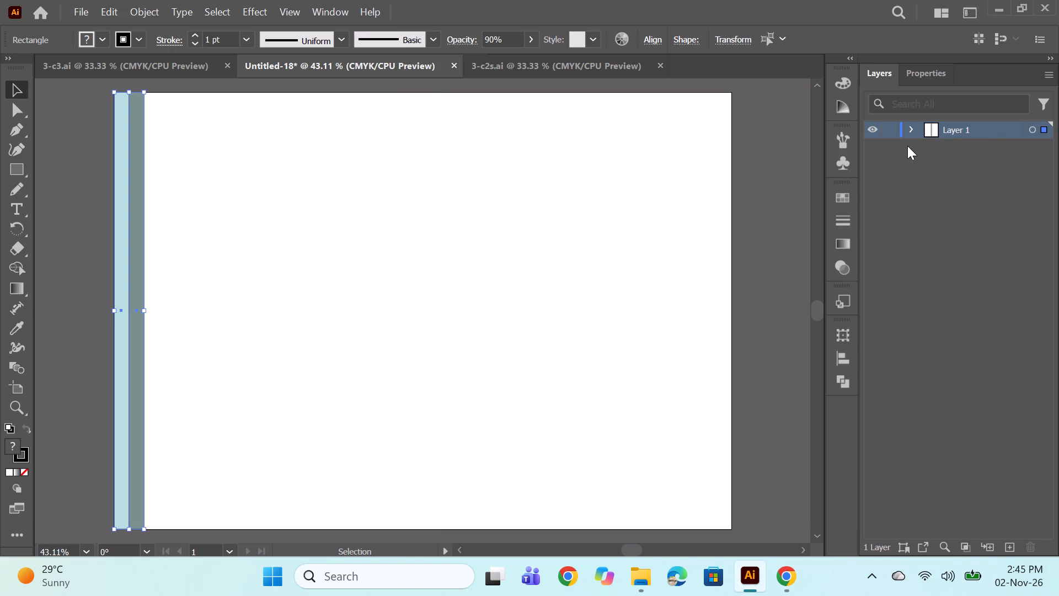
Close 3-c2s and fill the light blue stripe with FBB995, copied from the background rectangle of 3-c3.
{"action": "left_click", "coordinate": [913, 131]}
{"action": "left_click_drag", "start_coordinate": [1031, 167], "coordinate": [1029, 173]}
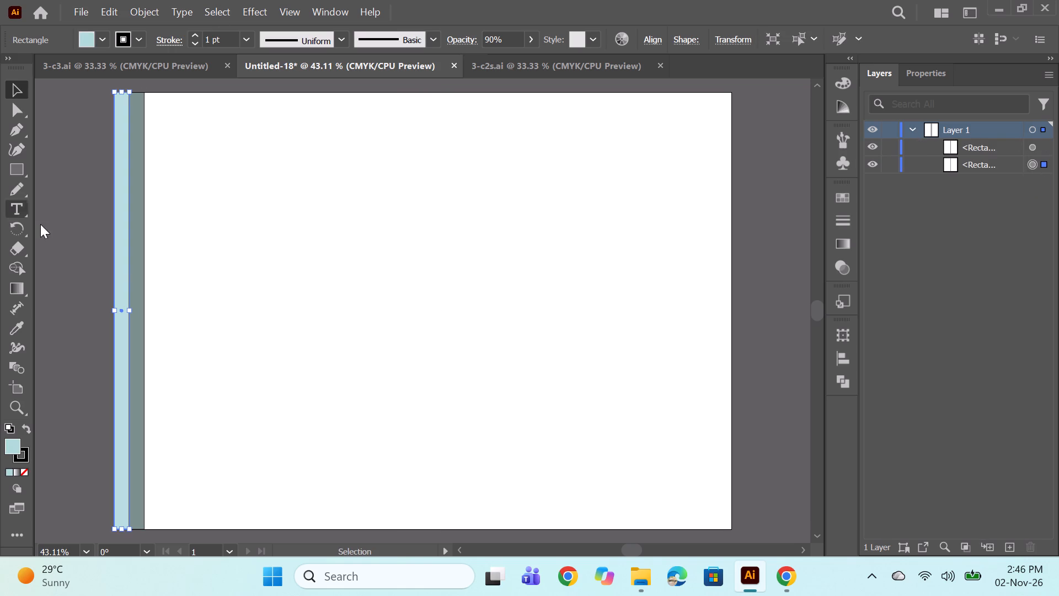
{"action": "left_click", "coordinate": [528, 67]}
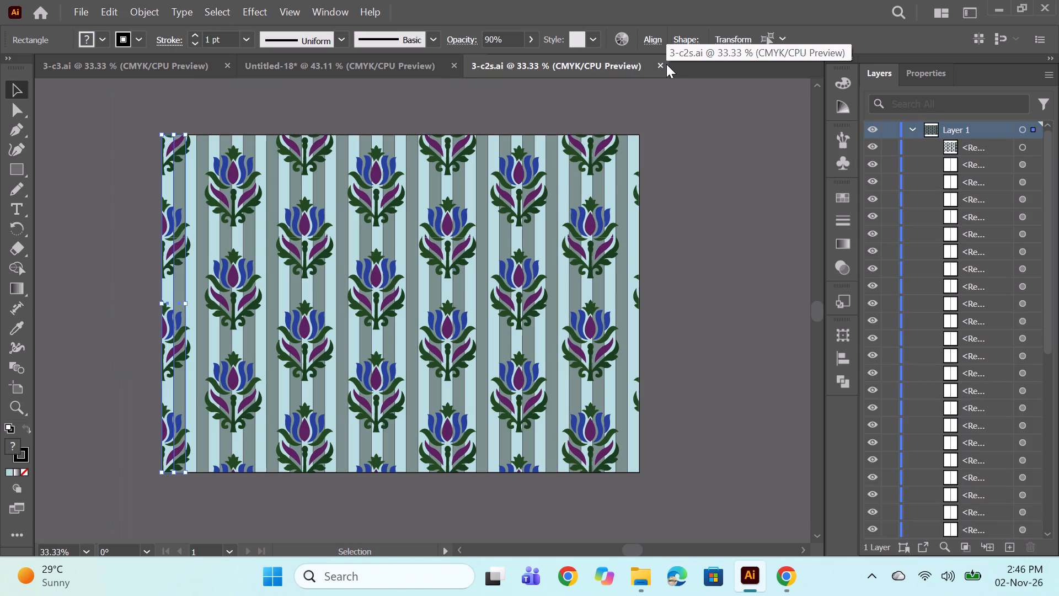
{"action": "left_click", "coordinate": [661, 64]}
{"action": "left_click", "coordinate": [120, 58]}
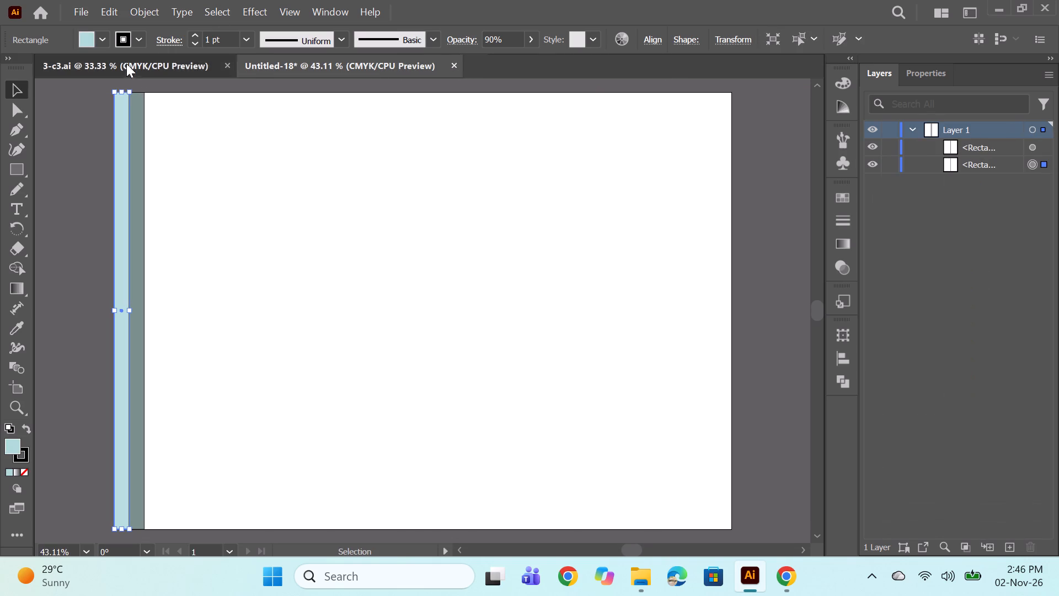
{"action": "left_click", "coordinate": [1033, 181]}
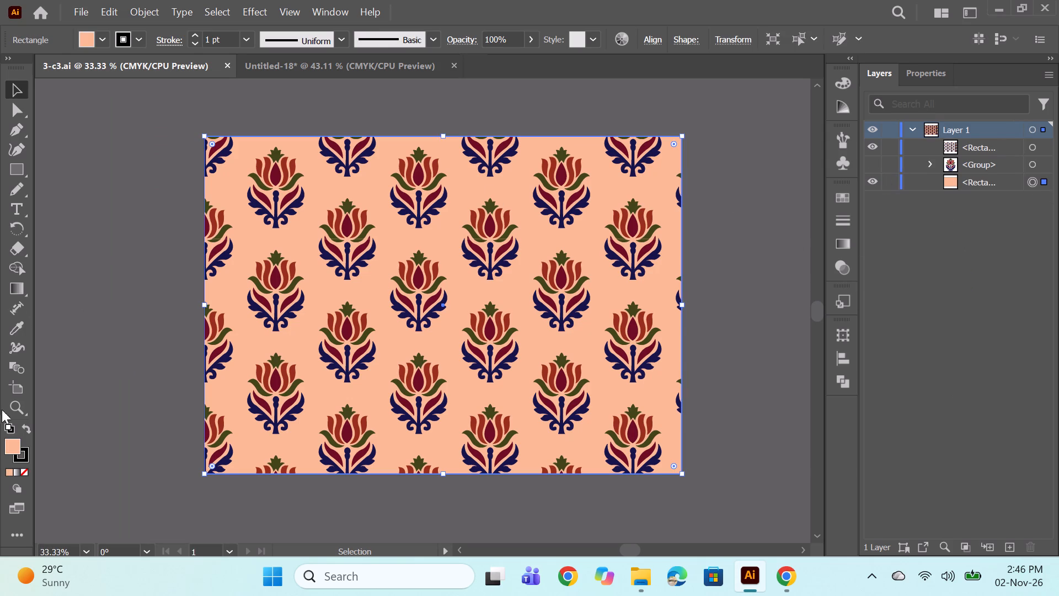
{"action": "double_click", "coordinate": [6, 444]}
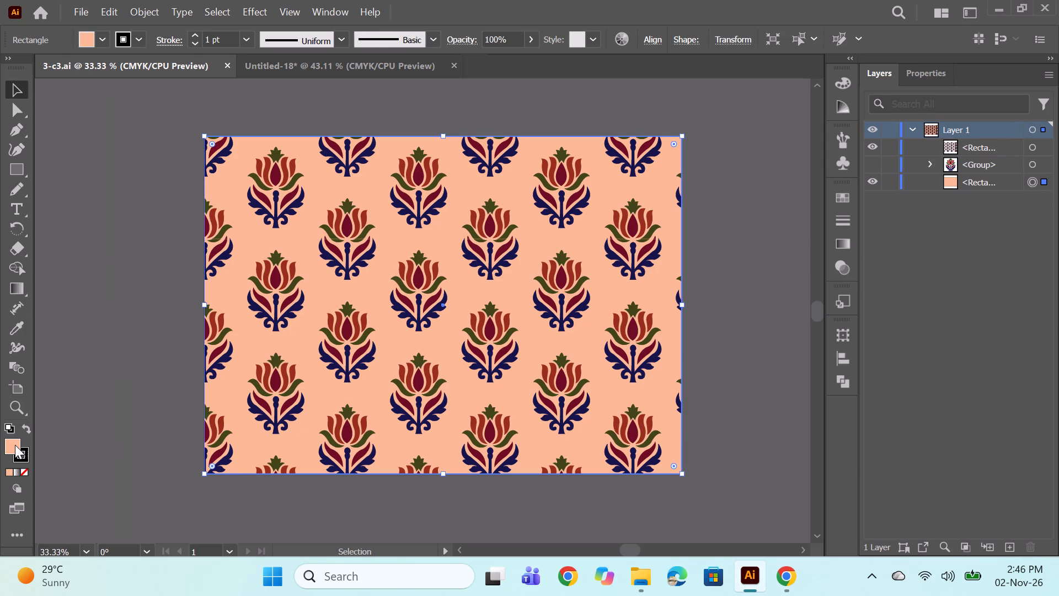
{"action": "double_click", "coordinate": [15, 445]}
{"action": "key", "text": "ctrl+c"}
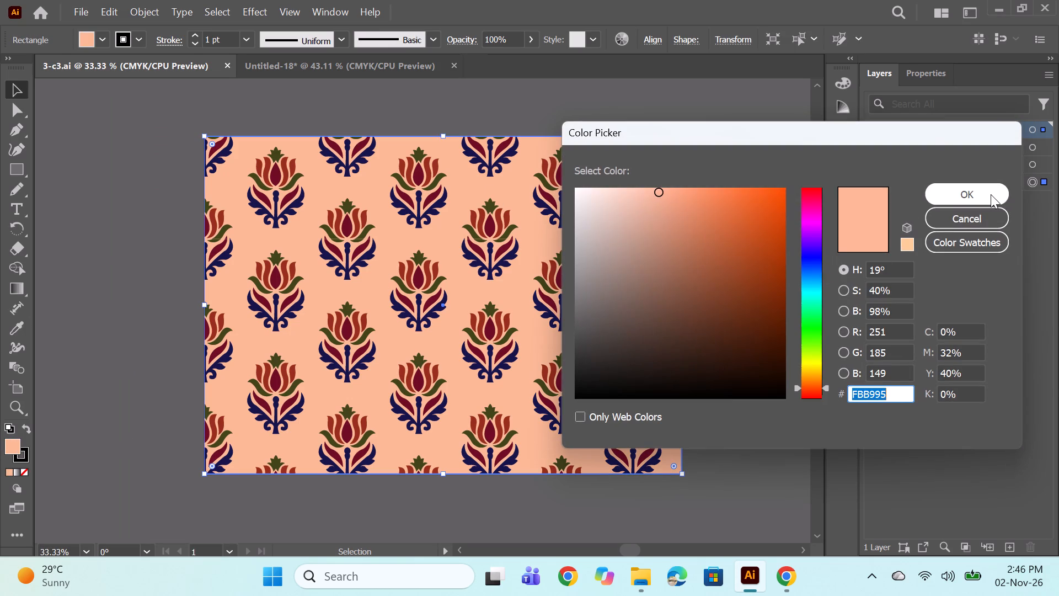
{"action": "left_click", "coordinate": [991, 194]}
{"action": "left_click", "coordinate": [271, 60]}
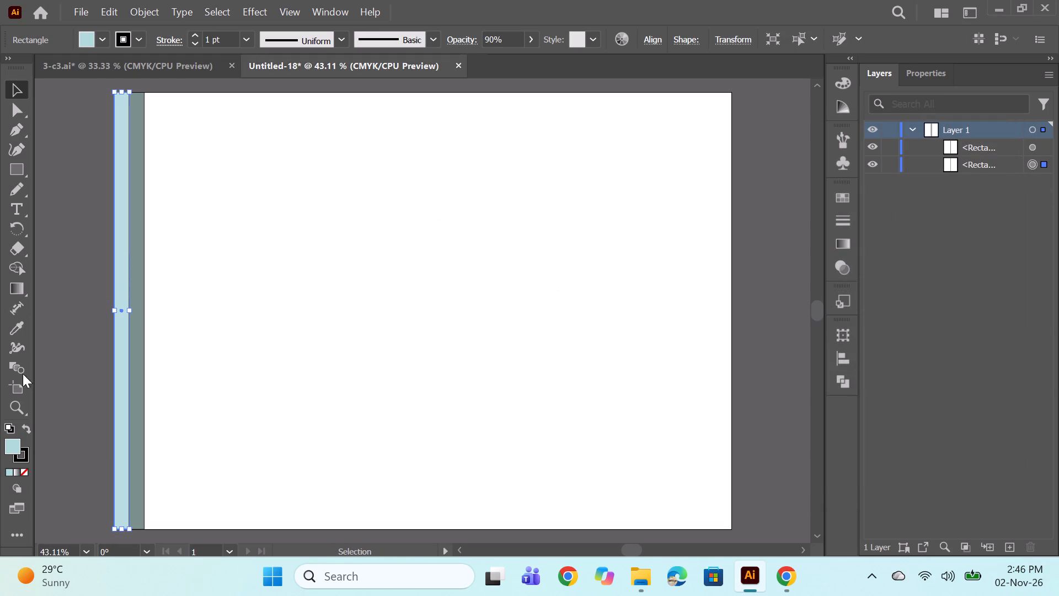
{"action": "double_click", "coordinate": [13, 451]}
{"action": "key", "text": "ctrl+v"}
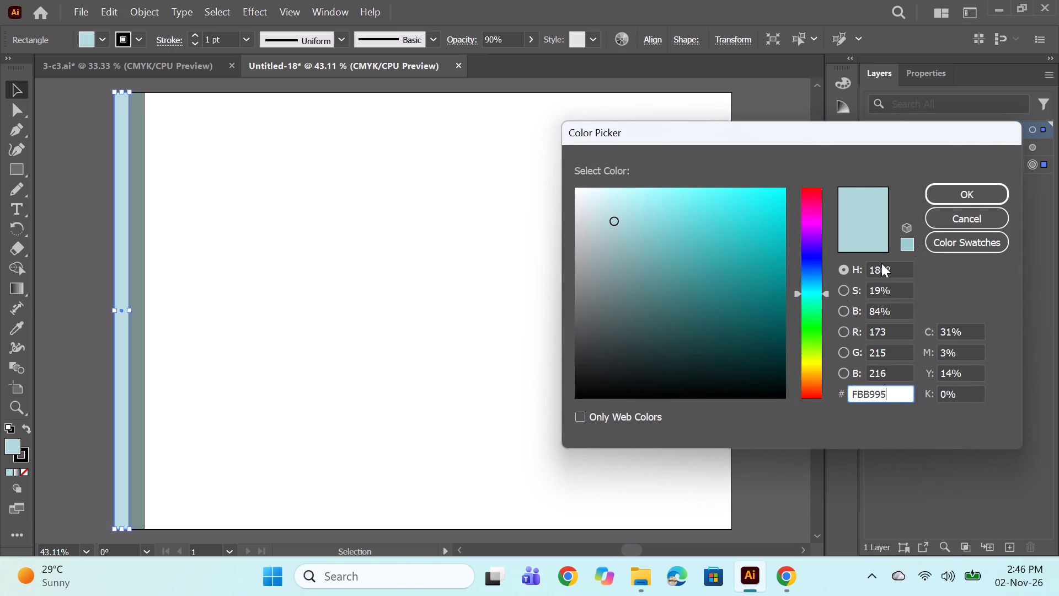
{"action": "left_click", "coordinate": [962, 195]}
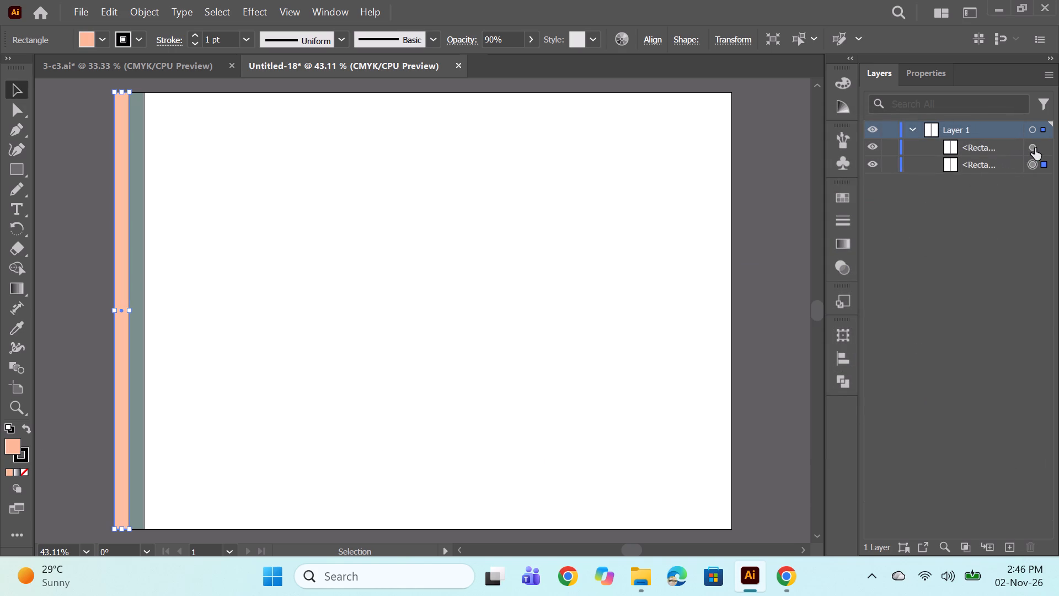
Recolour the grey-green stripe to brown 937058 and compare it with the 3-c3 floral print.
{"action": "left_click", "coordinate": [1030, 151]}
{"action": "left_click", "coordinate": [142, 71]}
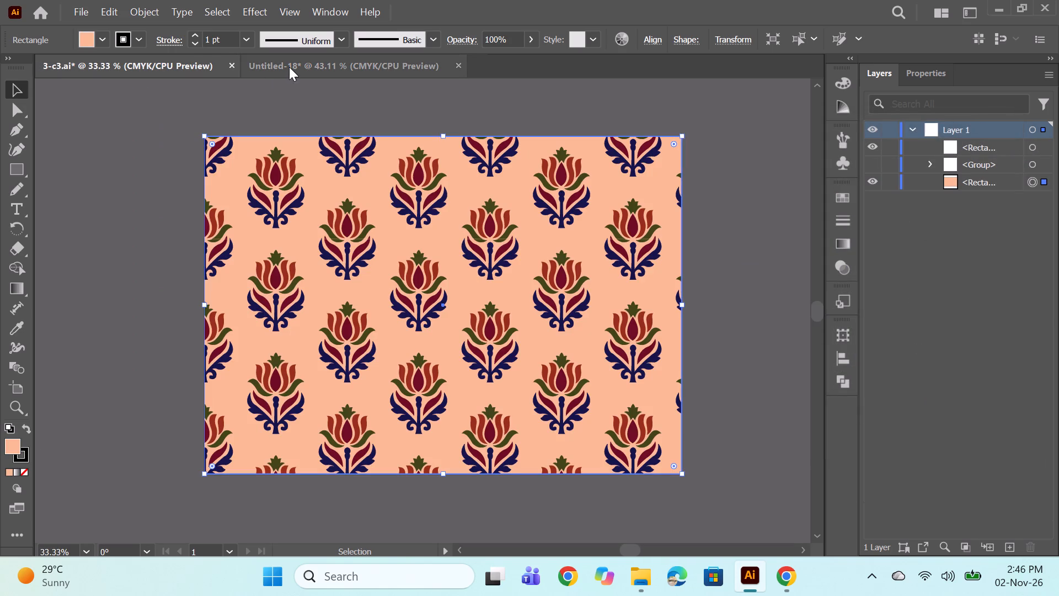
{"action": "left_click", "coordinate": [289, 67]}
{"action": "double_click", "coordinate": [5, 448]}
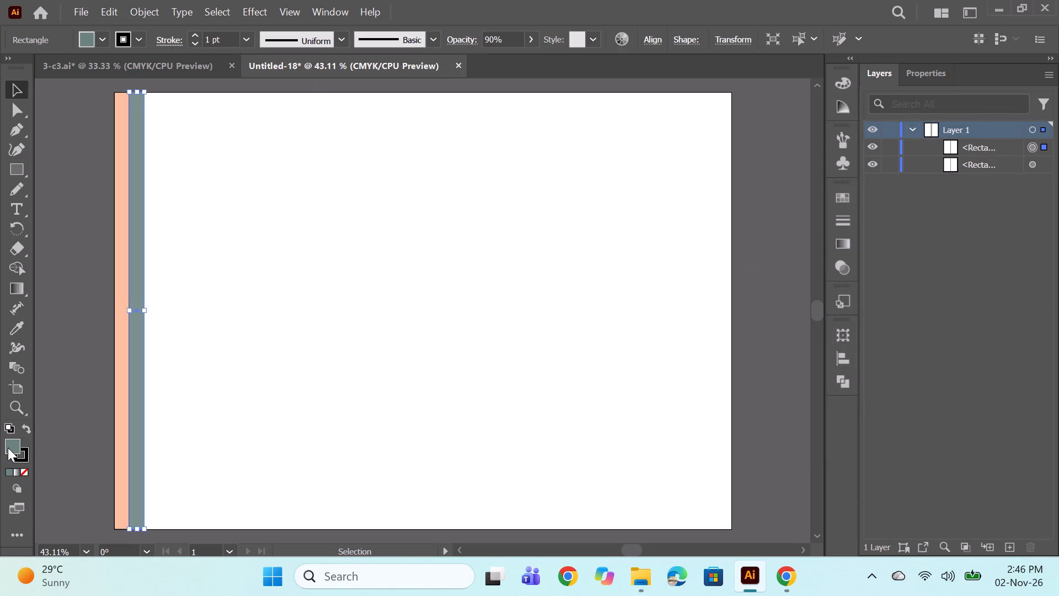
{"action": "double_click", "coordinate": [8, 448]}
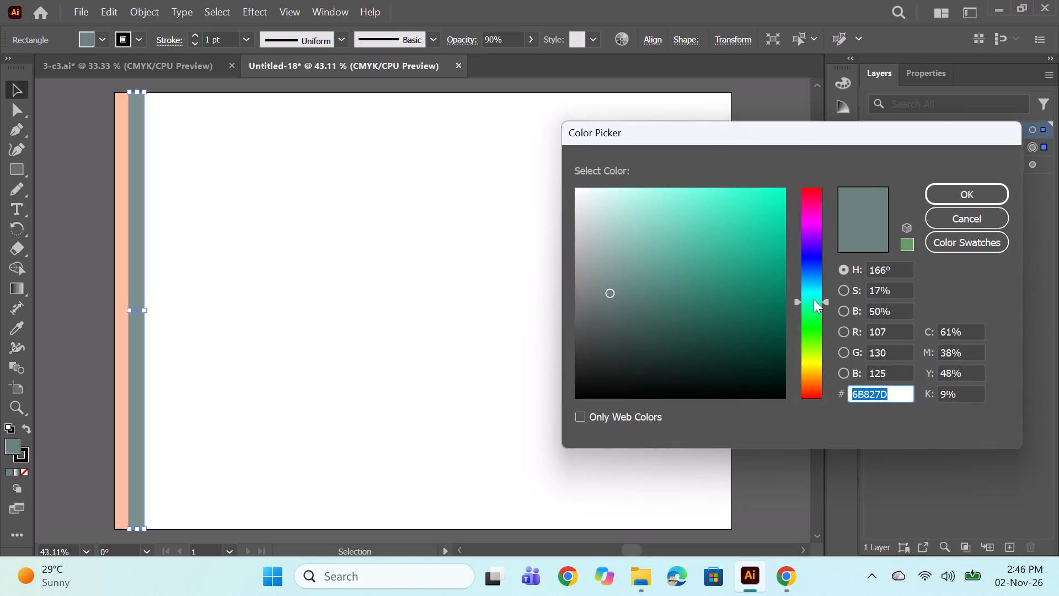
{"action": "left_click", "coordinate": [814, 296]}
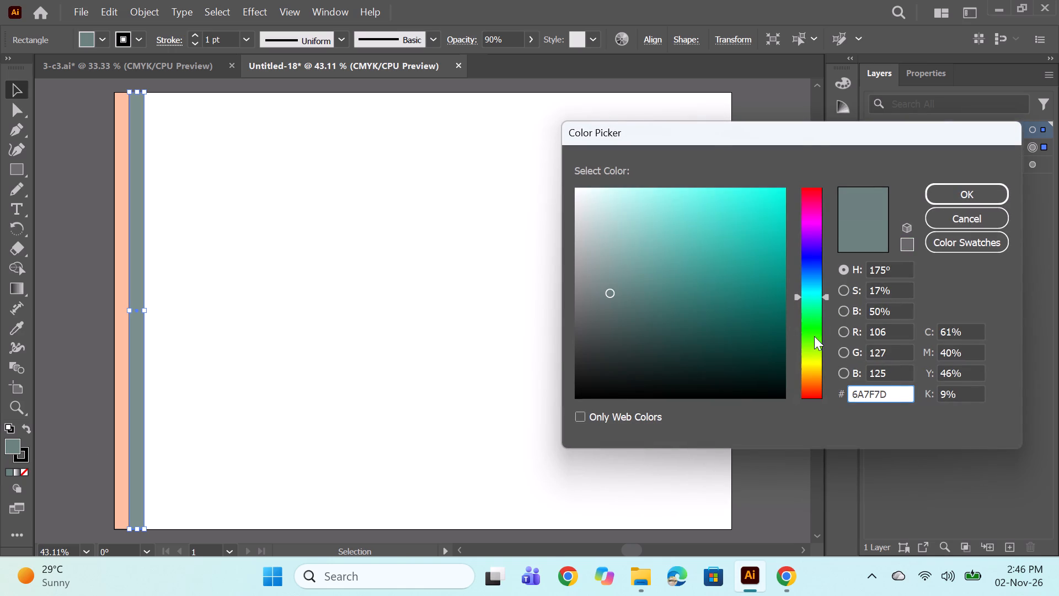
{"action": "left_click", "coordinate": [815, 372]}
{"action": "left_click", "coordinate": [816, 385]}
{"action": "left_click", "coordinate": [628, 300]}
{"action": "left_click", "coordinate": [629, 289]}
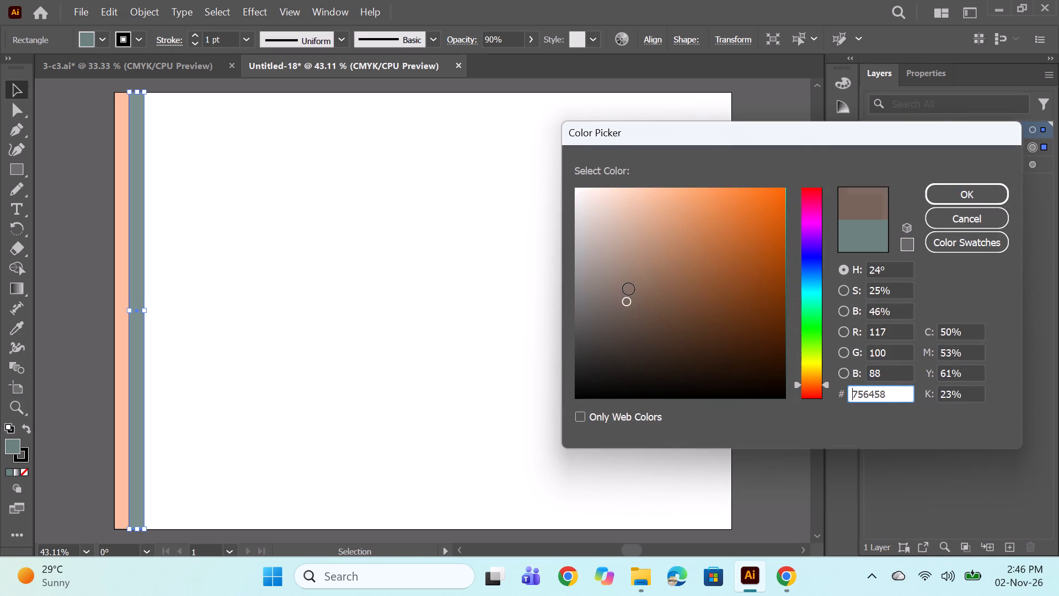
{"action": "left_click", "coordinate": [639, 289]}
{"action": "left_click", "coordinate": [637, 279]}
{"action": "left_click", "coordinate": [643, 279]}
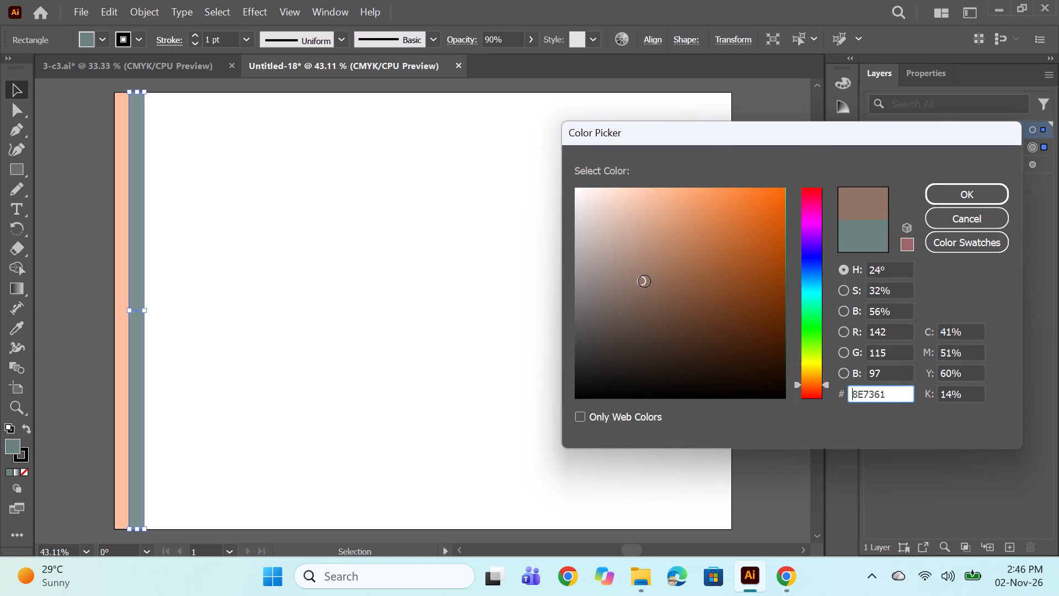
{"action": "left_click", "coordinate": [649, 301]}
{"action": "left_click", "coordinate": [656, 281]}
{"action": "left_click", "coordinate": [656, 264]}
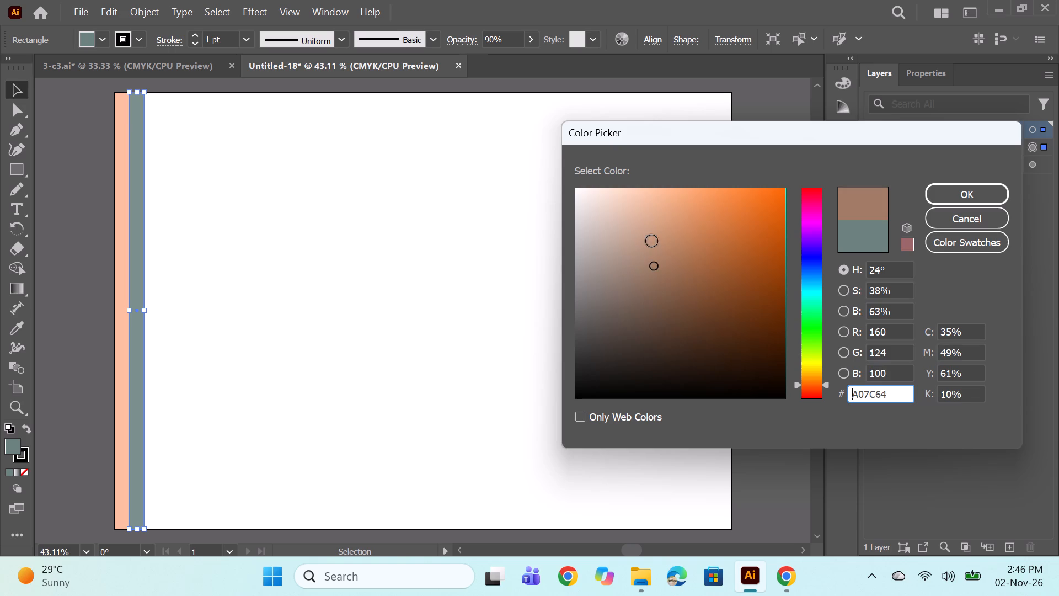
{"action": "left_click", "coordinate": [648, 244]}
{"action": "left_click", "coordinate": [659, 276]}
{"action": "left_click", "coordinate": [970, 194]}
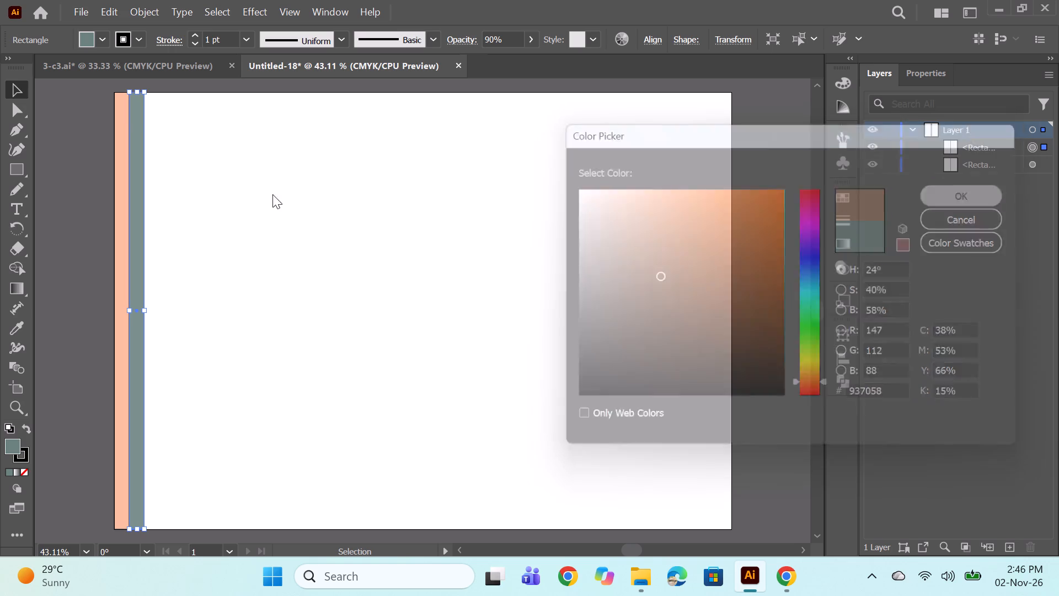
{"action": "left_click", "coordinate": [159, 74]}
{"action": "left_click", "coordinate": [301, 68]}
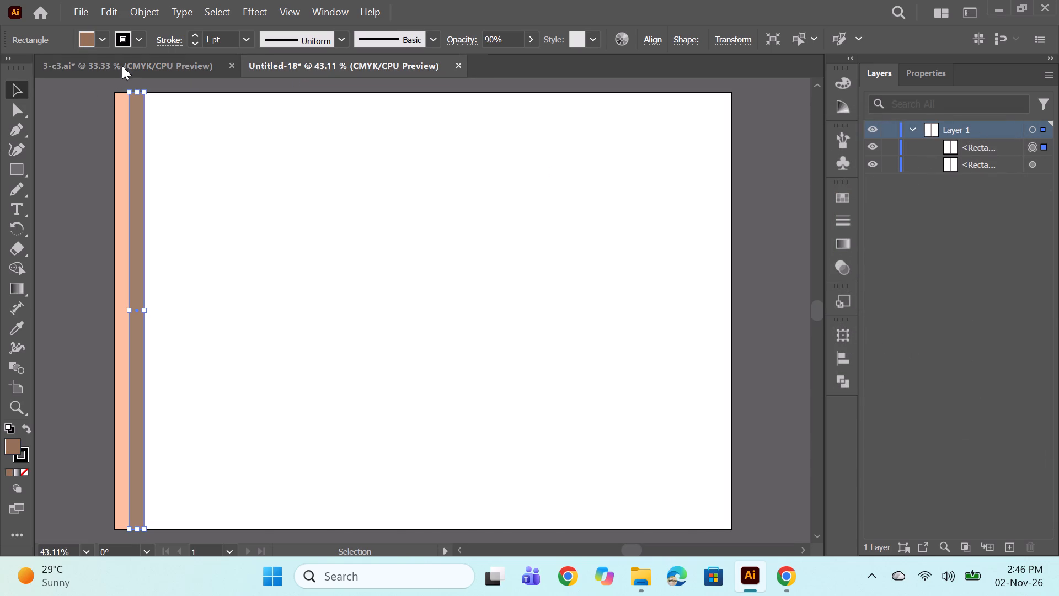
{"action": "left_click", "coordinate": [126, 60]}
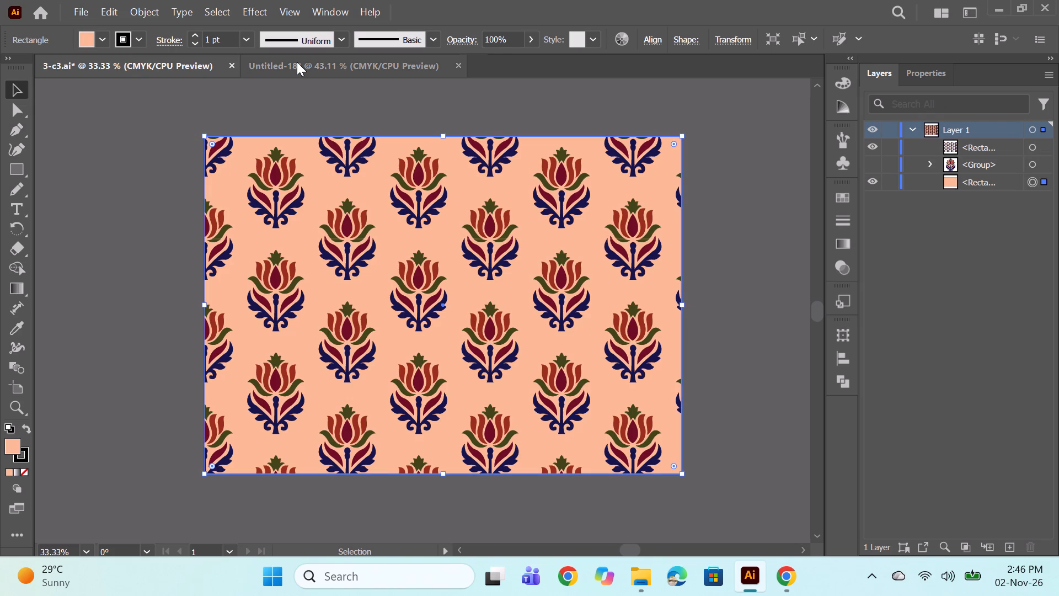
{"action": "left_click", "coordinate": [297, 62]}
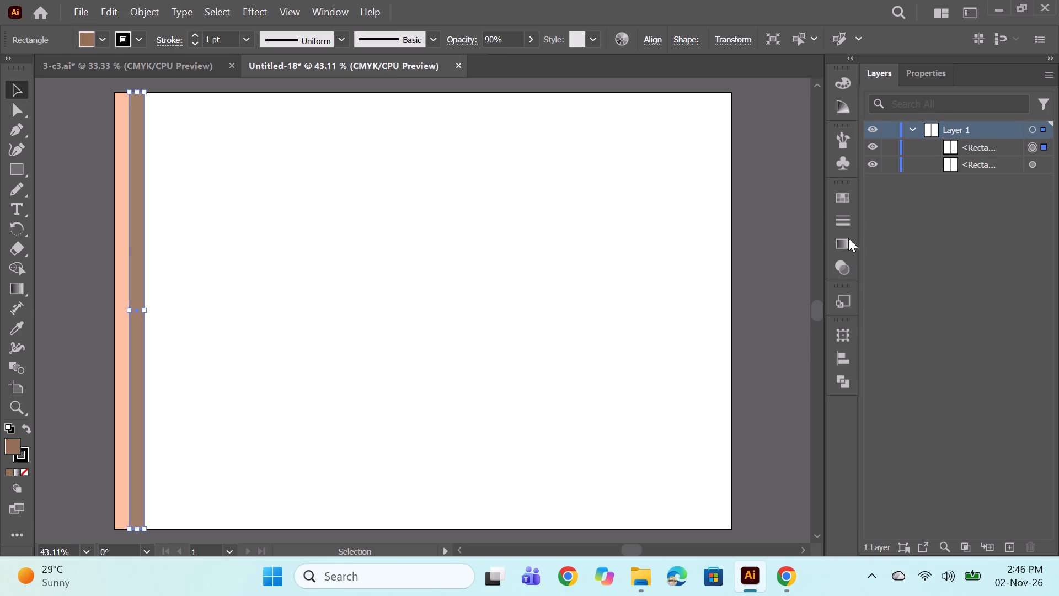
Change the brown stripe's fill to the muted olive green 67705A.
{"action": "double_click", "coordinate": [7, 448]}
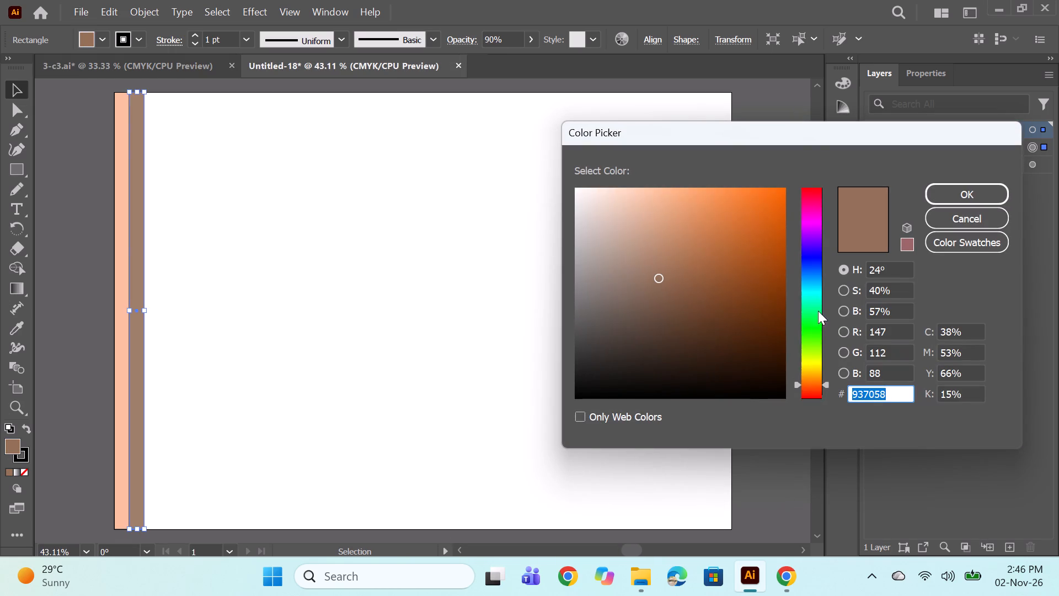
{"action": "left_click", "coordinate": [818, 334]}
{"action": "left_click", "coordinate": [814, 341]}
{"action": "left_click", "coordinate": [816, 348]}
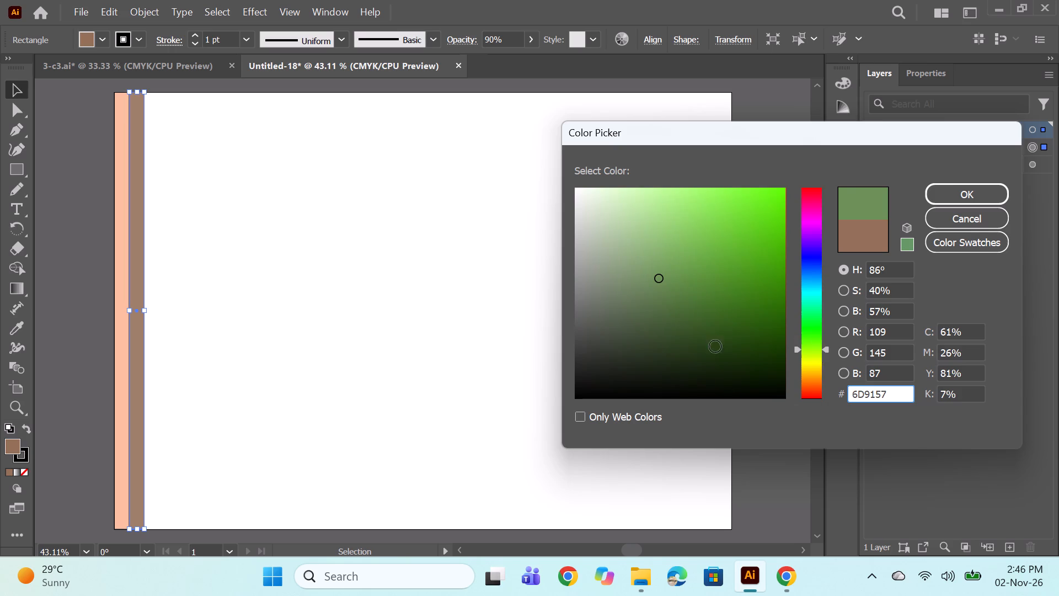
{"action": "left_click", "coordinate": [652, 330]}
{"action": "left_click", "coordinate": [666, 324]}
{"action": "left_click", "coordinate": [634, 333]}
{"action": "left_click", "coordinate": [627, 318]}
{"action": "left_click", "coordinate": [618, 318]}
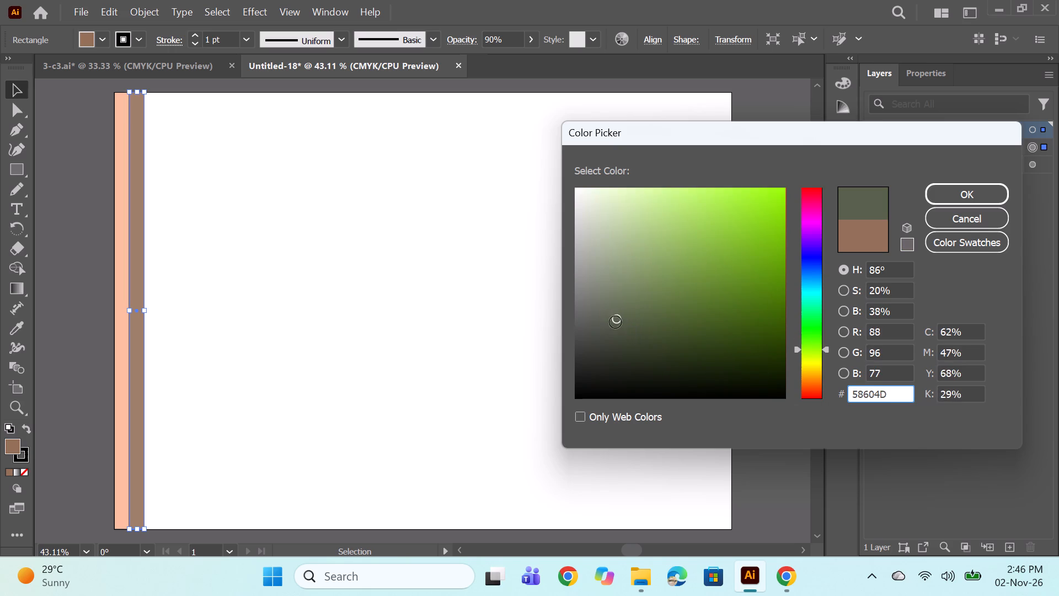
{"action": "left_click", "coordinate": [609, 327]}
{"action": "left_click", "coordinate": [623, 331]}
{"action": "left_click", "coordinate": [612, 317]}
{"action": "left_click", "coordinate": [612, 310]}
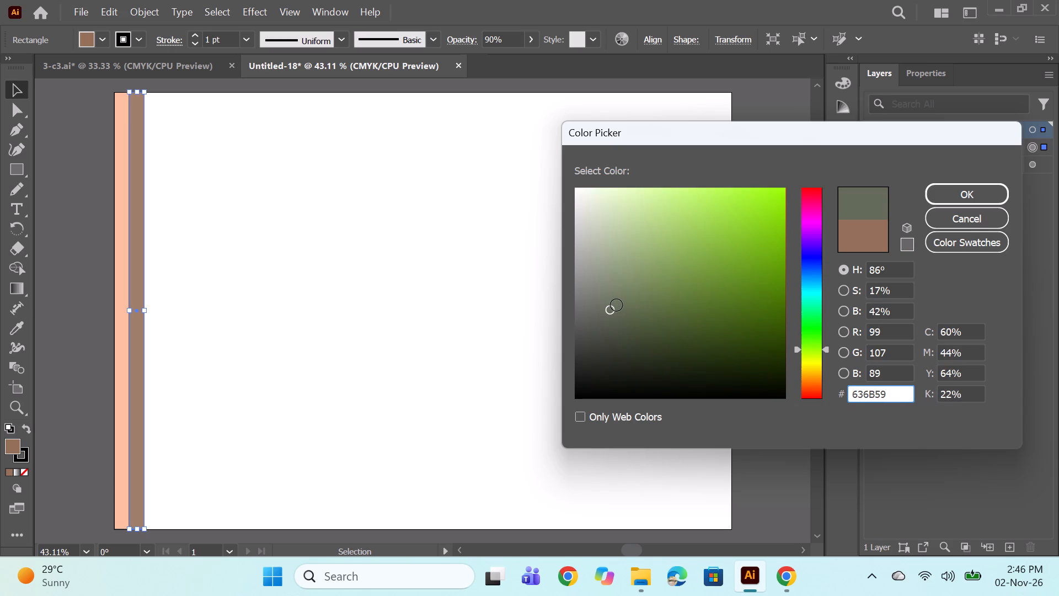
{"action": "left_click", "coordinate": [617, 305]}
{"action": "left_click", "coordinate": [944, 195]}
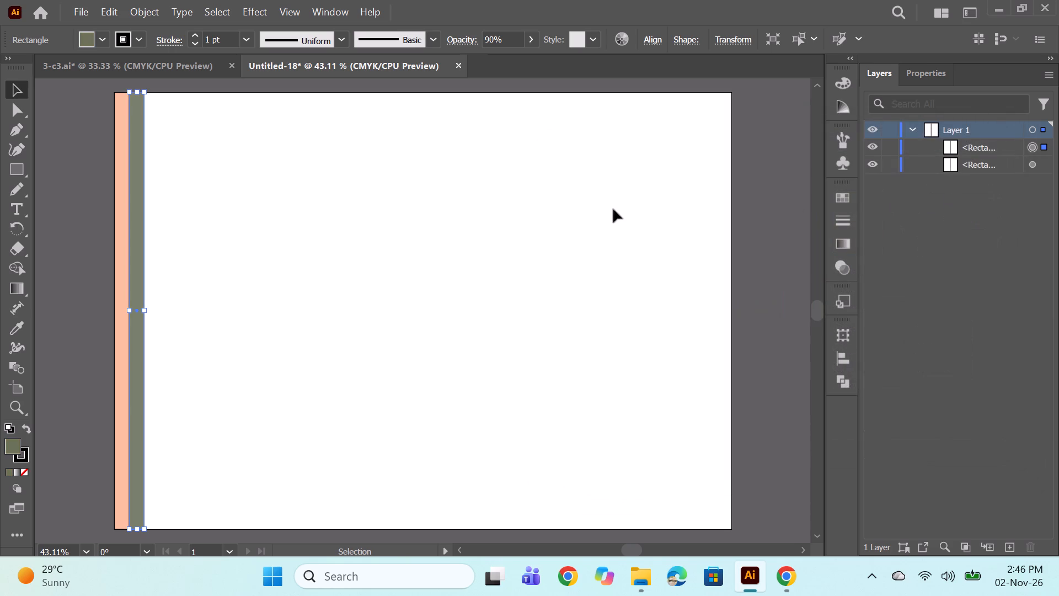
Lighten the olive stripe's fill to 797F6E and compare it with the 3-c3 floral print.
{"action": "double_click", "coordinate": [6, 447]}
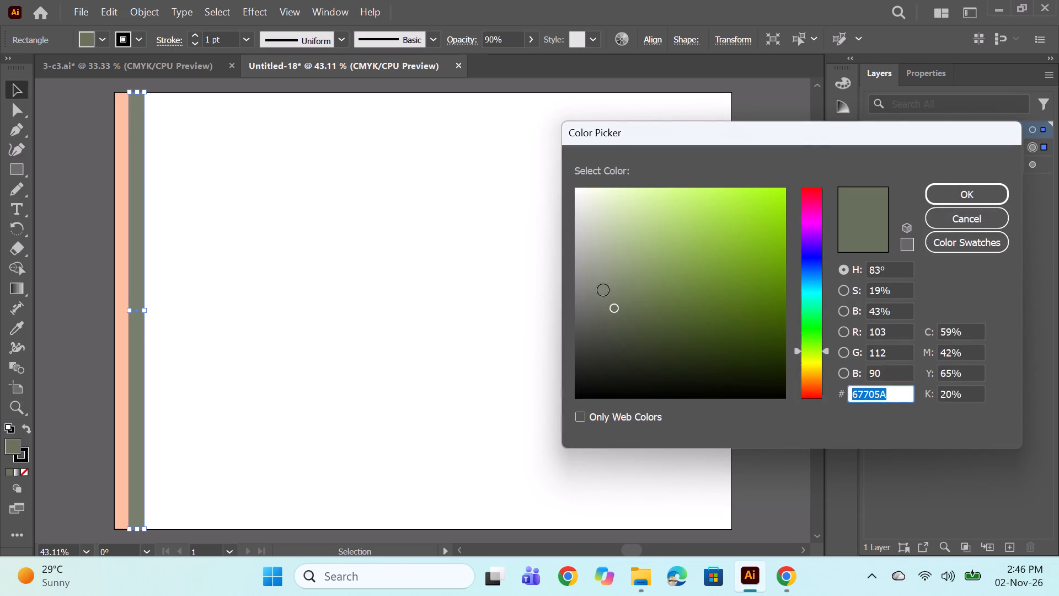
{"action": "left_click", "coordinate": [608, 295]}
{"action": "left_click", "coordinate": [605, 292]}
{"action": "left_click", "coordinate": [954, 195]}
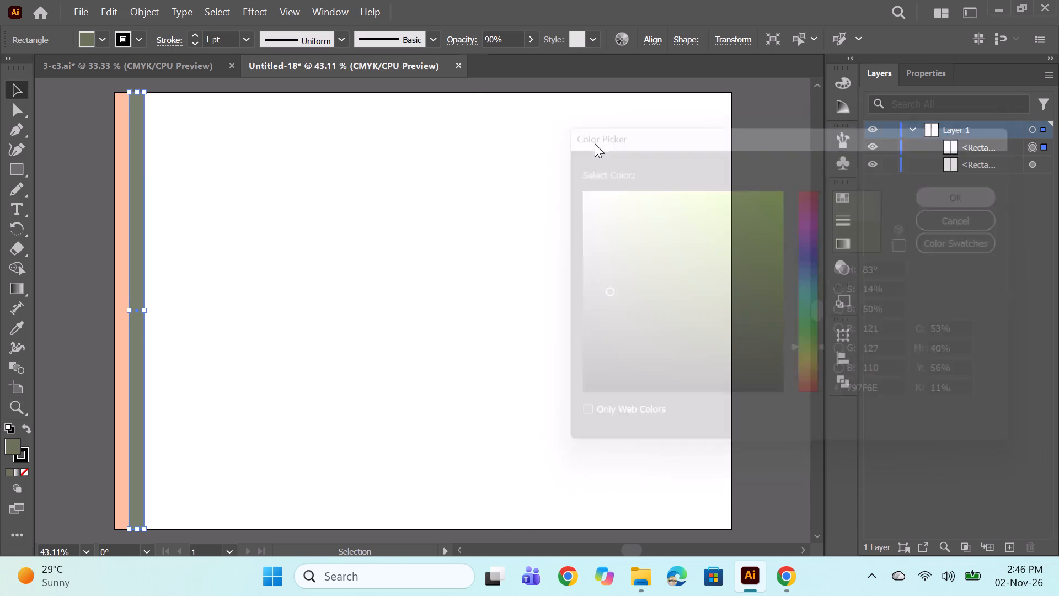
{"action": "left_click", "coordinate": [176, 63]}
{"action": "left_click", "coordinate": [306, 65]}
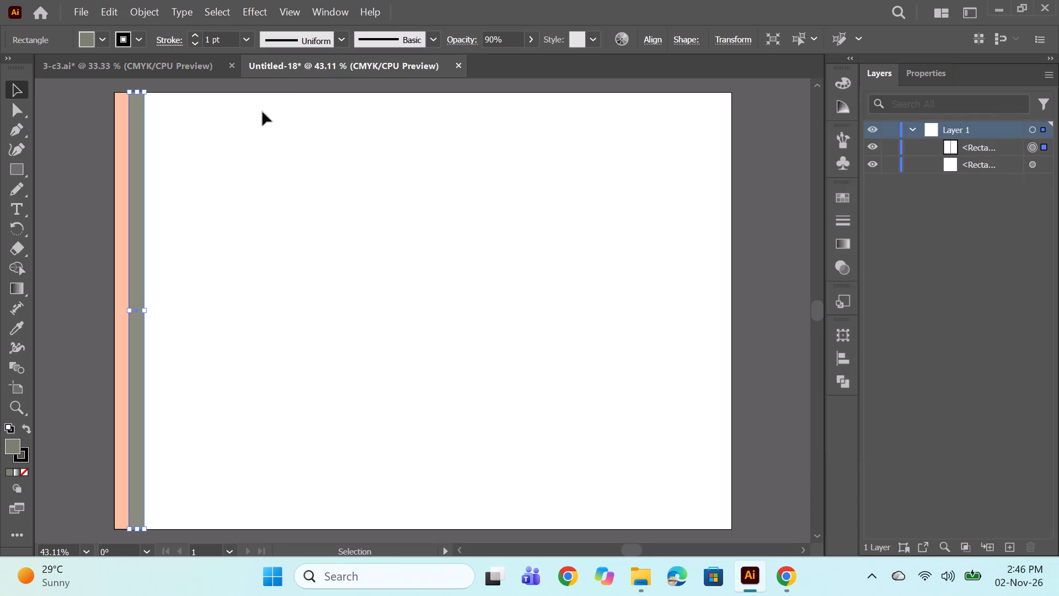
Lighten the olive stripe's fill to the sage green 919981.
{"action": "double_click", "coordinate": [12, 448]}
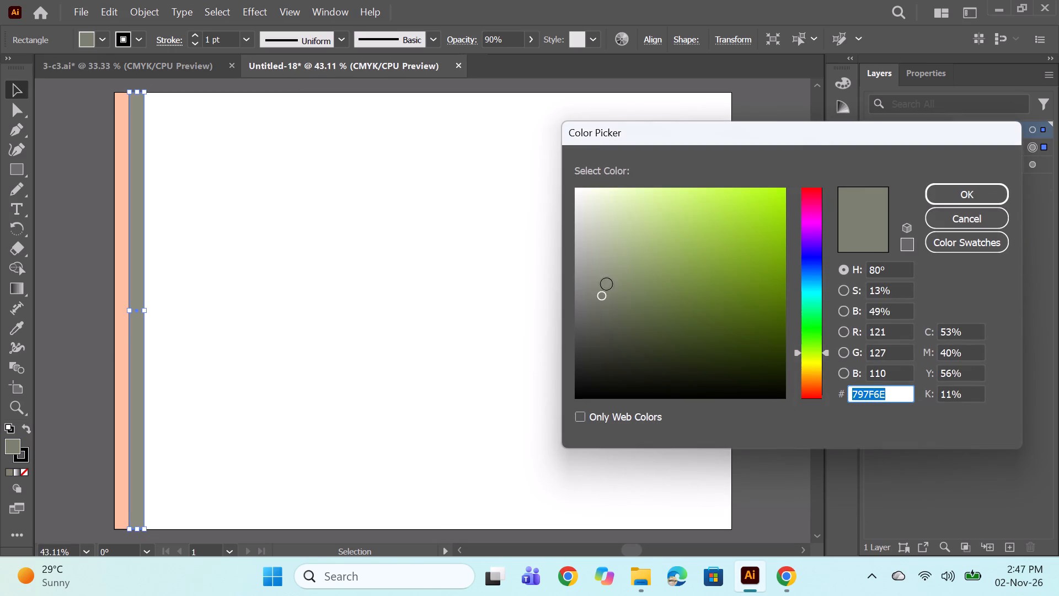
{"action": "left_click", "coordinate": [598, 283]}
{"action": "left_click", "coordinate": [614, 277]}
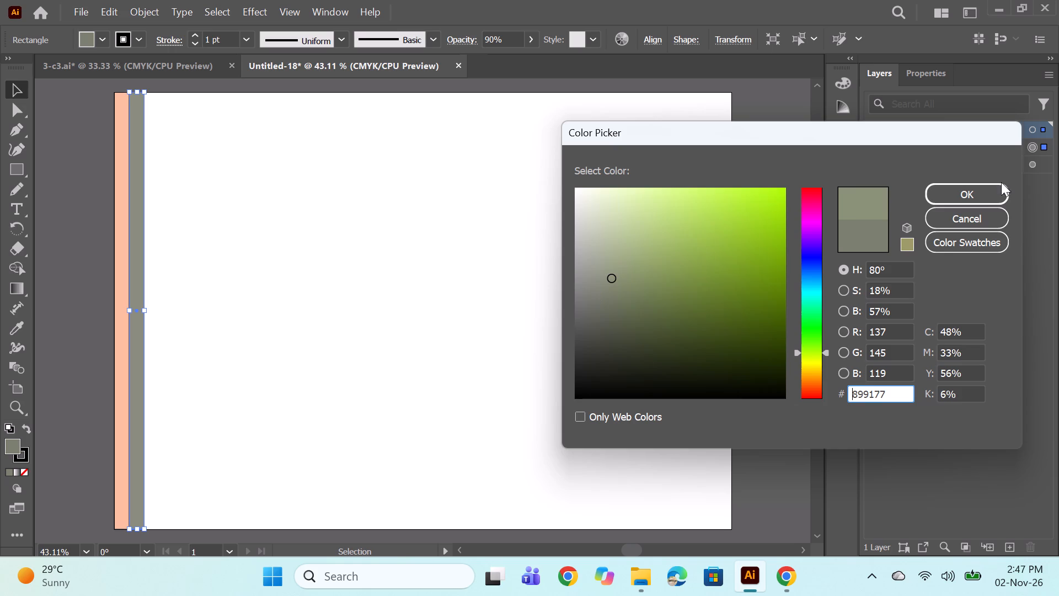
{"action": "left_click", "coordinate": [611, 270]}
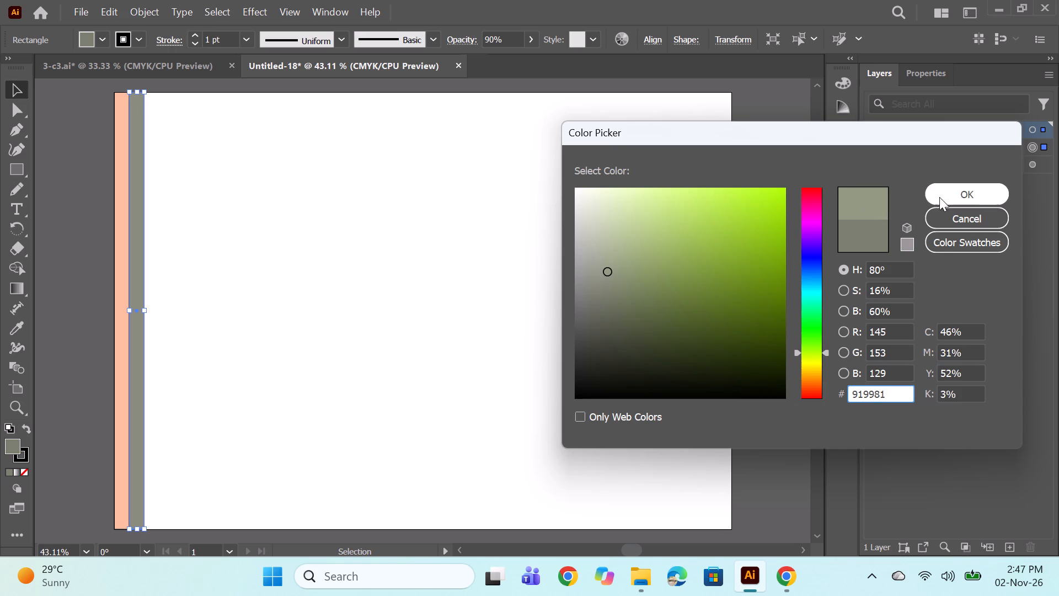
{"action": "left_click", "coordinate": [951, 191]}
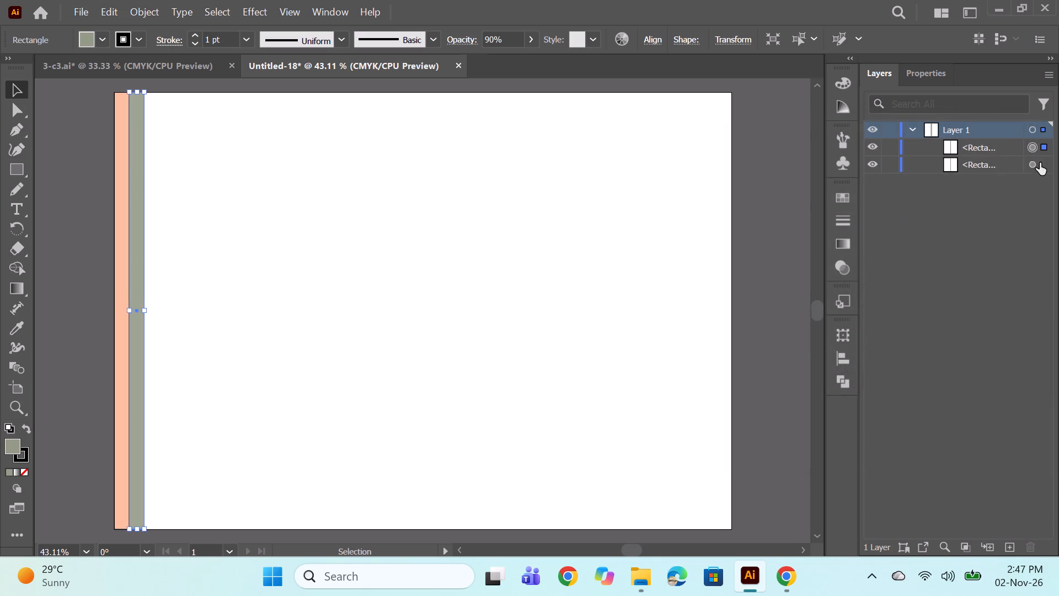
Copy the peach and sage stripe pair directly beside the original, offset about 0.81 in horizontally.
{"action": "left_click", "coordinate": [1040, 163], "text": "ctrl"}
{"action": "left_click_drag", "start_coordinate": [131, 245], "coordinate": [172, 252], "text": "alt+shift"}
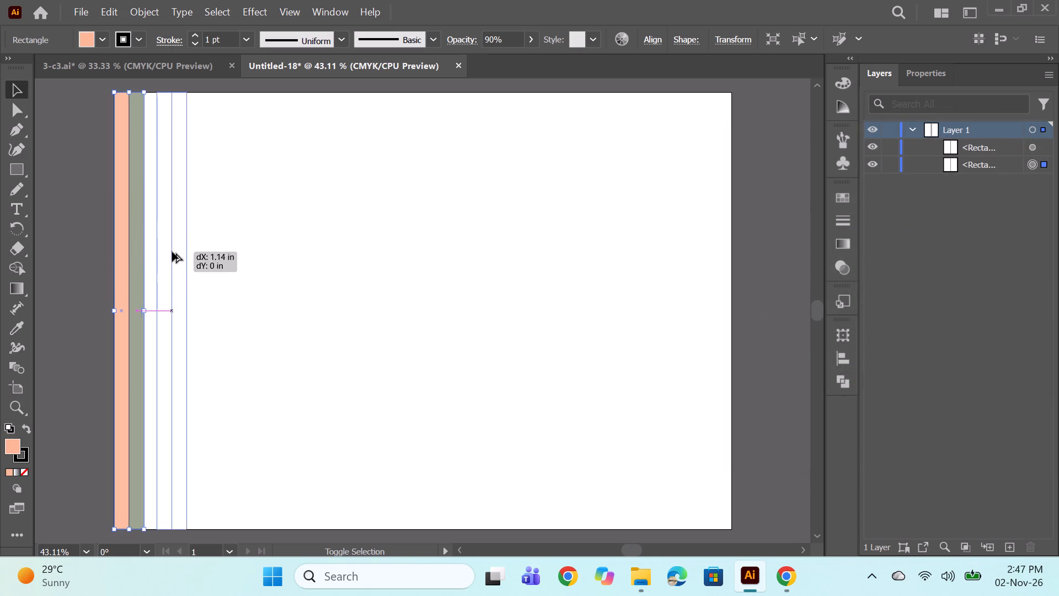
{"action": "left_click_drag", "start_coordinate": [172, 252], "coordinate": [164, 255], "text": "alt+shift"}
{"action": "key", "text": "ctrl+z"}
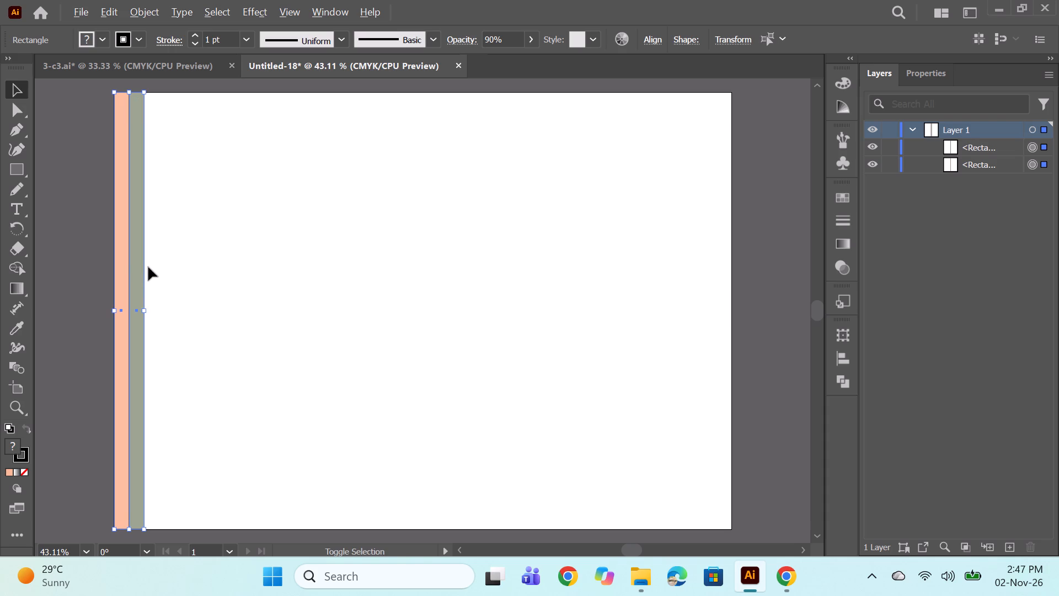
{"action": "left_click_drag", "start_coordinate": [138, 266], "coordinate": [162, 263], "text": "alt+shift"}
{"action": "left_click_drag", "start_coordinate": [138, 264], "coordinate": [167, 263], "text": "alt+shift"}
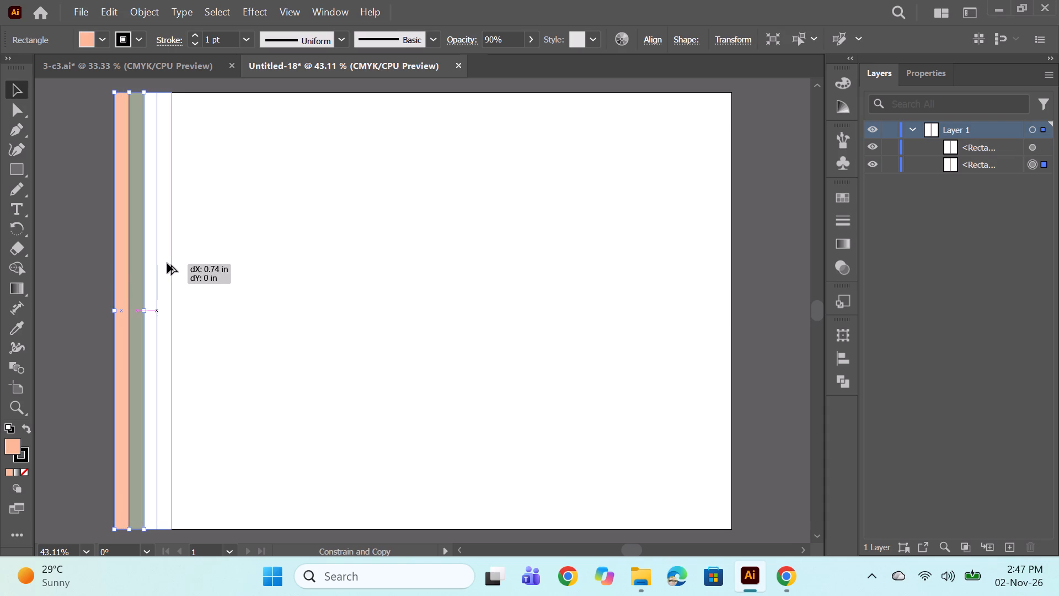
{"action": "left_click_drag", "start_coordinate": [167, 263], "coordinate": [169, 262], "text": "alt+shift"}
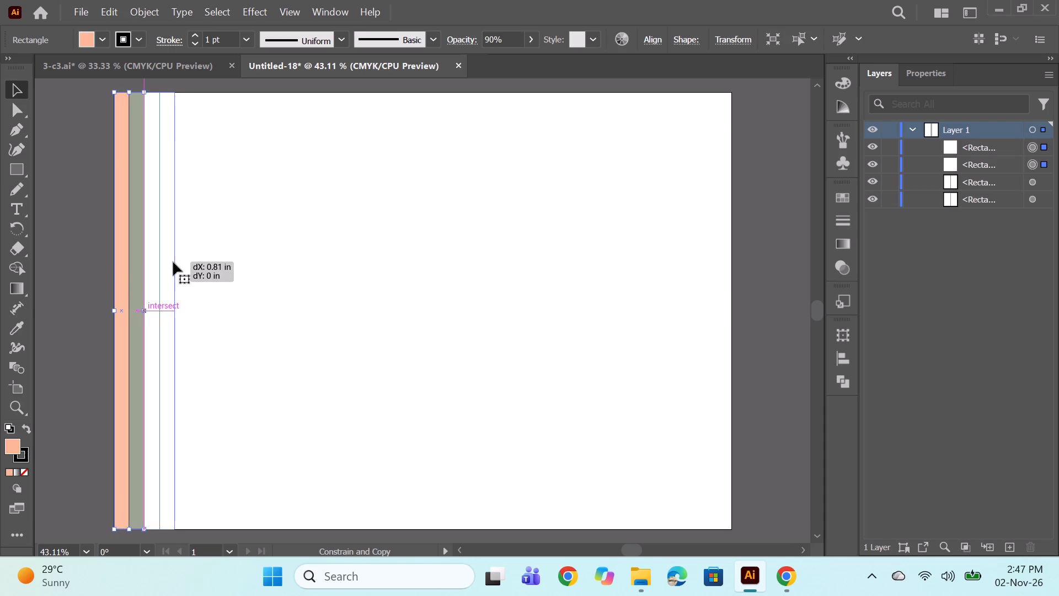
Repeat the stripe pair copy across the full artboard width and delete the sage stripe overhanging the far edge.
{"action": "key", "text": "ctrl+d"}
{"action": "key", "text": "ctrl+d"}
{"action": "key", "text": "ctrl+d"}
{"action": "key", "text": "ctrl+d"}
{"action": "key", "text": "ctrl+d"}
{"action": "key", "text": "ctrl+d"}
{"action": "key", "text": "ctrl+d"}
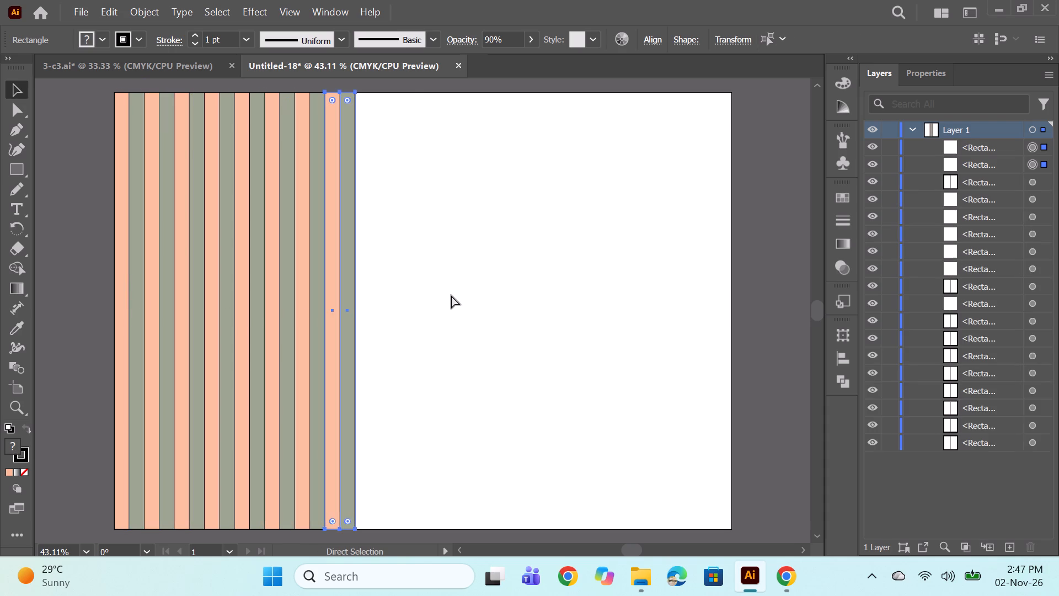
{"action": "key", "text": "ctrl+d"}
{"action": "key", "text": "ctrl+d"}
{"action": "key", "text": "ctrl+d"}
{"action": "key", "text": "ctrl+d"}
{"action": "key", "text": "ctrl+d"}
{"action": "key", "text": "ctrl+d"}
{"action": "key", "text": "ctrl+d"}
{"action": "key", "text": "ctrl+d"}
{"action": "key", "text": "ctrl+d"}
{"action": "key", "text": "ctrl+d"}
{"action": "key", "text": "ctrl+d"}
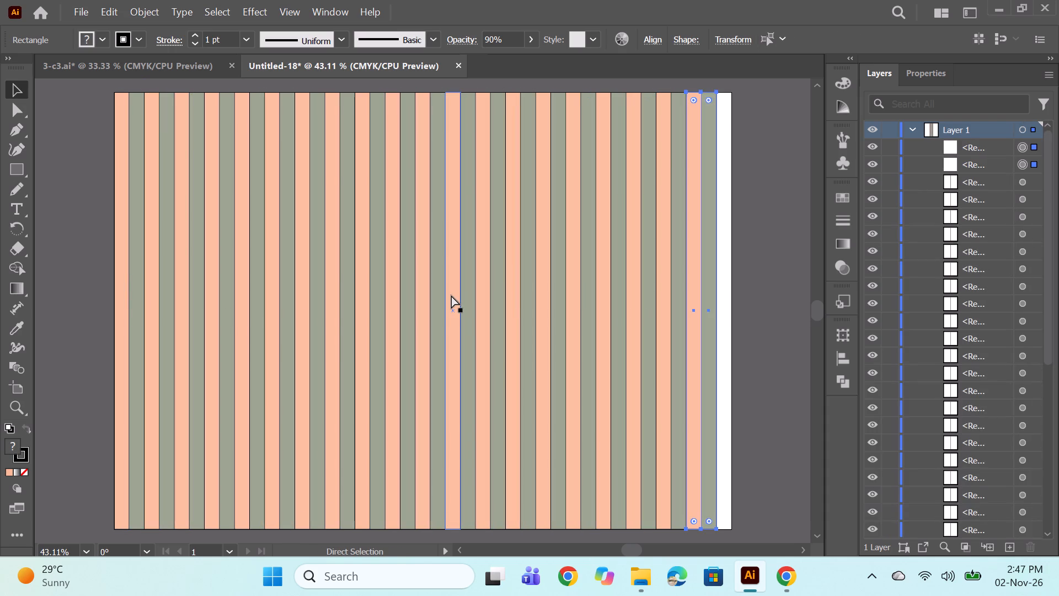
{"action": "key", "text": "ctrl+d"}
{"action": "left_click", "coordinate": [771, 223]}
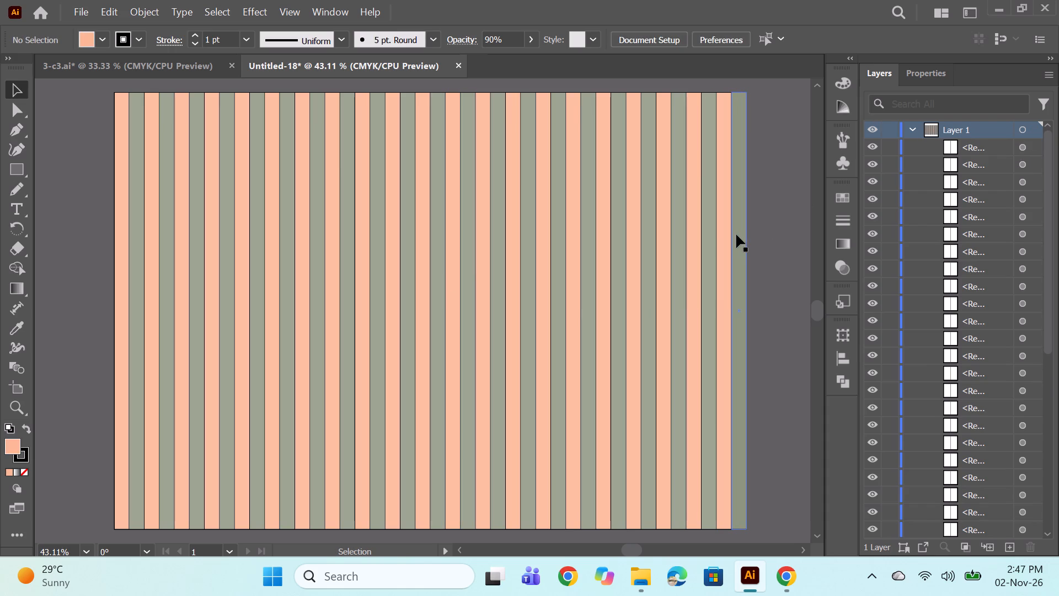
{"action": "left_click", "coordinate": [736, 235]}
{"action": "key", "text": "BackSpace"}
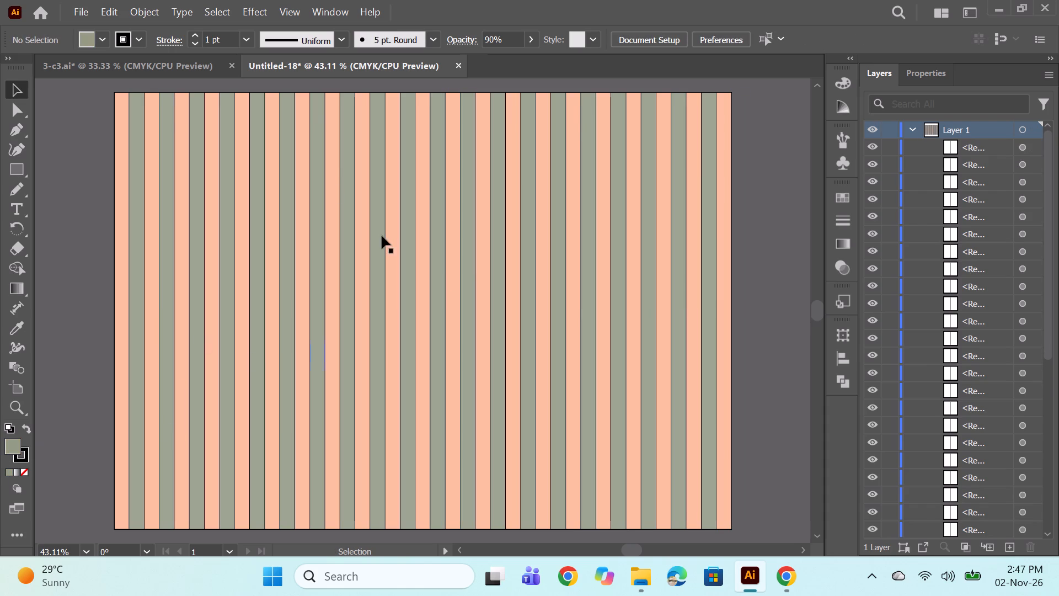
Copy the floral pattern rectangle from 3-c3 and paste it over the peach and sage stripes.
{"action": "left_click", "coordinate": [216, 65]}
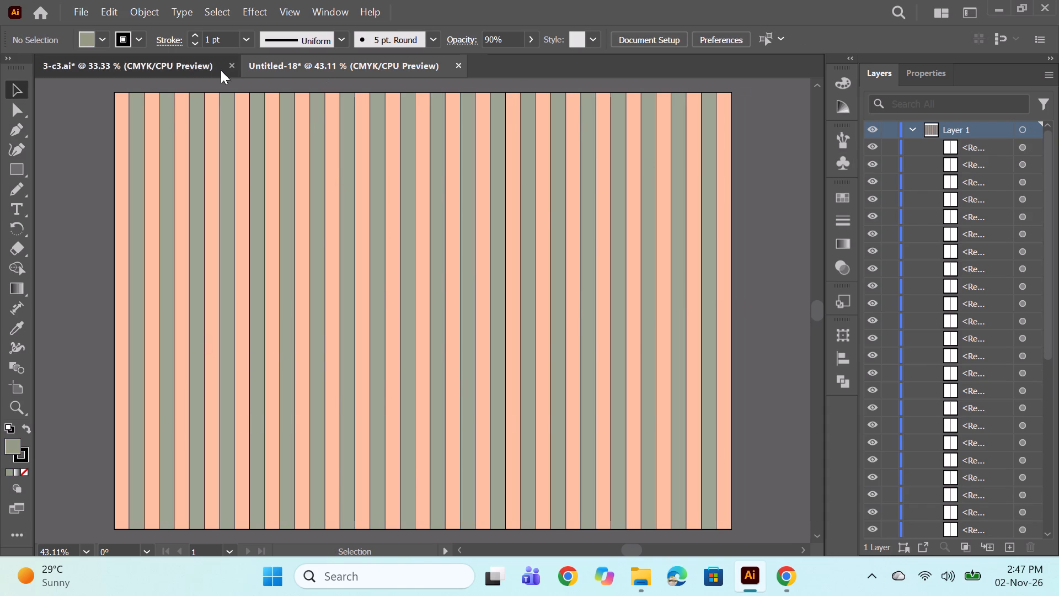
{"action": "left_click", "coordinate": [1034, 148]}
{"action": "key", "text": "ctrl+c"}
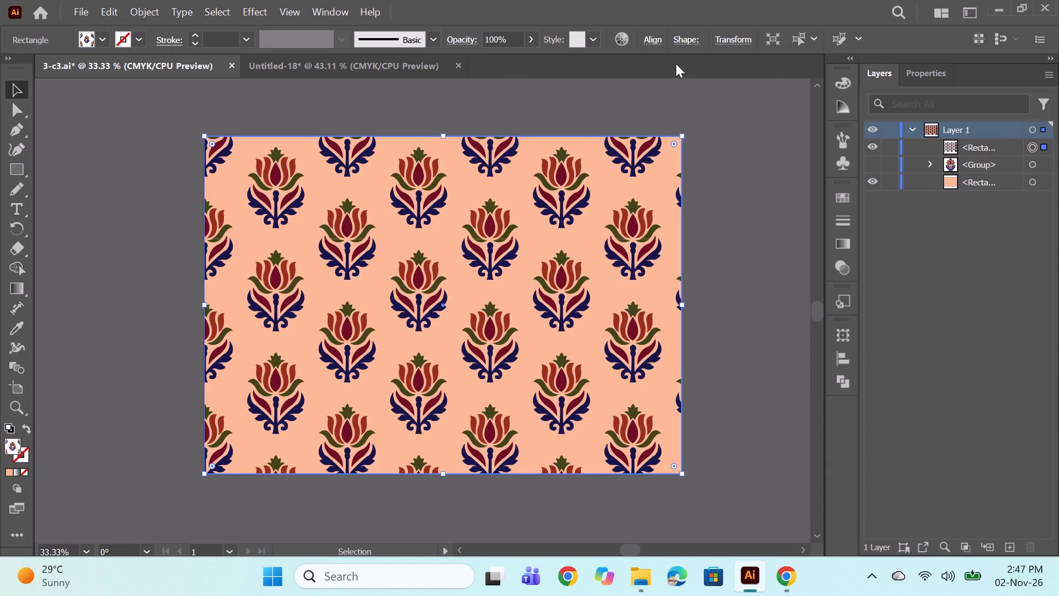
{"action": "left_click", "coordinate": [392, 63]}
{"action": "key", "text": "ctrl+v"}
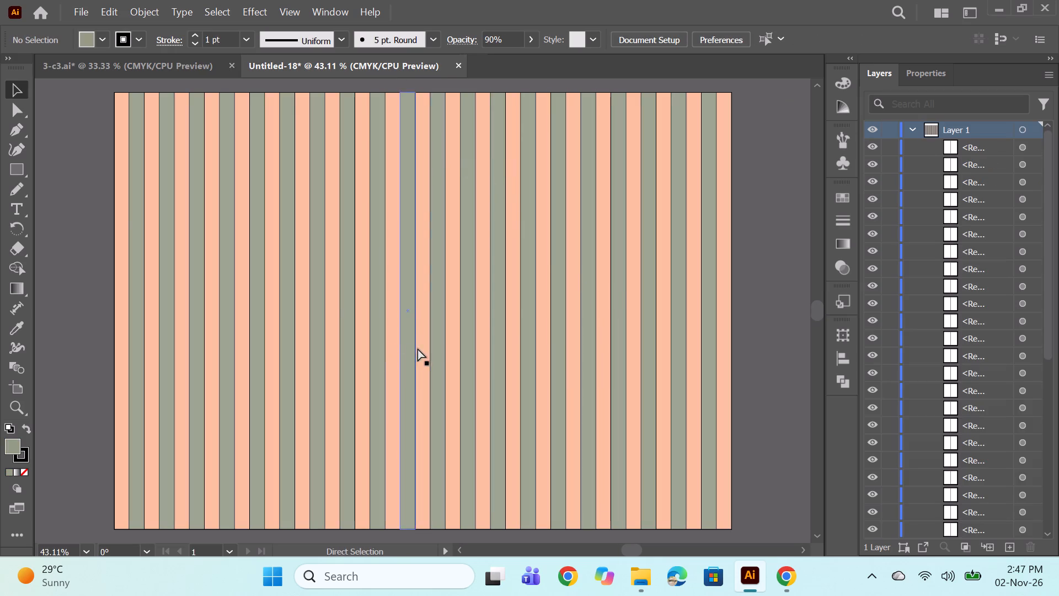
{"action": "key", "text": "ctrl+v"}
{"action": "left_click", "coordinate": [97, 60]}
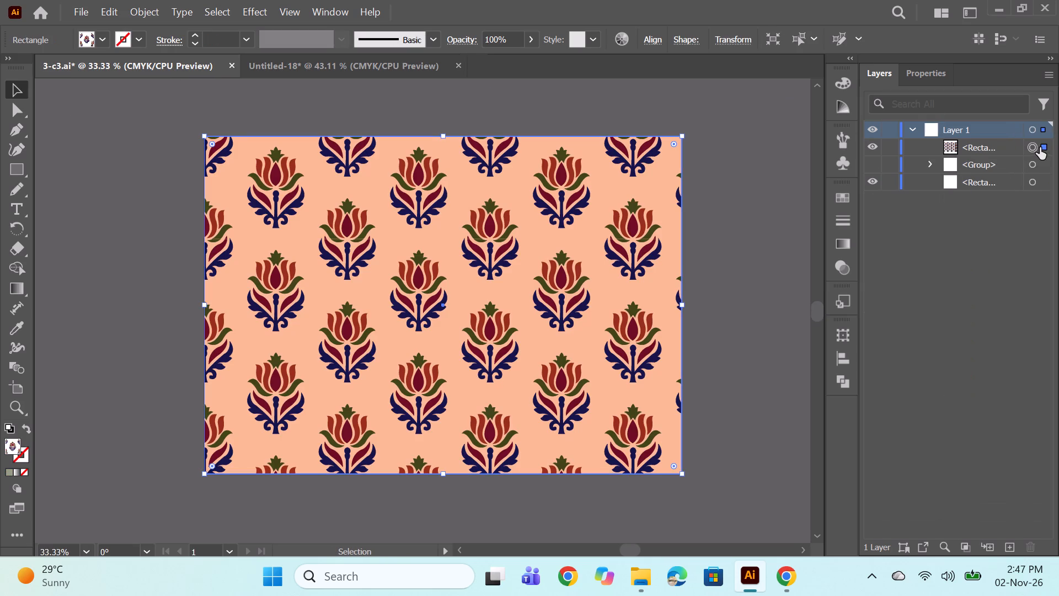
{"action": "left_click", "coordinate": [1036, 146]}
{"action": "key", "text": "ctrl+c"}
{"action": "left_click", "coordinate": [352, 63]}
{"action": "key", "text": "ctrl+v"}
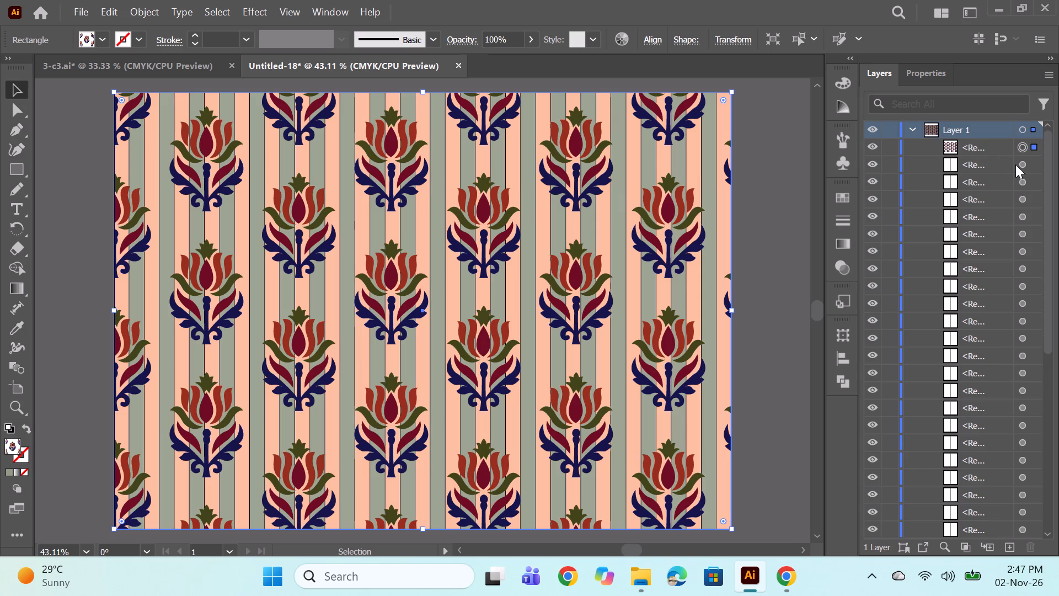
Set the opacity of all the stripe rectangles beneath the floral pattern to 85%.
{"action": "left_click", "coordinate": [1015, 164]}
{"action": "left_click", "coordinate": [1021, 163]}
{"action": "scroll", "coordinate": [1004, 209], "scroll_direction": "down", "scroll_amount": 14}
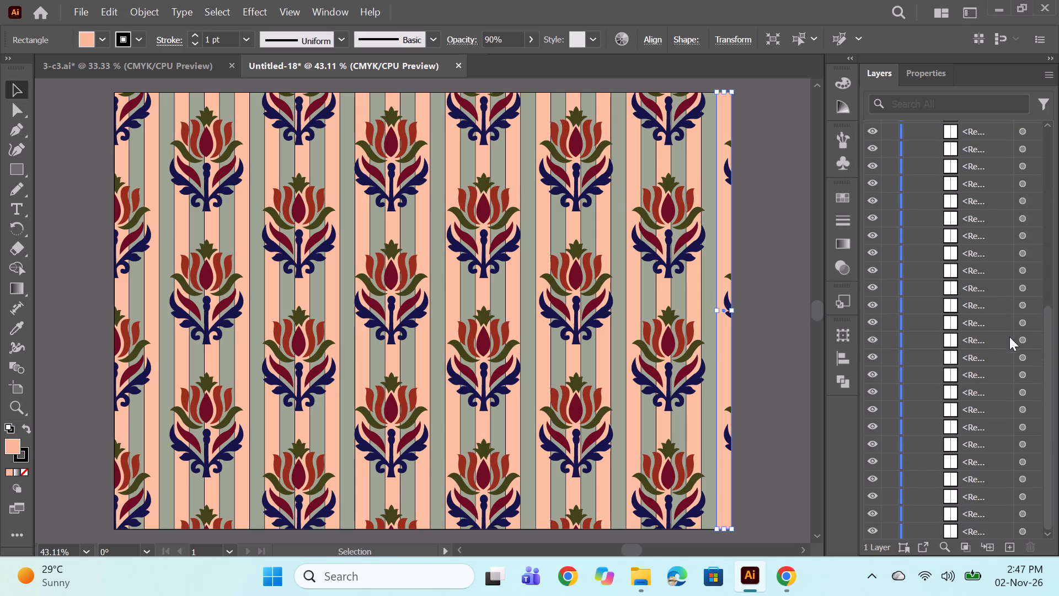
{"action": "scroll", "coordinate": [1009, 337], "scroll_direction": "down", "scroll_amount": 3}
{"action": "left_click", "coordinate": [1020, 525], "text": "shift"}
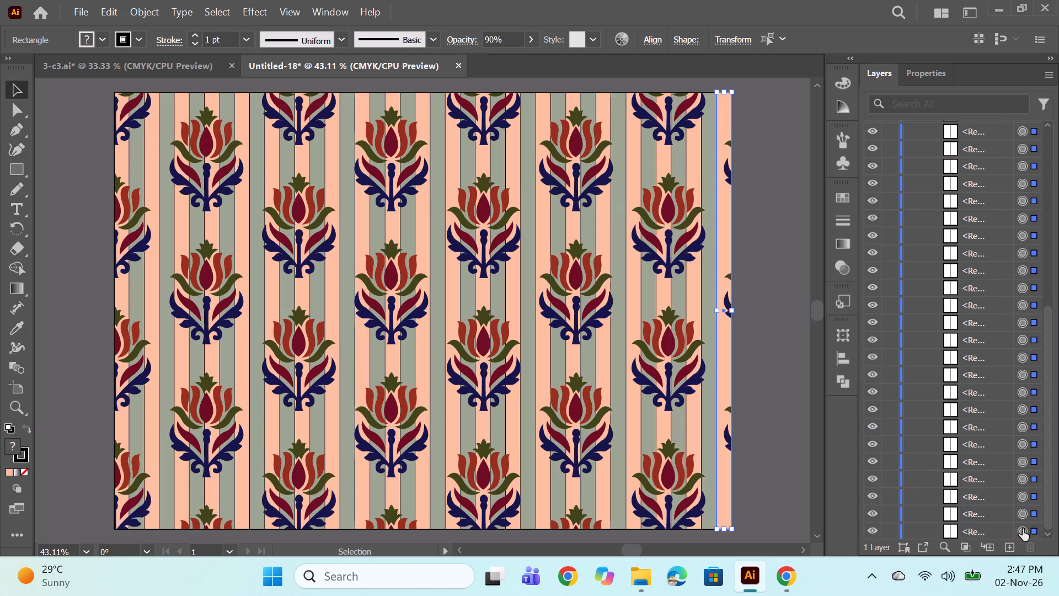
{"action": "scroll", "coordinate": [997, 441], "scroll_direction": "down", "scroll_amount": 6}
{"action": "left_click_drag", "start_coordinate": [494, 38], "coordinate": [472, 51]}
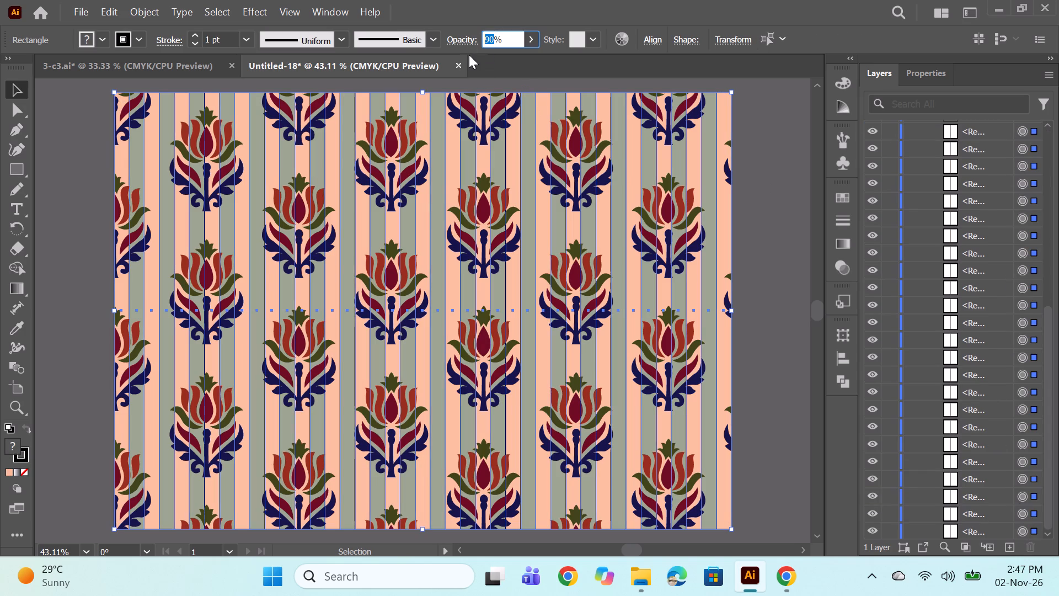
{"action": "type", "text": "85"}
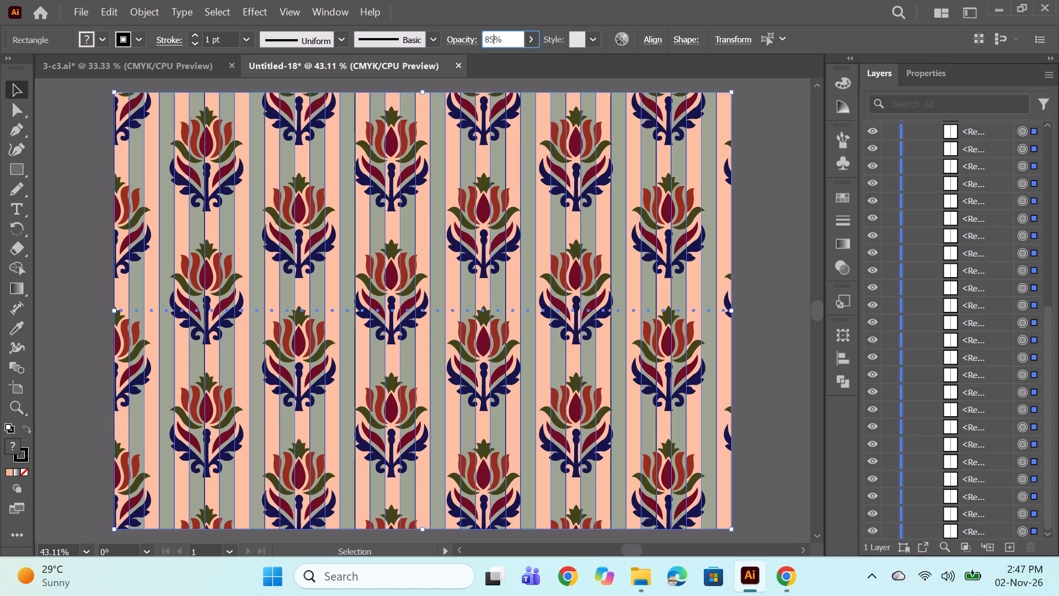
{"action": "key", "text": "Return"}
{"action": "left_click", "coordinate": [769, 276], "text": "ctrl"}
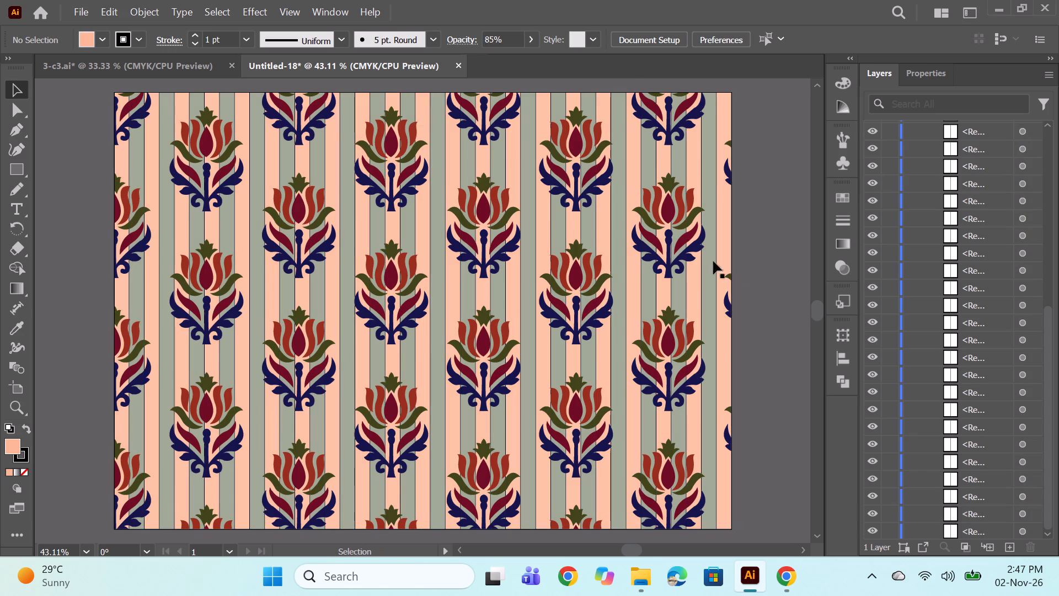
Examine the striped floral print at different zoom levels and compare it with the plain 3-c3 print.
{"action": "scroll", "coordinate": [633, 261], "scroll_direction": "down", "scroll_amount": 2}
{"action": "scroll", "coordinate": [633, 261], "scroll_direction": "up", "scroll_amount": 4}
{"action": "scroll", "coordinate": [578, 159], "scroll_direction": "down", "scroll_amount": 1, "text": "alt"}
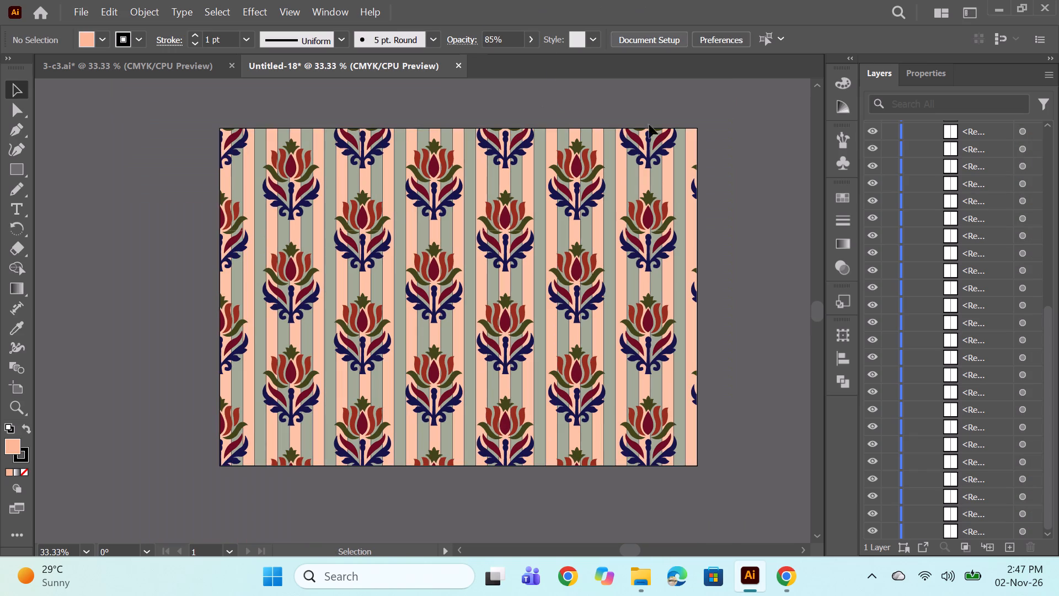
{"action": "scroll", "coordinate": [618, 166], "scroll_direction": "up", "scroll_amount": 1, "text": "alt"}
{"action": "scroll", "coordinate": [618, 166], "scroll_direction": "down", "scroll_amount": 1, "text": "alt"}
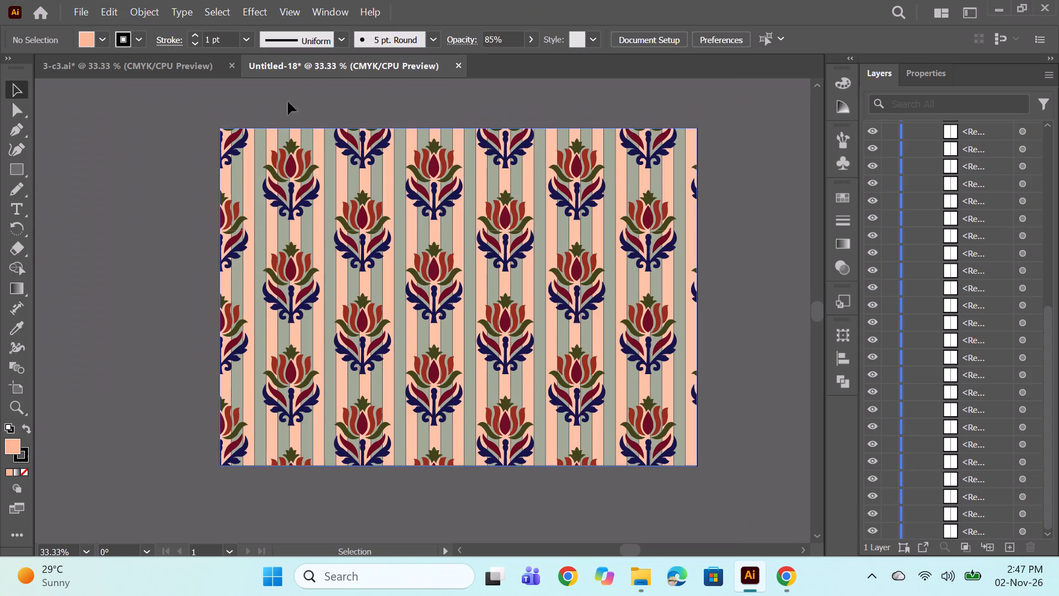
{"action": "left_click", "coordinate": [173, 72]}
{"action": "left_click", "coordinate": [306, 64]}
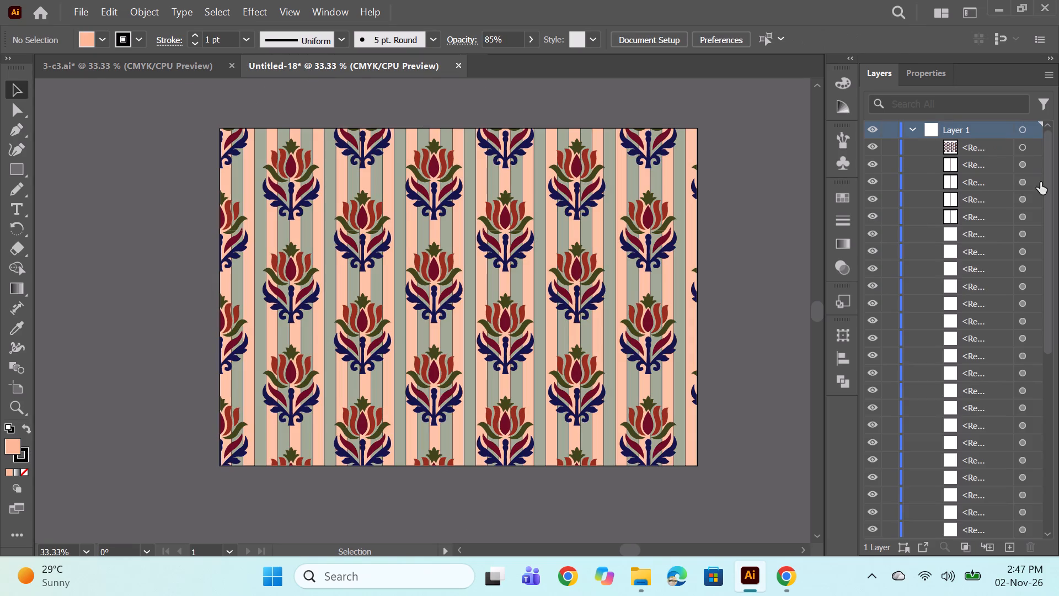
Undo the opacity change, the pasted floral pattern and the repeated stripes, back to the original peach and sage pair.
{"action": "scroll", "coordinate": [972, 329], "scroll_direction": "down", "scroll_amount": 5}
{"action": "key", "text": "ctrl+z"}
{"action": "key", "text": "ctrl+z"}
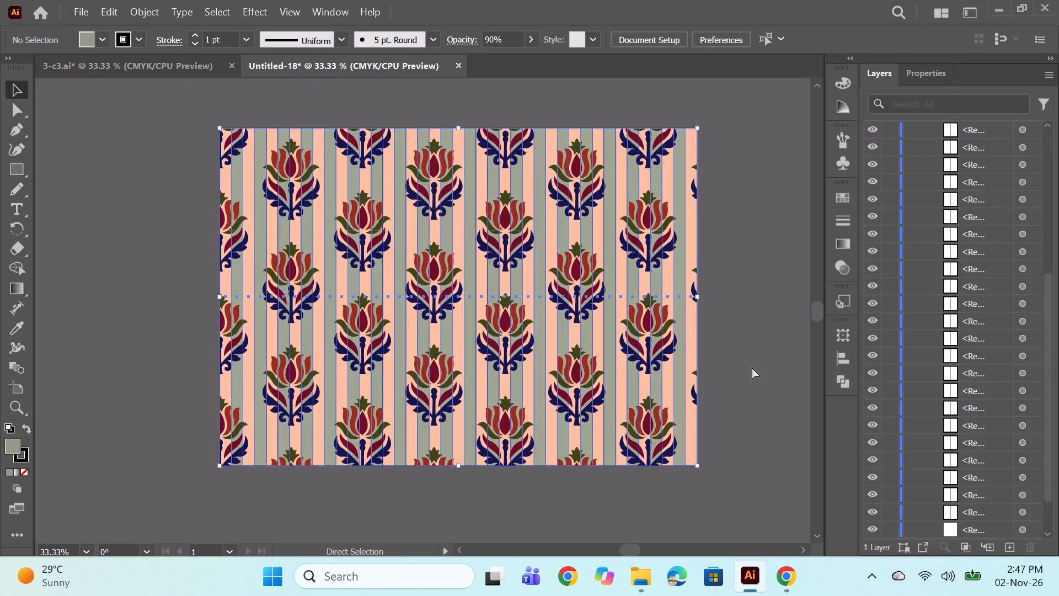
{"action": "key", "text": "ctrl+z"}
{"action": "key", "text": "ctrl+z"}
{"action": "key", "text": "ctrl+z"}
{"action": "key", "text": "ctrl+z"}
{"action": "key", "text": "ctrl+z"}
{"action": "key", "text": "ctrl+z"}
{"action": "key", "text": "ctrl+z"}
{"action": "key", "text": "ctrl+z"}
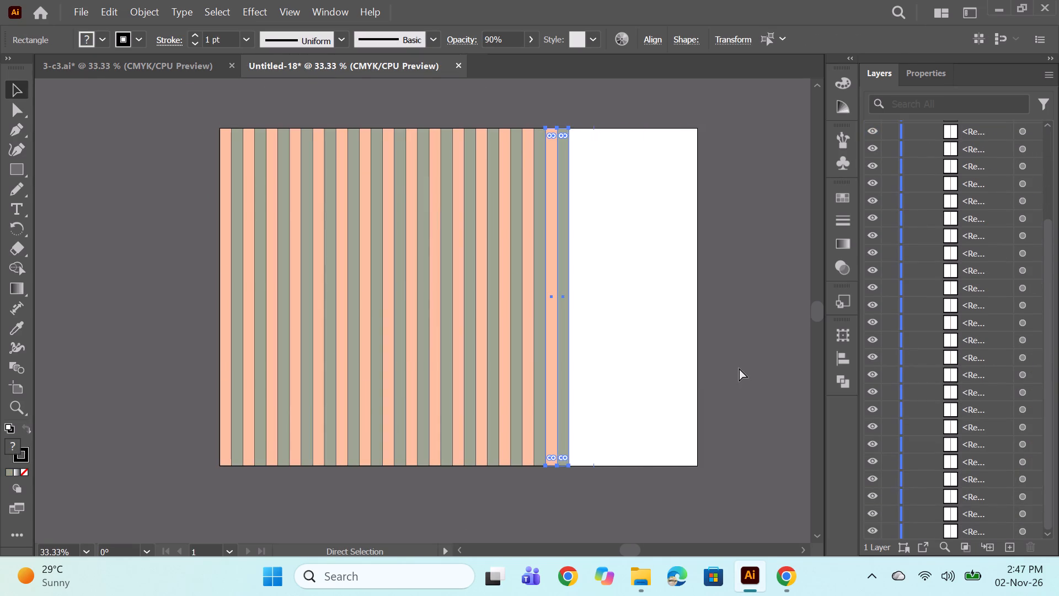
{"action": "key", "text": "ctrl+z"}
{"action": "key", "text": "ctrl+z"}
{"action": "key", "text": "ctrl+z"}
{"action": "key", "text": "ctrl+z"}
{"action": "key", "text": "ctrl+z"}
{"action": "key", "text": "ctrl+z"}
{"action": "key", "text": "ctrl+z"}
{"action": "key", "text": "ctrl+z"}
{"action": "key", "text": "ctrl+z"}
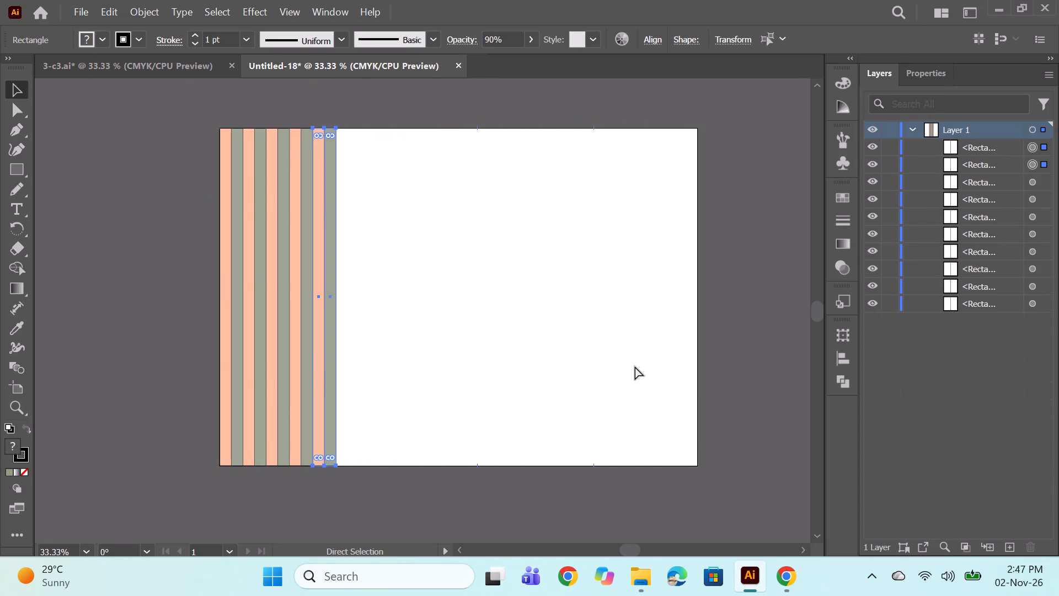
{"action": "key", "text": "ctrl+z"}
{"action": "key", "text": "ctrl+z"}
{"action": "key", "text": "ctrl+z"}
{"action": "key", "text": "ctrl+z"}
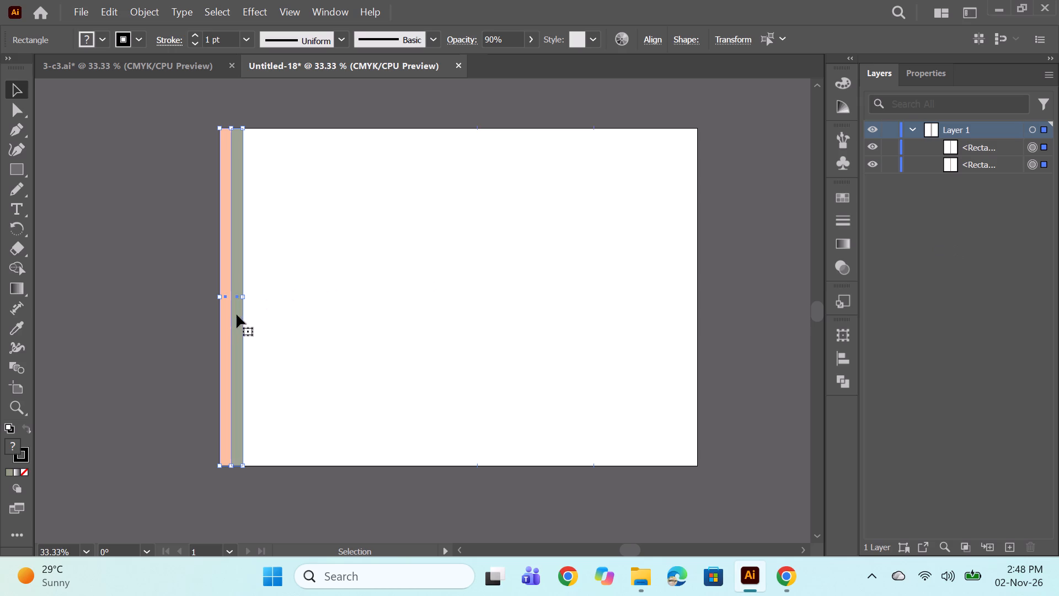
Darken the sage stripe's fill to the charcoal grey 4A4C45.
{"action": "left_click", "coordinate": [241, 326]}
{"action": "left_click_drag", "start_coordinate": [144, 340], "coordinate": [154, 345]}
{"action": "left_click", "coordinate": [234, 337]}
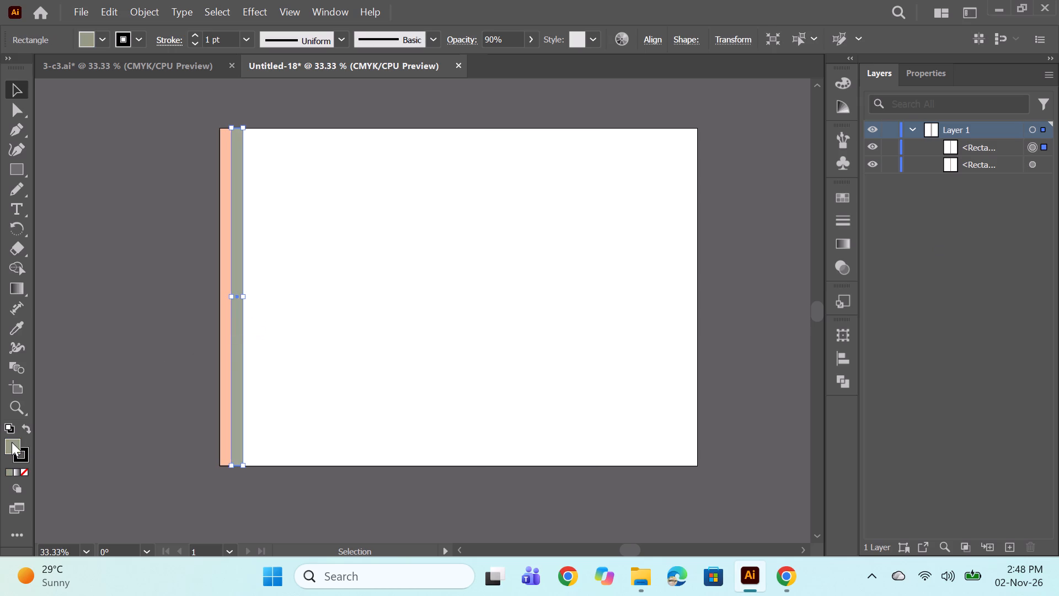
{"action": "double_click", "coordinate": [12, 442]}
{"action": "left_click", "coordinate": [607, 298]}
{"action": "left_click", "coordinate": [606, 310]}
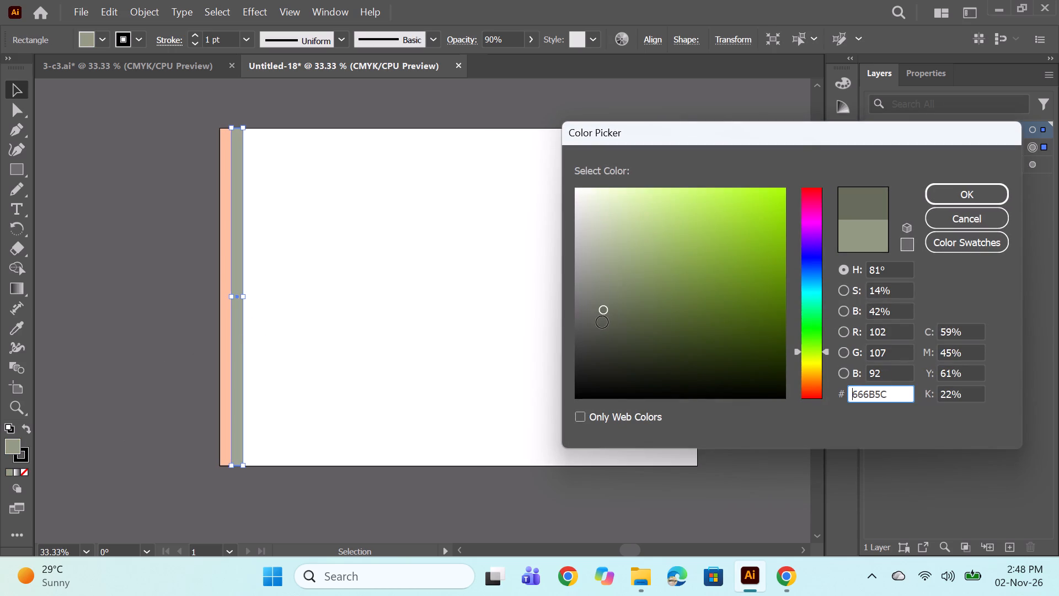
{"action": "left_click", "coordinate": [602, 322]}
{"action": "left_click", "coordinate": [595, 334]}
{"action": "left_click", "coordinate": [969, 191]}
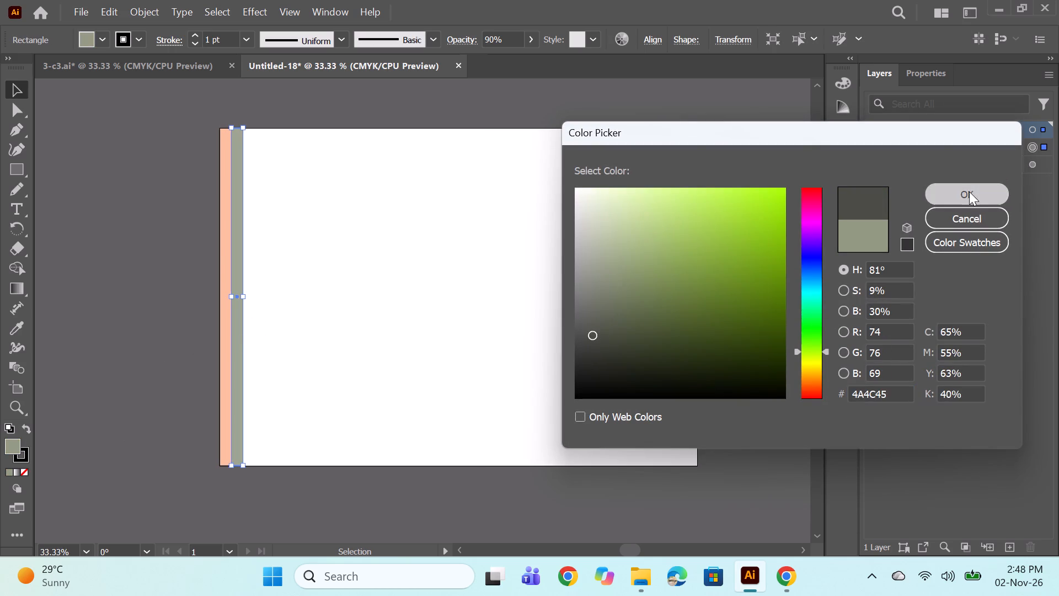
Change the charcoal stripe's fill to the dark brown 514338.
{"action": "double_click", "coordinate": [12, 443]}
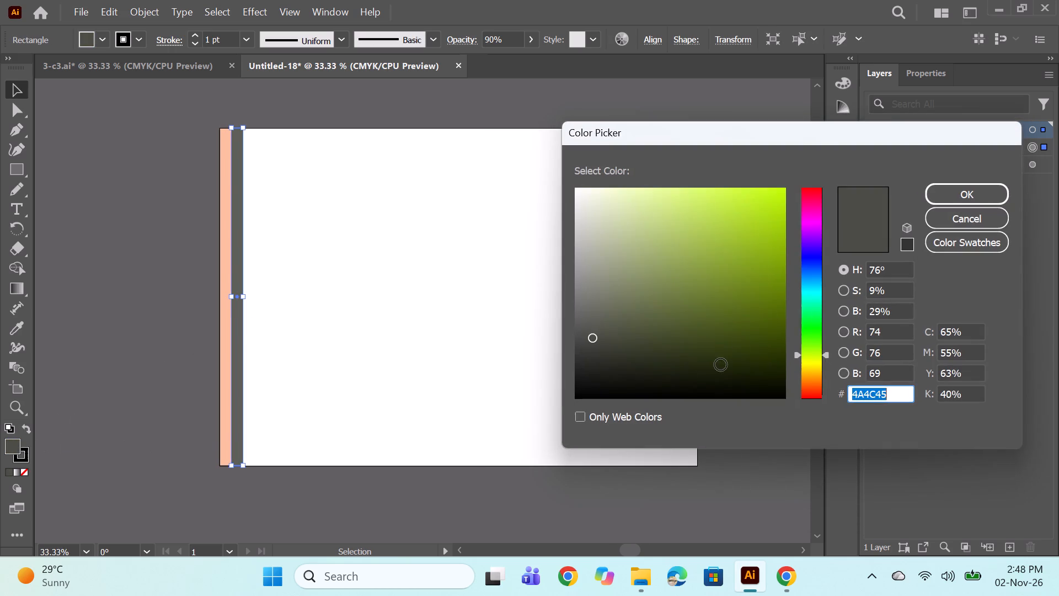
{"action": "left_click", "coordinate": [812, 370]}
{"action": "left_click", "coordinate": [812, 381]}
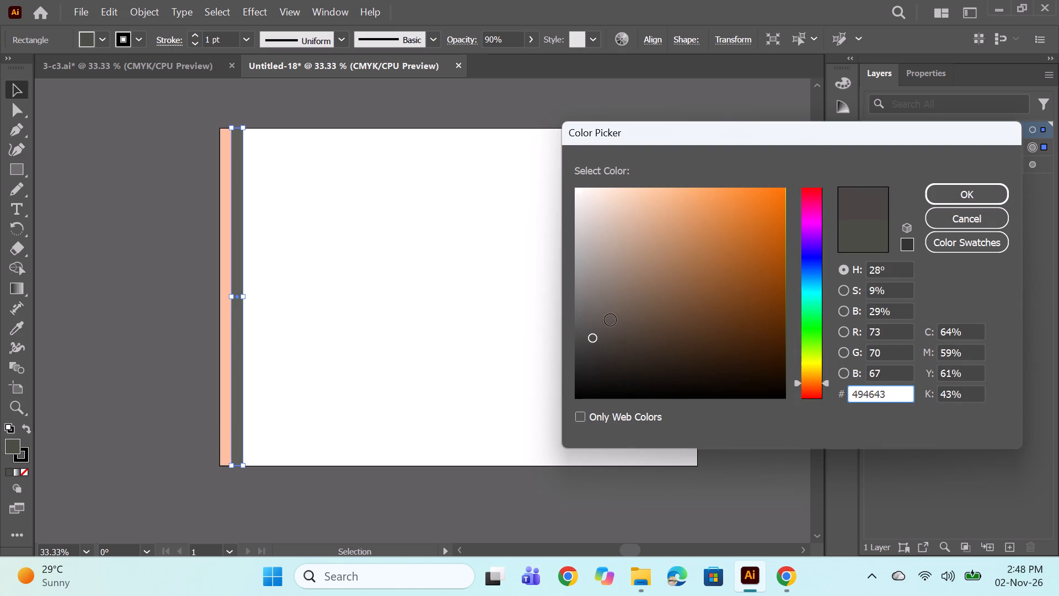
{"action": "left_click", "coordinate": [615, 306]}
{"action": "left_click", "coordinate": [605, 260]}
{"action": "left_click", "coordinate": [621, 277]}
{"action": "left_click", "coordinate": [643, 312]}
{"action": "left_click", "coordinate": [641, 329]}
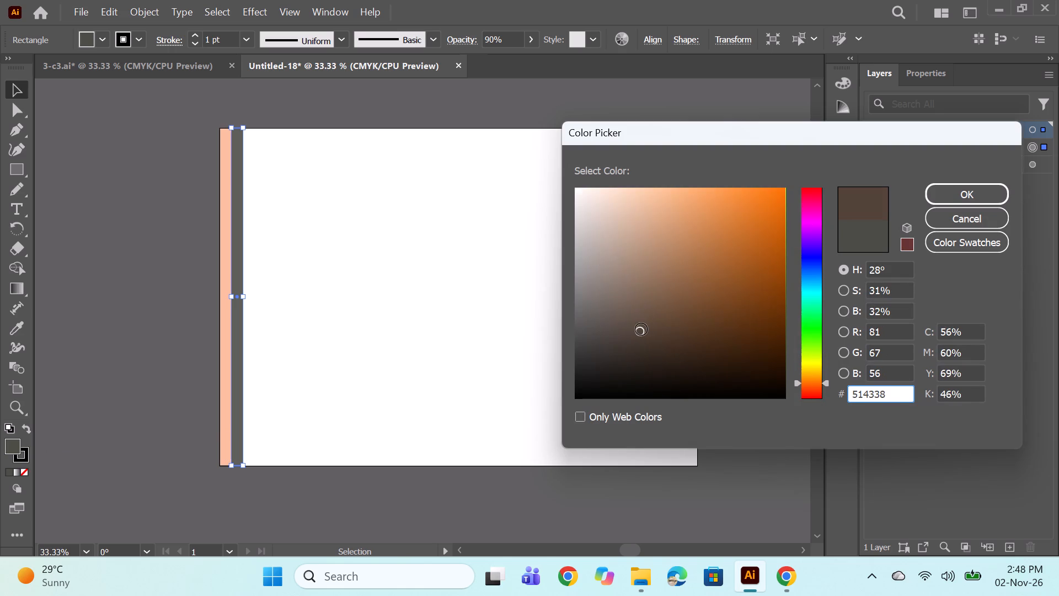
{"action": "left_click", "coordinate": [962, 190]}
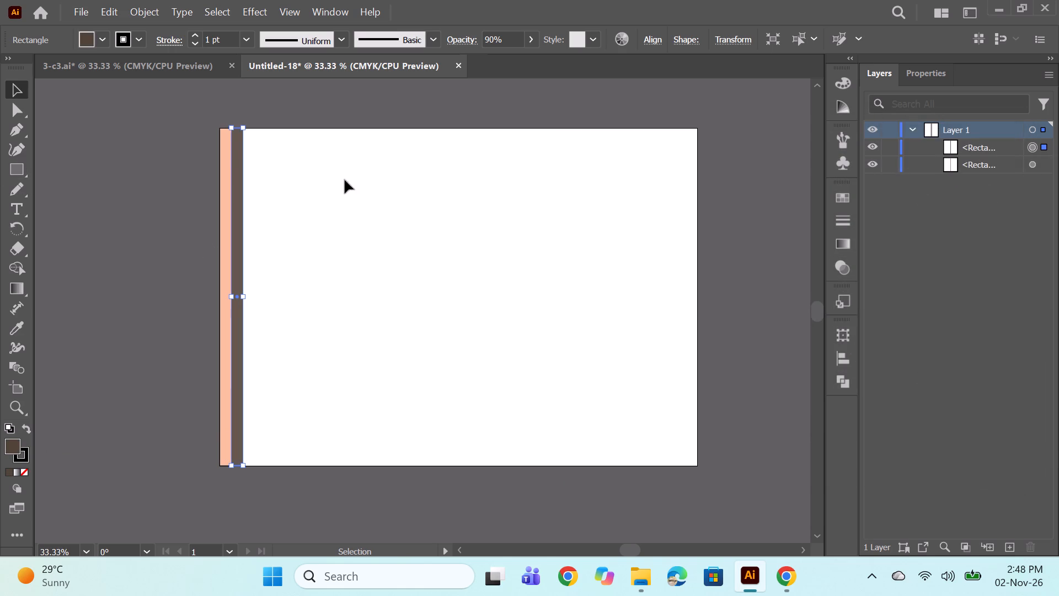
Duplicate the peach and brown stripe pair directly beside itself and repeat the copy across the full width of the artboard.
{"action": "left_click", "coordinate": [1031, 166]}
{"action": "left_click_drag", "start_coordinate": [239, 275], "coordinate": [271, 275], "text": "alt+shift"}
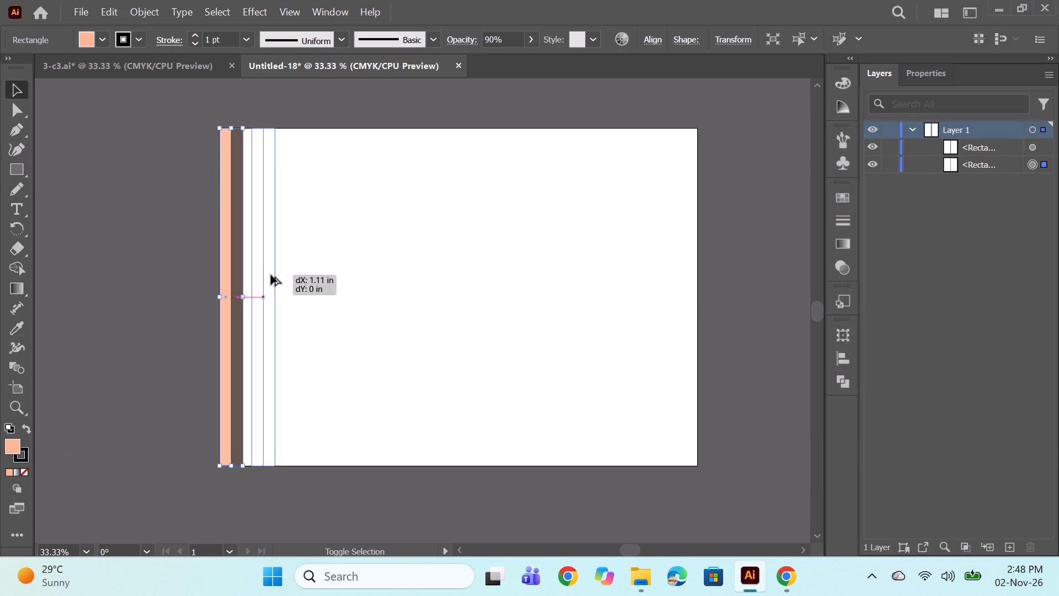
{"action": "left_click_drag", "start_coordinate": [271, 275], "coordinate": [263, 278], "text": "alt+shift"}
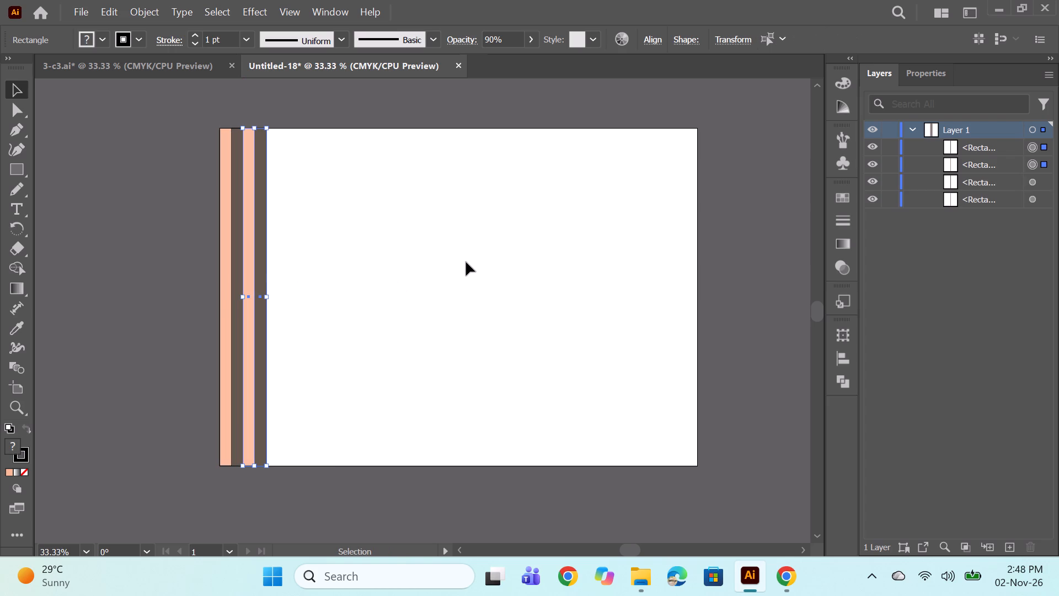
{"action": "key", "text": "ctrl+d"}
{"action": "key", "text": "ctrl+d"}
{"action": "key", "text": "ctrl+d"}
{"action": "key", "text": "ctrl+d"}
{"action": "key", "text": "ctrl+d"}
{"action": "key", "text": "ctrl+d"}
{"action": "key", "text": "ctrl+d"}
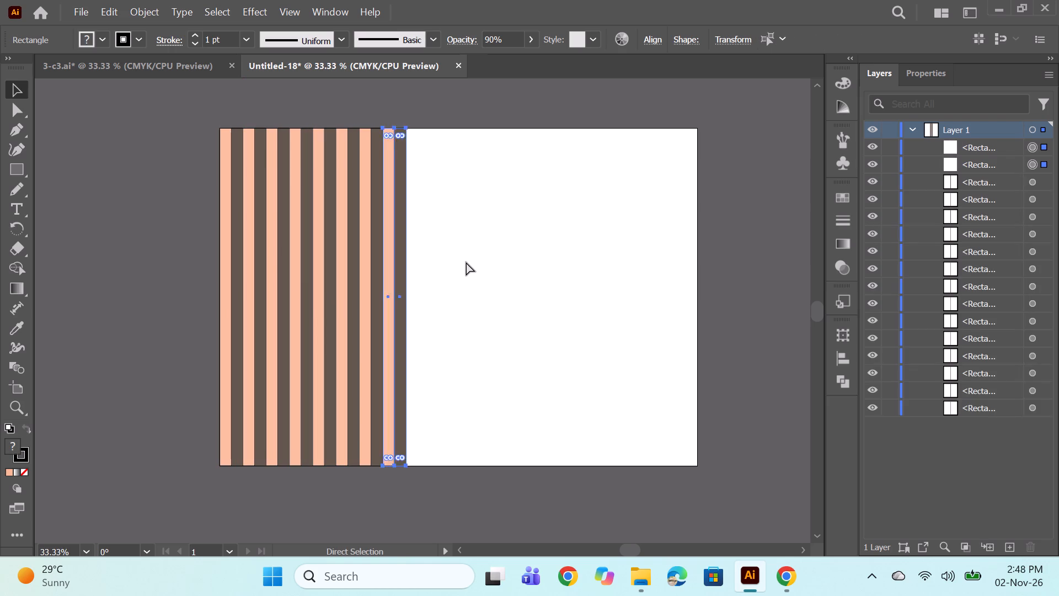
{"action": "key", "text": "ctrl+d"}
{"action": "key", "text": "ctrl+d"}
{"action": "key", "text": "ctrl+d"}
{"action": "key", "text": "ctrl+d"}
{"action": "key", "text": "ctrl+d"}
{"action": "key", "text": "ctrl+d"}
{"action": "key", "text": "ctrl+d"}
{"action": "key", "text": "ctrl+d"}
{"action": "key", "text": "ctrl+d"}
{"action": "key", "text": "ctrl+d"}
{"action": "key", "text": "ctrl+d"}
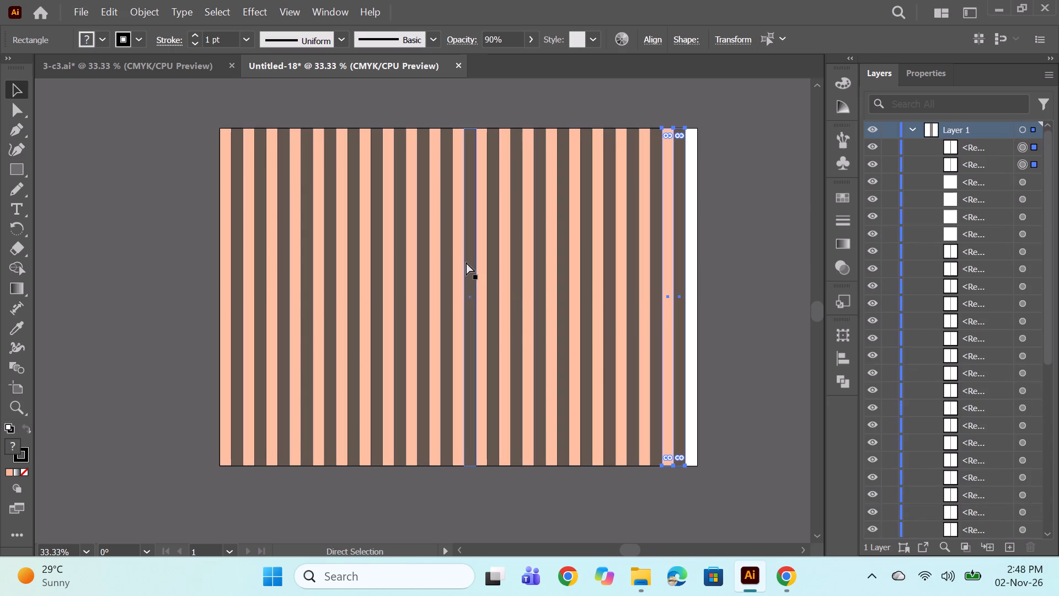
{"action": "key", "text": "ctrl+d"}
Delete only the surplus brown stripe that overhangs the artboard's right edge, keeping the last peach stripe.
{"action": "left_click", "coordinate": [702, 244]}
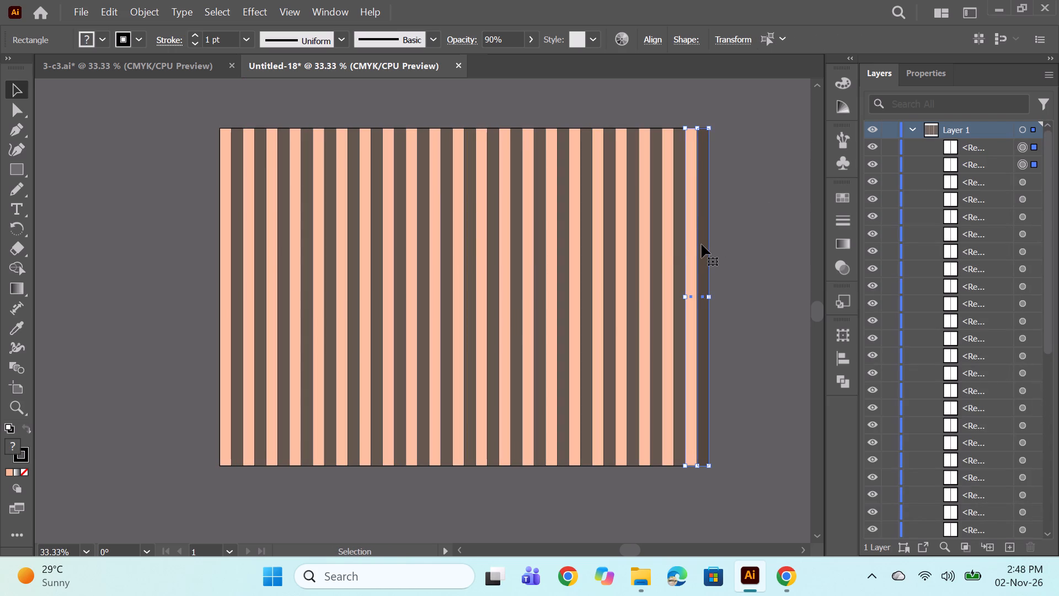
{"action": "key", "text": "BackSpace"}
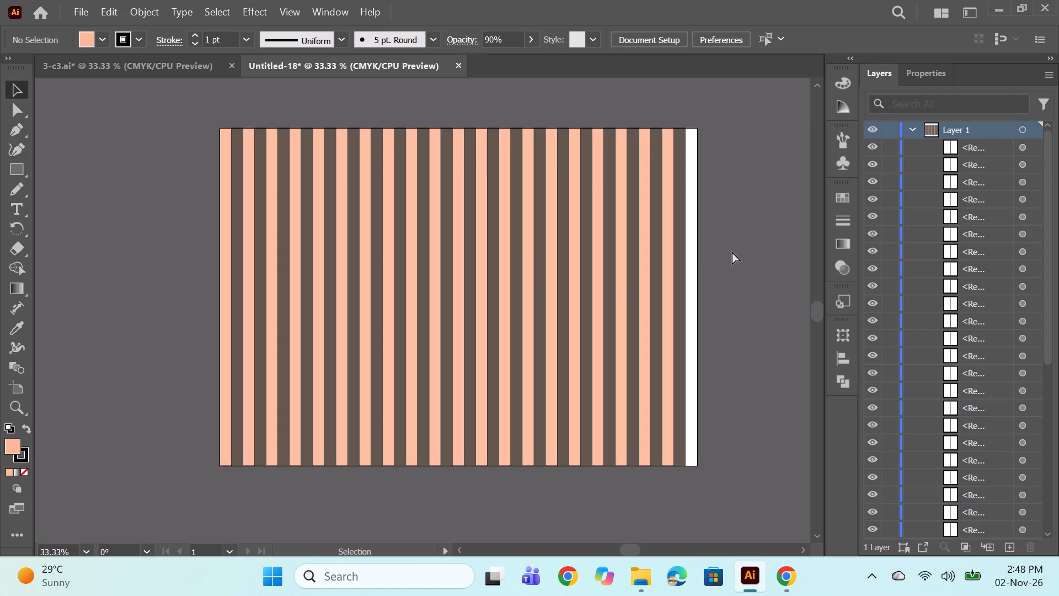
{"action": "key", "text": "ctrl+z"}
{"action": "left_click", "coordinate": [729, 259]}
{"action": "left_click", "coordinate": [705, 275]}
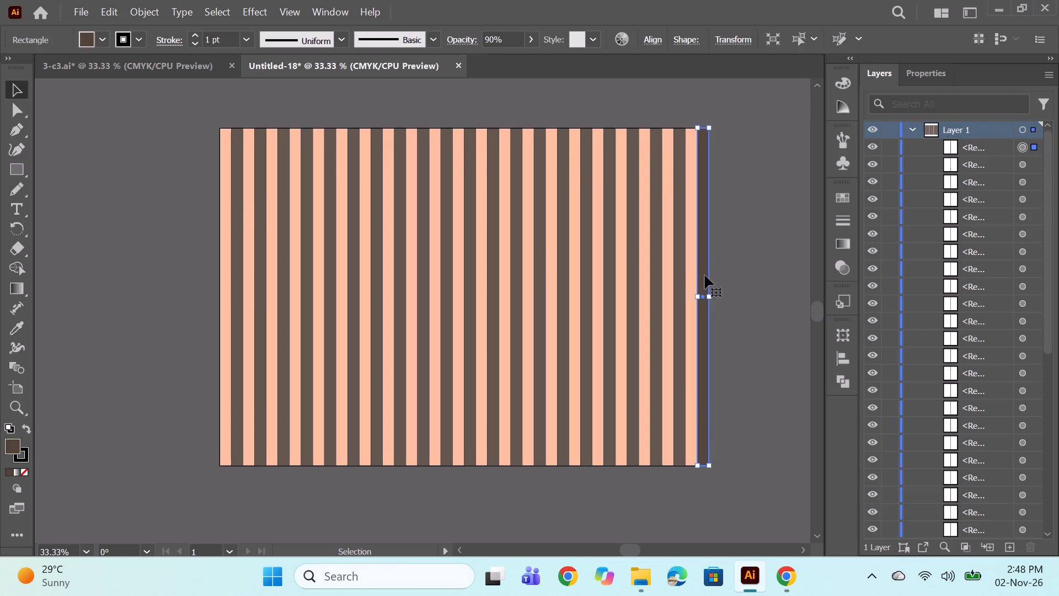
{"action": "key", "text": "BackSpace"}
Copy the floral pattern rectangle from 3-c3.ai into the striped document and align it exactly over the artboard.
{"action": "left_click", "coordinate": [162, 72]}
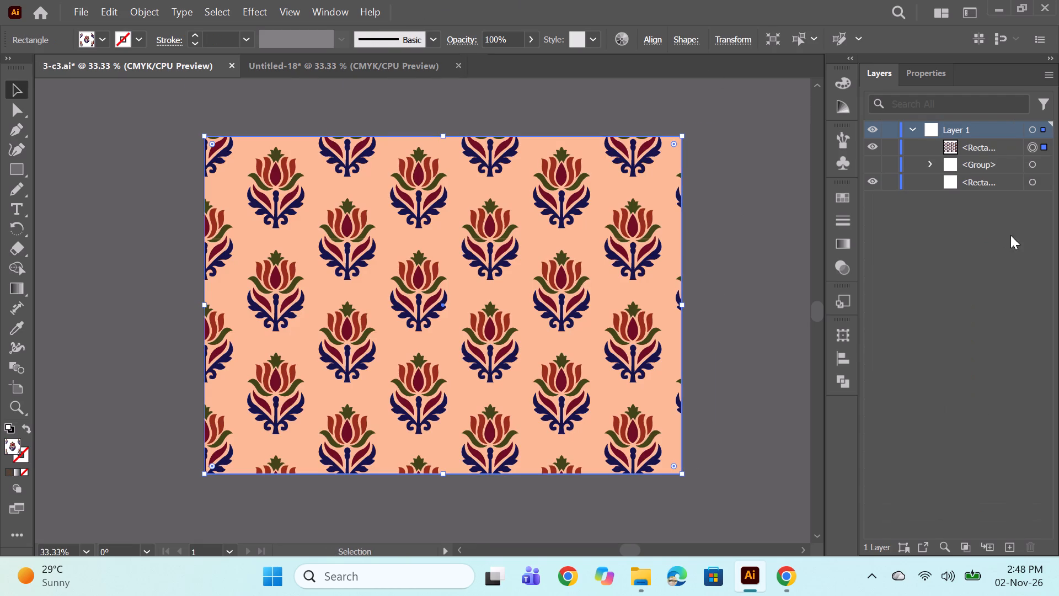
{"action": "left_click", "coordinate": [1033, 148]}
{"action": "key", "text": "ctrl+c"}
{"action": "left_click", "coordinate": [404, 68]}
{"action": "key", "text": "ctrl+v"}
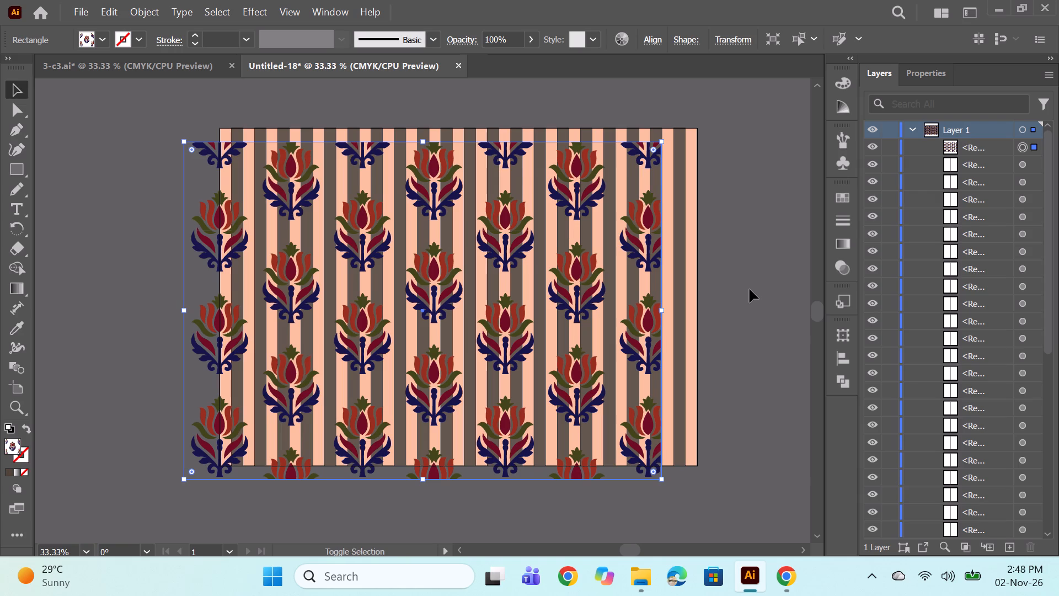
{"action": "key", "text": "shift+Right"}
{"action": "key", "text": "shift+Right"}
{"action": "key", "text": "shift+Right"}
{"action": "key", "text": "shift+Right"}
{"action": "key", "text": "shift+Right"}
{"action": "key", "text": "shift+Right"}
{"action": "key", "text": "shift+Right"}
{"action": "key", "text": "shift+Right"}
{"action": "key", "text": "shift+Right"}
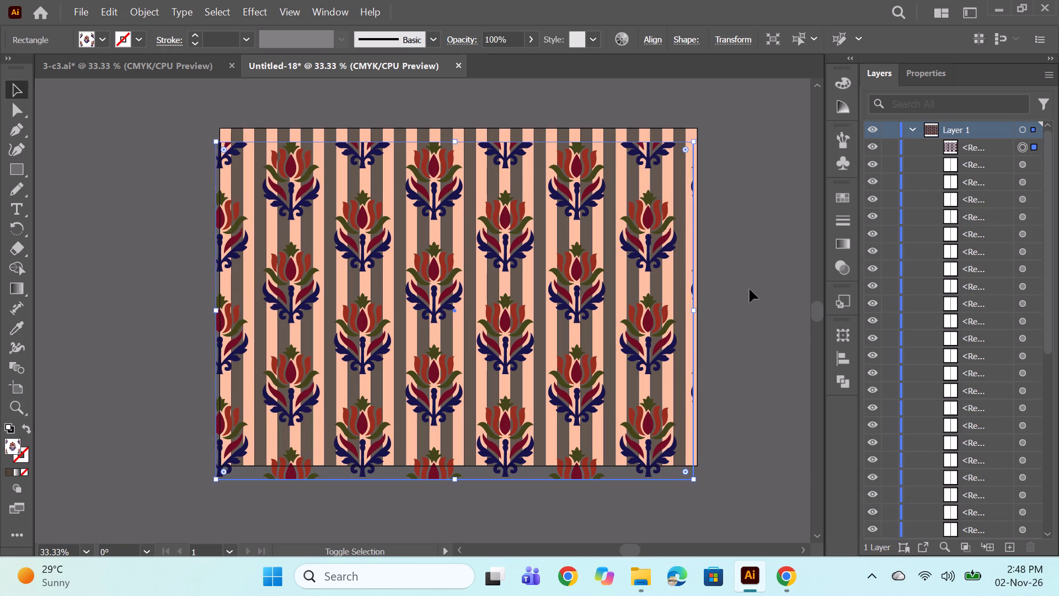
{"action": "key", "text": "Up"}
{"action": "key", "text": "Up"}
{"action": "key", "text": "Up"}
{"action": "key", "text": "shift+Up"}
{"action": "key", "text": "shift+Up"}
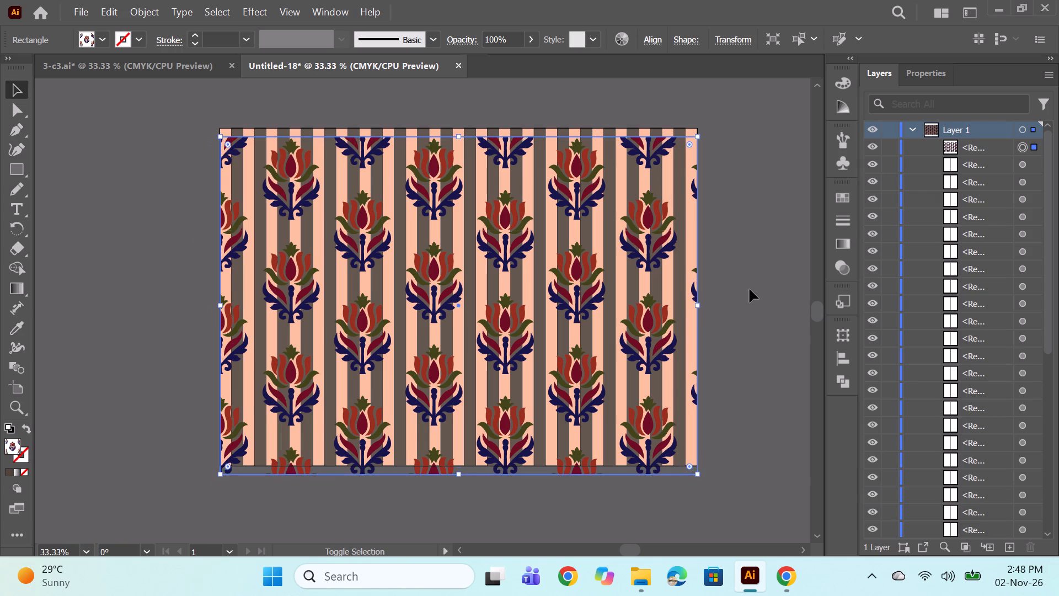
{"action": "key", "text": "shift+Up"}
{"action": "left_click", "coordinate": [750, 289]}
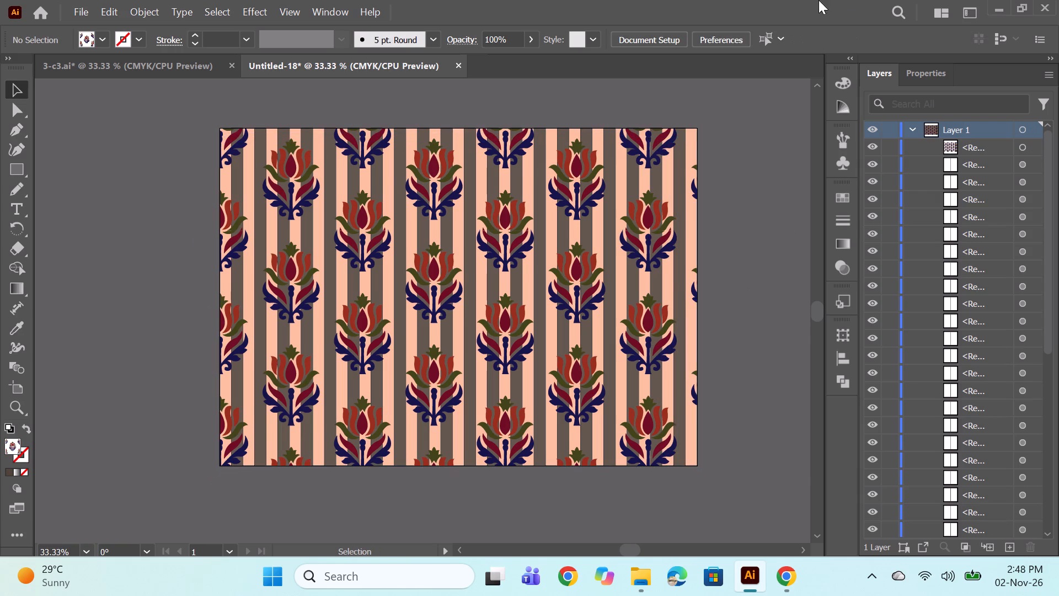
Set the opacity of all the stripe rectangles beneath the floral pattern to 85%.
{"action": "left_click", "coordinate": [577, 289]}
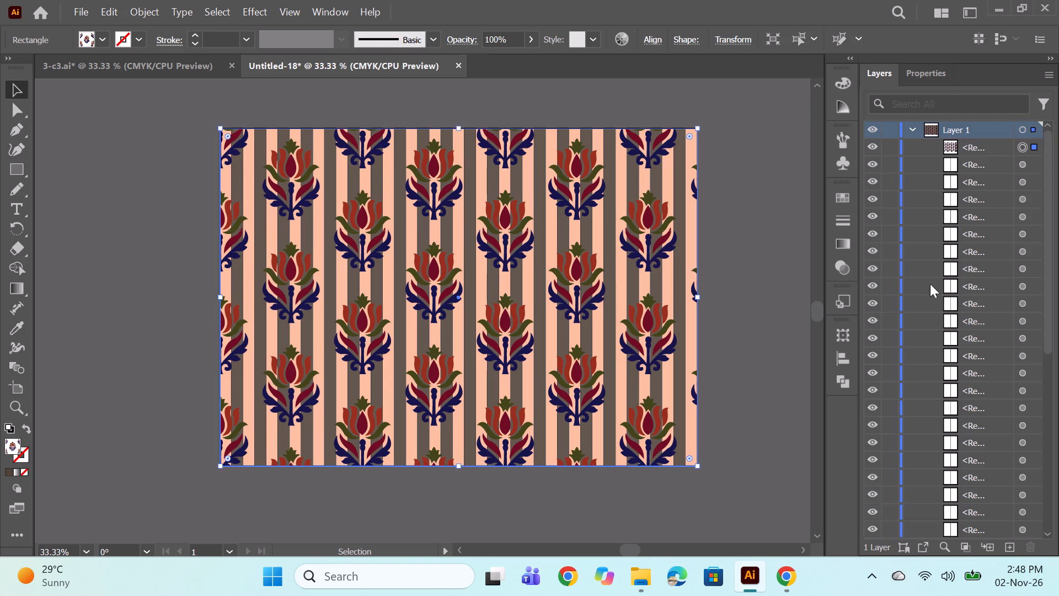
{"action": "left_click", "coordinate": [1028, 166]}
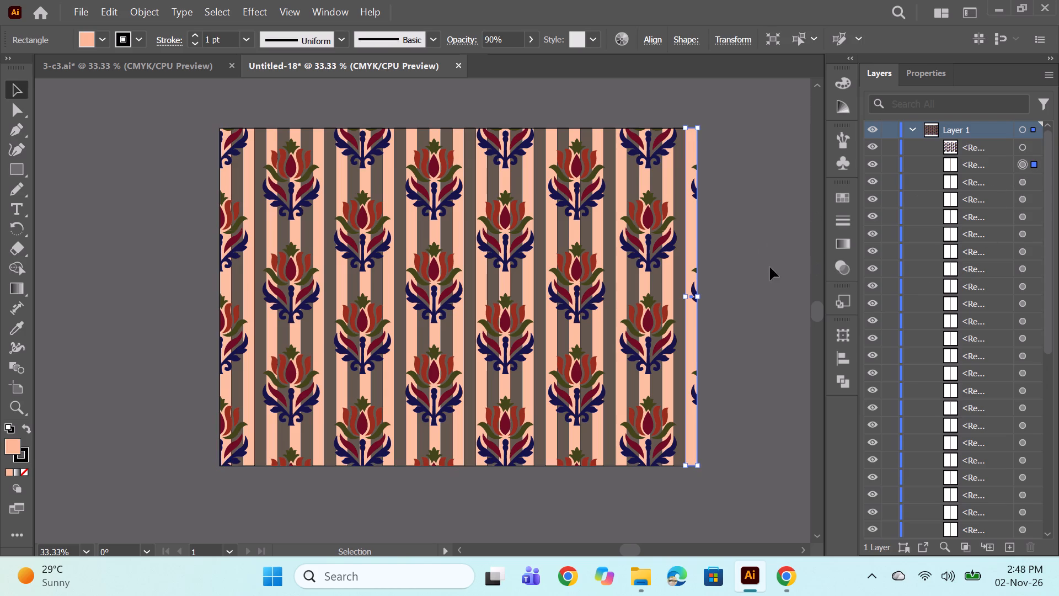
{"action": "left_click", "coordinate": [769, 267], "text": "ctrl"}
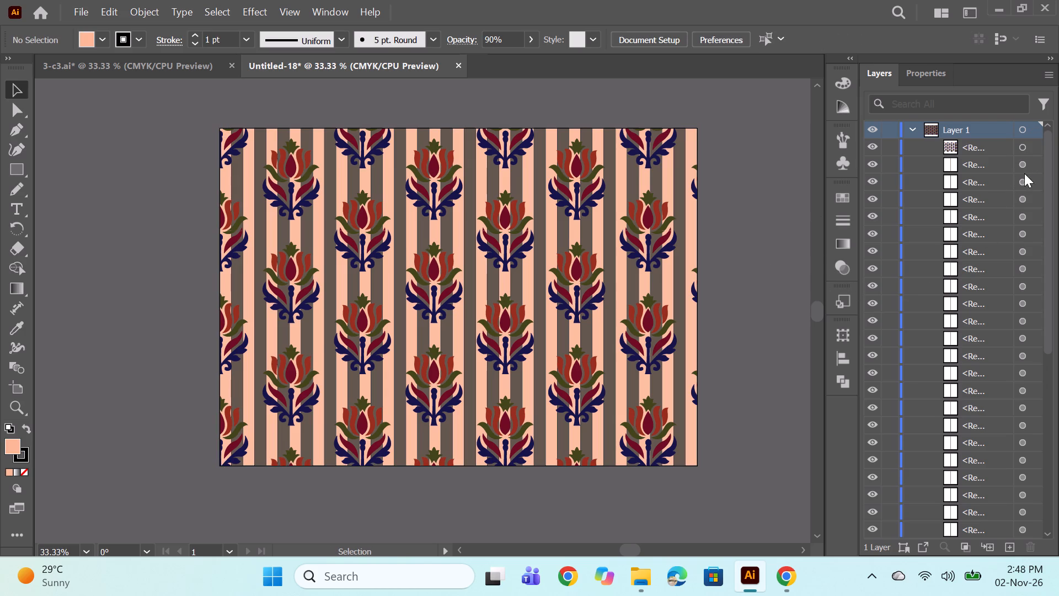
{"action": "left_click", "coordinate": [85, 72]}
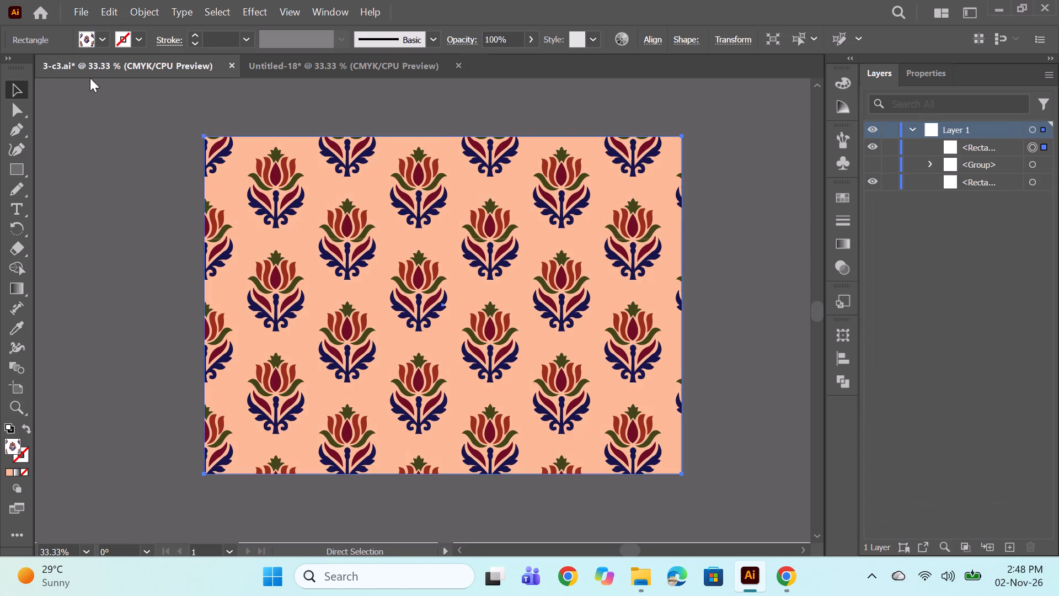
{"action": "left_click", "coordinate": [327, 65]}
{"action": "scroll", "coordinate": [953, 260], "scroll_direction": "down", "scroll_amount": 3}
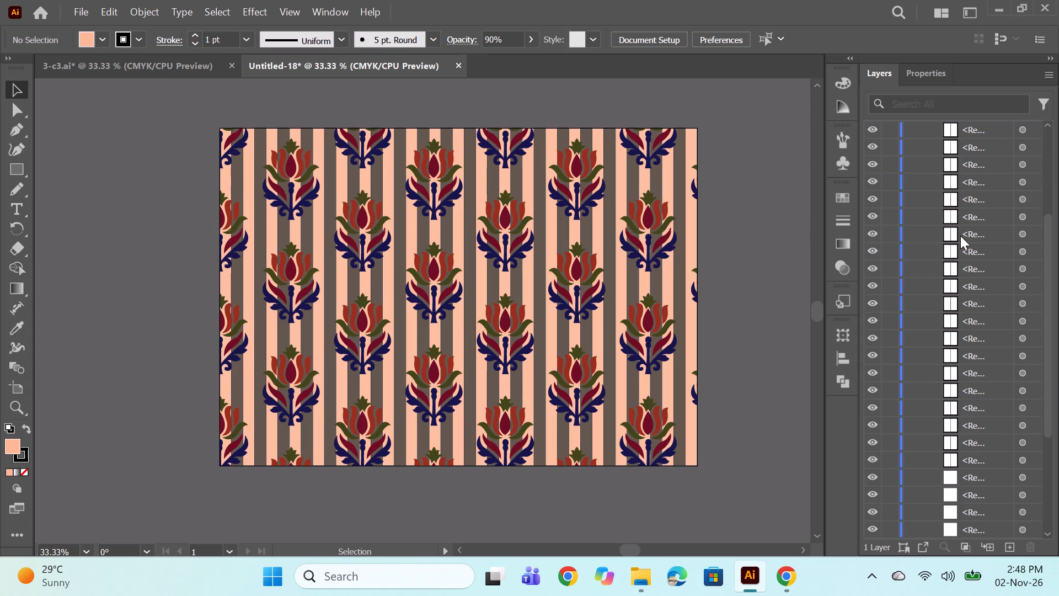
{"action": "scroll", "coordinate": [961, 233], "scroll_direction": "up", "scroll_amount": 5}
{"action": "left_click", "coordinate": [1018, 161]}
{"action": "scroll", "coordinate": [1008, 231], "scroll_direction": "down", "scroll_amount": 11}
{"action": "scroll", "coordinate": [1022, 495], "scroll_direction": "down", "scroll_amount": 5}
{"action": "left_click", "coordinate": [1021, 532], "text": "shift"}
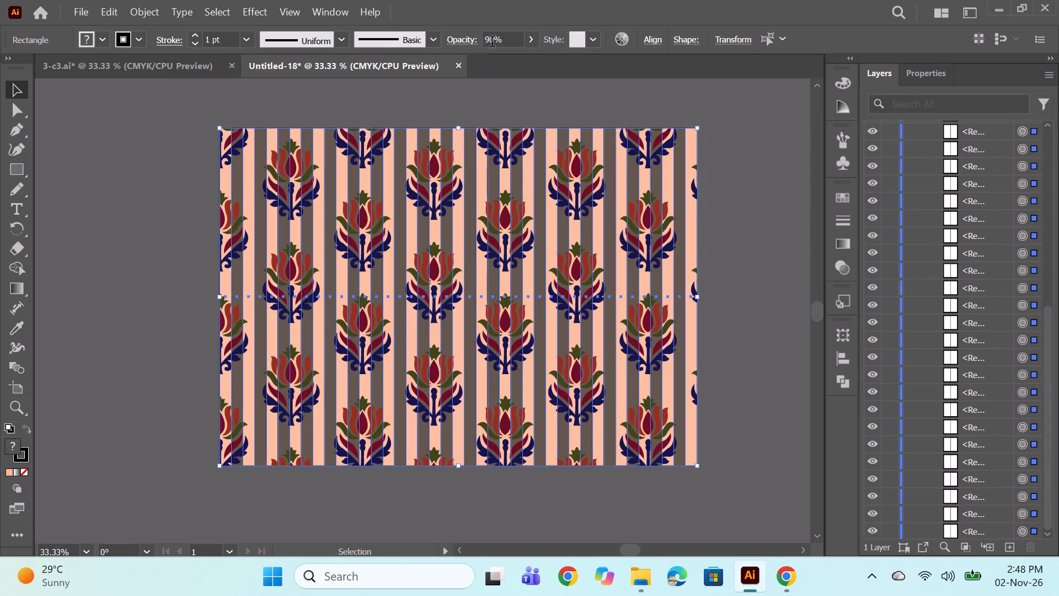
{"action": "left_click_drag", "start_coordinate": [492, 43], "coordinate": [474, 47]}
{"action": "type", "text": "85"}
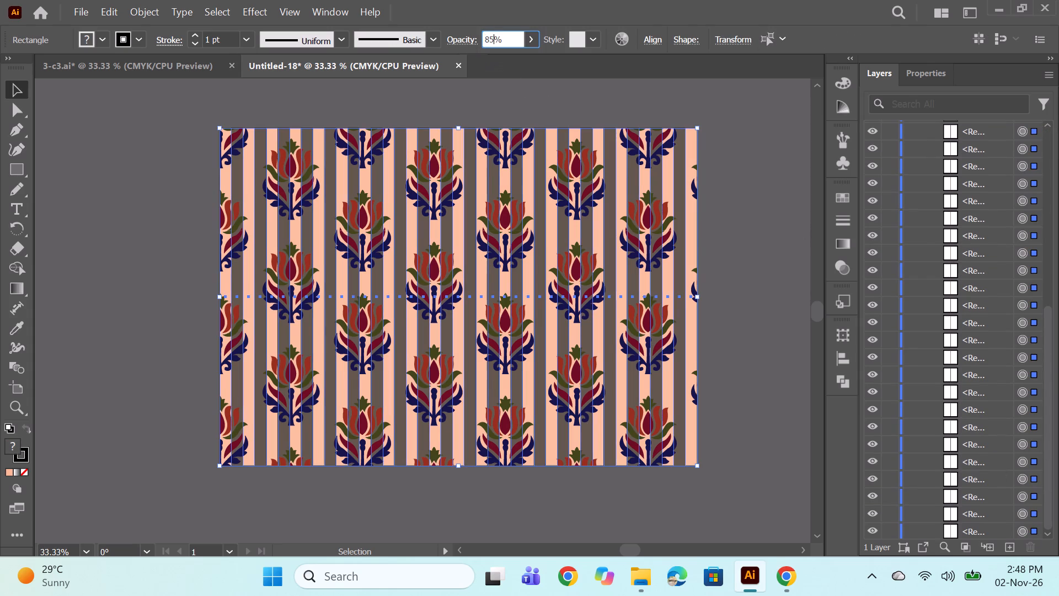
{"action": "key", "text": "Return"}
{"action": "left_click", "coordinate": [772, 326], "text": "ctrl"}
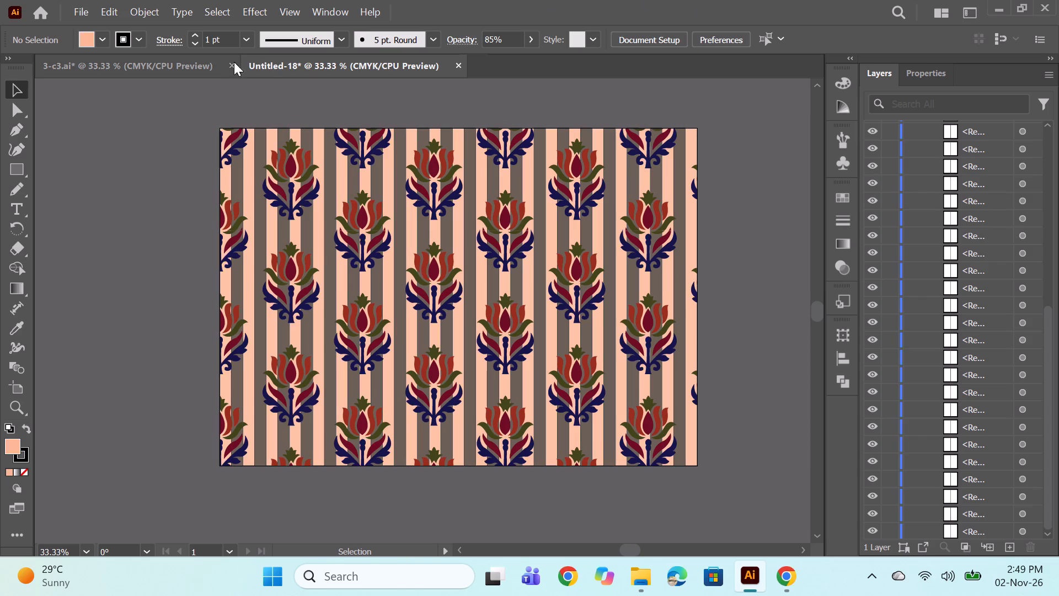
Compare the peach and brown striped floral print with the plain 3-c3 print and look through its stripe layers.
{"action": "left_click", "coordinate": [167, 48]}
{"action": "left_click", "coordinate": [191, 66]}
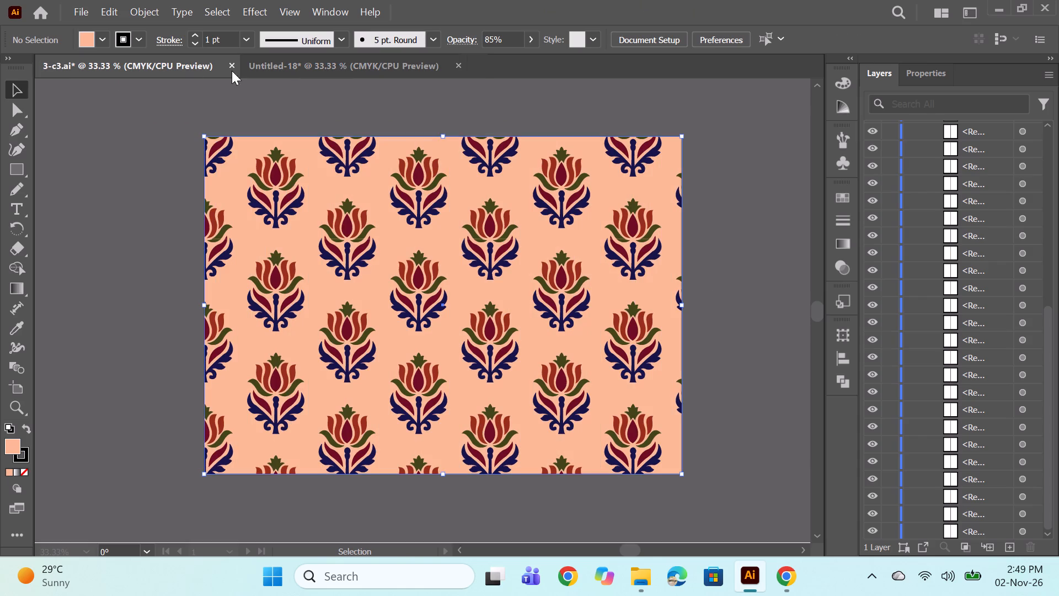
{"action": "left_click", "coordinate": [321, 66]}
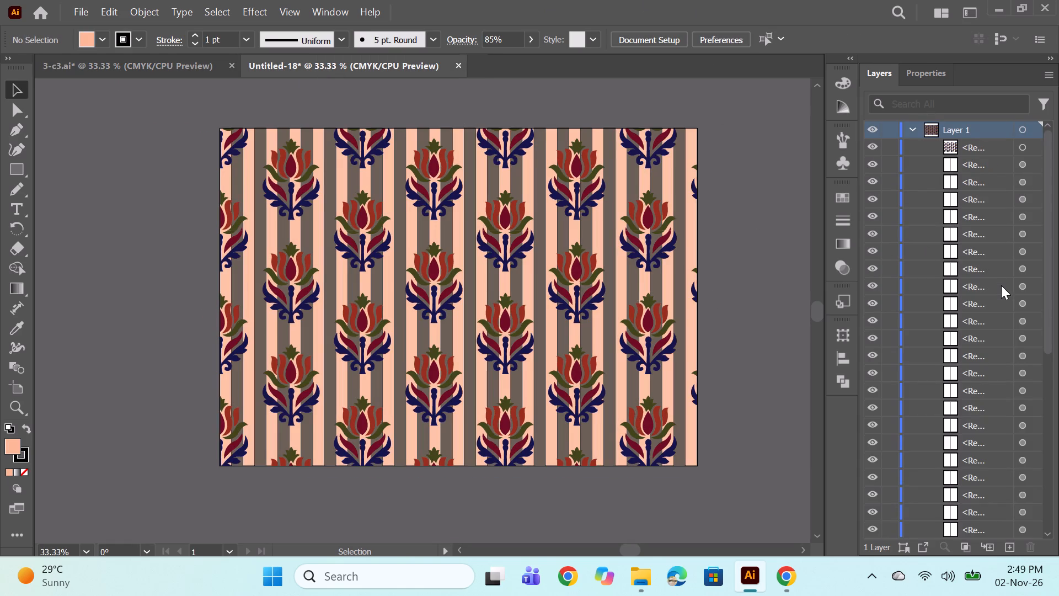
{"action": "scroll", "coordinate": [1001, 285], "scroll_direction": "down", "scroll_amount": 6}
{"action": "scroll", "coordinate": [1001, 286], "scroll_direction": "up", "scroll_amount": 4}
{"action": "scroll", "coordinate": [998, 286], "scroll_direction": "down", "scroll_amount": 1}
{"action": "scroll", "coordinate": [984, 277], "scroll_direction": "up", "scroll_amount": 1}
{"action": "left_click", "coordinate": [160, 58]}
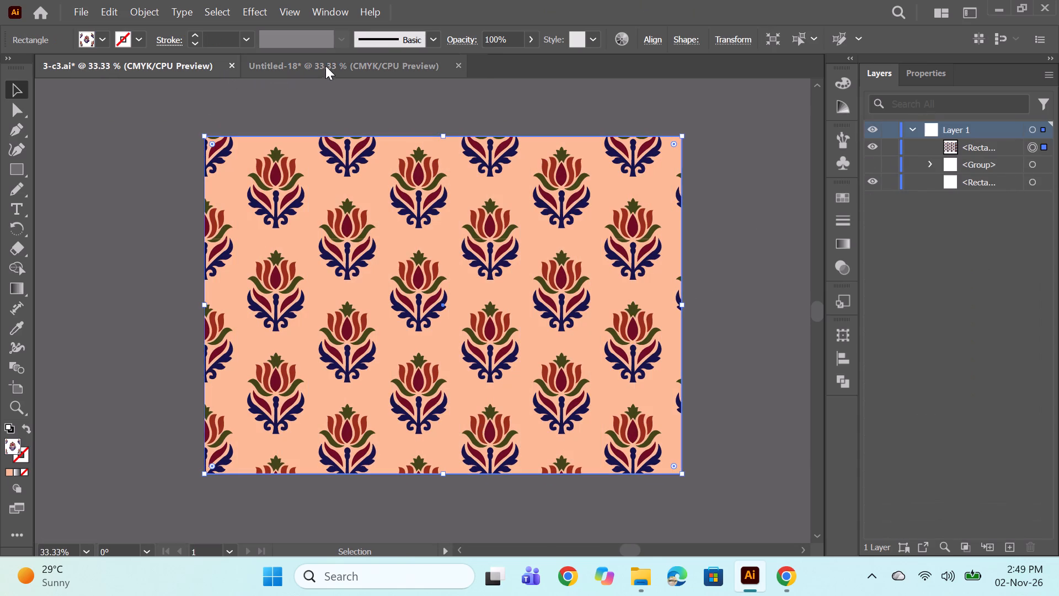
{"action": "left_click", "coordinate": [331, 62]}
{"action": "scroll", "coordinate": [1049, 331], "scroll_direction": "down", "scroll_amount": 11}
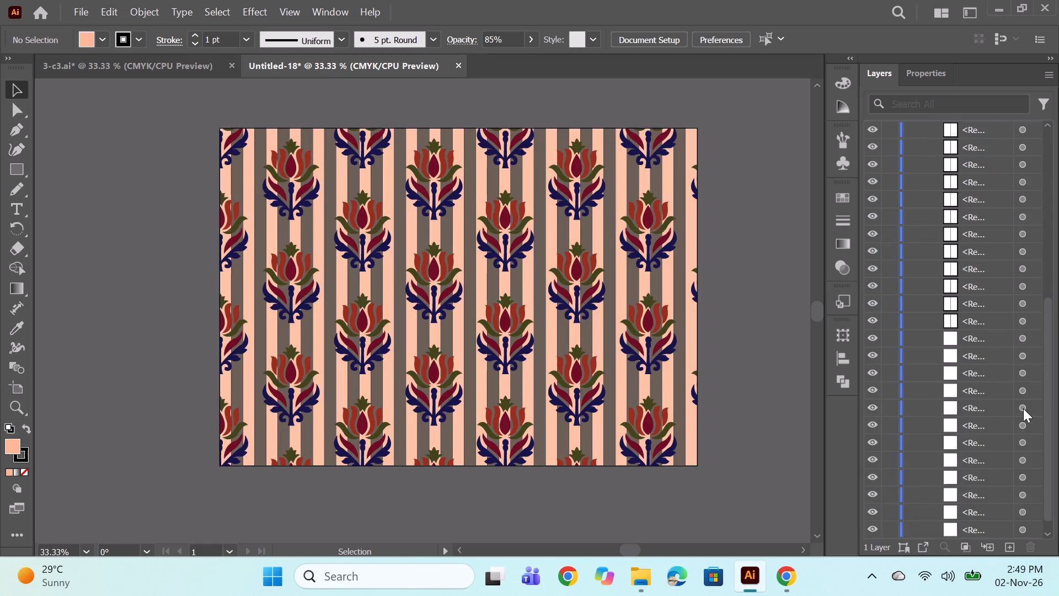
{"action": "scroll", "coordinate": [1023, 408], "scroll_direction": "down", "scroll_amount": 6}
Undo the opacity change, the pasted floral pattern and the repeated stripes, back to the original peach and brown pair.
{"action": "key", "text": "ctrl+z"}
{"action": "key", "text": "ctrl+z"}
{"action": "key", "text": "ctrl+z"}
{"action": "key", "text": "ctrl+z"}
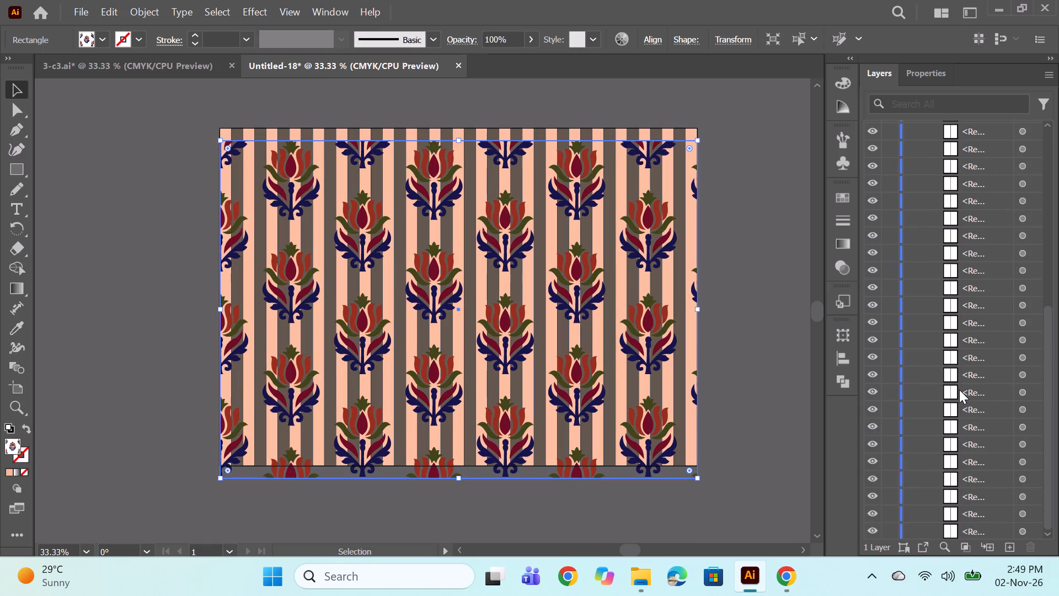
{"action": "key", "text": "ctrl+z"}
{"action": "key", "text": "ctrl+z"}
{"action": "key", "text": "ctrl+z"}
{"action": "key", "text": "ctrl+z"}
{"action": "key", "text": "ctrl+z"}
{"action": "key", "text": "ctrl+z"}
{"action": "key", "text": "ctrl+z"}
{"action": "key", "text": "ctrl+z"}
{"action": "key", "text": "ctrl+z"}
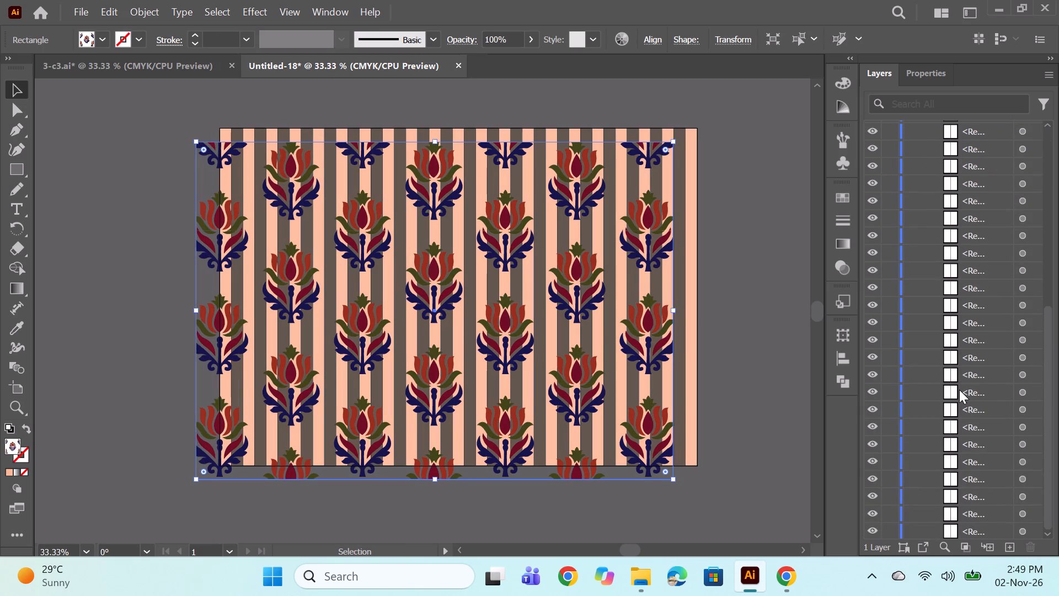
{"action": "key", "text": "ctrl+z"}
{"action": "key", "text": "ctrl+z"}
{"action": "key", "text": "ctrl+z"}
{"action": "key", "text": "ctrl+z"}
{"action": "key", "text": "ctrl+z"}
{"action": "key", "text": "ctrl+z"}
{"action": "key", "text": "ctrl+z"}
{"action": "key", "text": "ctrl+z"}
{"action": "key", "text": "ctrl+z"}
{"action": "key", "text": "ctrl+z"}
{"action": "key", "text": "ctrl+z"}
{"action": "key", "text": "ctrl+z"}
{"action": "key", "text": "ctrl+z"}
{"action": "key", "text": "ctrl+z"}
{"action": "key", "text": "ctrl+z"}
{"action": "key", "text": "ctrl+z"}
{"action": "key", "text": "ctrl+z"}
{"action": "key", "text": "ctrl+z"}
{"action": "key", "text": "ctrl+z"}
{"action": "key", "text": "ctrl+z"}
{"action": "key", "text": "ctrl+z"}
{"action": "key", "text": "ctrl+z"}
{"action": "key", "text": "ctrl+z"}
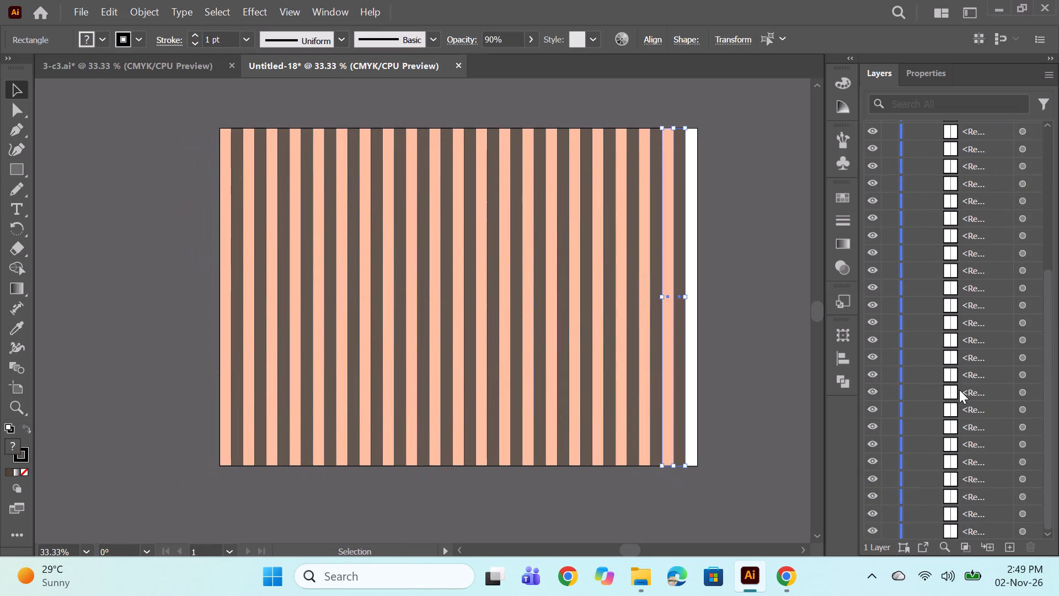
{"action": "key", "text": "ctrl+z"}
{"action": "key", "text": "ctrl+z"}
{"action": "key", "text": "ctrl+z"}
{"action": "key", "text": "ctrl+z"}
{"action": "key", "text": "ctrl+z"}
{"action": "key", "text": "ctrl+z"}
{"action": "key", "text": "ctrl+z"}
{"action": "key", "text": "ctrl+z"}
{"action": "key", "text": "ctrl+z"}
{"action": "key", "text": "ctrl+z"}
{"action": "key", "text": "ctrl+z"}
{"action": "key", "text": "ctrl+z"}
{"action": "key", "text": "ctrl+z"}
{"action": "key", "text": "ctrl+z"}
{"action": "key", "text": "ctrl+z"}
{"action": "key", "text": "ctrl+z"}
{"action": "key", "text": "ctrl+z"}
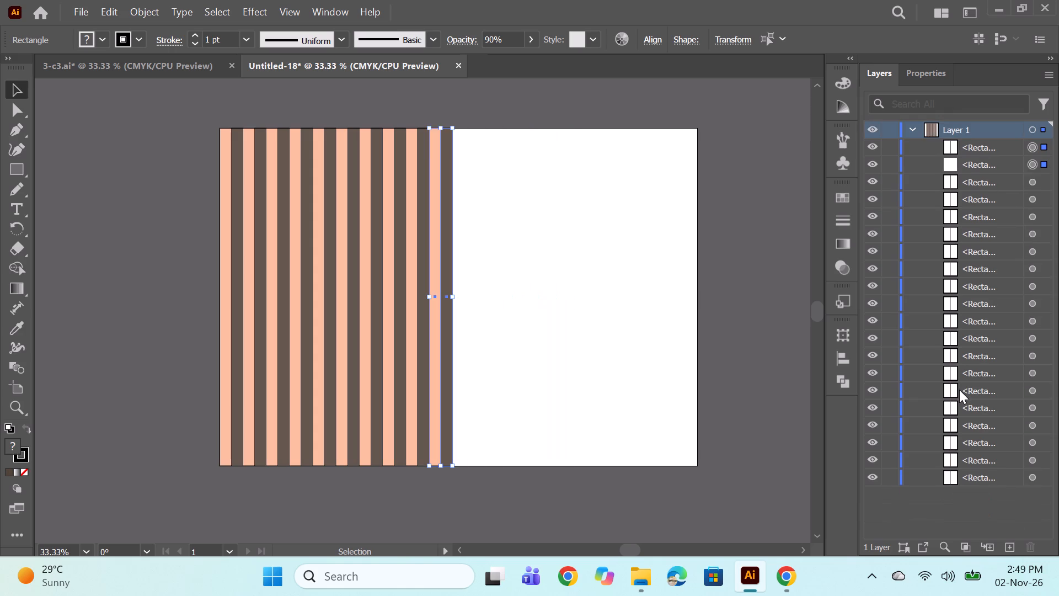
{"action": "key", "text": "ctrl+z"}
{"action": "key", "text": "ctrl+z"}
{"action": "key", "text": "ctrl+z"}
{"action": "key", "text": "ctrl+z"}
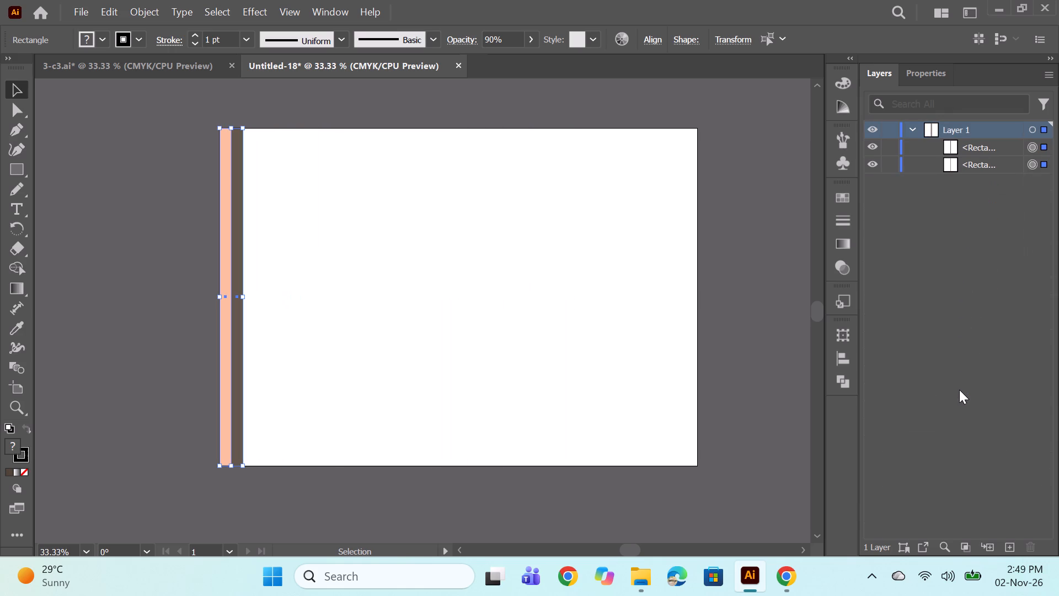
Recolour the dark brown stripe beside the peach one to the lighter brown AA7F68.
{"action": "left_click", "coordinate": [1037, 153]}
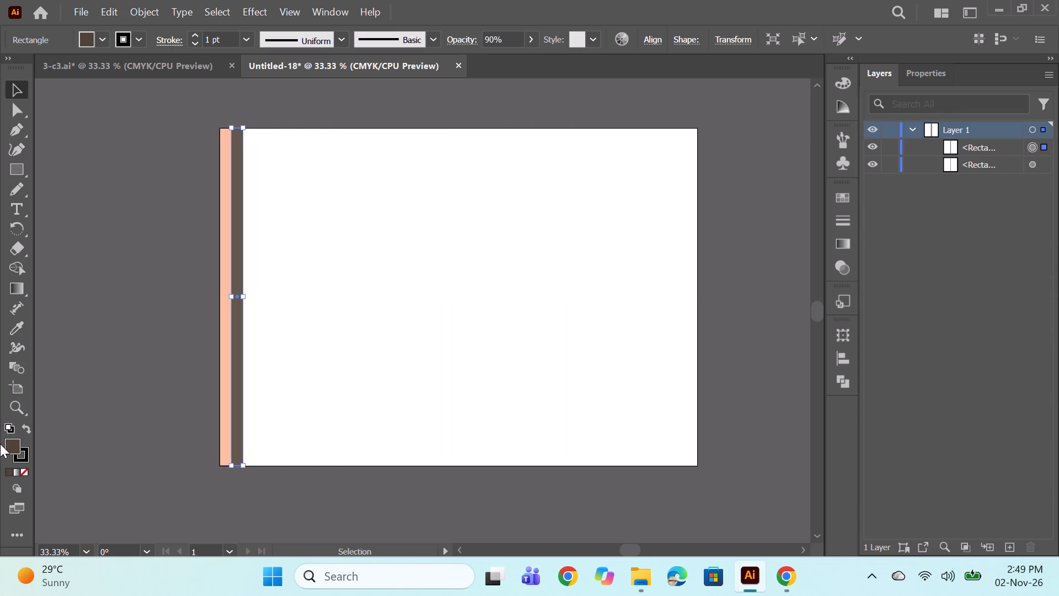
{"action": "double_click", "coordinate": [13, 444]}
{"action": "left_click", "coordinate": [677, 319]}
{"action": "left_click", "coordinate": [676, 301]}
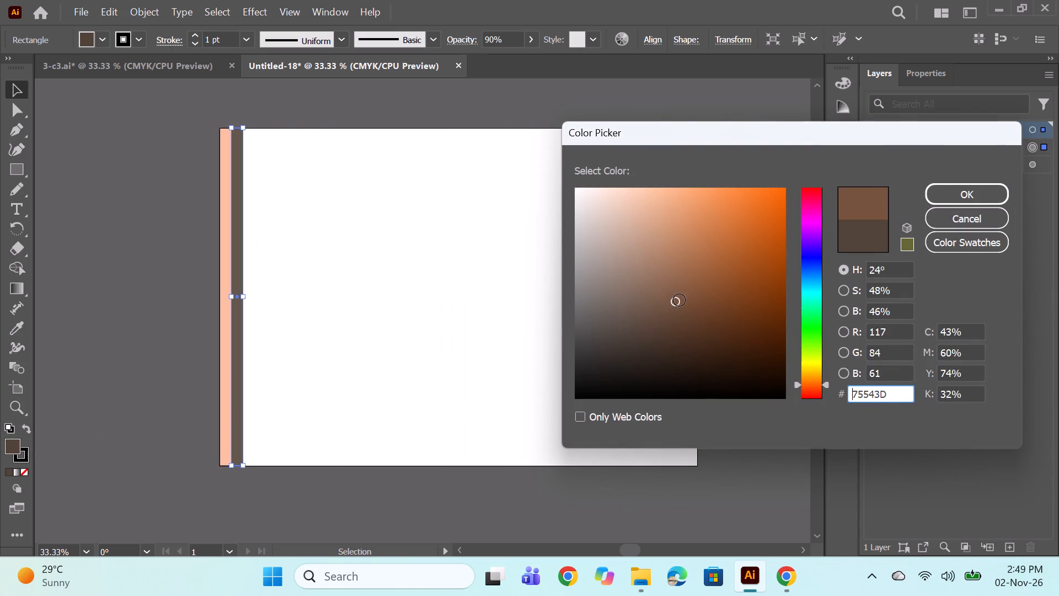
{"action": "left_click", "coordinate": [689, 283]}
{"action": "left_click", "coordinate": [673, 268]}
{"action": "left_click", "coordinate": [672, 258]}
{"action": "left_click", "coordinate": [959, 200]}
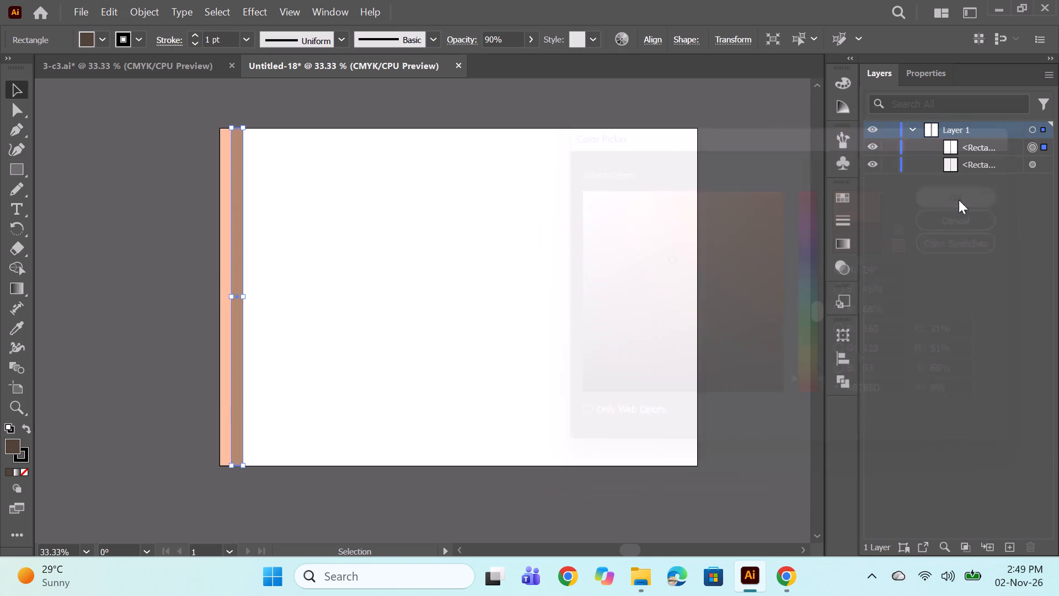
{"action": "double_click", "coordinate": [13, 444]}
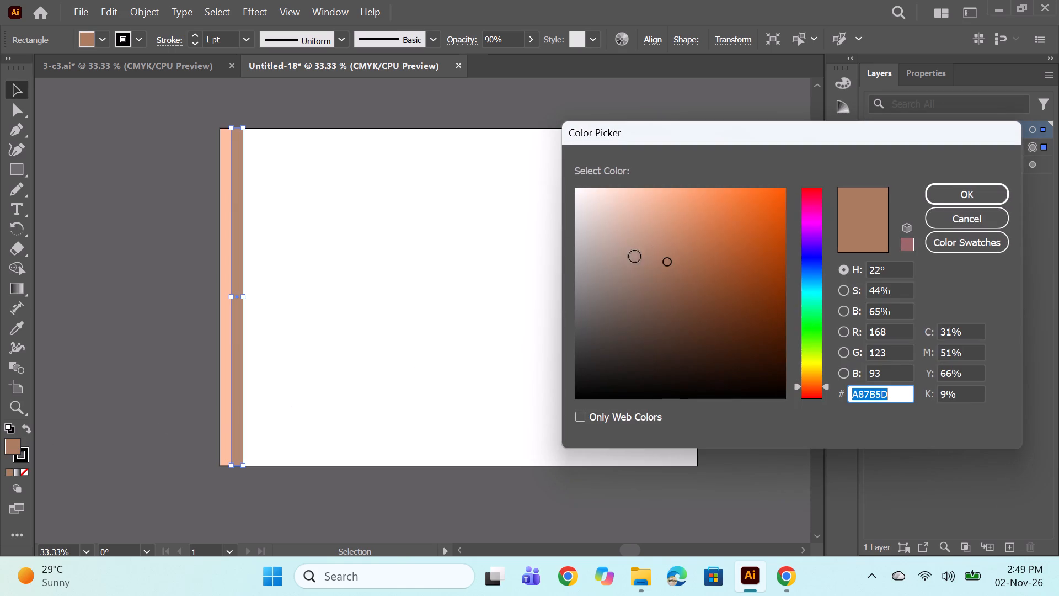
{"action": "left_click", "coordinate": [659, 256]}
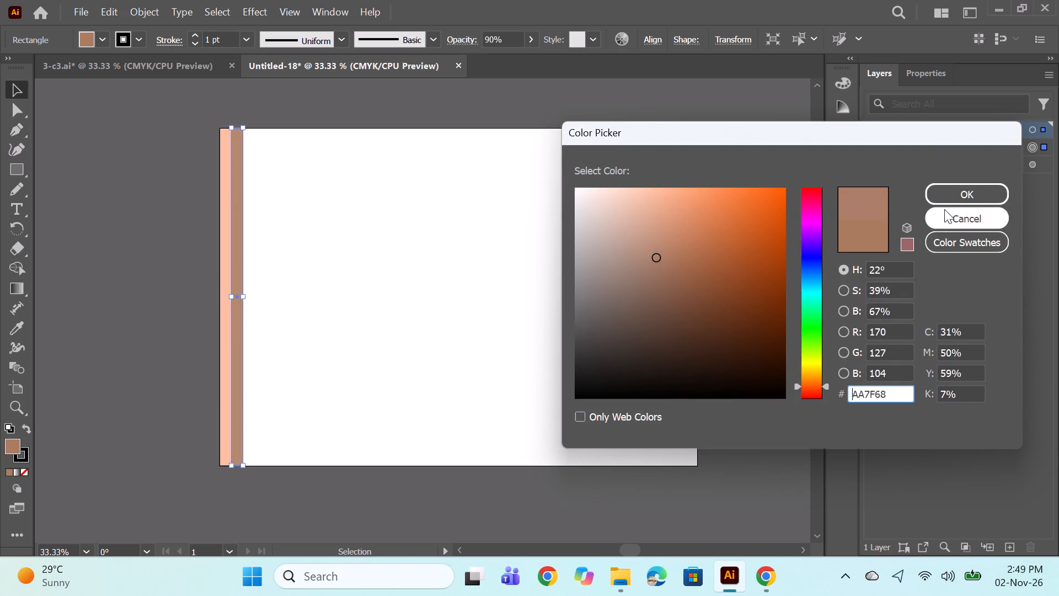
{"action": "left_click", "coordinate": [970, 201]}
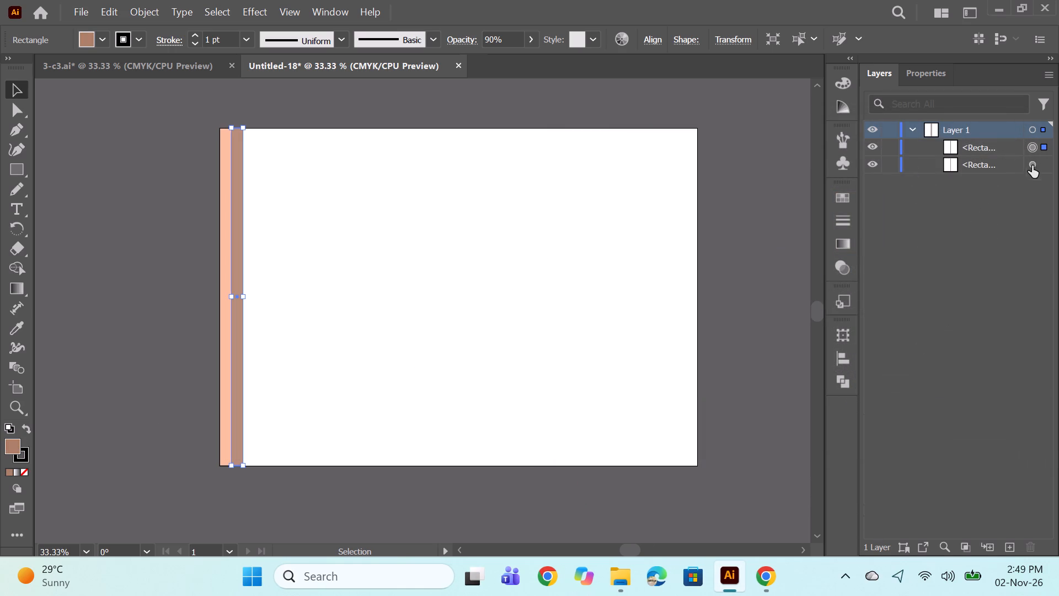
Duplicate the peach and brown stripe pair alongside itself and repeat the copy until the stripes cover the artboard's full width.
{"action": "left_click", "coordinate": [1032, 166], "text": "ctrl"}
{"action": "left_click_drag", "start_coordinate": [239, 340], "coordinate": [272, 341], "text": "alt+shift"}
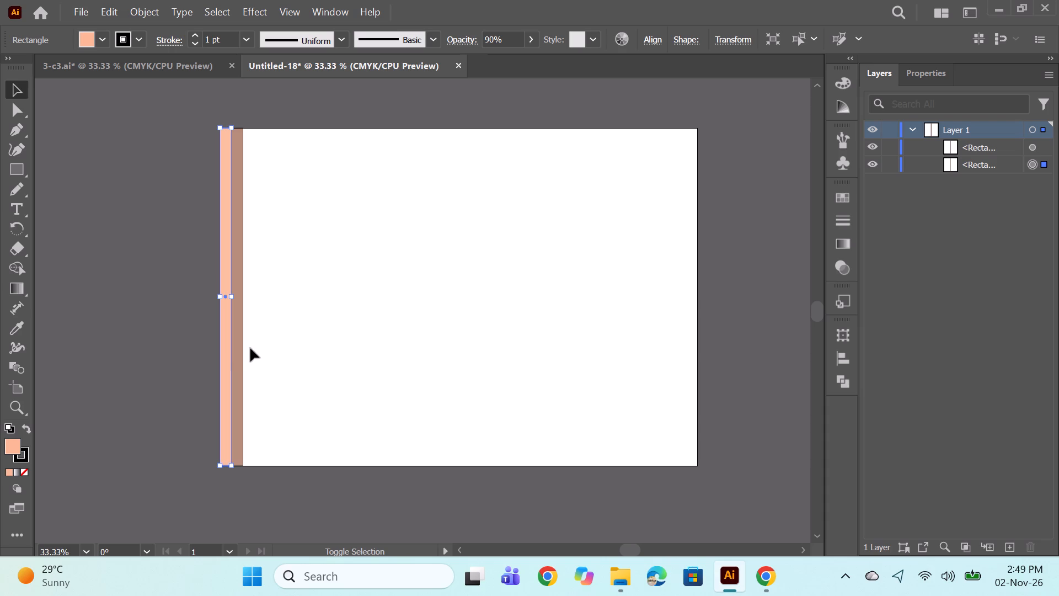
{"action": "left_click_drag", "start_coordinate": [238, 348], "coordinate": [262, 343], "text": "alt+shift"}
{"action": "key", "text": "ctrl+d"}
{"action": "key", "text": "ctrl+d"}
{"action": "key", "text": "ctrl+d"}
{"action": "key", "text": "ctrl+d"}
{"action": "key", "text": "ctrl+d"}
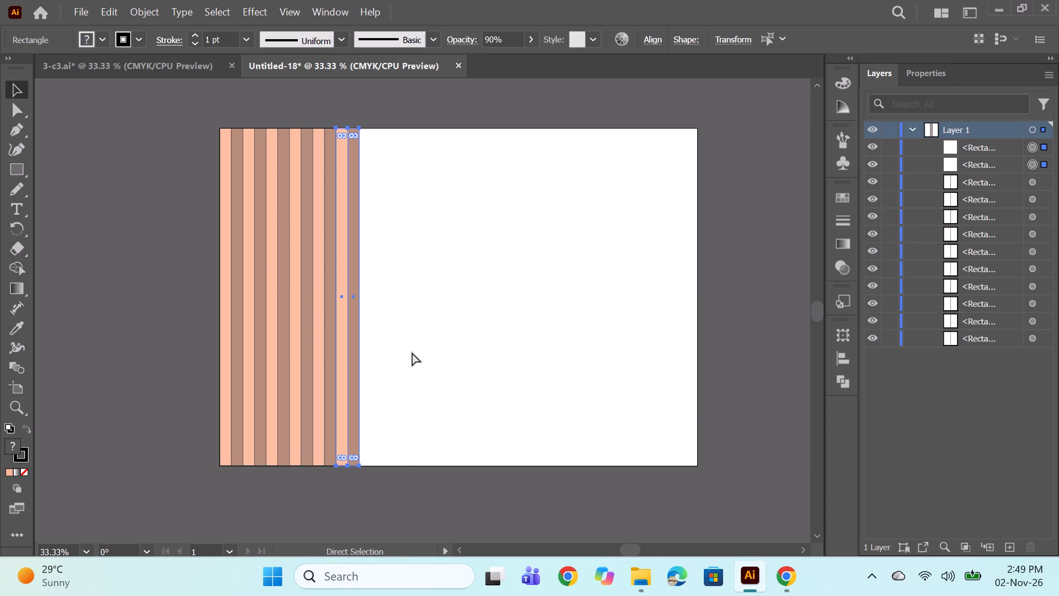
{"action": "key", "text": "ctrl+d"}
{"action": "key", "text": "ctrl+d"}
{"action": "key", "text": "ctrl+d"}
{"action": "key", "text": "ctrl+d"}
{"action": "key", "text": "ctrl+d"}
{"action": "key", "text": "ctrl+d"}
{"action": "key", "text": "ctrl+d"}
{"action": "key", "text": "ctrl+d"}
{"action": "key", "text": "ctrl+d"}
{"action": "key", "text": "ctrl+d"}
{"action": "key", "text": "ctrl+d"}
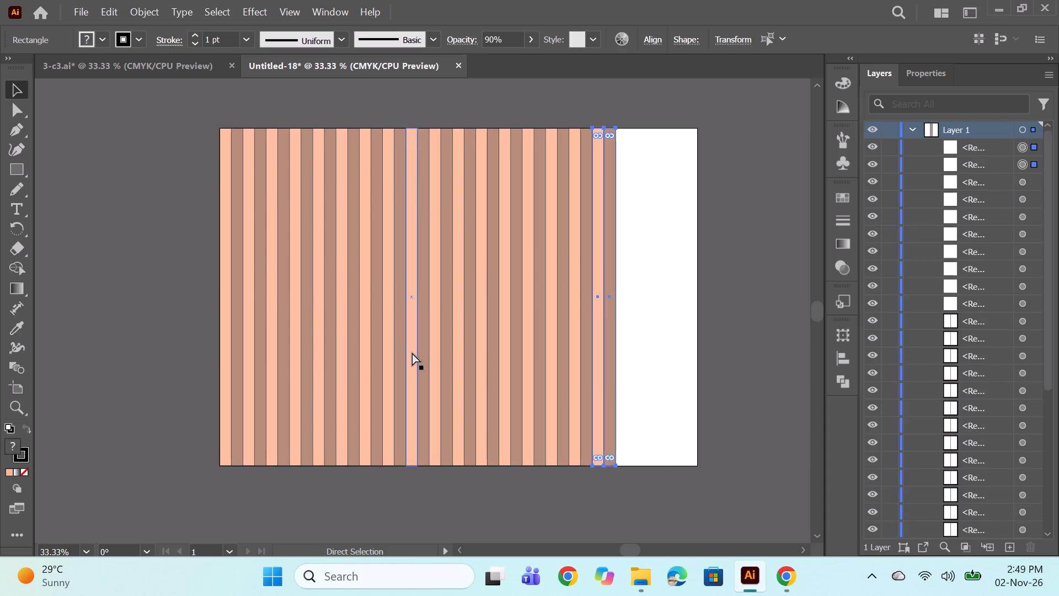
{"action": "key", "text": "ctrl+d"}
{"action": "key", "text": "ctrl+d"}
{"action": "key", "text": "ctrl+d"}
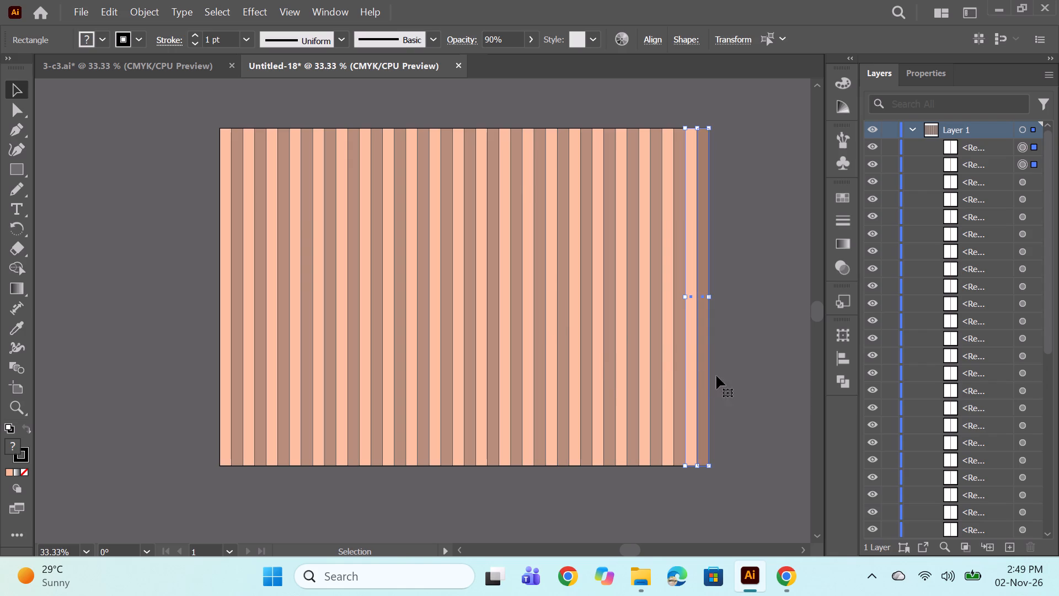
Delete the surplus brown stripe that extends past the artboard's right edge.
{"action": "left_click_drag", "start_coordinate": [725, 377], "coordinate": [720, 381]}
{"action": "left_click", "coordinate": [707, 390]}
{"action": "key", "text": "BackSpace"}
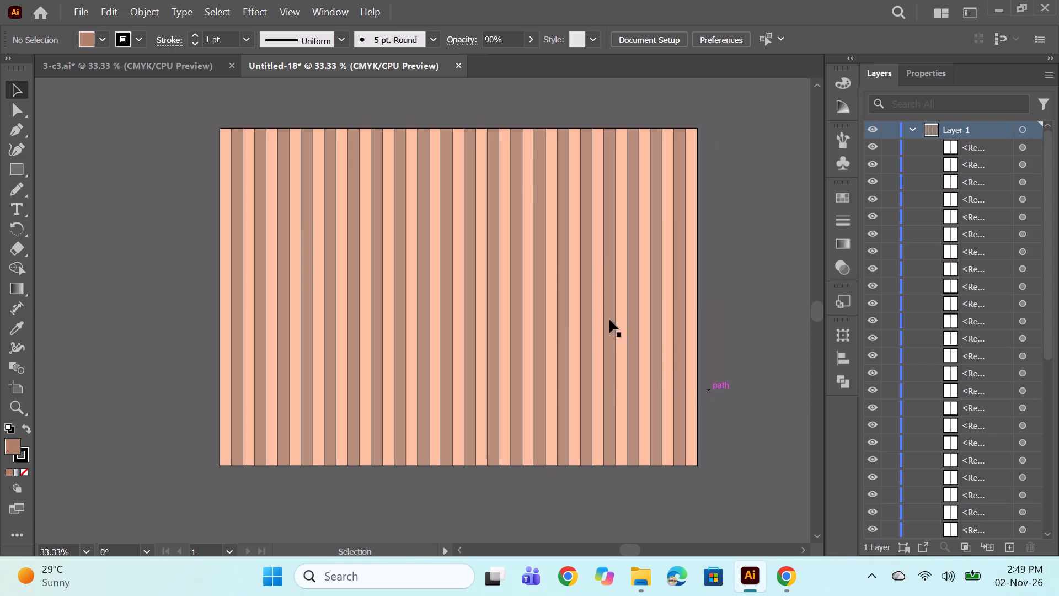
Paste the copied floral pattern rectangle over the stripes and nudge it until it lines up exactly with the artboard.
{"action": "left_click", "coordinate": [136, 51]}
{"action": "key", "text": "ctrl+v"}
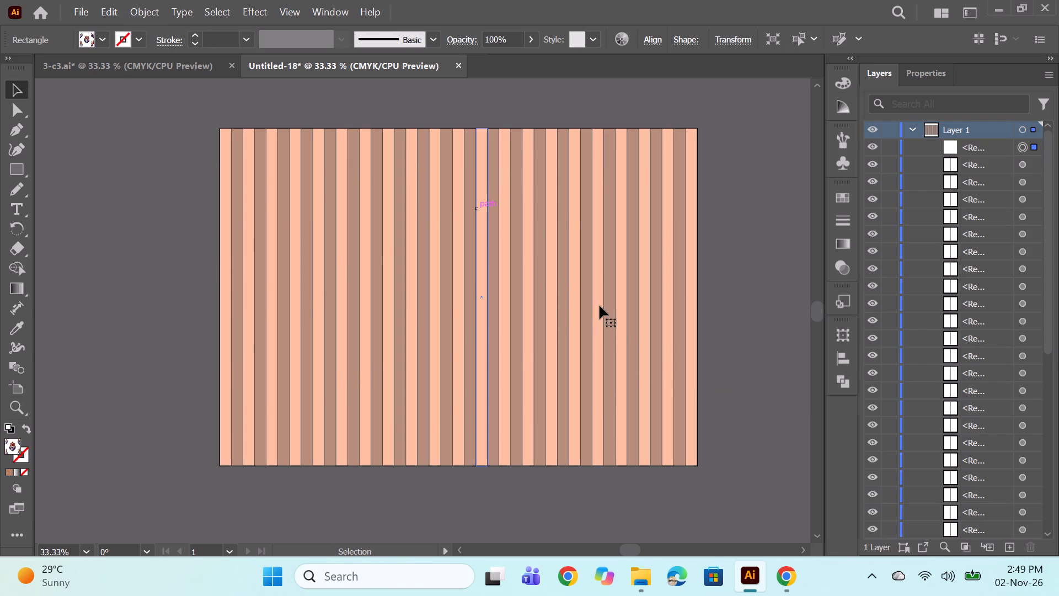
{"action": "key", "text": "shift+Right"}
{"action": "key", "text": "shift+Right"}
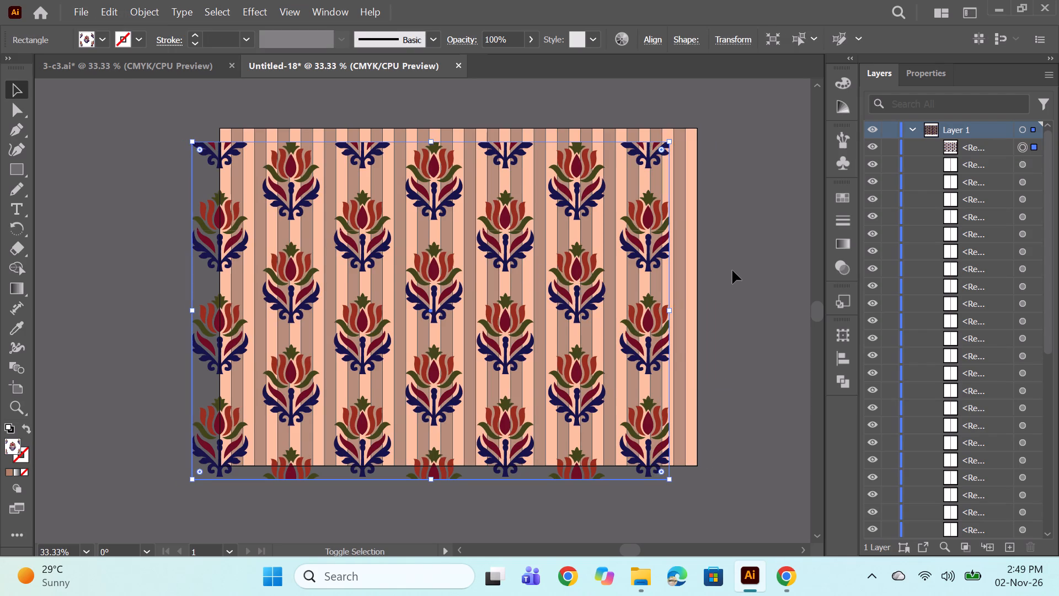
{"action": "key", "text": "shift+Right"}
{"action": "key", "text": "shift+Right"}
{"action": "key", "text": "shift+Right"}
{"action": "key", "text": "shift+Right"}
{"action": "key", "text": "shift+Right"}
{"action": "key", "text": "shift+Right"}
{"action": "key", "text": "shift+Right"}
{"action": "key", "text": "shift+Right"}
{"action": "key", "text": "Left"}
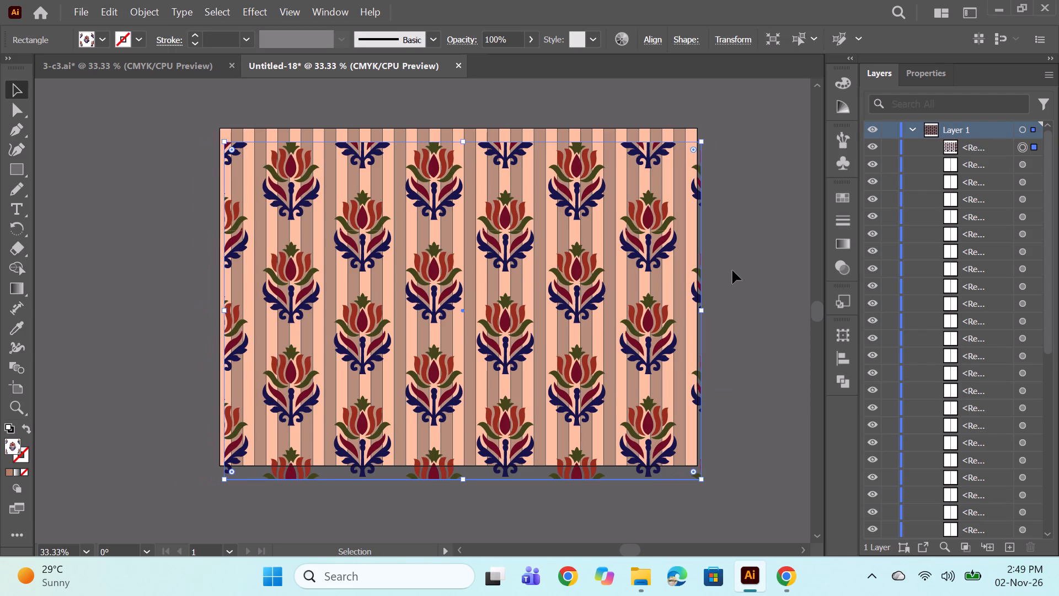
{"action": "key", "text": "shift+Left"}
{"action": "key", "text": "shift+Left"}
{"action": "key", "text": "shift+Right"}
{"action": "key", "text": "Up"}
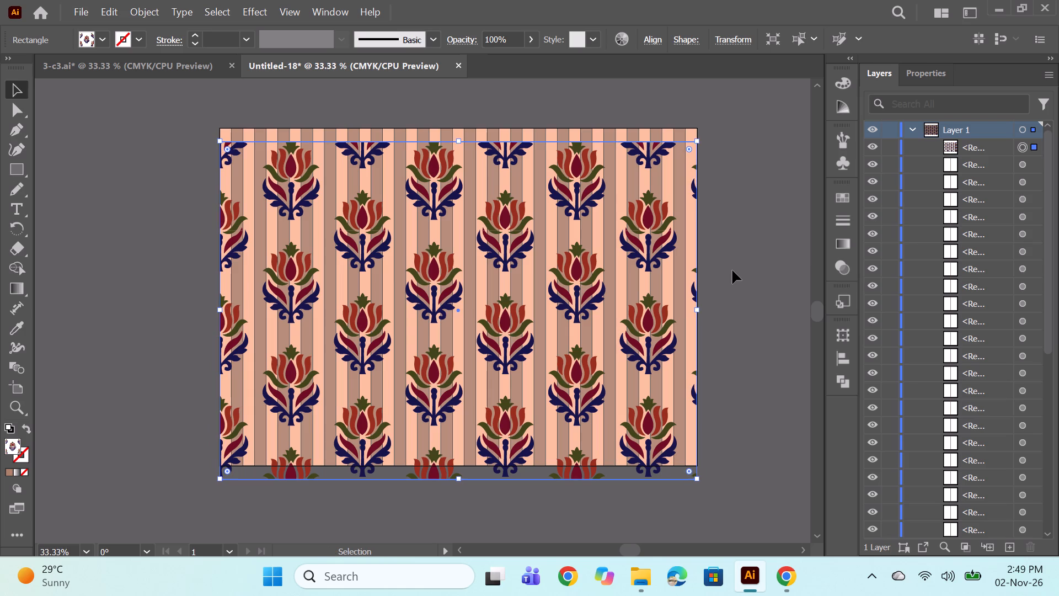
{"action": "key", "text": "Up"}
{"action": "key", "text": "Up"}
{"action": "key", "text": "shift+Up"}
{"action": "key", "text": "shift+Up"}
{"action": "key", "text": "shift+Up"}
{"action": "key", "text": "shift+Up"}
{"action": "key", "text": "shift+Up"}
{"action": "key", "text": "Down"}
{"action": "key", "text": "Down"}
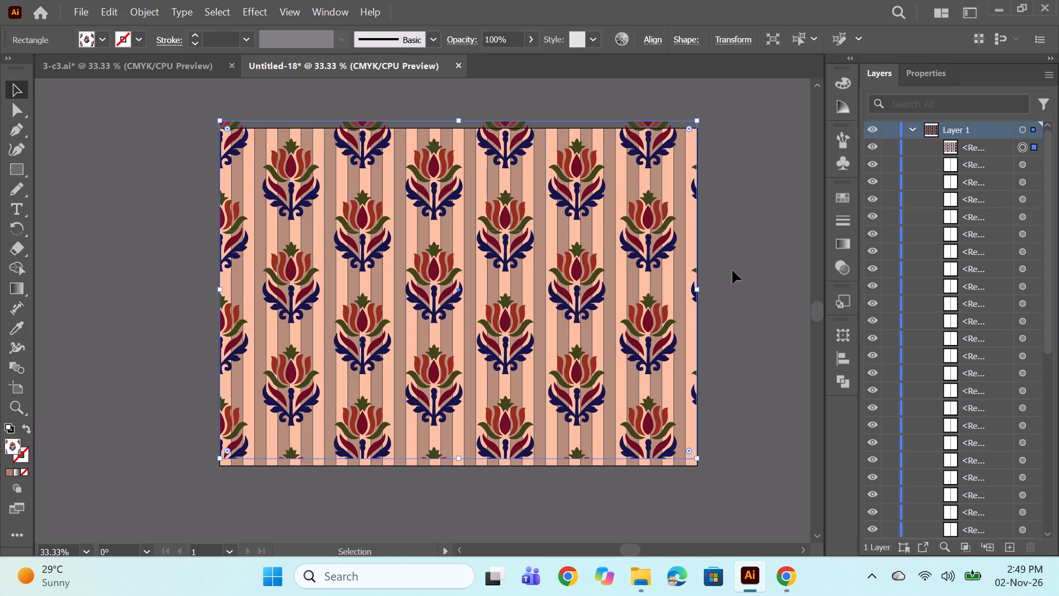
{"action": "key", "text": "Down"}
{"action": "key", "text": "Down"}
{"action": "key", "text": "Down"}
{"action": "key", "text": "Down"}
{"action": "key", "text": "Down"}
{"action": "key", "text": "Down"}
{"action": "key", "text": "Down"}
{"action": "key", "text": "Down"}
{"action": "key", "text": "Down"}
{"action": "key", "text": "Down"}
{"action": "key", "text": "Down"}
{"action": "key", "text": "Down"}
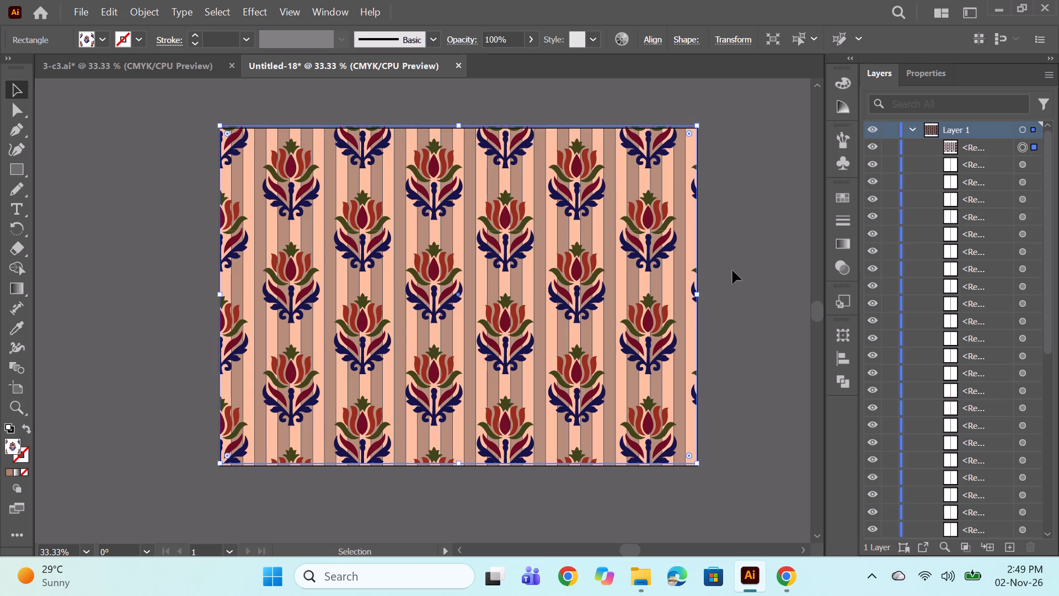
{"action": "key", "text": "Down"}
{"action": "key", "text": "Down"}
{"action": "key", "text": "Down"}
{"action": "key", "text": "Down"}
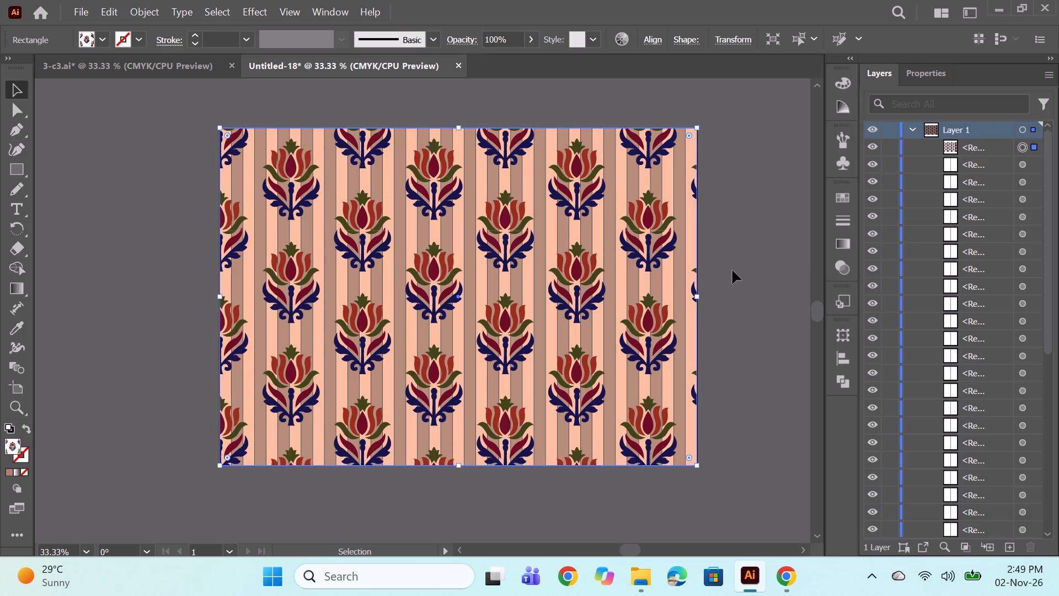
{"action": "left_click", "coordinate": [747, 260], "text": "ctrl"}
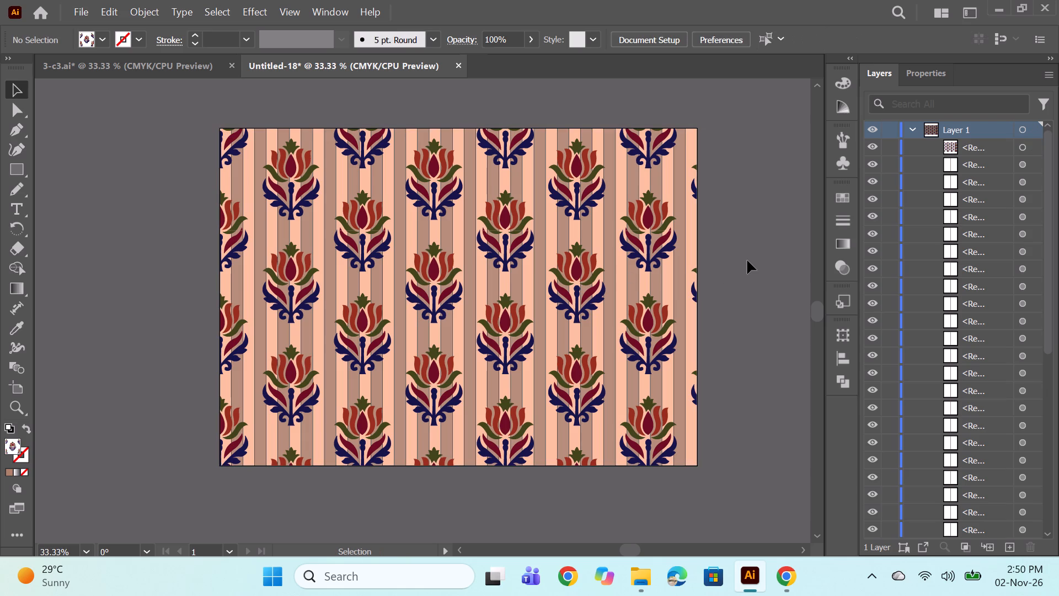
Set the opacity of all the stripe rectangles beneath the floral pattern to 85%.
{"action": "left_click", "coordinate": [1024, 163]}
{"action": "scroll", "coordinate": [983, 257], "scroll_direction": "down", "scroll_amount": 10}
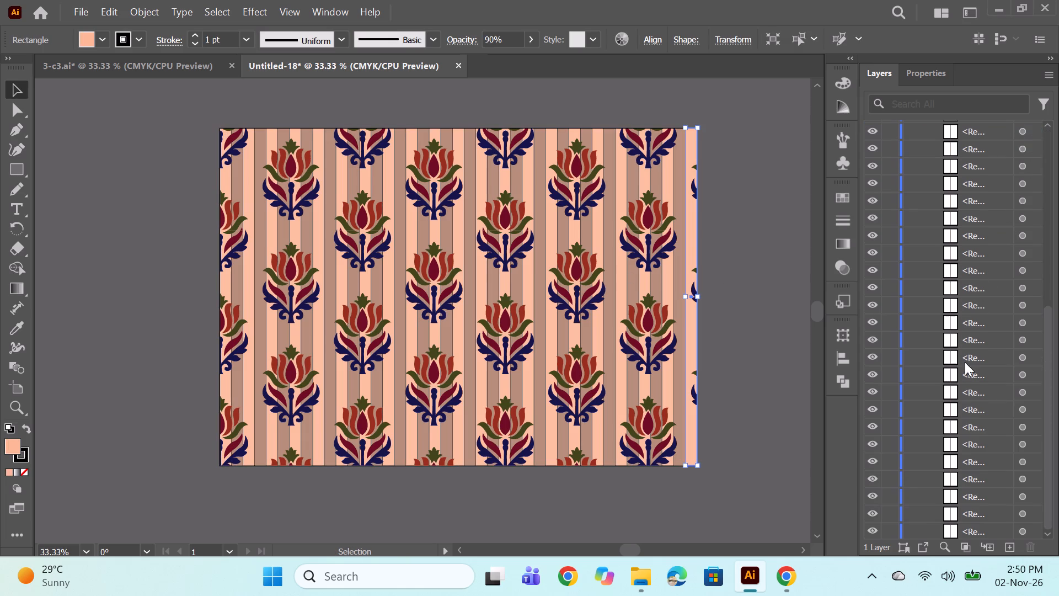
{"action": "scroll", "coordinate": [965, 362], "scroll_direction": "down", "scroll_amount": 11}
{"action": "left_click", "coordinate": [1028, 531], "text": "shift"}
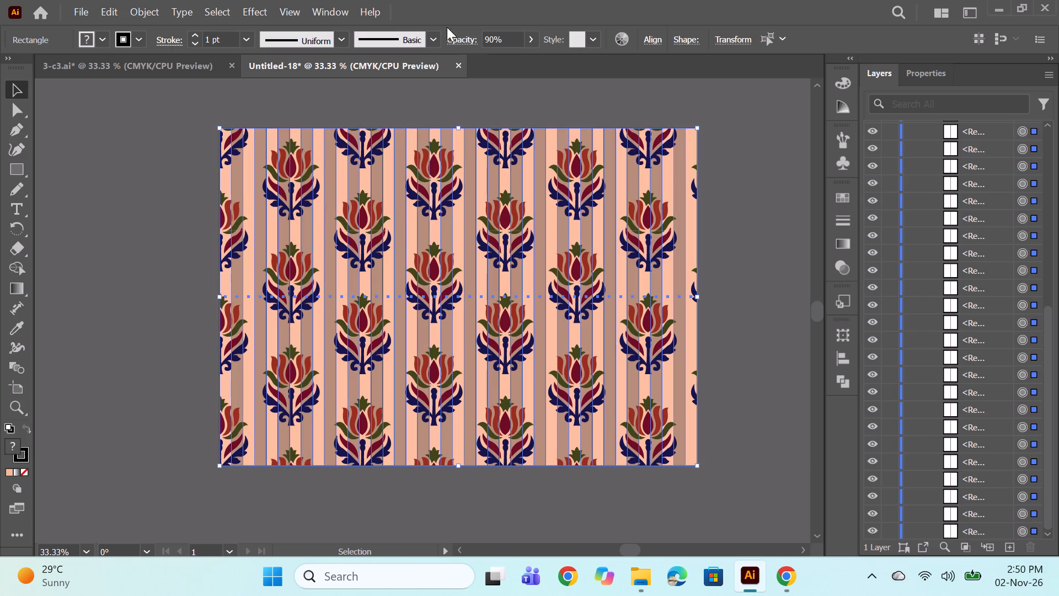
{"action": "left_click_drag", "start_coordinate": [495, 41], "coordinate": [468, 42]}
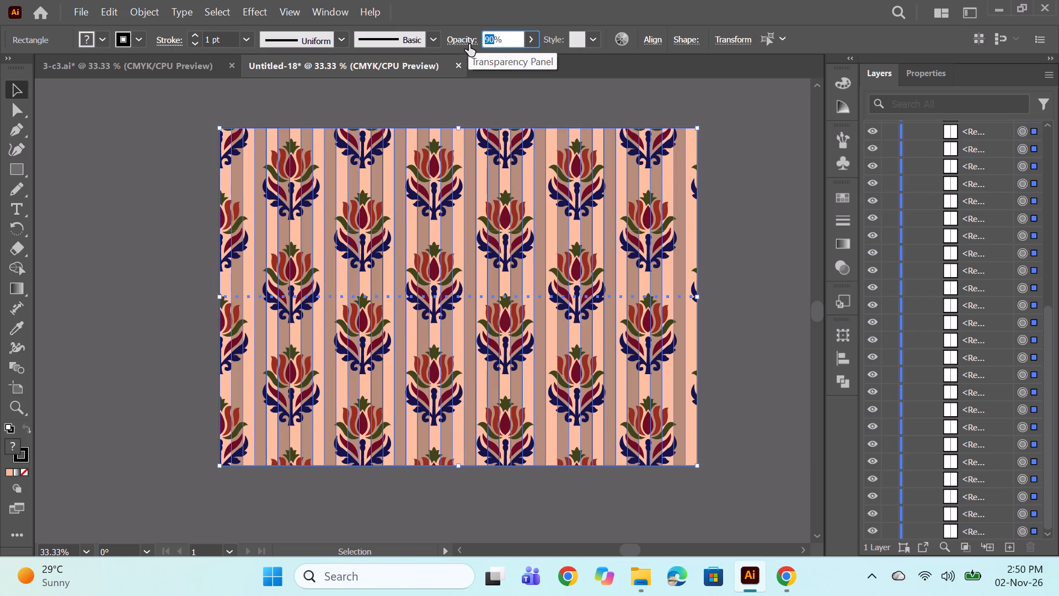
{"action": "key", "text": "8"}
{"action": "key", "text": "5"}
{"action": "key", "text": "Return"}
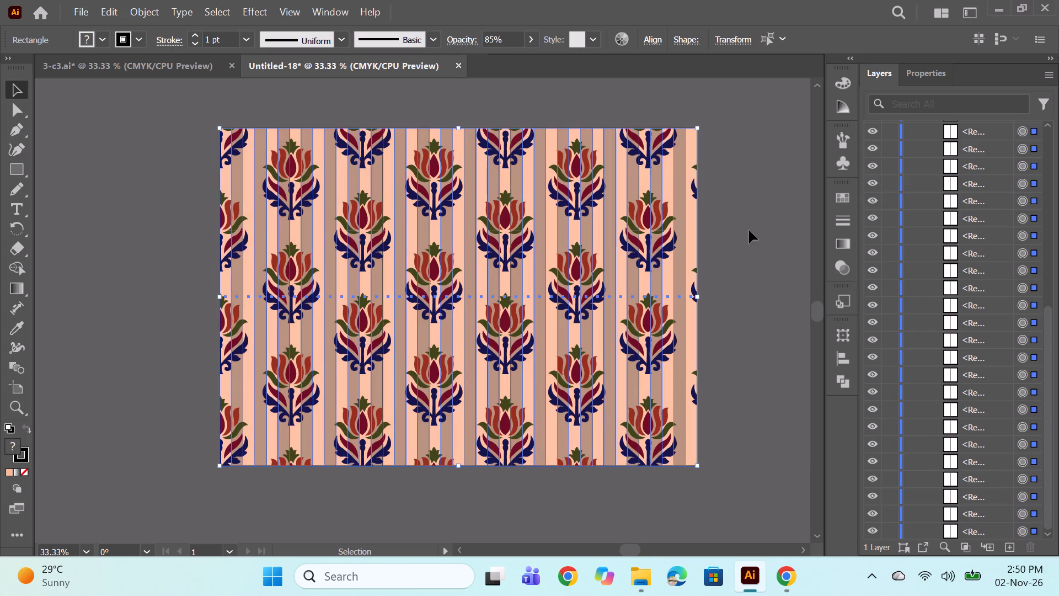
{"action": "left_click", "coordinate": [749, 230], "text": "ctrl"}
Save the striped document as the Illustrator file 3-c3s in the Plain prints folder.
{"action": "key", "text": "ctrl+s"}
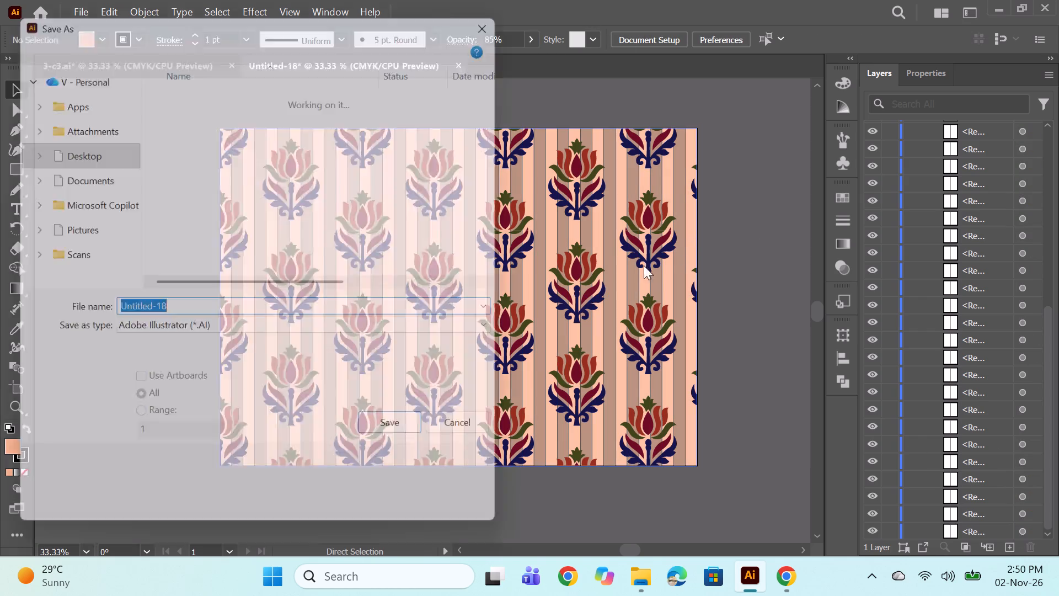
{"action": "key", "text": "c"}
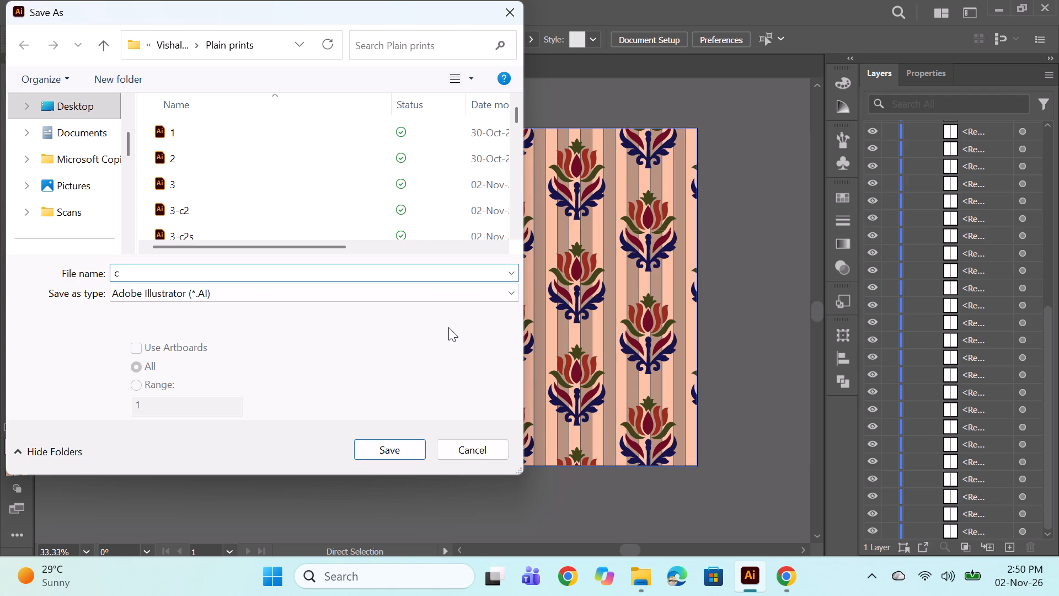
{"action": "key", "text": "BackSpace"}
{"action": "type", "text": "3-c"}
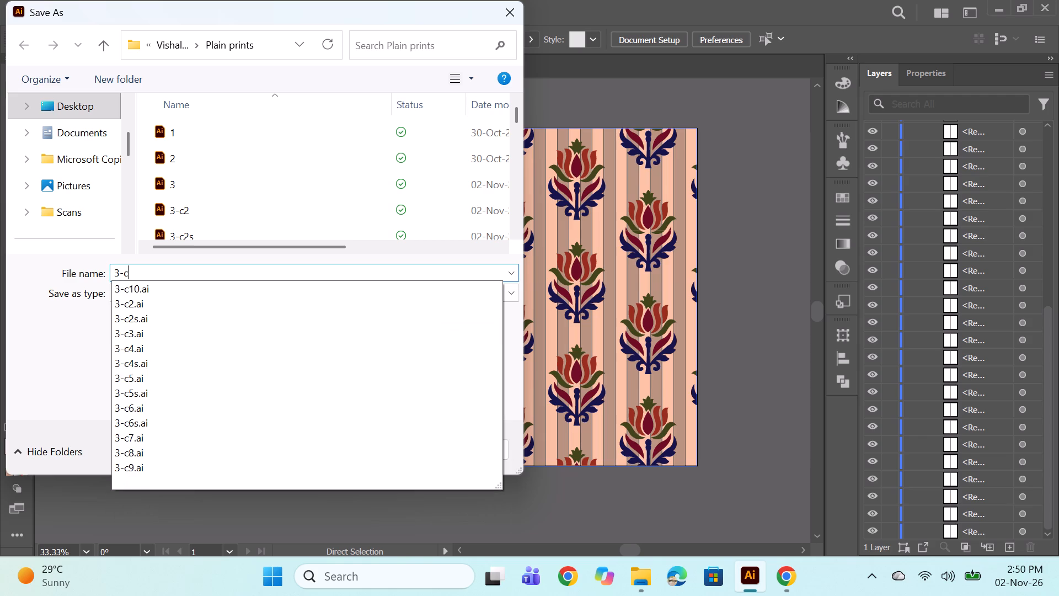
{"action": "type", "text": "3s"}
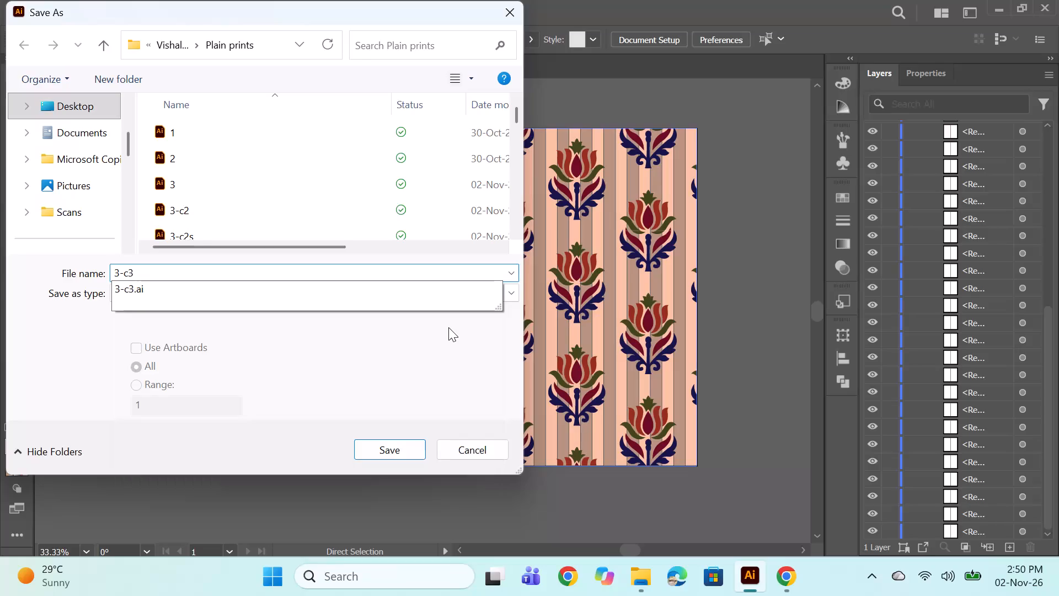
{"action": "key", "text": "Return"}
{"action": "left_click", "coordinate": [571, 505]}
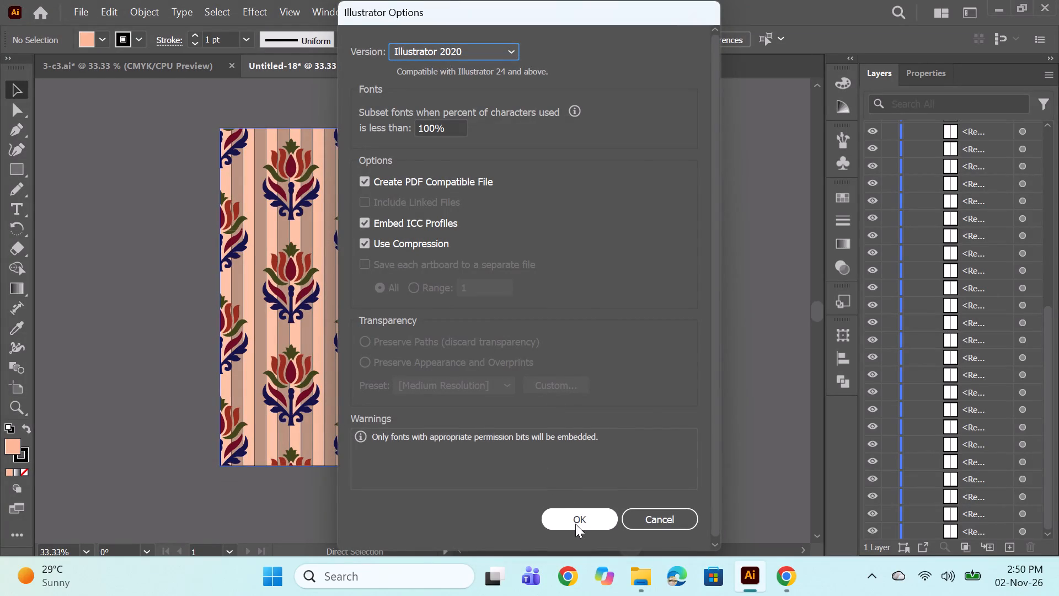
{"action": "left_click", "coordinate": [575, 524]}
Open the plain print file 3-c7 from the Plain prints folder.
{"action": "left_click", "coordinate": [651, 579]}
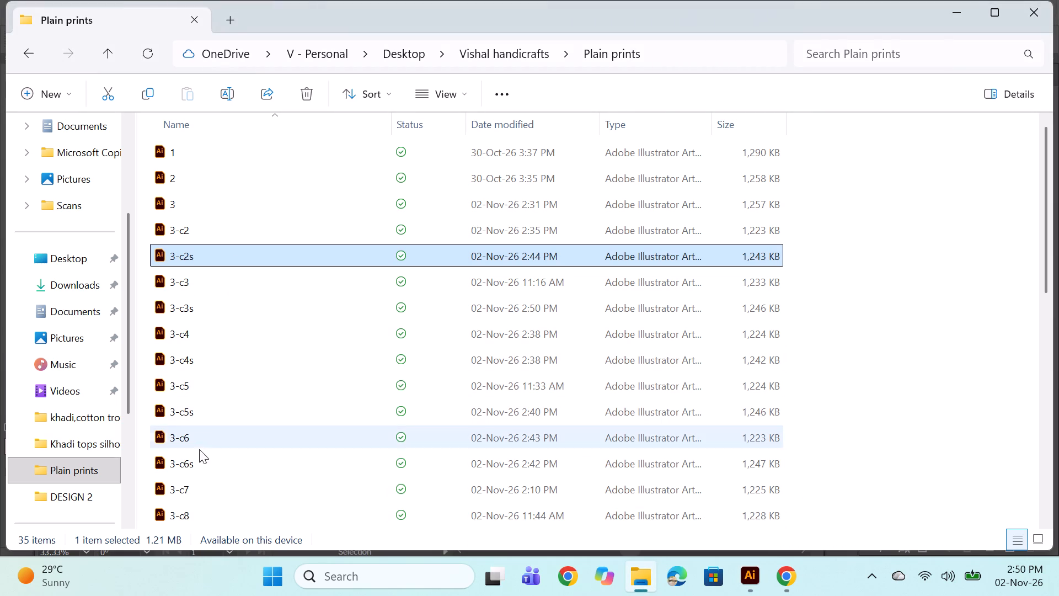
{"action": "scroll", "coordinate": [198, 471], "scroll_direction": "down", "scroll_amount": 2}
{"action": "double_click", "coordinate": [209, 337]}
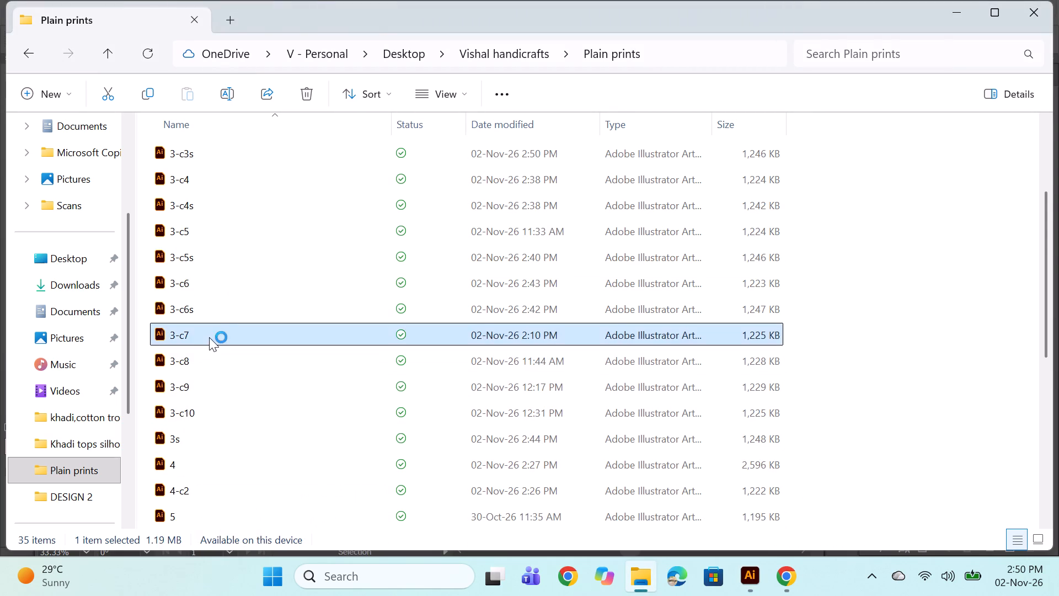
Close the plain 3-c3.ai document and save its changes.
{"action": "left_click", "coordinate": [164, 72]}
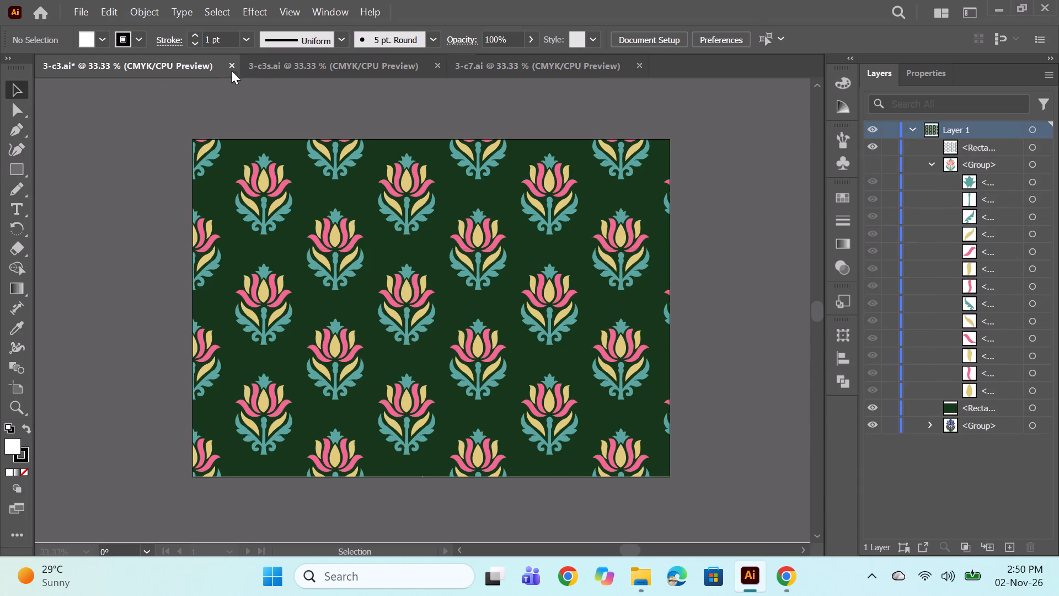
{"action": "left_click", "coordinate": [232, 65]}
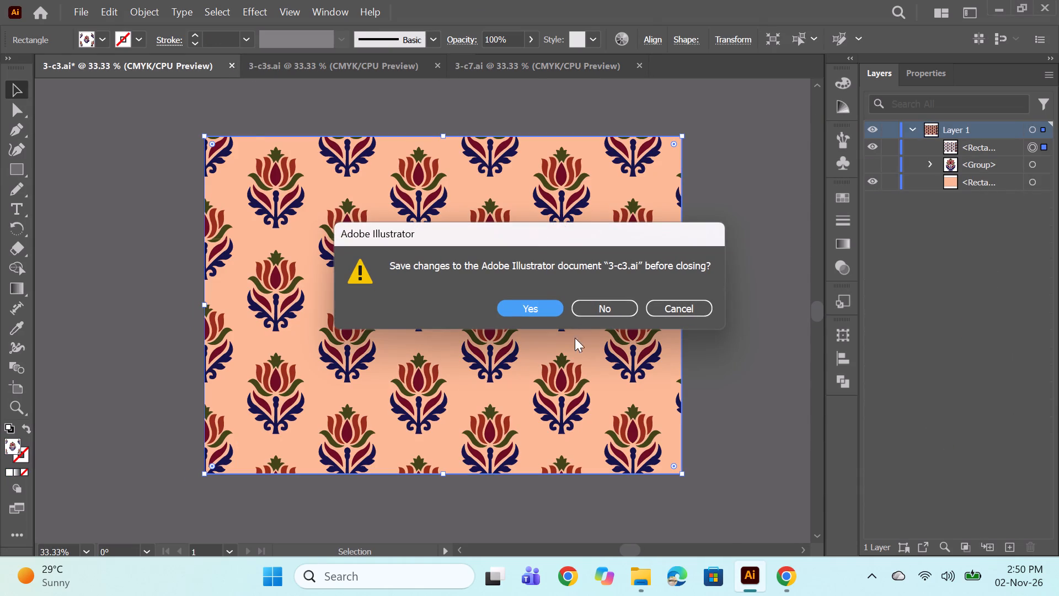
{"action": "left_click", "coordinate": [548, 317]}
{"action": "left_click", "coordinate": [544, 306]}
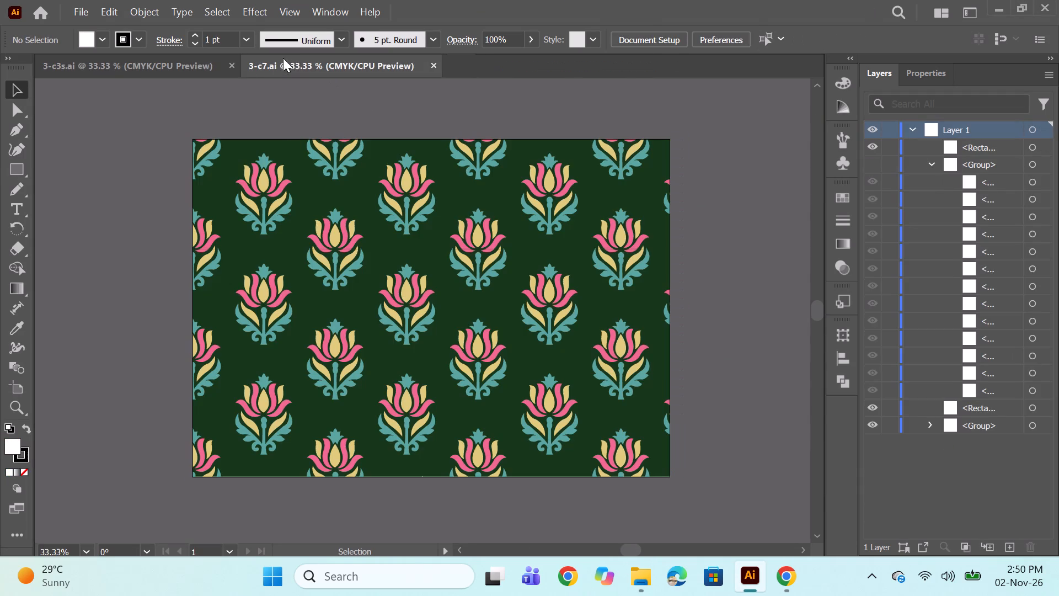
Copy the first peach and brown stripe pair at the left edge of the 3-c3s.ai artboard.
{"action": "left_click", "coordinate": [134, 64]}
{"action": "scroll", "coordinate": [1007, 500], "scroll_direction": "down", "scroll_amount": 11}
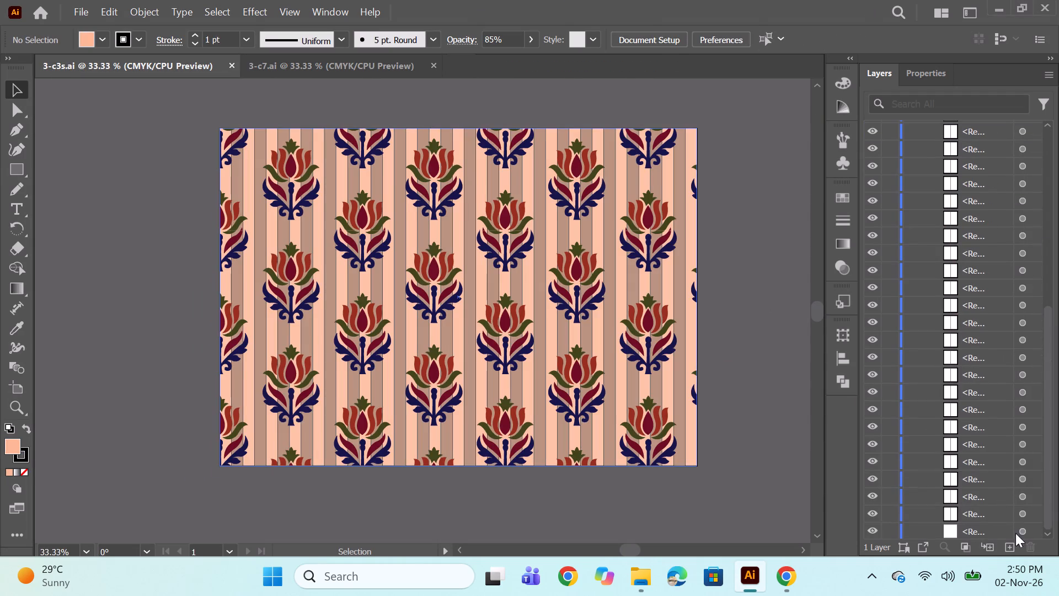
{"action": "left_click", "coordinate": [1025, 531]}
{"action": "left_click", "coordinate": [1024, 515], "text": "ctrl"}
{"action": "key", "text": "ctrl+c"}
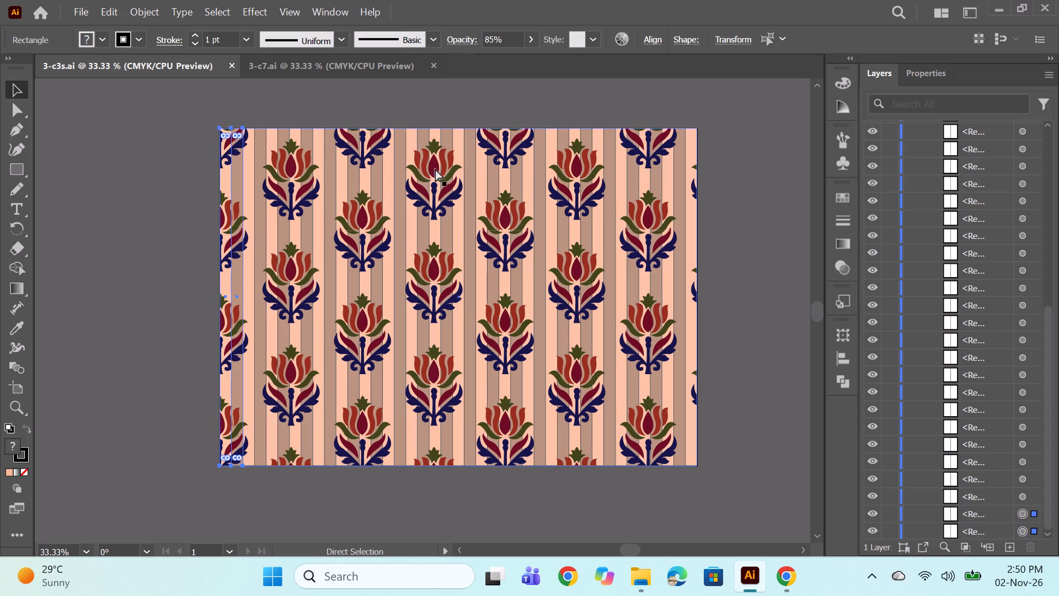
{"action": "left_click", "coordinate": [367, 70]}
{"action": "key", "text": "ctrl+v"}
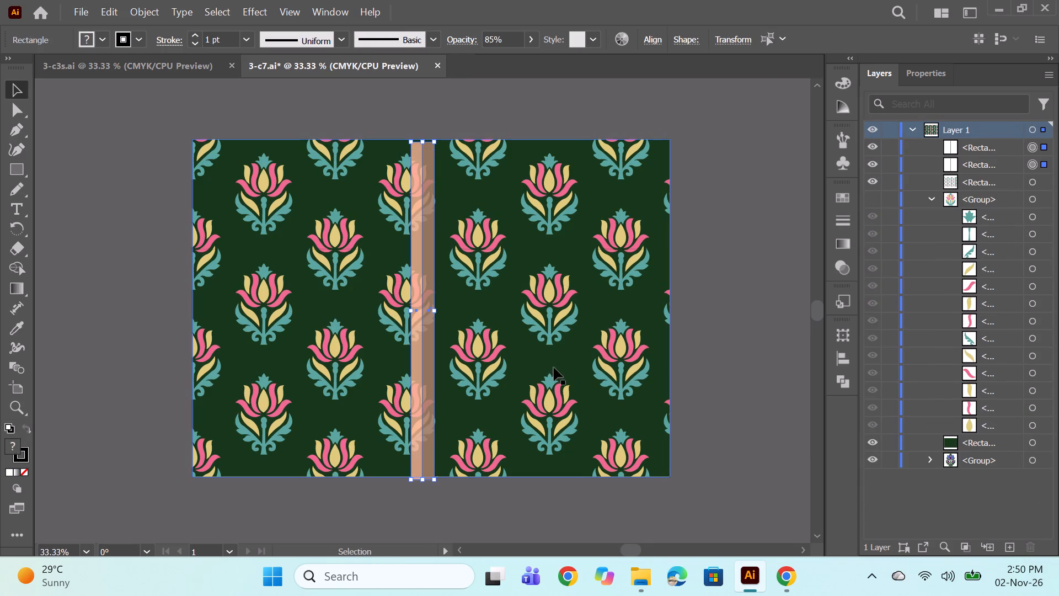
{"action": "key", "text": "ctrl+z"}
Create a new landscape A3 document and paste the copied stripe pair flush against the artboard's left edge.
{"action": "key", "text": "ctrl+n"}
{"action": "key", "text": "Return"}
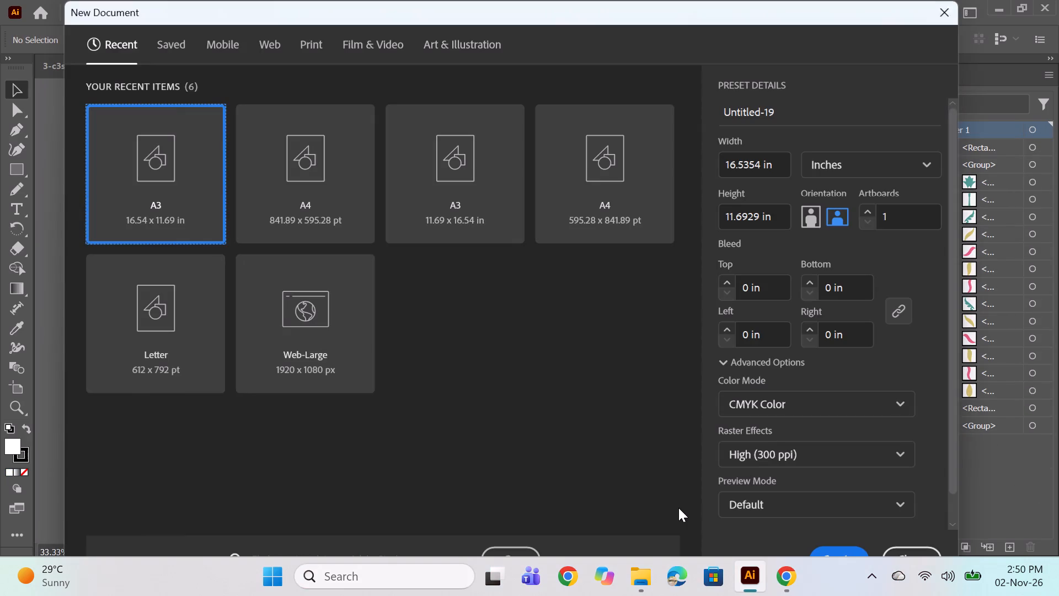
{"action": "key", "text": "ctrl+v"}
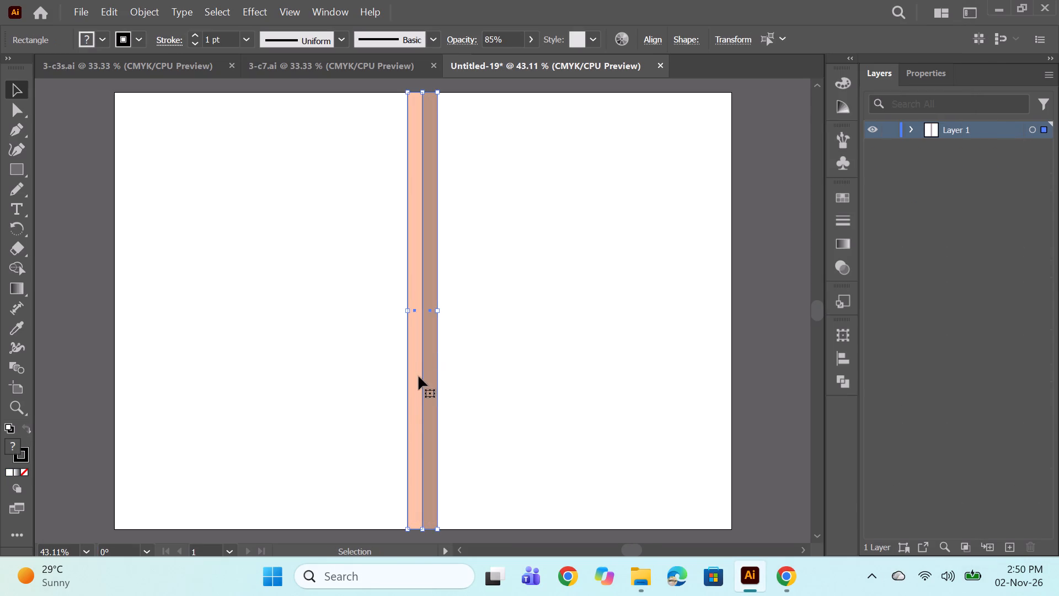
{"action": "left_click_drag", "start_coordinate": [419, 376], "coordinate": [125, 377]}
Copy the hex code 1A381B from the dark green background rectangle's fill in 3-c7.ai.
{"action": "left_click", "coordinate": [299, 55]}
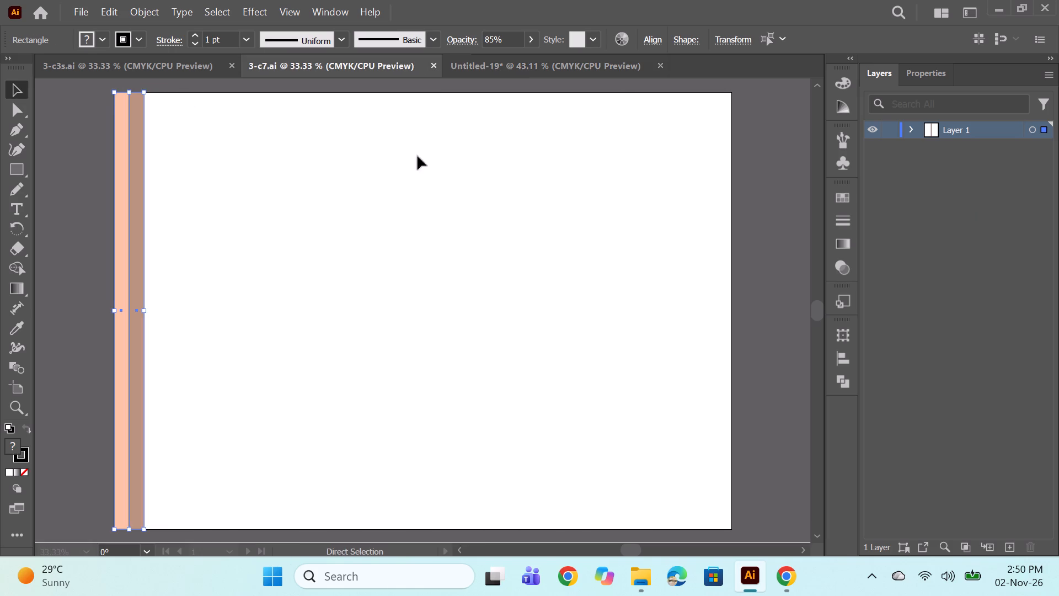
{"action": "left_click", "coordinate": [20, 327]}
{"action": "left_click", "coordinate": [254, 242]}
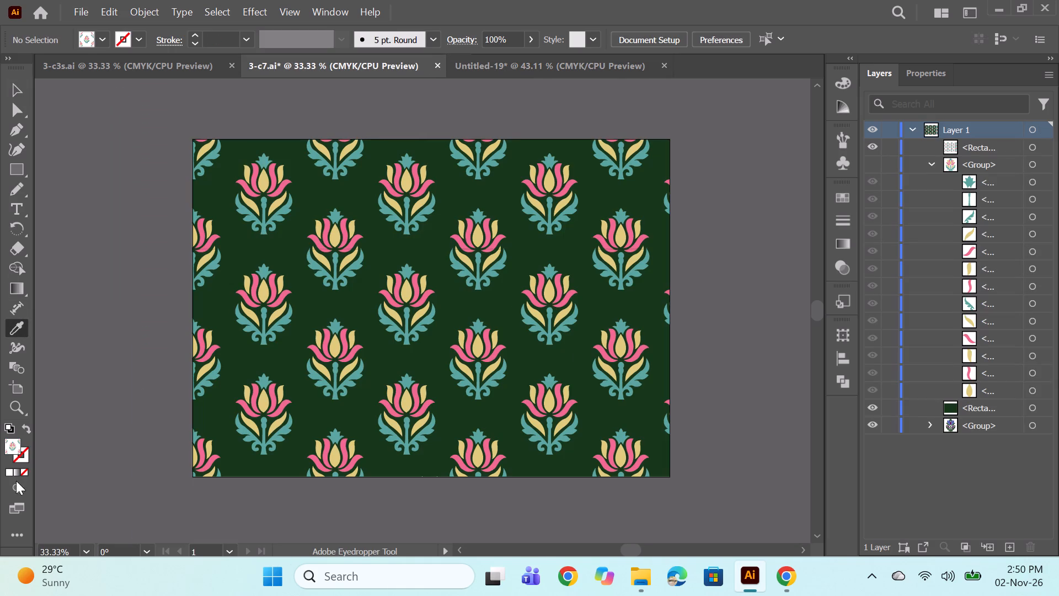
{"action": "left_click", "coordinate": [1034, 408]}
{"action": "double_click", "coordinate": [11, 448]}
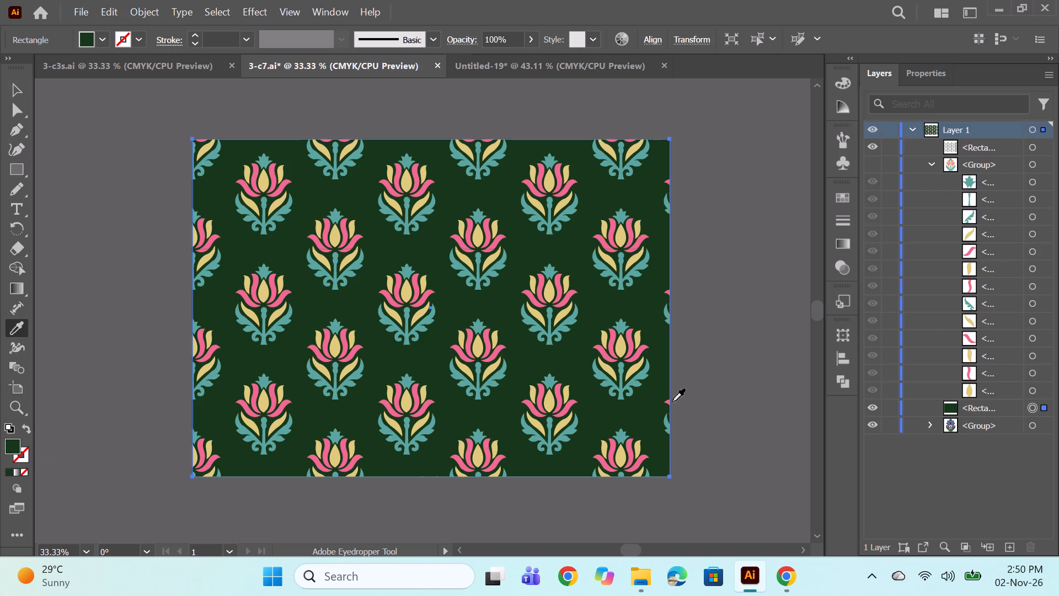
{"action": "double_click", "coordinate": [14, 446]}
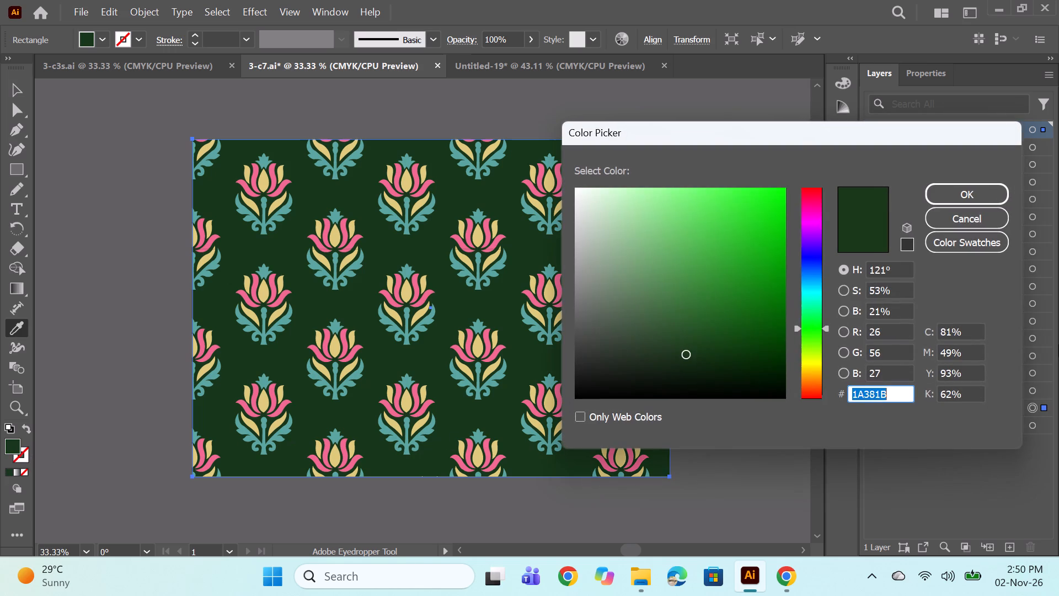
{"action": "key", "text": "ctrl+c"}
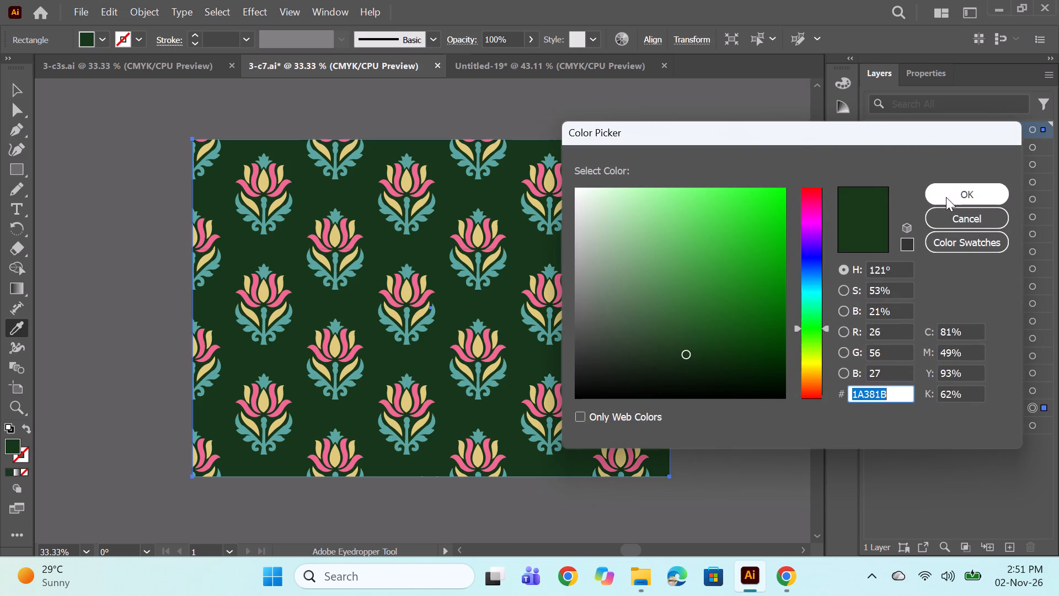
{"action": "left_click", "coordinate": [946, 197]}
Fill both stripes in the new document with the copied dark green, #1A381B.
{"action": "left_click", "coordinate": [513, 74]}
{"action": "key", "text": "ctrl+v"}
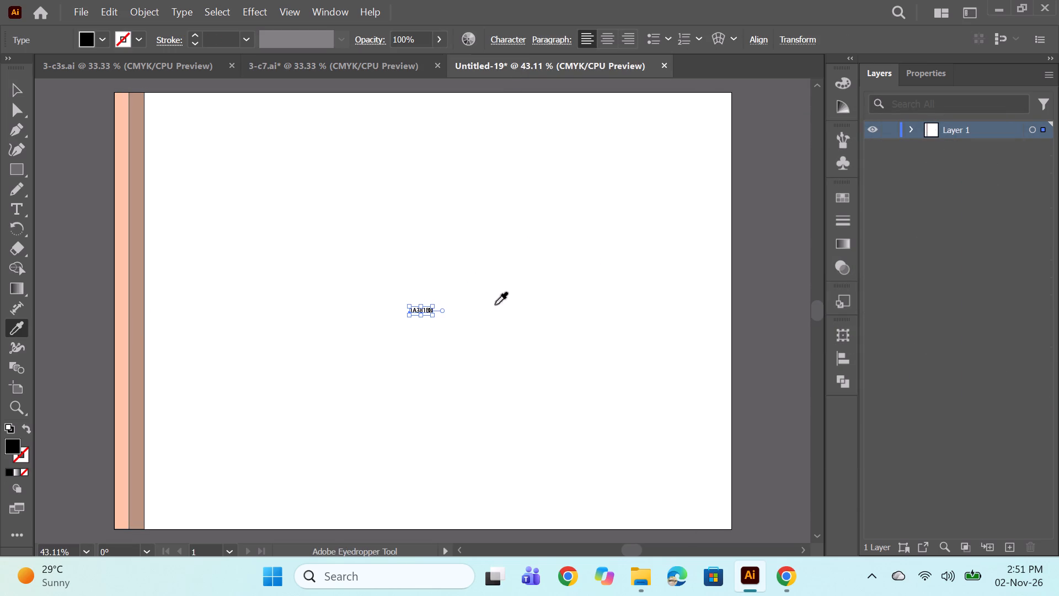
{"action": "key", "text": "ctrl+z"}
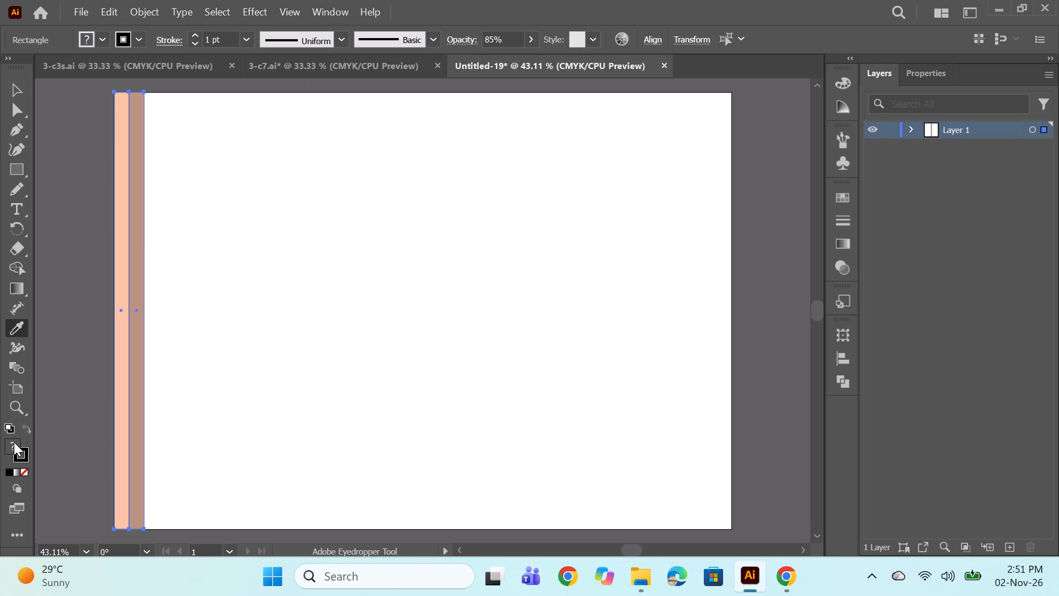
{"action": "double_click", "coordinate": [12, 444]}
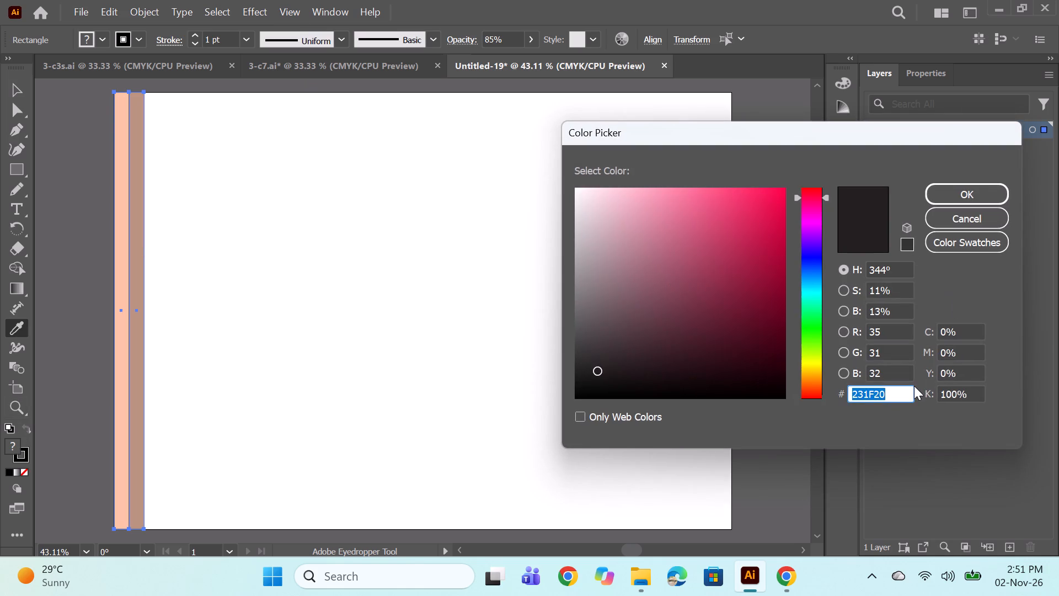
{"action": "key", "text": "ctrl+v"}
{"action": "left_click", "coordinate": [973, 189]}
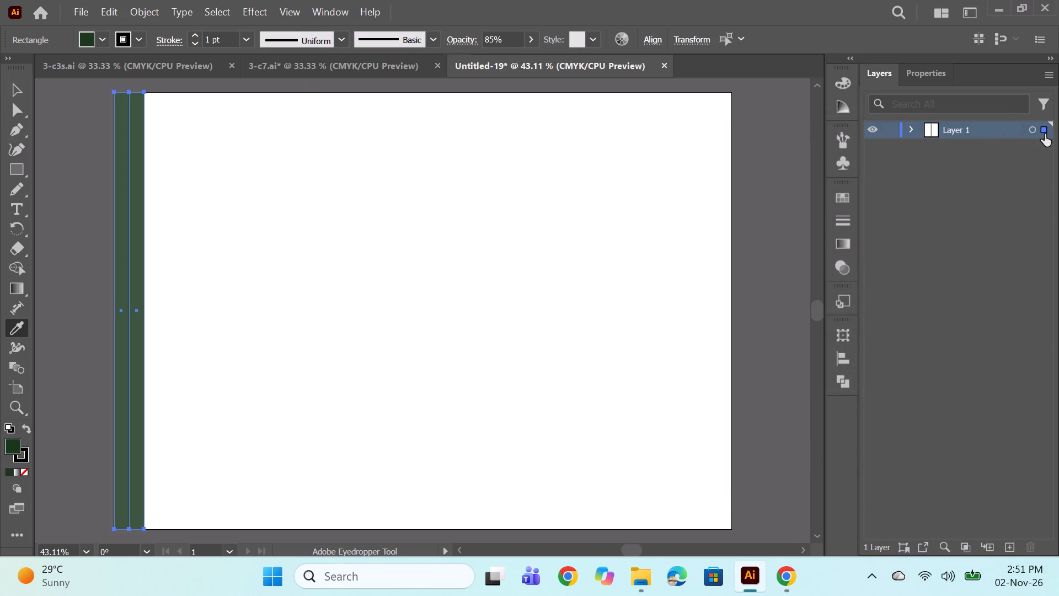
Close the 3-c3s.ai document and fill the second stripe of the new pair with dark navy #121E2D.
{"action": "left_click", "coordinate": [912, 125]}
{"action": "left_click", "coordinate": [1035, 152]}
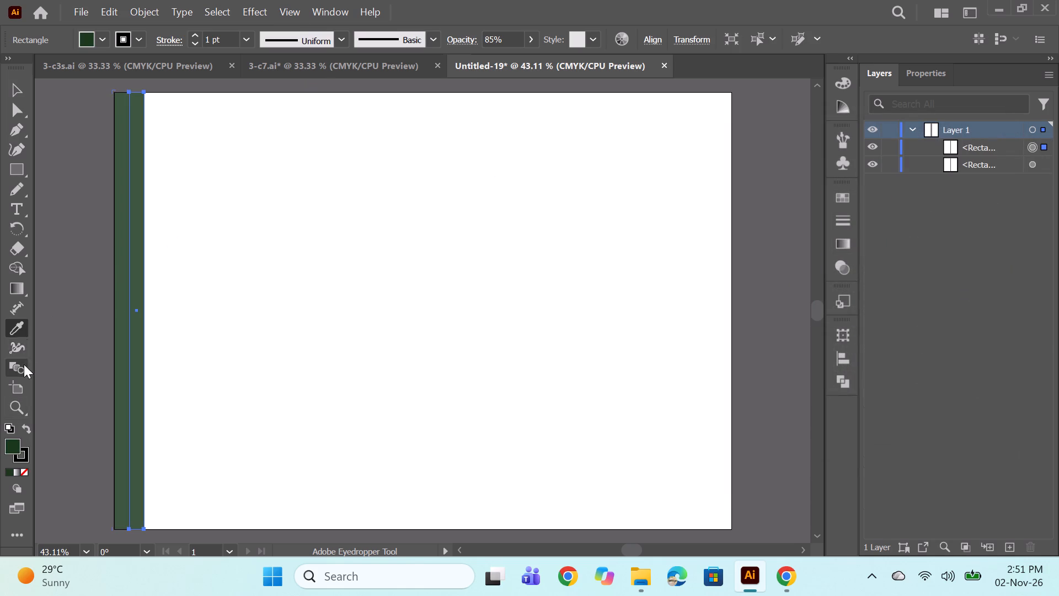
{"action": "left_click", "coordinate": [327, 62]}
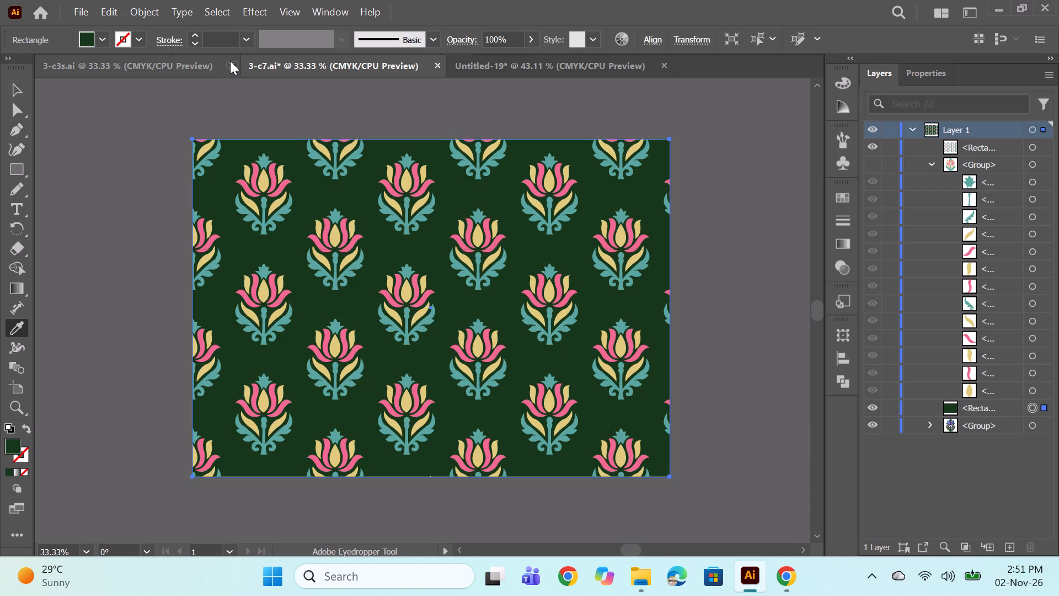
{"action": "left_click", "coordinate": [230, 61]}
{"action": "left_click", "coordinate": [391, 60]}
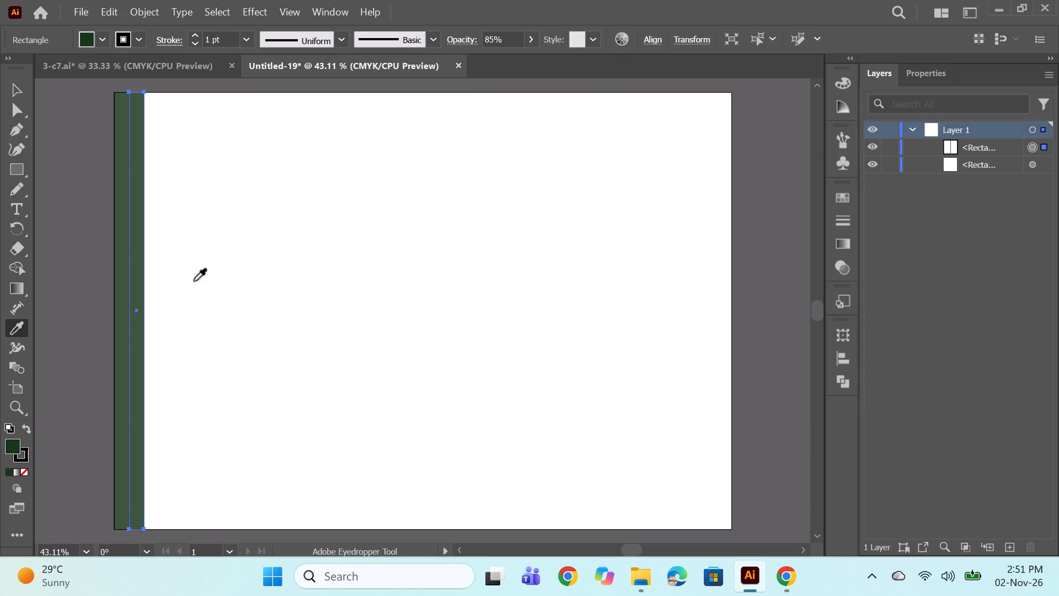
{"action": "double_click", "coordinate": [10, 444]}
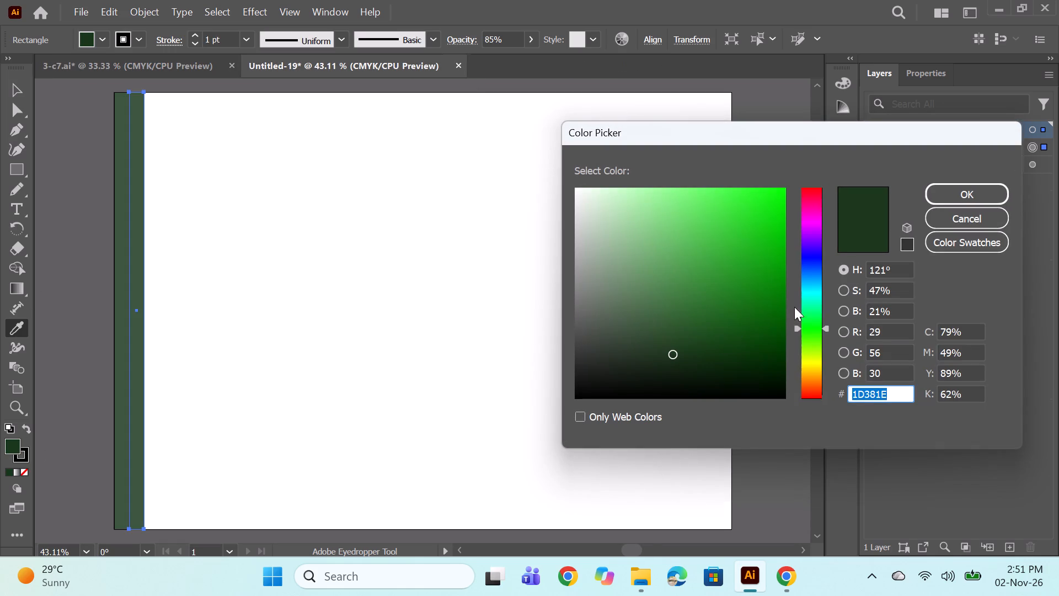
{"action": "left_click", "coordinate": [814, 364]}
{"action": "left_click", "coordinate": [730, 349]}
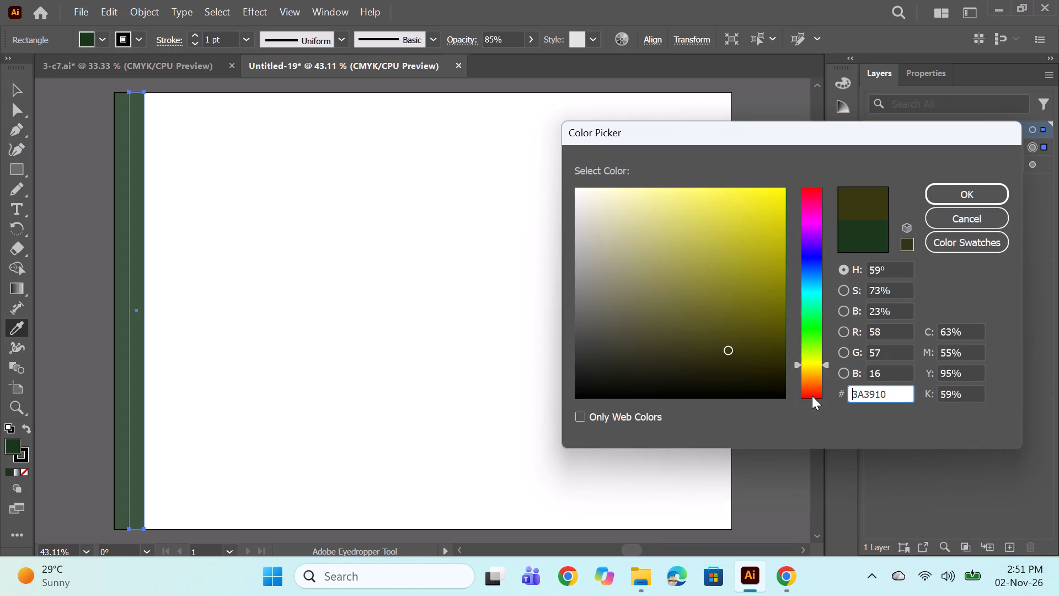
{"action": "left_click", "coordinate": [812, 396]}
{"action": "left_click", "coordinate": [752, 349]}
{"action": "left_click", "coordinate": [746, 339]}
{"action": "left_click", "coordinate": [811, 241]}
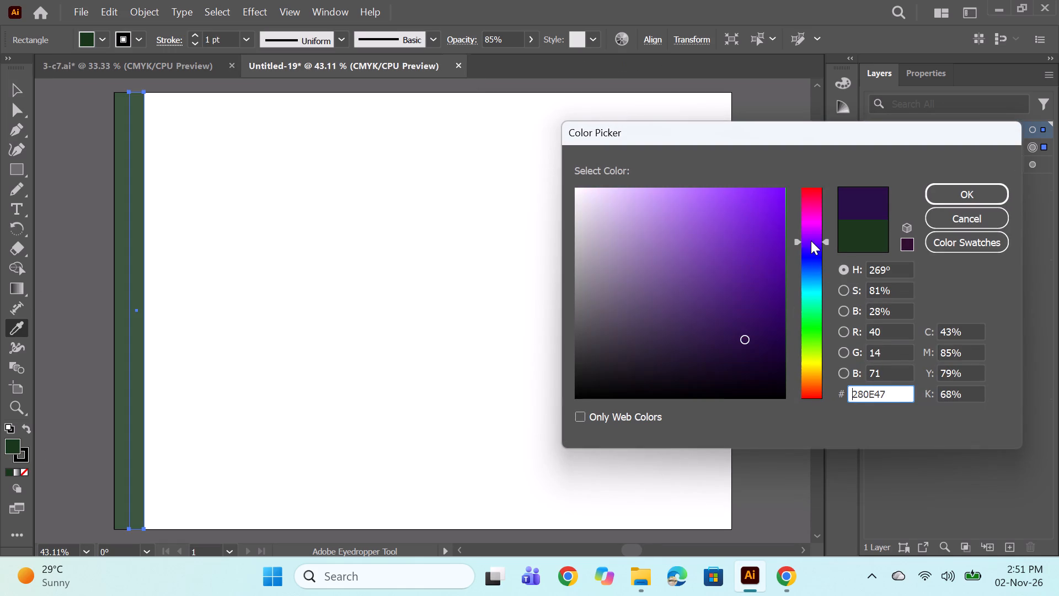
{"action": "left_click", "coordinate": [810, 256]}
{"action": "left_click", "coordinate": [813, 273]}
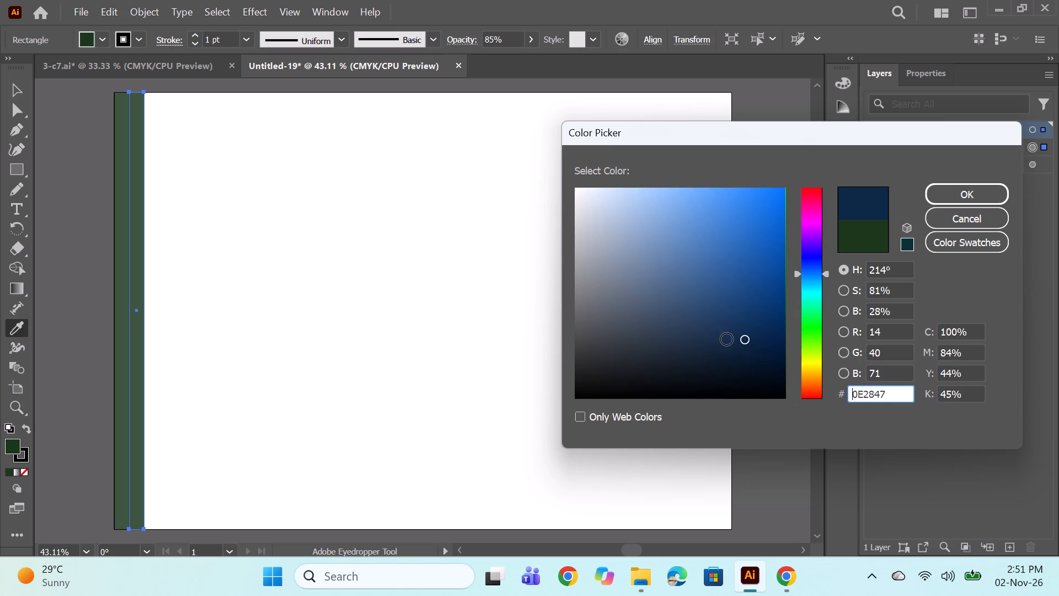
{"action": "left_click", "coordinate": [709, 339]}
{"action": "left_click", "coordinate": [734, 347]}
{"action": "left_click", "coordinate": [703, 360]}
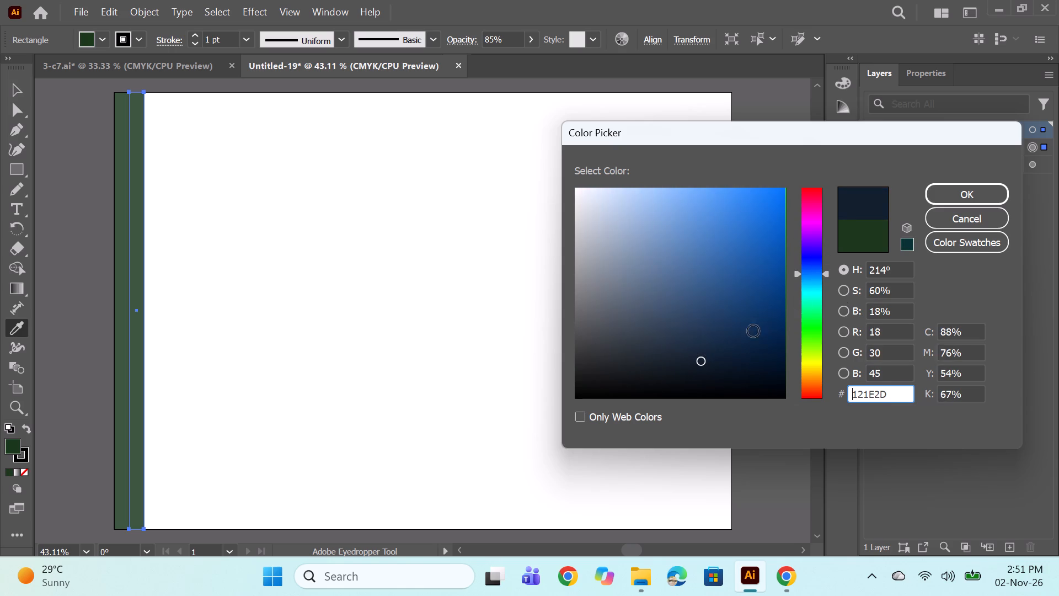
{"action": "left_click", "coordinate": [951, 191]}
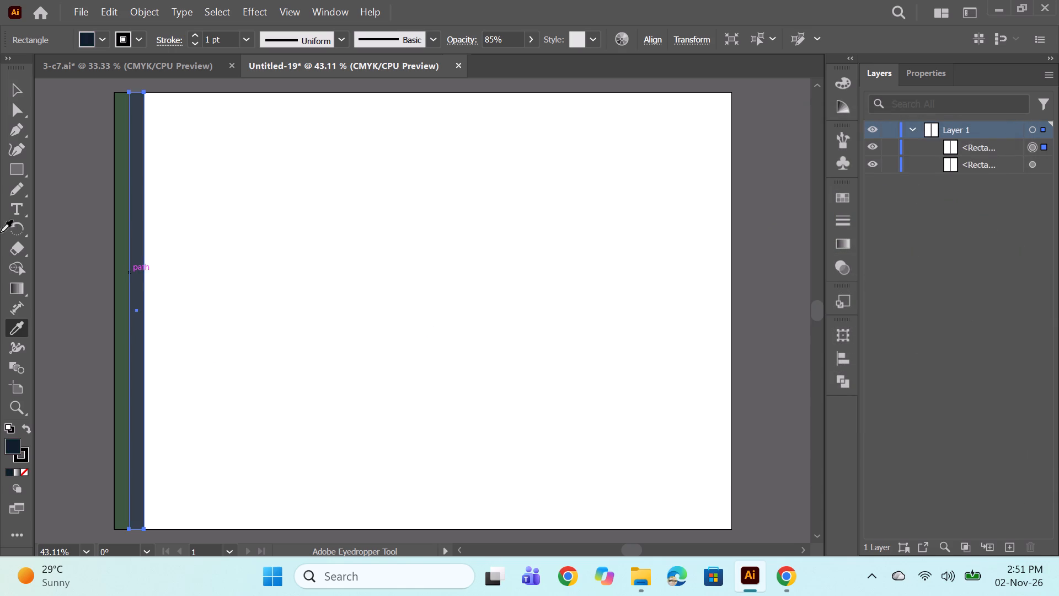
Duplicate the green and navy stripe pair directly beside the original, edge to edge.
{"action": "left_click", "coordinate": [22, 91]}
{"action": "left_click", "coordinate": [1031, 162], "text": "ctrl"}
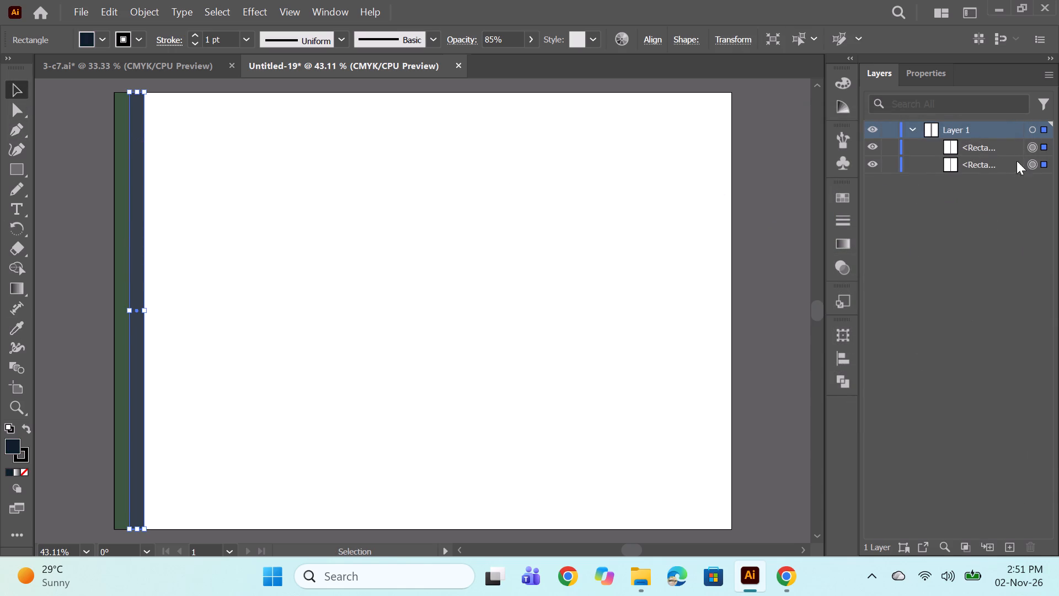
{"action": "left_click_drag", "start_coordinate": [144, 260], "coordinate": [176, 264], "text": "alt+shift"}
{"action": "left_click_drag", "start_coordinate": [141, 273], "coordinate": [182, 274], "text": "alt+shift"}
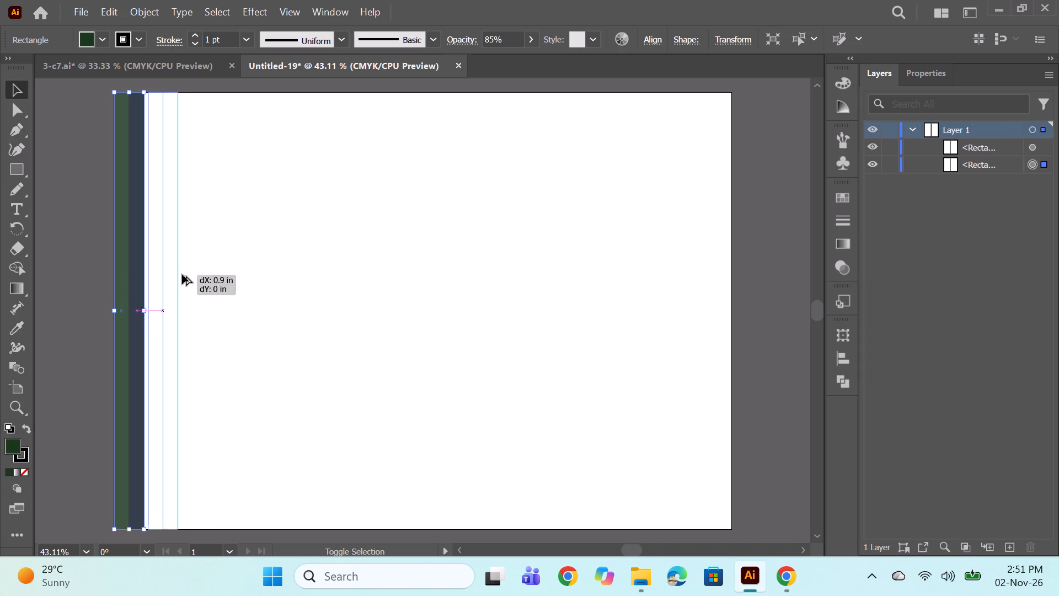
{"action": "left_click_drag", "start_coordinate": [182, 274], "coordinate": [171, 274], "text": "alt+shift"}
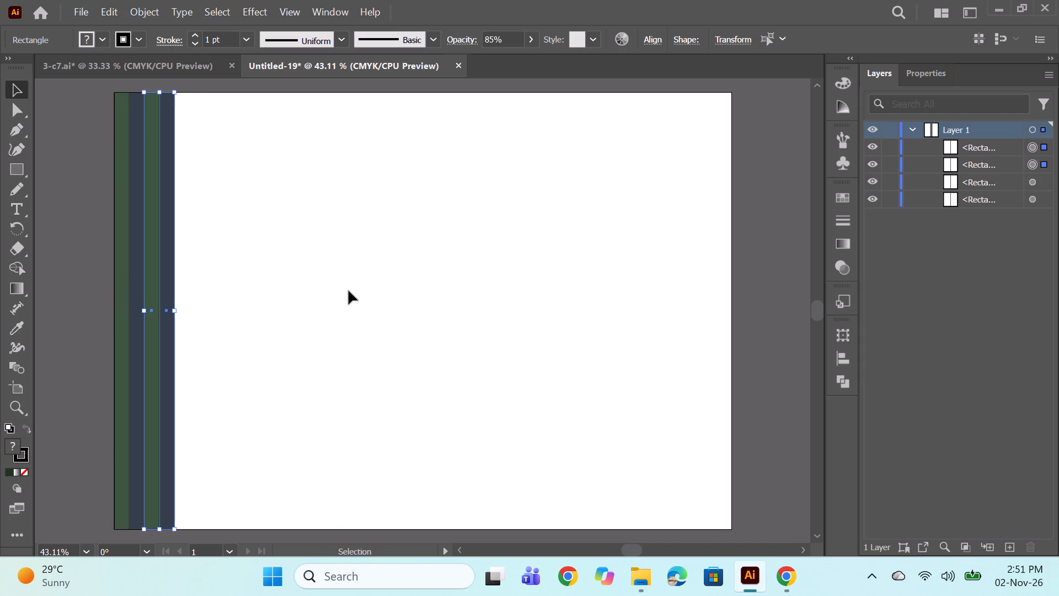
Repeat the pair duplication at the same spacing until the green and navy stripes cover the artboard's full width.
{"action": "key", "text": "ctrl+d"}
{"action": "key", "text": "ctrl+d"}
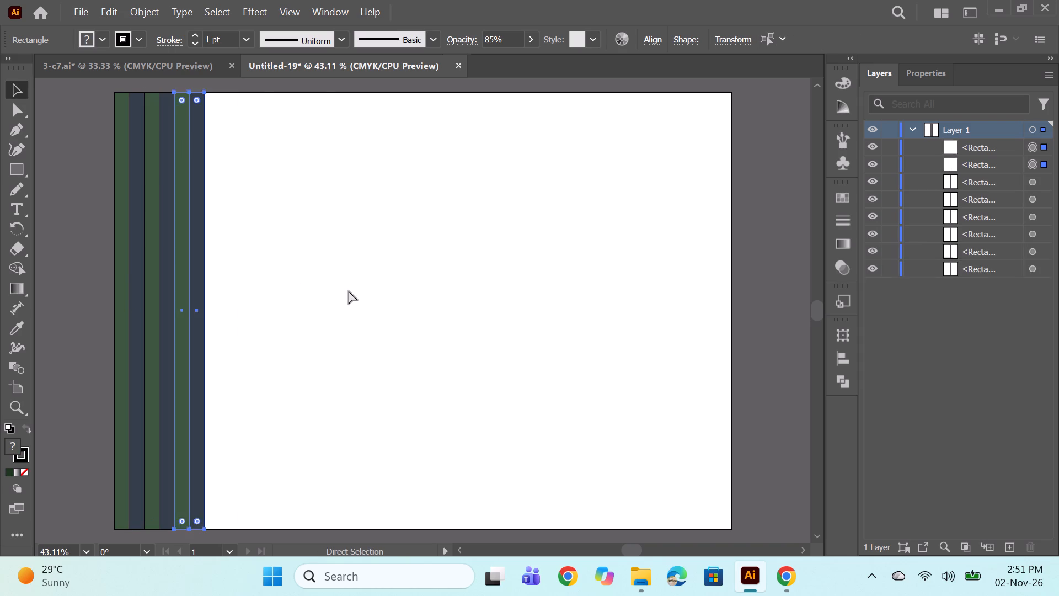
{"action": "key", "text": "ctrl+d"}
{"action": "key", "text": "ctrl+d"}
{"action": "key", "text": "ctrl+d"}
{"action": "key", "text": "ctrl+d"}
{"action": "key", "text": "ctrl+d"}
{"action": "key", "text": "ctrl+d"}
{"action": "key", "text": "ctrl+d"}
{"action": "key", "text": "ctrl+d"}
{"action": "key", "text": "ctrl+d"}
{"action": "key", "text": "ctrl+d"}
{"action": "key", "text": "ctrl+d"}
{"action": "key", "text": "ctrl+d"}
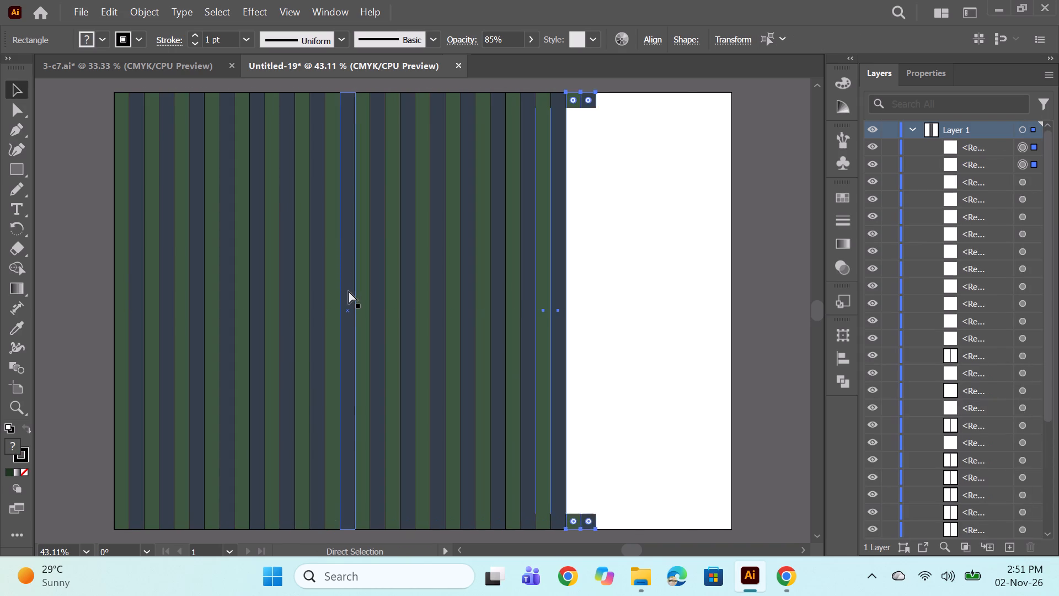
{"action": "key", "text": "ctrl+d"}
{"action": "key", "text": "ctrl+d"}
{"action": "key", "text": "ctrl+d"}
{"action": "key", "text": "ctrl+d"}
{"action": "key", "text": "d"}
{"action": "key", "text": "ctrl+d"}
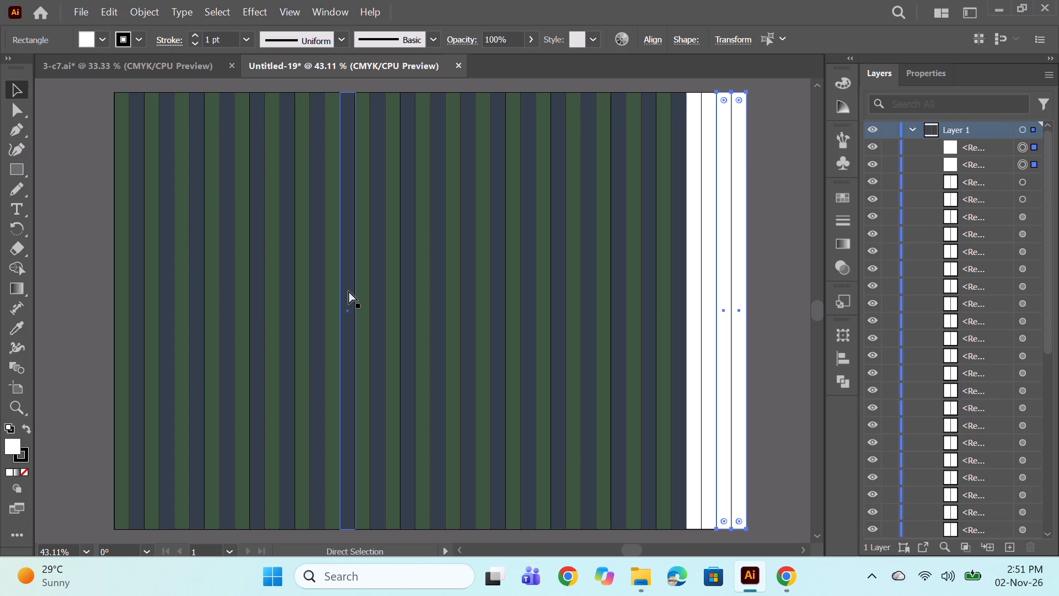
{"action": "key", "text": "ctrl+z"}
{"action": "key", "text": "ctrl+z"}
{"action": "key", "text": "ctrl+d"}
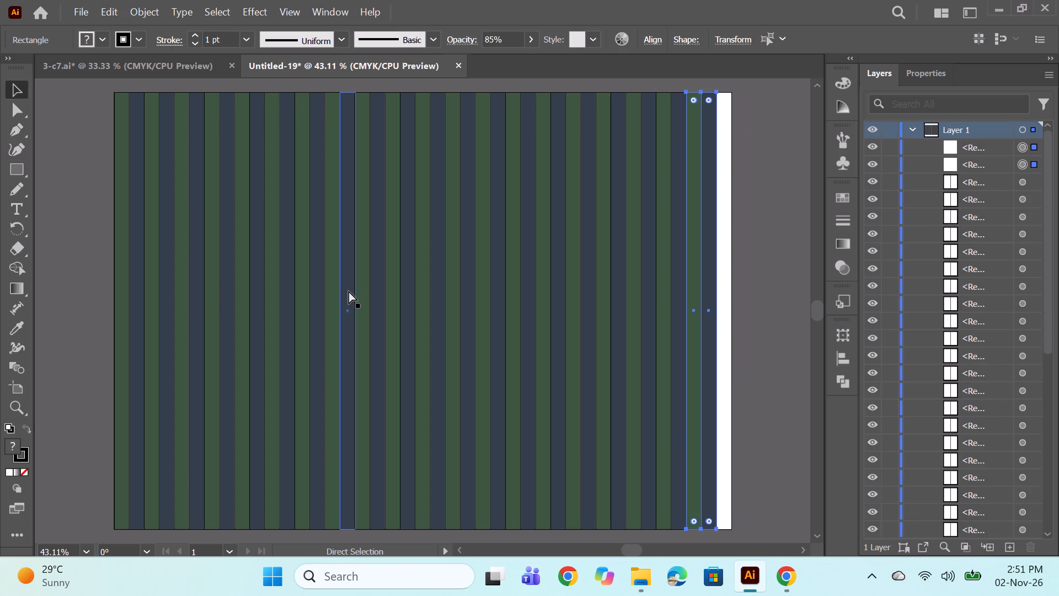
Delete the navy stripe that extends beyond the artboard's right edge.
{"action": "left_click", "coordinate": [782, 189]}
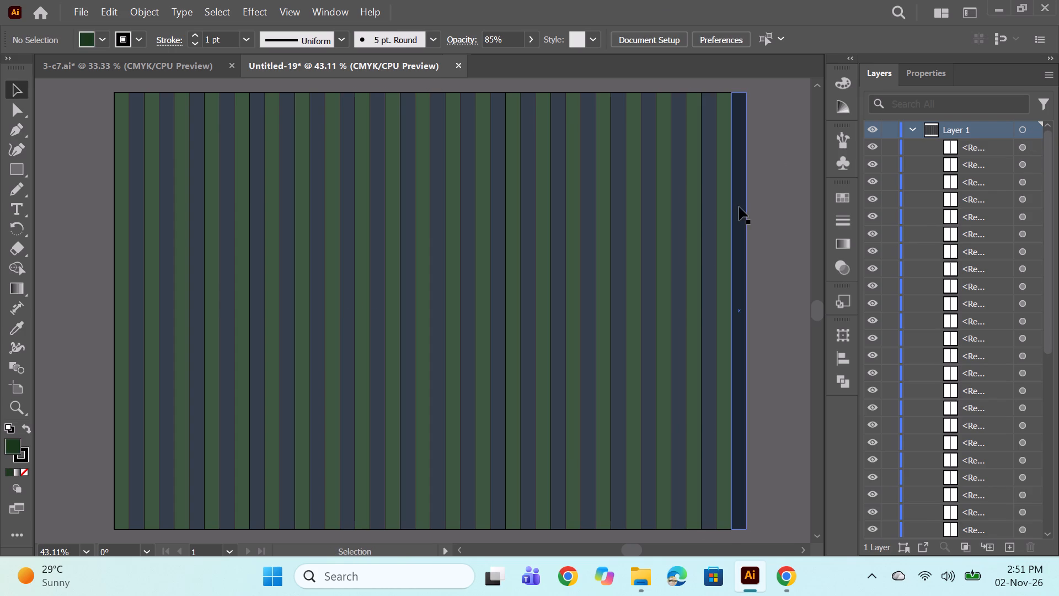
{"action": "left_click", "coordinate": [743, 261]}
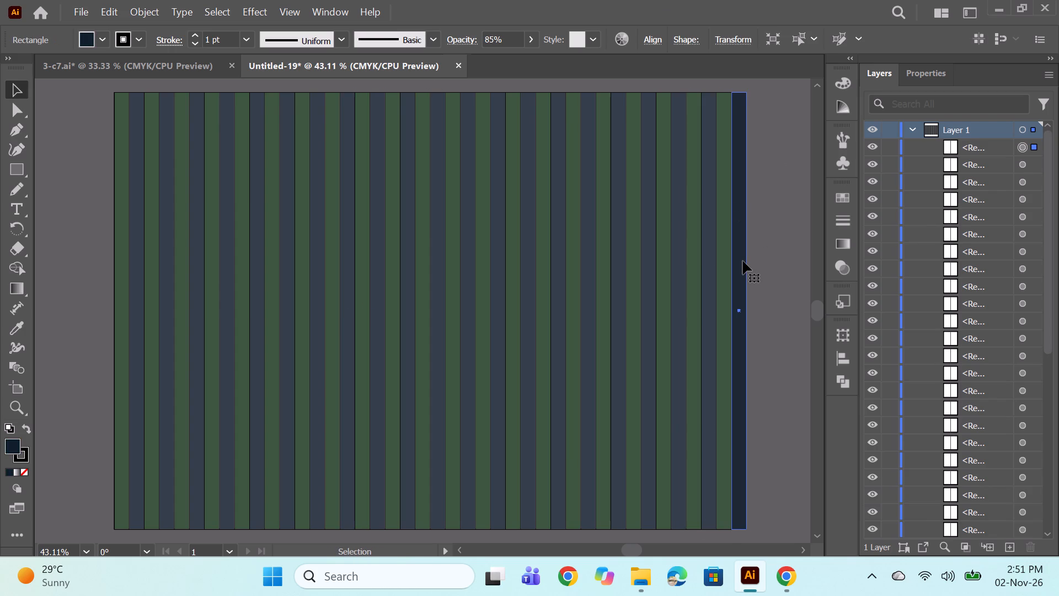
{"action": "key", "text": "BackSpace"}
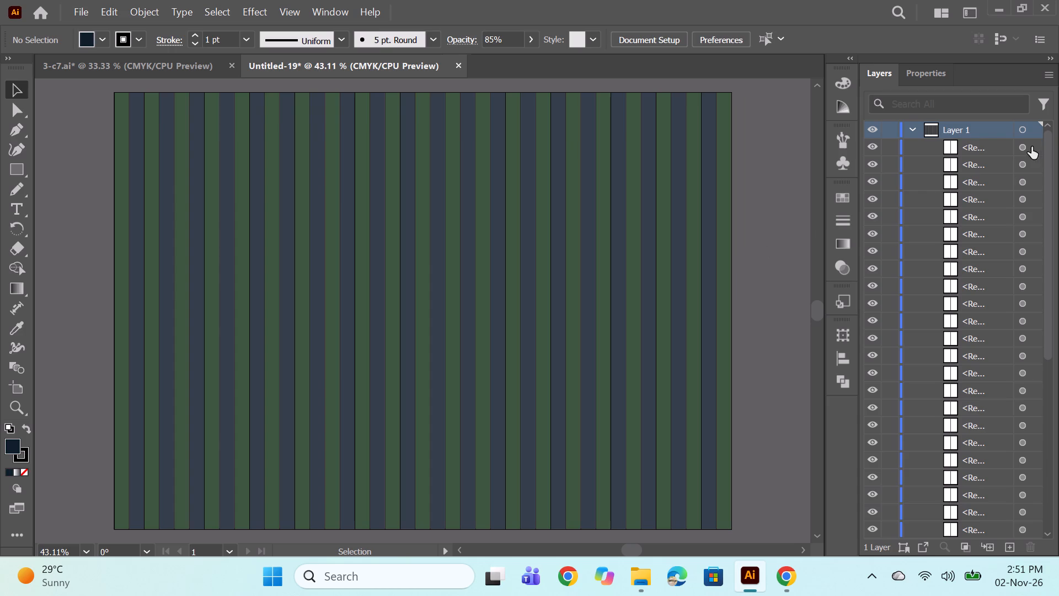
Set the opacity of all the green and navy stripes to 90%.
{"action": "left_click", "coordinate": [1023, 147]}
{"action": "scroll", "coordinate": [999, 239], "scroll_direction": "down", "scroll_amount": 11}
{"action": "scroll", "coordinate": [1013, 516], "scroll_direction": "down", "scroll_amount": 5, "text": "shift"}
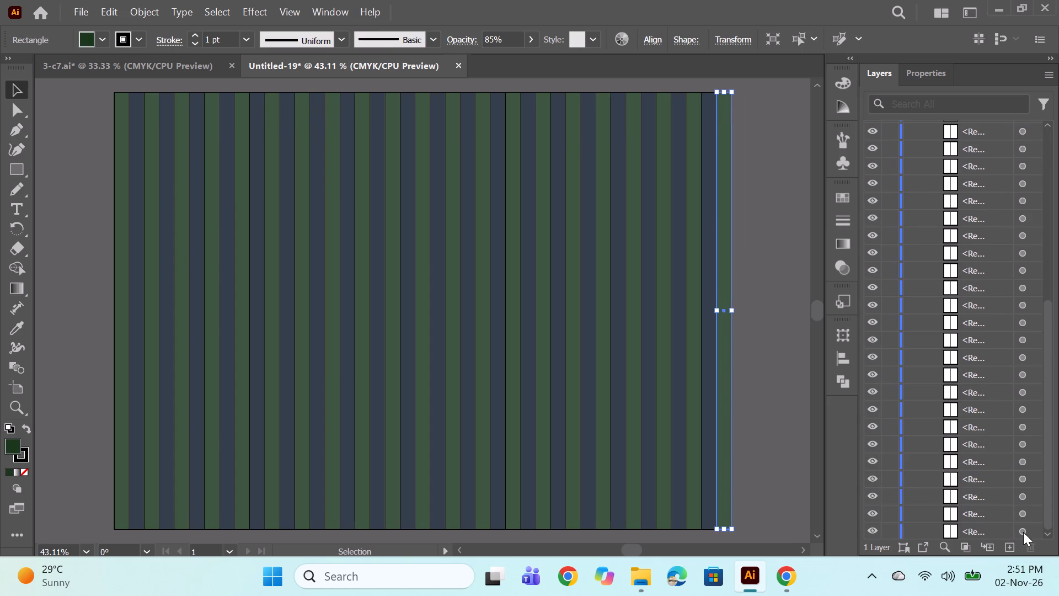
{"action": "left_click", "coordinate": [1023, 532], "text": "shift"}
{"action": "left_click_drag", "start_coordinate": [495, 38], "coordinate": [461, 49]}
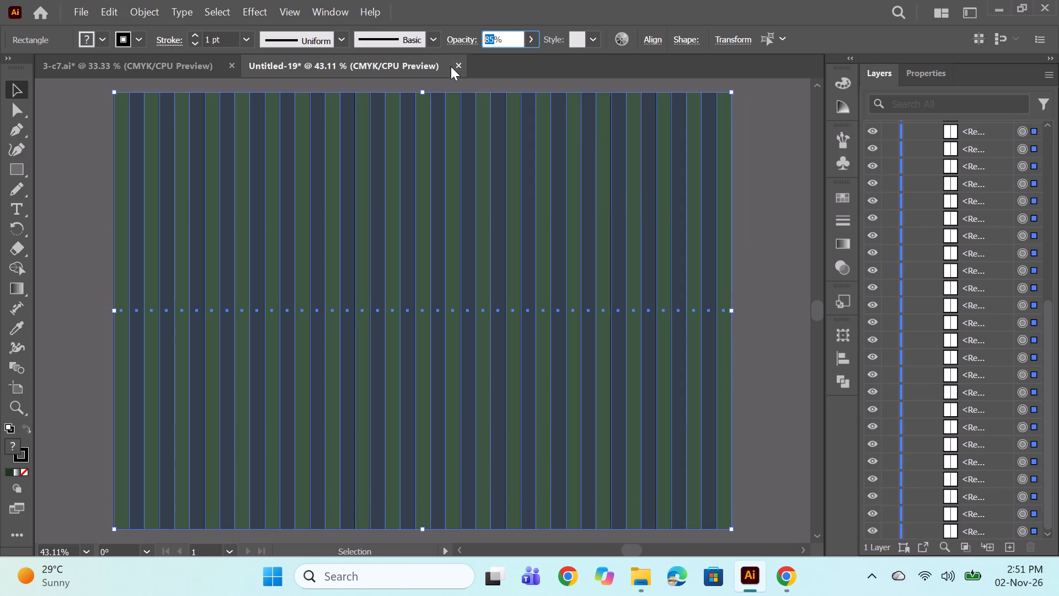
{"action": "type", "text": "90"}
{"action": "key", "text": "Return"}
{"action": "left_click", "coordinate": [771, 260], "text": "ctrl"}
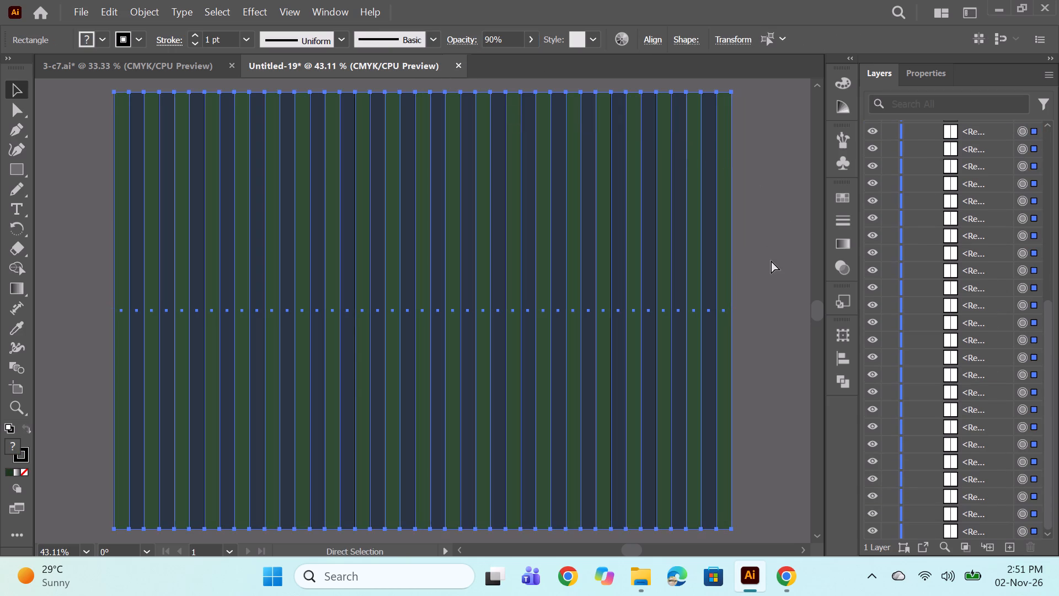
Set the opacity of all the green and navy stripes to 95%.
{"action": "left_click", "coordinate": [1019, 529]}
{"action": "scroll", "coordinate": [1019, 467], "scroll_direction": "up", "scroll_amount": 10}
{"action": "left_click", "coordinate": [1025, 150], "text": "shift"}
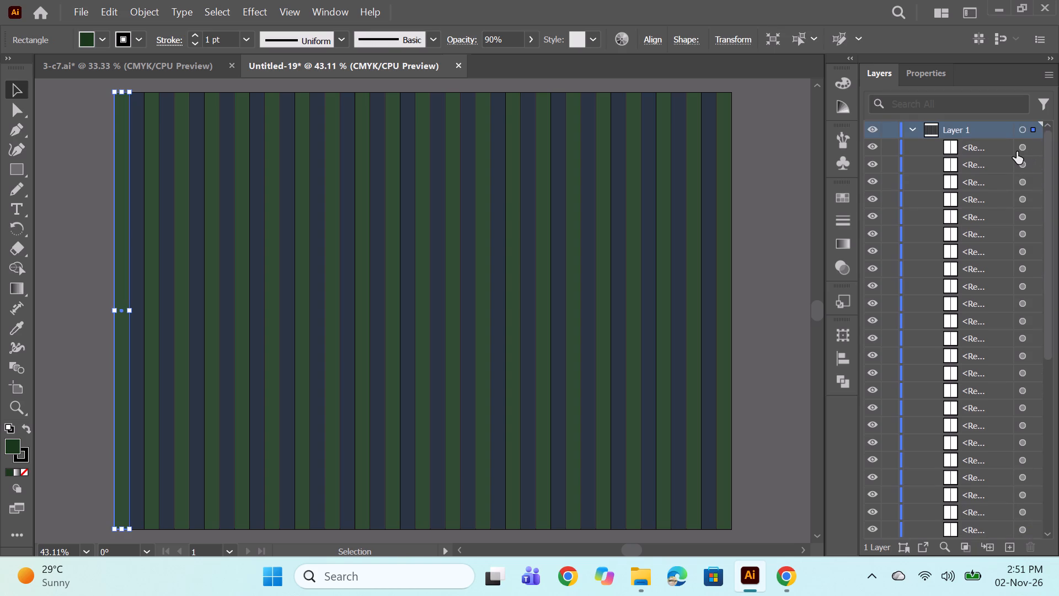
{"action": "left_click", "coordinate": [1024, 148], "text": "shift"}
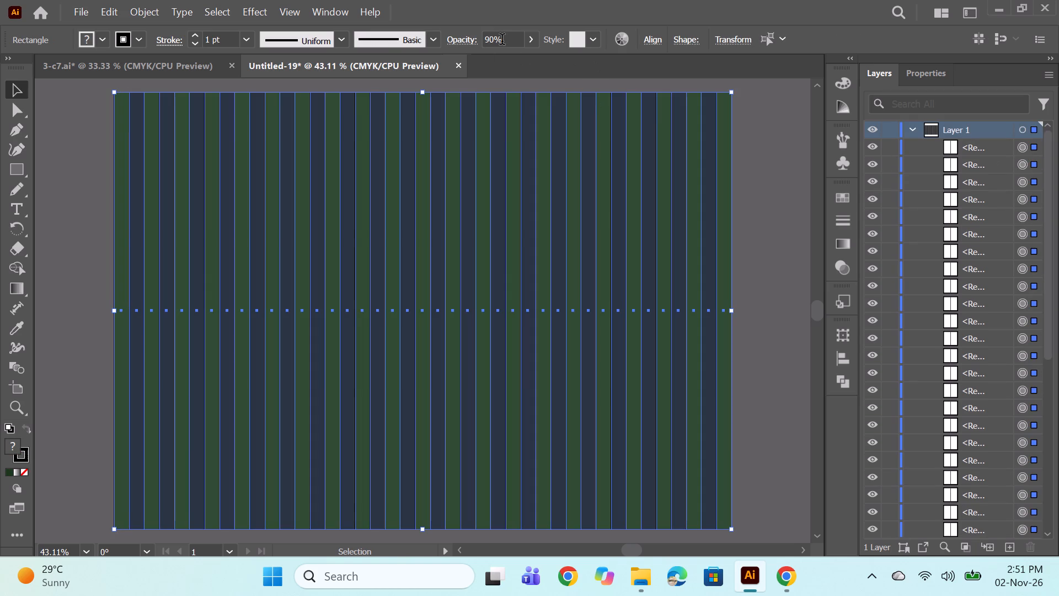
{"action": "left_click_drag", "start_coordinate": [492, 41], "coordinate": [473, 47]}
{"action": "type", "text": "95"}
{"action": "key", "text": "Return"}
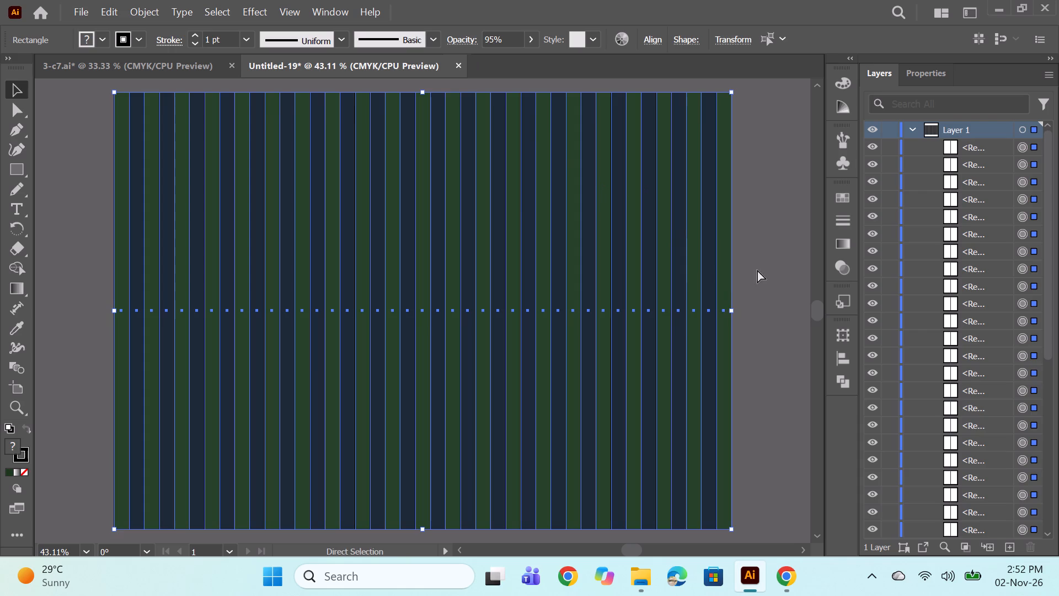
{"action": "left_click", "coordinate": [757, 270], "text": "ctrl"}
Copy the floral pattern rectangle from 3-c7 and paste it over the green and navy stripes.
{"action": "left_click", "coordinate": [200, 58]}
{"action": "left_click", "coordinate": [1033, 151]}
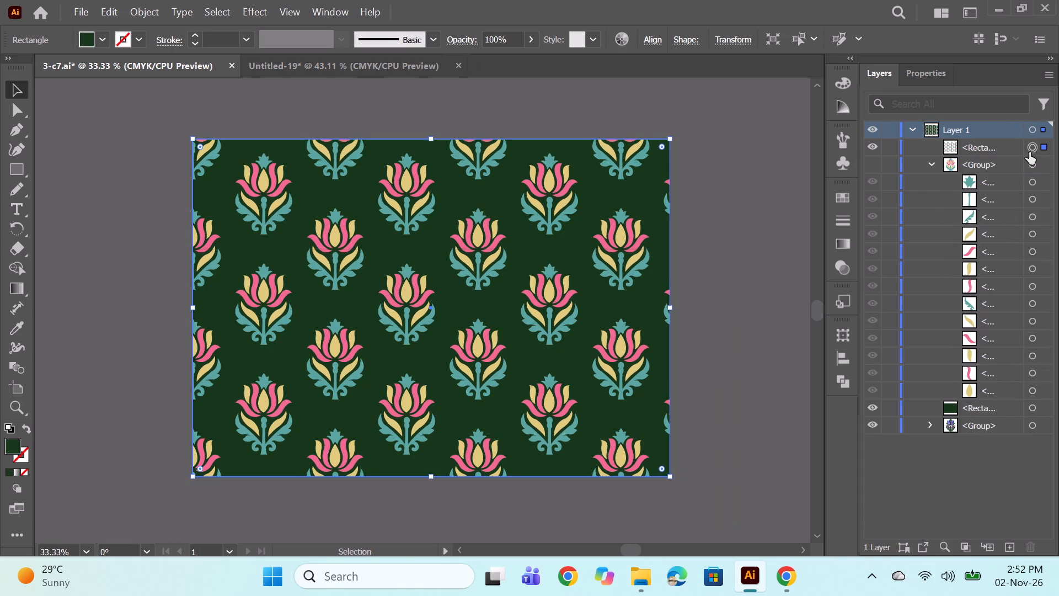
{"action": "key", "text": "ctrl+c"}
{"action": "left_click", "coordinate": [405, 76]}
{"action": "key", "text": "ctrl+v"}
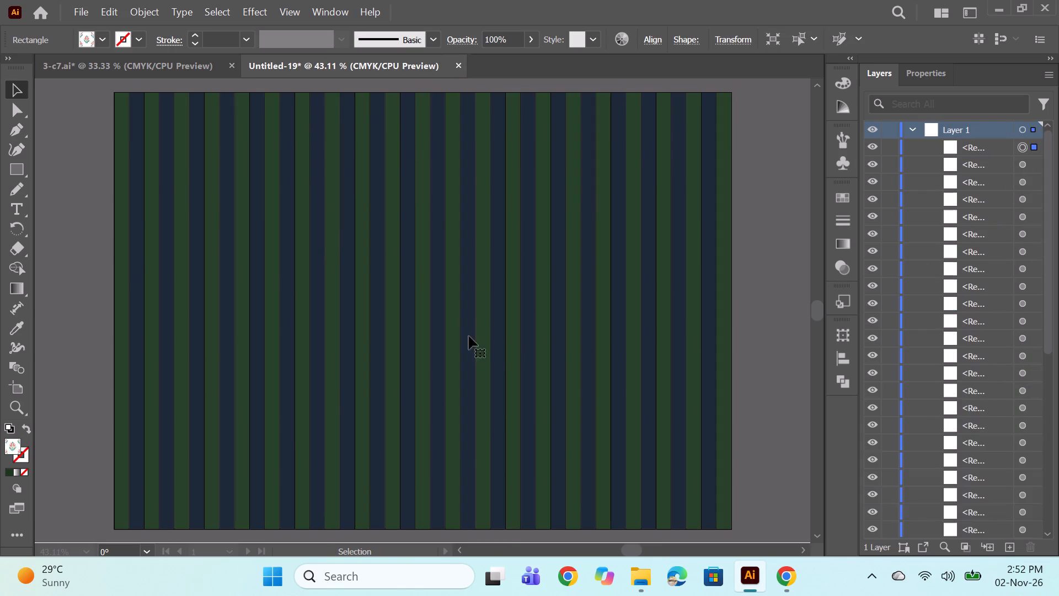
{"action": "left_click", "coordinate": [787, 320], "text": "ctrl"}
{"action": "scroll", "coordinate": [603, 294], "scroll_direction": "down", "scroll_amount": 1, "text": "alt"}
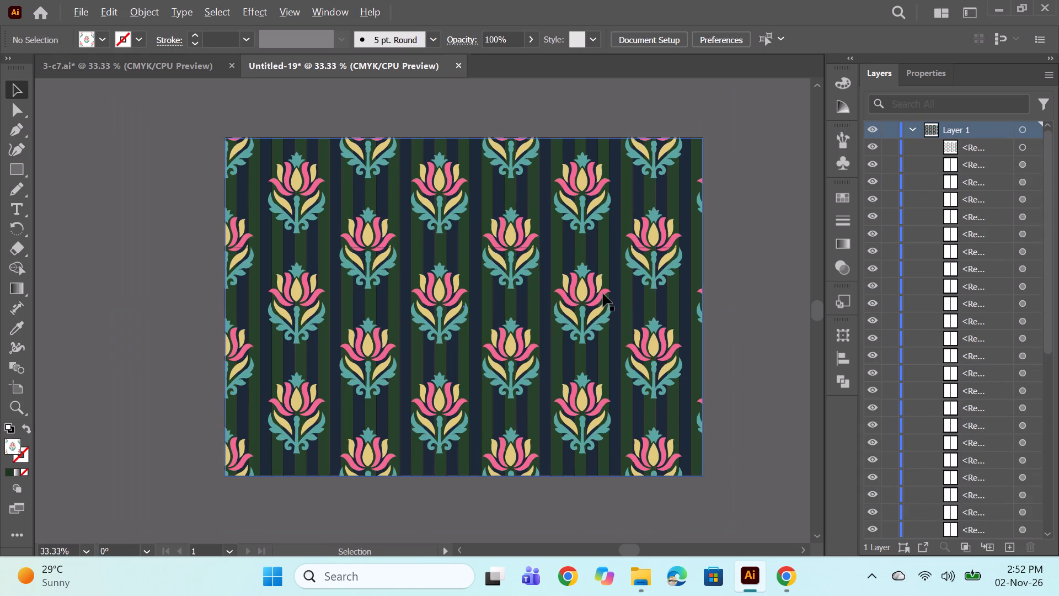
Save the striped document as 3-c7s in the Plain prints folder.
{"action": "key", "text": "ctrl+s"}
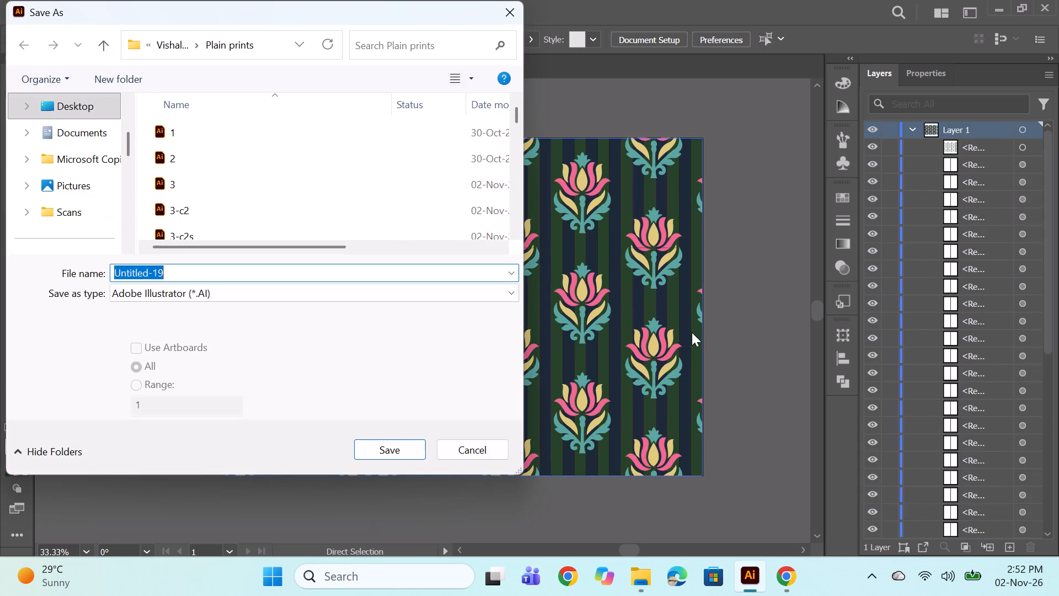
{"action": "key", "text": "3"}
{"action": "type", "text": "-c"}
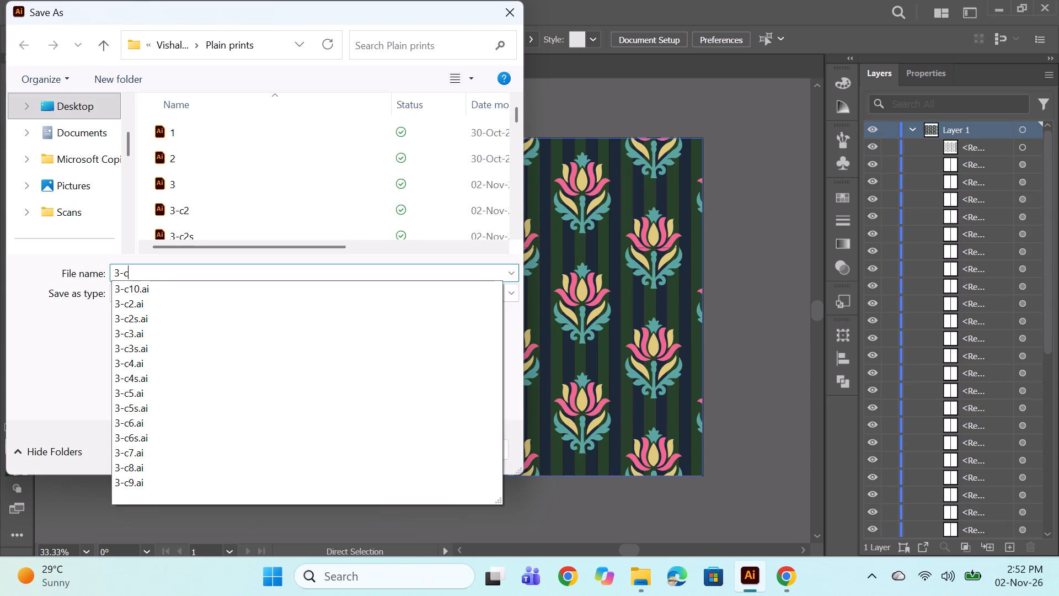
{"action": "key", "text": "7"}
{"action": "key", "text": "s"}
{"action": "key", "text": "Return"}
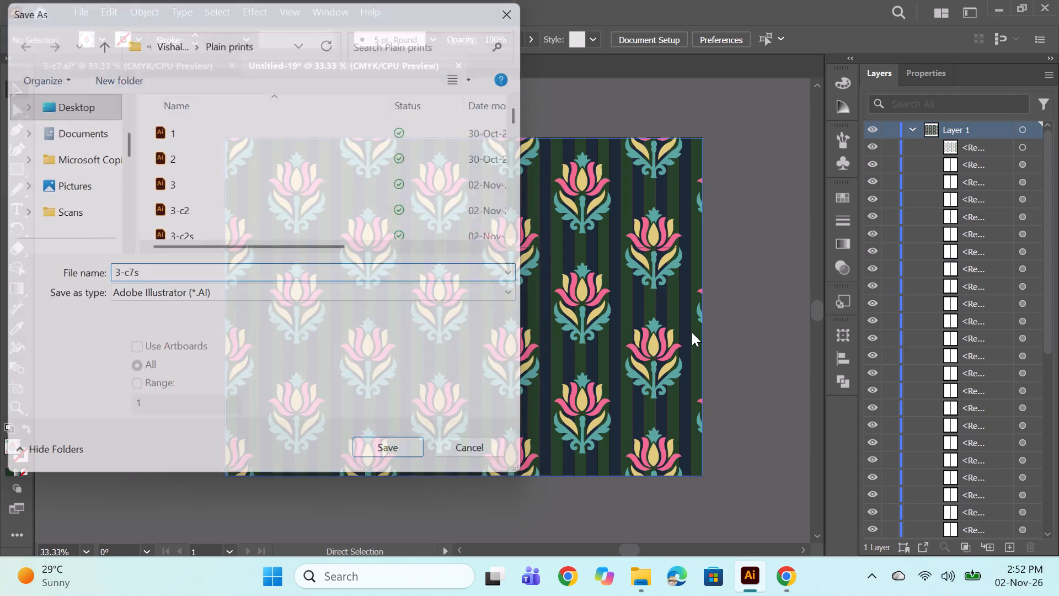
{"action": "left_click", "coordinate": [600, 515]}
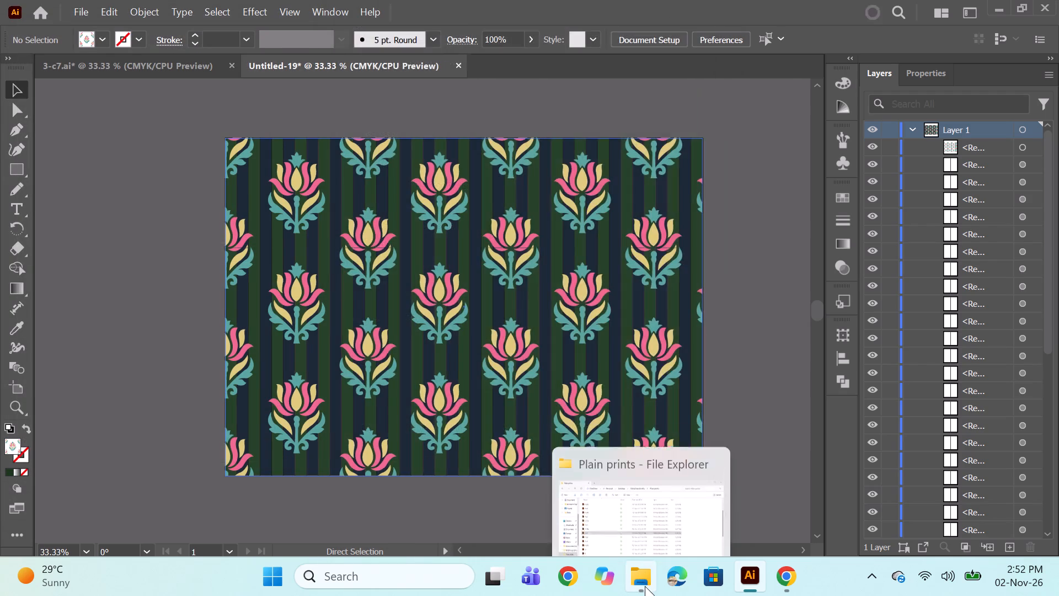
Open the 3-c8 print from the Plain prints folder and close the unneeded 3-c6 document.
{"action": "left_click", "coordinate": [645, 586]}
{"action": "double_click", "coordinate": [224, 286]}
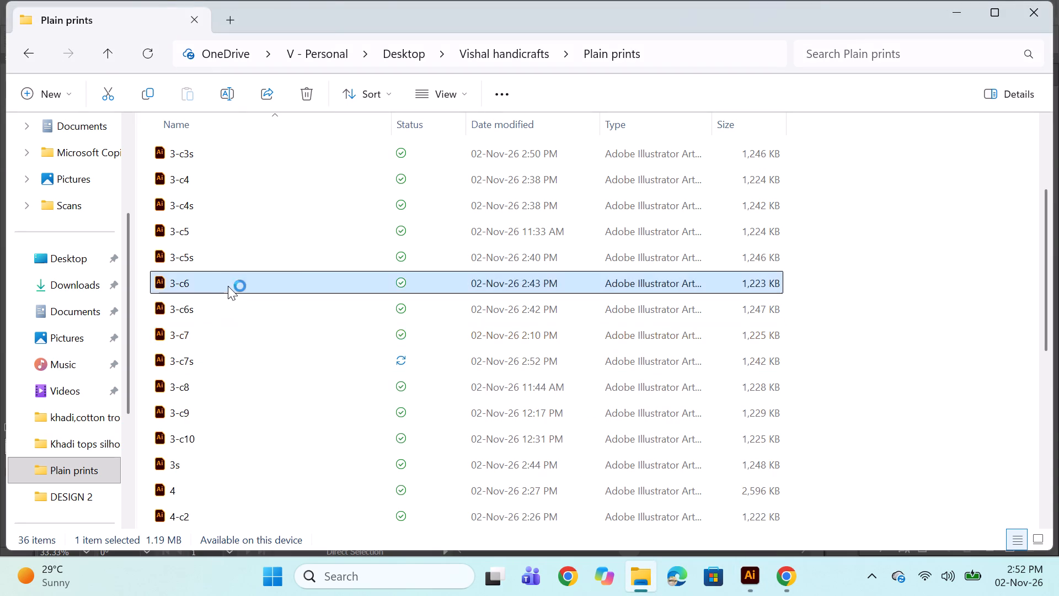
{"action": "left_click", "coordinate": [645, 579]}
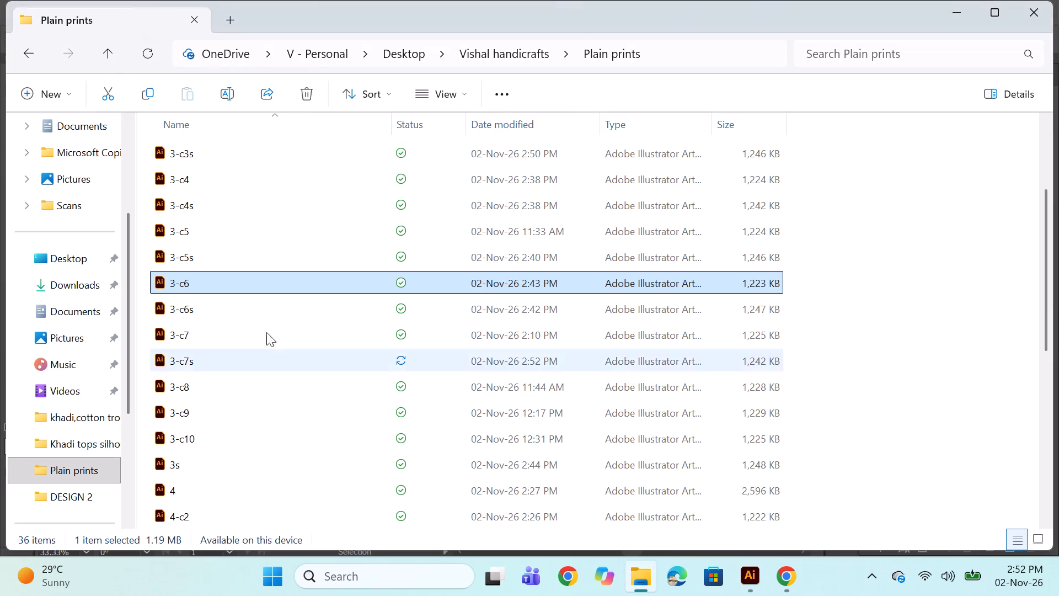
{"action": "double_click", "coordinate": [260, 305]}
{"action": "left_click", "coordinate": [641, 581]}
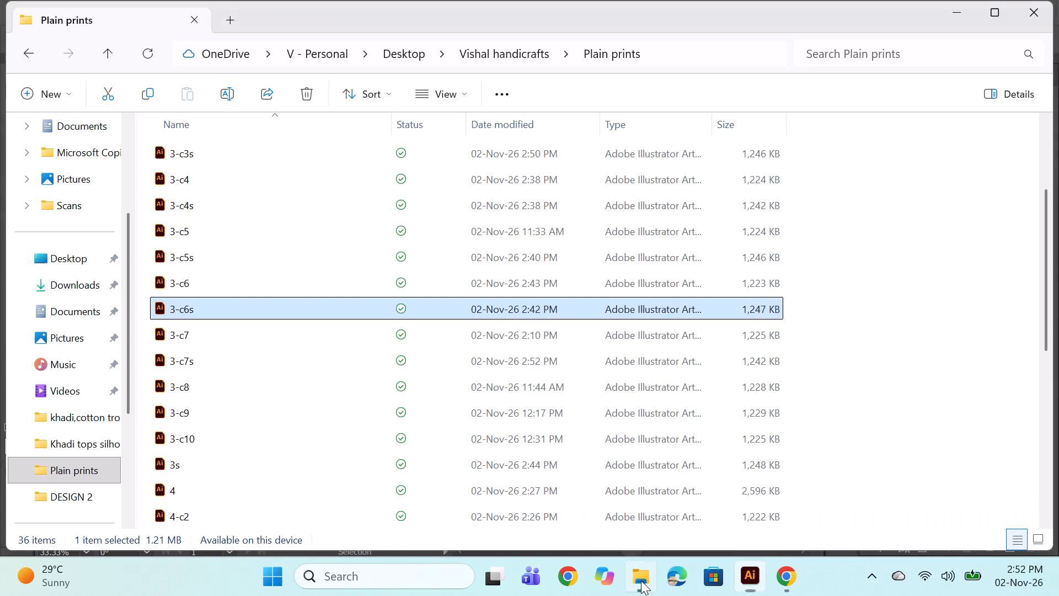
{"action": "double_click", "coordinate": [216, 387]}
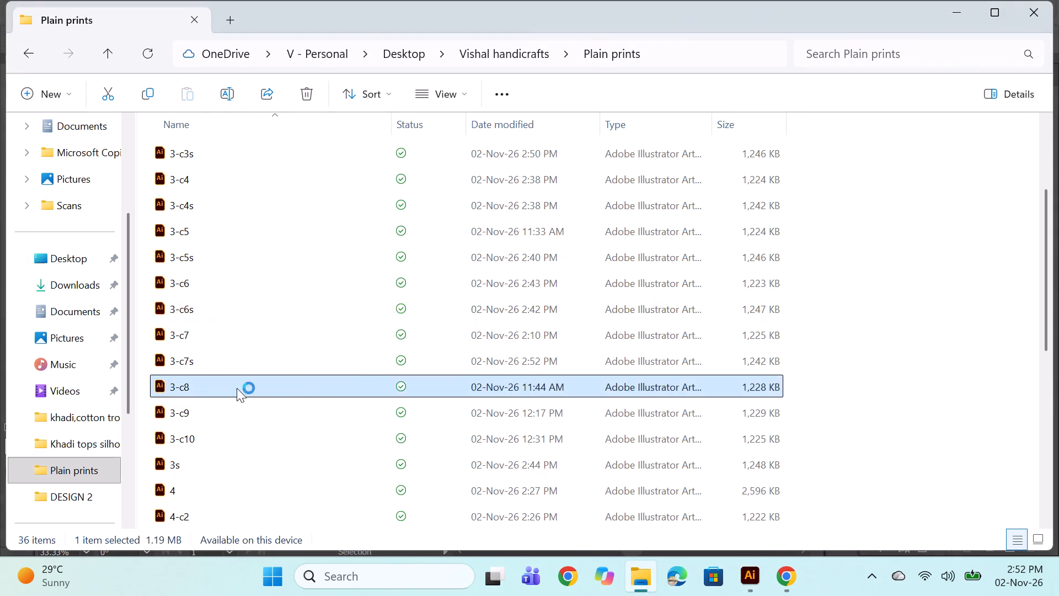
{"action": "left_click", "coordinate": [577, 63]}
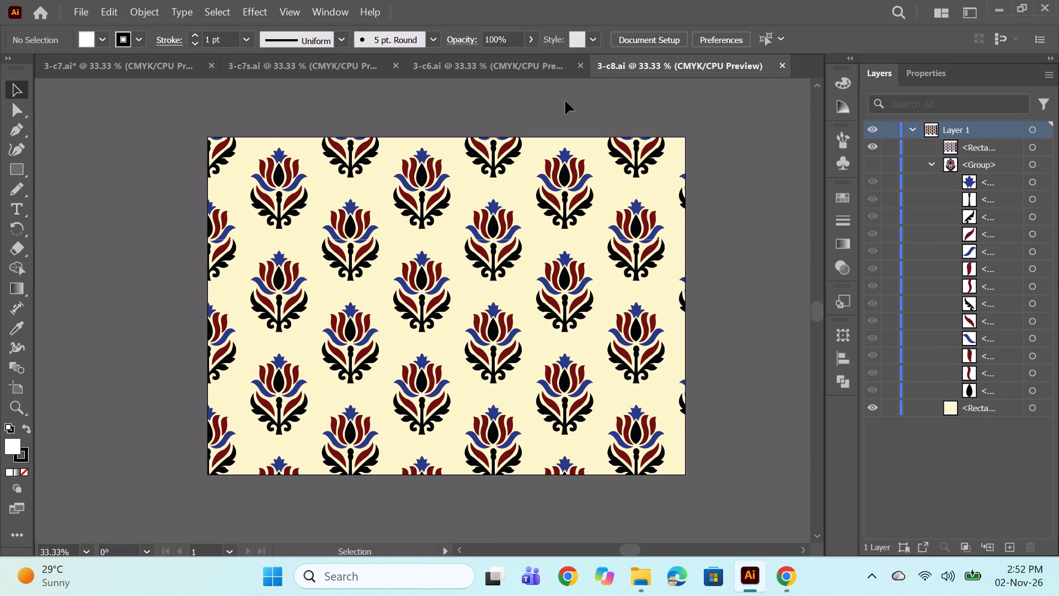
{"action": "left_click", "coordinate": [580, 63]}
Close the plain 3-c7 document, saving its changes.
{"action": "left_click", "coordinate": [162, 56]}
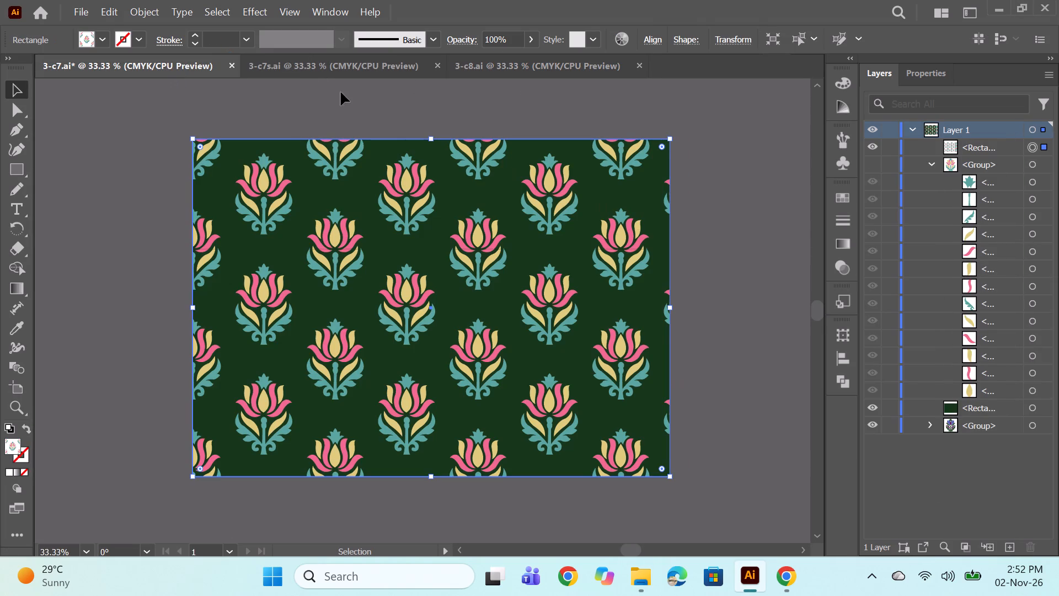
{"action": "left_click", "coordinate": [325, 60]}
{"action": "left_click", "coordinate": [231, 65]}
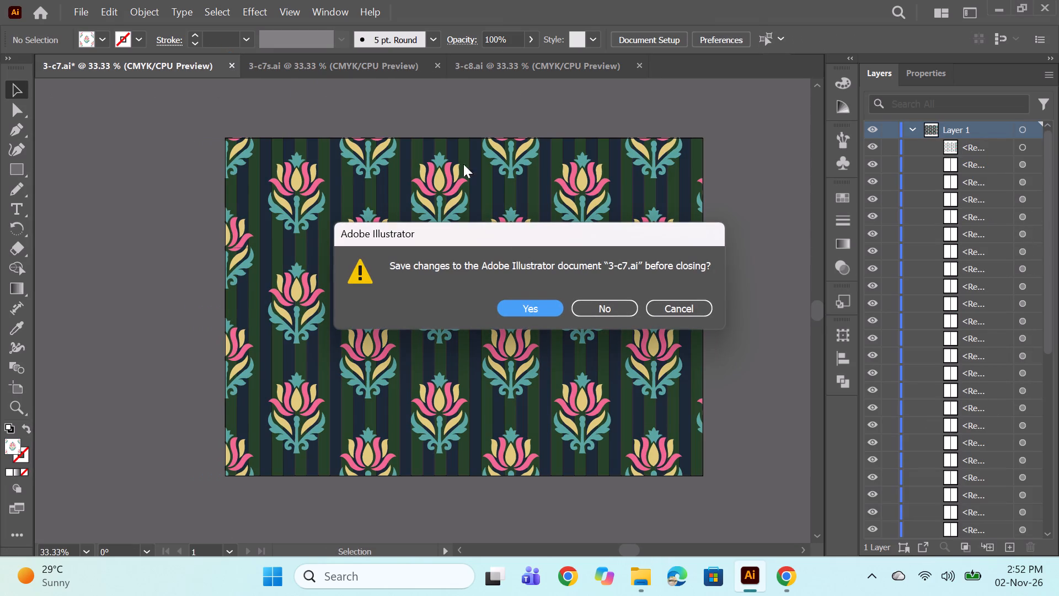
{"action": "left_click", "coordinate": [526, 312]}
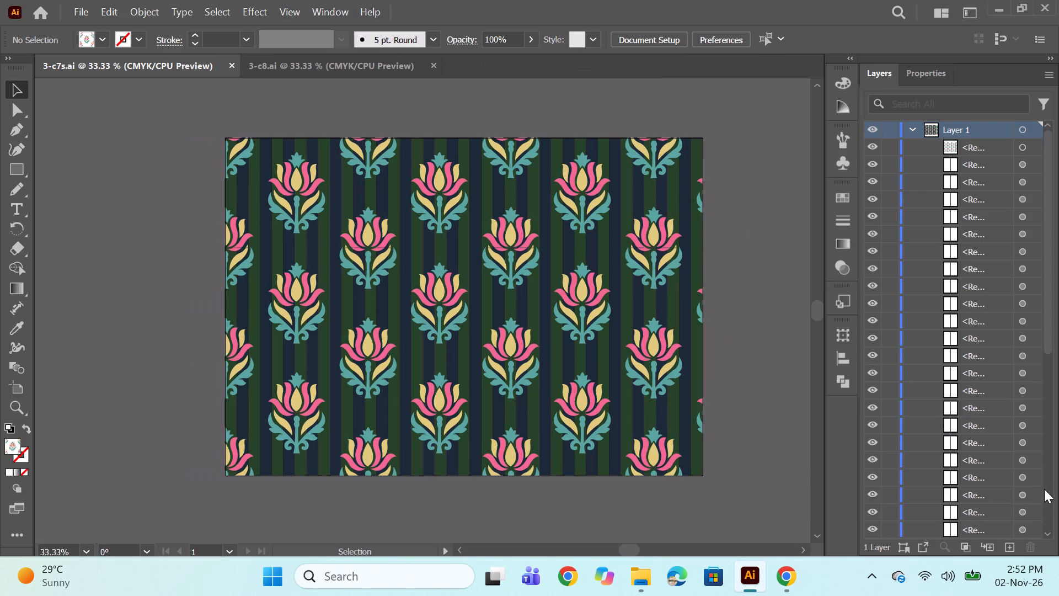
Copy the first green and navy stripe pair from 3-c7s and paste it into a new document.
{"action": "scroll", "coordinate": [1044, 494], "scroll_direction": "down", "scroll_amount": 13}
{"action": "left_click", "coordinate": [1020, 530]}
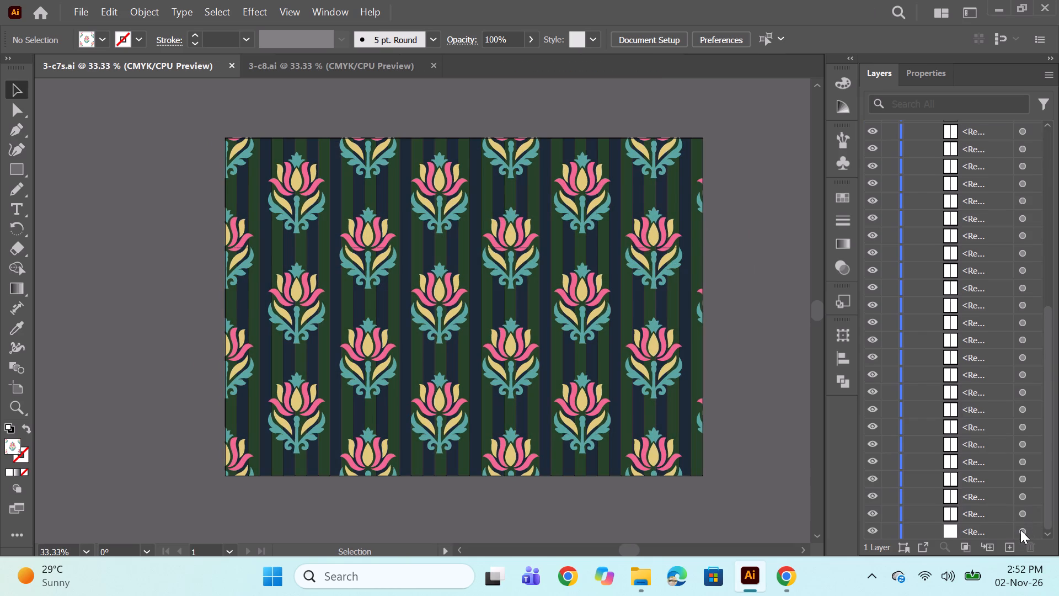
{"action": "left_click", "coordinate": [1025, 515], "text": "ctrl"}
{"action": "left_click", "coordinate": [1022, 534], "text": "ctrl"}
{"action": "key", "text": "ctrl+c"}
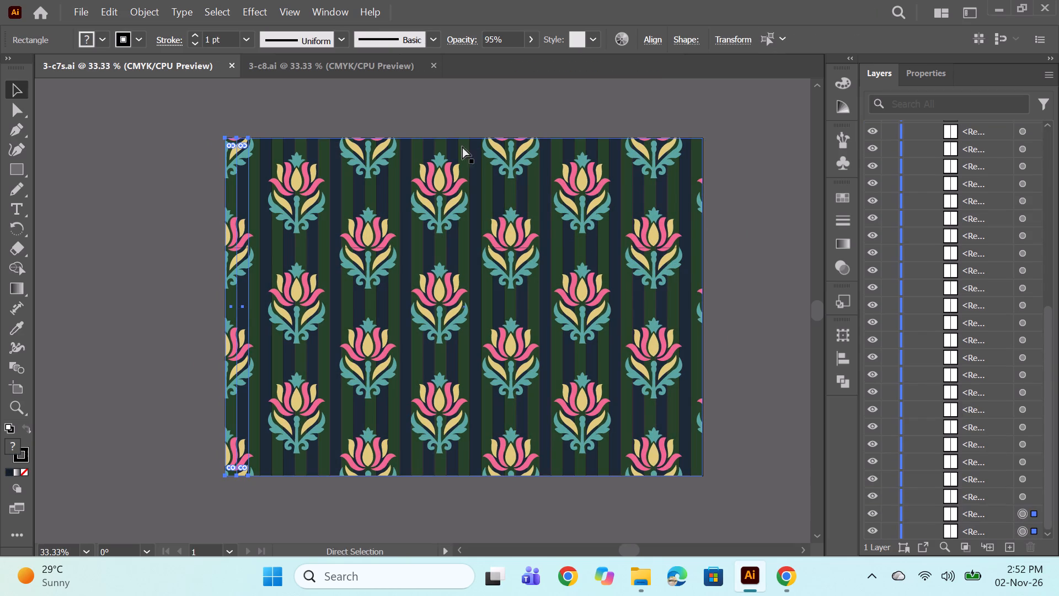
{"action": "left_click", "coordinate": [381, 73]}
{"action": "key", "text": "ctrl+n"}
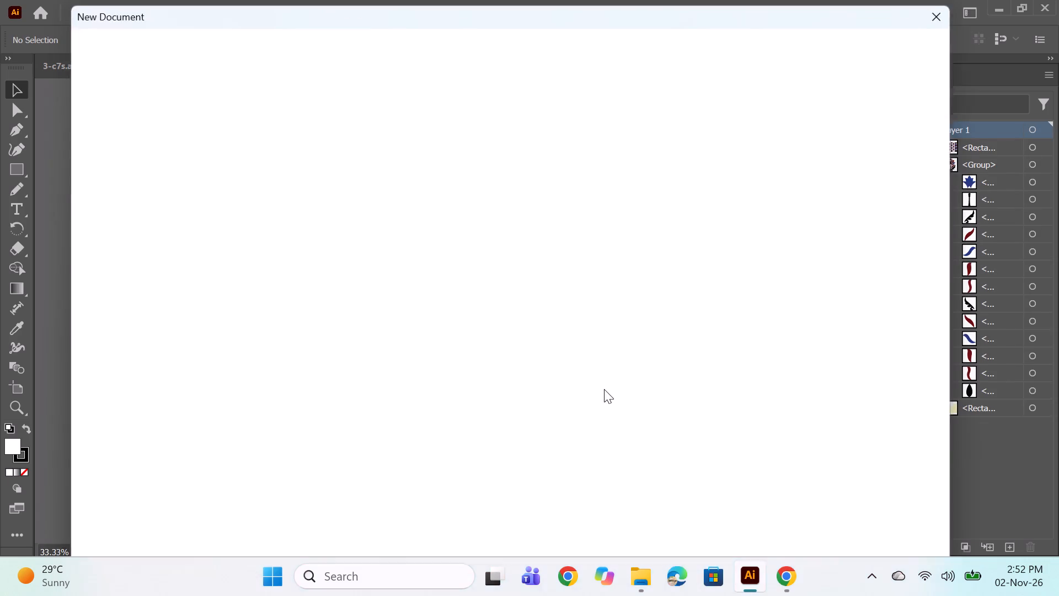
{"action": "key", "text": "Return"}
{"action": "key", "text": "ctrl+v"}
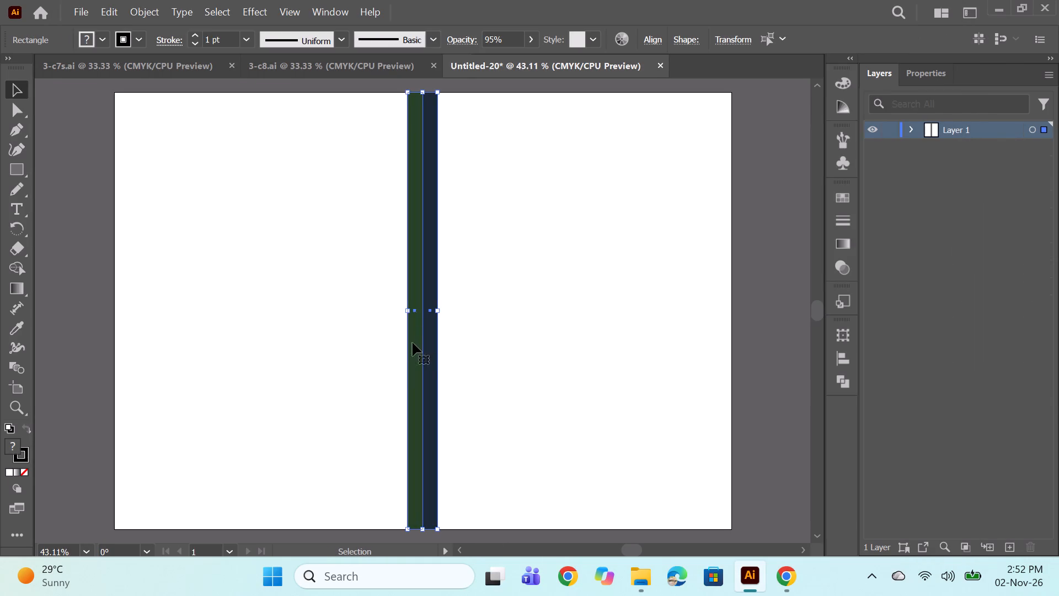
Move the pasted stripe pair so it sits flush with the artboard's left edge.
{"action": "left_click_drag", "start_coordinate": [414, 352], "coordinate": [120, 349]}
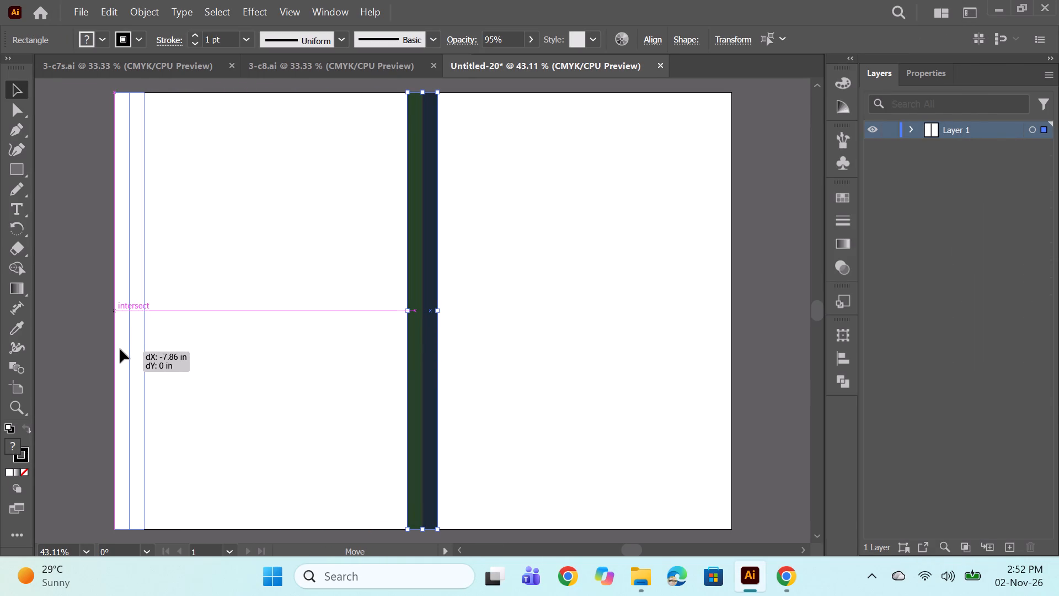
{"action": "left_click_drag", "start_coordinate": [120, 349], "coordinate": [118, 354]}
{"action": "key", "text": "Right"}
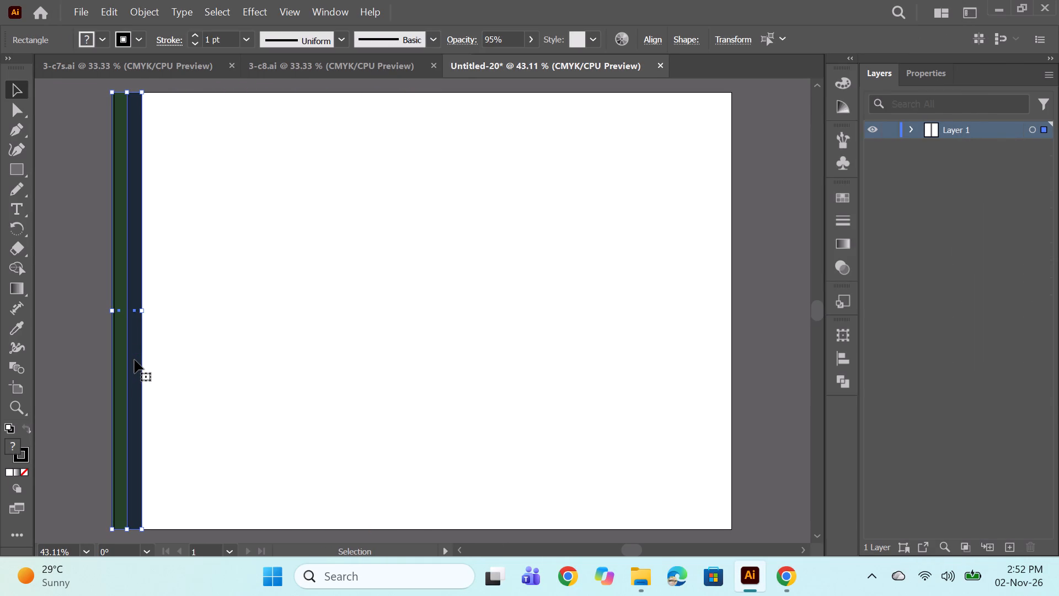
{"action": "key", "text": "Right"}
{"action": "key", "text": "Right"}
{"action": "key", "text": "Right"}
{"action": "key", "text": "Right"}
{"action": "key", "text": "Right"}
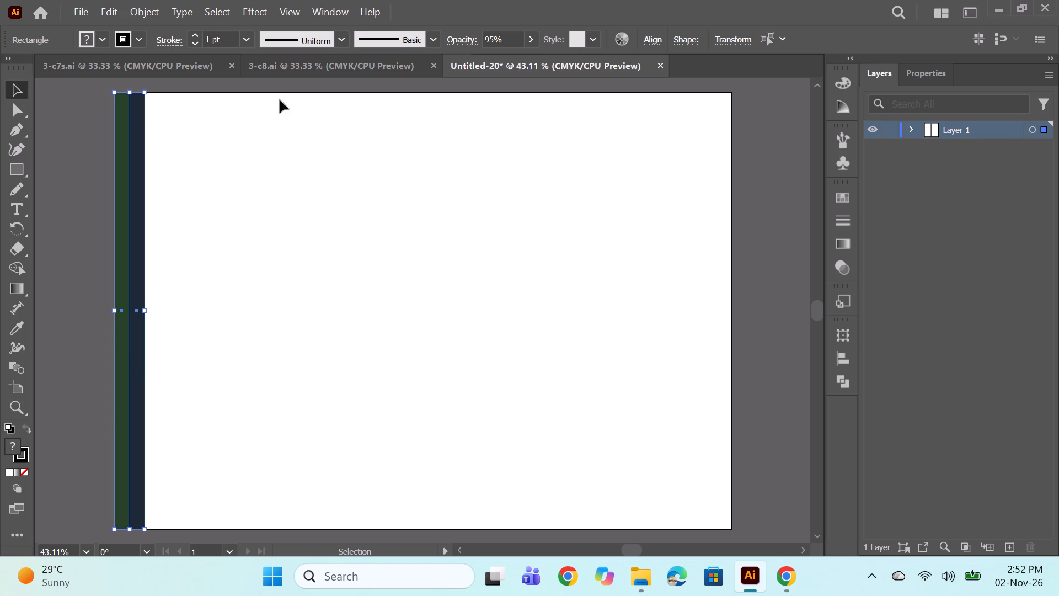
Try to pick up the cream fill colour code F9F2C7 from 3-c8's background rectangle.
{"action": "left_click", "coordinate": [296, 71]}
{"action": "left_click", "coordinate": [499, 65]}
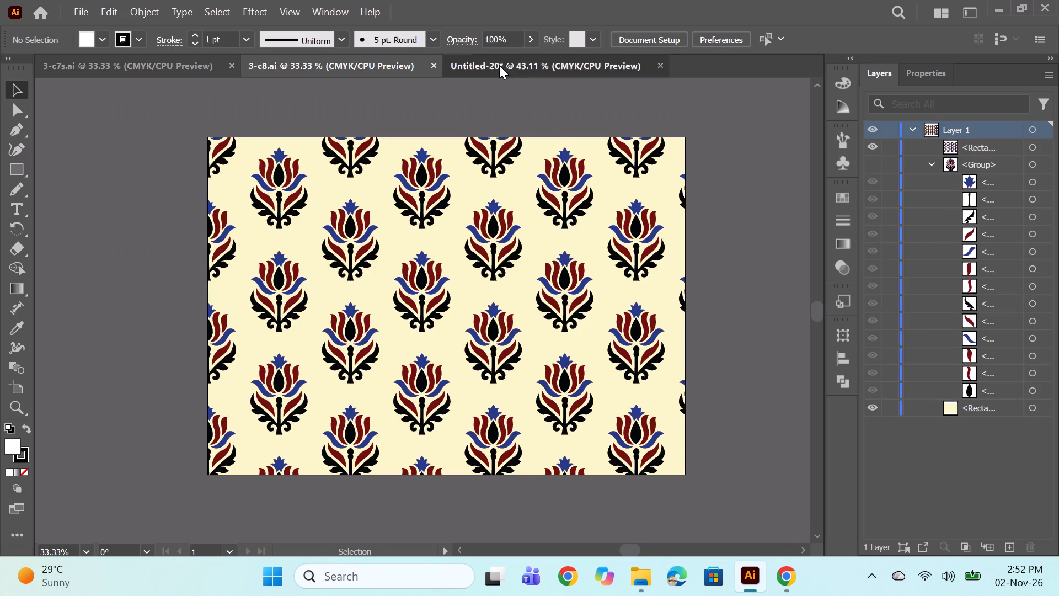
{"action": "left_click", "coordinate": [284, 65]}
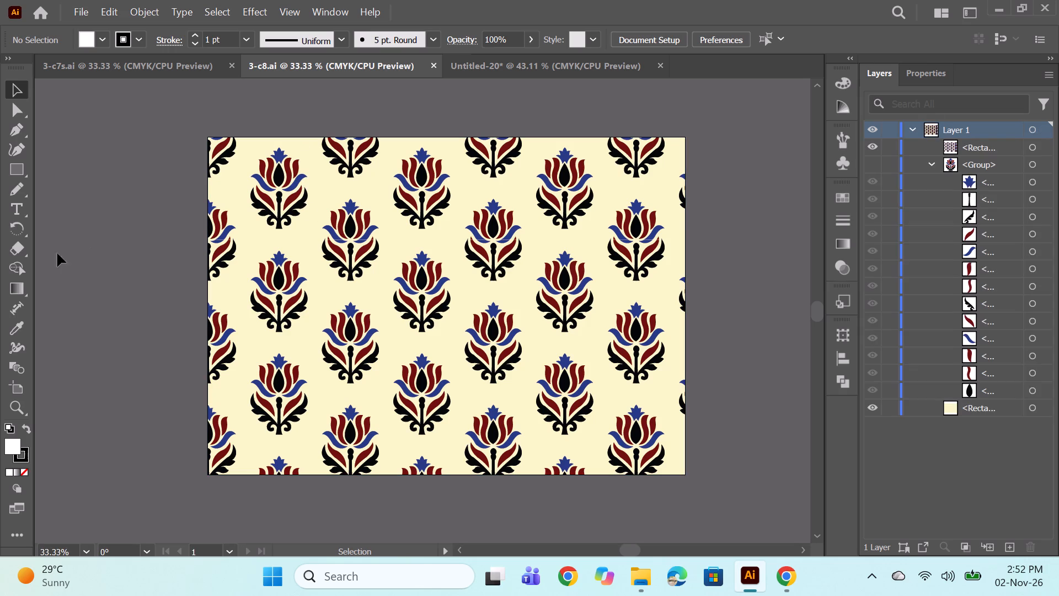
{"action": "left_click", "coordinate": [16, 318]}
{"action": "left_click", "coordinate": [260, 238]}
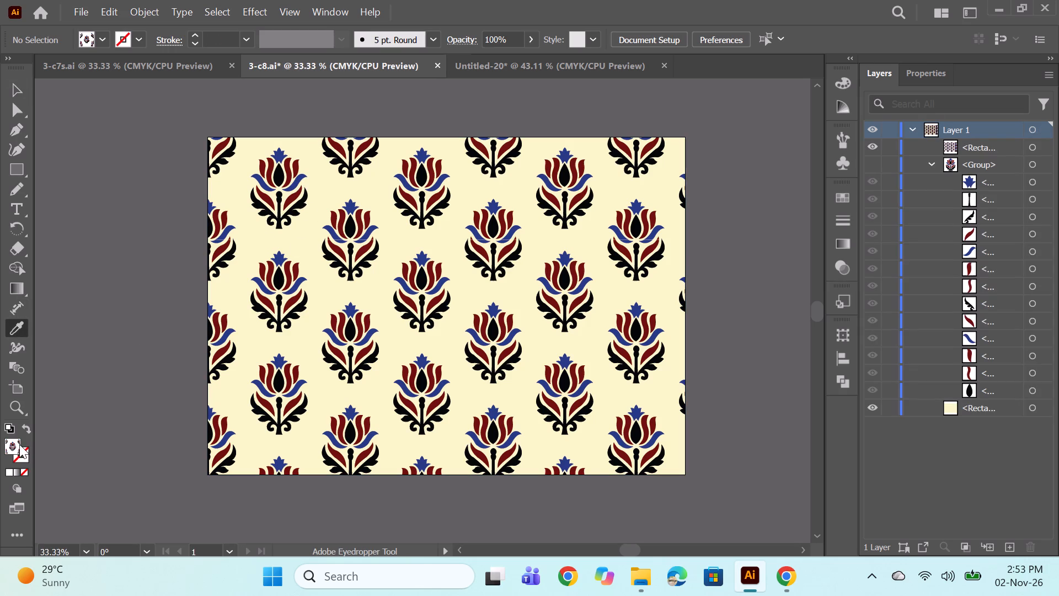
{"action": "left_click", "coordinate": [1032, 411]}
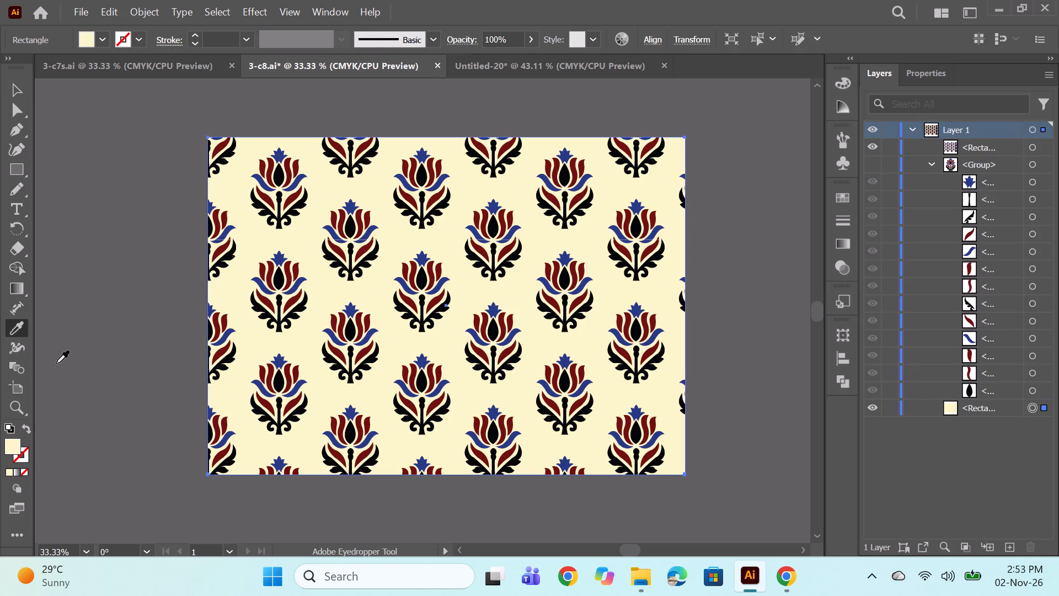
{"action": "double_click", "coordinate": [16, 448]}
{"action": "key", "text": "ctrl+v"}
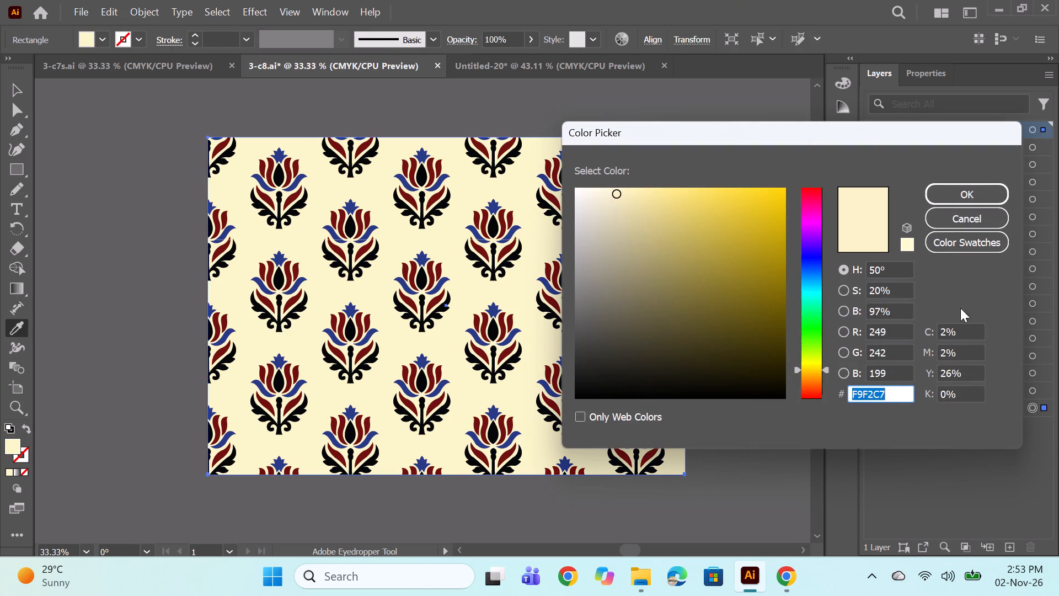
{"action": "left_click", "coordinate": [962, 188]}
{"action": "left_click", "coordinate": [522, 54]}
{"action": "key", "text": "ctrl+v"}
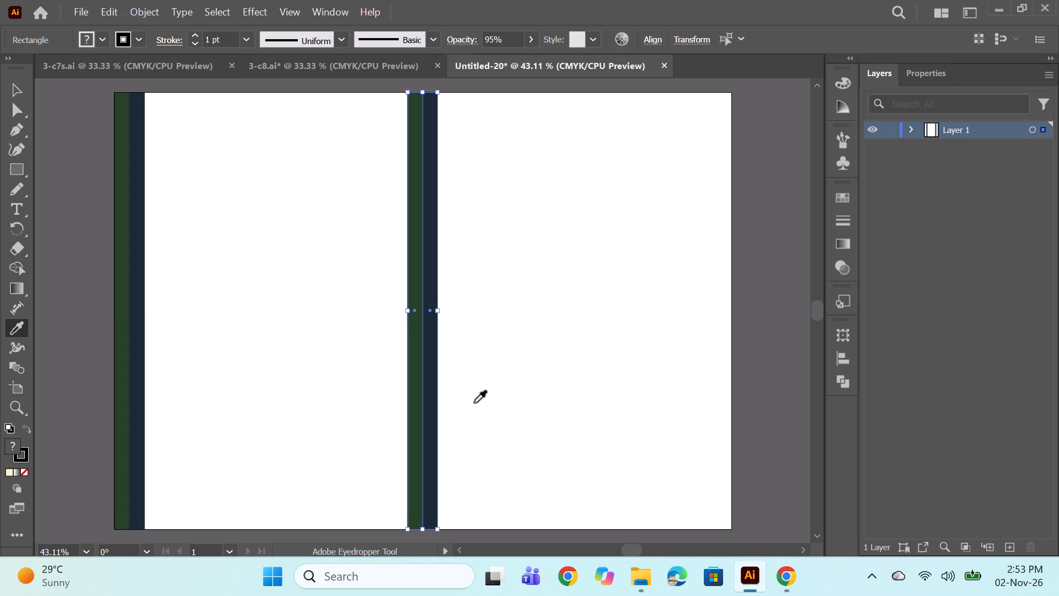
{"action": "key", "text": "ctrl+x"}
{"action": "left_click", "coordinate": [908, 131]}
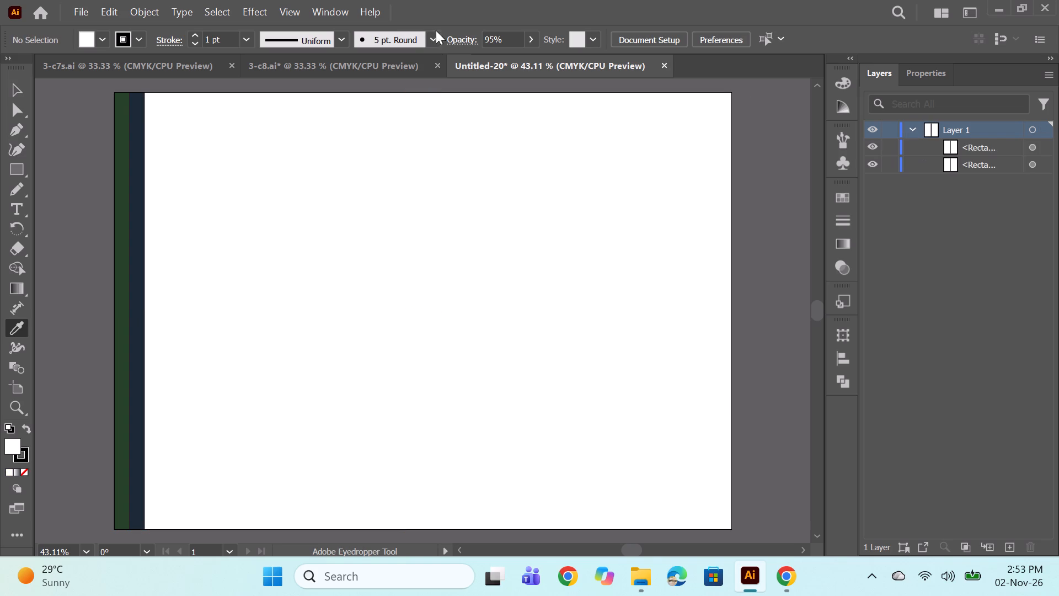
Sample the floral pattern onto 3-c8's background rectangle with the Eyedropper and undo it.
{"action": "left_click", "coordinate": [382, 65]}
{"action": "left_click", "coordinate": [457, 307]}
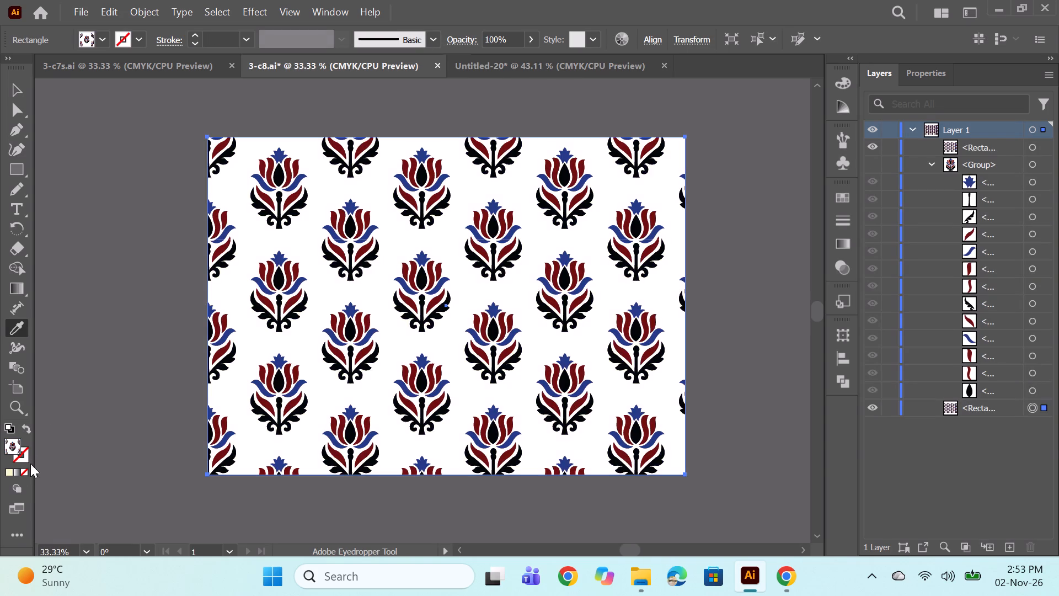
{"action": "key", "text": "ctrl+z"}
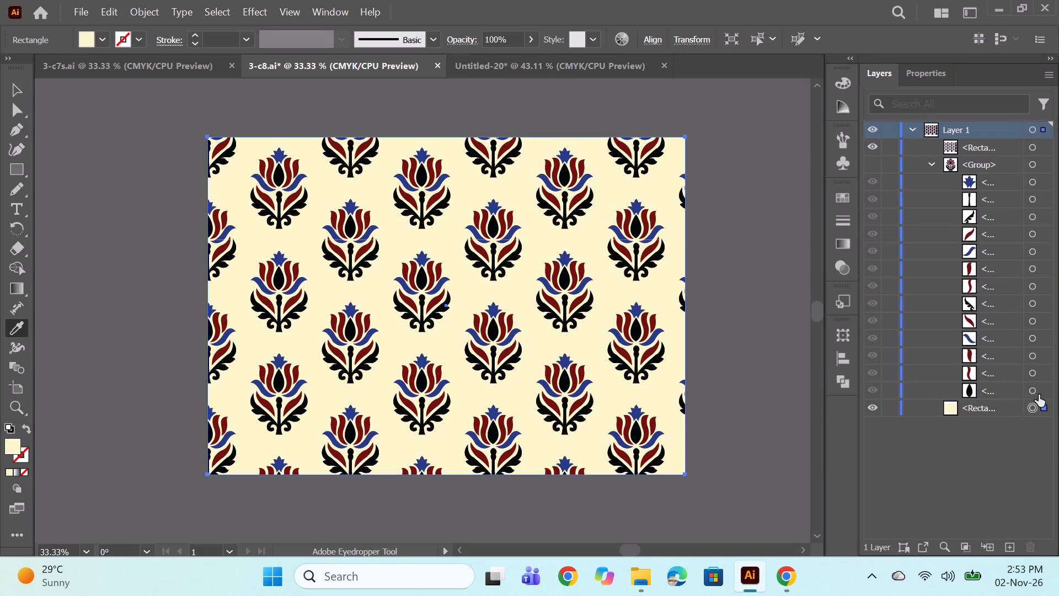
Copy the cream colour F9F2C7 from 3-c8's background rectangle and apply it as the fill of the new document's green stripe.
{"action": "double_click", "coordinate": [16, 445]}
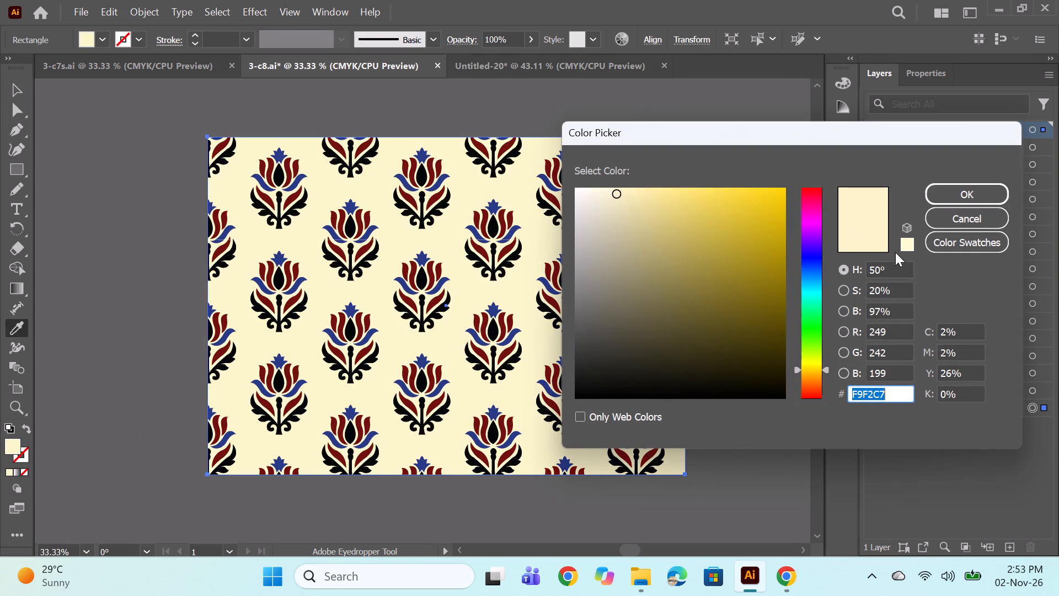
{"action": "key", "text": "ctrl+c"}
{"action": "left_click", "coordinate": [956, 194]}
{"action": "left_click", "coordinate": [525, 58]}
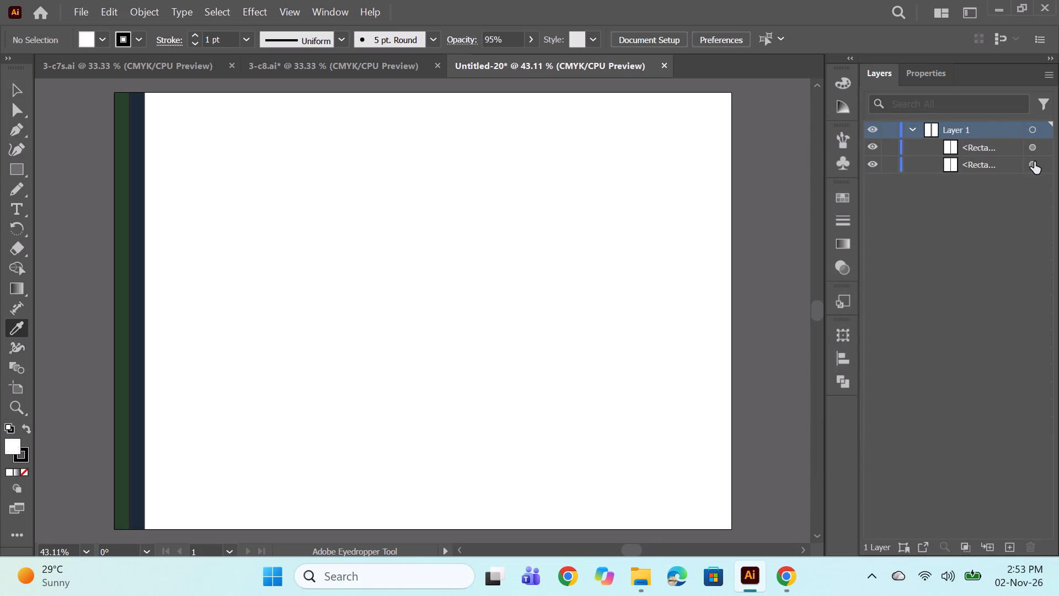
{"action": "left_click", "coordinate": [1034, 162]}
{"action": "left_click", "coordinate": [12, 451]}
{"action": "left_click", "coordinate": [11, 454]}
{"action": "double_click", "coordinate": [15, 448]}
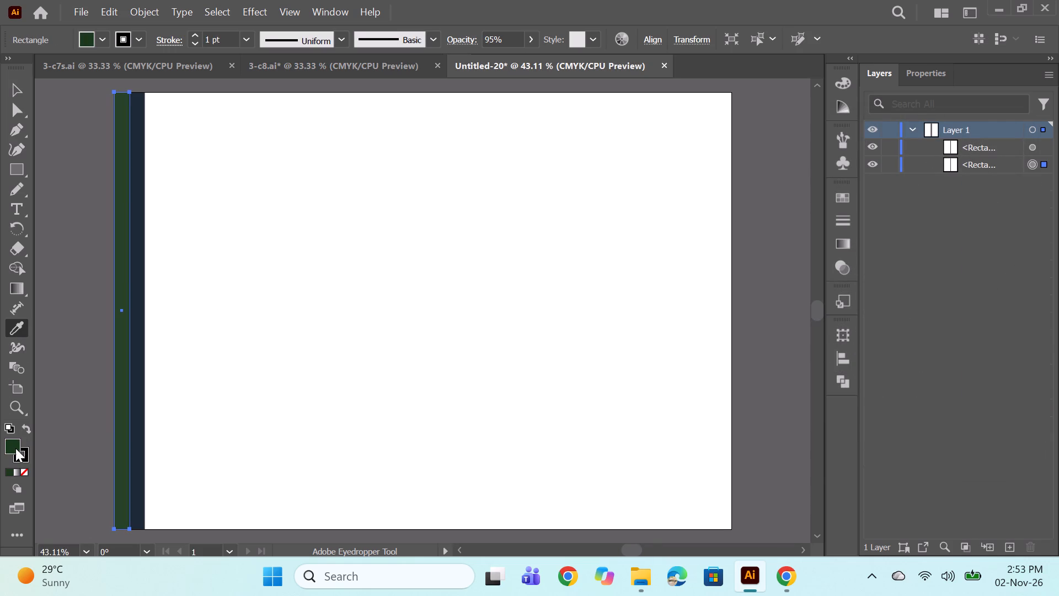
{"action": "key", "text": "ctrl+v"}
{"action": "left_click", "coordinate": [978, 198]}
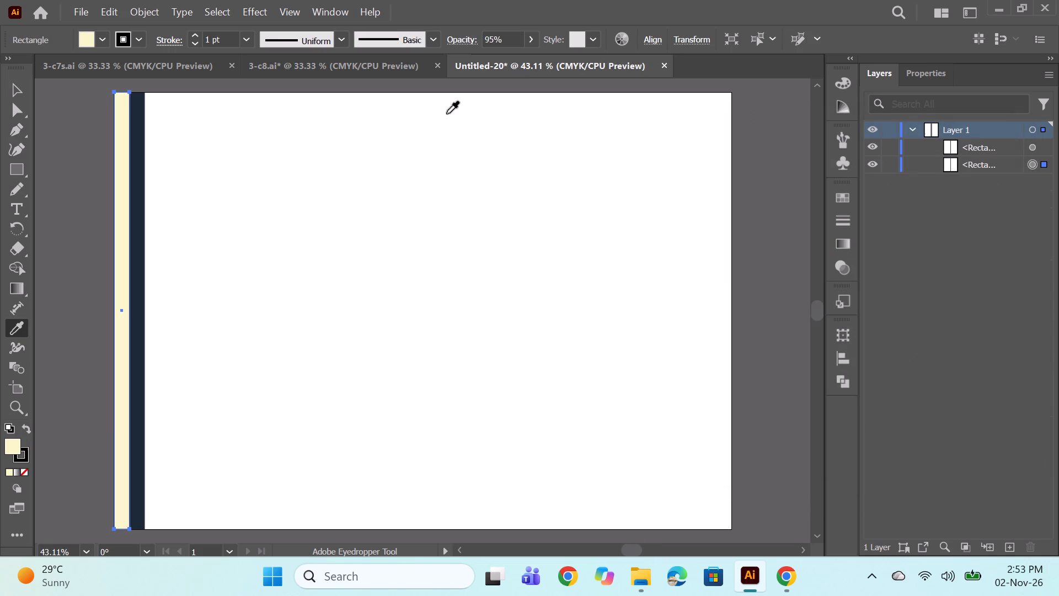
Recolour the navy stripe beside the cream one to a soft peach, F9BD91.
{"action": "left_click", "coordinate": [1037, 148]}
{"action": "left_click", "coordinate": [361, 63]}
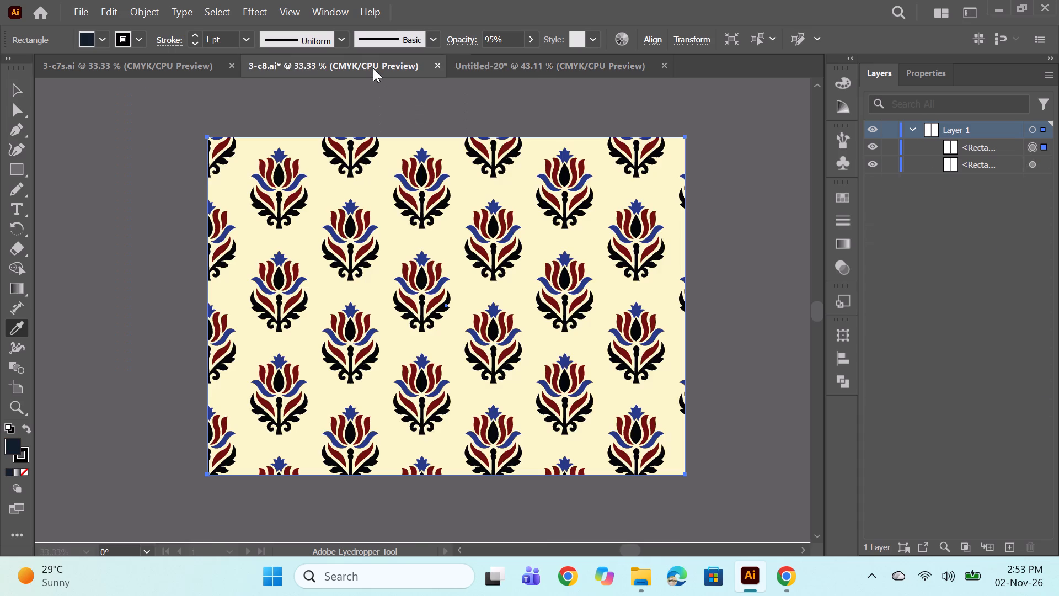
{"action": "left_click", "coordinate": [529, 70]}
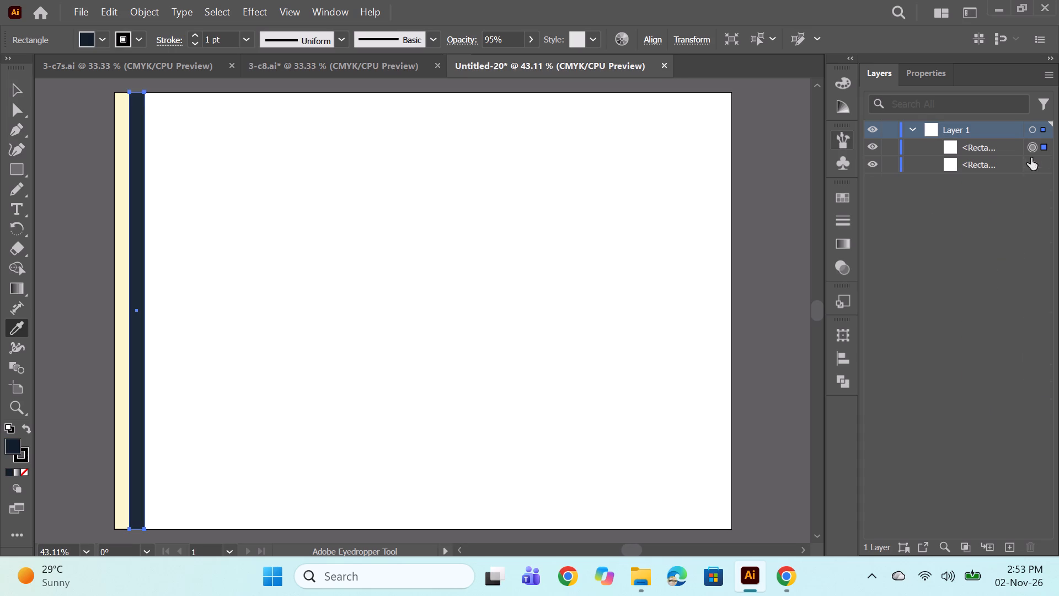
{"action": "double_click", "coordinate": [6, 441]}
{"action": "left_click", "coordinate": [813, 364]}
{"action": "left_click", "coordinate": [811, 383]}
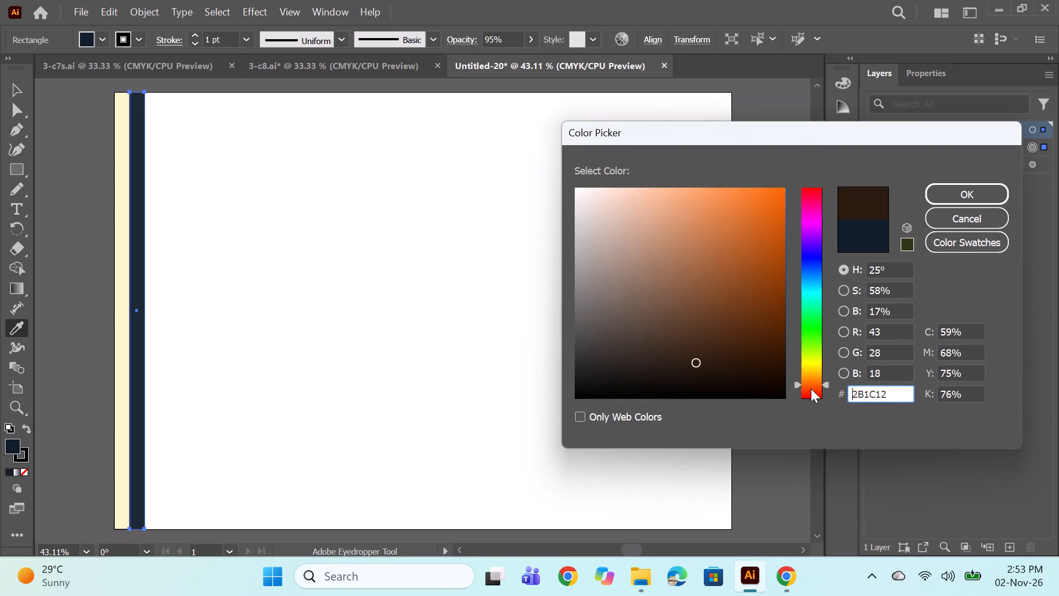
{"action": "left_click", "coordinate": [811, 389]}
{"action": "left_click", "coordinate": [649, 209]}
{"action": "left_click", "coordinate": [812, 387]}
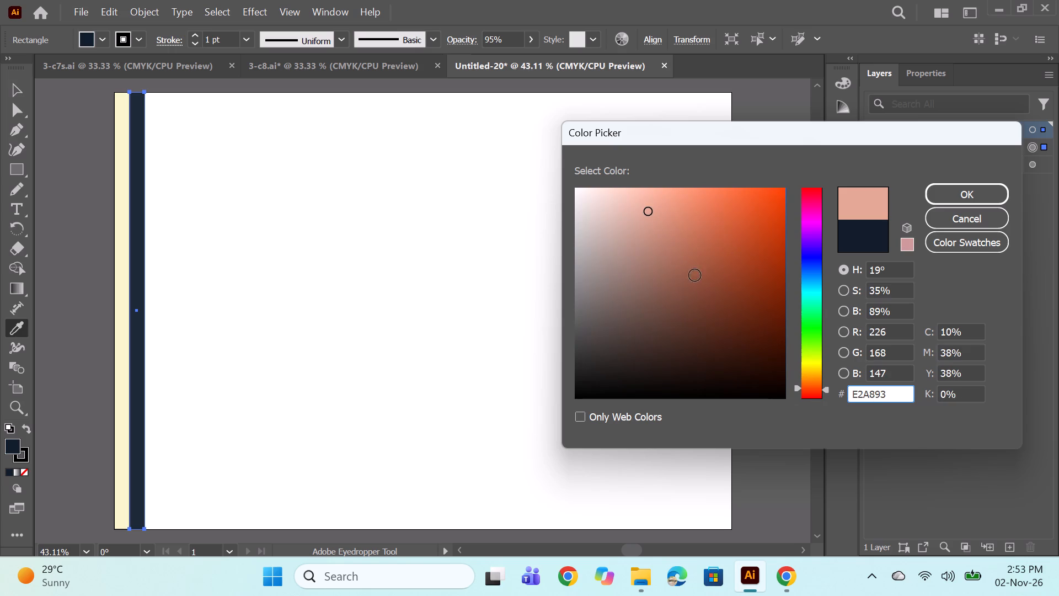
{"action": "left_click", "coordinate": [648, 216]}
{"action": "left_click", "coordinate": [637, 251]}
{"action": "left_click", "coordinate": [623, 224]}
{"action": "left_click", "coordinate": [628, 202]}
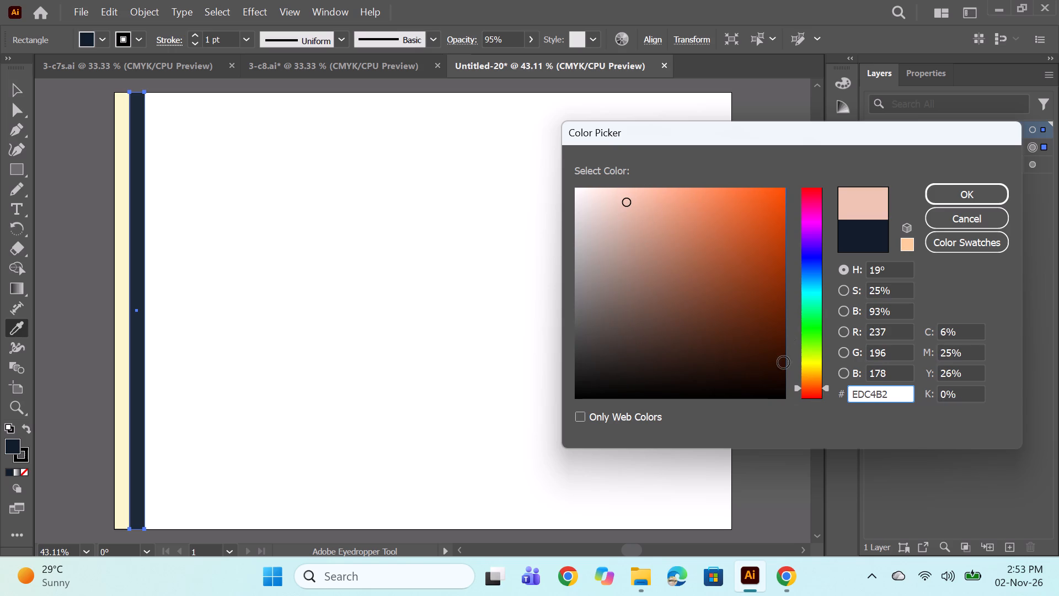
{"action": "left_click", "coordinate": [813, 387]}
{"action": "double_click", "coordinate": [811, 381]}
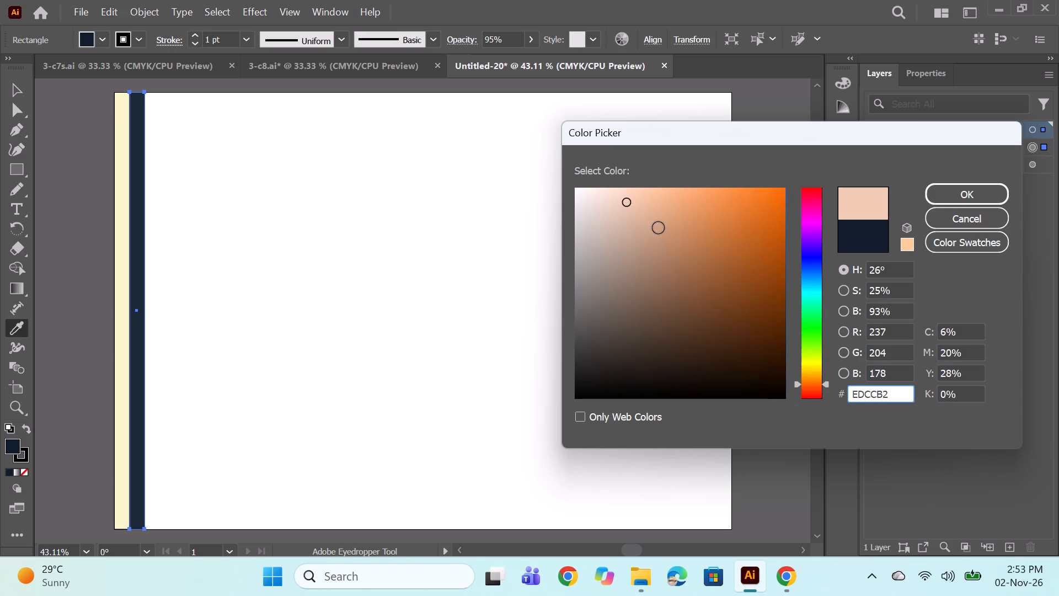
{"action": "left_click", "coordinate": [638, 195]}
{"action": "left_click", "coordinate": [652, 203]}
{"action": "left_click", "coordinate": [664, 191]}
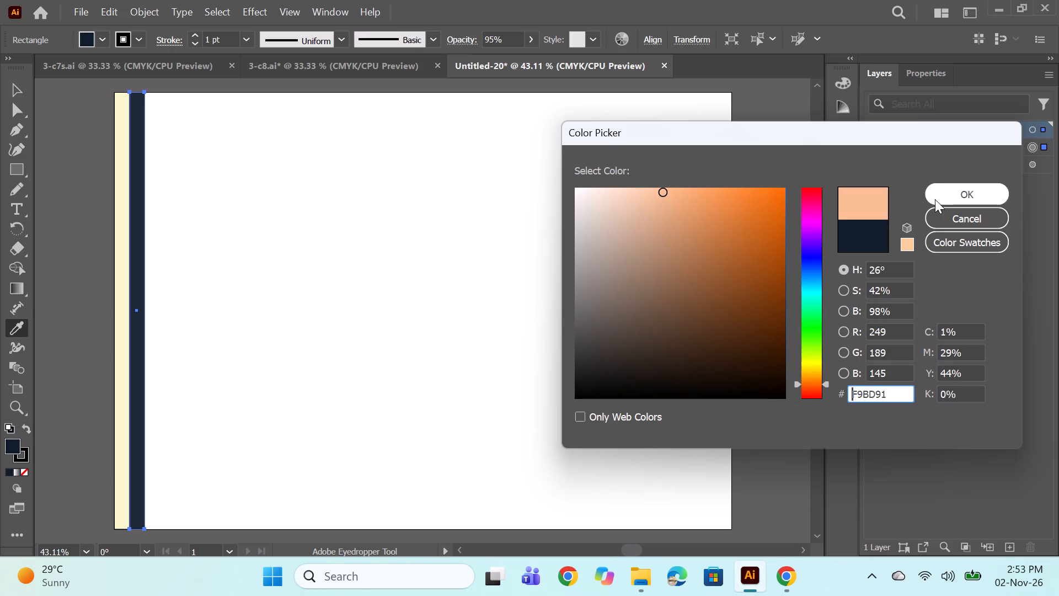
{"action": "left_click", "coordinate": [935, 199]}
Recolour the peach stripe to a muted pale teal, 9BC6C4.
{"action": "double_click", "coordinate": [10, 446]}
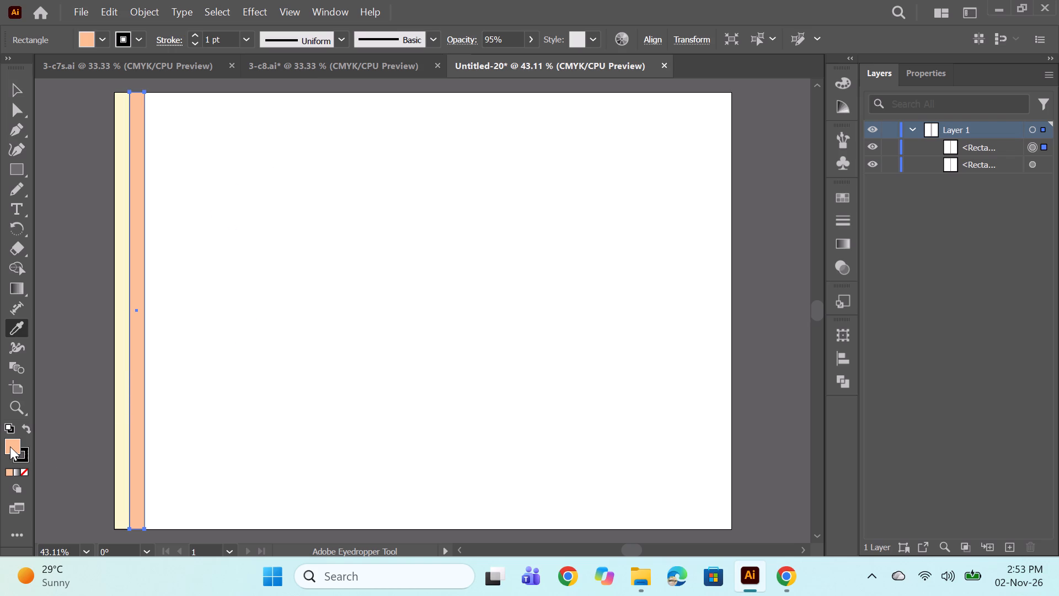
{"action": "left_click", "coordinate": [816, 339]}
{"action": "left_click", "coordinate": [816, 297]}
{"action": "left_click", "coordinate": [816, 289]}
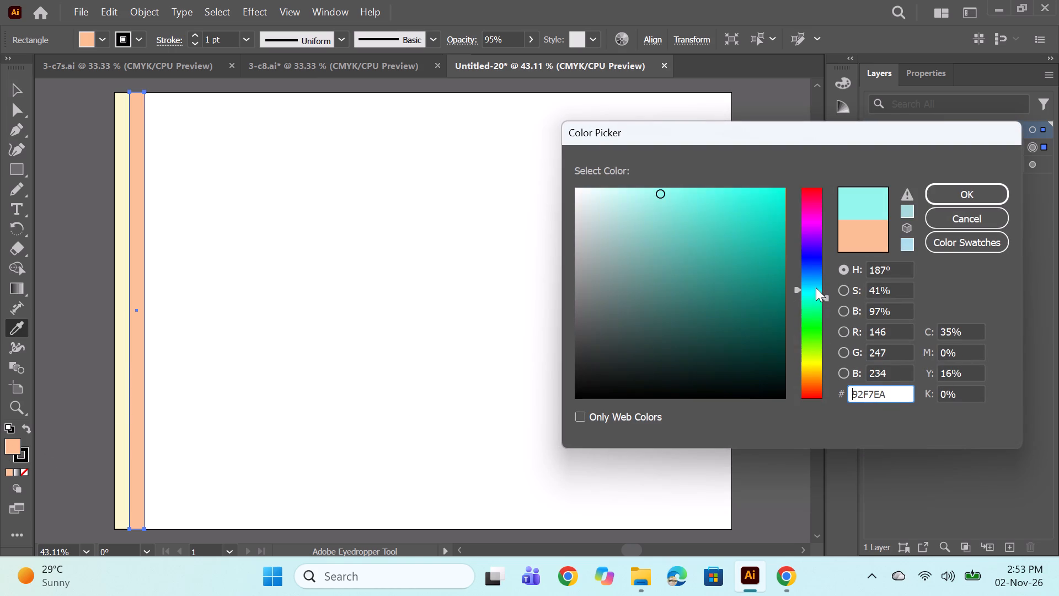
{"action": "double_click", "coordinate": [815, 283]}
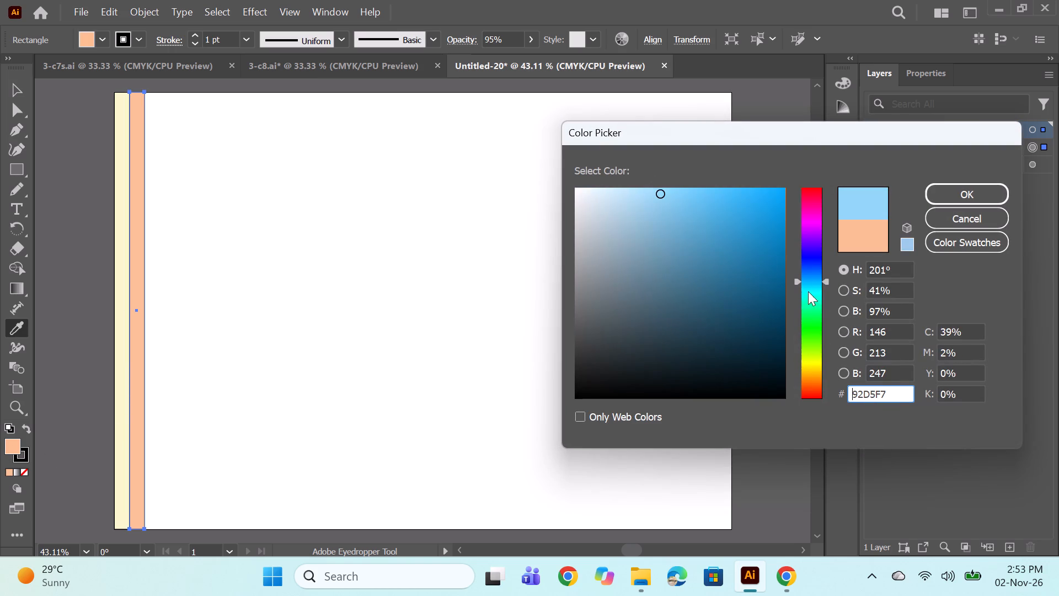
{"action": "double_click", "coordinate": [812, 301]}
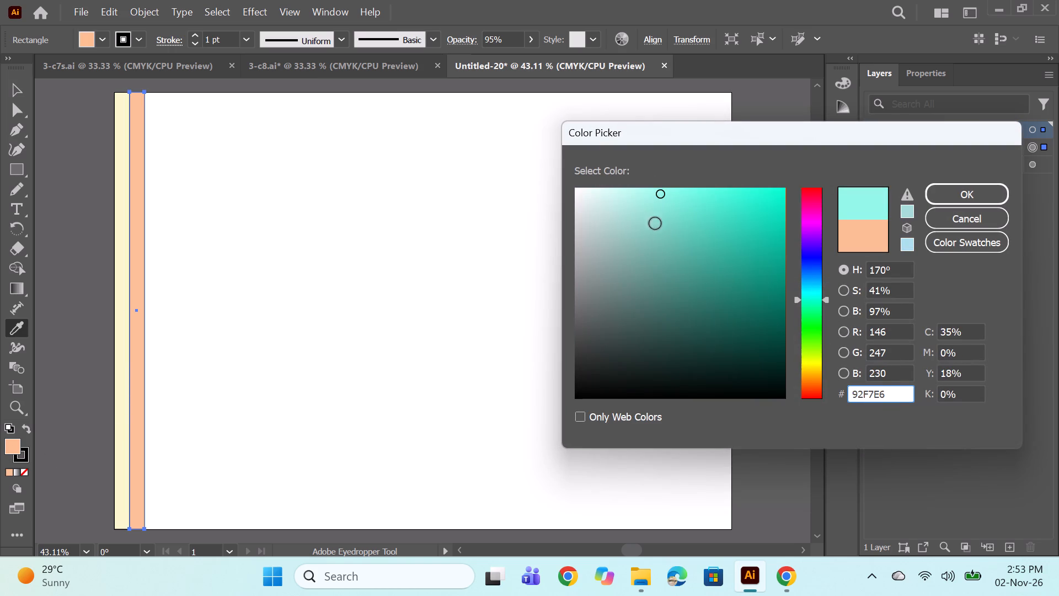
{"action": "left_click", "coordinate": [819, 294]}
{"action": "left_click", "coordinate": [632, 196]}
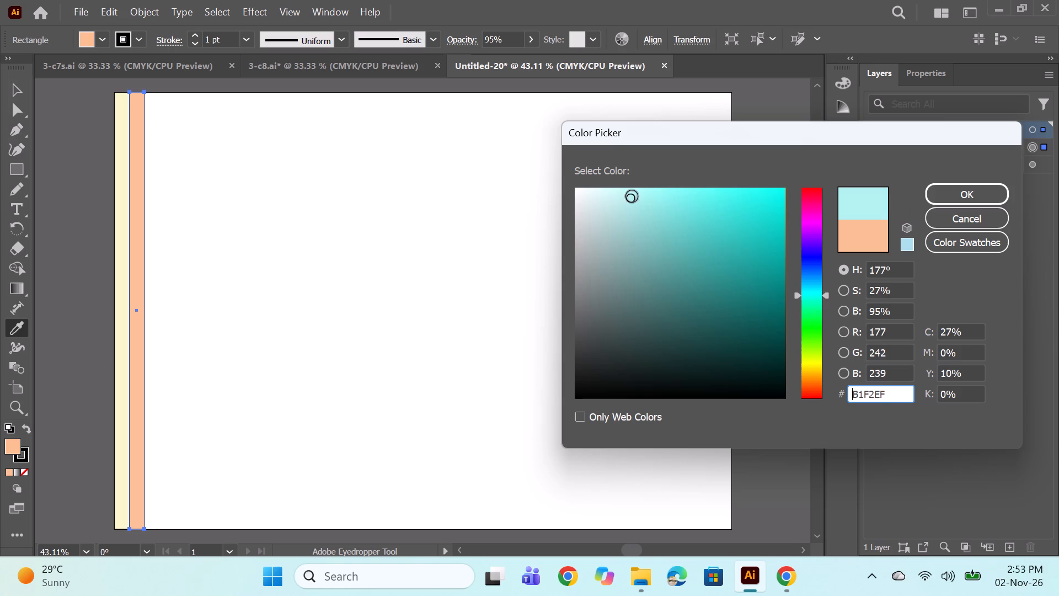
{"action": "left_click", "coordinate": [631, 194]}
{"action": "left_click", "coordinate": [628, 189]}
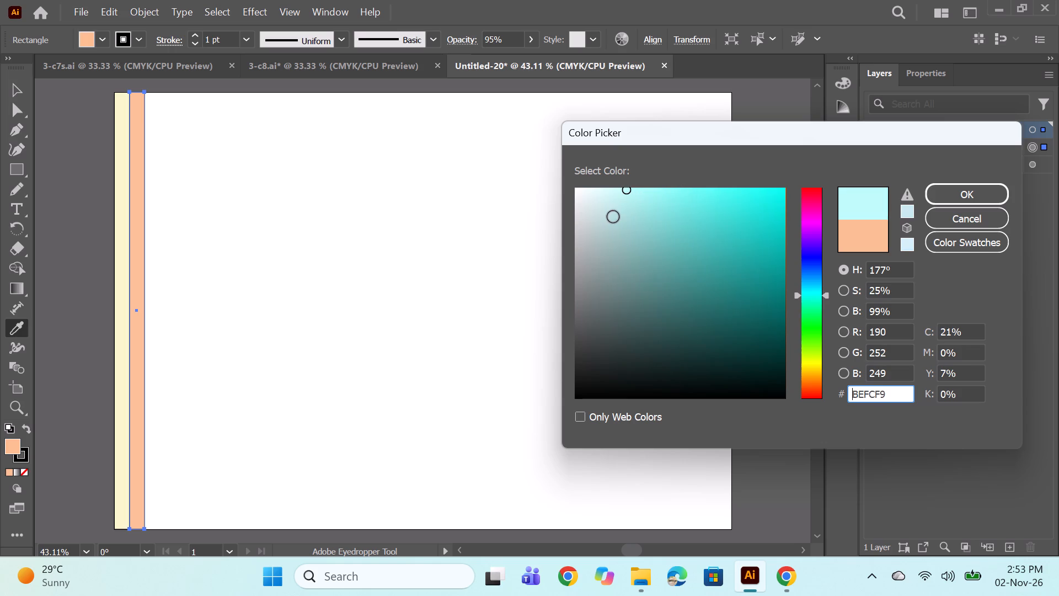
{"action": "left_click", "coordinate": [613, 217]}
{"action": "left_click", "coordinate": [624, 222]}
{"action": "left_click", "coordinate": [622, 233]}
{"action": "left_click", "coordinate": [947, 201]}
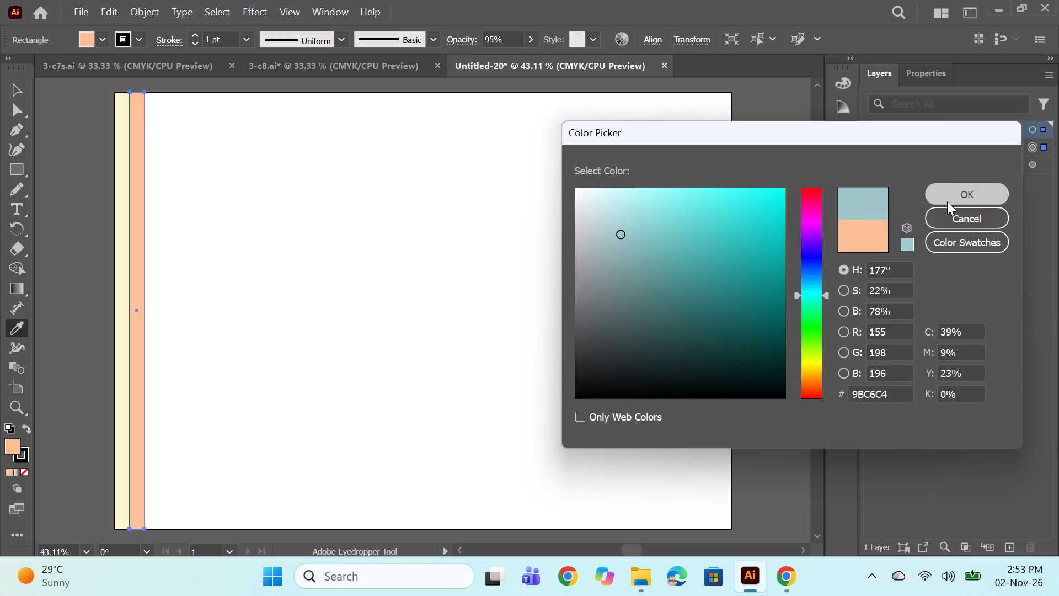
Duplicate the cream and teal stripe pair flush beside the original and repeat the copy until the stripes span the artboard.
{"action": "left_click", "coordinate": [18, 89]}
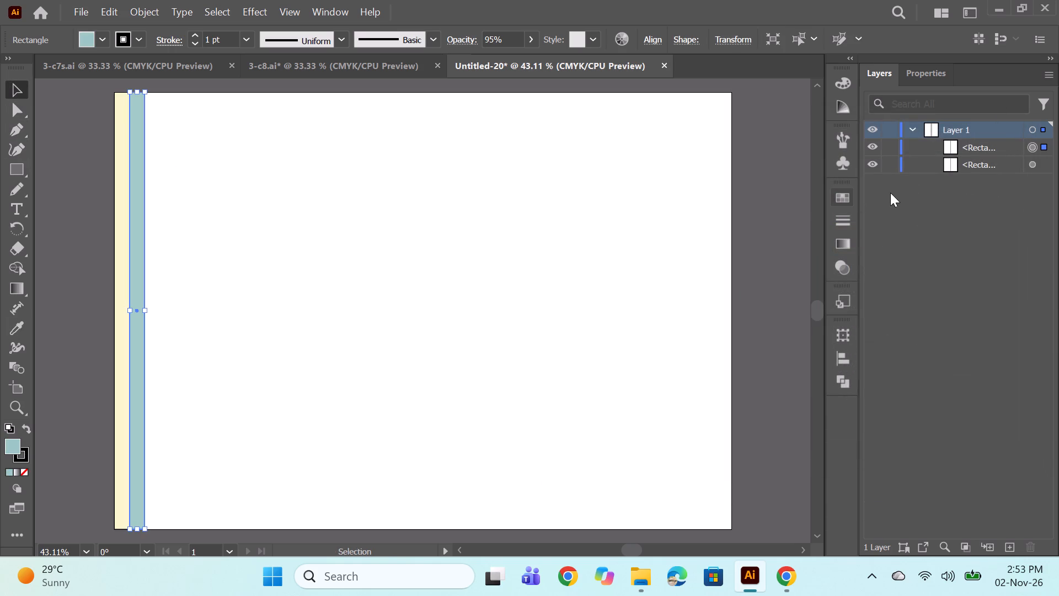
{"action": "left_click", "coordinate": [1030, 168], "text": "ctrl"}
{"action": "left_click_drag", "start_coordinate": [135, 255], "coordinate": [137, 255], "text": "alt+shift"}
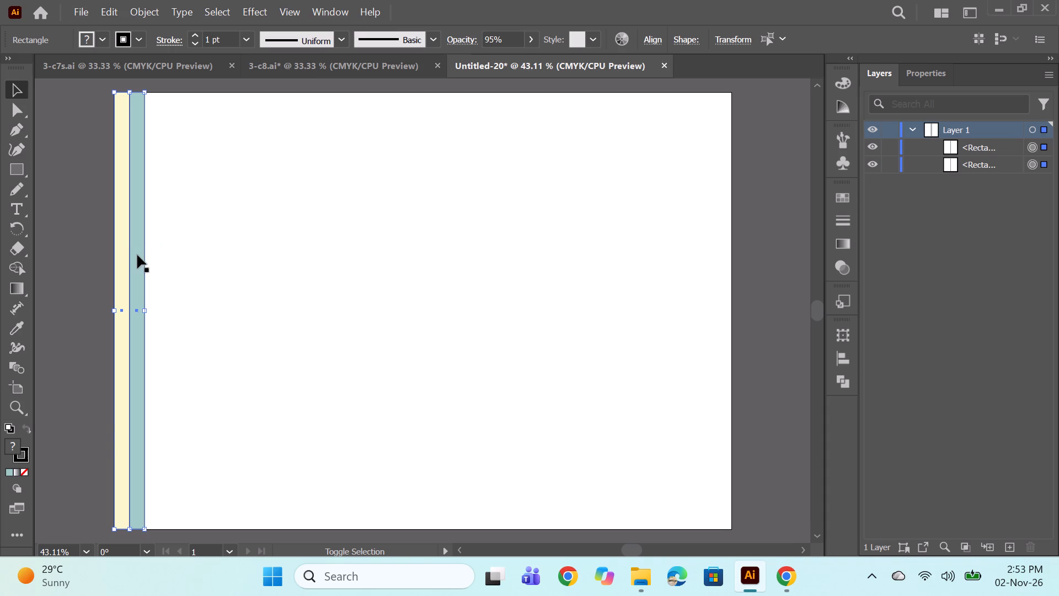
{"action": "left_click_drag", "start_coordinate": [137, 255], "coordinate": [179, 256], "text": "alt+shift"}
{"action": "left_click_drag", "start_coordinate": [136, 259], "coordinate": [168, 251], "text": "alt+shift"}
{"action": "key", "text": "ctrl+d"}
{"action": "key", "text": "ctrl+d"}
{"action": "key", "text": "ctrl+d"}
{"action": "key", "text": "ctrl+d"}
{"action": "key", "text": "ctrl+d"}
{"action": "key", "text": "ctrl+d"}
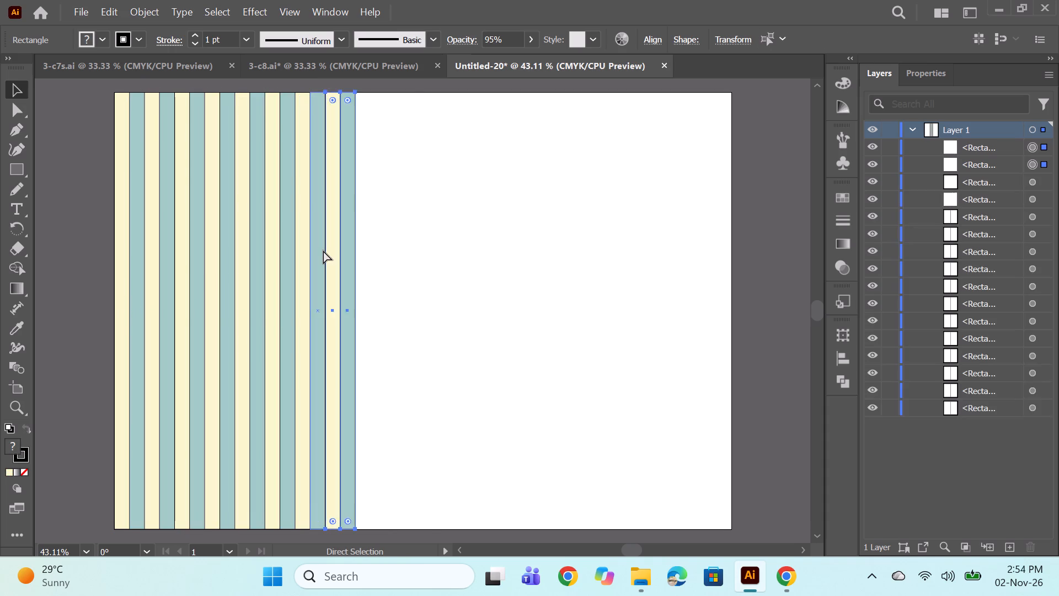
{"action": "key", "text": "ctrl+d"}
{"action": "key", "text": "ctrl+d"}
{"action": "key", "text": "ctrl+d"}
{"action": "key", "text": "ctrl+d"}
{"action": "key", "text": "ctrl+d"}
{"action": "key", "text": "ctrl+d"}
{"action": "key", "text": "ctrl+d"}
{"action": "key", "text": "ctrl+d"}
{"action": "key", "text": "ctrl+d"}
{"action": "key", "text": "ctrl+d"}
{"action": "key", "text": "ctrl+d"}
{"action": "key", "text": "ctrl+d"}
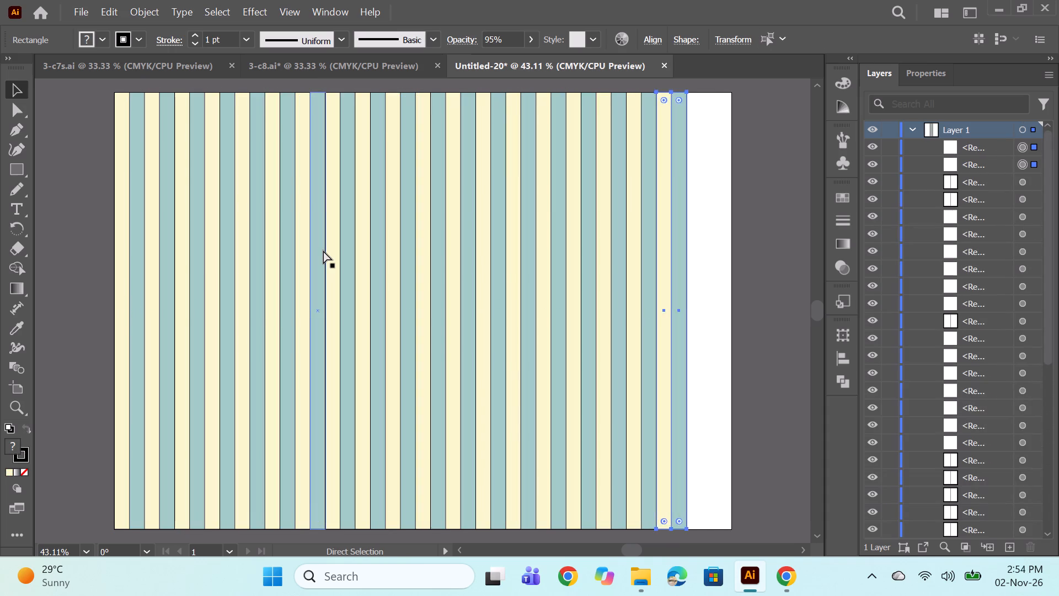
{"action": "key", "text": "ctrl+d"}
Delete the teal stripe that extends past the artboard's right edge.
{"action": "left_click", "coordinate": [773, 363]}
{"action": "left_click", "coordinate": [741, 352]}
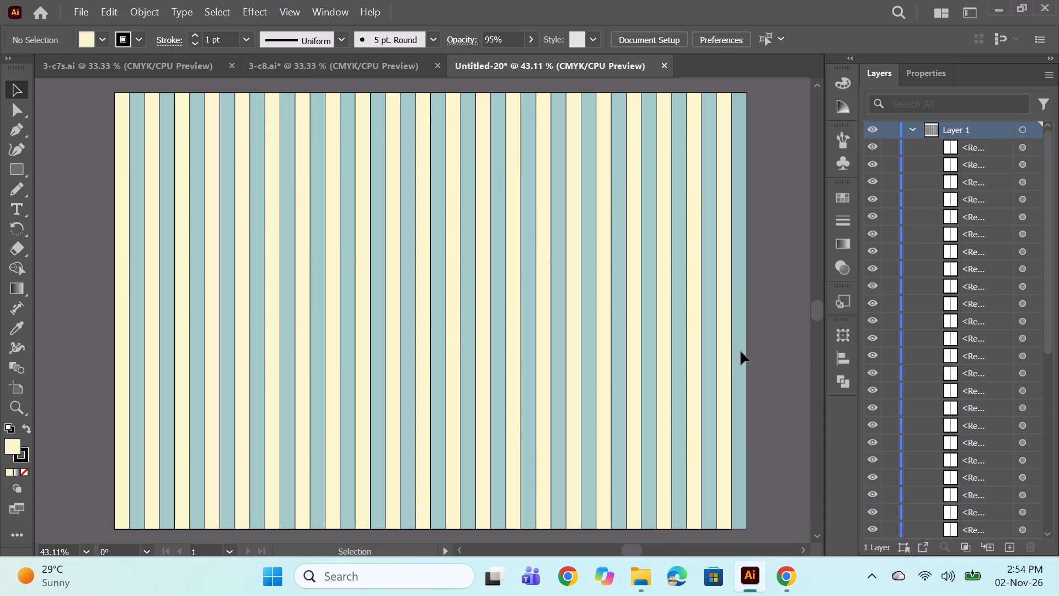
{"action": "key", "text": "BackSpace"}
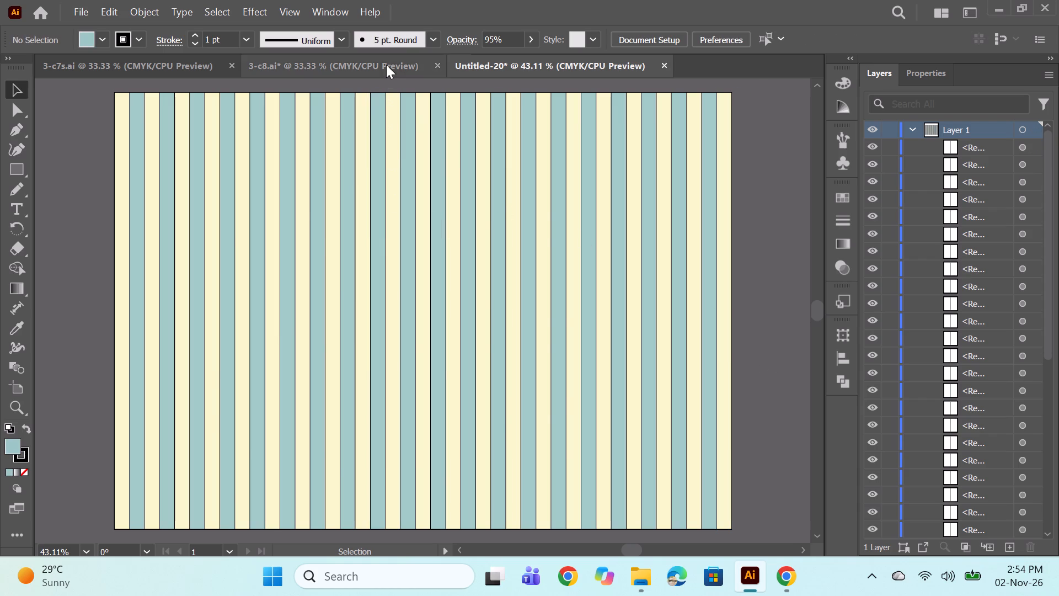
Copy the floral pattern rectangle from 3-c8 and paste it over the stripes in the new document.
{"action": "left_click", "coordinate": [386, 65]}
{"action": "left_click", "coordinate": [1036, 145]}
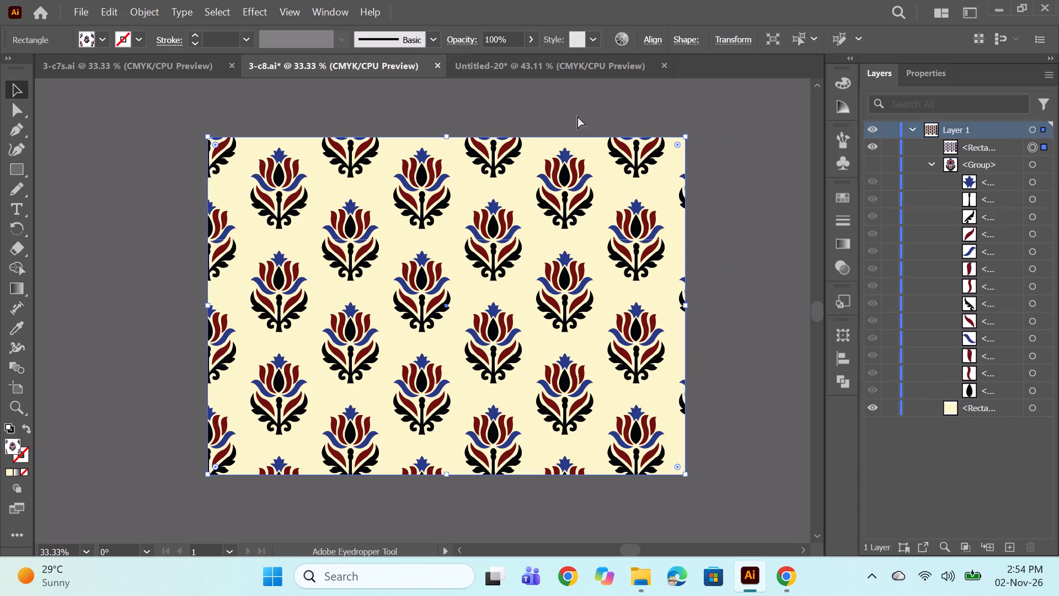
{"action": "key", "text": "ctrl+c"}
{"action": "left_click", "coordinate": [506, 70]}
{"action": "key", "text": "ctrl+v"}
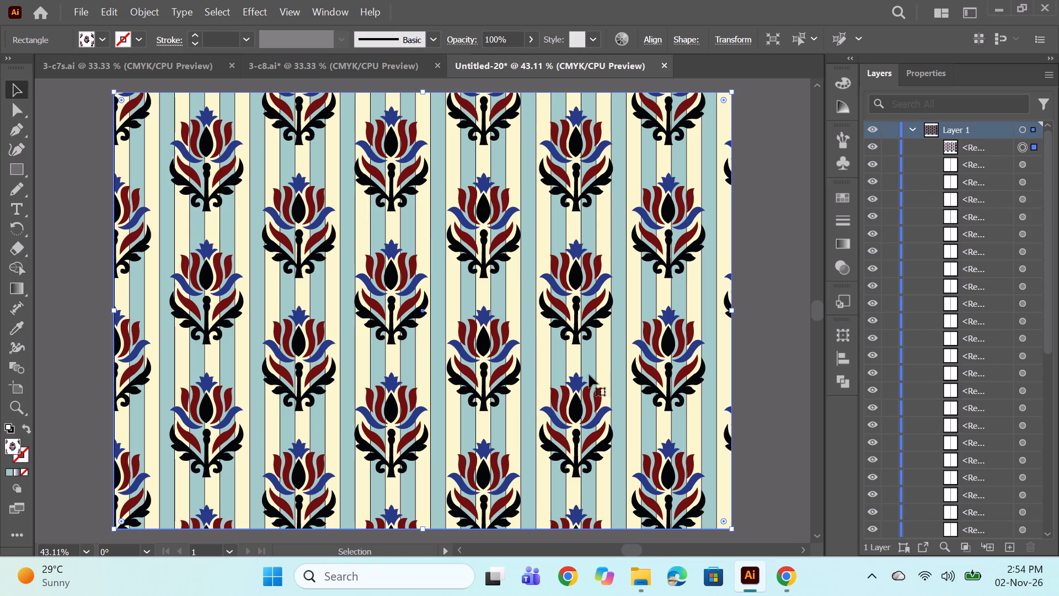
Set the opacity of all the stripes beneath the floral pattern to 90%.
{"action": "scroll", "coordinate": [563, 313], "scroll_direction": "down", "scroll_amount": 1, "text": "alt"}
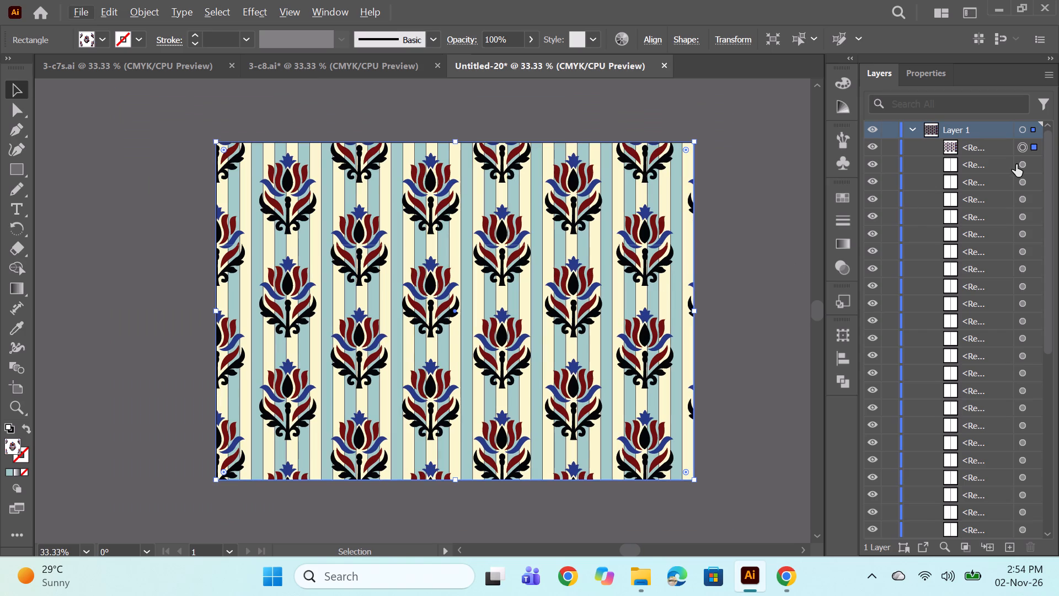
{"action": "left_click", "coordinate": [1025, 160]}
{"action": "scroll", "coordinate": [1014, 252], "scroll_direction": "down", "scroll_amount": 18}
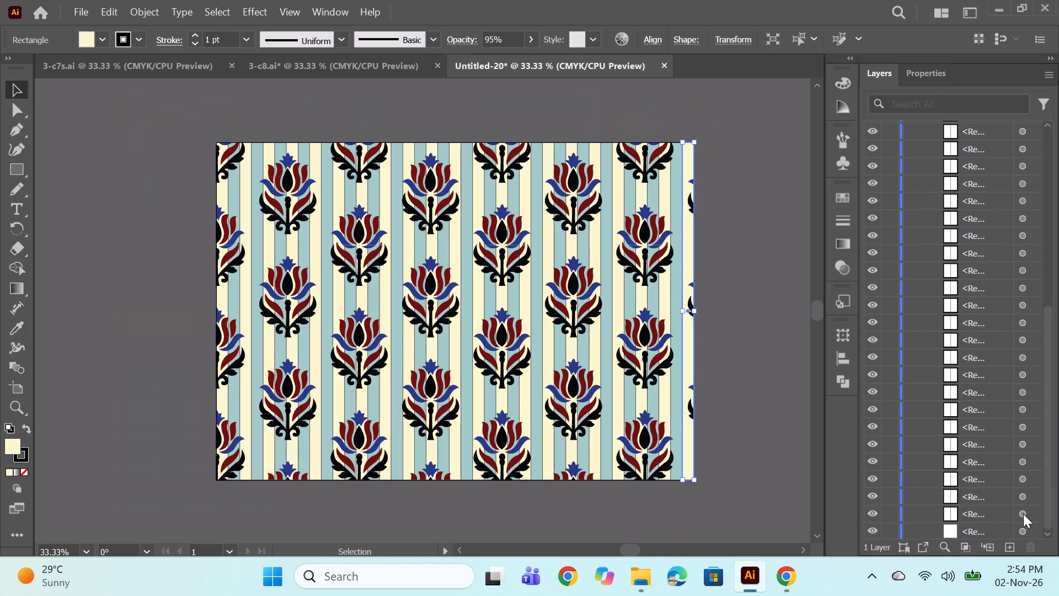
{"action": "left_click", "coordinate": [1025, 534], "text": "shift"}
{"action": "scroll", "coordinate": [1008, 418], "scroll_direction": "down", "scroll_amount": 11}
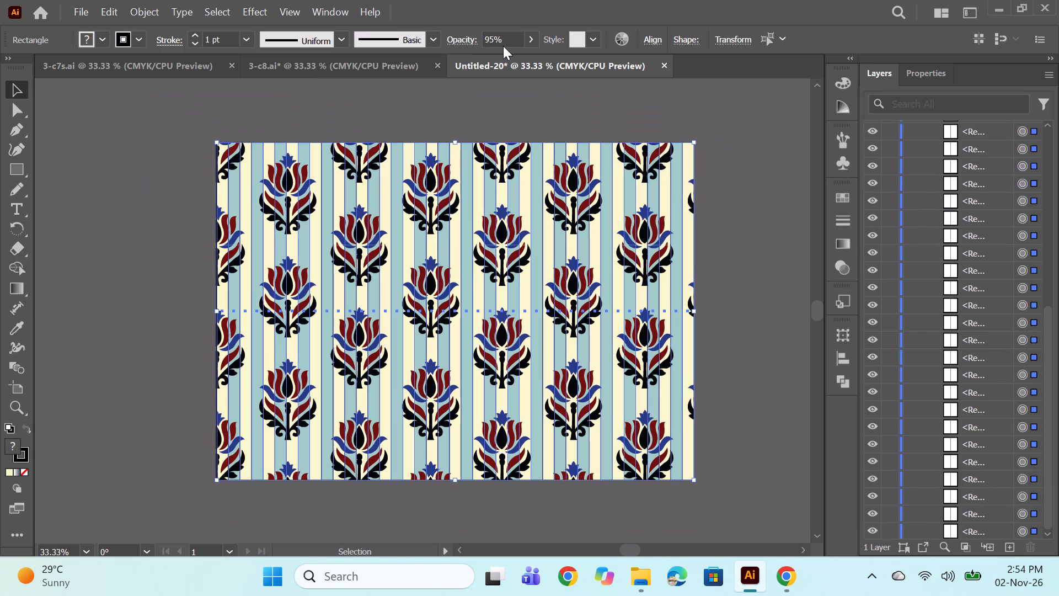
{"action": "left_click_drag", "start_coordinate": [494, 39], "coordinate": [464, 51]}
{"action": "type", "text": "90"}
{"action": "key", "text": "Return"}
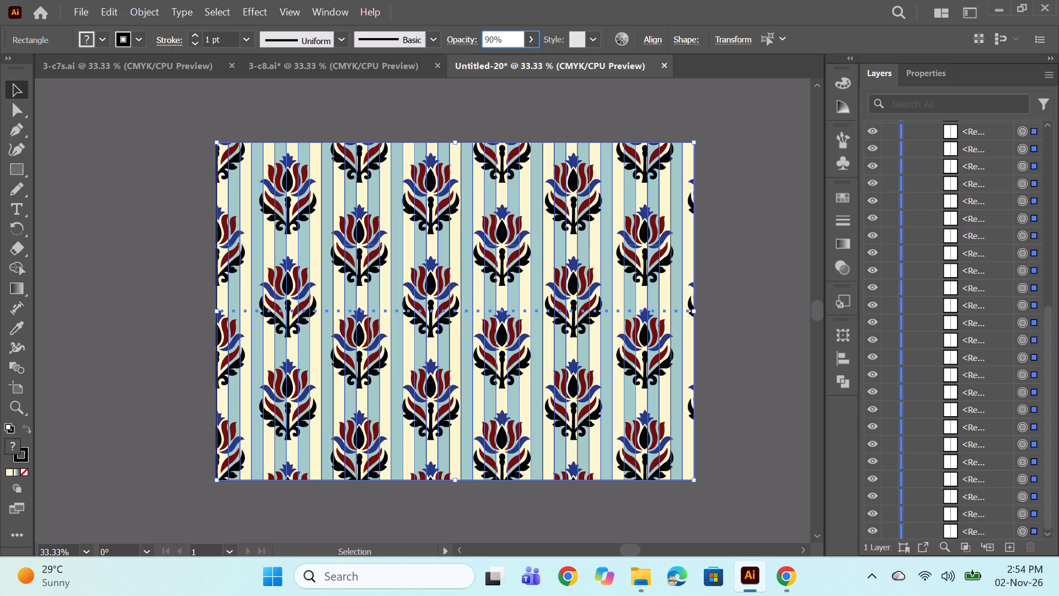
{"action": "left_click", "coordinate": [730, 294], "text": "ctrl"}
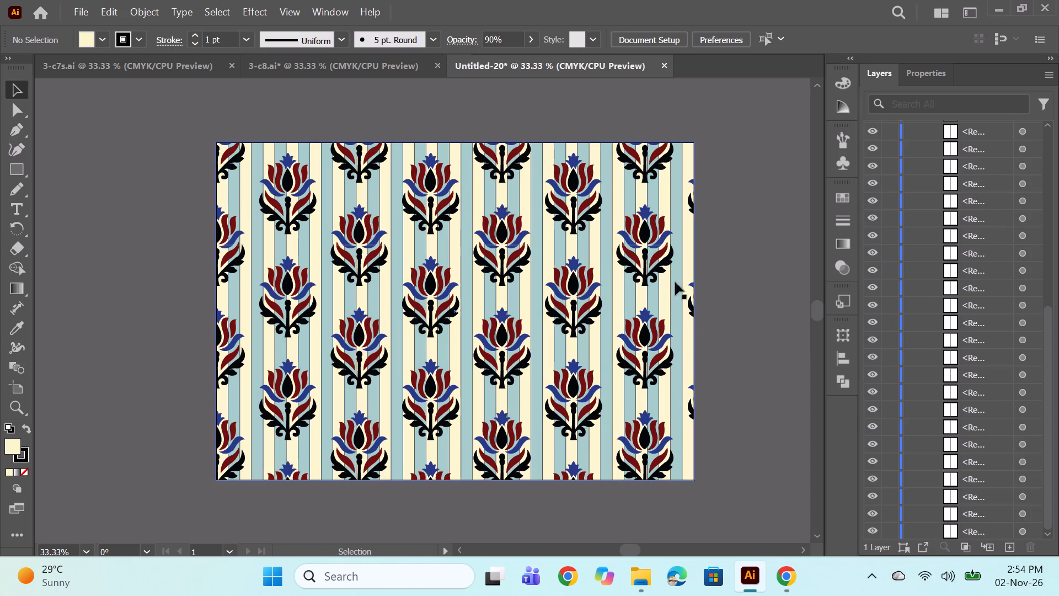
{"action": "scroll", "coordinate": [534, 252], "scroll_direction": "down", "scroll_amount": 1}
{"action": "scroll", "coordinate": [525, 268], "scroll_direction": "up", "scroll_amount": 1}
Undo the opacity change, floral paste and stripe copies back to the single cream and teal stripe pair.
{"action": "key", "text": "ctrl+z"}
{"action": "key", "text": "ctrl+z"}
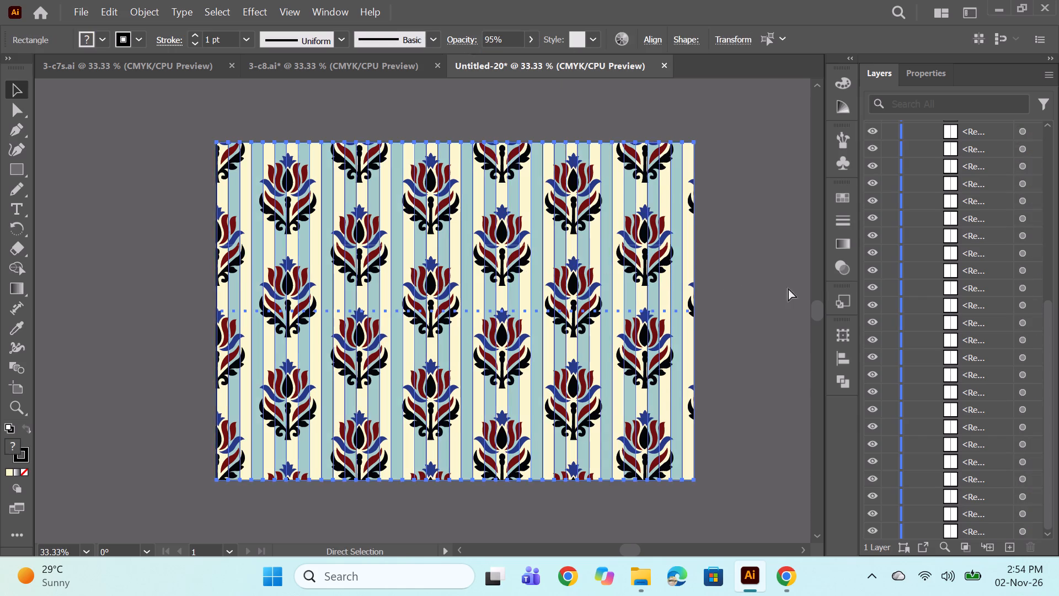
{"action": "key", "text": "ctrl+z"}
{"action": "key", "text": "ctrl+z"}
{"action": "key", "text": "ctrl+z"}
{"action": "key", "text": "ctrl+z"}
{"action": "key", "text": "ctrl+z"}
{"action": "key", "text": "ctrl+z"}
{"action": "key", "text": "ctrl+z"}
{"action": "key", "text": "ctrl+z"}
{"action": "key", "text": "ctrl+z"}
{"action": "key", "text": "ctrl+z"}
{"action": "key", "text": "ctrl+z"}
{"action": "key", "text": "ctrl+z"}
{"action": "key", "text": "ctrl+z"}
{"action": "key", "text": "ctrl+z"}
{"action": "key", "text": "ctrl+z"}
{"action": "key", "text": "ctrl+z"}
{"action": "key", "text": "ctrl+z"}
{"action": "key", "text": "ctrl+z"}
{"action": "key", "text": "ctrl+z"}
{"action": "key", "text": "ctrl+z"}
{"action": "key", "text": "ctrl+z"}
{"action": "key", "text": "ctrl+z"}
{"action": "key", "text": "ctrl+z"}
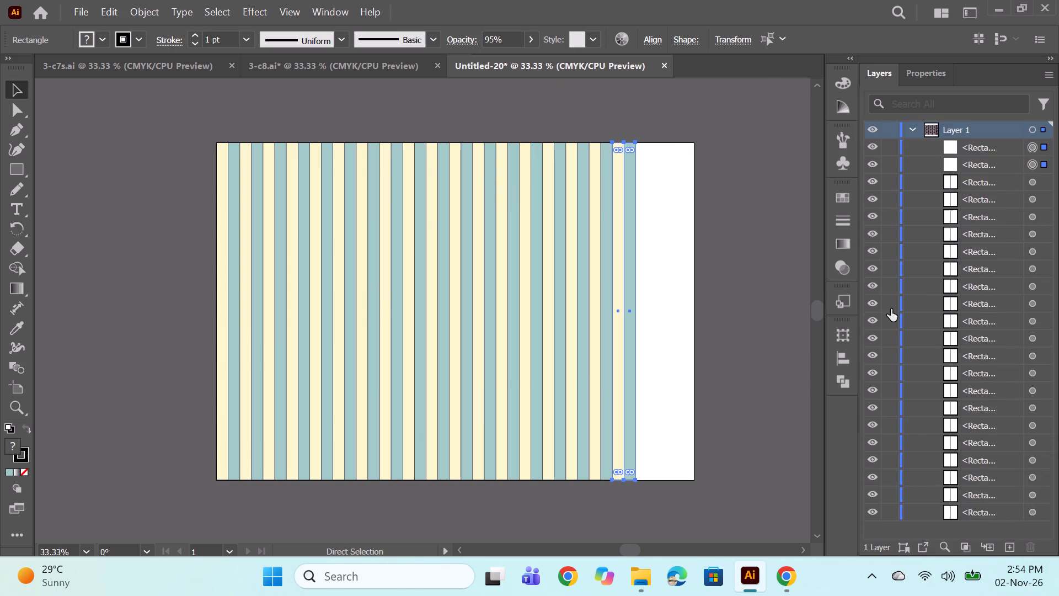
{"action": "key", "text": "ctrl+z"}
{"action": "key", "text": "ctrl+z"}
{"action": "key", "text": "ctrl+z"}
{"action": "key", "text": "ctrl+z"}
{"action": "key", "text": "ctrl+z"}
{"action": "key", "text": "ctrl+z"}
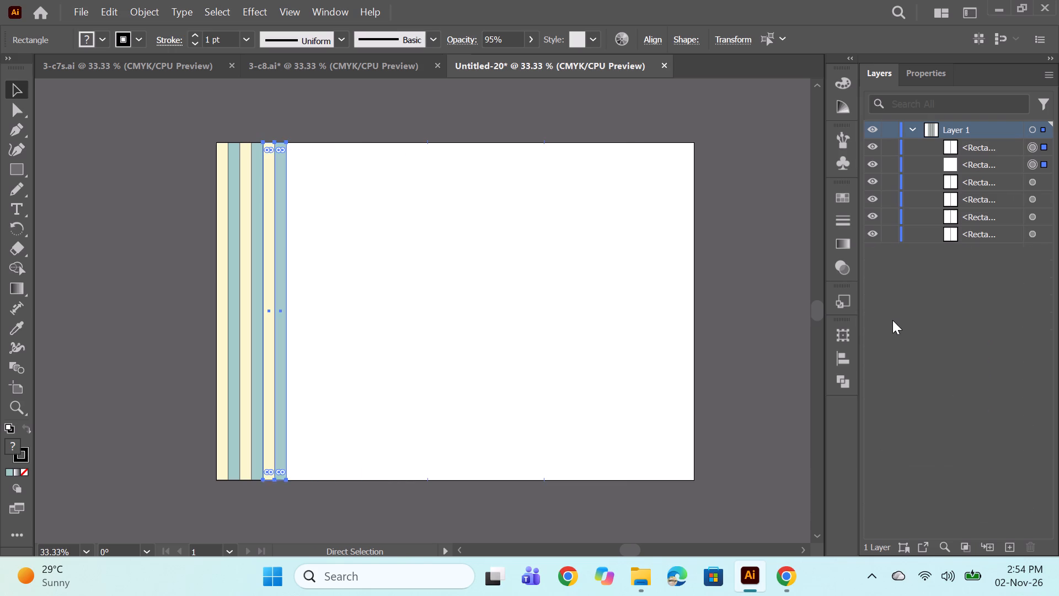
{"action": "key", "text": "ctrl+z"}
{"action": "key", "text": "ctrl+z"}
Recolour the teal stripe's fill to the paler grey-teal B3C9C7.
{"action": "left_click", "coordinate": [1036, 145]}
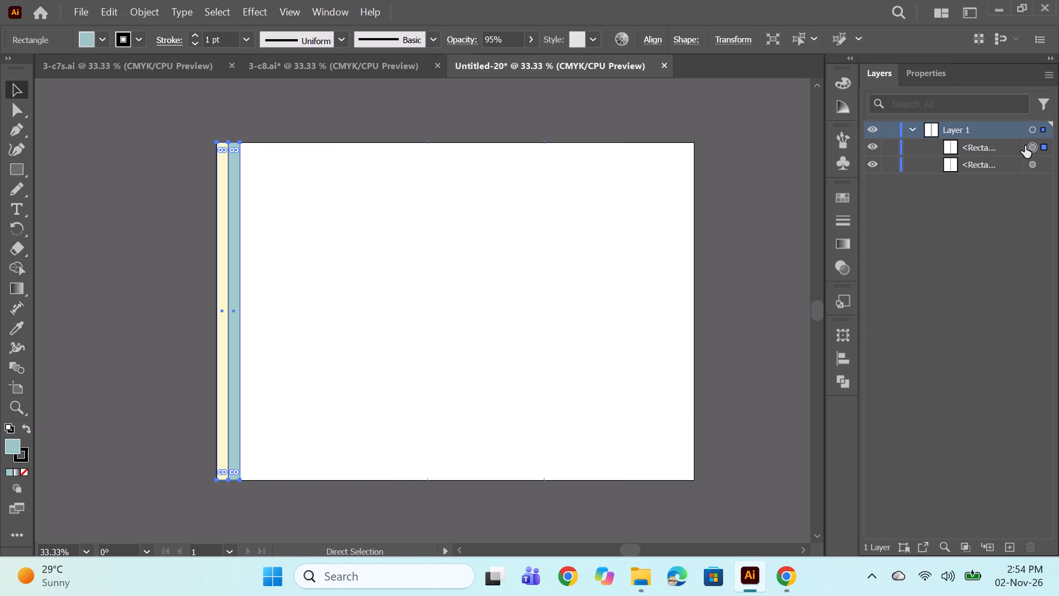
{"action": "double_click", "coordinate": [13, 443]}
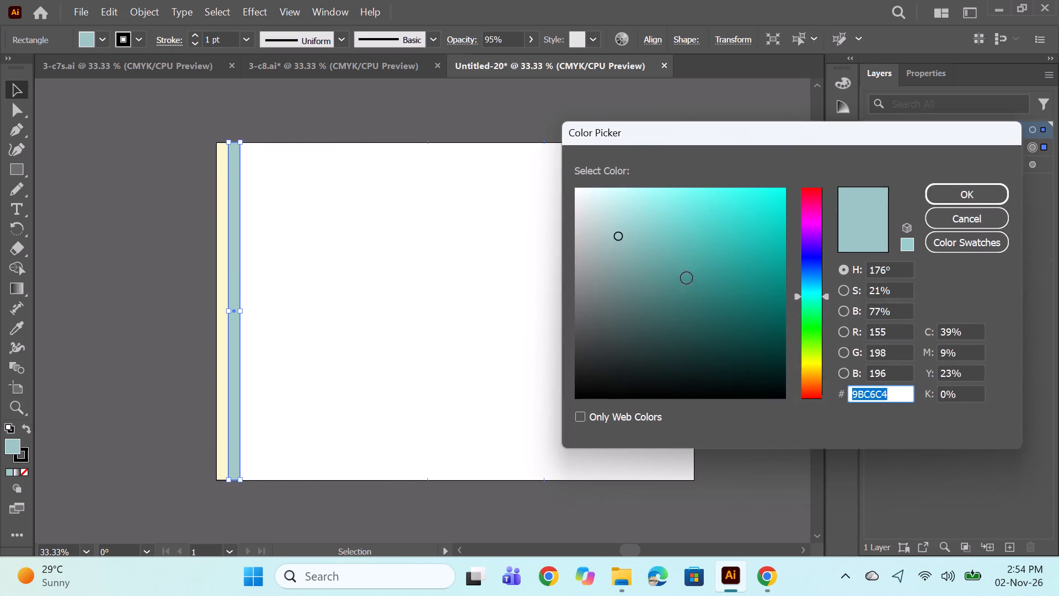
{"action": "left_click", "coordinate": [618, 224]}
{"action": "left_click", "coordinate": [603, 232]}
{"action": "left_click", "coordinate": [603, 223]}
{"action": "left_click", "coordinate": [598, 231]}
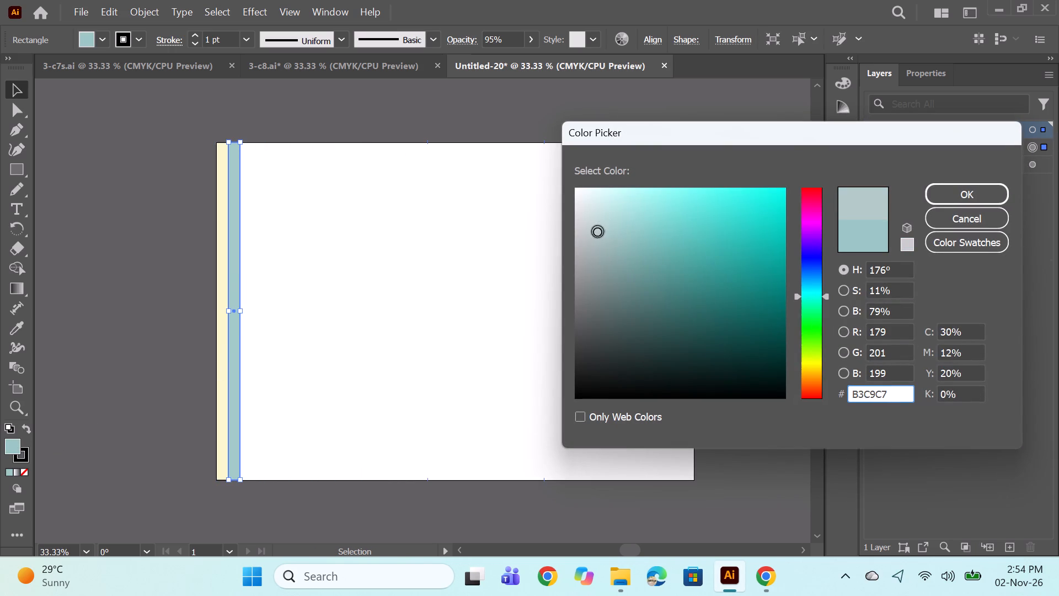
{"action": "left_click", "coordinate": [946, 196]}
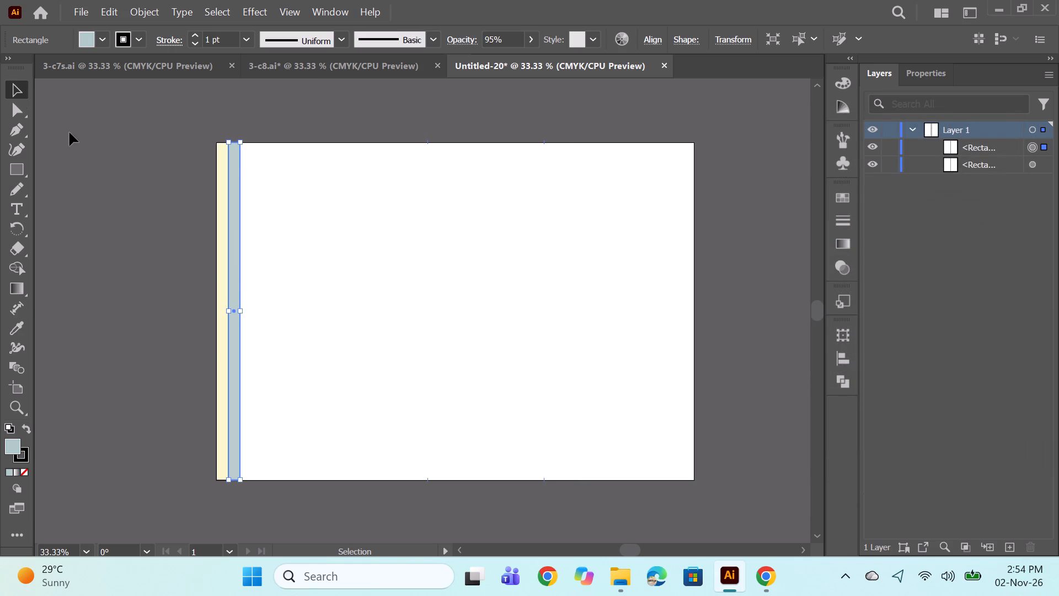
Duplicate the cream and grey-teal stripe pair flush beside the original and repeat the copy until the stripes span the artboard.
{"action": "left_click", "coordinate": [1033, 164]}
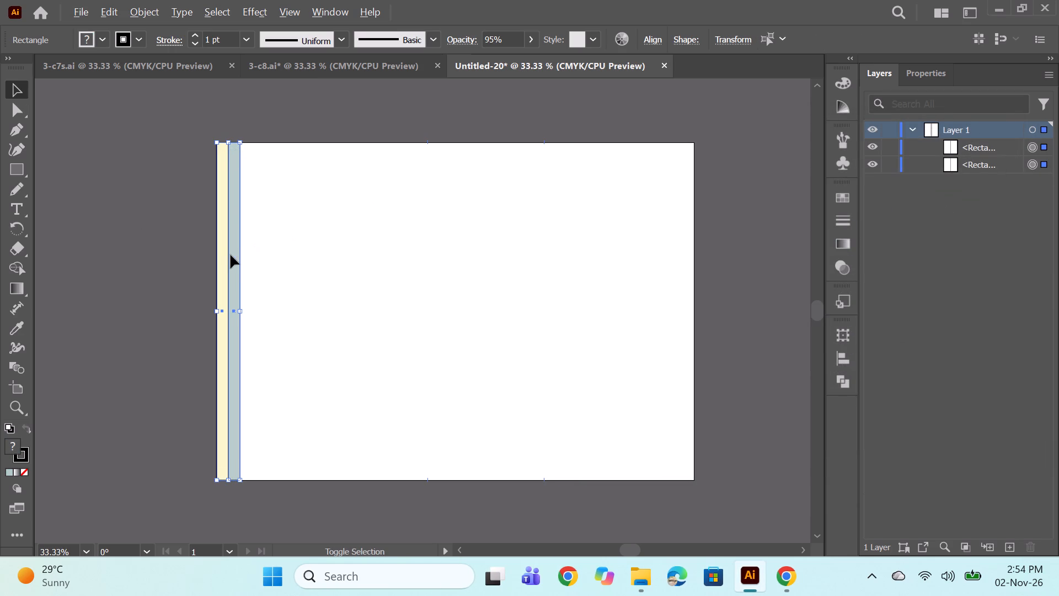
{"action": "left_click_drag", "start_coordinate": [229, 257], "coordinate": [261, 255], "text": "alt+shift"}
{"action": "left_click_drag", "start_coordinate": [239, 265], "coordinate": [260, 264], "text": "alt+shift"}
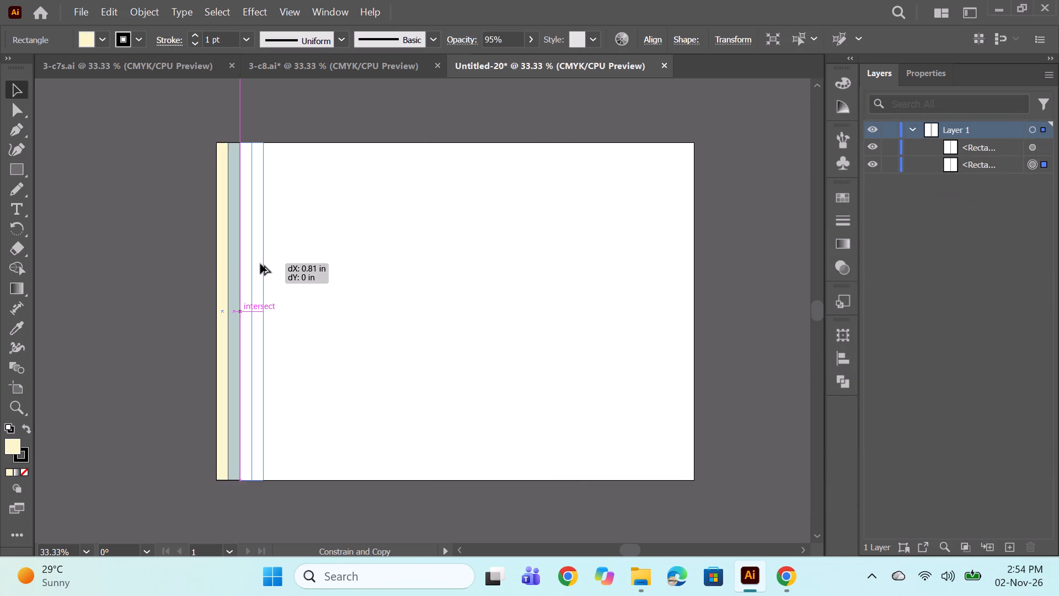
{"action": "left_click_drag", "start_coordinate": [260, 264], "coordinate": [265, 263], "text": "alt+shift"}
{"action": "key", "text": "ctrl+d"}
{"action": "key", "text": "ctrl+d"}
{"action": "key", "text": "ctrl+d"}
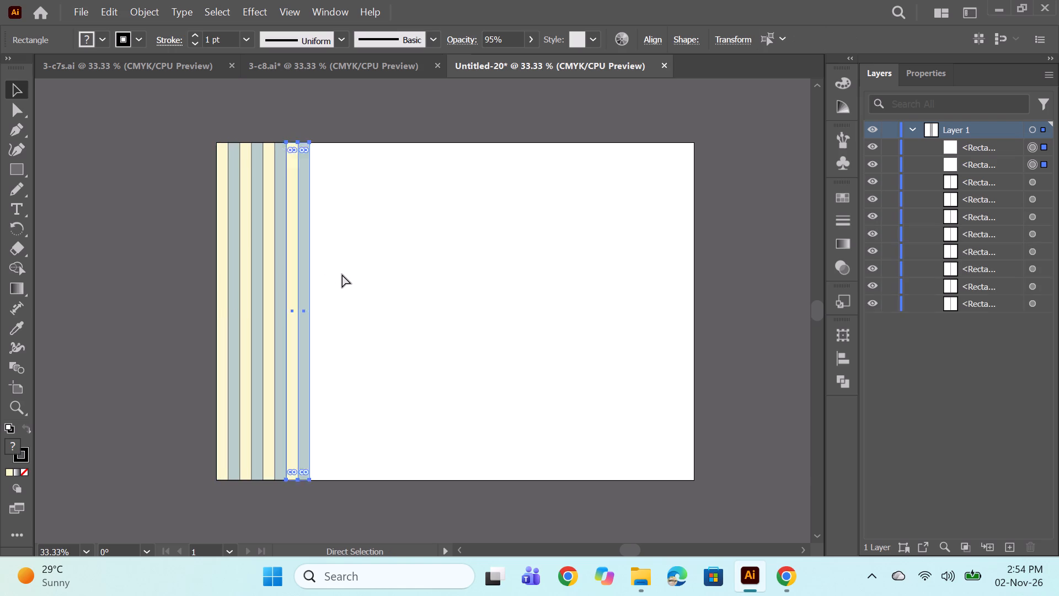
{"action": "key", "text": "ctrl+d"}
{"action": "key", "text": "ctrl+d"}
{"action": "key", "text": "ctrl+d"}
{"action": "key", "text": "ctrl+d"}
{"action": "key", "text": "ctrl+d"}
{"action": "key", "text": "ctrl+d"}
{"action": "key", "text": "ctrl+d"}
{"action": "key", "text": "ctrl+d"}
{"action": "key", "text": "ctrl+d"}
{"action": "key", "text": "ctrl+d"}
{"action": "key", "text": "ctrl+d"}
{"action": "key", "text": "ctrl+d"}
{"action": "key", "text": "ctrl+d"}
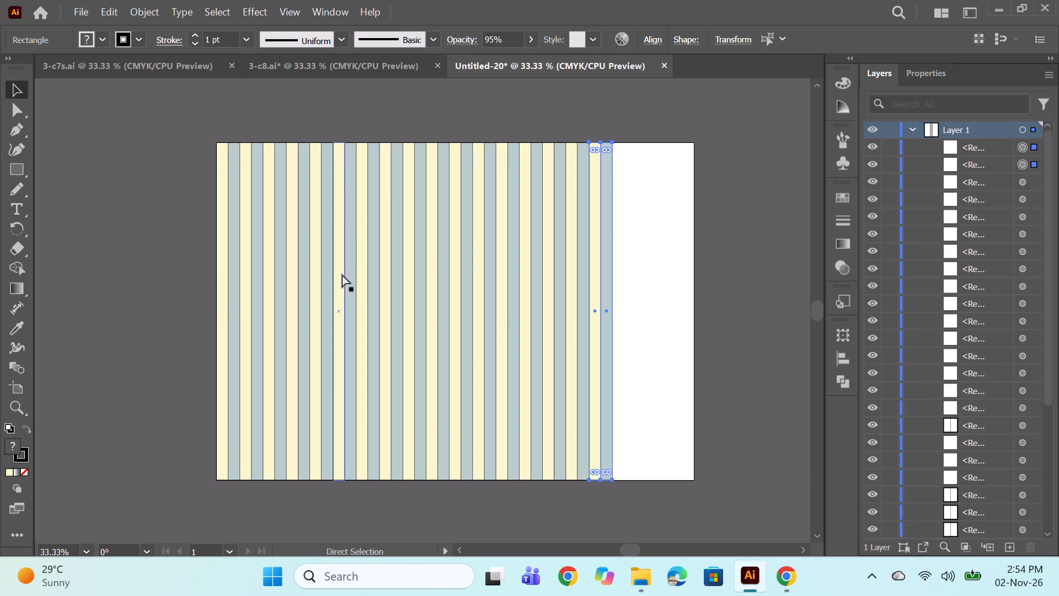
{"action": "key", "text": "ctrl+d"}
{"action": "key", "text": "ctrl+d"}
{"action": "key", "text": "ctrl+d"}
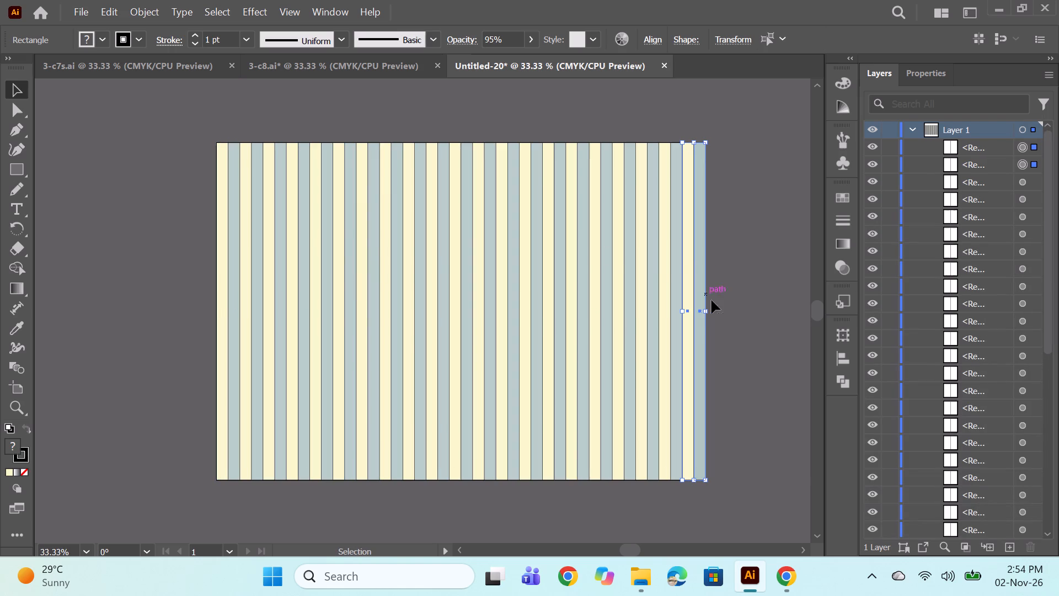
Delete the grey-teal stripe that extends past the artboard's right edge.
{"action": "left_click", "coordinate": [720, 306]}
{"action": "left_click", "coordinate": [699, 315]}
{"action": "key", "text": "BackSpace"}
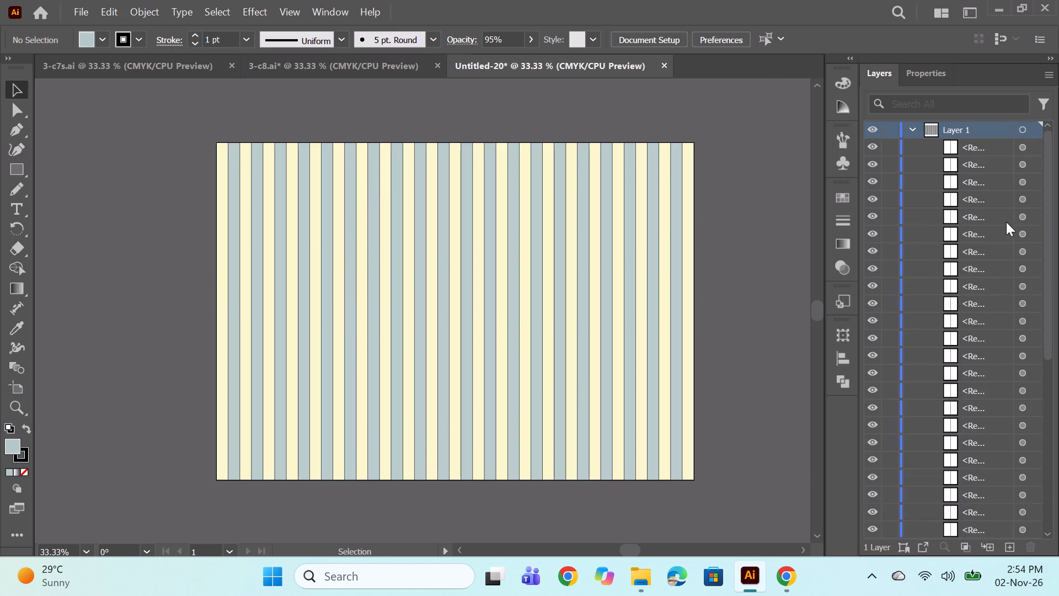
Set the opacity of all the stripes to 90%.
{"action": "left_click", "coordinate": [1024, 147]}
{"action": "scroll", "coordinate": [1006, 187], "scroll_direction": "down", "scroll_amount": 3}
{"action": "scroll", "coordinate": [1001, 241], "scroll_direction": "up", "scroll_amount": 1}
{"action": "scroll", "coordinate": [1001, 254], "scroll_direction": "down", "scroll_amount": 16}
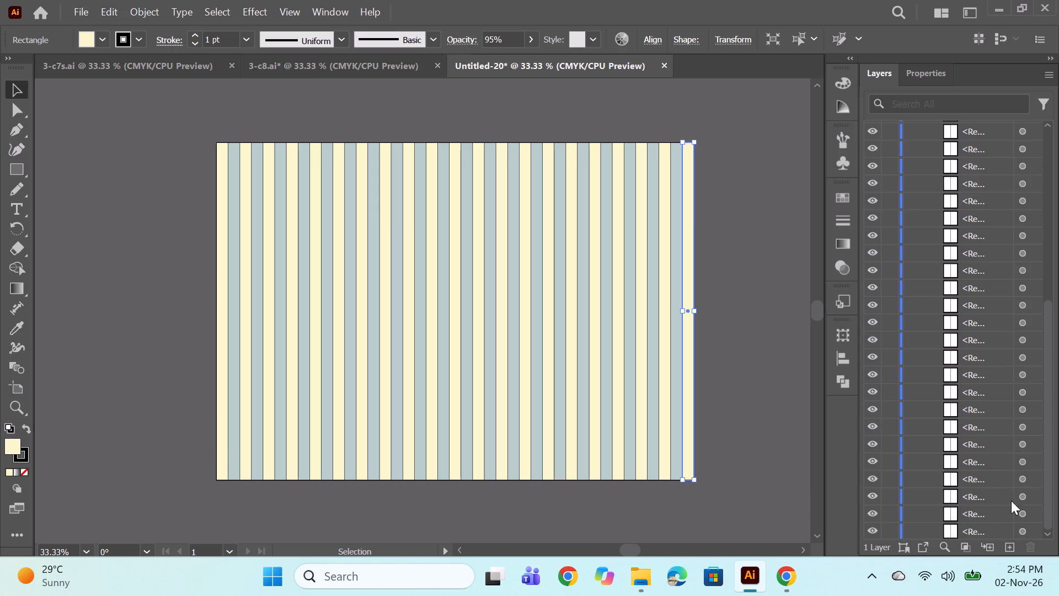
{"action": "left_click", "coordinate": [1020, 532], "text": "shift"}
{"action": "left_click_drag", "start_coordinate": [495, 39], "coordinate": [484, 45]}
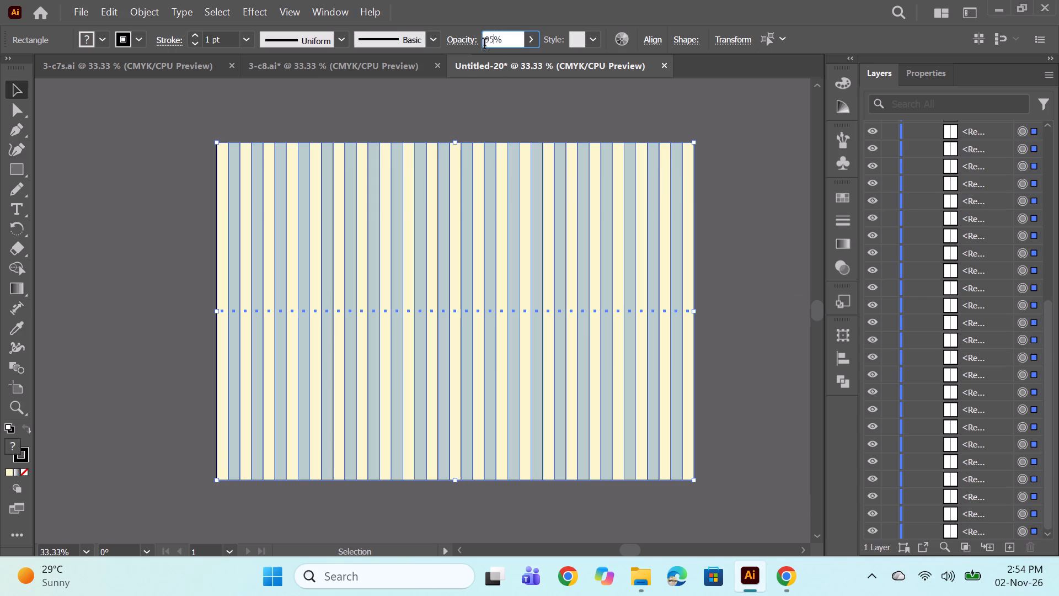
{"action": "left_click_drag", "start_coordinate": [484, 45], "coordinate": [458, 63]}
{"action": "type", "text": "90"}
{"action": "key", "text": "Return"}
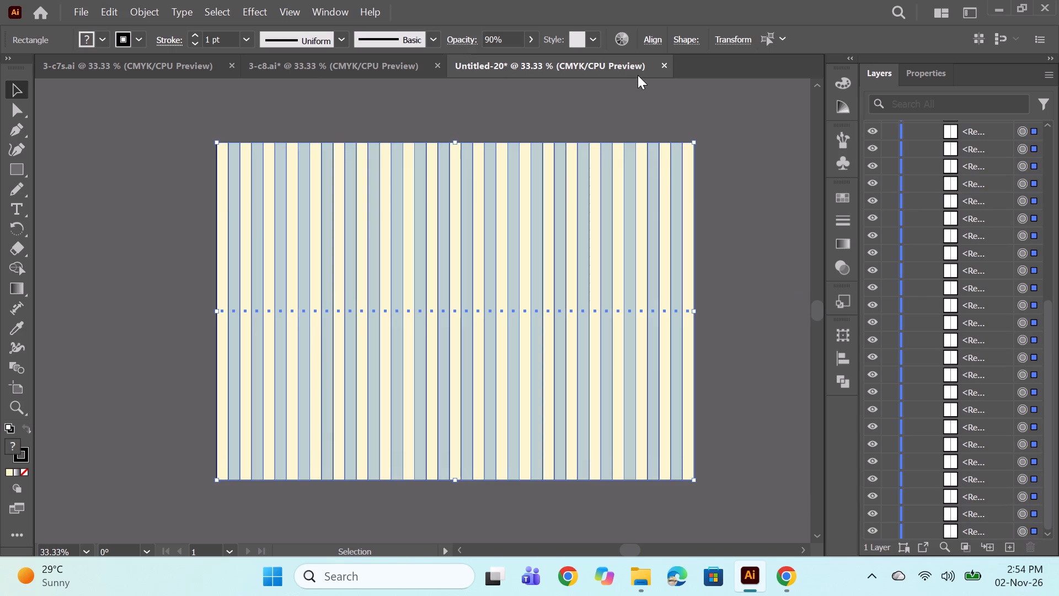
{"action": "left_click", "coordinate": [767, 324], "text": "ctrl"}
Copy the floral pattern rectangle from 3-c8, paste it over the stripes in Untitled-20 and nudge it right to line up with the artboard.
{"action": "left_click", "coordinate": [272, 61]}
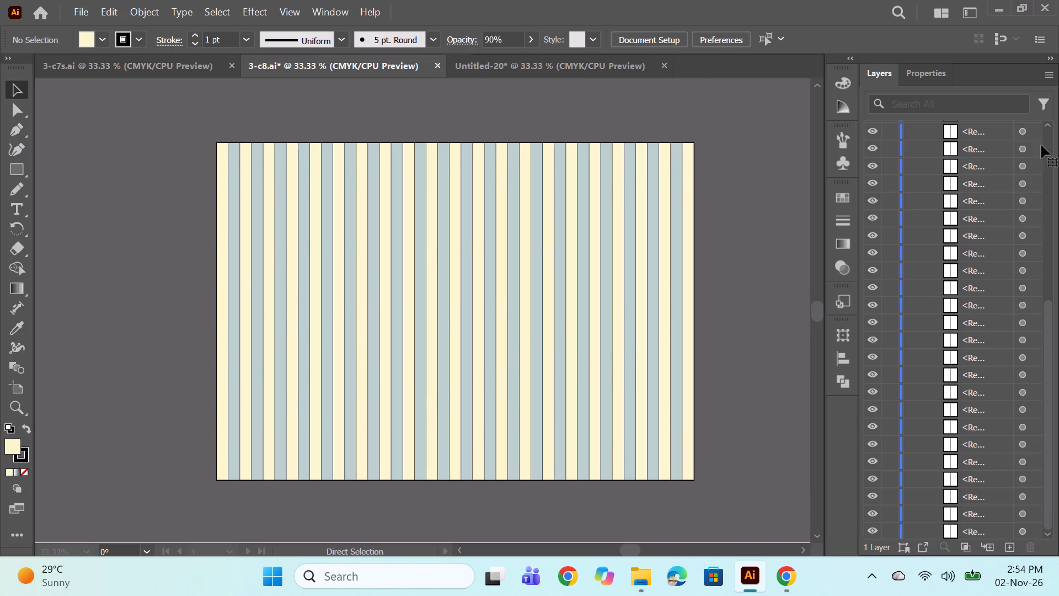
{"action": "left_click", "coordinate": [1032, 143]}
{"action": "key", "text": "ctrl+c"}
{"action": "left_click", "coordinate": [488, 62]}
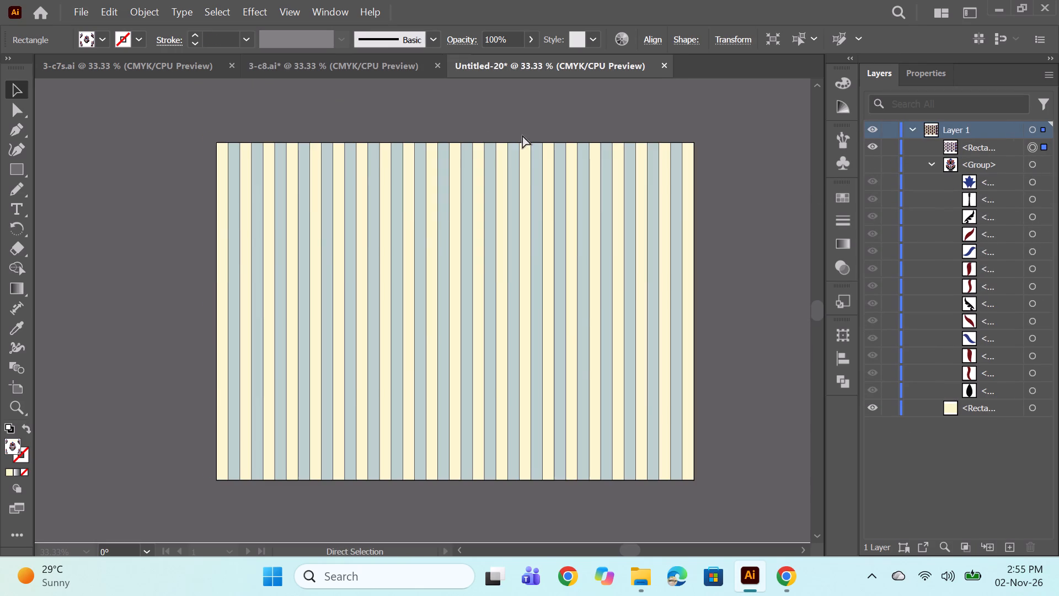
{"action": "key", "text": "ctrl+v"}
{"action": "key", "text": "shift+Right"}
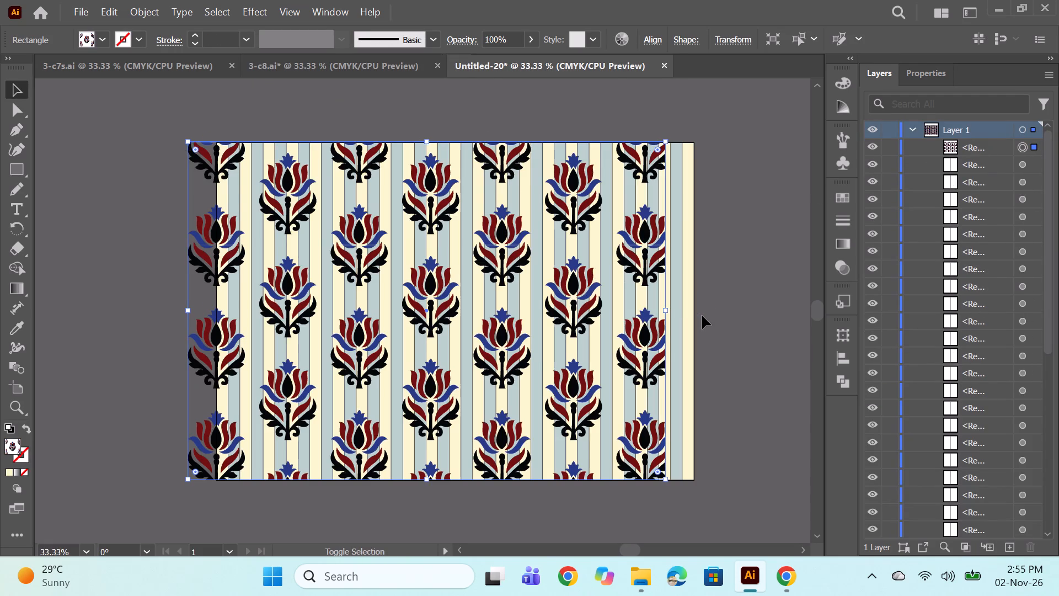
{"action": "key", "text": "shift+Right"}
{"action": "key", "text": "shift+Right"}
{"action": "key", "text": "shift+Right"}
{"action": "key", "text": "shift+Right"}
{"action": "key", "text": "shift+Right"}
{"action": "key", "text": "shift+Right"}
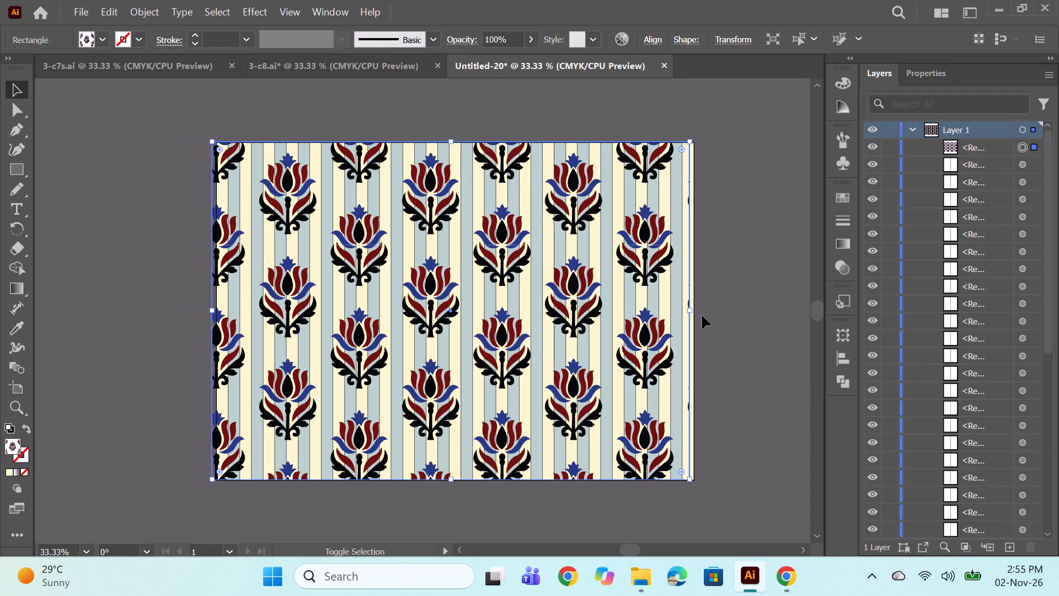
{"action": "key", "text": "shift+Right"}
{"action": "left_click", "coordinate": [726, 312]}
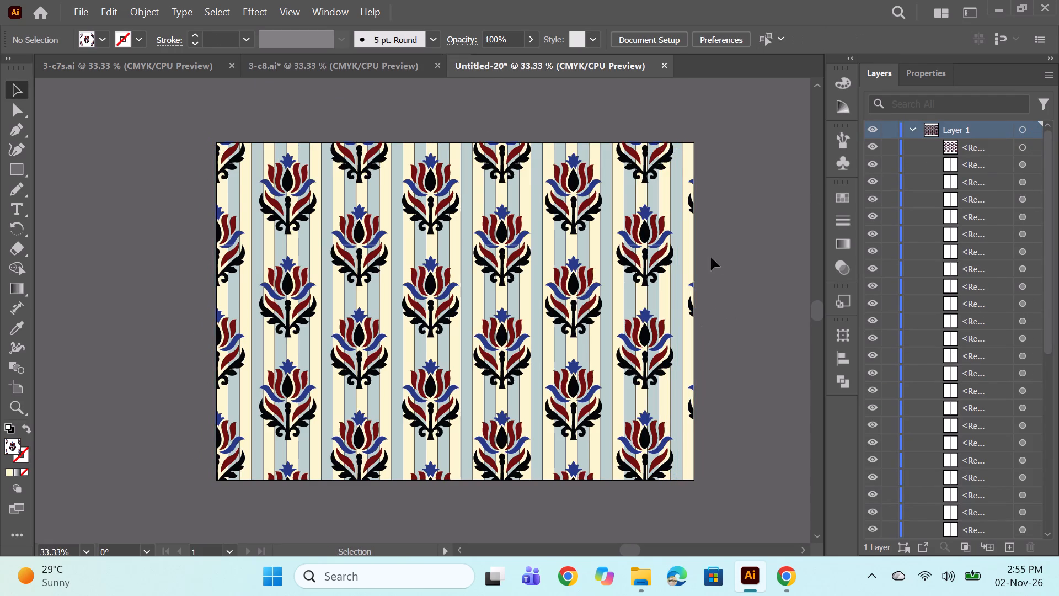
Save the striped document as 3-c8s in Adobe Illustrator format in the Plain prints folder, accepting the default Illustrator options.
{"action": "scroll", "coordinate": [637, 365], "scroll_direction": "down", "scroll_amount": 1}
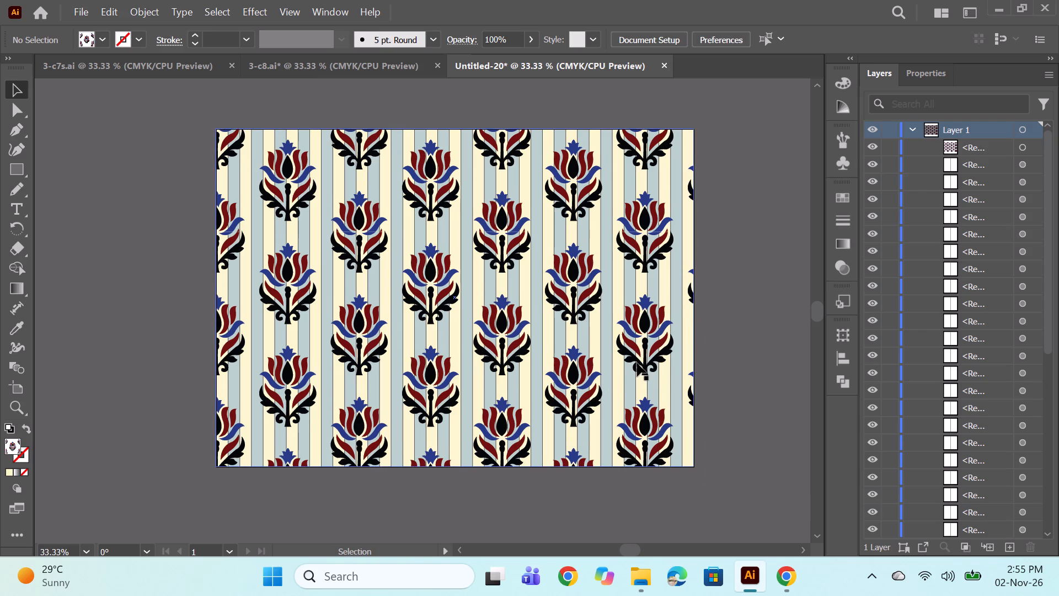
{"action": "key", "text": "ctrl+s"}
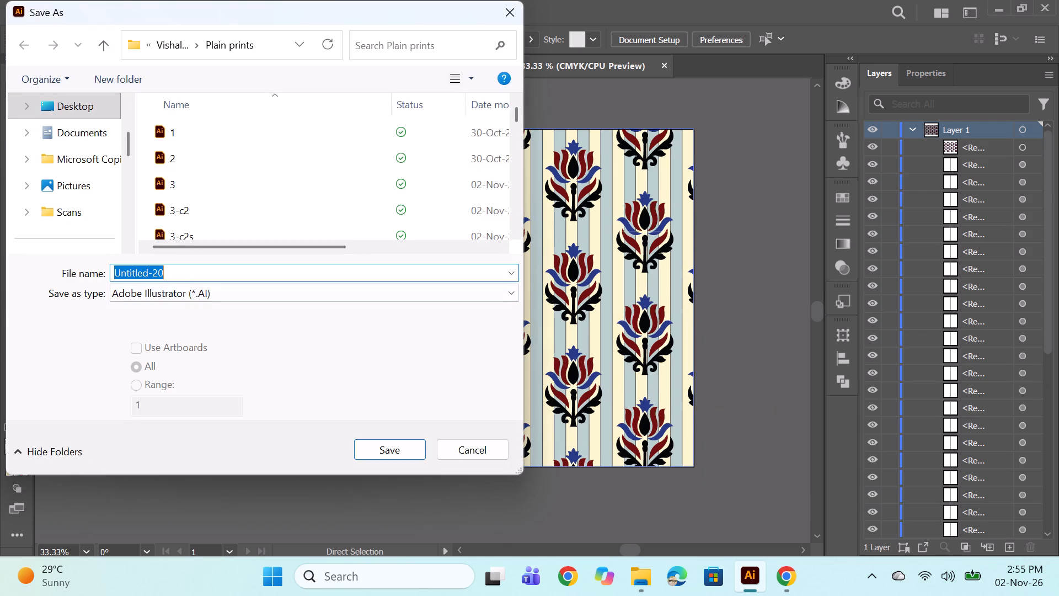
{"action": "key", "text": "3"}
{"action": "type", "text": "-c"}
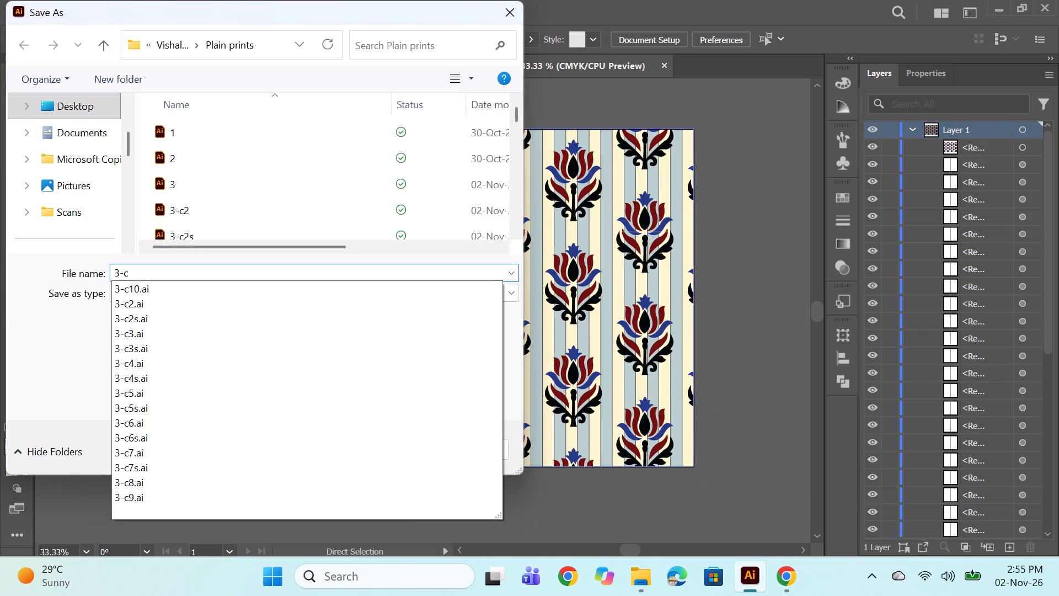
{"action": "type", "text": "8s"}
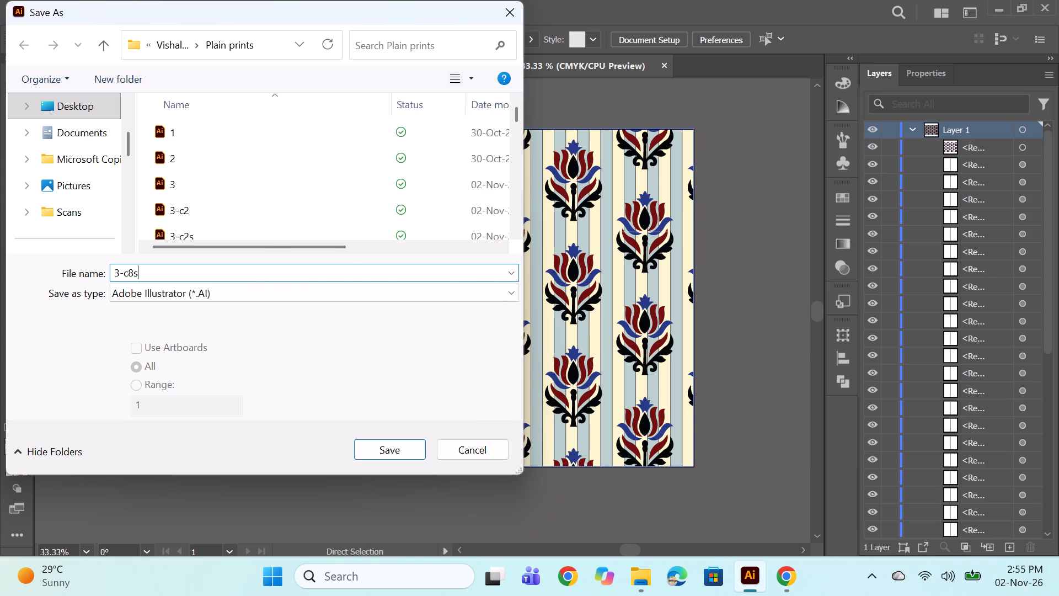
{"action": "key", "text": "Return"}
{"action": "left_click", "coordinate": [572, 519]}
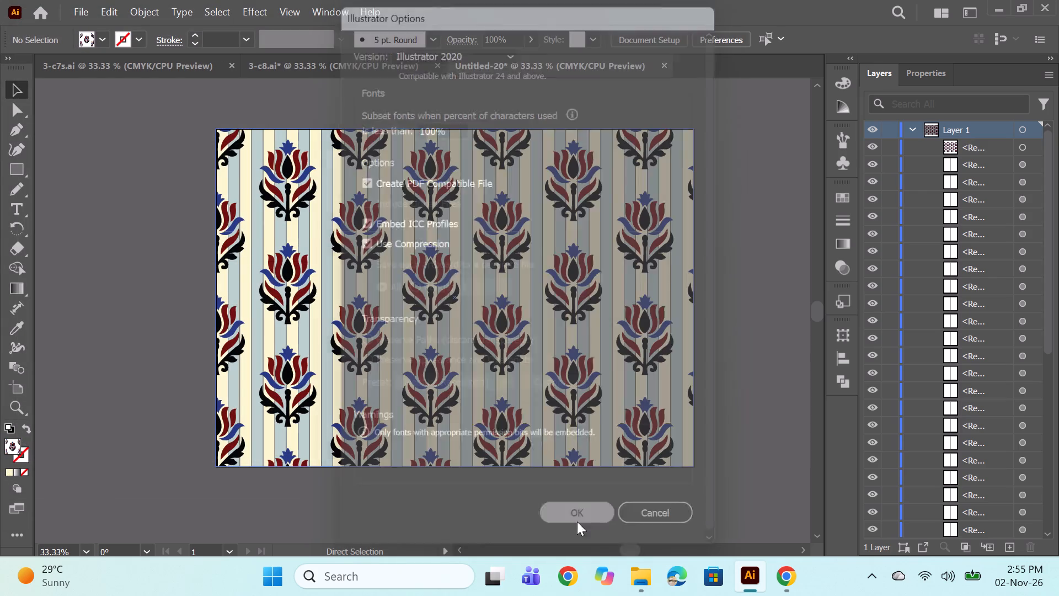
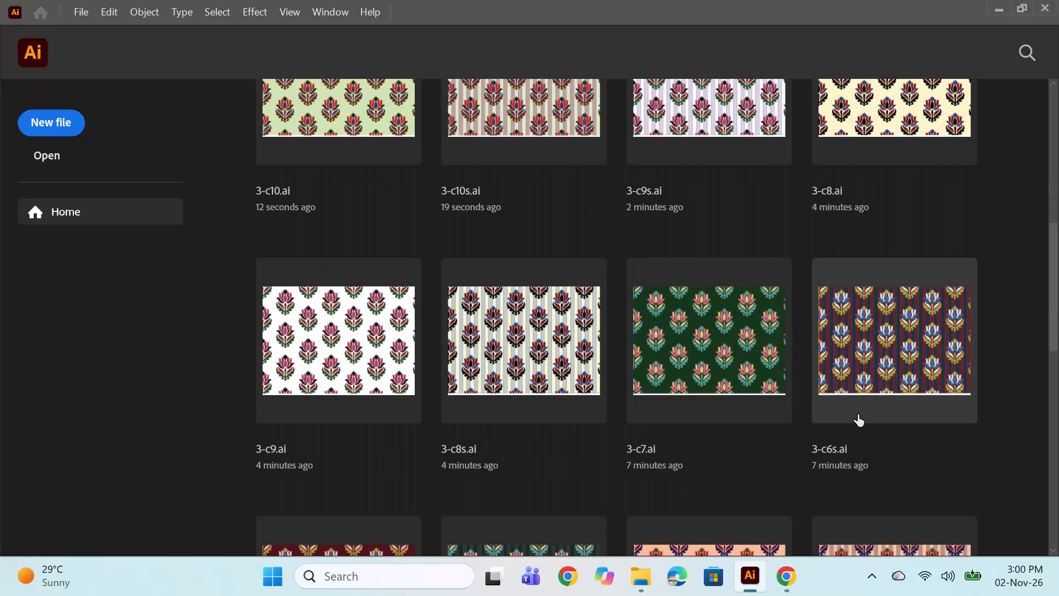
Open the plain mustard print 3.ai from the recent files.
{"action": "scroll", "coordinate": [858, 414], "scroll_direction": "down", "scroll_amount": 4}
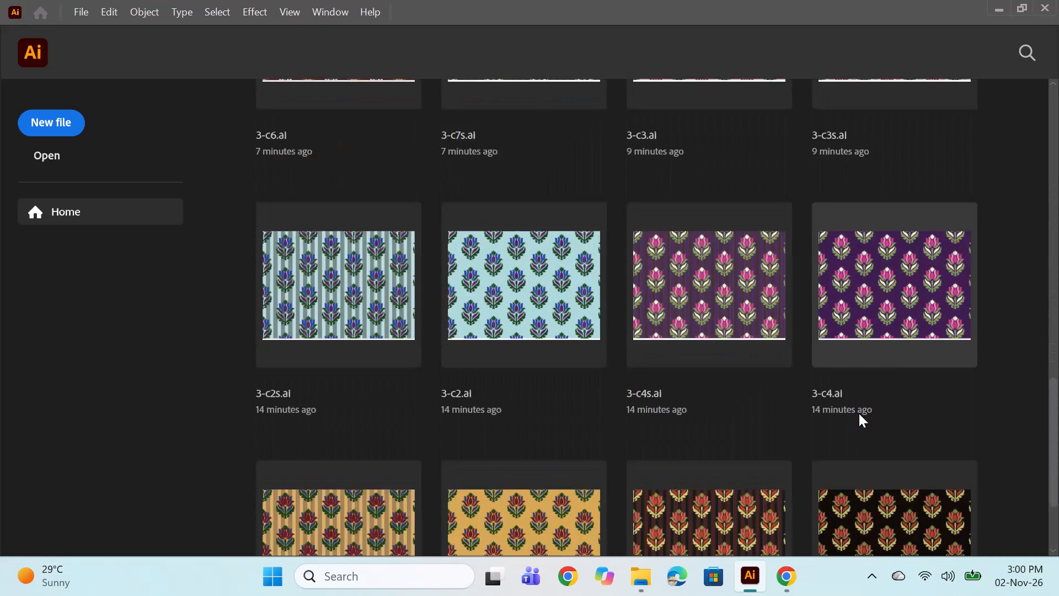
{"action": "scroll", "coordinate": [859, 413], "scroll_direction": "down", "scroll_amount": 1}
{"action": "double_click", "coordinate": [511, 434]}
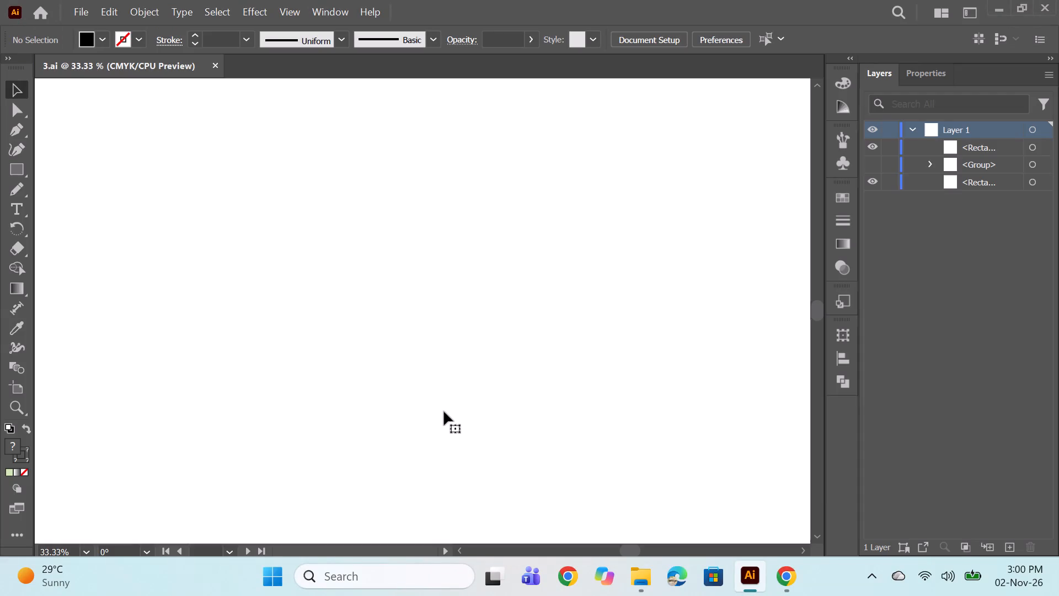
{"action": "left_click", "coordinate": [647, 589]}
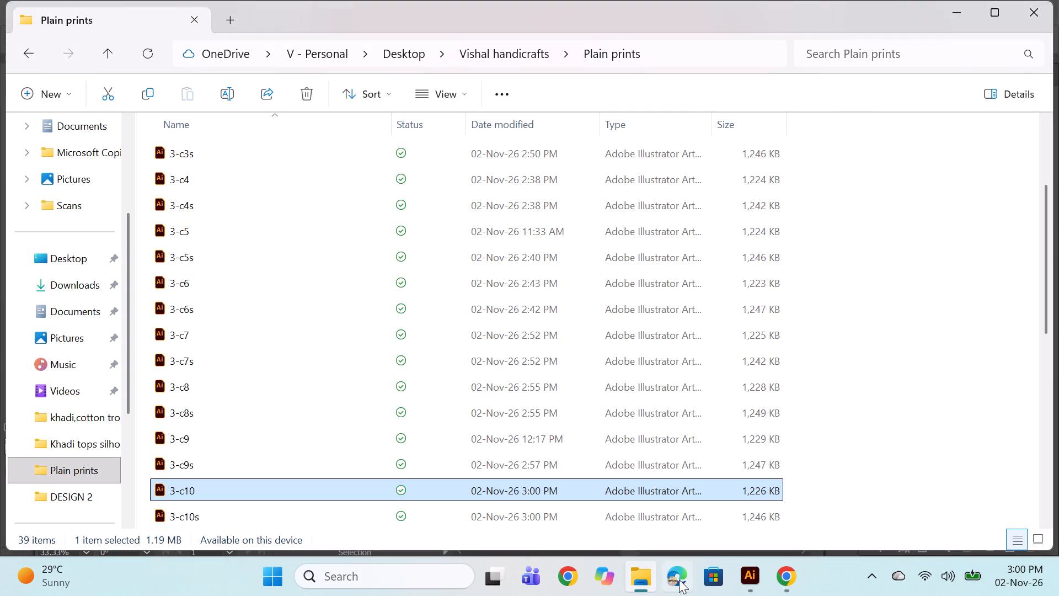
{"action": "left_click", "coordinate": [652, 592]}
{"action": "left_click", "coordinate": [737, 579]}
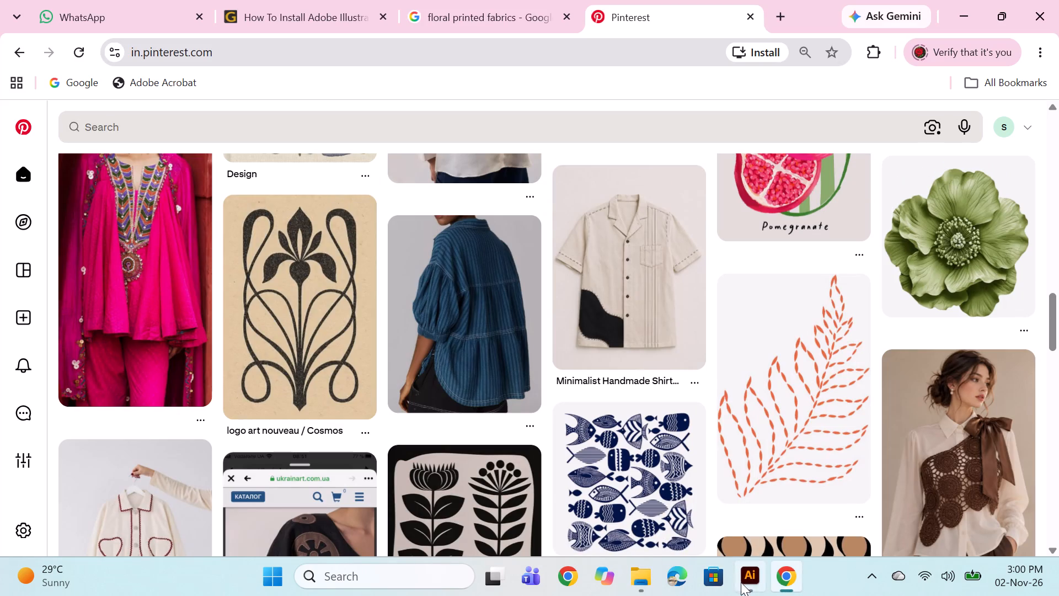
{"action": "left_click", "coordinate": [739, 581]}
Open 3s.ai, 3-c2.ai and 3-c2s.ai from the recent files, each in its own document.
{"action": "left_click", "coordinate": [36, 6]}
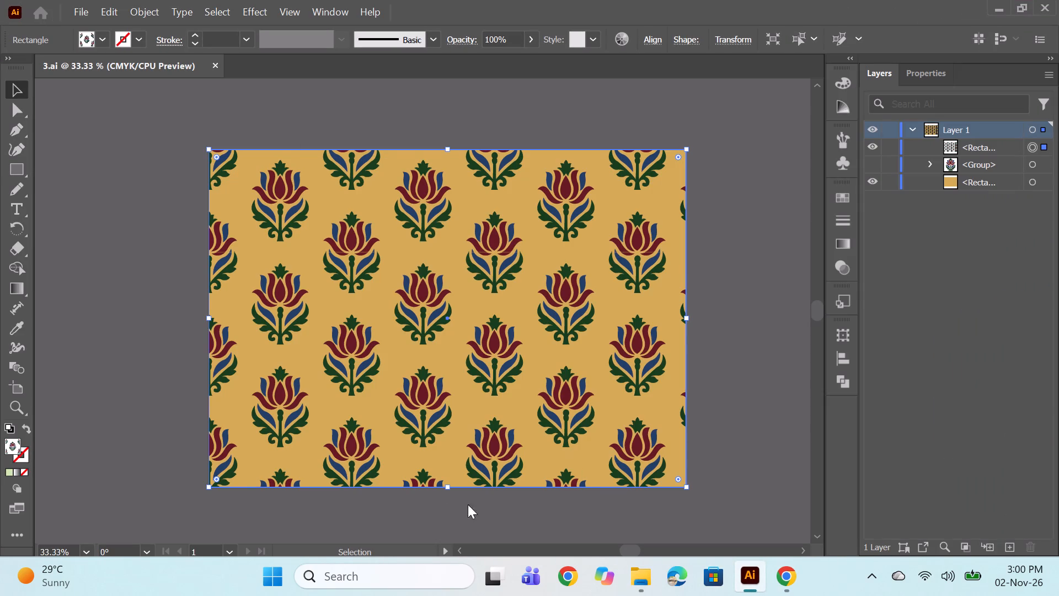
{"action": "scroll", "coordinate": [523, 328], "scroll_direction": "down", "scroll_amount": 6}
{"action": "left_click", "coordinate": [480, 391]}
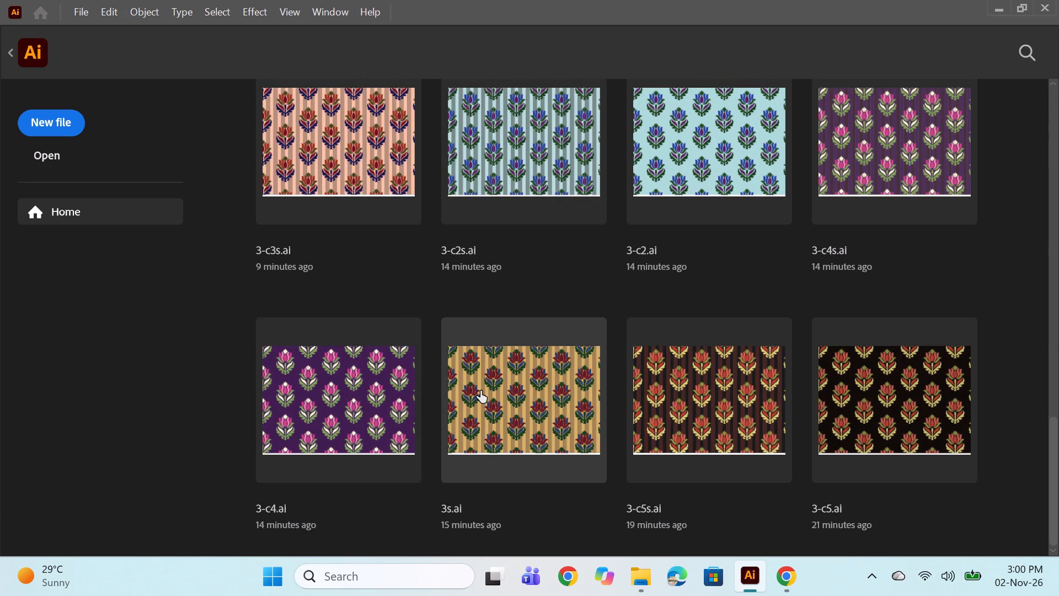
{"action": "left_click", "coordinate": [36, 17]}
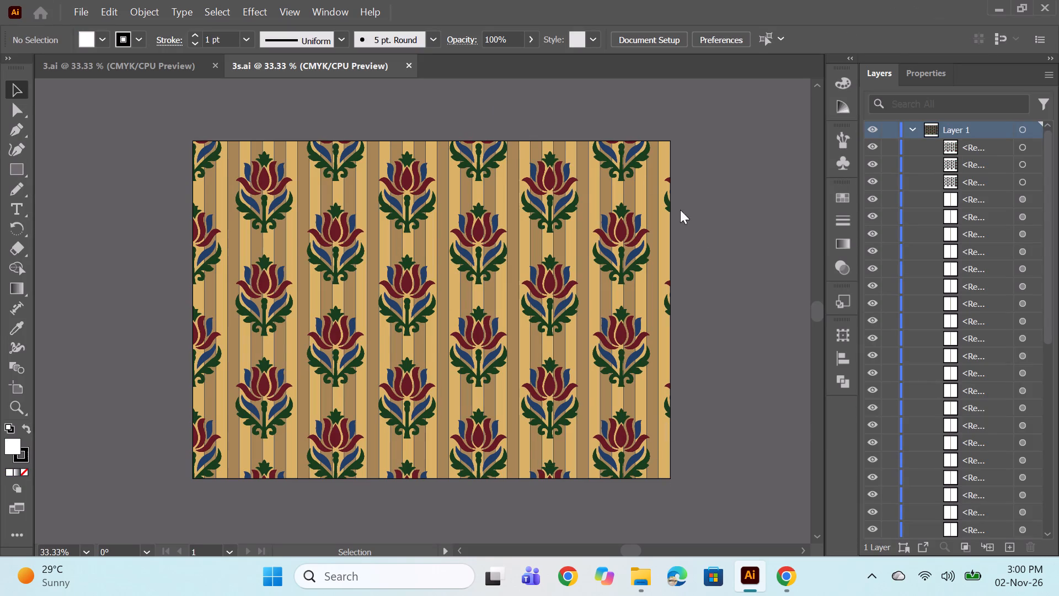
{"action": "left_click", "coordinate": [891, 190]}
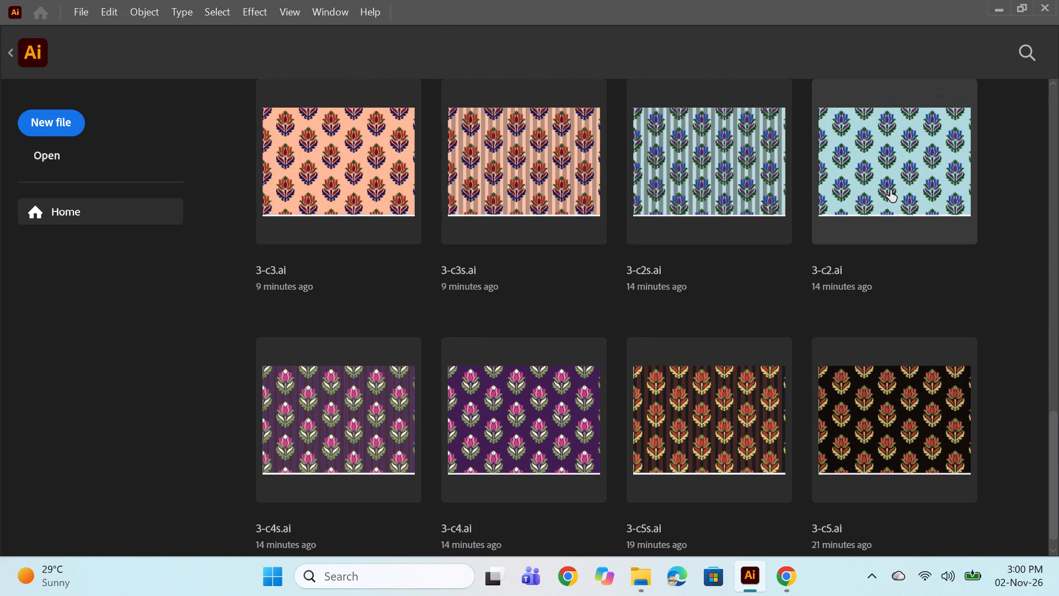
{"action": "left_click", "coordinate": [29, 0]}
{"action": "left_click", "coordinate": [44, 12]}
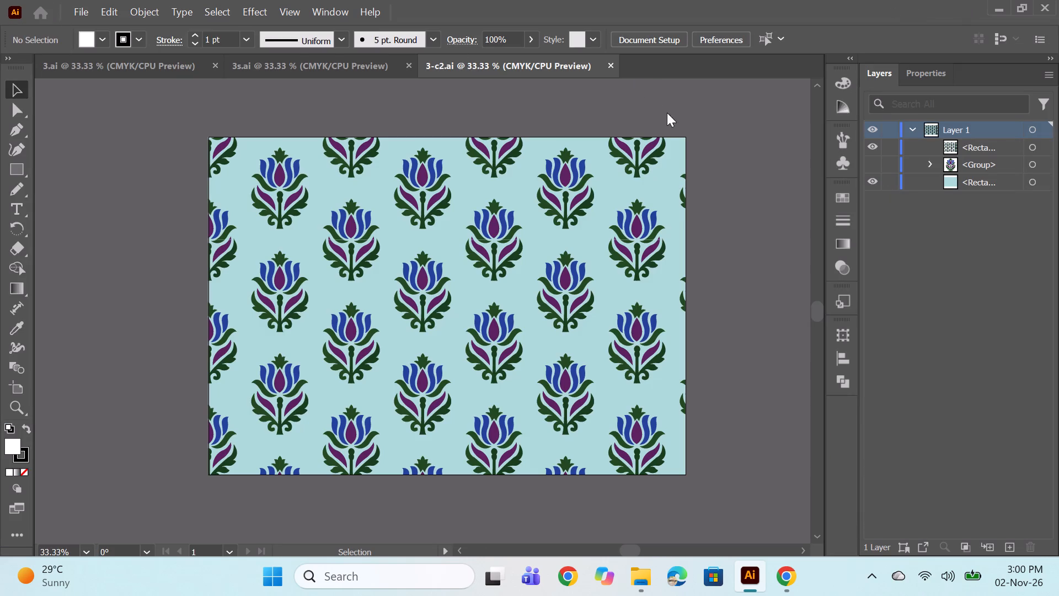
{"action": "left_click", "coordinate": [849, 165]}
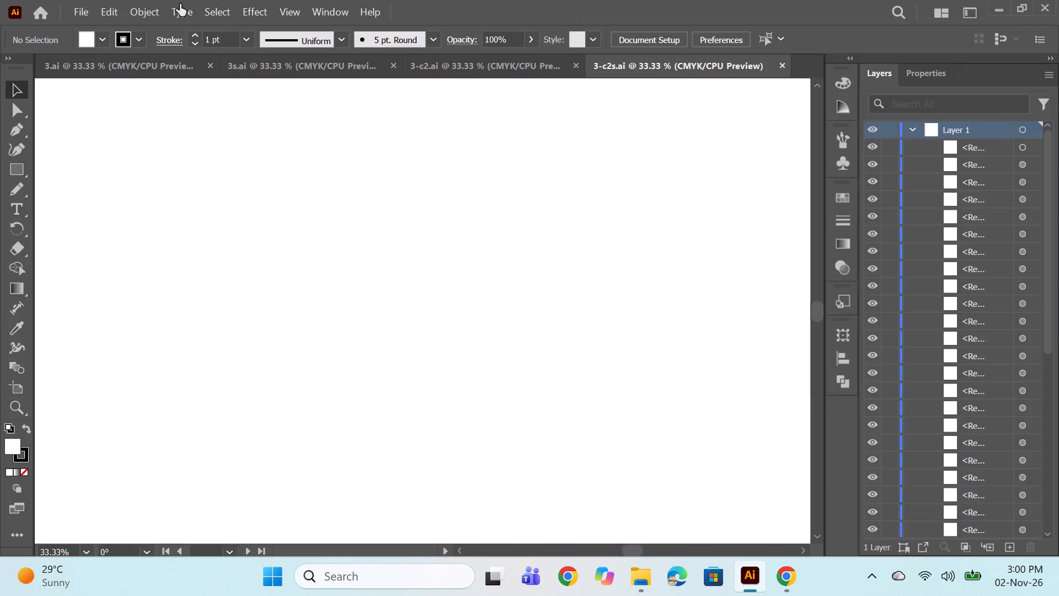
Open the plain and striped versions of colourways 3 and 4 from the recent files: 3-c3, 3-c3s, 3-c4 and 3-c4s.
{"action": "left_click", "coordinate": [44, 18]}
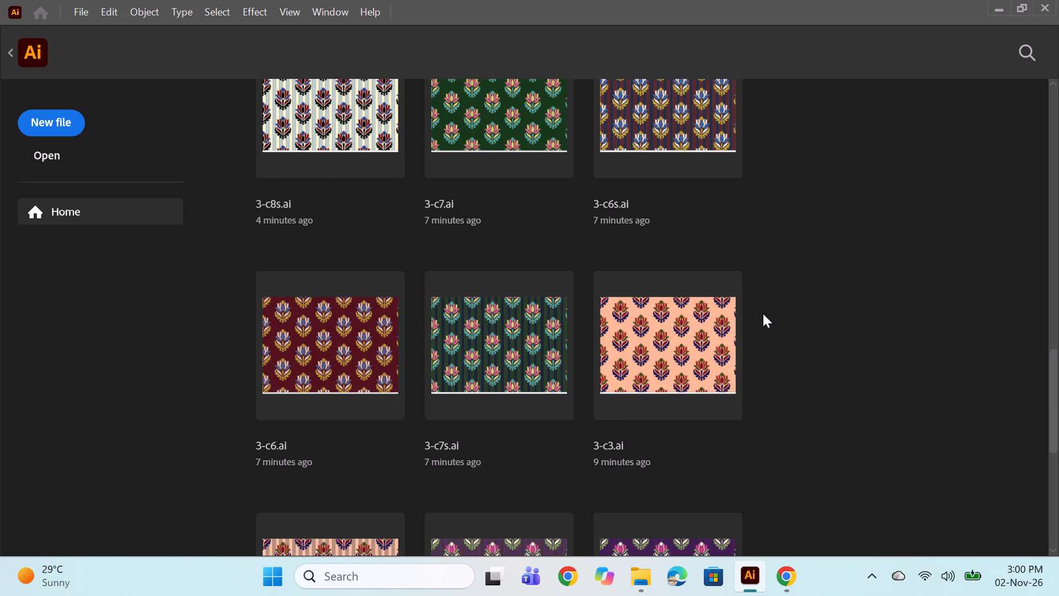
{"action": "left_click", "coordinate": [714, 183]}
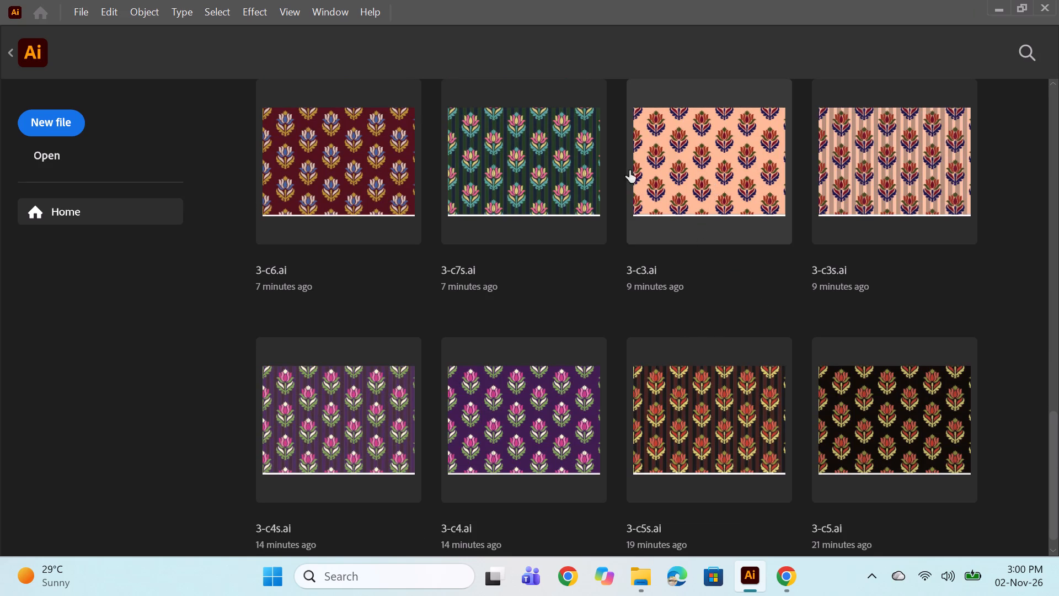
{"action": "left_click", "coordinate": [49, 13]}
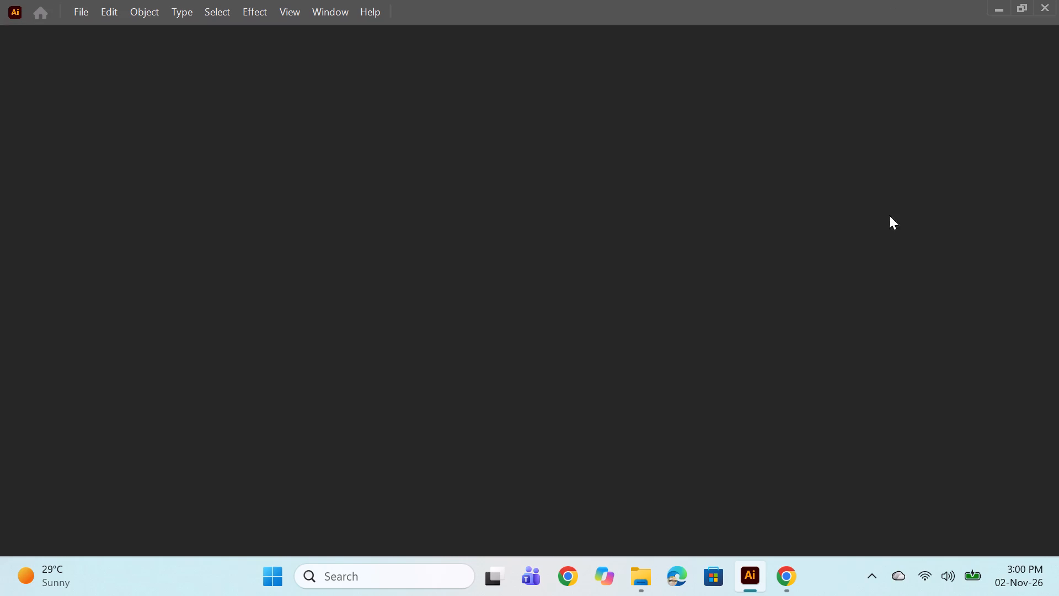
{"action": "left_click", "coordinate": [897, 204]}
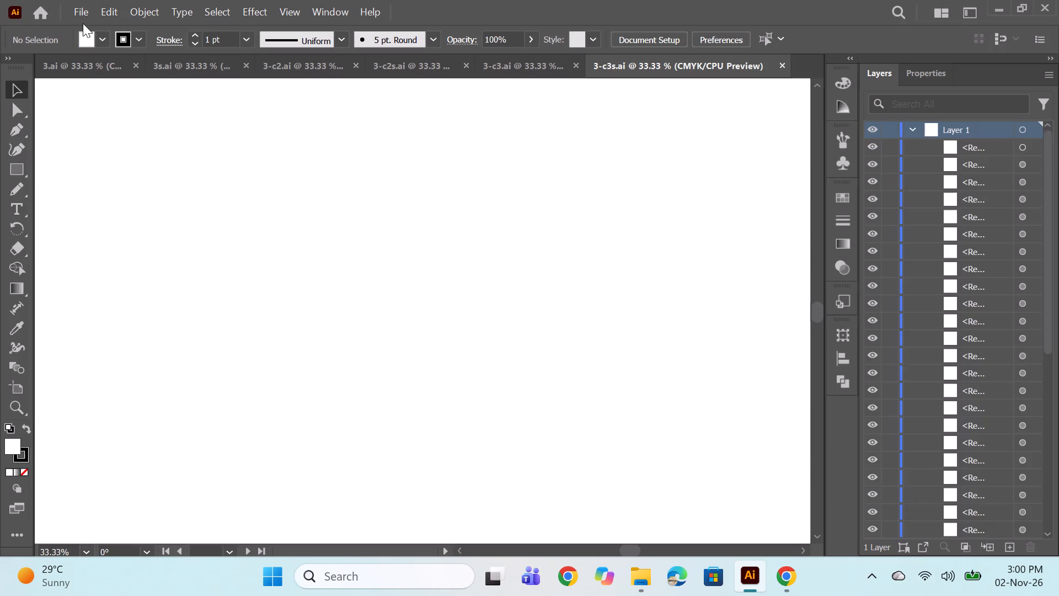
{"action": "left_click", "coordinate": [44, 13]}
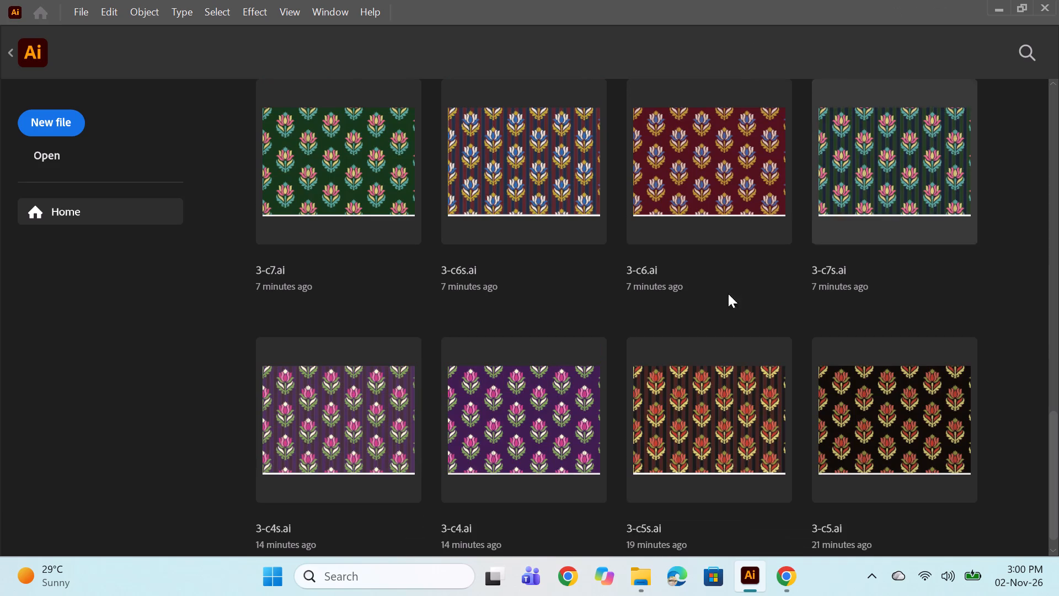
{"action": "scroll", "coordinate": [847, 263], "scroll_direction": "down", "scroll_amount": 2}
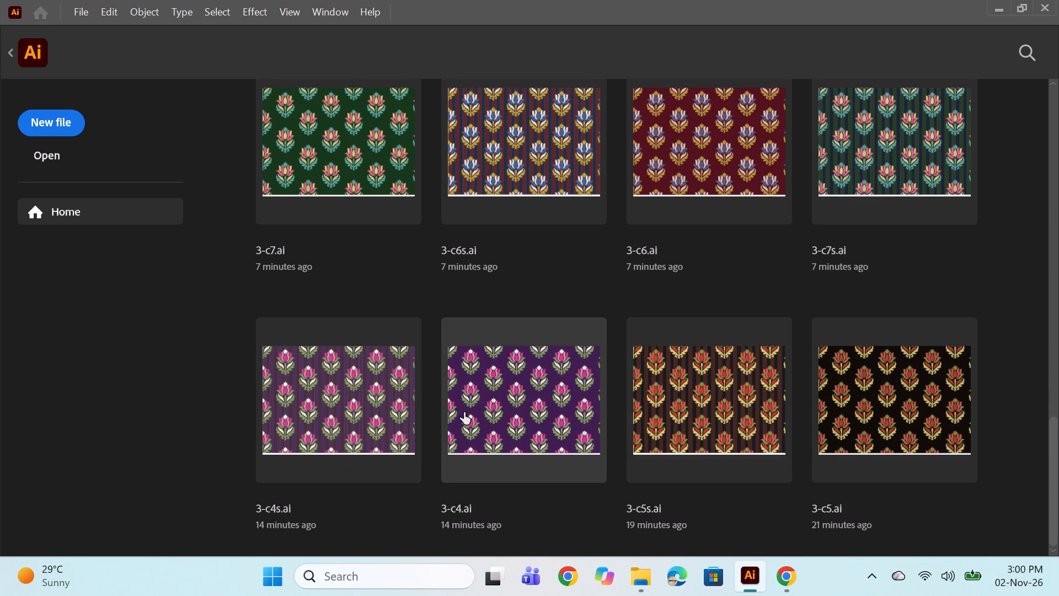
{"action": "left_click", "coordinate": [464, 412]}
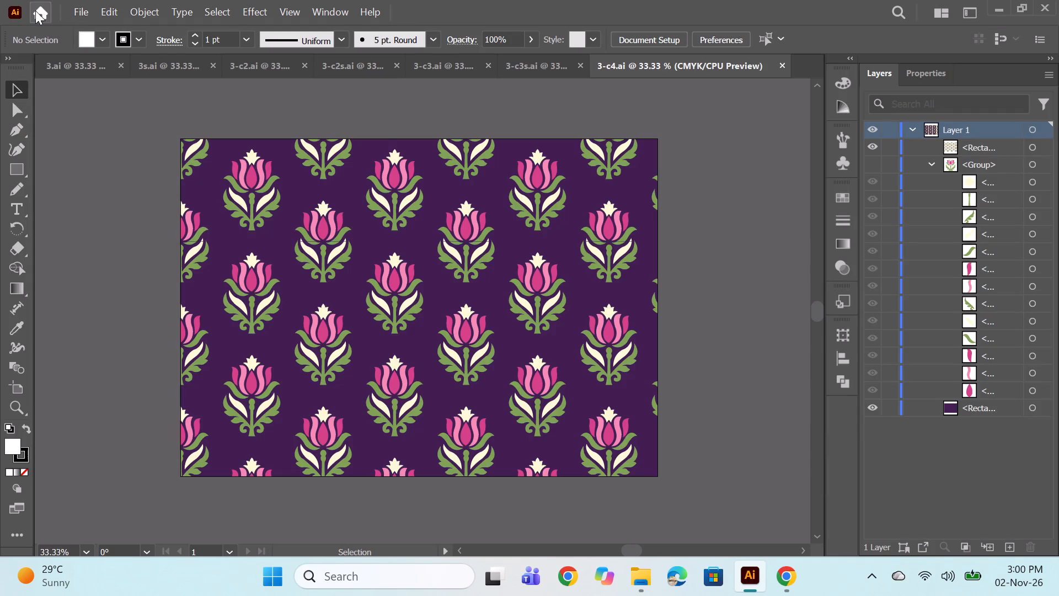
{"action": "left_click", "coordinate": [37, 10]}
{"action": "left_click", "coordinate": [534, 400]}
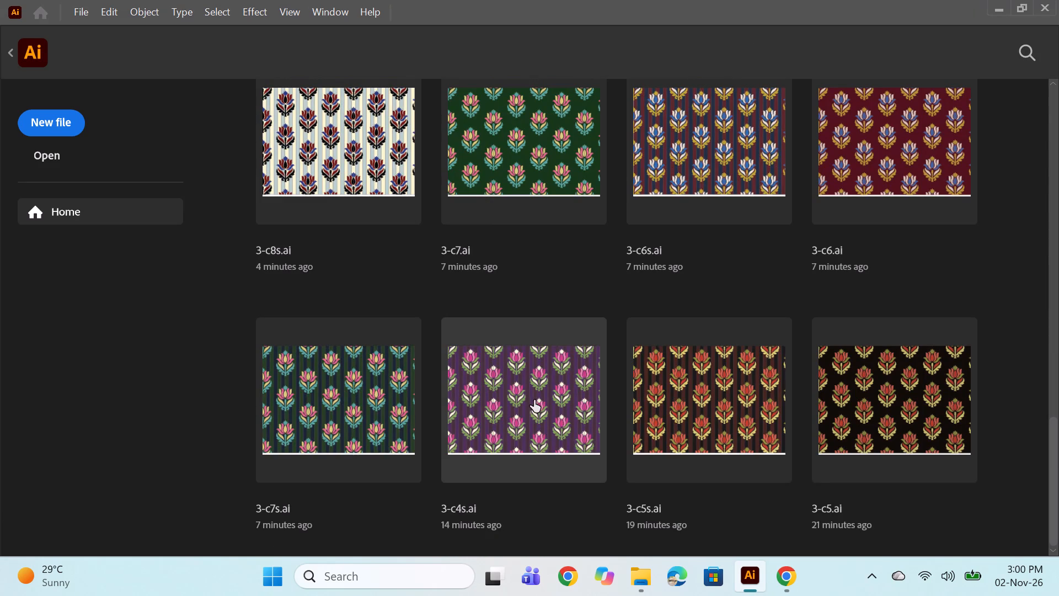
Open the plain and striped versions of colourways 5 and 6 from the recent files: 3-c5, 3-c5s, 3-c6 and 3-c6s.
{"action": "left_click", "coordinate": [46, 15]}
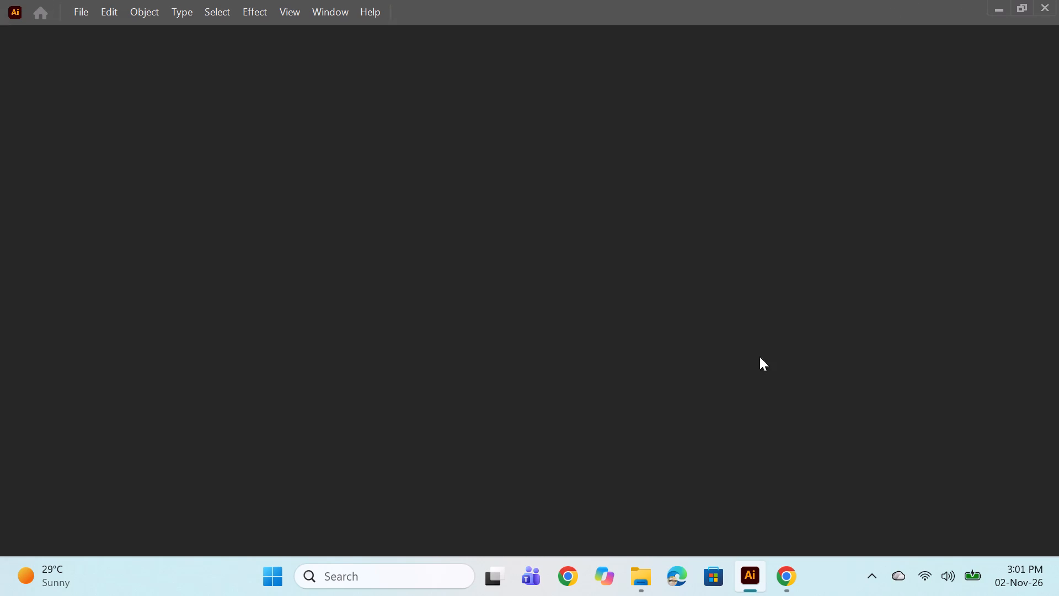
{"action": "scroll", "coordinate": [794, 440], "scroll_direction": "down", "scroll_amount": 6}
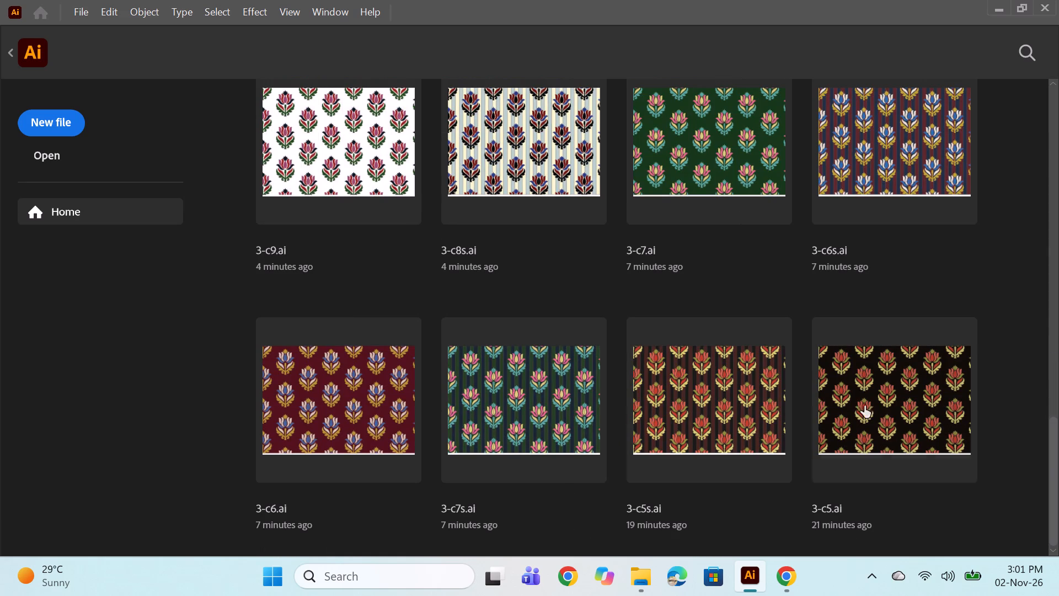
{"action": "left_click", "coordinate": [930, 403]}
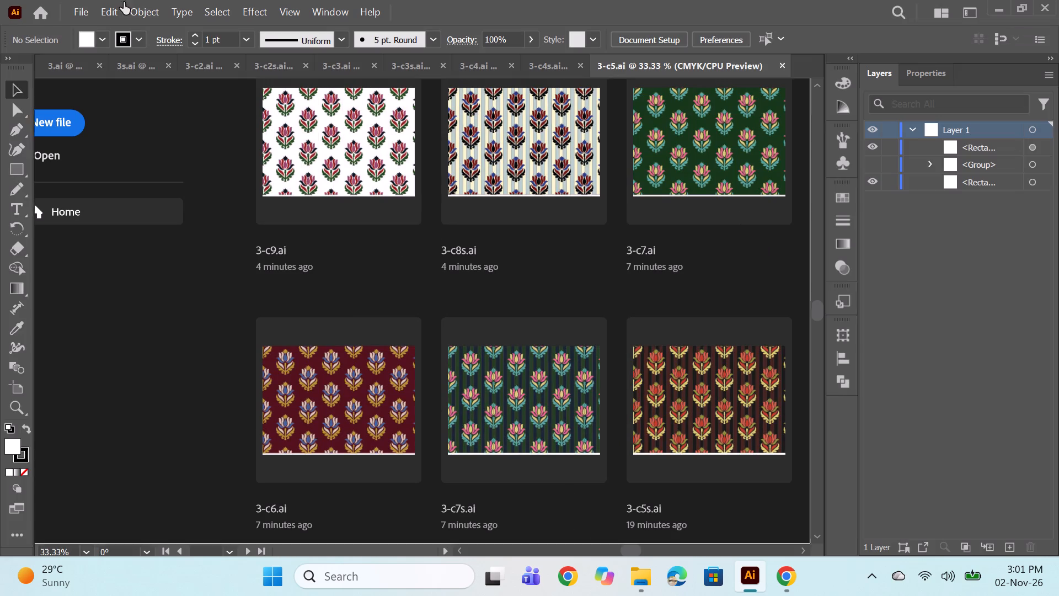
{"action": "left_click", "coordinate": [46, 14]}
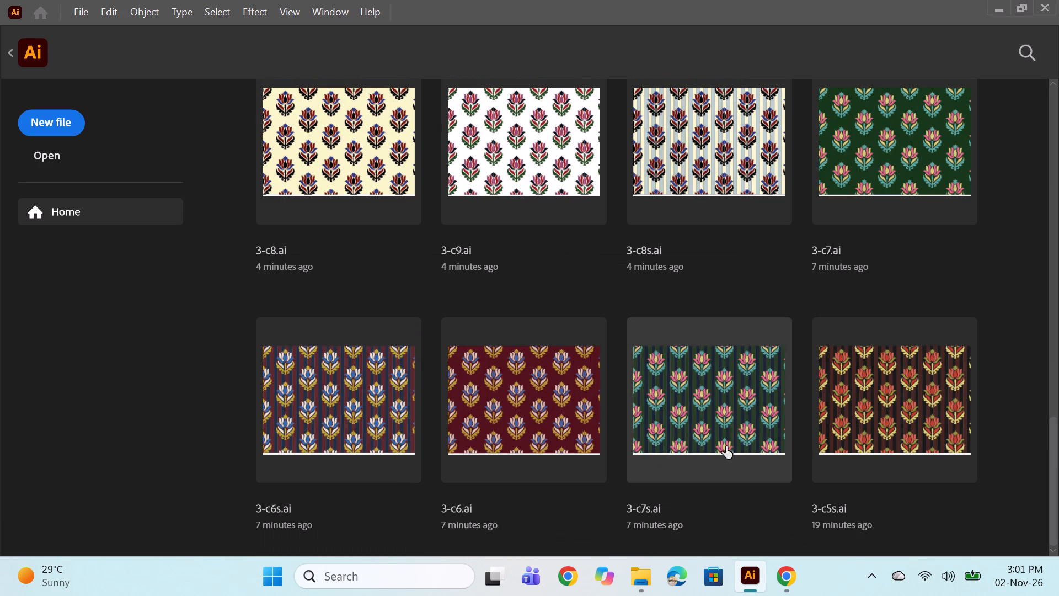
{"action": "left_click", "coordinate": [908, 409]}
{"action": "left_click", "coordinate": [850, 416]}
{"action": "left_click", "coordinate": [40, 14]}
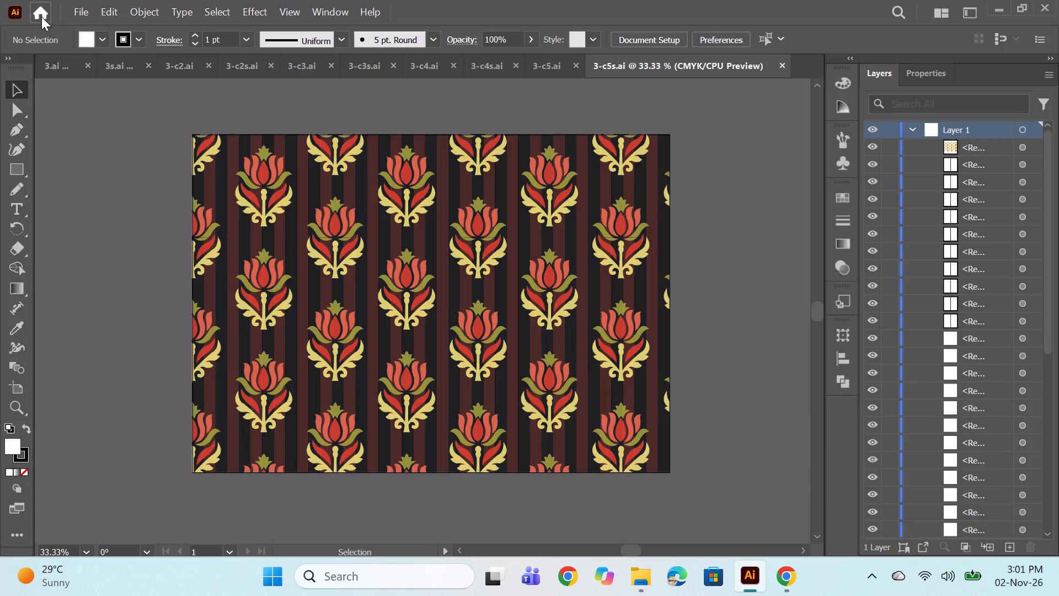
{"action": "scroll", "coordinate": [770, 385], "scroll_direction": "down", "scroll_amount": 4}
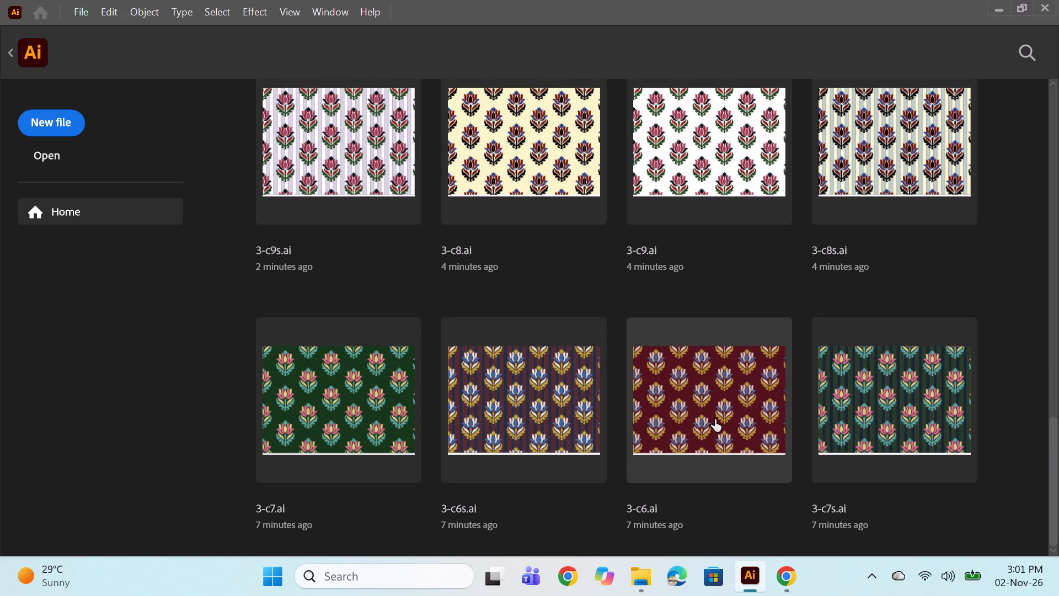
{"action": "left_click", "coordinate": [715, 419]}
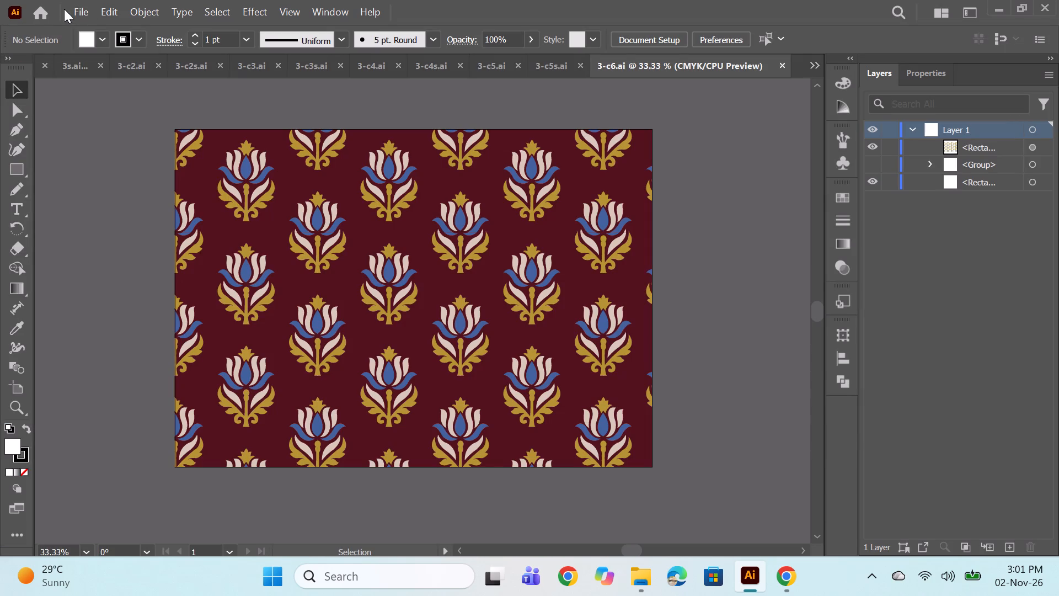
{"action": "left_click", "coordinate": [48, 10]}
{"action": "left_click", "coordinate": [726, 414]}
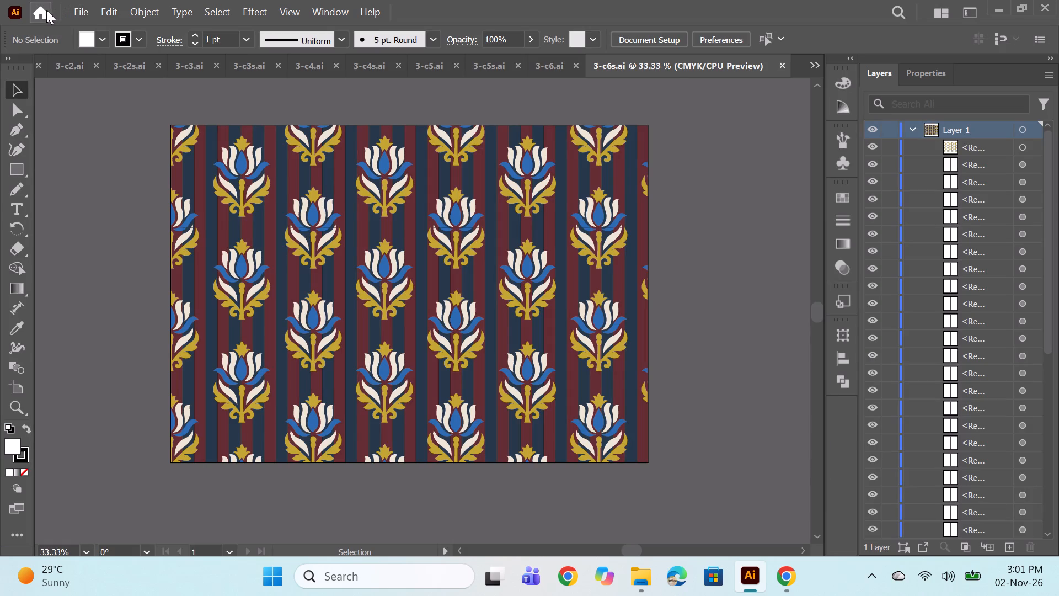
Open the green colourway's plain and striped files, 3-c7.ai and 3-c7s.ai, from the recent files.
{"action": "left_click", "coordinate": [46, 10]}
{"action": "scroll", "coordinate": [774, 398], "scroll_direction": "down", "scroll_amount": 5}
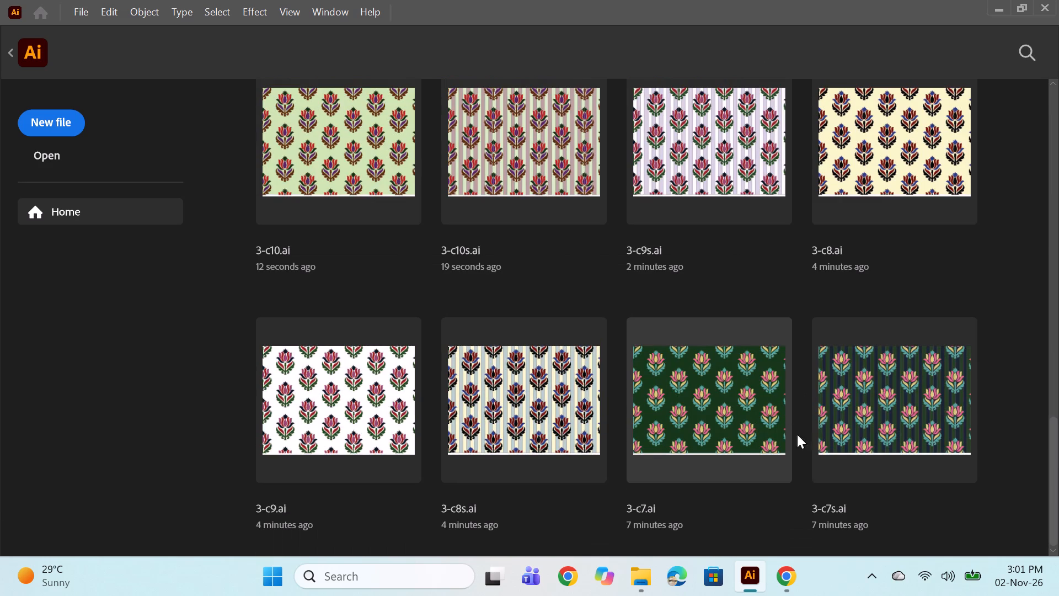
{"action": "left_click", "coordinate": [744, 422]}
{"action": "left_click", "coordinate": [683, 394]}
{"action": "left_click", "coordinate": [41, 17]}
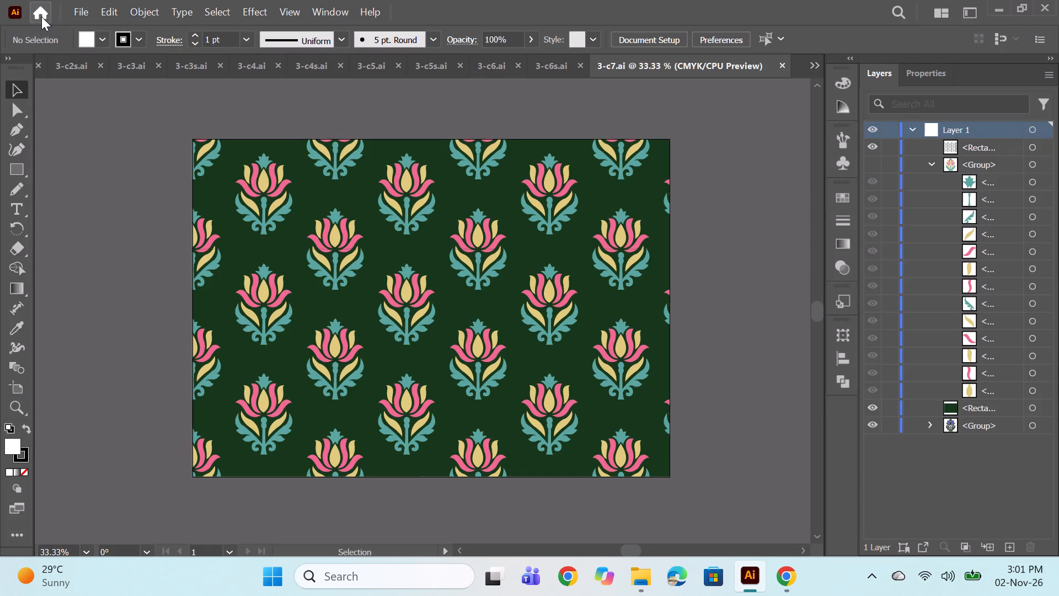
{"action": "left_click", "coordinate": [884, 417]}
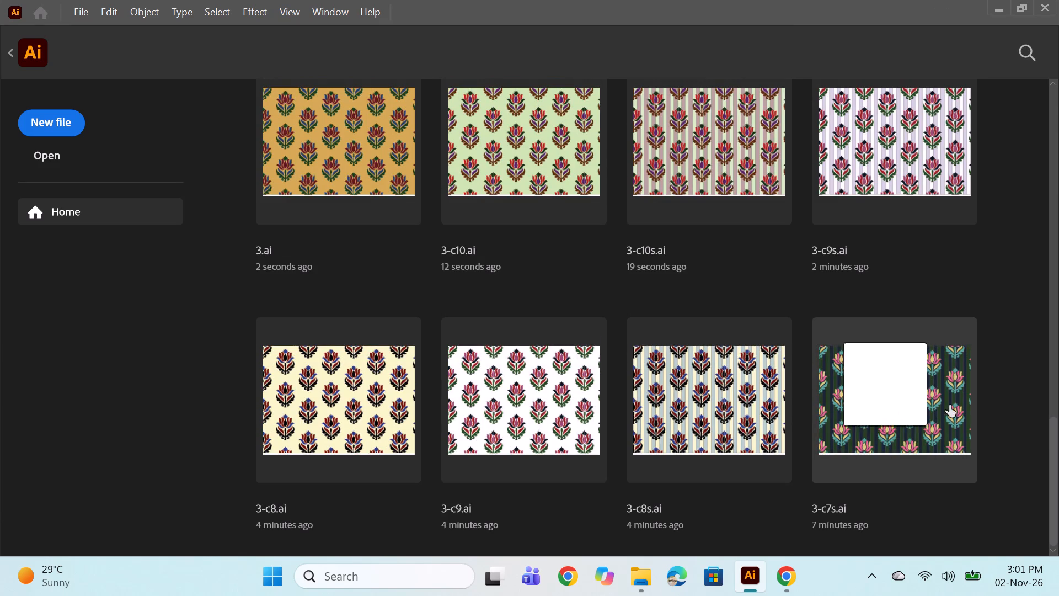
{"action": "left_click", "coordinate": [930, 418]}
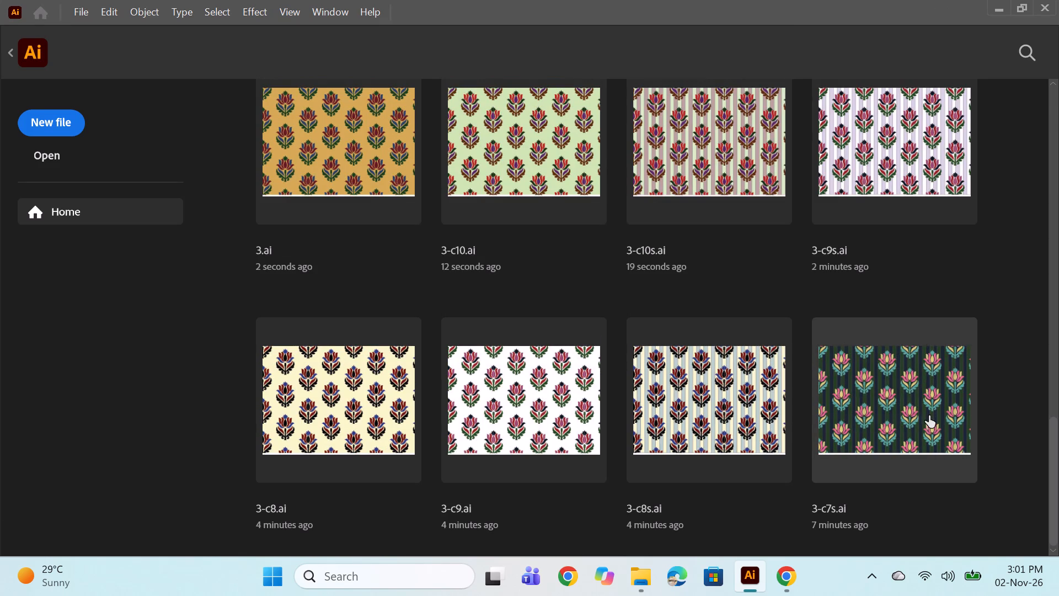
Open 3-c8.ai and its striped version 3-c8s.ai from the recent files, each in its own document.
{"action": "left_click", "coordinate": [34, 6]}
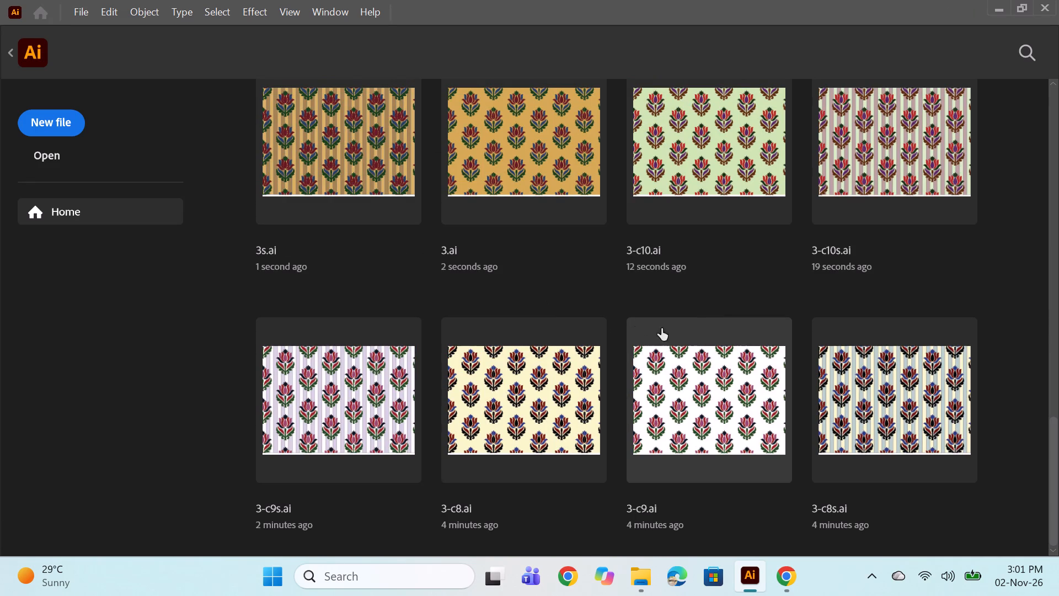
{"action": "scroll", "coordinate": [529, 349], "scroll_direction": "up", "scroll_amount": 2}
{"action": "scroll", "coordinate": [773, 328], "scroll_direction": "up", "scroll_amount": 6}
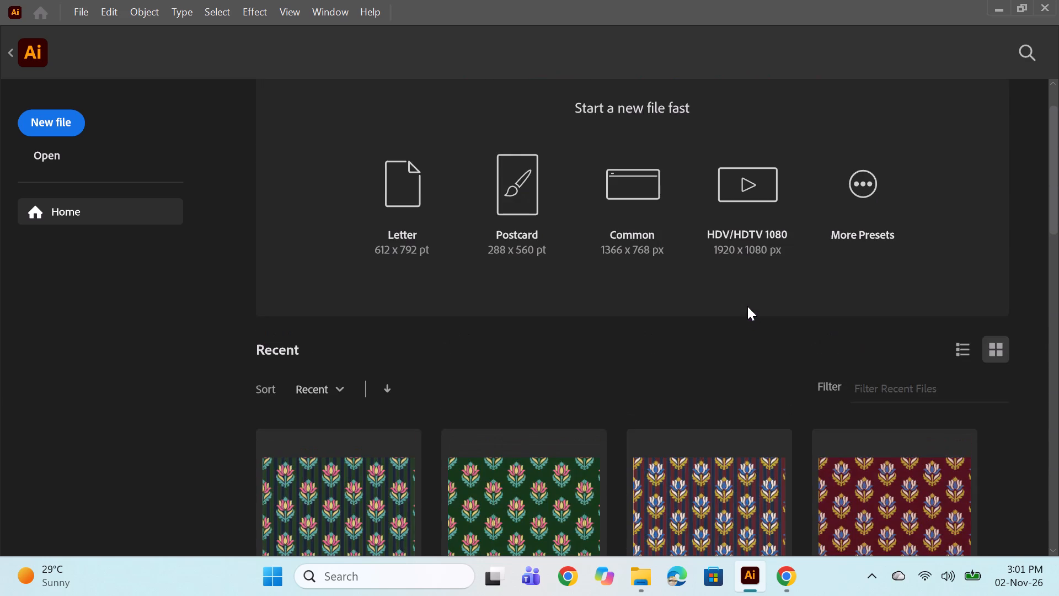
{"action": "scroll", "coordinate": [734, 293], "scroll_direction": "down", "scroll_amount": 15}
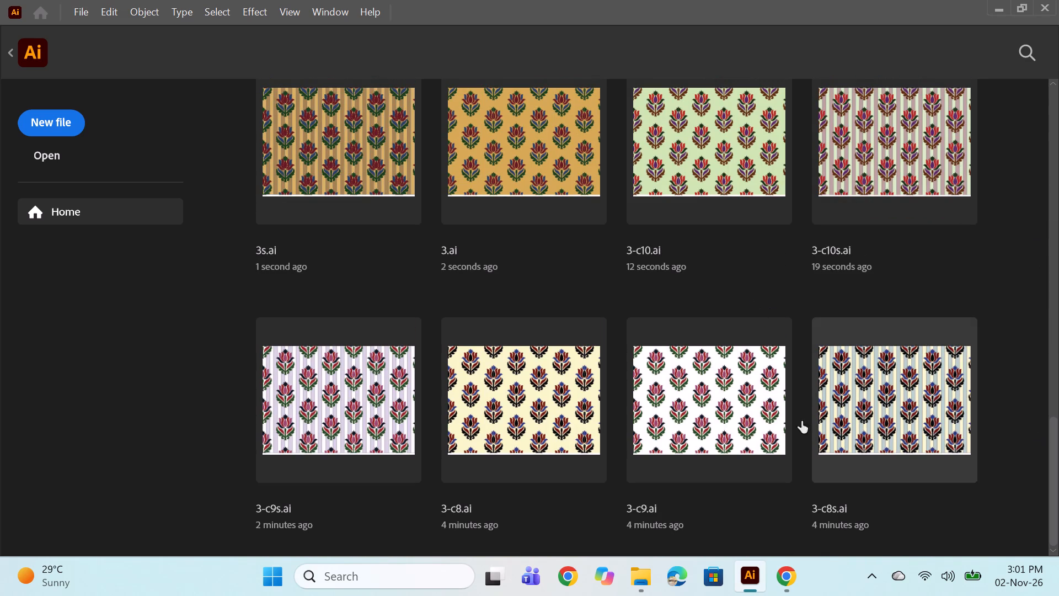
{"action": "left_click", "coordinate": [533, 401]}
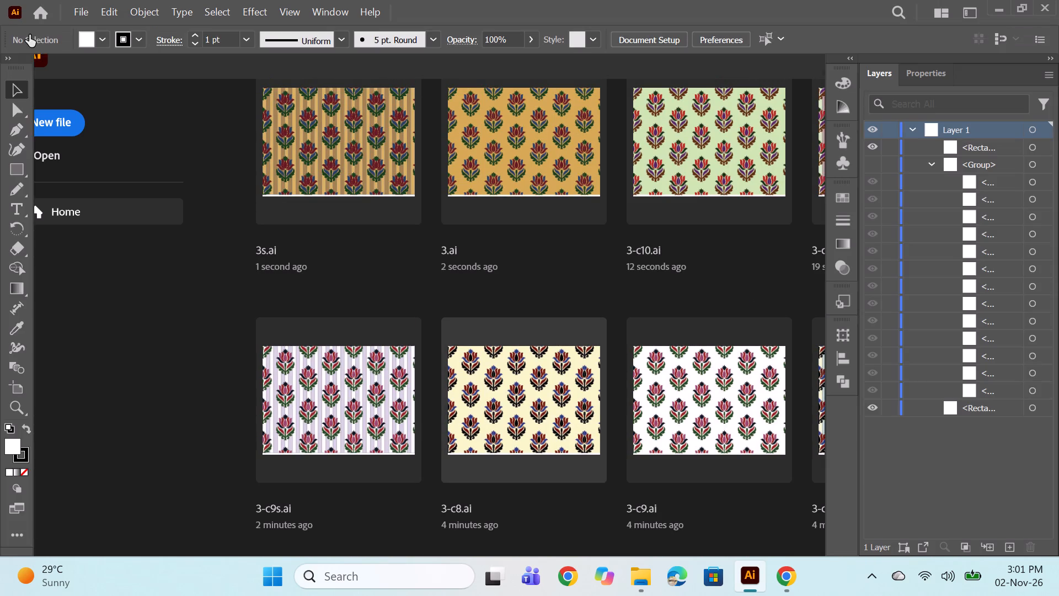
{"action": "left_click", "coordinate": [38, 18]}
{"action": "left_click", "coordinate": [872, 434]}
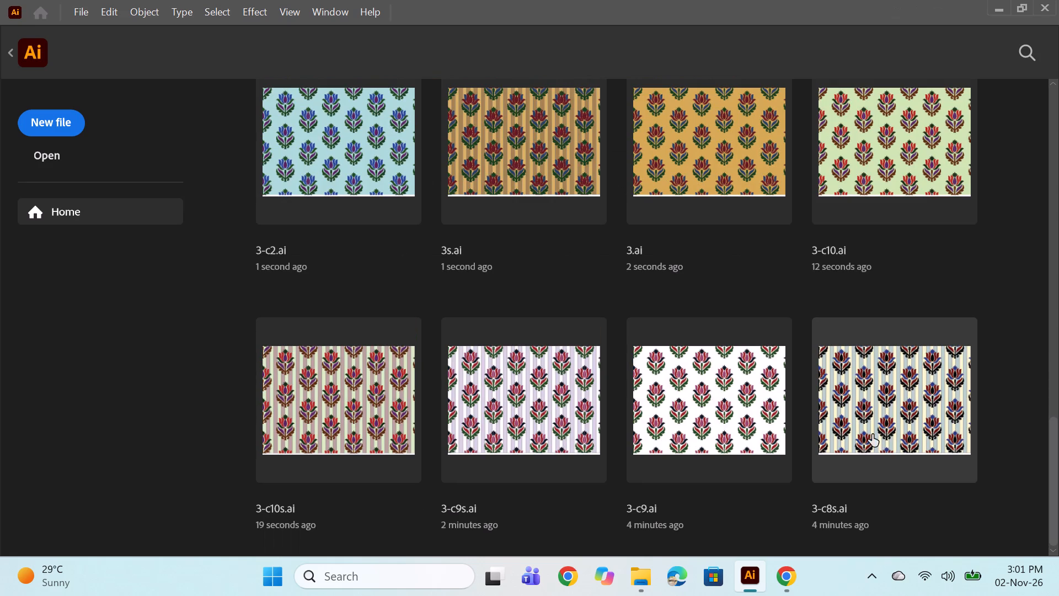
Open the white colourway's plain and striped files, 3-c9.ai and 3-c9s.ai, from the recent files.
{"action": "left_click", "coordinate": [33, 10]}
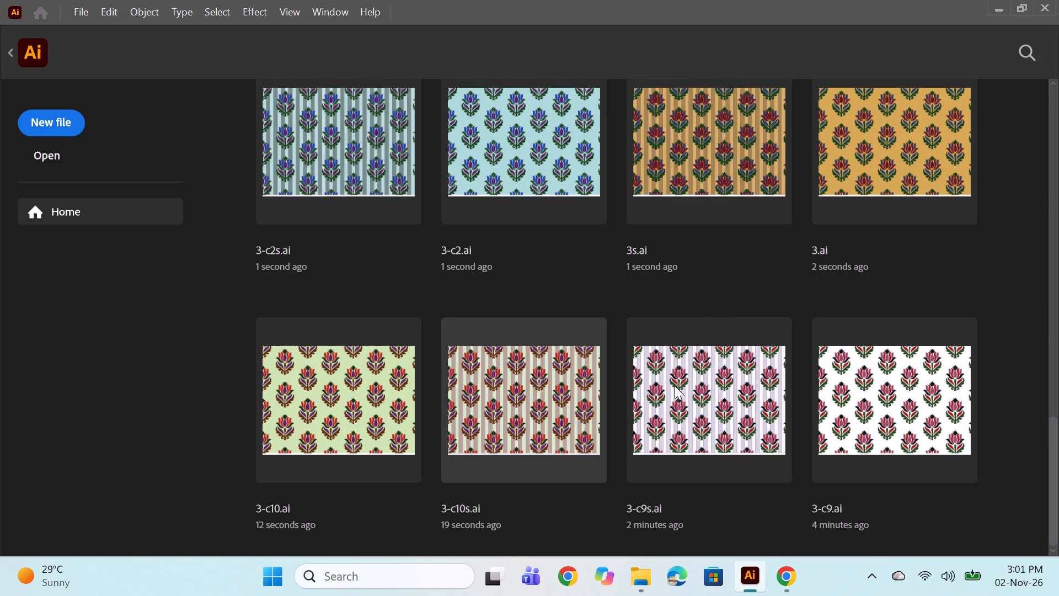
{"action": "left_click", "coordinate": [889, 405]}
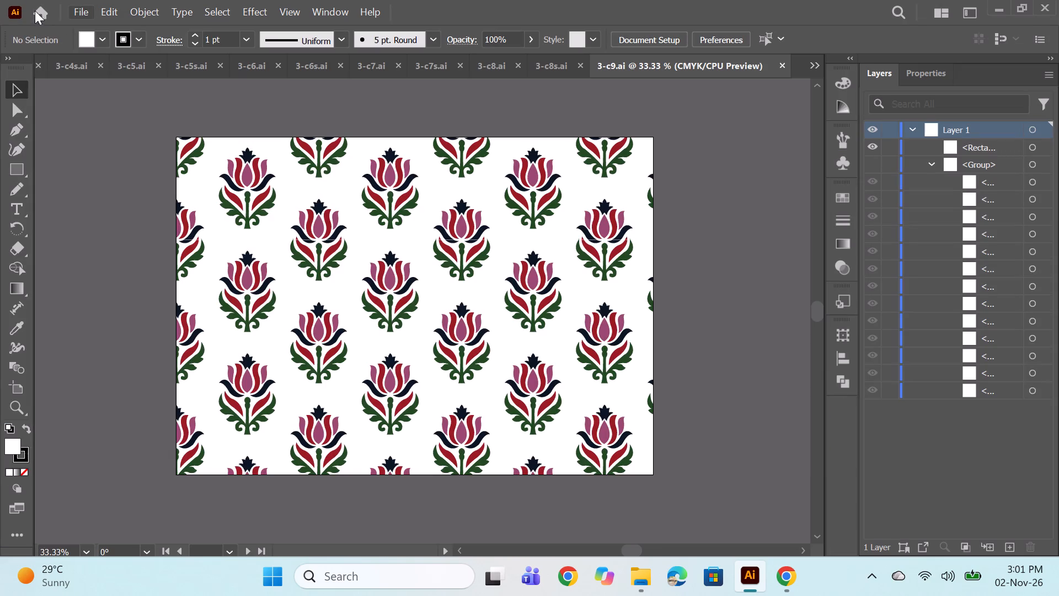
{"action": "left_click", "coordinate": [35, 10]}
{"action": "left_click", "coordinate": [862, 402]}
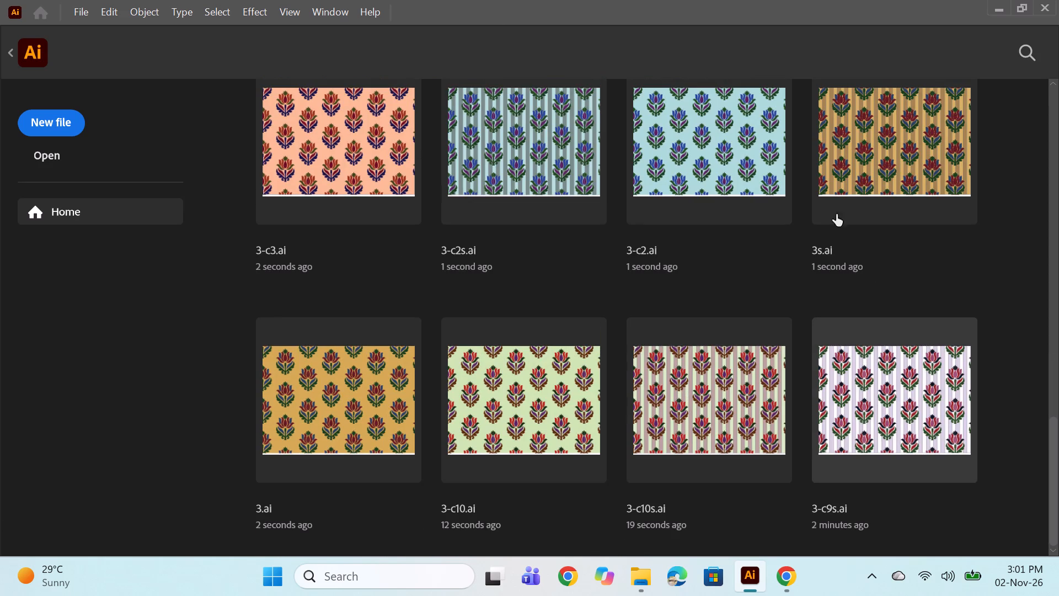
Open the light green colourway's plain and striped files, 3-c10.ai and 3-c10s.ai, from the recent files.
{"action": "left_click", "coordinate": [40, 8]}
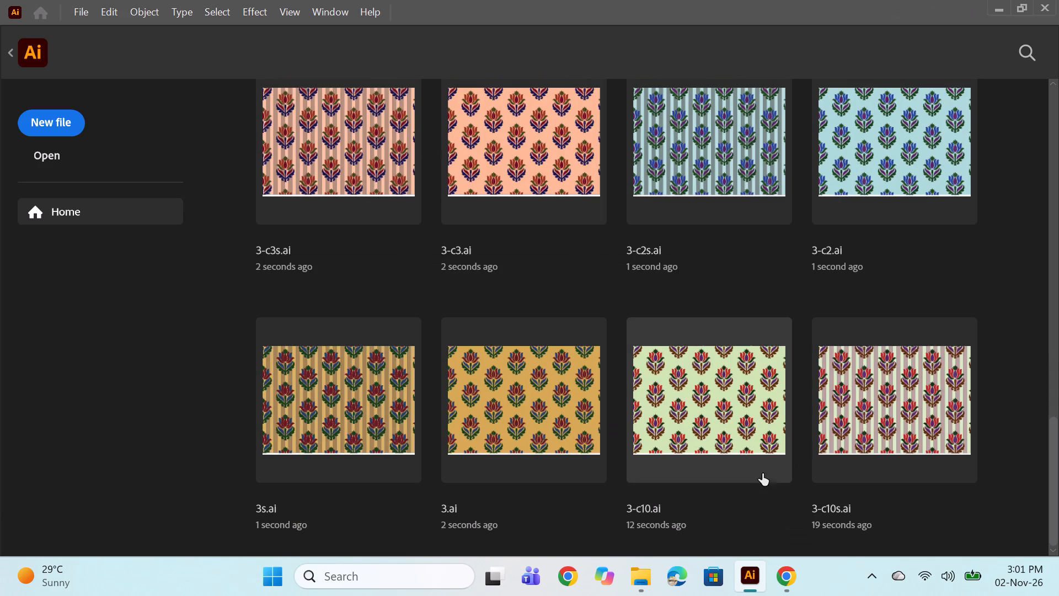
{"action": "left_click", "coordinate": [688, 446]}
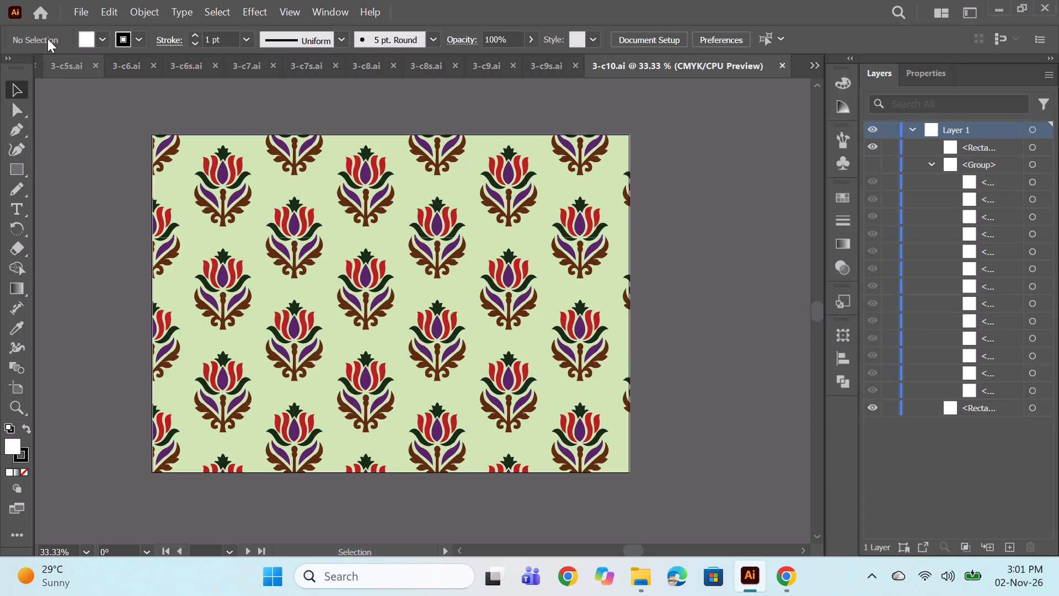
{"action": "left_click", "coordinate": [46, 15]}
{"action": "scroll", "coordinate": [789, 332], "scroll_direction": "down", "scroll_amount": 2}
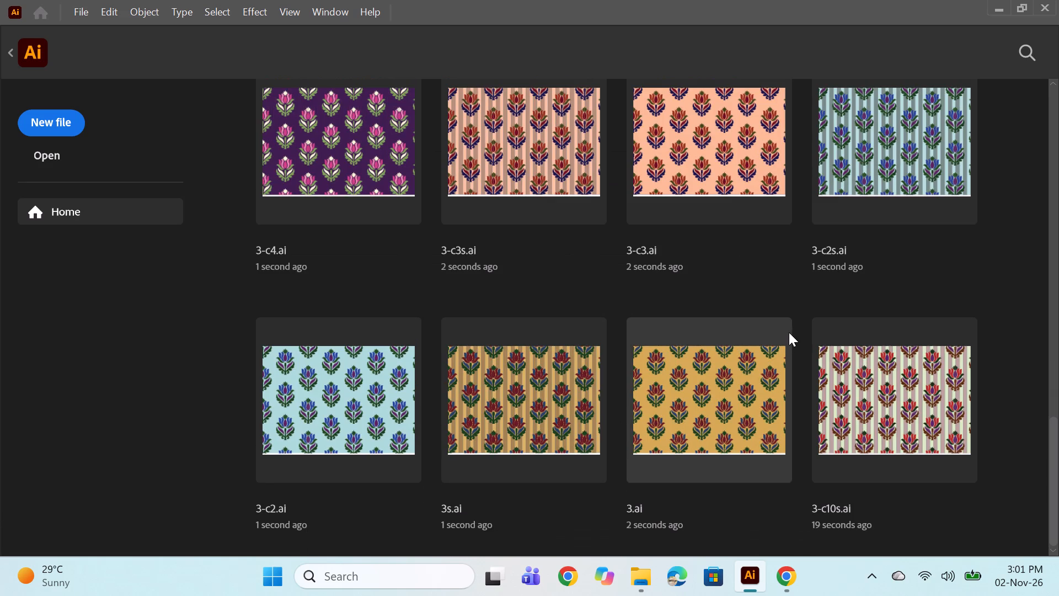
{"action": "scroll", "coordinate": [789, 332], "scroll_direction": "down", "scroll_amount": 2}
{"action": "scroll", "coordinate": [789, 335], "scroll_direction": "up", "scroll_amount": 8}
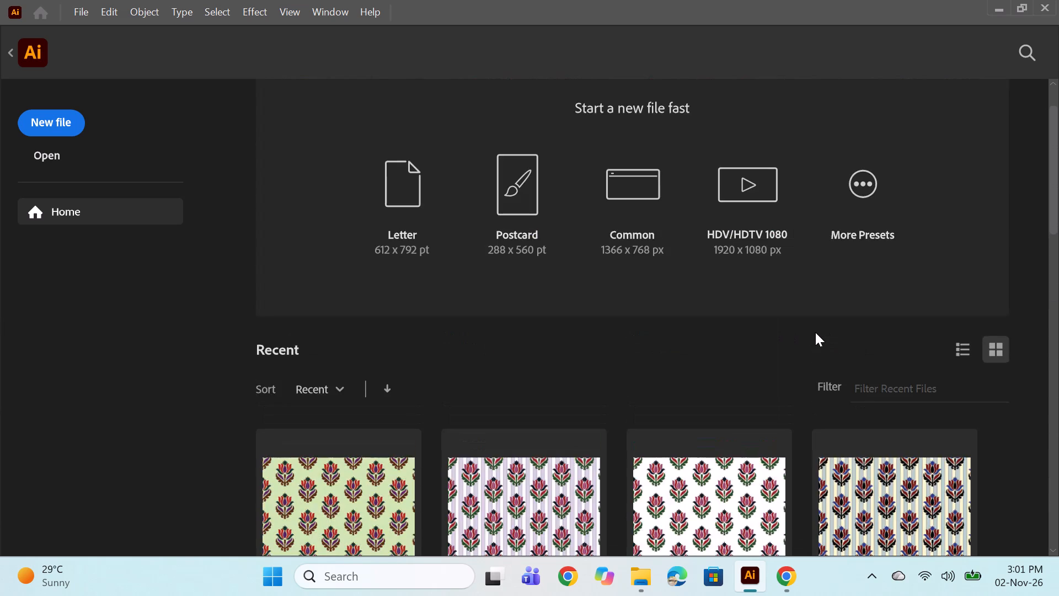
{"action": "scroll", "coordinate": [805, 329], "scroll_direction": "down", "scroll_amount": 8}
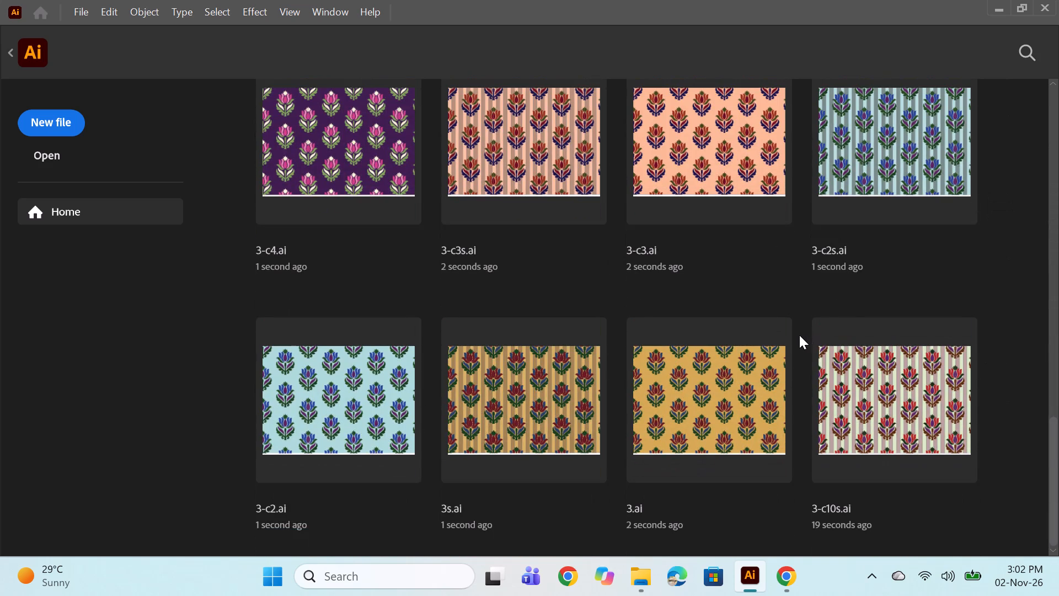
{"action": "scroll", "coordinate": [799, 335], "scroll_direction": "down", "scroll_amount": 4}
{"action": "left_click", "coordinate": [864, 470]}
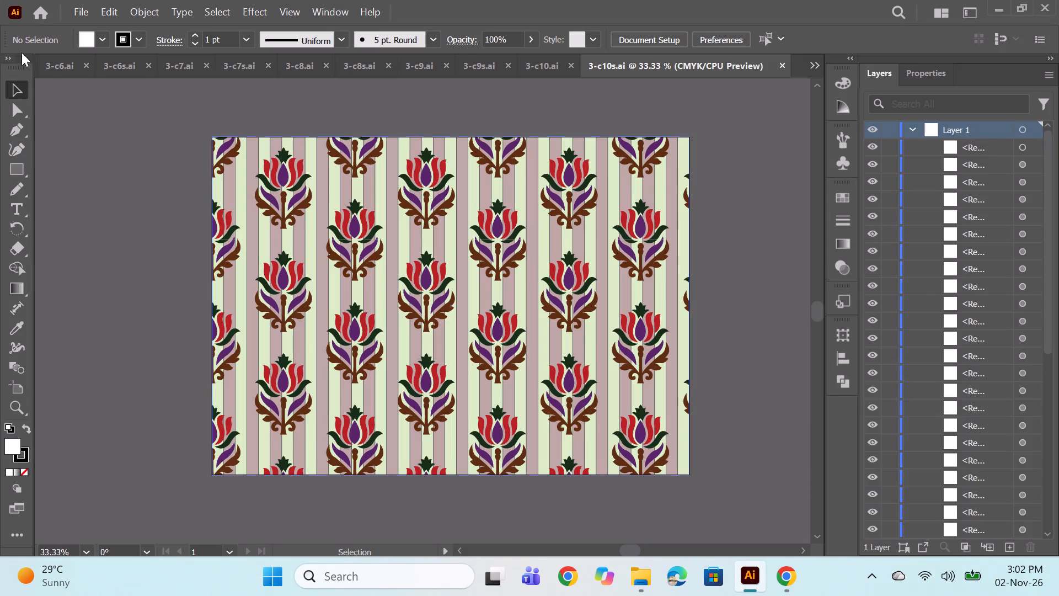
Switch to the 3.ai document, examine its plain mustard floral print up close and as a whole, and clear the selection.
{"action": "left_click", "coordinate": [60, 68]}
{"action": "left_click", "coordinate": [47, 65]}
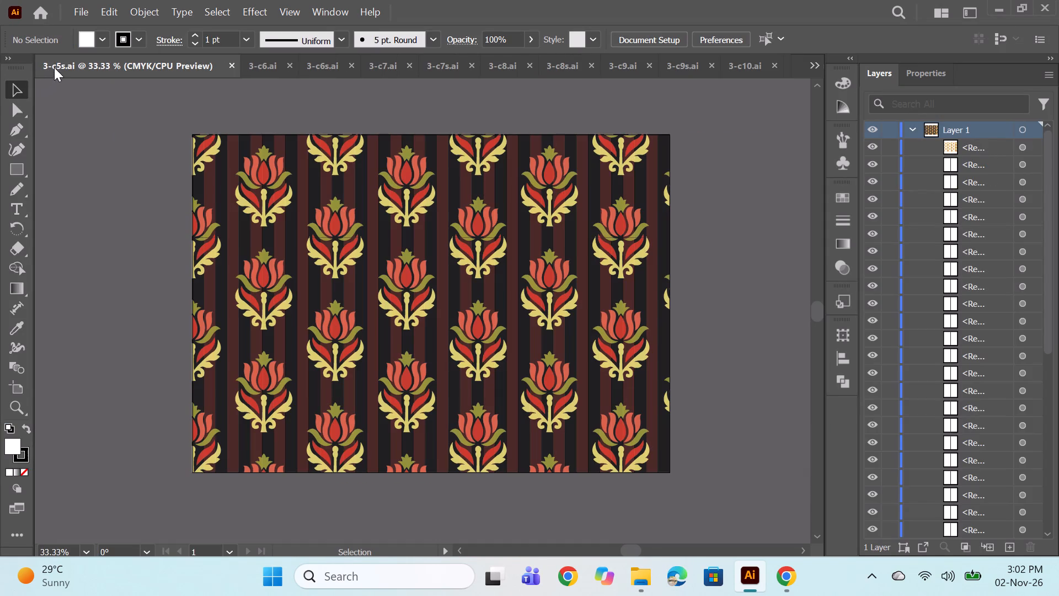
{"action": "left_click", "coordinate": [68, 60]}
{"action": "left_click", "coordinate": [809, 66]}
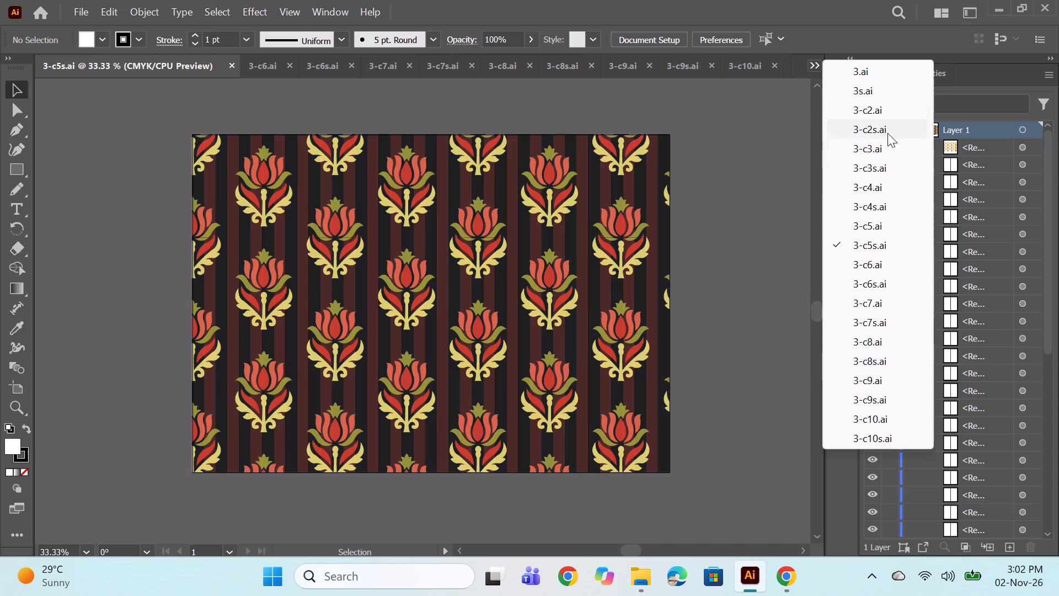
{"action": "scroll", "coordinate": [893, 136], "scroll_direction": "up", "scroll_amount": 10}
{"action": "left_click", "coordinate": [869, 70]}
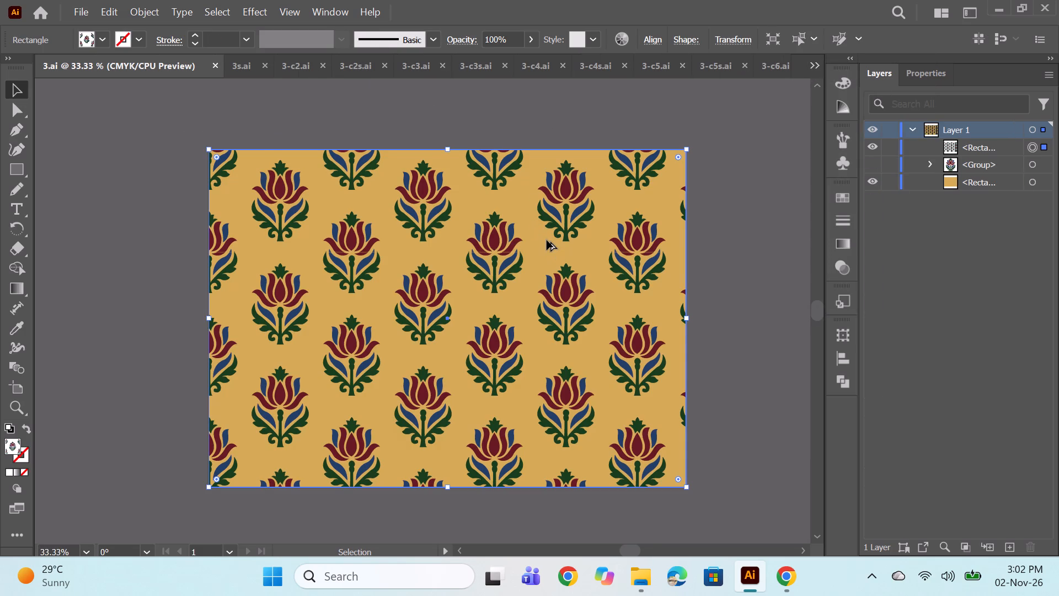
{"action": "scroll", "coordinate": [547, 240], "scroll_direction": "up", "scroll_amount": 1, "text": "alt"}
{"action": "key", "text": "space"}
{"action": "key", "text": "space"}
{"action": "key", "text": "space"}
{"action": "key", "text": "space"}
{"action": "left_click_drag", "start_coordinate": [573, 264], "coordinate": [634, 240]}
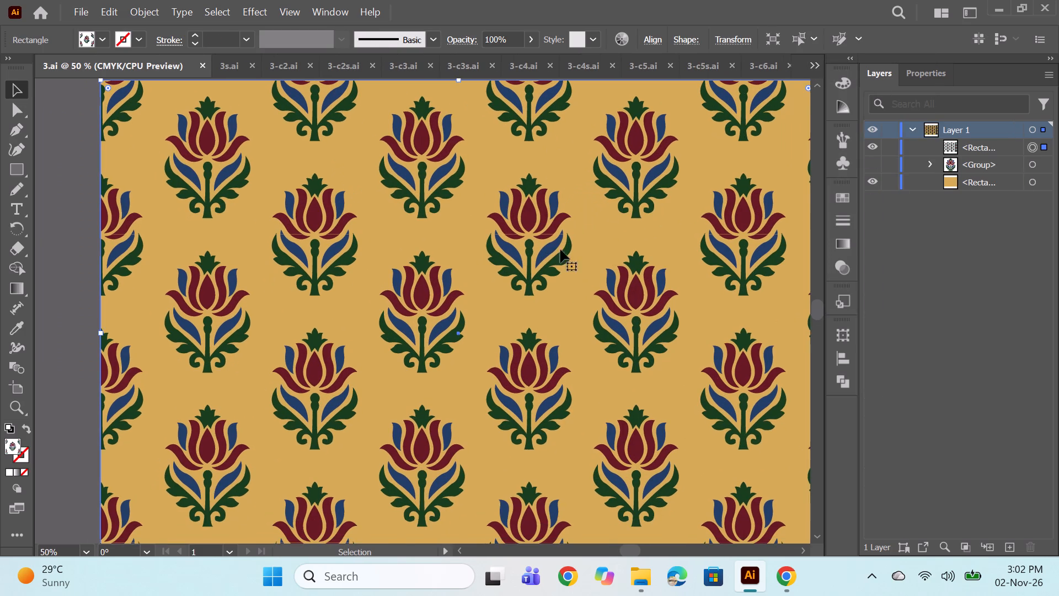
{"action": "key", "text": "space"}
{"action": "key", "text": "space"}
{"action": "key", "text": "space"}
{"action": "key", "text": "space"}
{"action": "key", "text": "space"}
{"action": "key", "text": "space"}
{"action": "key", "text": "space"}
{"action": "key", "text": "space"}
{"action": "key", "text": "space"}
{"action": "key", "text": "space"}
{"action": "key", "text": "space"}
{"action": "key", "text": "space"}
{"action": "key", "text": "space"}
{"action": "key", "text": "space"}
{"action": "key", "text": "space"}
{"action": "key", "text": "space"}
{"action": "key", "text": "space"}
{"action": "key", "text": "space"}
{"action": "key", "text": "space"}
{"action": "key", "text": "space"}
{"action": "left_click_drag", "start_coordinate": [578, 257], "coordinate": [543, 251]}
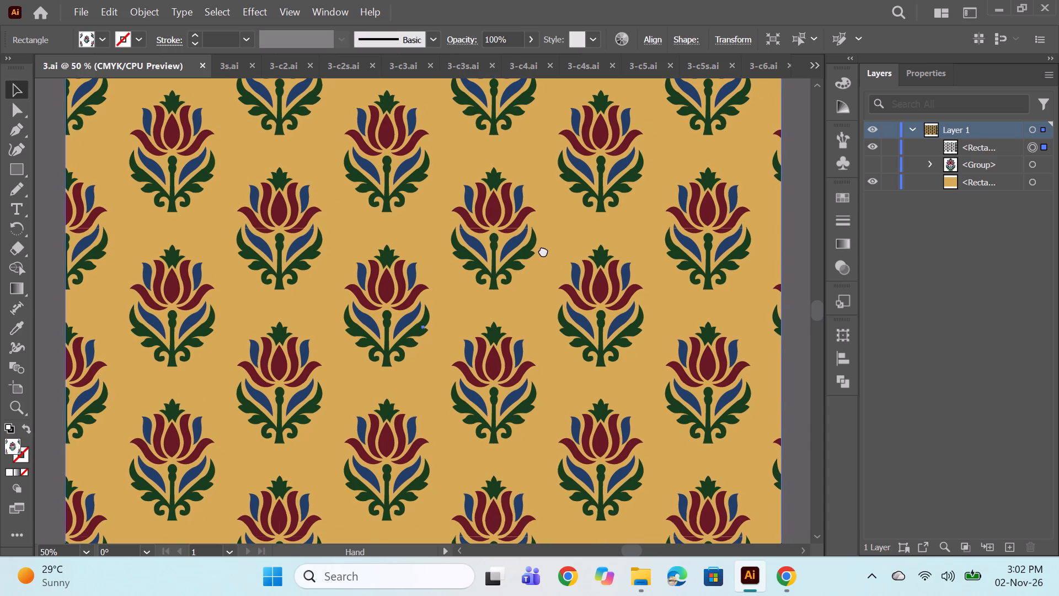
{"action": "left_click_drag", "start_coordinate": [543, 251], "coordinate": [544, 251]}
{"action": "scroll", "coordinate": [551, 246], "scroll_direction": "down", "scroll_amount": 1, "text": "alt"}
{"action": "left_click", "coordinate": [733, 267]}
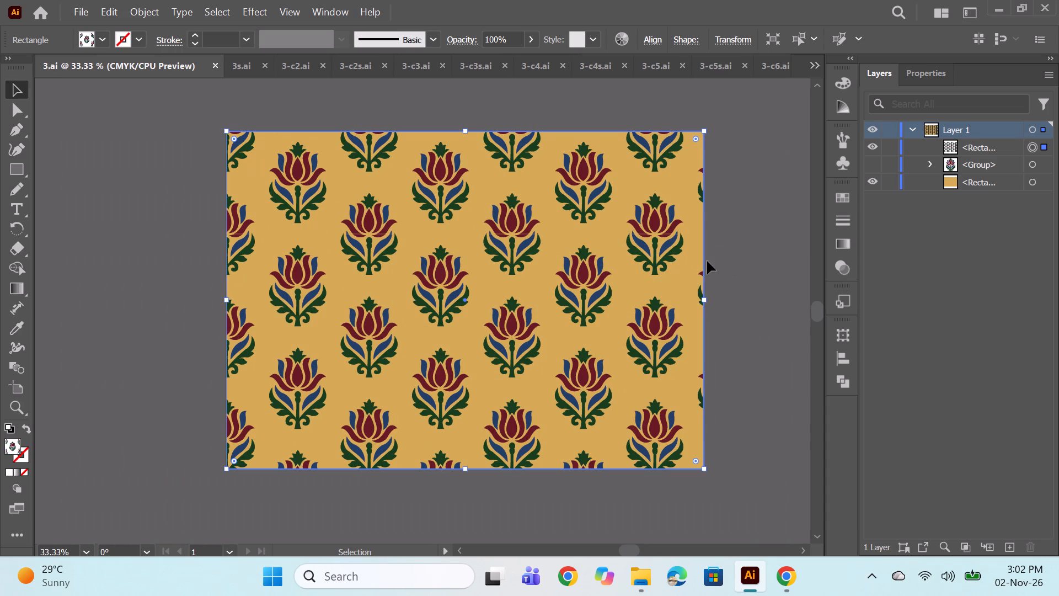
Examine the striped version of the mustard print in 3s.ai up close.
{"action": "left_click", "coordinate": [237, 65]}
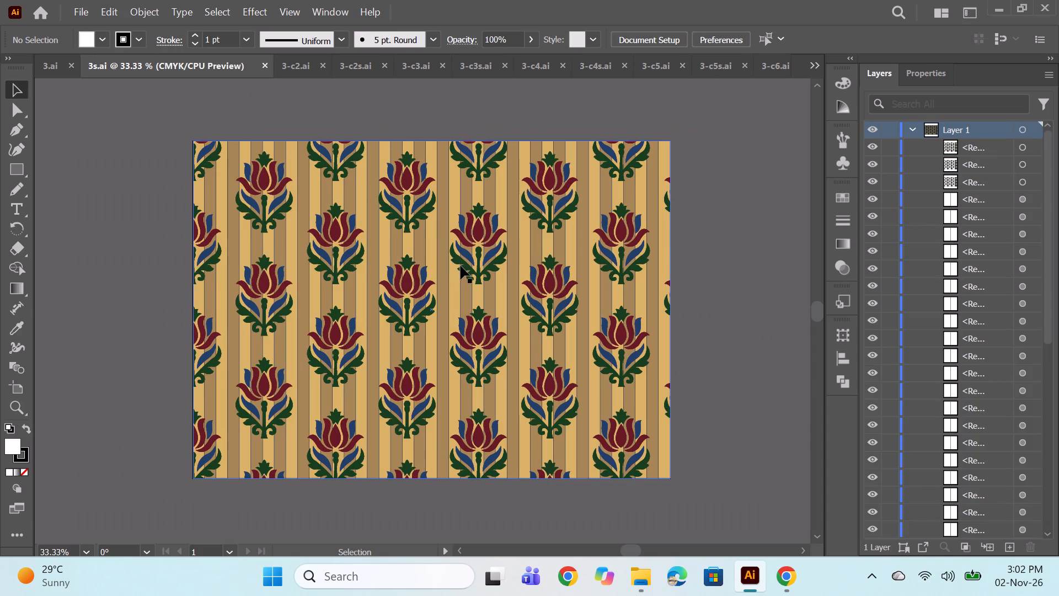
{"action": "scroll", "coordinate": [462, 268], "scroll_direction": "up", "scroll_amount": 1, "text": "alt"}
{"action": "scroll", "coordinate": [504, 262], "scroll_direction": "down", "scroll_amount": 1, "text": "alt"}
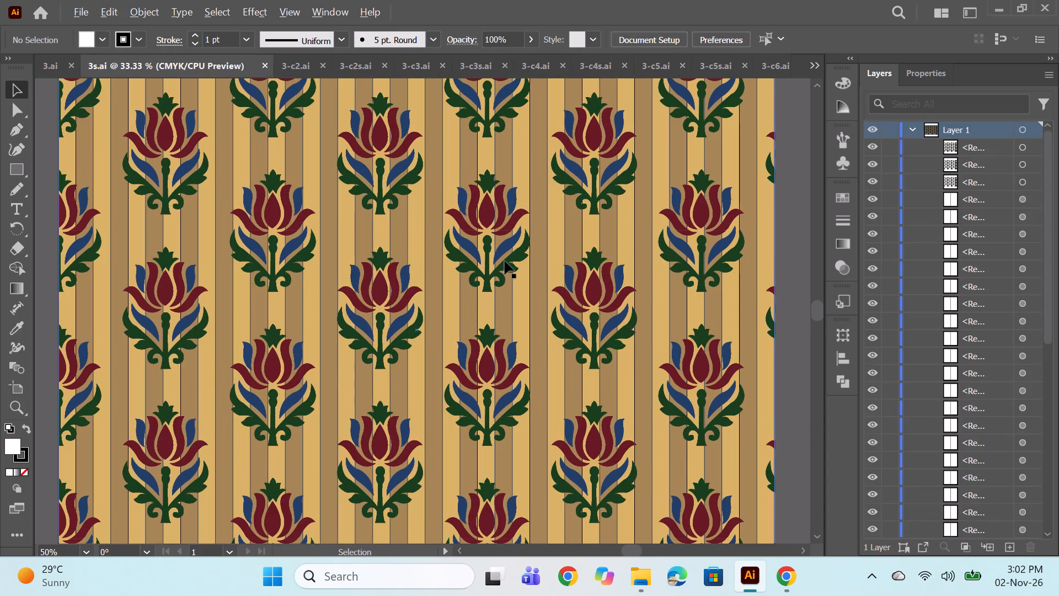
Return to 3.ai and examine the tulip motif and its repeat across the artboard at several magnifications.
{"action": "left_click", "coordinate": [61, 60]}
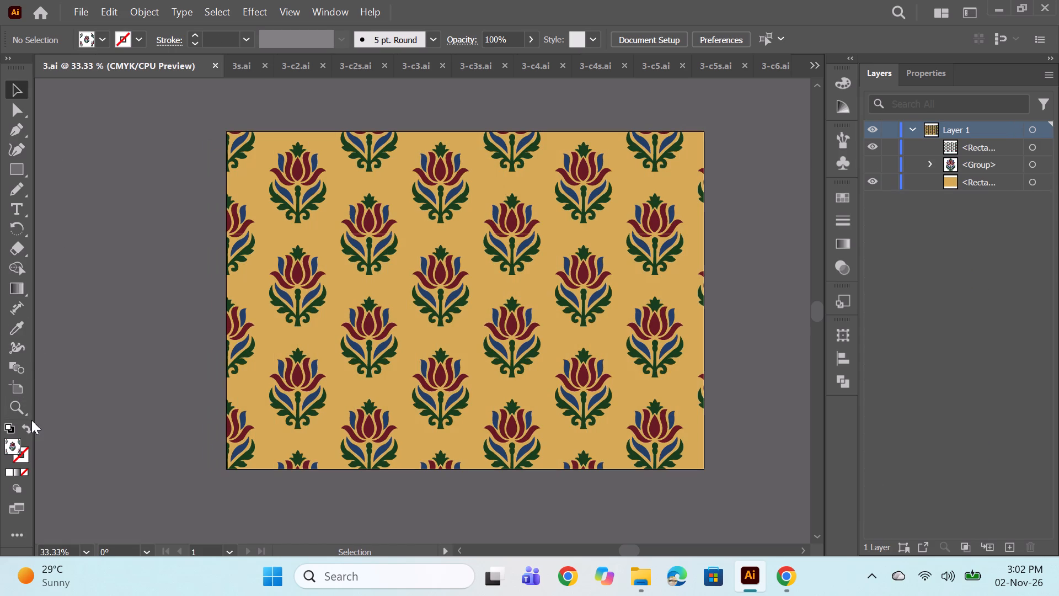
{"action": "left_click", "coordinate": [21, 407]}
{"action": "left_click_drag", "start_coordinate": [288, 324], "coordinate": [396, 320]}
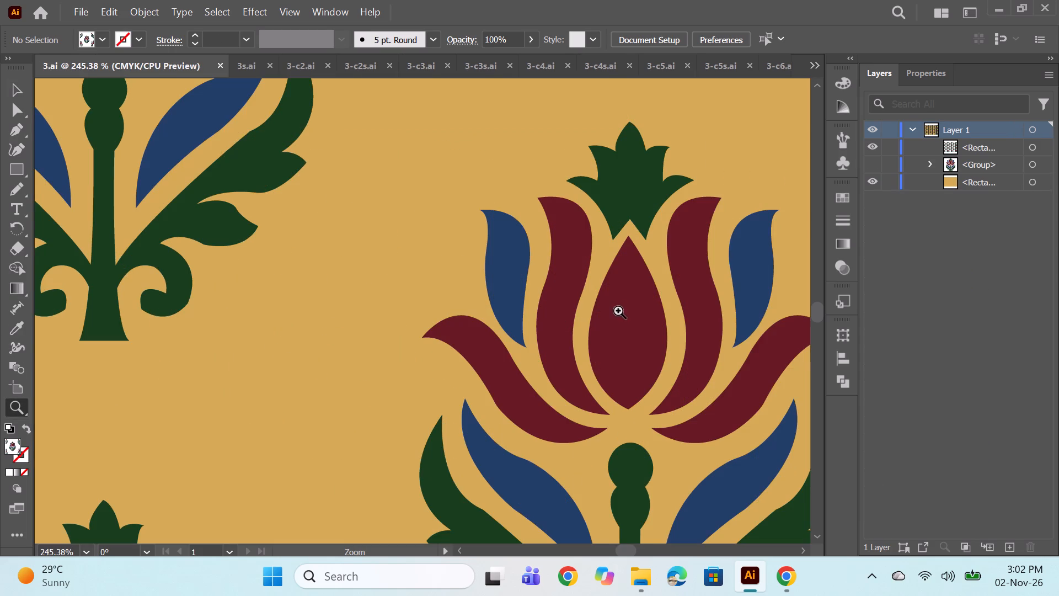
{"action": "scroll", "coordinate": [565, 299], "scroll_direction": "down", "scroll_amount": 4, "text": "alt"}
{"action": "key", "text": "space"}
{"action": "left_click_drag", "start_coordinate": [612, 316], "coordinate": [493, 336]}
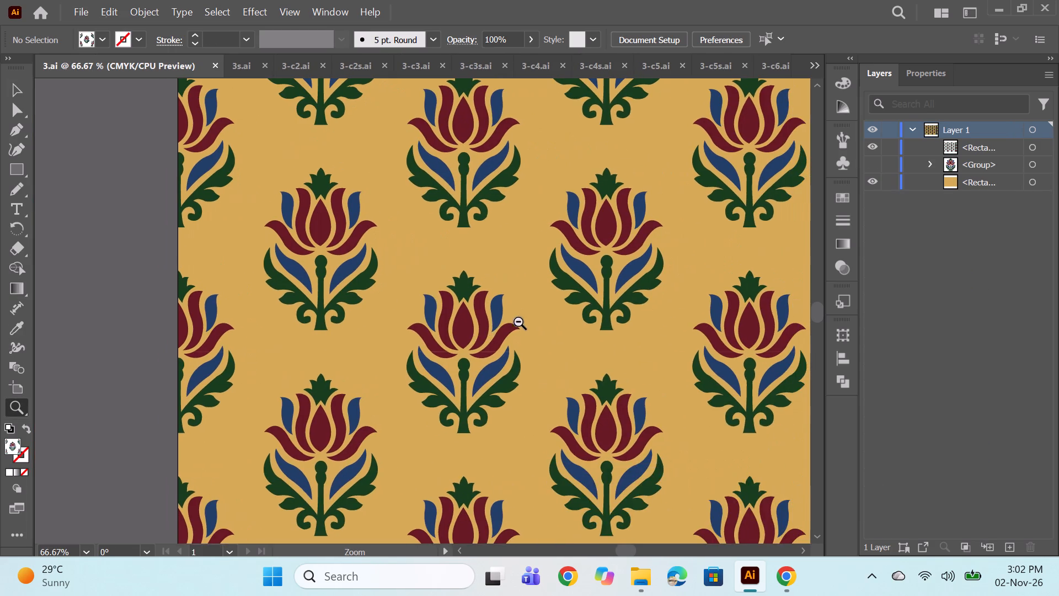
{"action": "scroll", "coordinate": [521, 317], "scroll_direction": "down", "scroll_amount": 2, "text": "alt"}
{"action": "key", "text": "space"}
{"action": "left_click_drag", "start_coordinate": [604, 319], "coordinate": [483, 326]}
{"action": "left_click", "coordinate": [499, 311]}
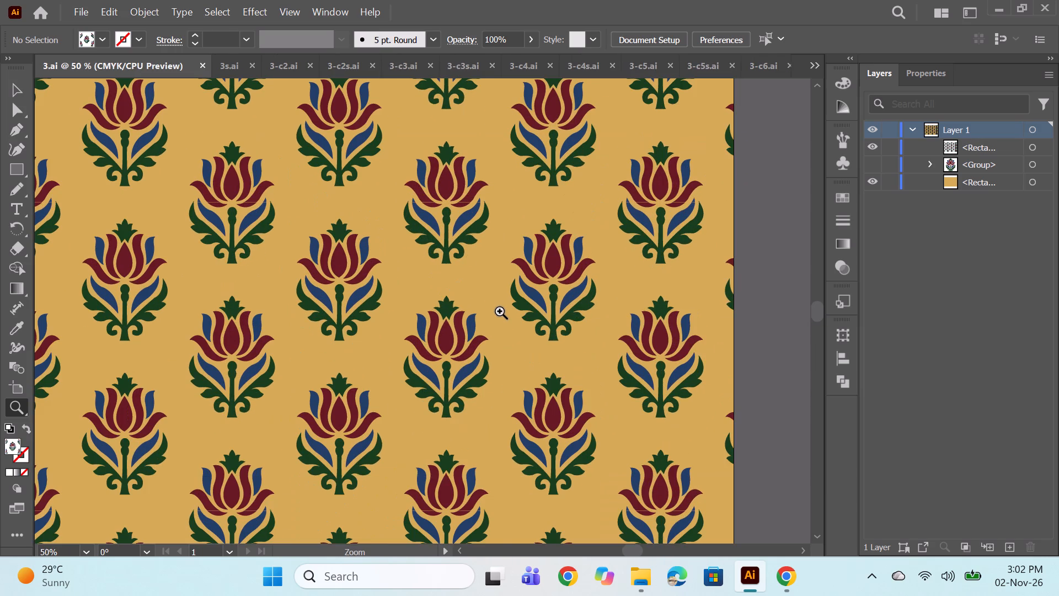
{"action": "key", "text": "space"}
{"action": "key", "text": "space"}
{"action": "key", "text": "space"}
{"action": "key", "text": "space"}
{"action": "key", "text": "space"}
{"action": "key", "text": "space"}
{"action": "key", "text": "space"}
{"action": "key", "text": "space"}
{"action": "key", "text": "space"}
{"action": "key", "text": "space"}
{"action": "key", "text": "space"}
{"action": "key", "text": "space"}
{"action": "key", "text": "space"}
{"action": "key", "text": "space"}
{"action": "key", "text": "space"}
{"action": "key", "text": "space"}
{"action": "key", "text": "space"}
{"action": "key", "text": "space"}
{"action": "key", "text": "space"}
{"action": "key", "text": "space"}
{"action": "left_click_drag", "start_coordinate": [507, 311], "coordinate": [571, 300]}
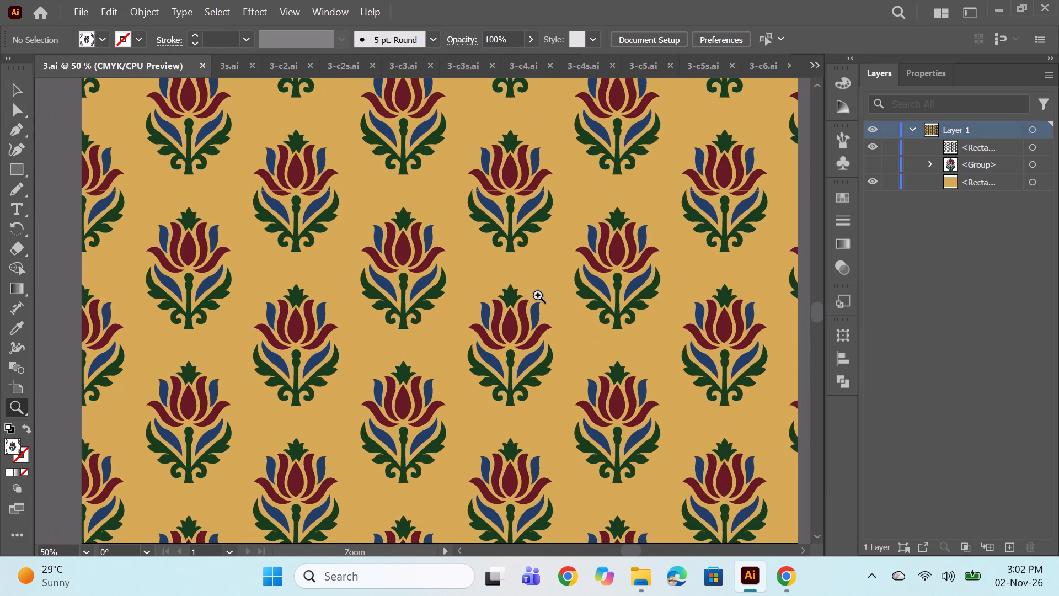
{"action": "scroll", "coordinate": [538, 295], "scroll_direction": "down", "scroll_amount": 1, "text": "alt"}
{"action": "key", "text": "space"}
{"action": "key", "text": "space"}
{"action": "key", "text": "space"}
{"action": "key", "text": "space"}
{"action": "key", "text": "space"}
{"action": "key", "text": "space"}
{"action": "left_click_drag", "start_coordinate": [538, 271], "coordinate": [501, 283]}
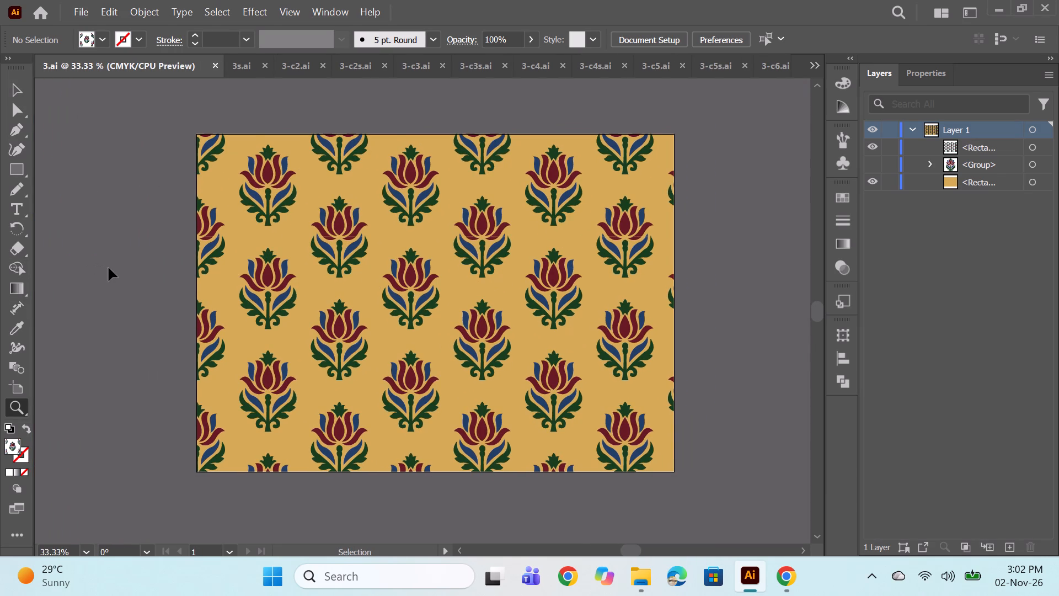
Show the rulers in 3.ai to check the print's scale, and hide them again.
{"action": "key", "text": "ctrl+r"}
{"action": "left_click", "coordinate": [430, 280]}
{"action": "scroll", "coordinate": [431, 280], "scroll_direction": "up", "scroll_amount": 1, "text": "alt"}
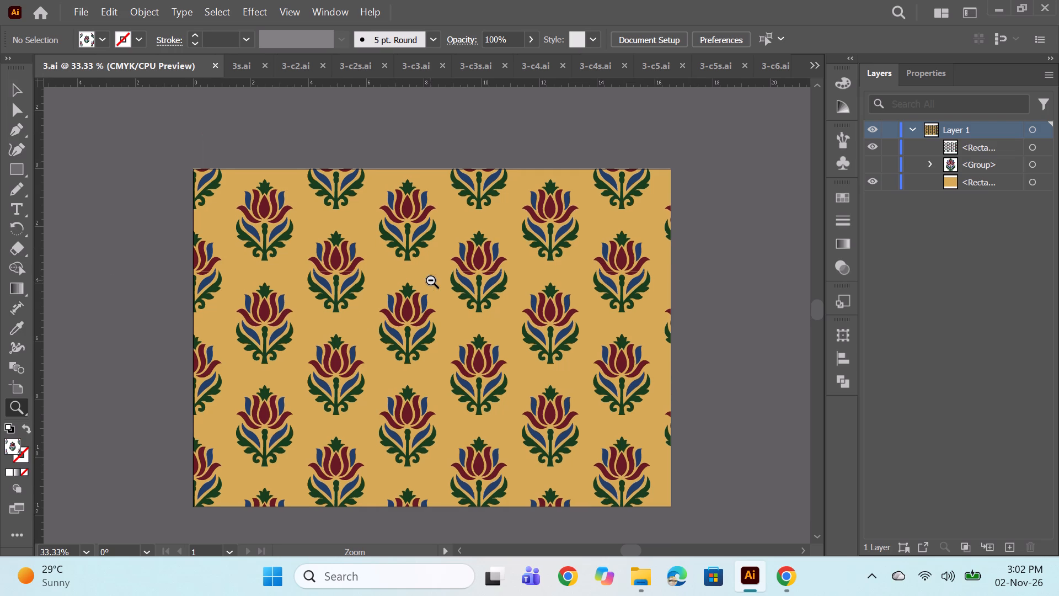
{"action": "scroll", "coordinate": [445, 278], "scroll_direction": "up", "scroll_amount": 1, "text": "alt"}
{"action": "scroll", "coordinate": [448, 275], "scroll_direction": "down", "scroll_amount": 2}
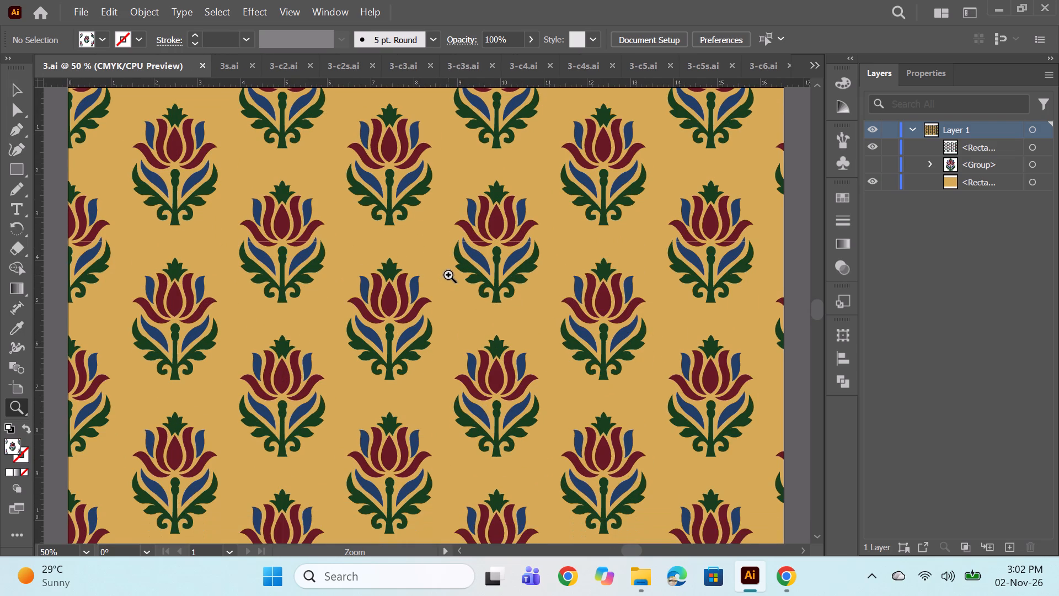
{"action": "key", "text": "ctrl+r"}
{"action": "scroll", "coordinate": [362, 262], "scroll_direction": "down", "scroll_amount": 1, "text": "alt"}
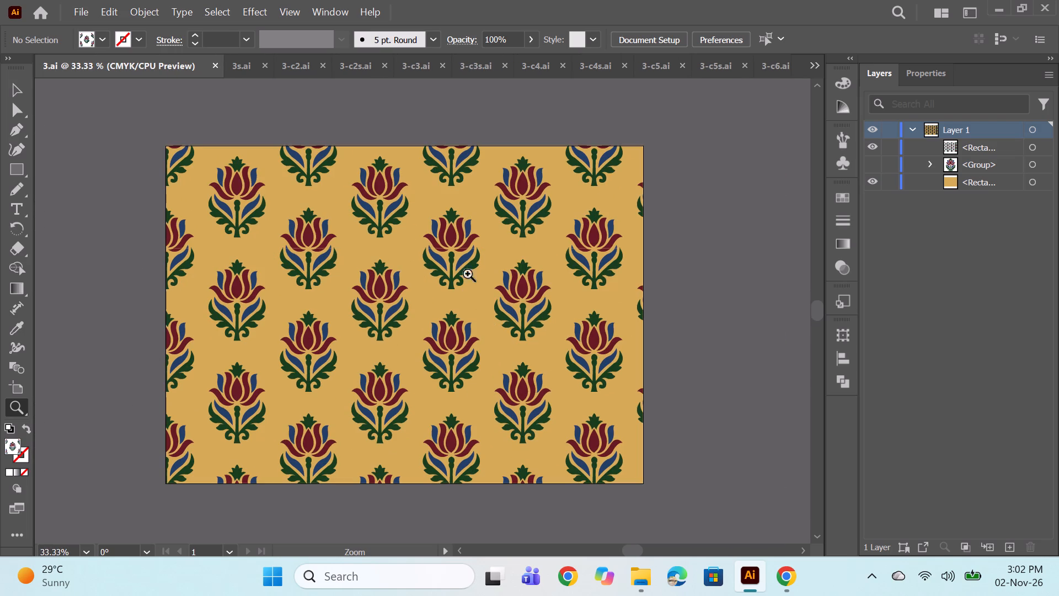
Review the plain and striped versions of the first two colourways in 3.ai, 3s.ai, 3-c2.ai and 3-c2s.ai.
{"action": "left_click", "coordinate": [17, 95]}
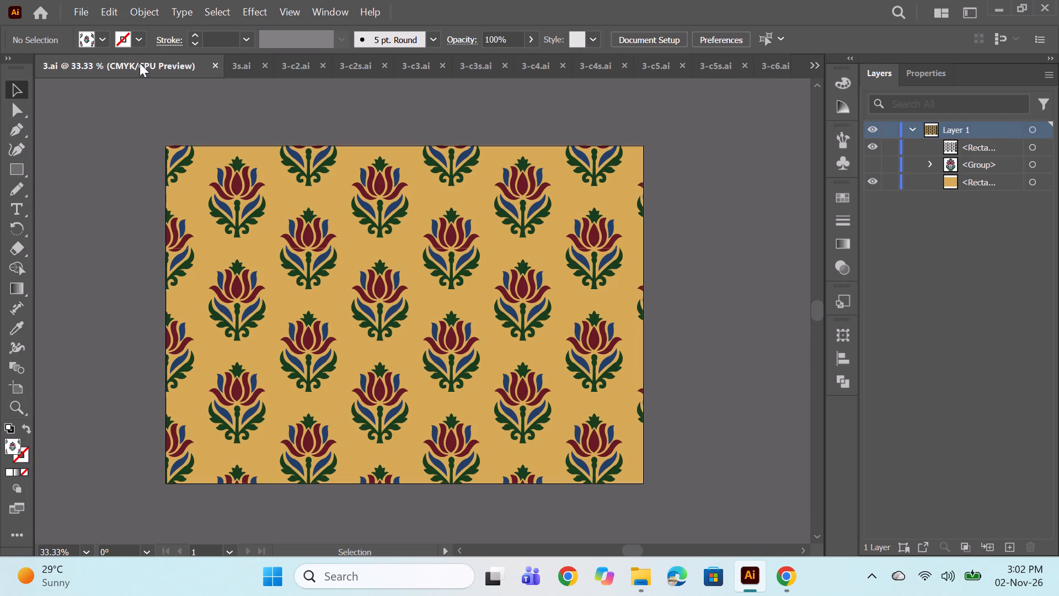
{"action": "left_click", "coordinate": [140, 63]}
{"action": "left_click", "coordinate": [242, 65]}
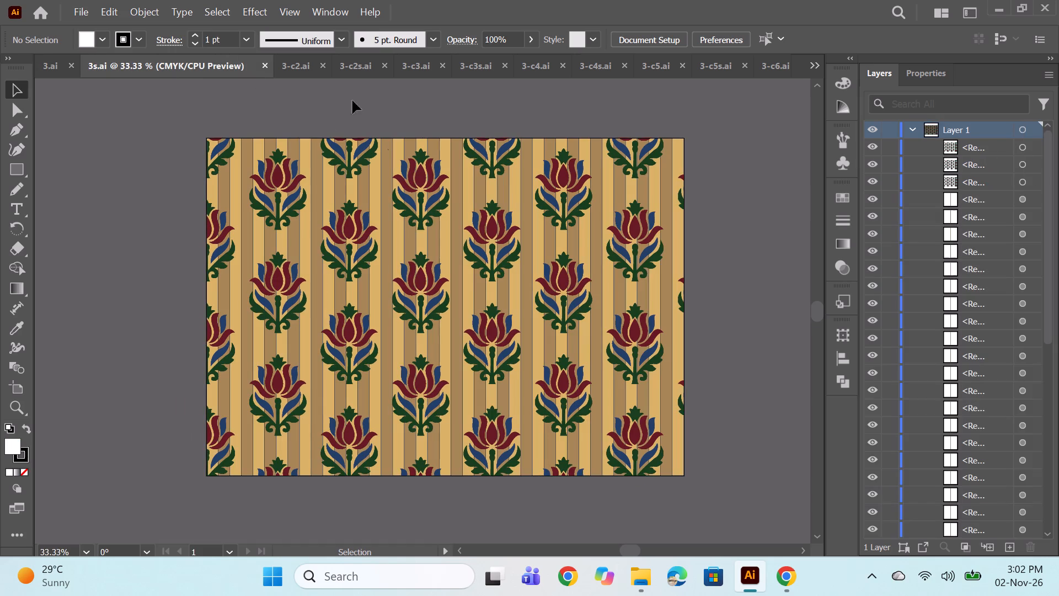
{"action": "left_click", "coordinate": [280, 68]}
{"action": "left_click", "coordinate": [341, 65]}
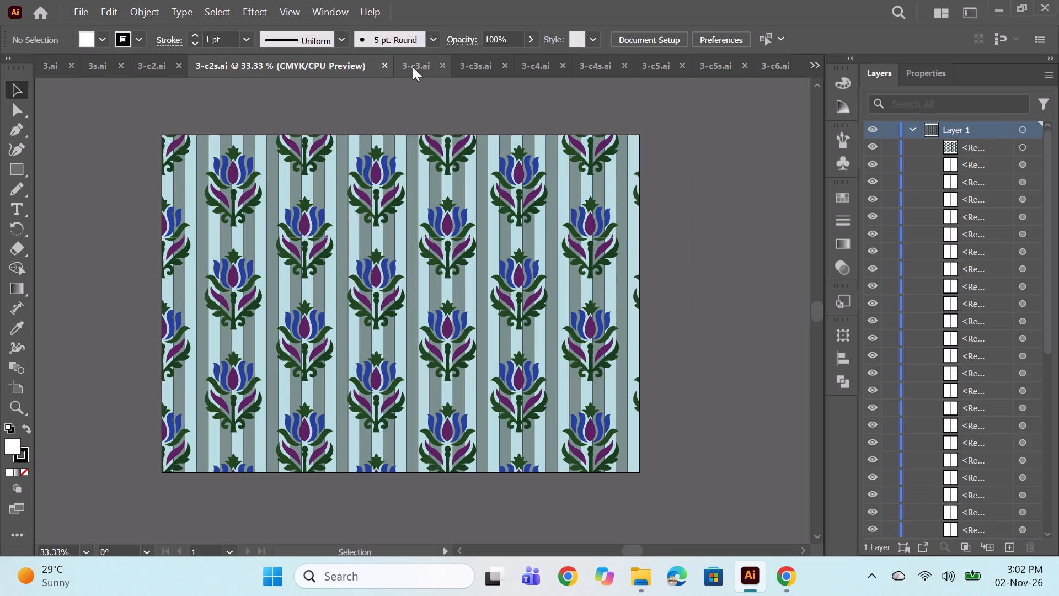
{"action": "key", "text": "space"}
{"action": "key", "text": "space"}
{"action": "key", "text": "space"}
{"action": "key", "text": "space"}
{"action": "key", "text": "space"}
{"action": "key", "text": "space"}
{"action": "key", "text": "space"}
{"action": "key", "text": "space"}
{"action": "left_click_drag", "start_coordinate": [426, 141], "coordinate": [467, 145]}
Review the plain and striped prints of the third and fourth colourways, from 3-c3.ai through 3-c4s.ai.
{"action": "left_click", "coordinate": [405, 65]}
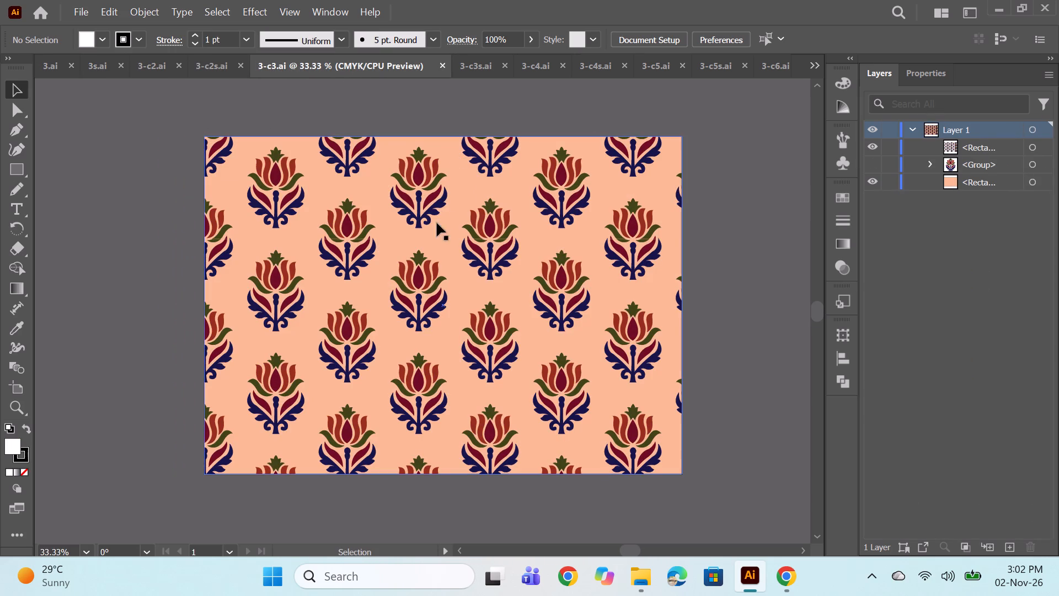
{"action": "left_click", "coordinate": [472, 71]}
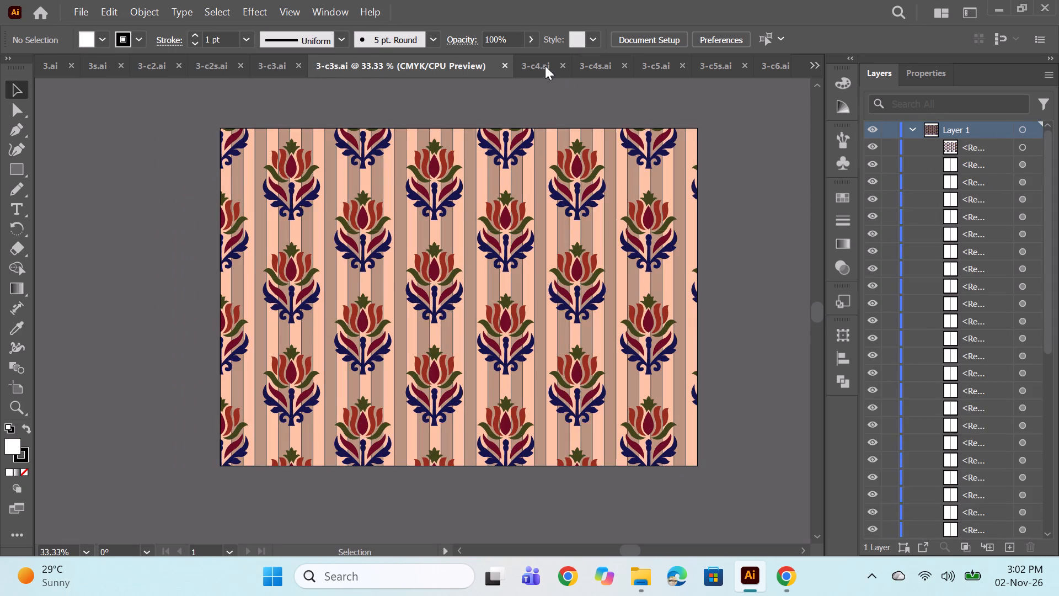
{"action": "left_click", "coordinate": [543, 65]}
{"action": "left_click", "coordinate": [585, 62]}
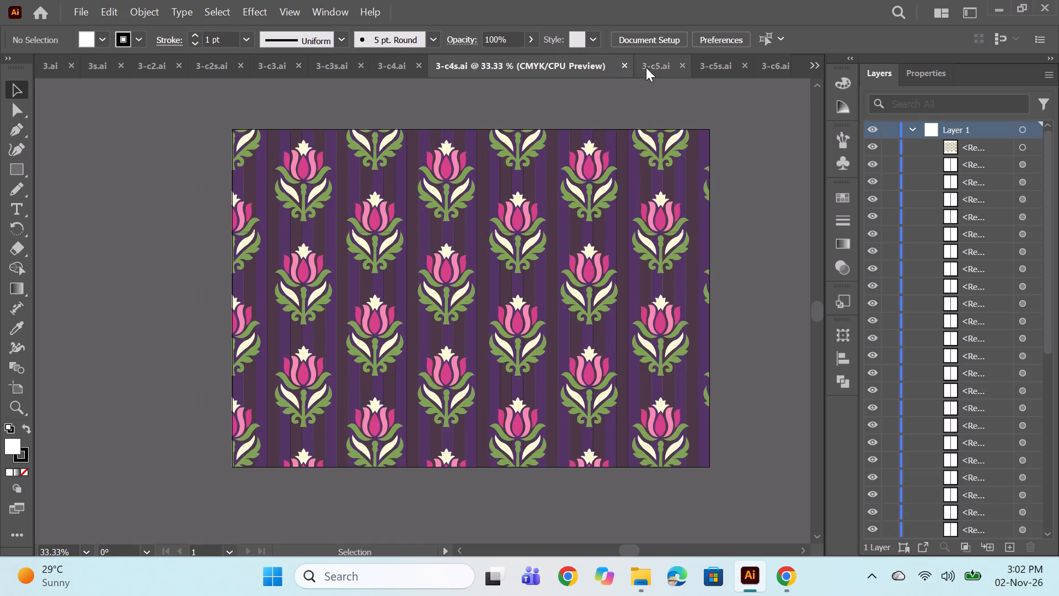
{"action": "key", "text": "space"}
{"action": "key", "text": "space"}
{"action": "key", "text": "space"}
{"action": "left_click_drag", "start_coordinate": [599, 177], "coordinate": [579, 192]}
Review the plain and striped prints of the fifth and sixth colourways, from 3-c5.ai through 3-c6s.ai.
{"action": "left_click", "coordinate": [660, 69]}
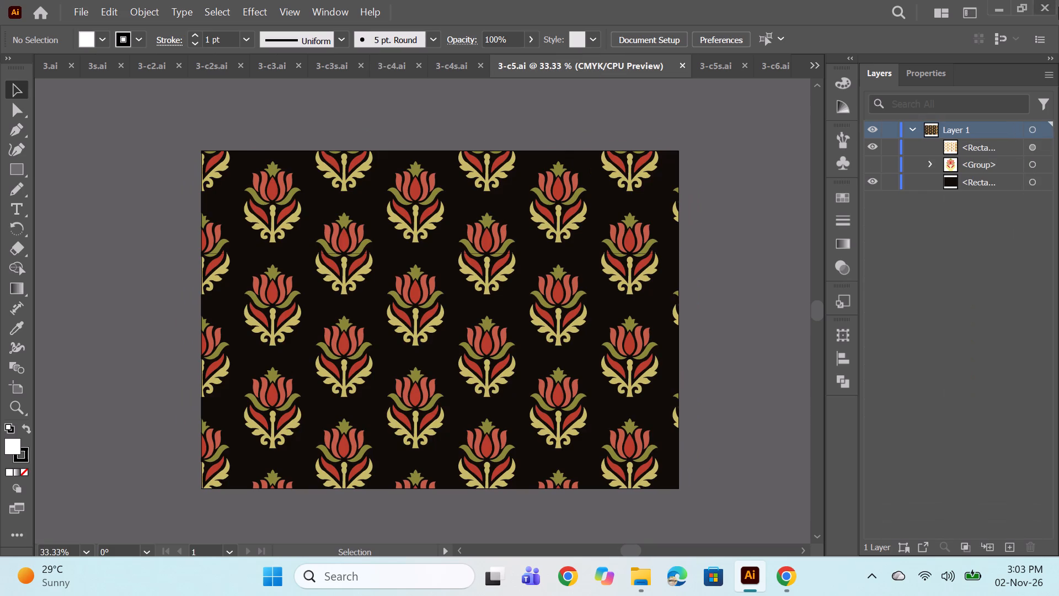
{"action": "left_click", "coordinate": [717, 67]}
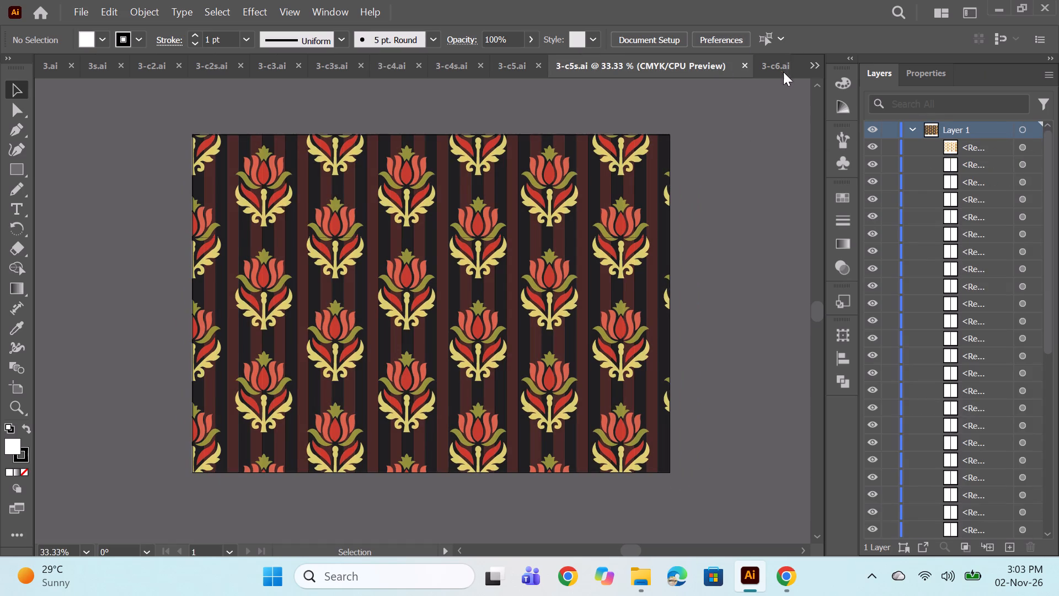
{"action": "left_click", "coordinate": [780, 66]}
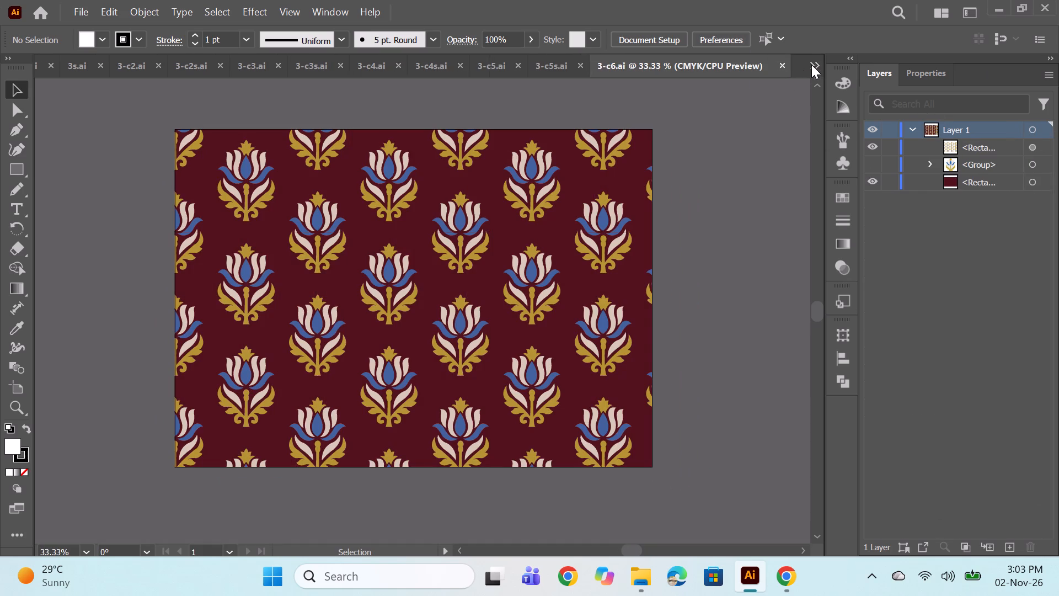
{"action": "left_click", "coordinate": [697, 62]}
{"action": "left_click", "coordinate": [812, 66]}
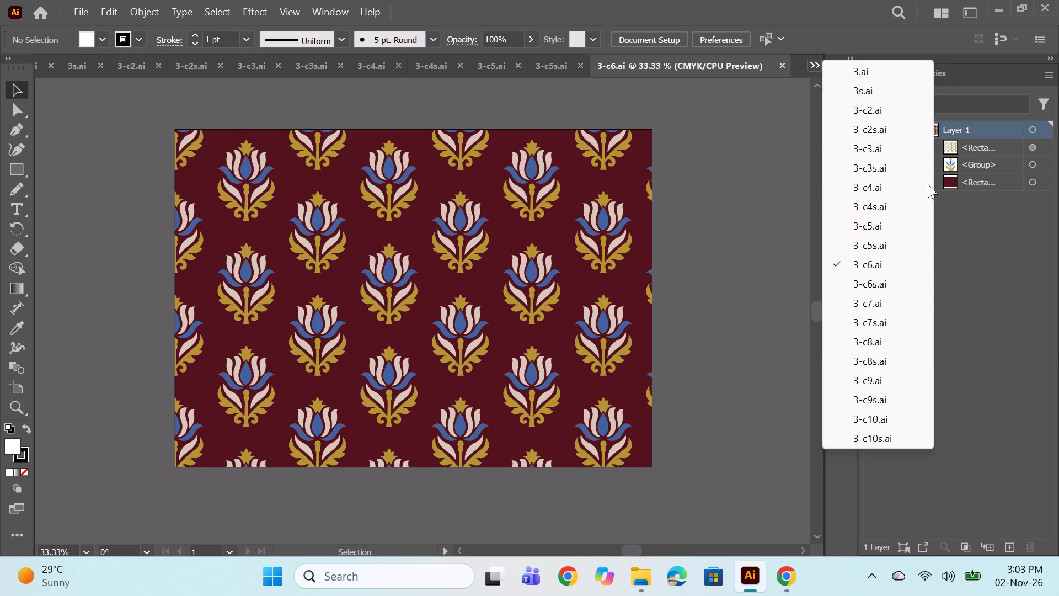
{"action": "left_click", "coordinate": [880, 281]}
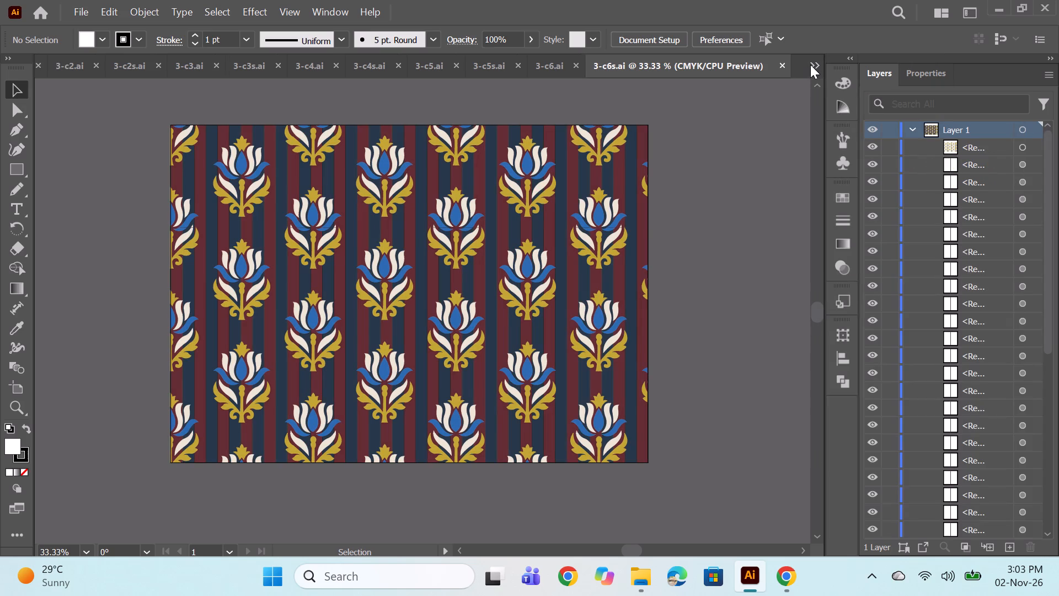
Review the plain and striped prints of the seventh and eighth colourways, from 3-c7.ai through 3-c8s.ai.
{"action": "left_click", "coordinate": [810, 65]}
{"action": "left_click", "coordinate": [883, 302]}
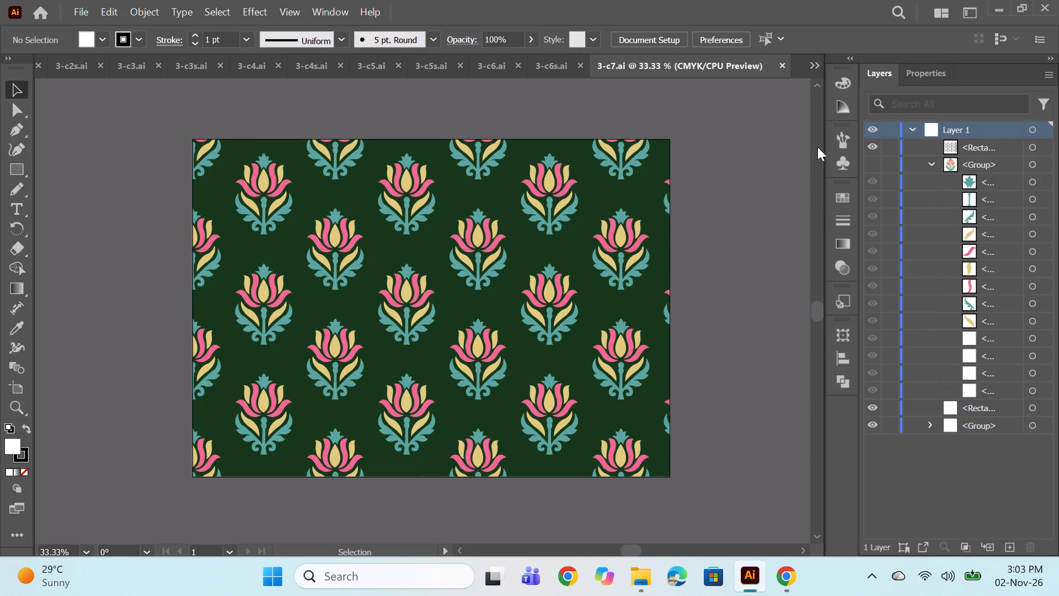
{"action": "left_click", "coordinate": [814, 71]}
{"action": "left_click", "coordinate": [866, 323]}
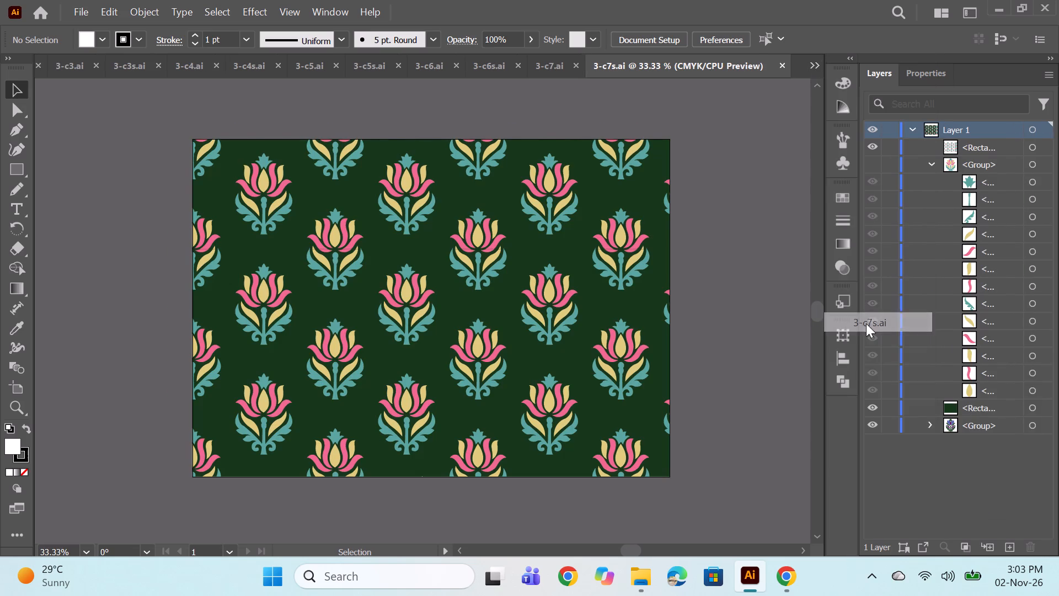
{"action": "left_click", "coordinate": [815, 67]}
{"action": "left_click", "coordinate": [876, 343]}
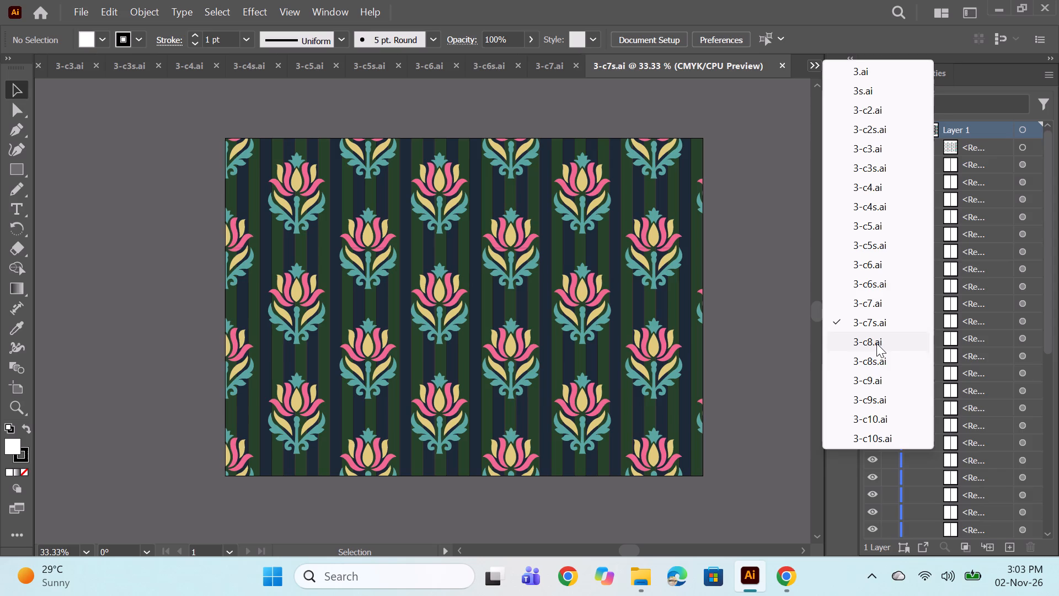
{"action": "left_click", "coordinate": [811, 70]}
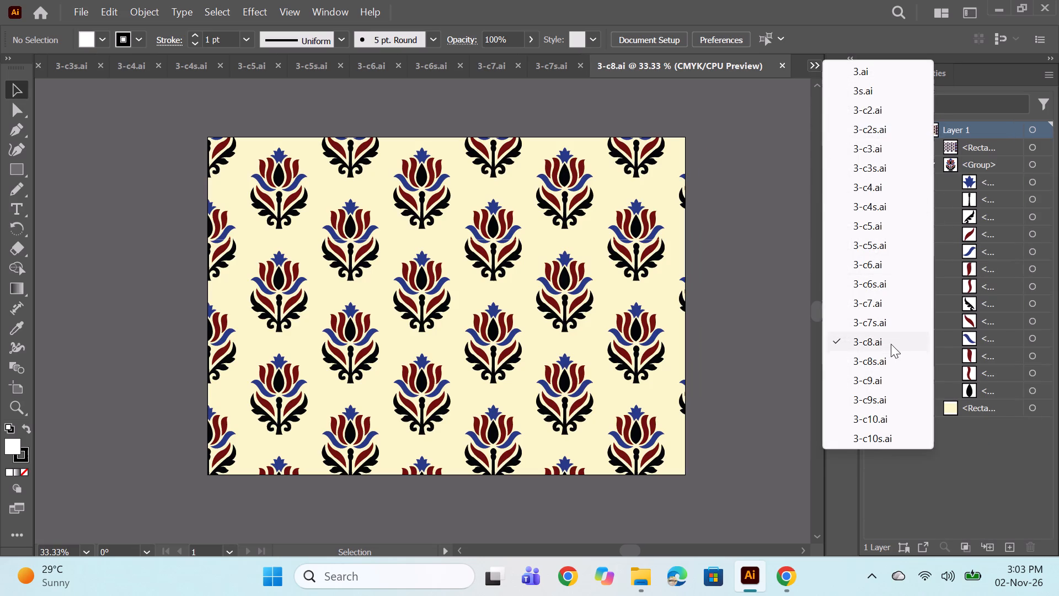
{"action": "left_click", "coordinate": [886, 354]}
Review the plain and striped prints of the ninth and tenth colourways, from 3-c9.ai through 3-c10s.ai.
{"action": "left_click", "coordinate": [812, 70]}
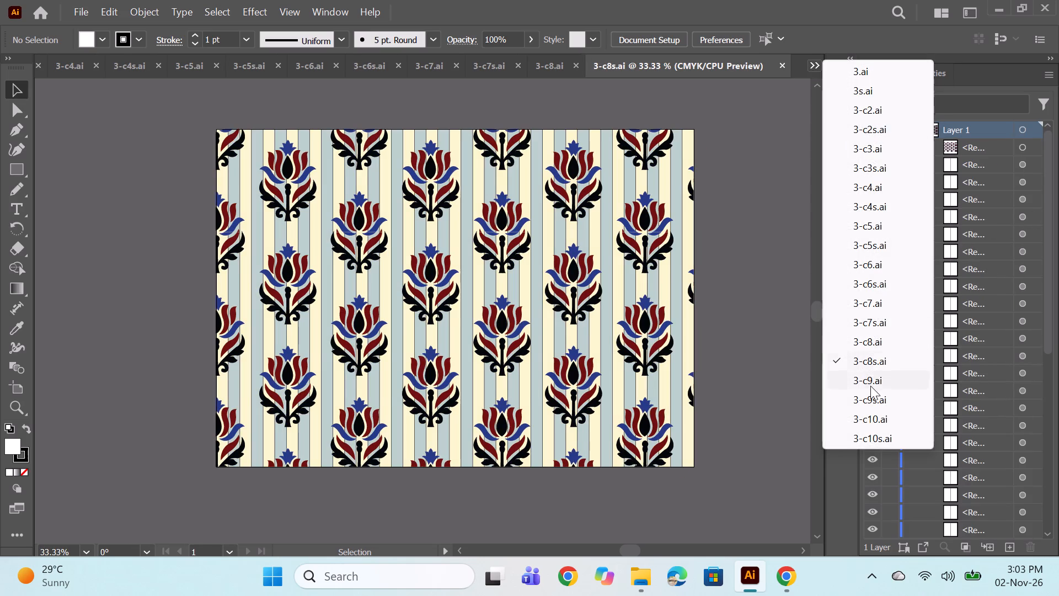
{"action": "left_click", "coordinate": [870, 387]}
{"action": "left_click", "coordinate": [813, 63]}
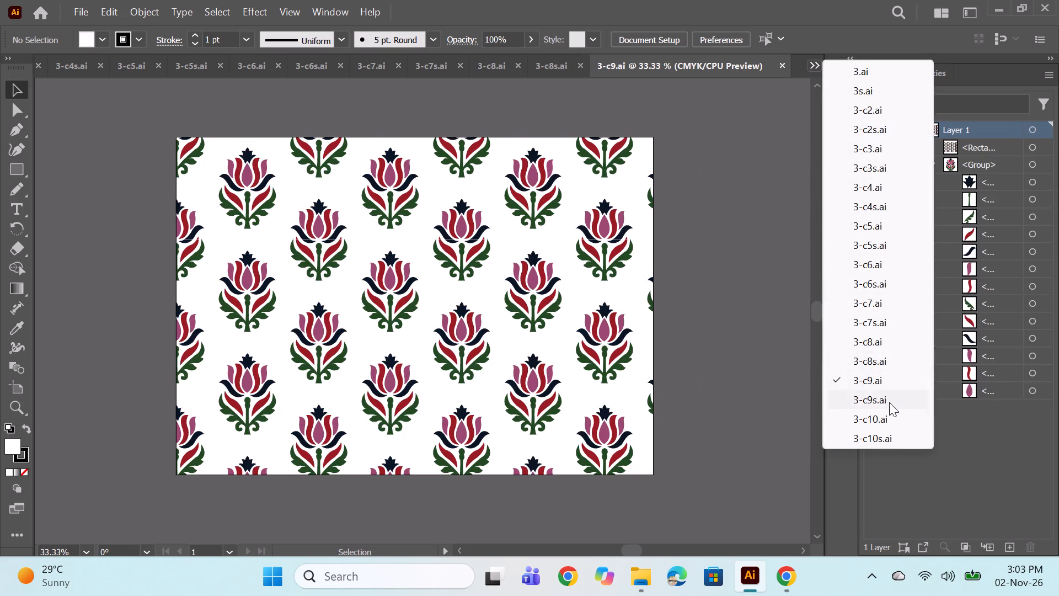
{"action": "left_click", "coordinate": [889, 402]}
{"action": "left_click", "coordinate": [811, 65]}
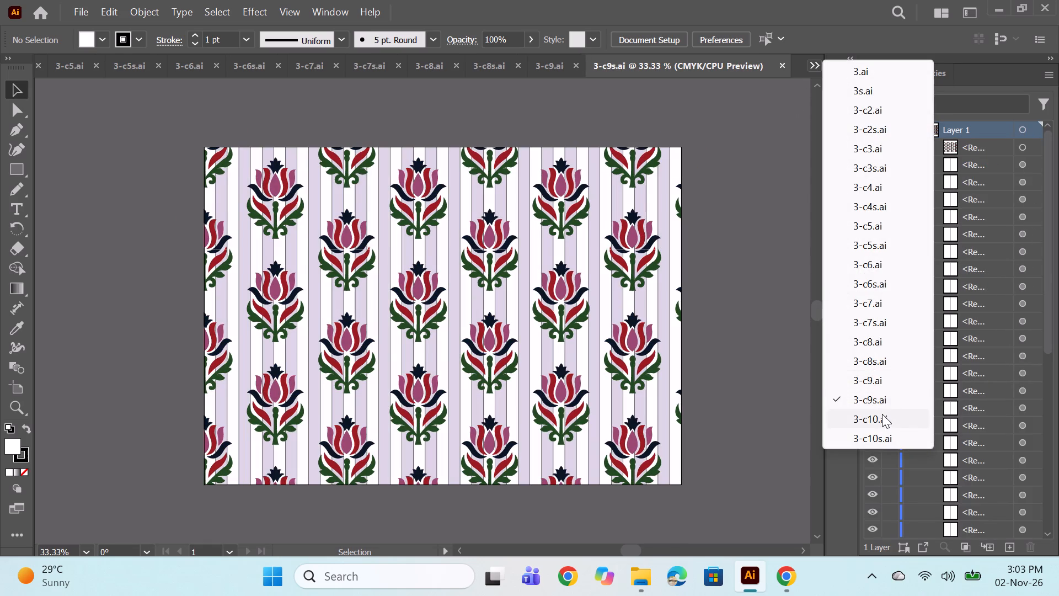
{"action": "left_click", "coordinate": [882, 415]}
{"action": "left_click", "coordinate": [816, 71]}
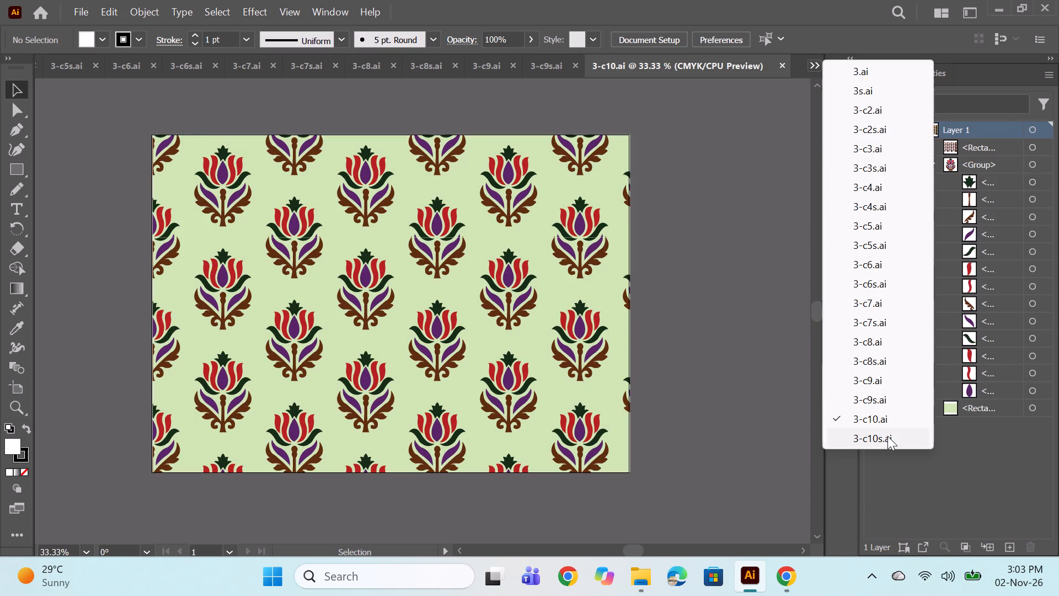
{"action": "left_click", "coordinate": [886, 444]}
Return to 3.ai and reorder the open documents: 3-c2.ai and 3-c3.ai before 3s.ai, with 3-c4.ai, 3-c5.ai and 3-c6.ai directly after it.
{"action": "left_click", "coordinate": [815, 66]}
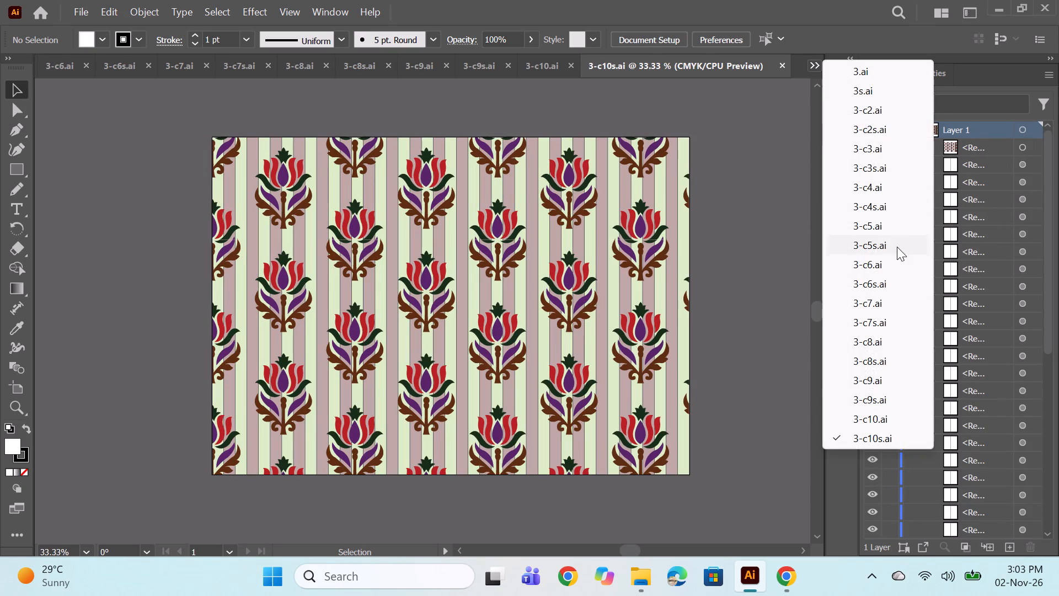
{"action": "scroll", "coordinate": [878, 220], "scroll_direction": "up", "scroll_amount": 11}
{"action": "left_click", "coordinate": [881, 74]}
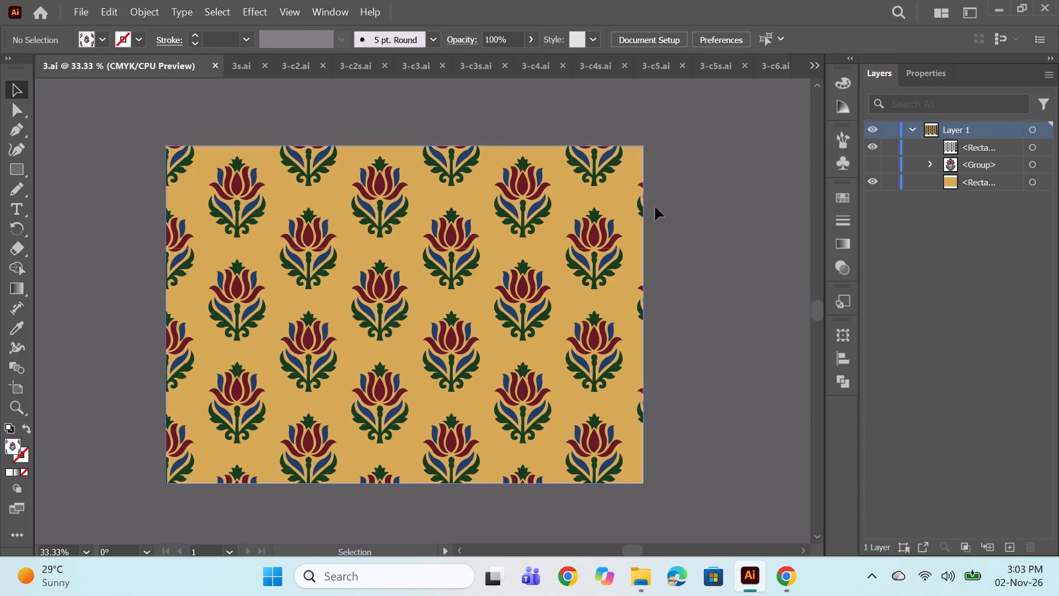
{"action": "left_click_drag", "start_coordinate": [301, 62], "coordinate": [281, 66]}
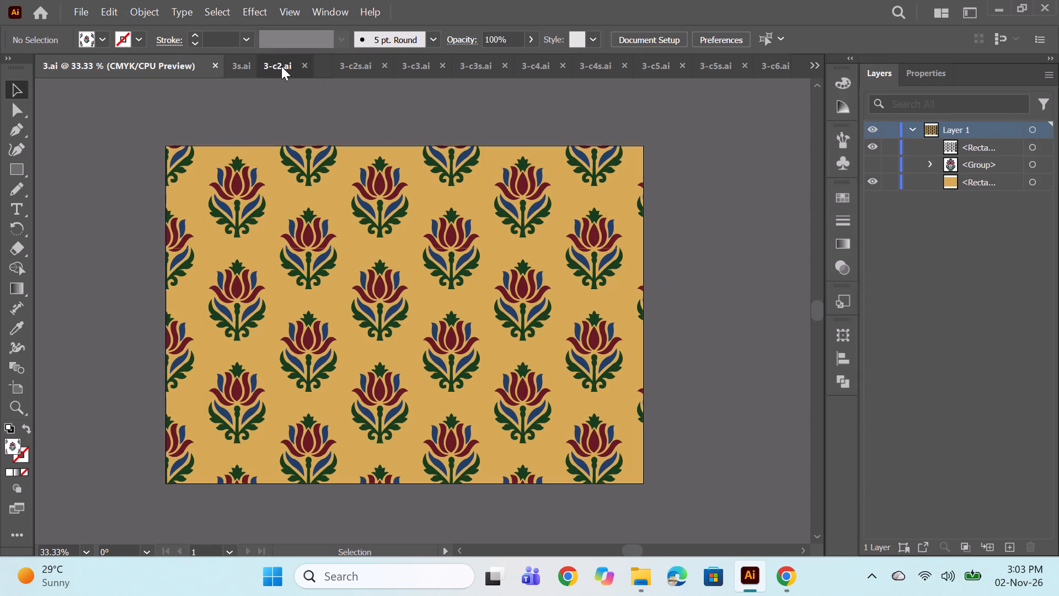
{"action": "left_click_drag", "start_coordinate": [281, 66], "coordinate": [248, 64]}
{"action": "left_click", "coordinate": [359, 66]}
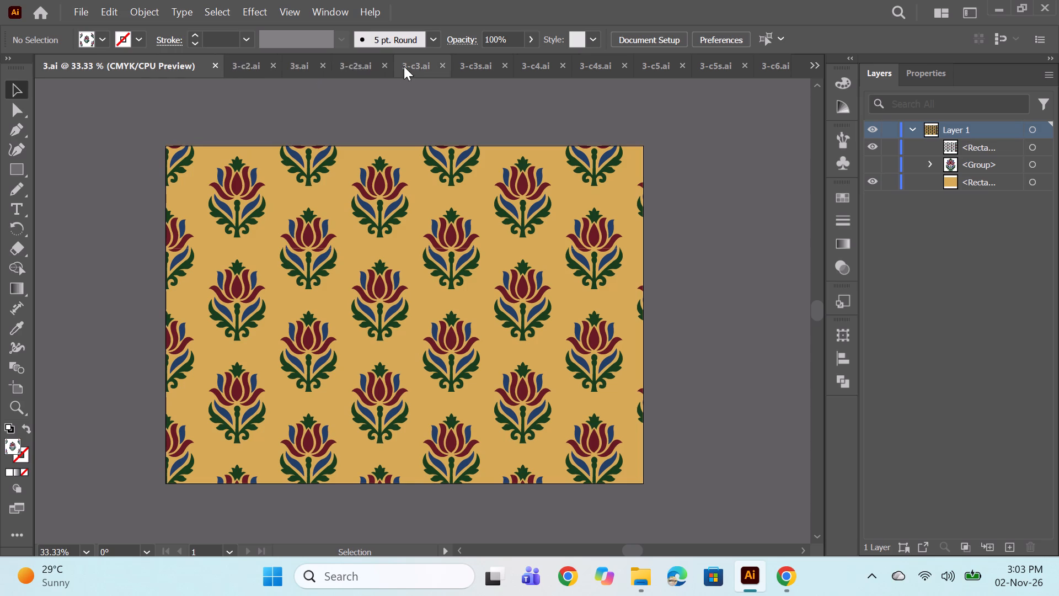
{"action": "left_click_drag", "start_coordinate": [415, 65], "coordinate": [303, 73]}
{"action": "left_click_drag", "start_coordinate": [545, 60], "coordinate": [372, 61]}
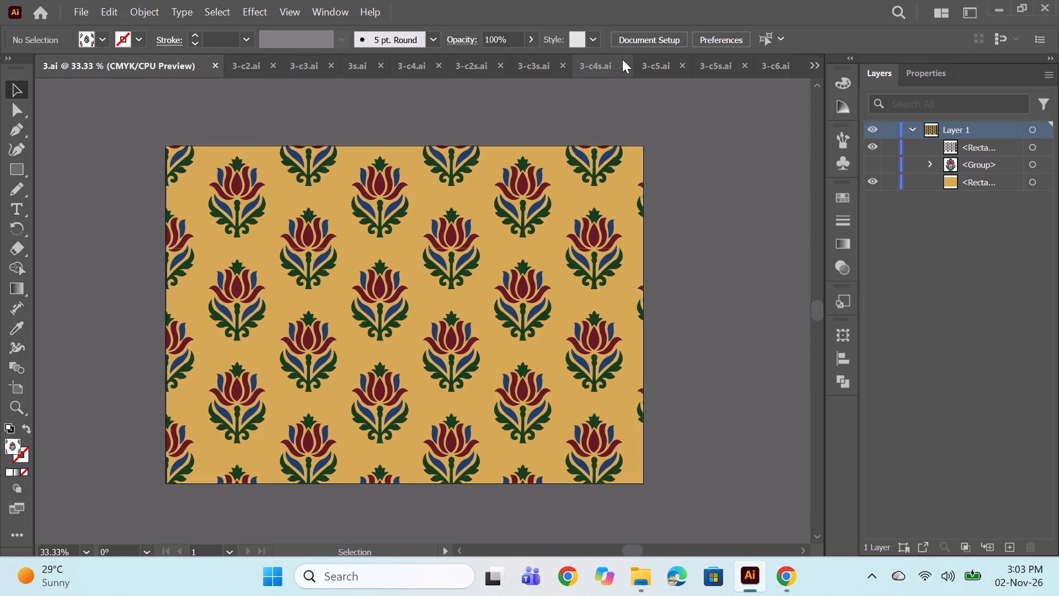
{"action": "left_click_drag", "start_coordinate": [658, 59], "coordinate": [458, 65]}
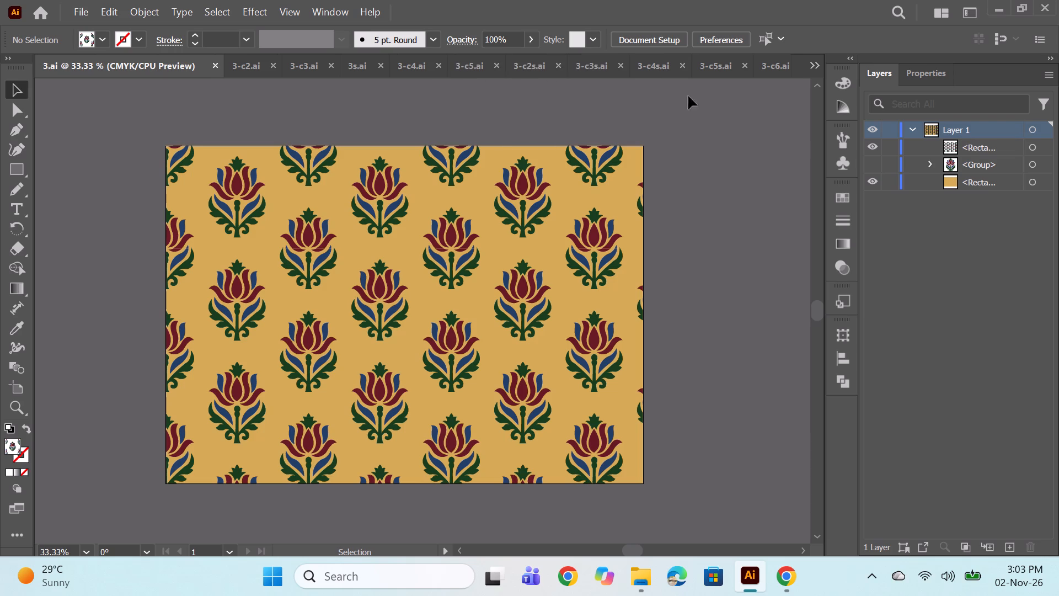
{"action": "left_click_drag", "start_coordinate": [778, 71], "coordinate": [520, 72]}
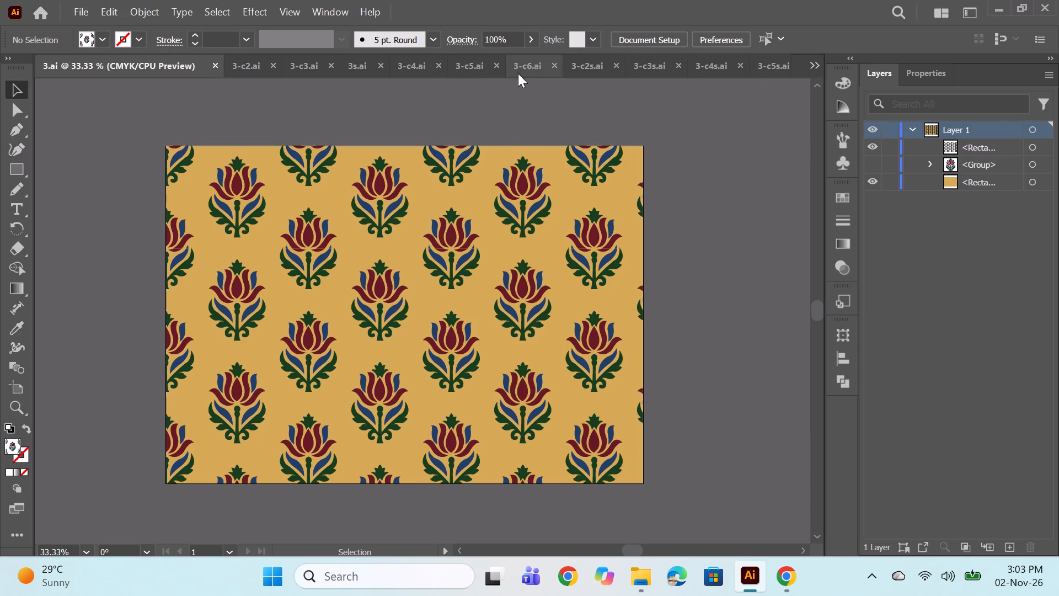
Bring up 3-c7.ai and move it forward in the document order to sit between 3-c5s.ai and 3-c6s.ai.
{"action": "left_click", "coordinate": [816, 61]}
{"action": "left_click_drag", "start_coordinate": [886, 302], "coordinate": [883, 287]}
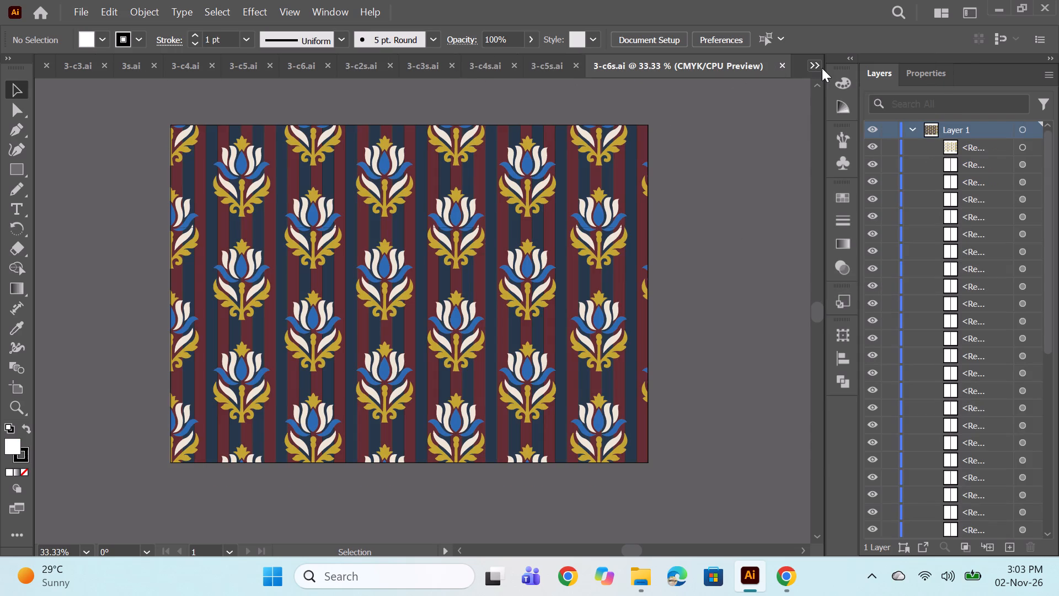
{"action": "left_click", "coordinate": [818, 68]}
{"action": "left_click", "coordinate": [886, 305]}
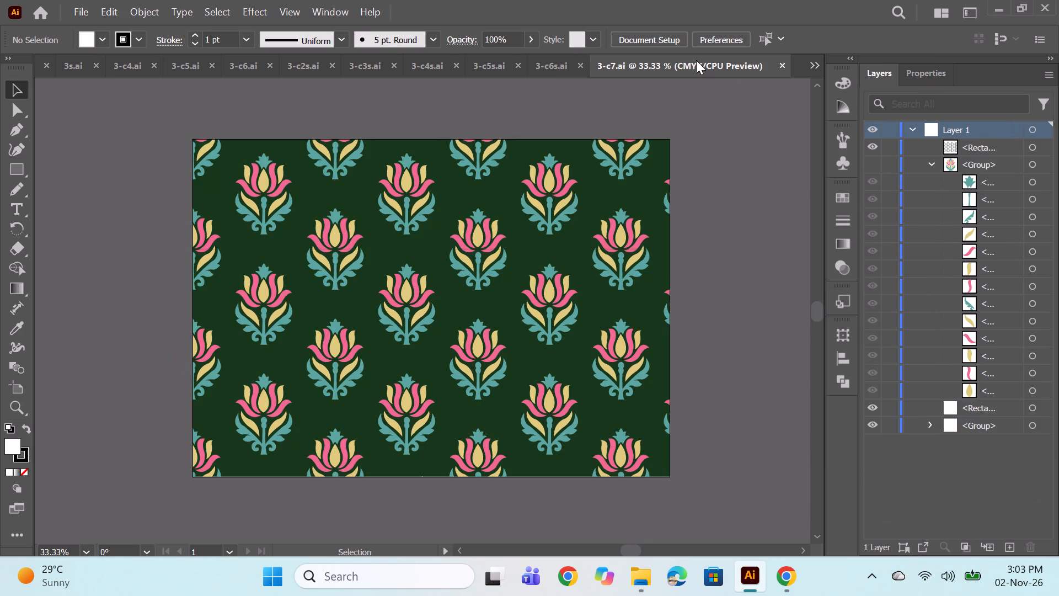
{"action": "left_click_drag", "start_coordinate": [696, 60], "coordinate": [350, 57]}
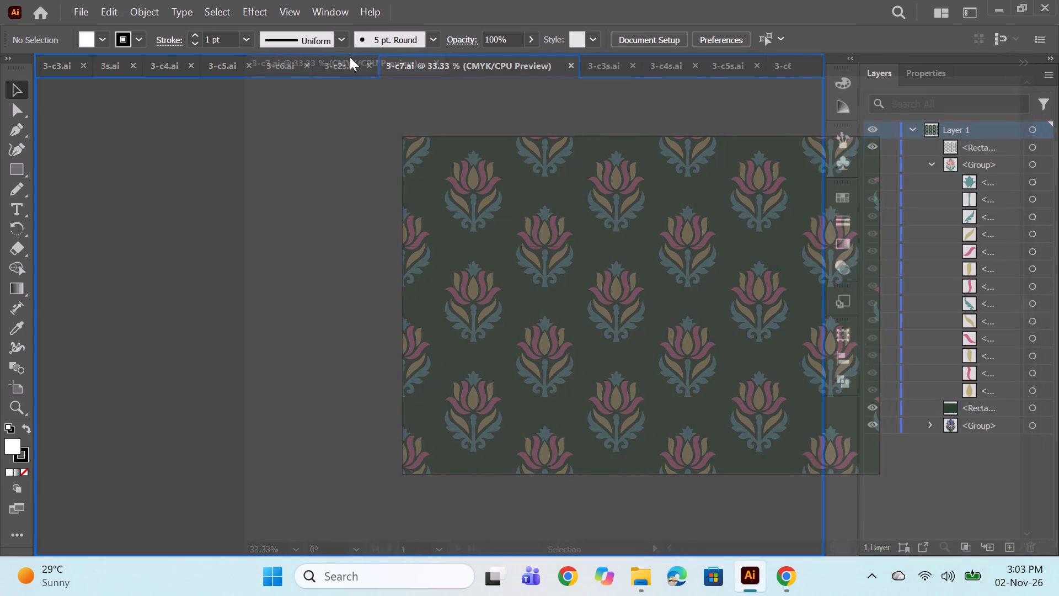
{"action": "left_click_drag", "start_coordinate": [350, 57], "coordinate": [318, 60]}
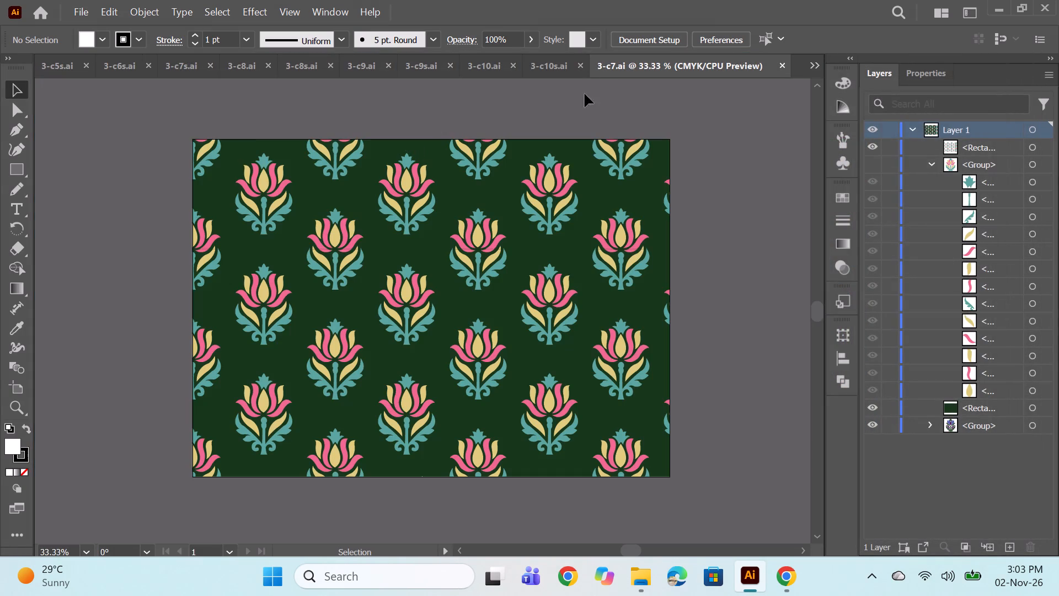
{"action": "left_click_drag", "start_coordinate": [668, 62], "coordinate": [303, 64]}
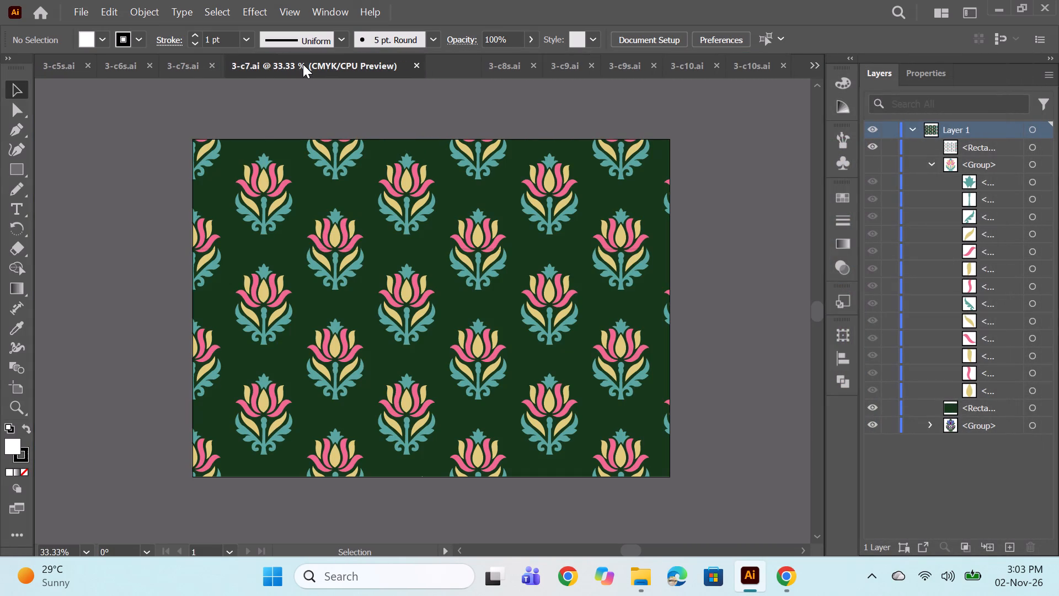
{"action": "left_click_drag", "start_coordinate": [303, 64], "coordinate": [188, 55]}
{"action": "left_click_drag", "start_coordinate": [195, 62], "coordinate": [95, 78]}
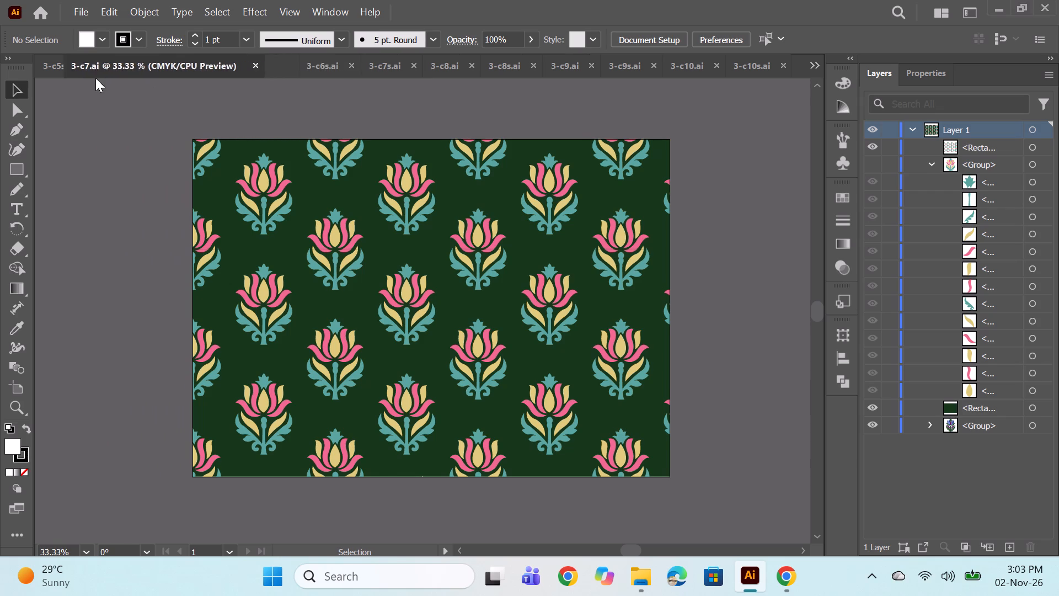
{"action": "left_click_drag", "start_coordinate": [95, 78], "coordinate": [89, 59]}
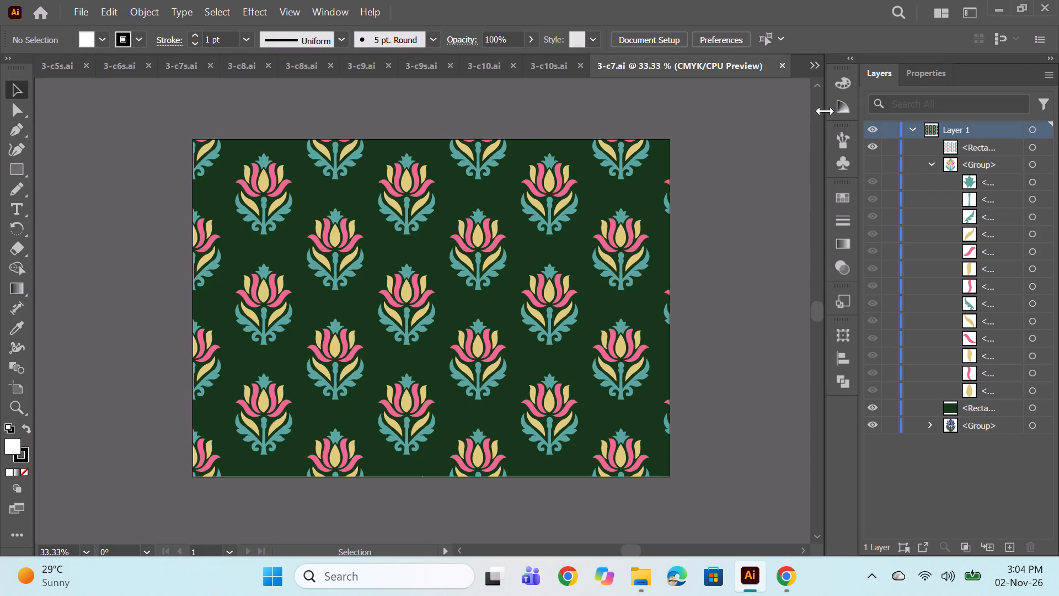
{"action": "left_click_drag", "start_coordinate": [625, 56], "coordinate": [159, 57]}
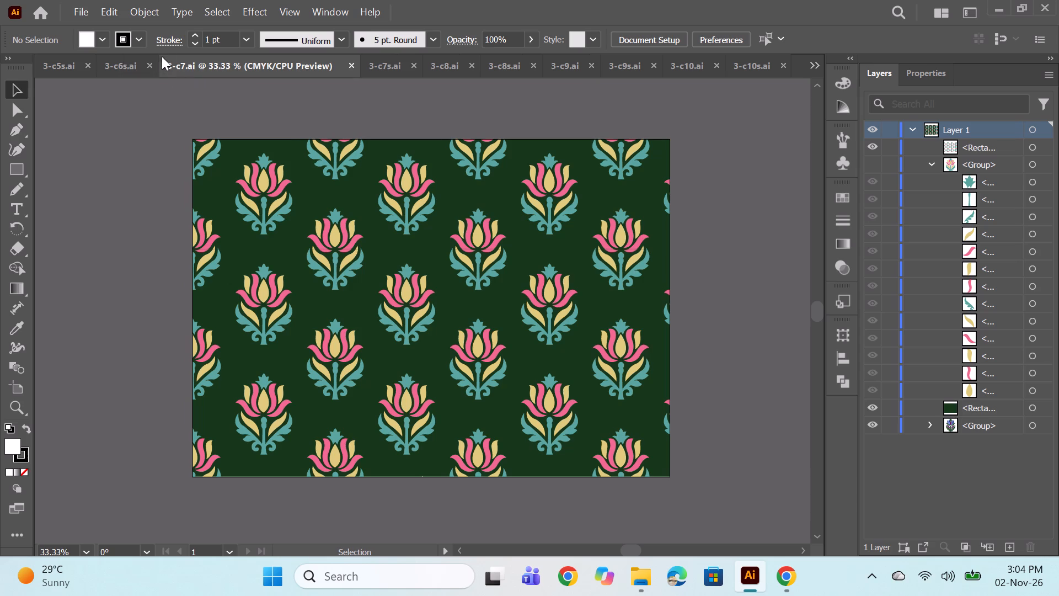
{"action": "left_click_drag", "start_coordinate": [271, 73], "coordinate": [180, 70]}
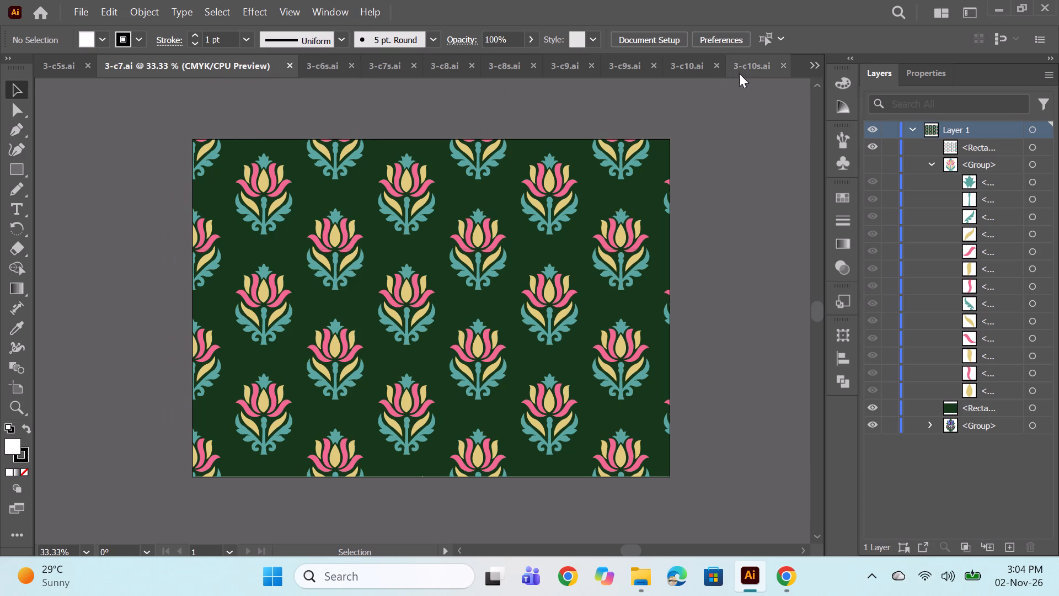
Move 3-c7.ai and 3-c8.ai directly after 3-c6.ai, ahead of 3-c2s.ai.
{"action": "left_click", "coordinate": [820, 67]}
{"action": "left_click", "coordinate": [903, 220]}
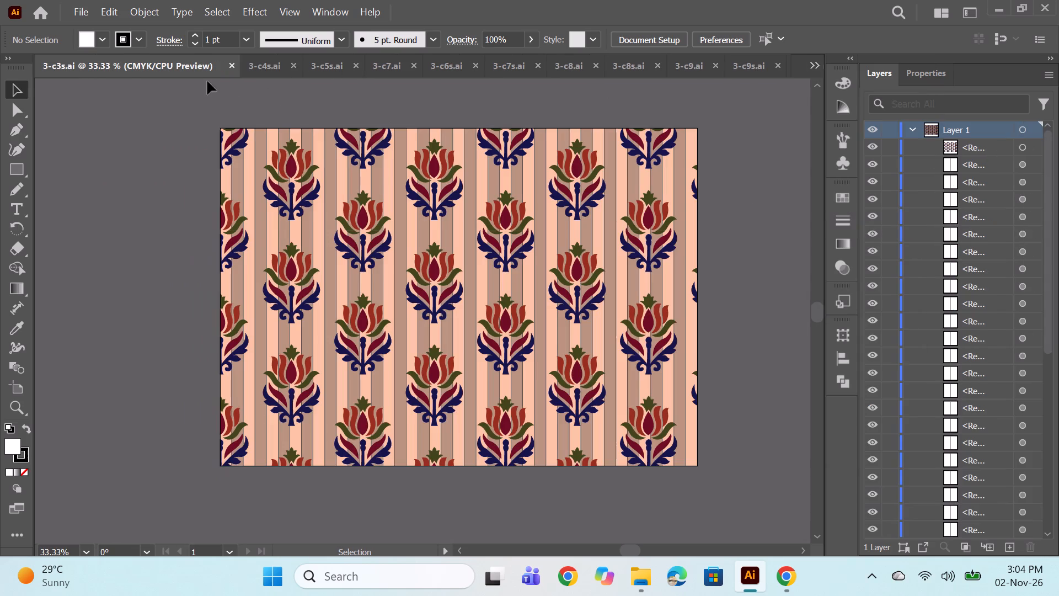
{"action": "left_click", "coordinate": [811, 68]}
{"action": "left_click", "coordinate": [891, 175]}
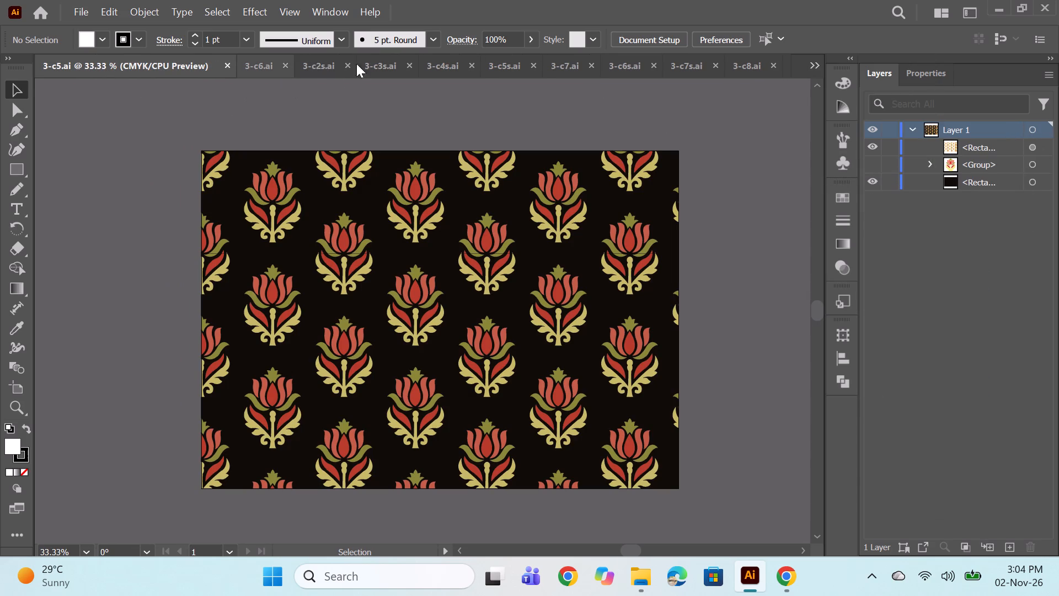
{"action": "left_click_drag", "start_coordinate": [569, 61], "coordinate": [314, 77]}
{"action": "left_click_drag", "start_coordinate": [757, 66], "coordinate": [414, 69]}
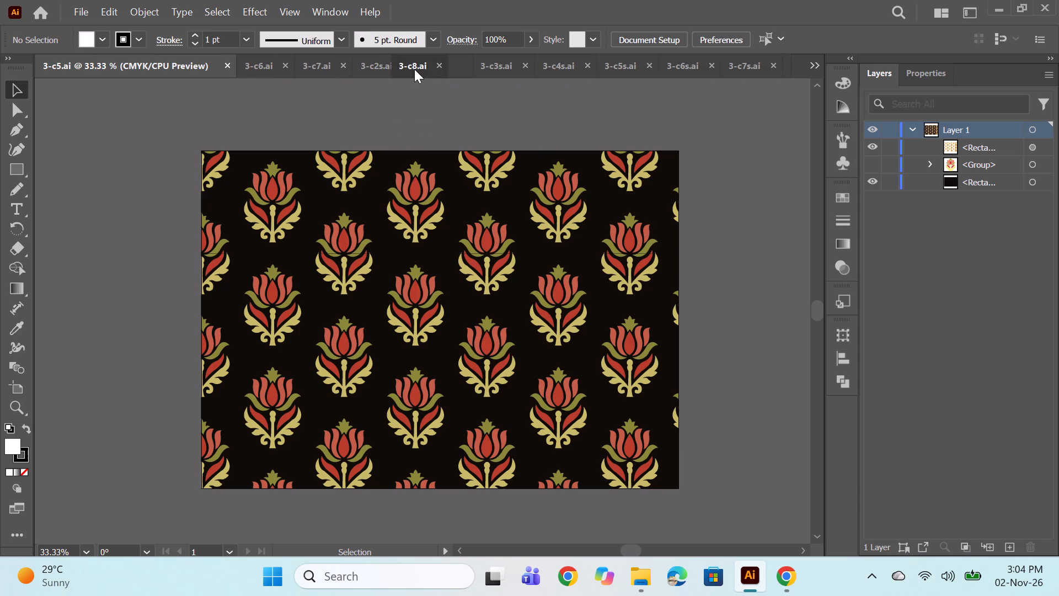
{"action": "left_click_drag", "start_coordinate": [414, 69], "coordinate": [383, 70]}
Bring up 3-c9.ai and move it directly after 3-c8.ai, ahead of the striped versions.
{"action": "left_click", "coordinate": [816, 63]}
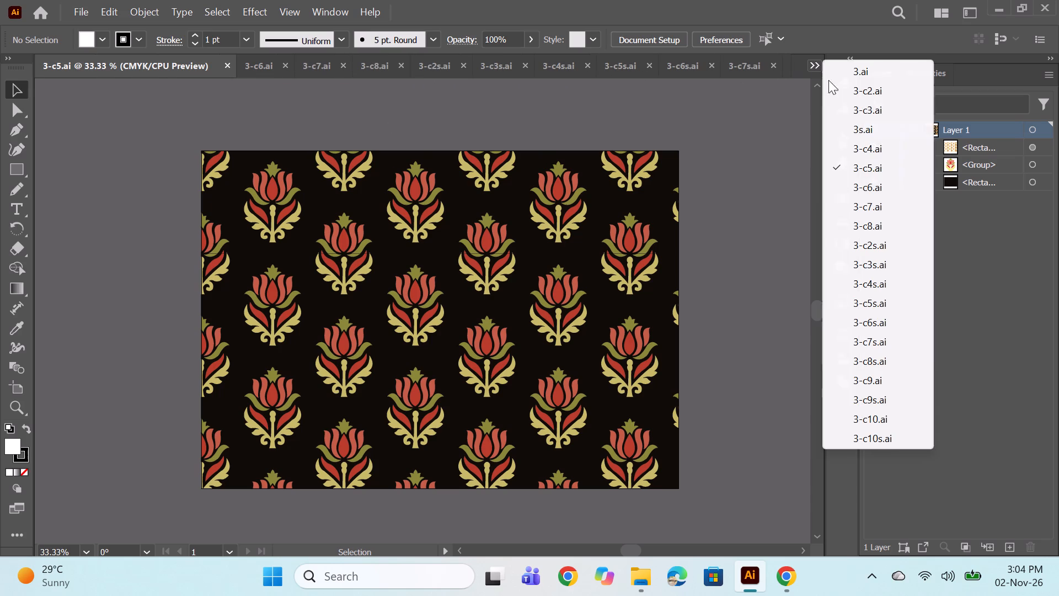
{"action": "left_click", "coordinate": [881, 239]}
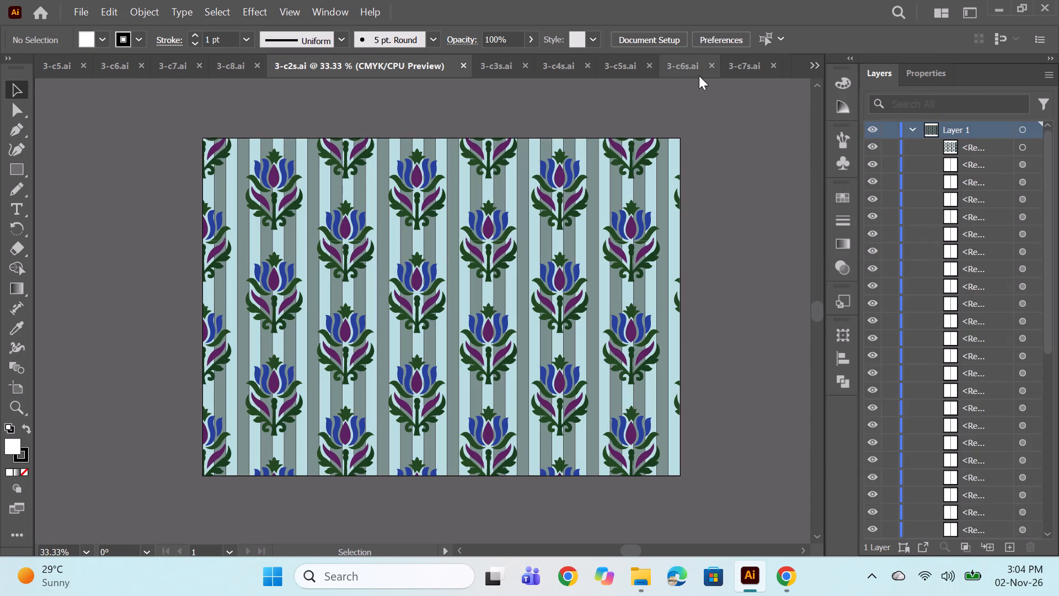
{"action": "left_click", "coordinate": [811, 68]}
{"action": "left_click", "coordinate": [874, 308]}
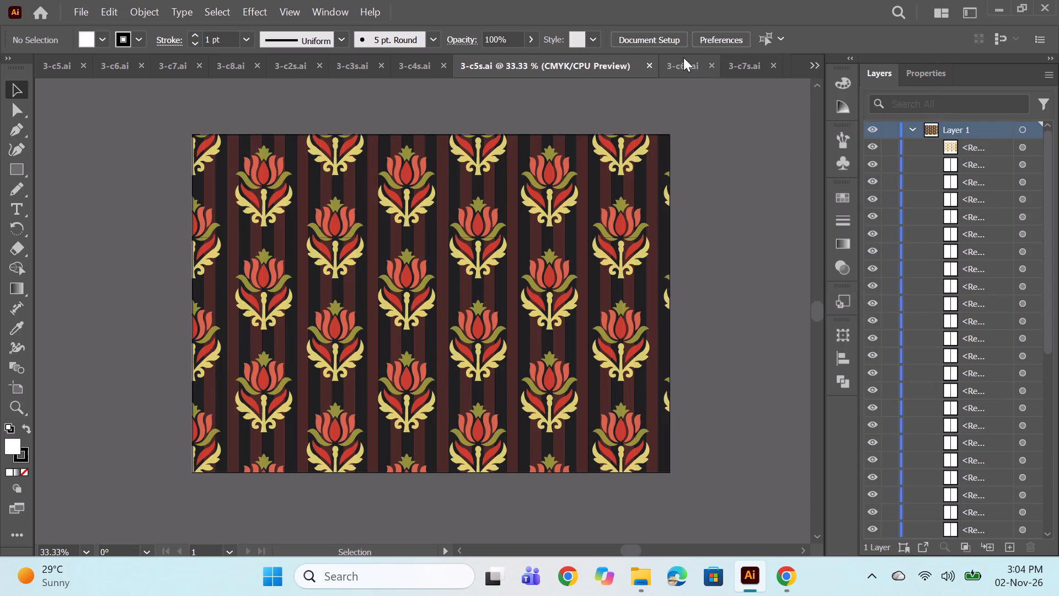
{"action": "left_click", "coordinate": [813, 64]}
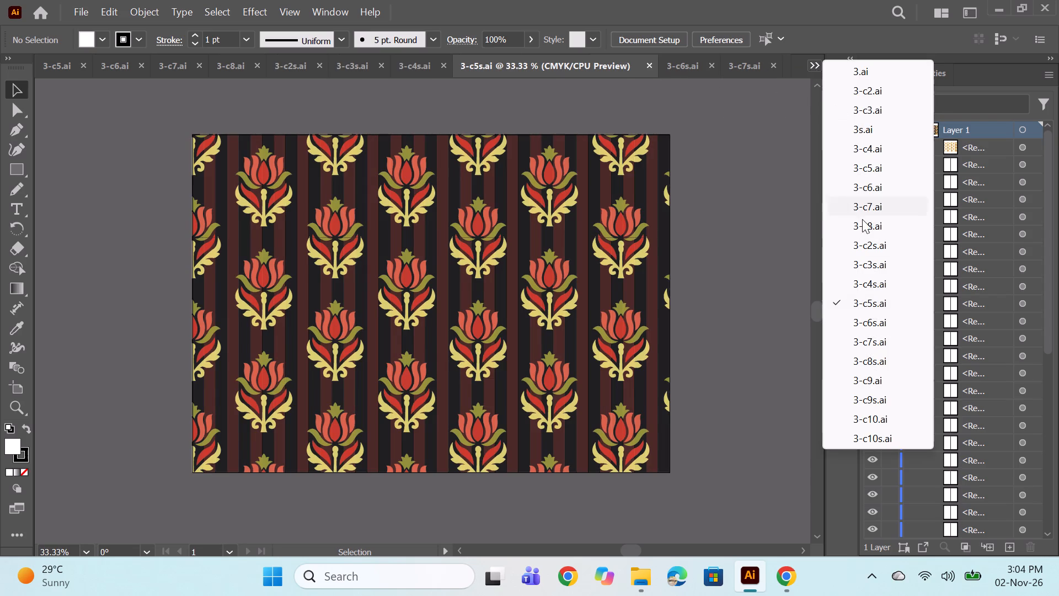
{"action": "left_click", "coordinate": [890, 345]}
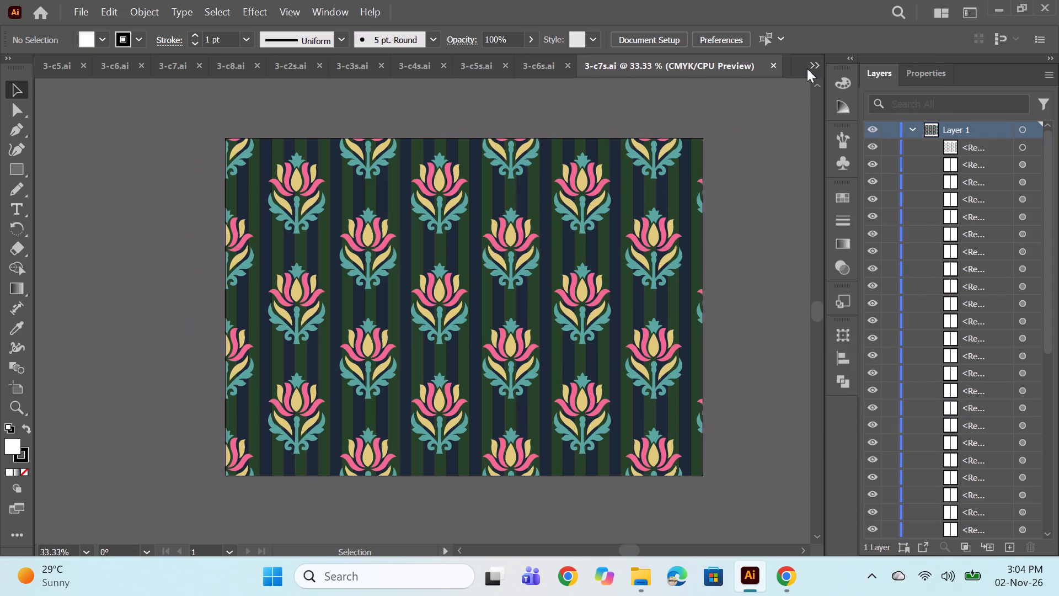
{"action": "left_click", "coordinate": [807, 68]}
{"action": "left_click", "coordinate": [880, 376]}
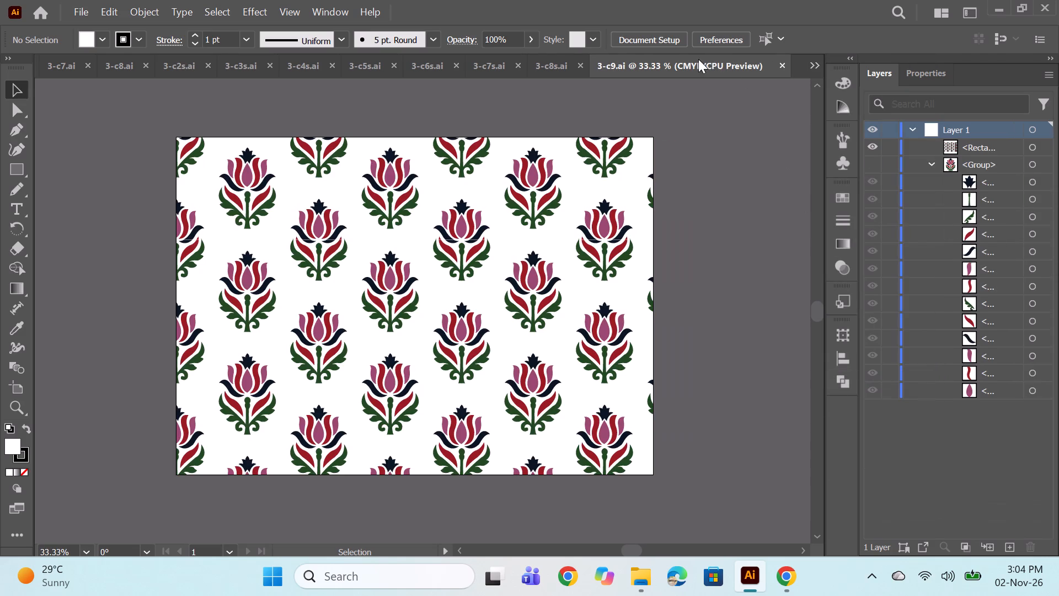
{"action": "left_click_drag", "start_coordinate": [698, 59], "coordinate": [294, 56]}
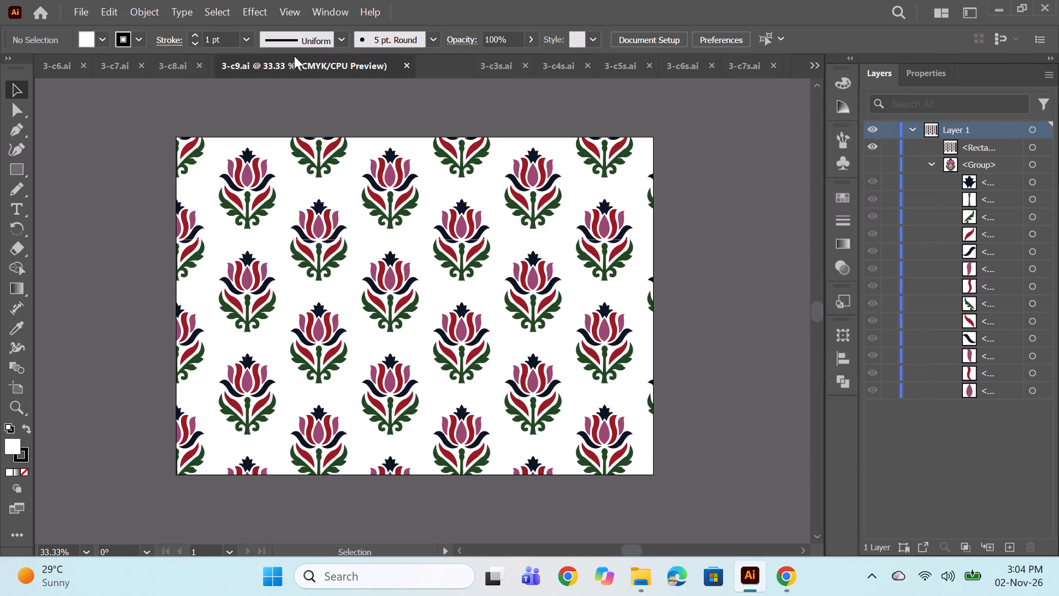
{"action": "left_click_drag", "start_coordinate": [294, 56], "coordinate": [266, 55]}
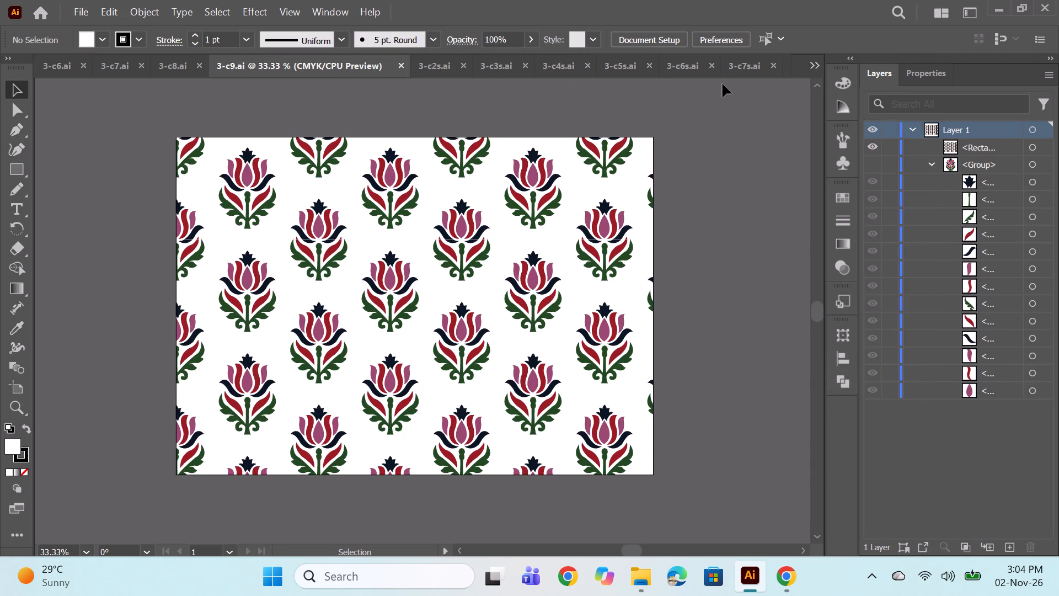
Bring up 3-c10.ai and move it forward in the document order to sit between 3-c2s.ai and 3-c3s.ai.
{"action": "left_click", "coordinate": [810, 62]}
{"action": "left_click", "coordinate": [875, 420]}
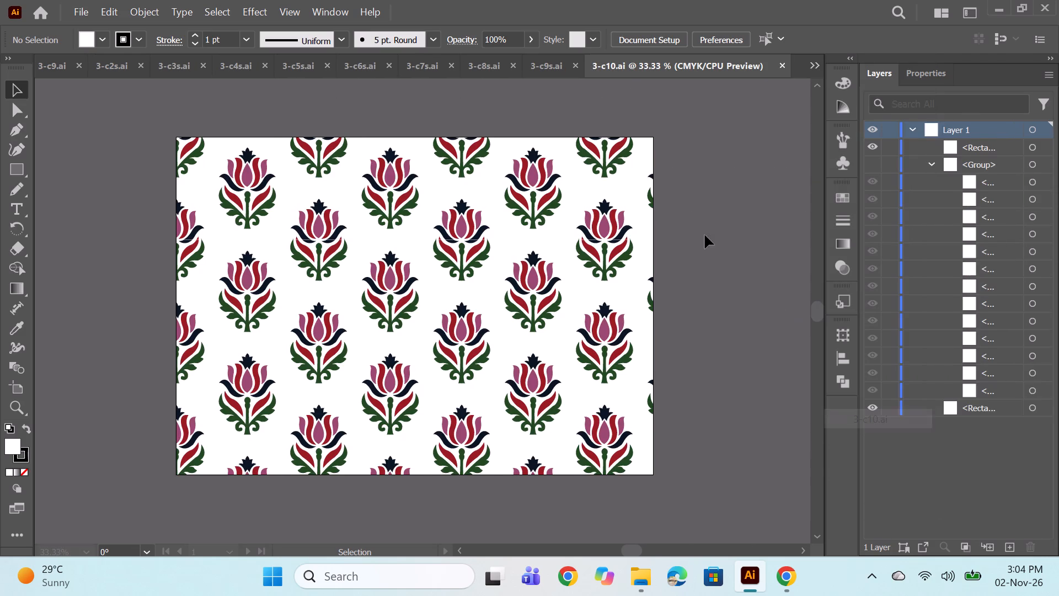
{"action": "left_click_drag", "start_coordinate": [675, 63], "coordinate": [271, 66]}
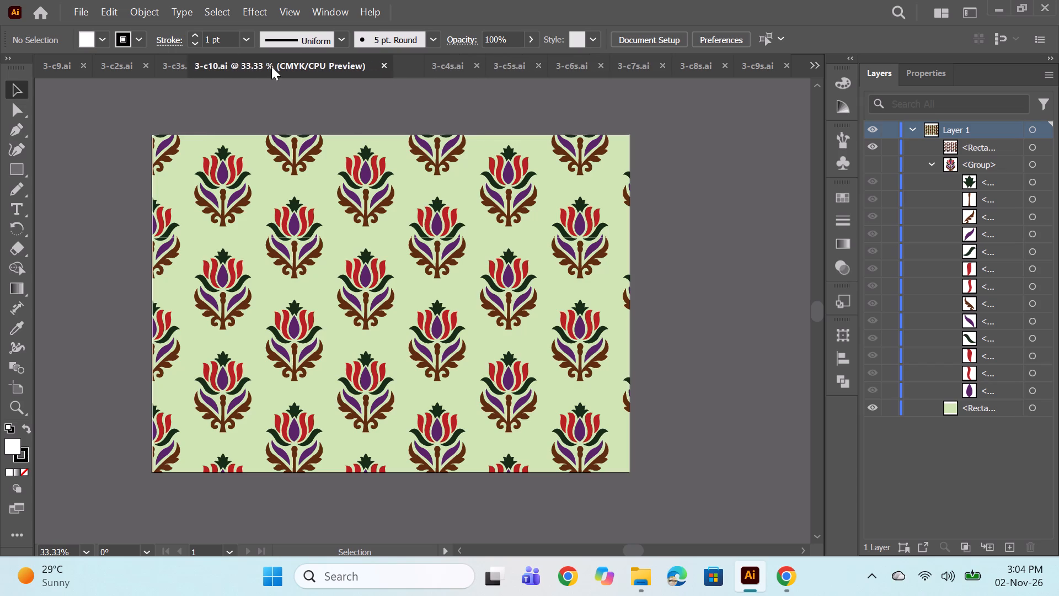
{"action": "left_click_drag", "start_coordinate": [271, 66], "coordinate": [162, 59]}
{"action": "left_click_drag", "start_coordinate": [670, 61], "coordinate": [274, 80]}
{"action": "left_click_drag", "start_coordinate": [427, 97], "coordinate": [425, 89]}
{"action": "left_click_drag", "start_coordinate": [424, 88], "coordinate": [414, 72]}
{"action": "left_click_drag", "start_coordinate": [720, 61], "coordinate": [590, 70]}
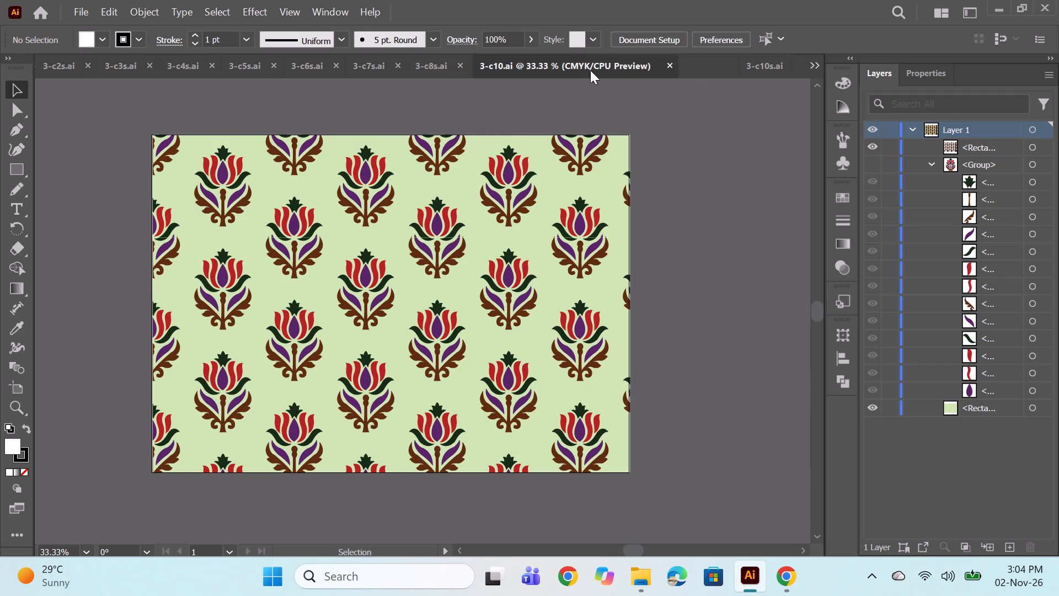
{"action": "left_click_drag", "start_coordinate": [590, 70], "coordinate": [524, 70]}
{"action": "left_click_drag", "start_coordinate": [501, 70], "coordinate": [246, 76]}
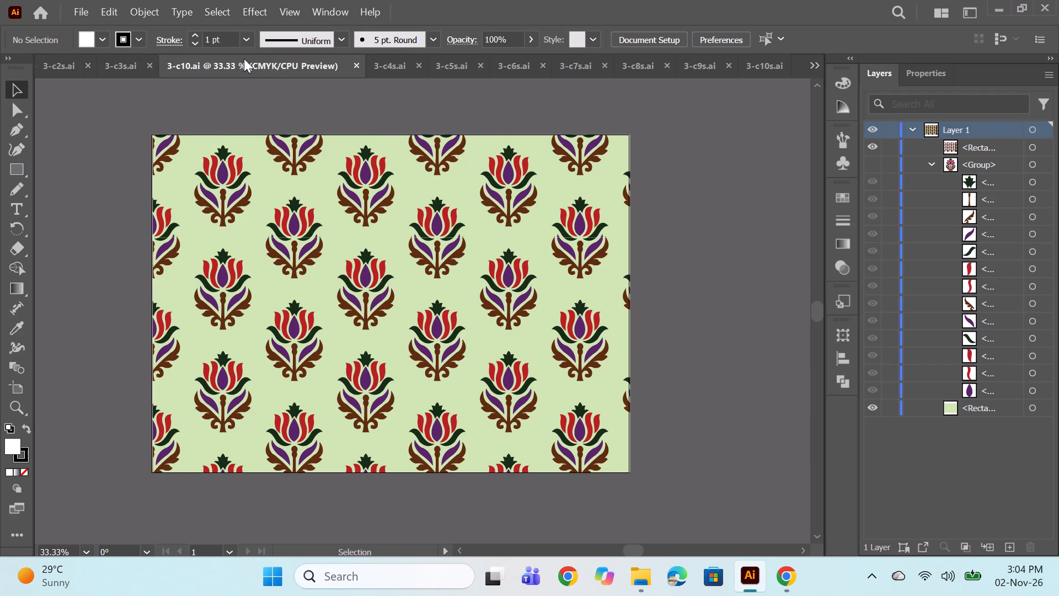
{"action": "left_click_drag", "start_coordinate": [244, 60], "coordinate": [181, 63]}
{"action": "left_click_drag", "start_coordinate": [197, 62], "coordinate": [156, 62]}
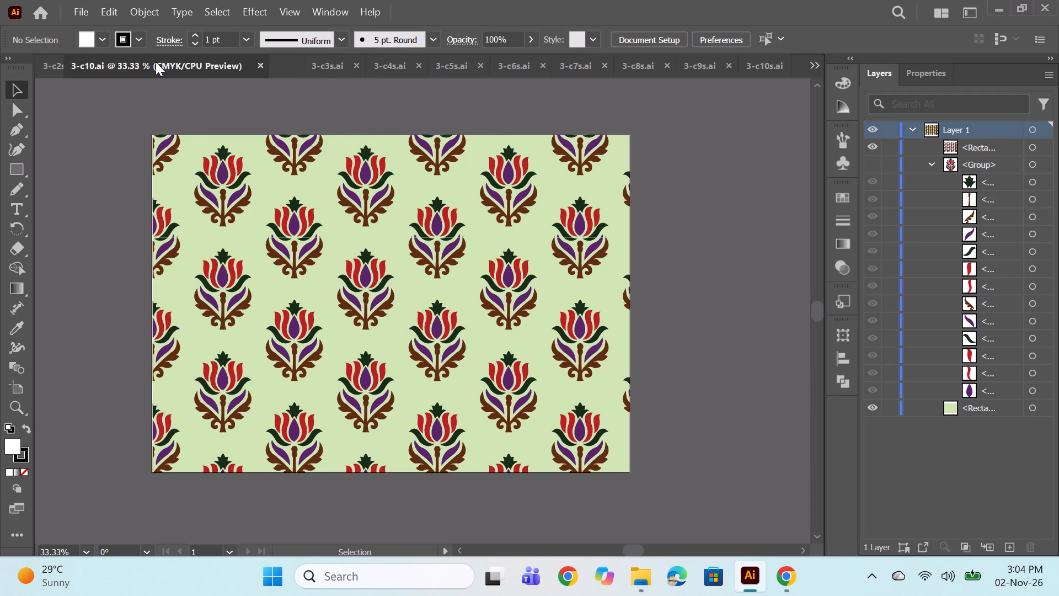
{"action": "left_click_drag", "start_coordinate": [156, 62], "coordinate": [153, 62]}
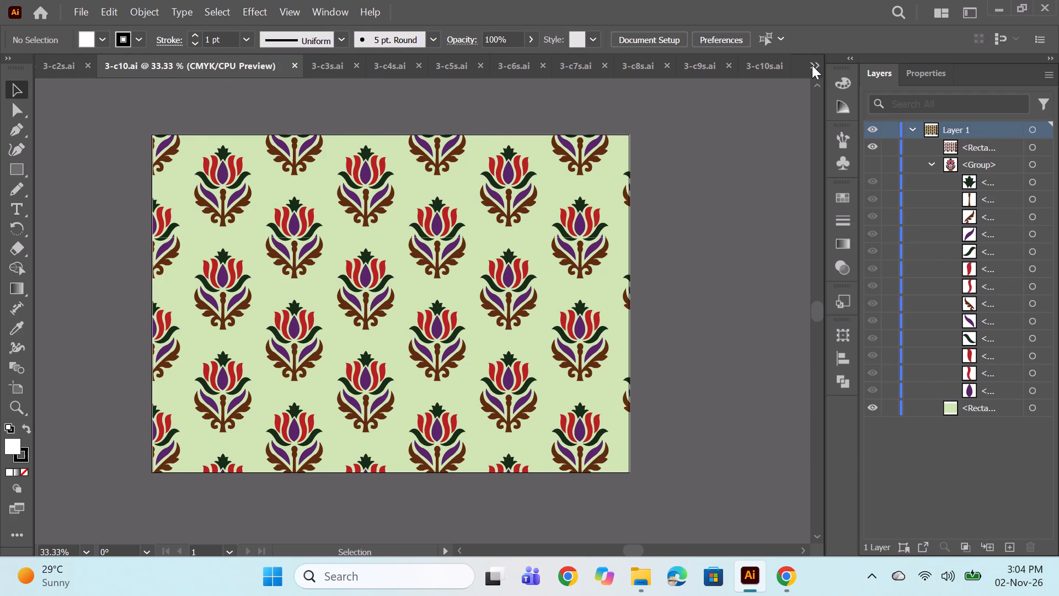
Move 3-c10.ai directly after 3-c9.ai, ahead of 3-c2s.ai.
{"action": "left_click", "coordinate": [812, 65]}
{"action": "left_click", "coordinate": [891, 260]}
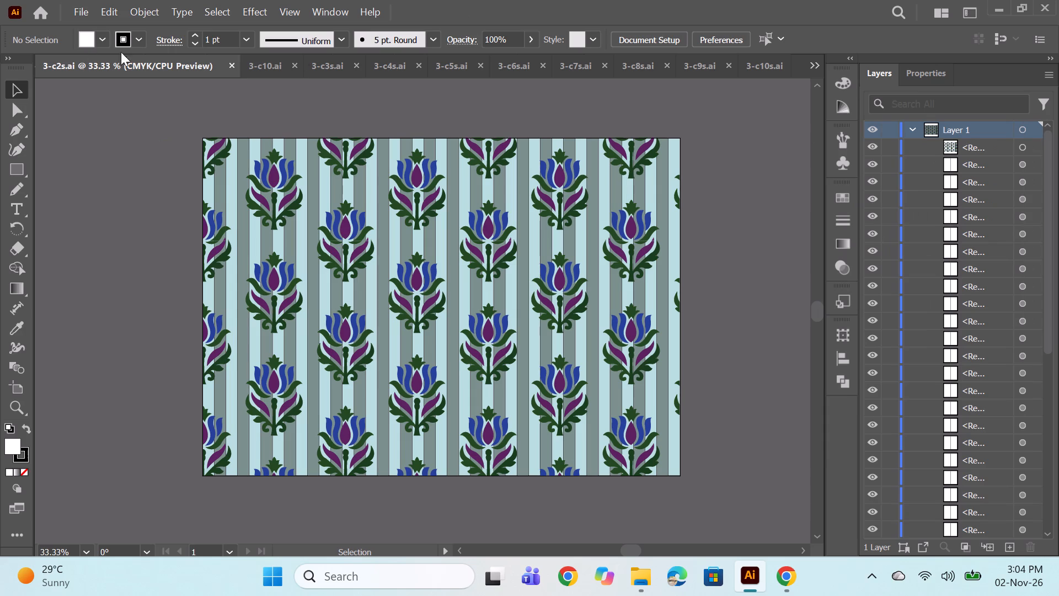
{"action": "left_click", "coordinate": [812, 65]}
{"action": "left_click", "coordinate": [861, 246]}
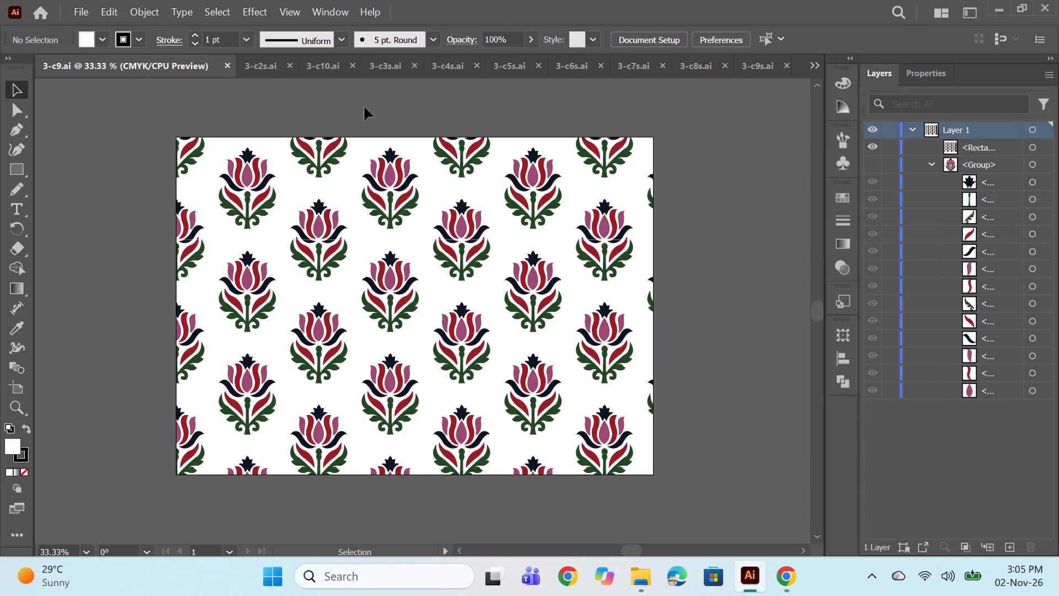
{"action": "left_click_drag", "start_coordinate": [332, 68], "coordinate": [249, 74]}
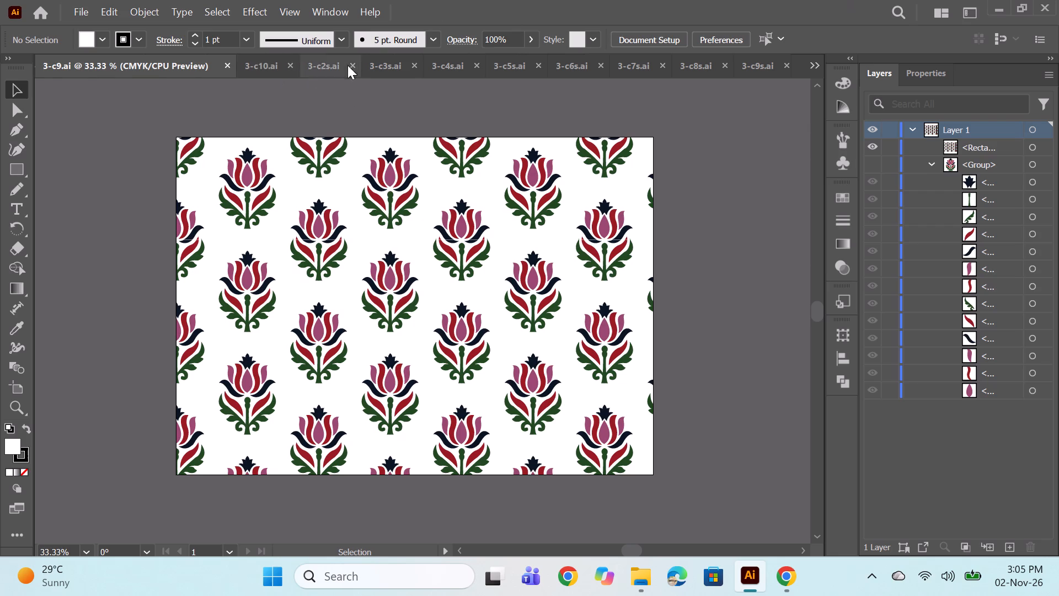
Close 3-c10.ai and bring up 3-c2s.ai.
{"action": "left_click", "coordinate": [285, 61]}
{"action": "left_click", "coordinate": [269, 66]}
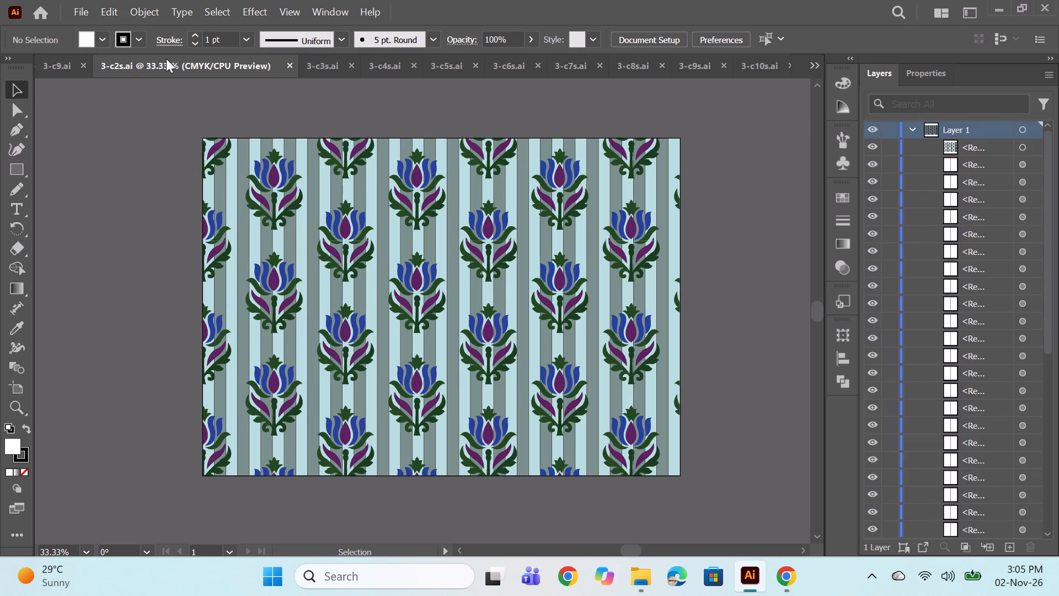
Bring up 3s.ai and move it from between 3-c3.ai and 3-c4.ai to the end of the document order, after 3-c10s.ai.
{"action": "left_click", "coordinate": [819, 57]}
{"action": "left_click", "coordinate": [818, 65]}
{"action": "left_click", "coordinate": [869, 74]}
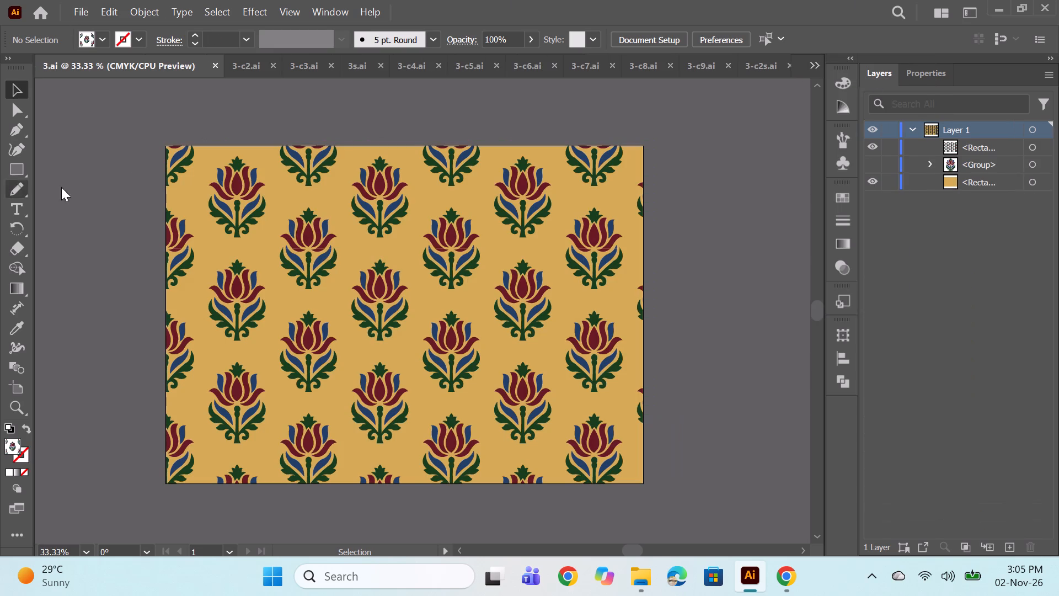
{"action": "left_click", "coordinate": [234, 62]}
{"action": "left_click", "coordinate": [303, 63]}
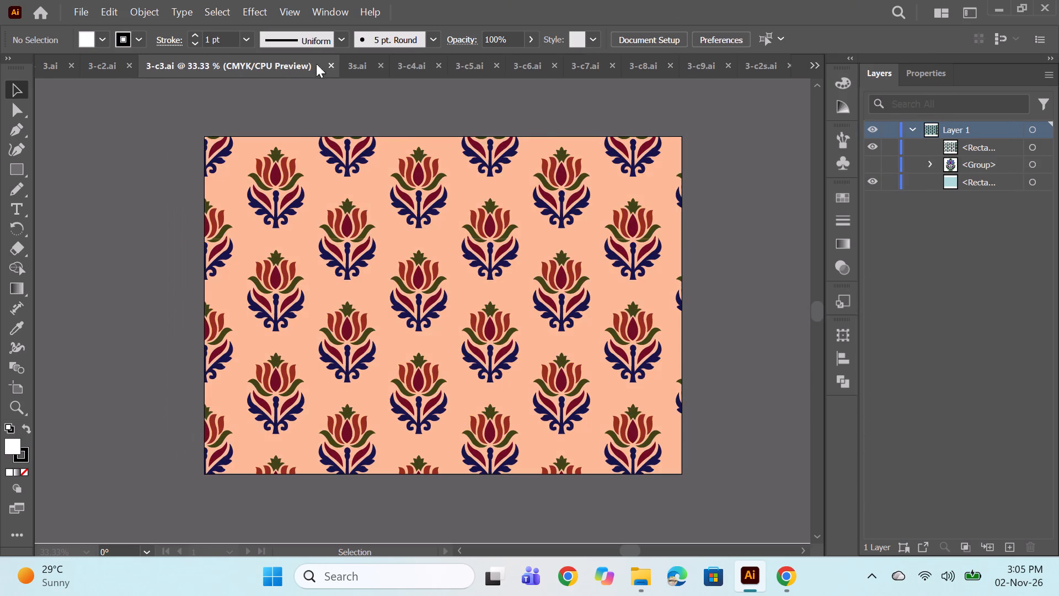
{"action": "left_click", "coordinate": [350, 62]}
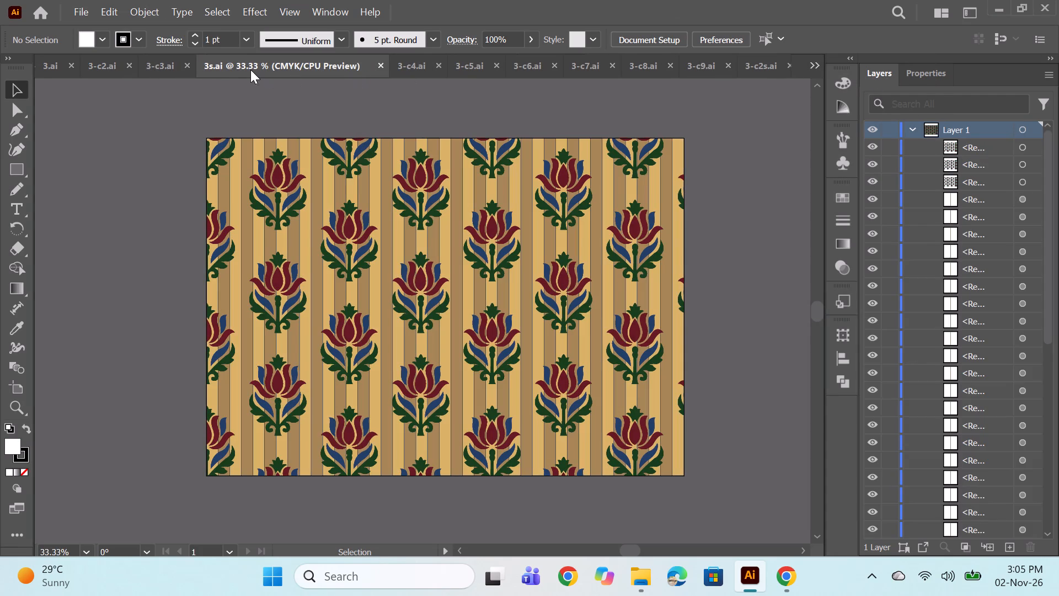
{"action": "left_click_drag", "start_coordinate": [242, 61], "coordinate": [723, 44]}
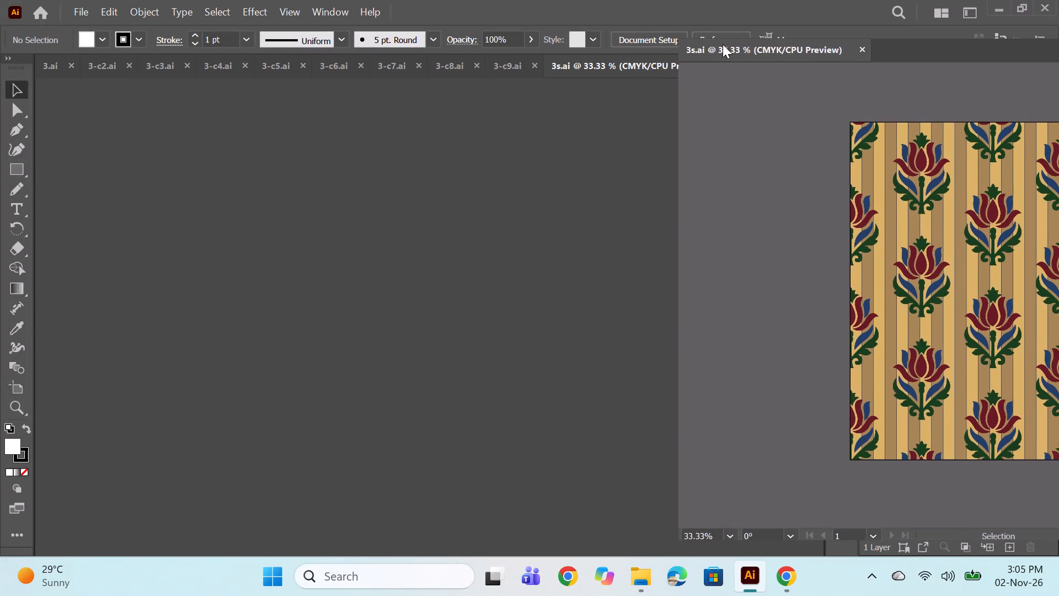
{"action": "left_click_drag", "start_coordinate": [723, 44], "coordinate": [554, 58]}
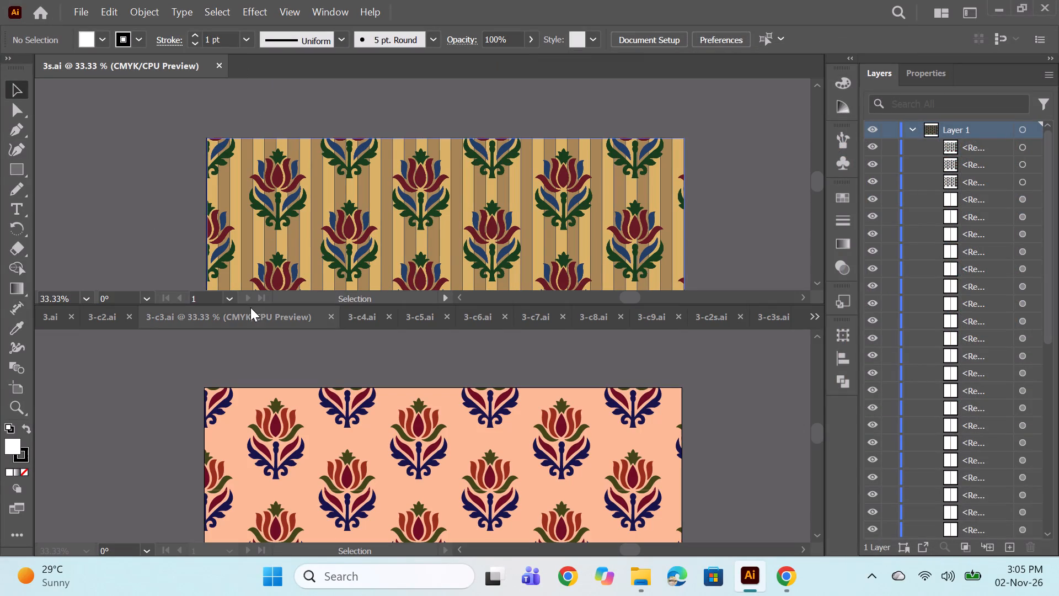
{"action": "left_click_drag", "start_coordinate": [191, 62], "coordinate": [259, 312]}
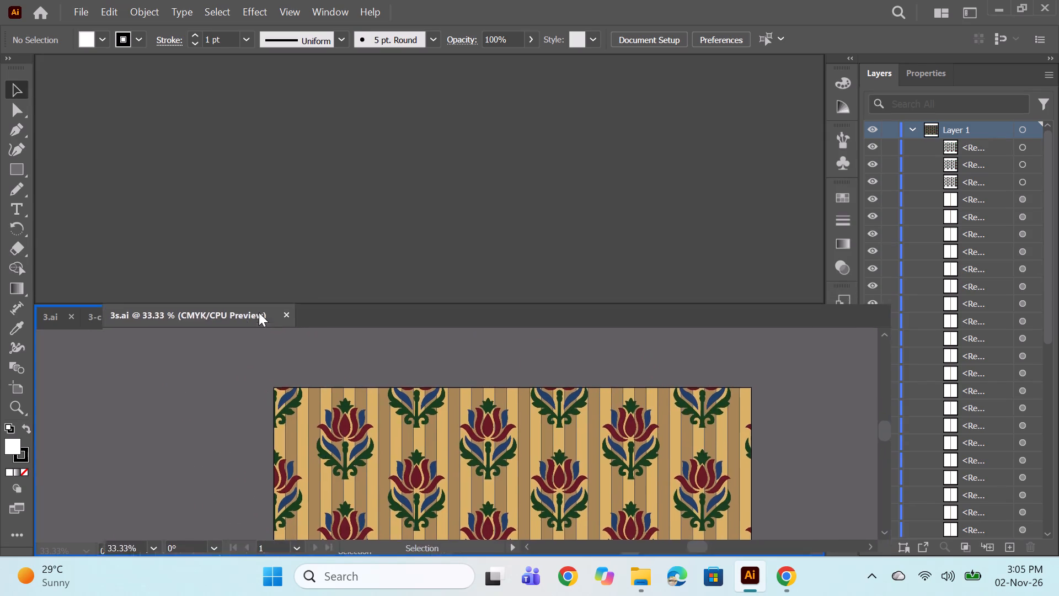
{"action": "left_click_drag", "start_coordinate": [259, 312], "coordinate": [222, 315]}
Look through the plain colourways from 3.ai to 3-c9.ai and on into 3-c2s.ai and 3-c3s.ai to check the document order.
{"action": "left_click", "coordinate": [117, 67]}
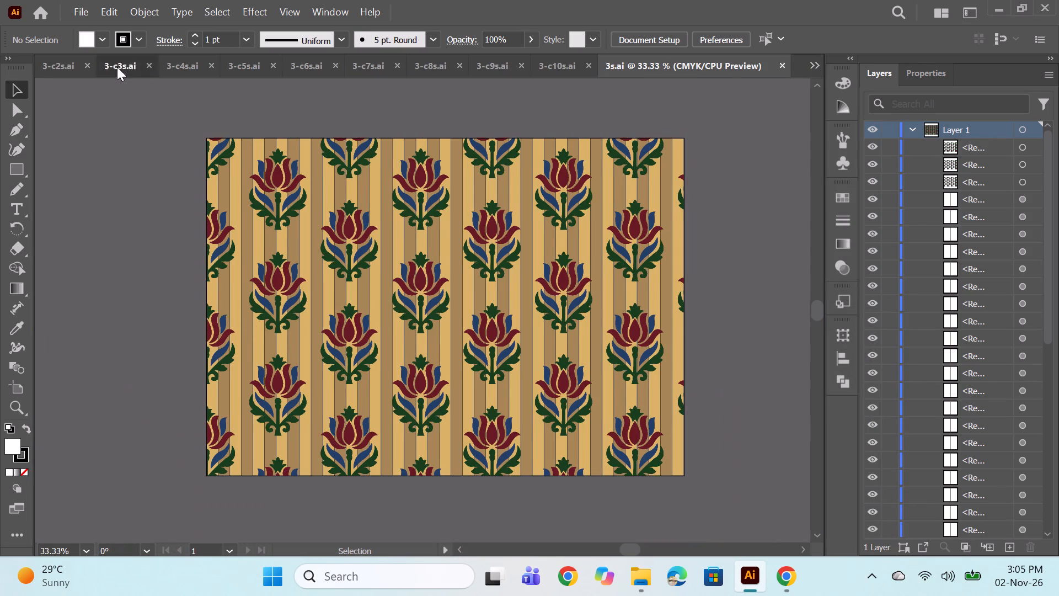
{"action": "left_click", "coordinate": [368, 60]}
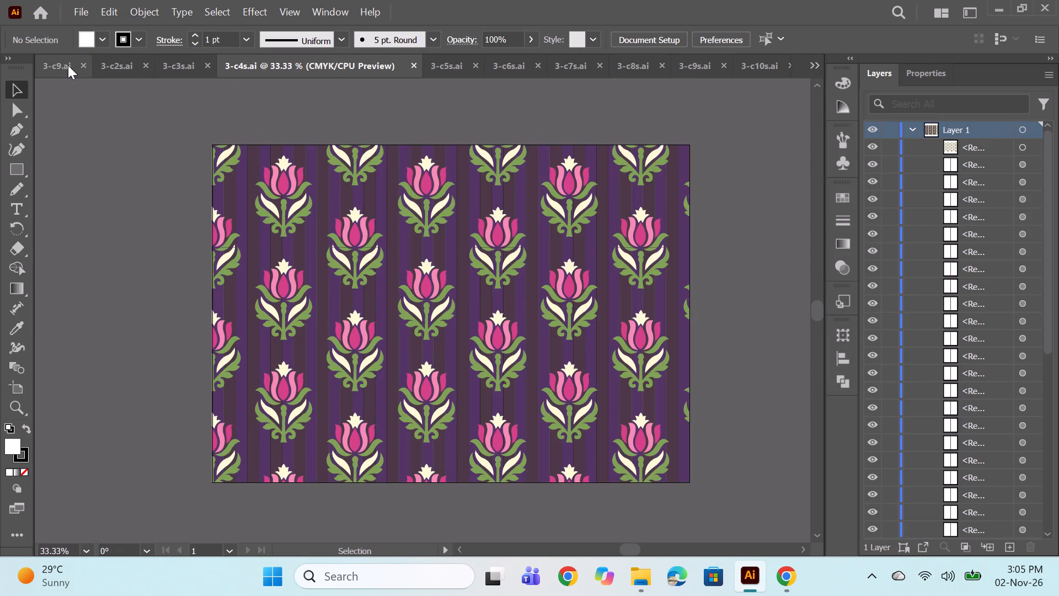
{"action": "left_click", "coordinate": [58, 65]}
{"action": "left_click", "coordinate": [816, 71]}
{"action": "left_click", "coordinate": [846, 68]}
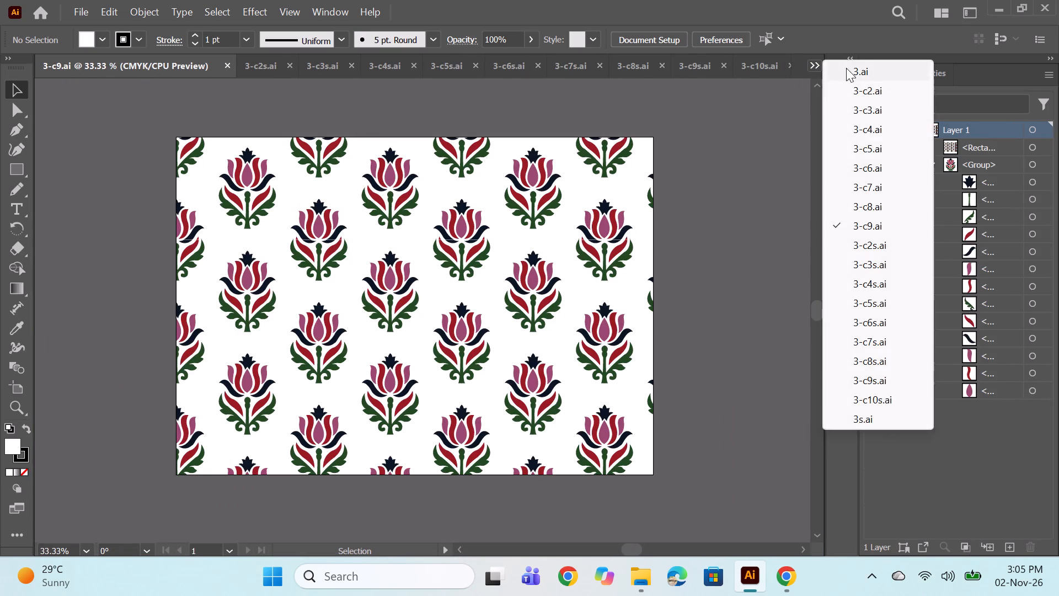
{"action": "left_click", "coordinate": [233, 58]}
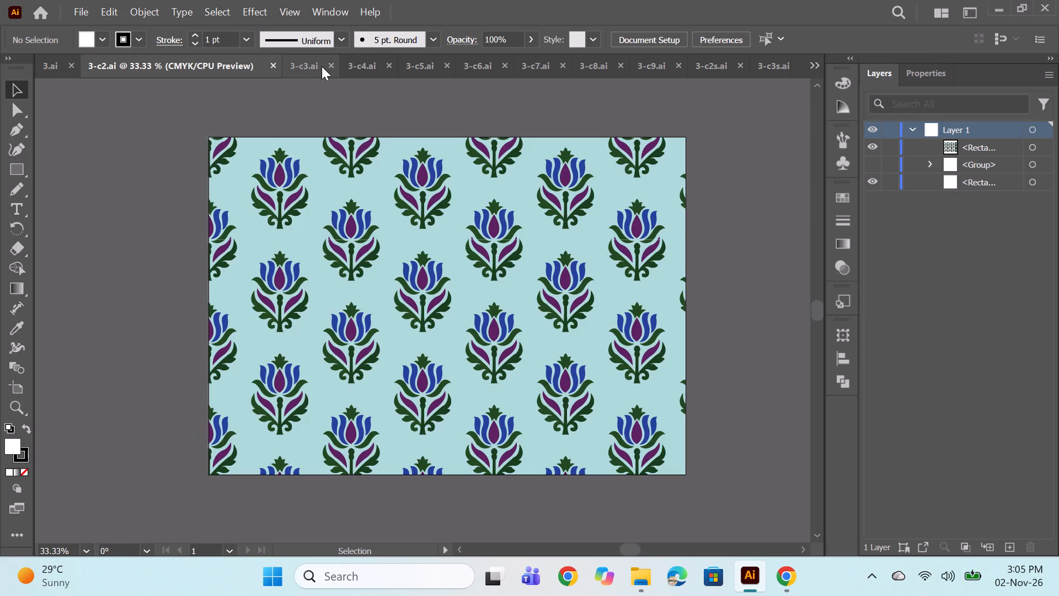
{"action": "left_click", "coordinate": [311, 65]}
{"action": "left_click", "coordinate": [359, 66]}
{"action": "left_click", "coordinate": [415, 65]}
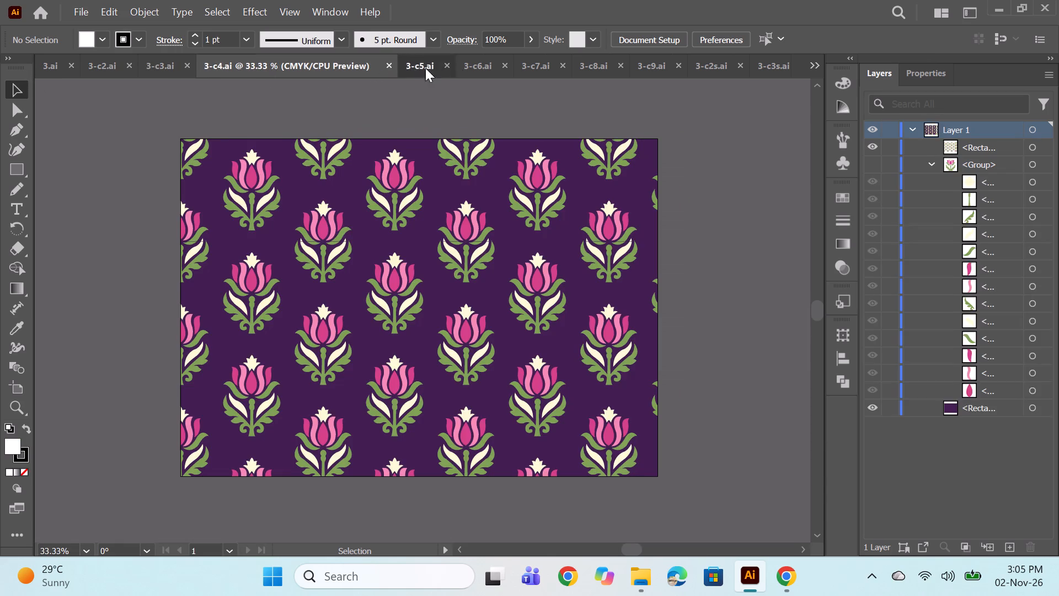
{"action": "left_click", "coordinate": [475, 65]}
{"action": "left_click", "coordinate": [548, 65]}
{"action": "left_click", "coordinate": [592, 68]}
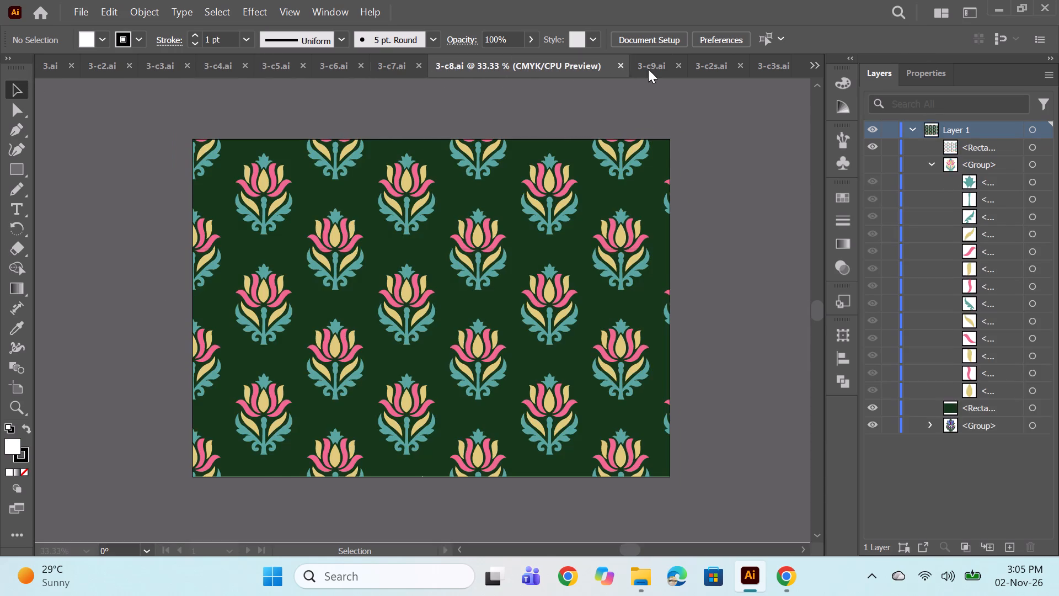
{"action": "left_click", "coordinate": [648, 69]}
{"action": "left_click", "coordinate": [710, 66]}
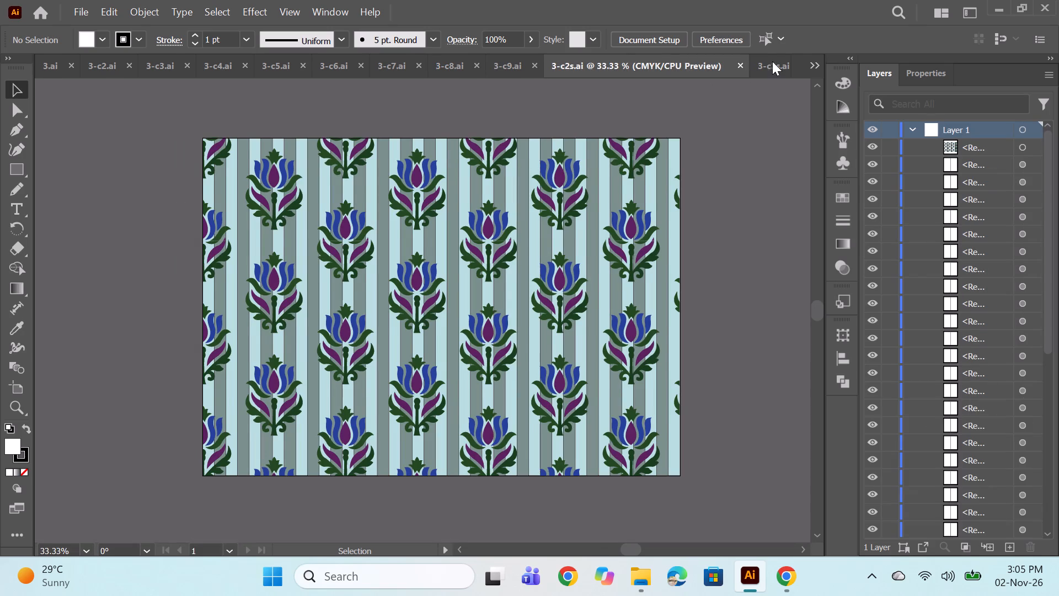
{"action": "left_click", "coordinate": [772, 61]}
Bring up 3s.ai and move it directly after 3-c9.ai, ahead of 3-c2s.ai.
{"action": "left_click", "coordinate": [816, 63]}
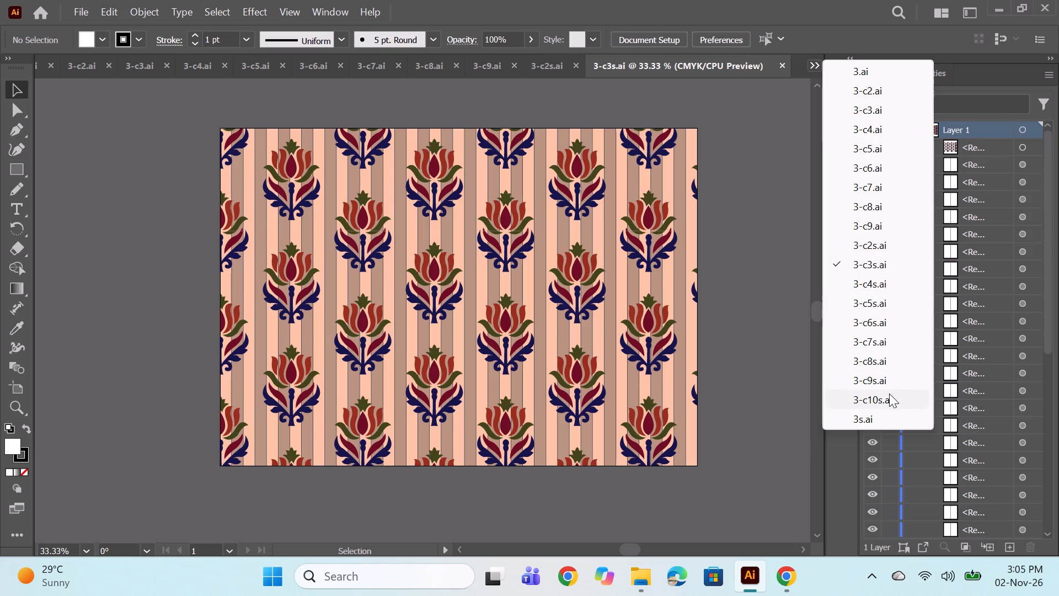
{"action": "left_click", "coordinate": [867, 420]}
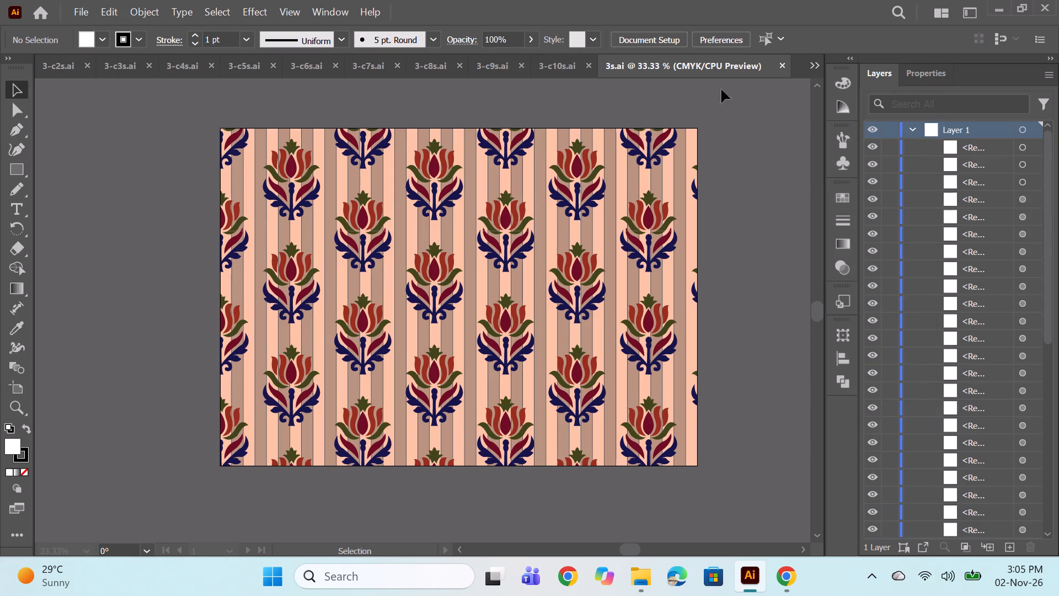
{"action": "left_click_drag", "start_coordinate": [707, 63], "coordinate": [500, 68]}
{"action": "left_click_drag", "start_coordinate": [494, 66], "coordinate": [340, 76]}
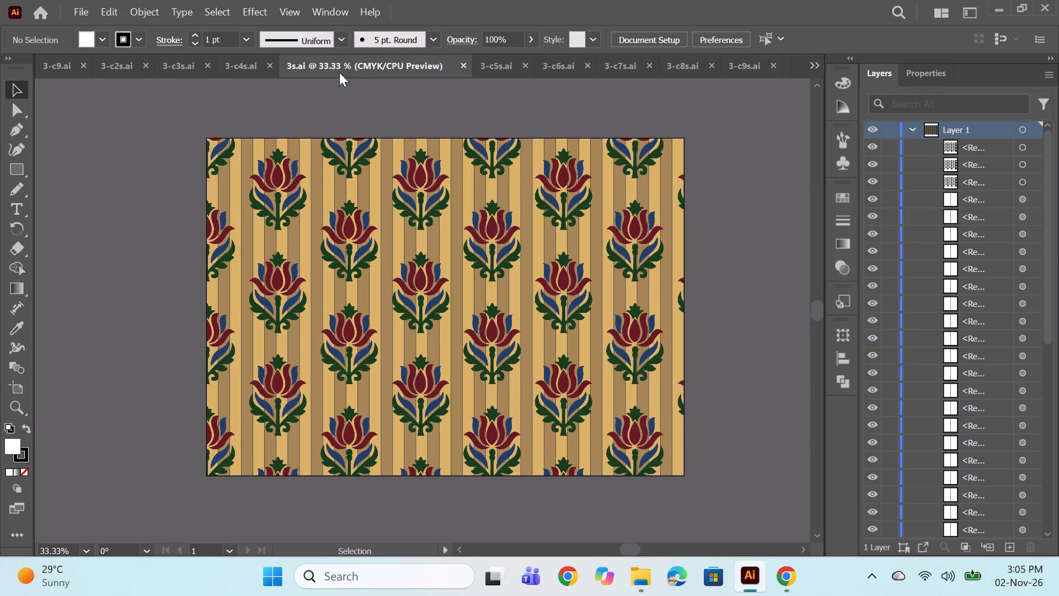
{"action": "left_click_drag", "start_coordinate": [342, 65], "coordinate": [190, 55]}
{"action": "left_click_drag", "start_coordinate": [218, 59], "coordinate": [135, 56]}
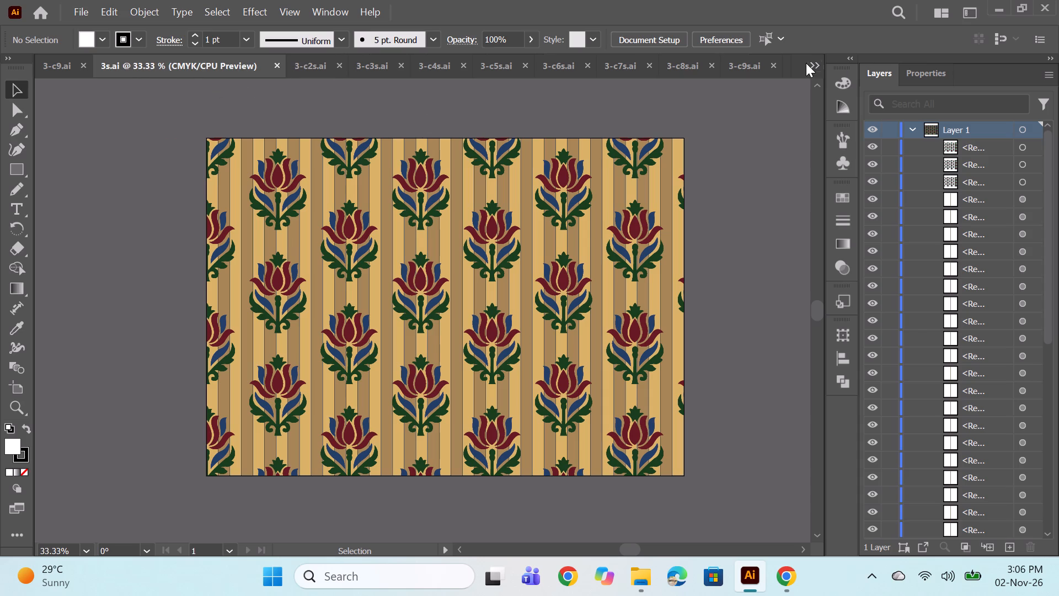
Check the list of open documents and reopen 3-c10 from the Plain prints folder.
{"action": "left_click", "coordinate": [820, 67]}
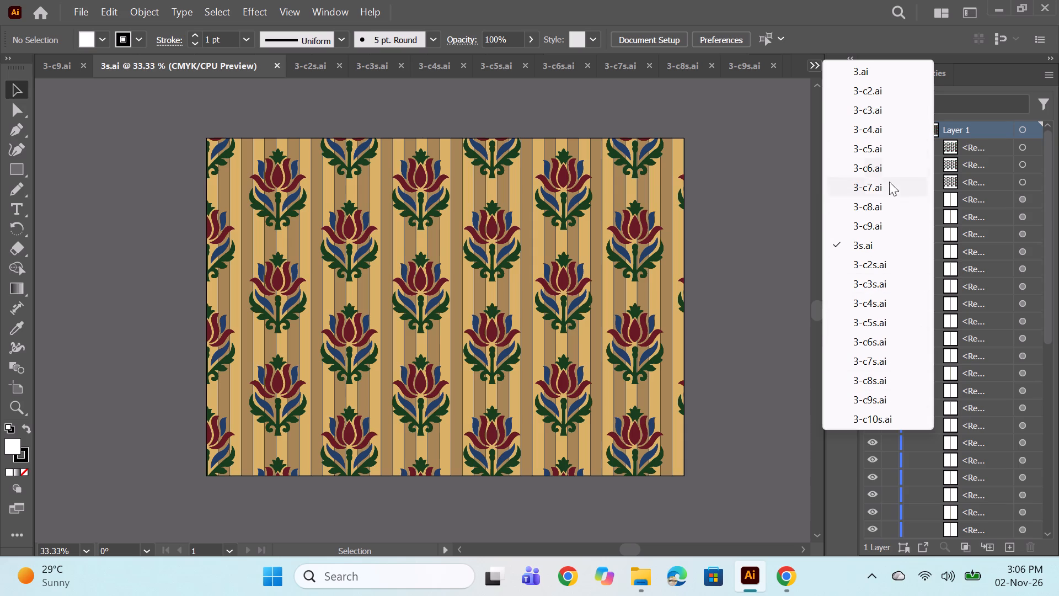
{"action": "double_click", "coordinate": [640, 568]}
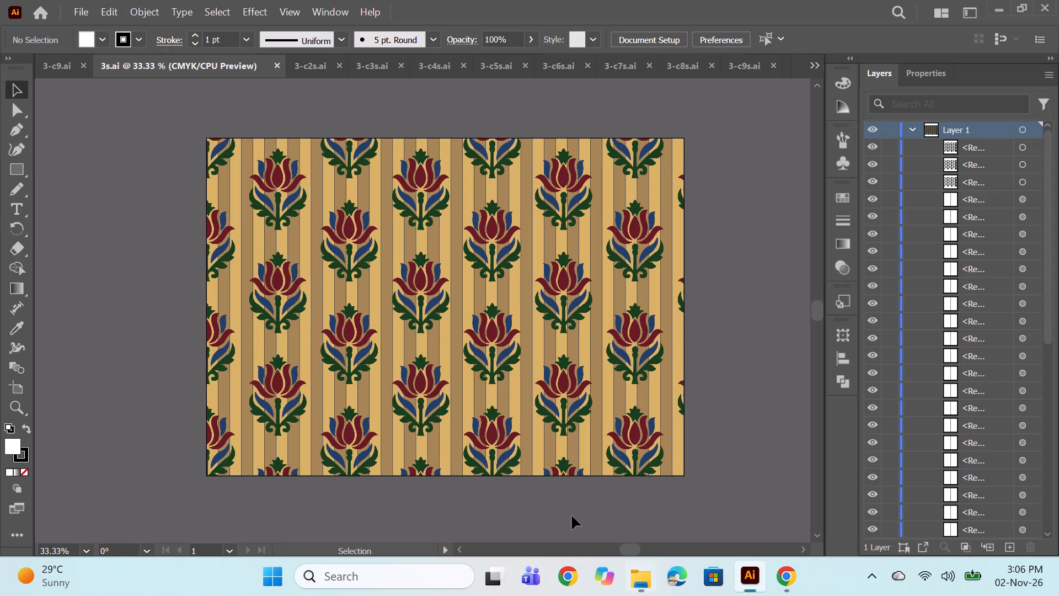
{"action": "left_click", "coordinate": [630, 571]}
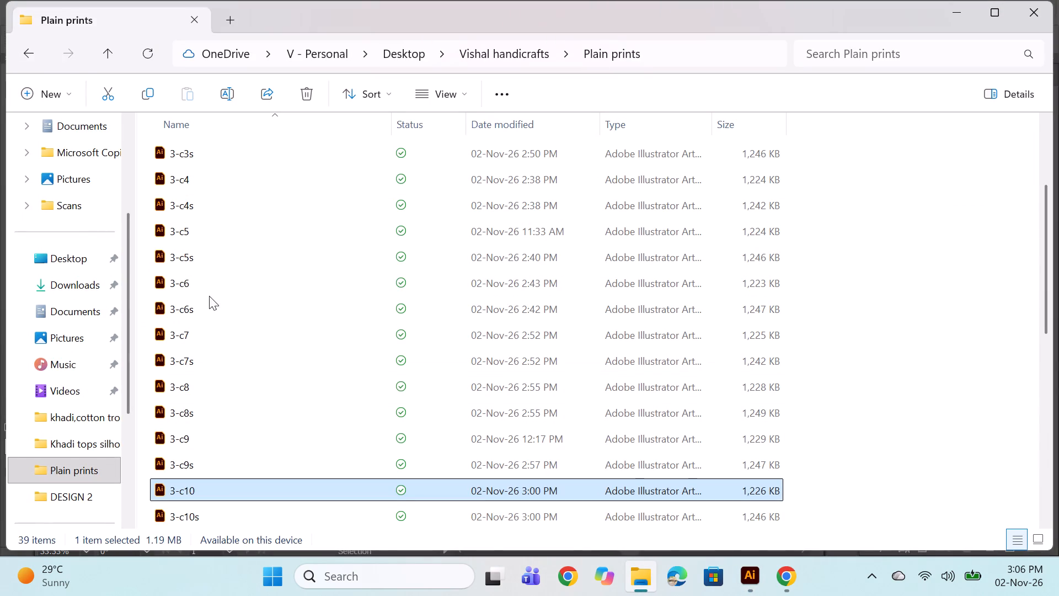
{"action": "scroll", "coordinate": [214, 289], "scroll_direction": "up", "scroll_amount": 1}
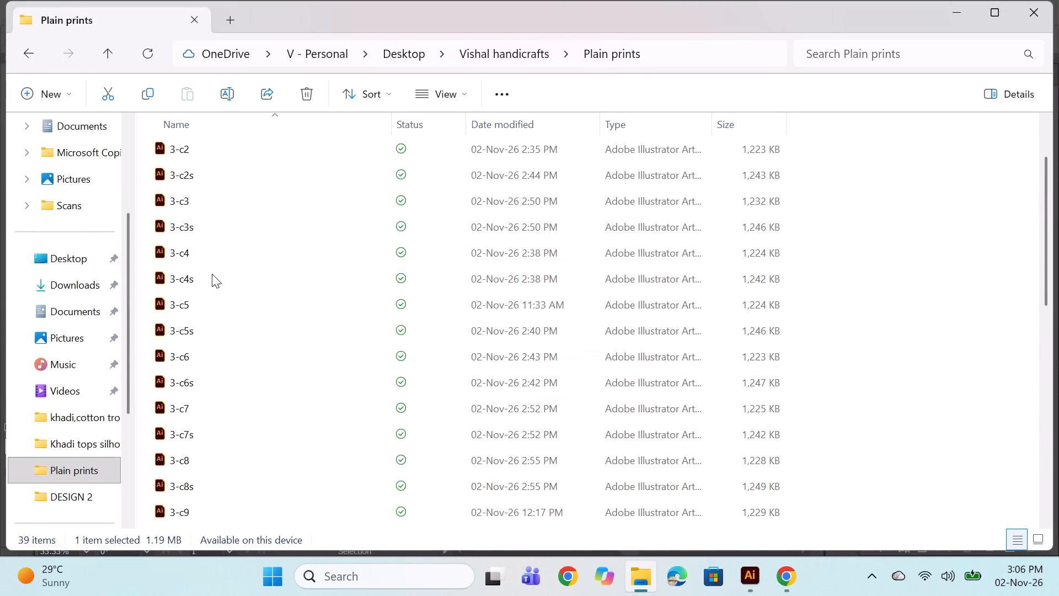
{"action": "scroll", "coordinate": [238, 272], "scroll_direction": "down", "scroll_amount": 3}
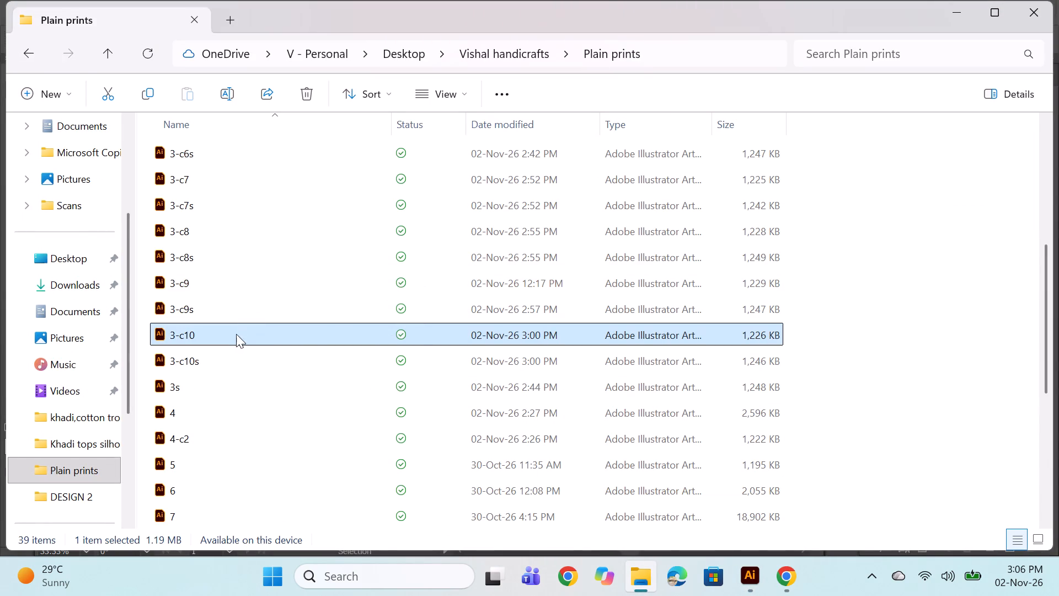
{"action": "double_click", "coordinate": [236, 334]}
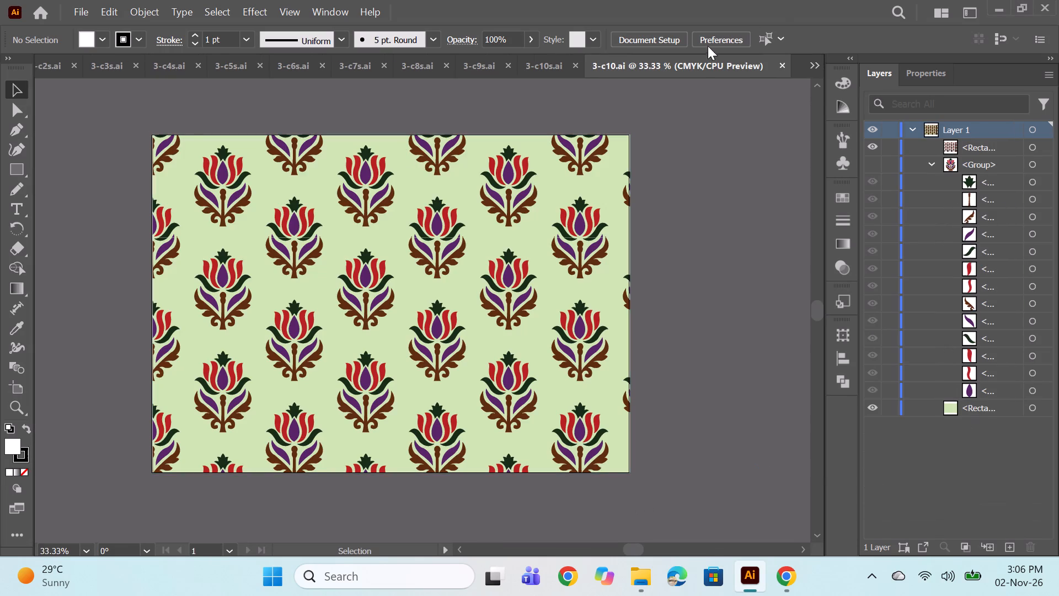
Move 3-c10.ai forward in the document order to sit between 3s.ai and 3-c2s.ai.
{"action": "left_click_drag", "start_coordinate": [688, 57], "coordinate": [479, 59]}
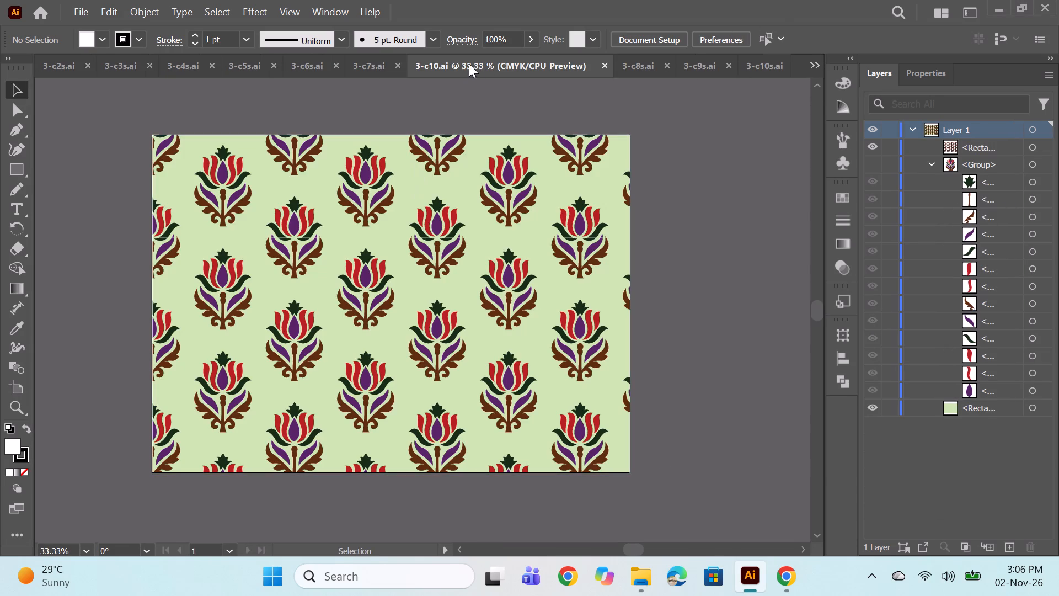
{"action": "left_click_drag", "start_coordinate": [469, 63], "coordinate": [179, 77]}
{"action": "left_click_drag", "start_coordinate": [205, 66], "coordinate": [109, 64]}
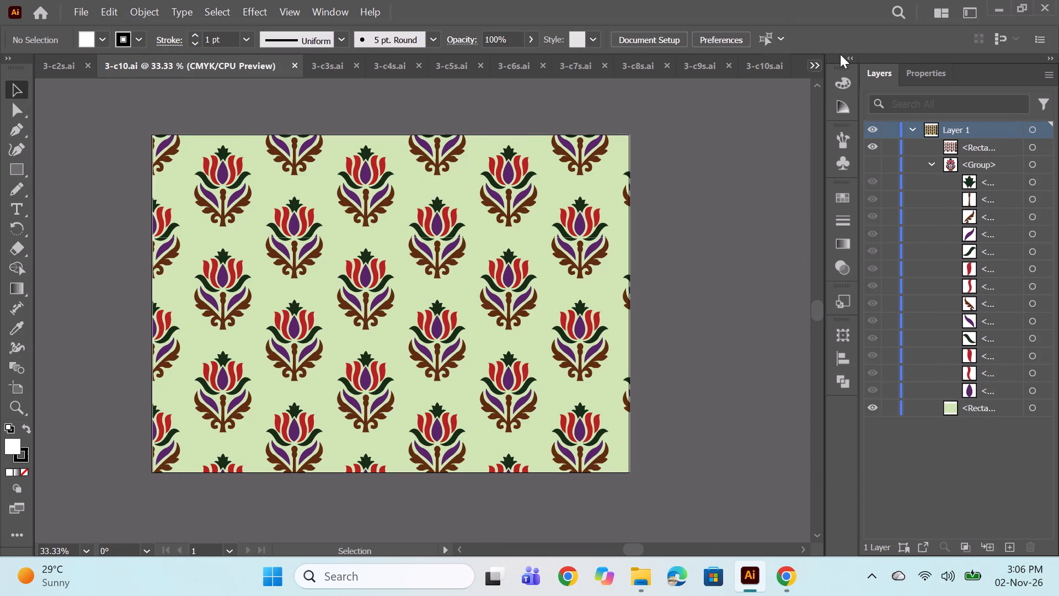
{"action": "left_click", "coordinate": [816, 61]}
{"action": "left_click", "coordinate": [880, 251]}
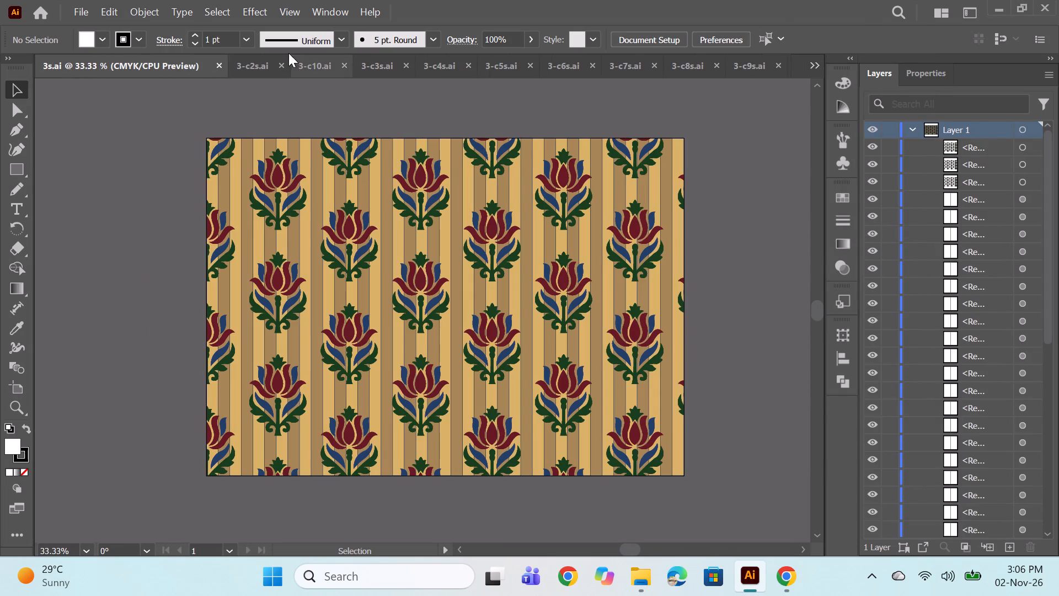
{"action": "left_click_drag", "start_coordinate": [322, 66], "coordinate": [126, 61]}
Move 3-c10.ai ahead of 3s.ai so it directly follows 3-c9.ai and closes the plain group.
{"action": "left_click", "coordinate": [806, 61]}
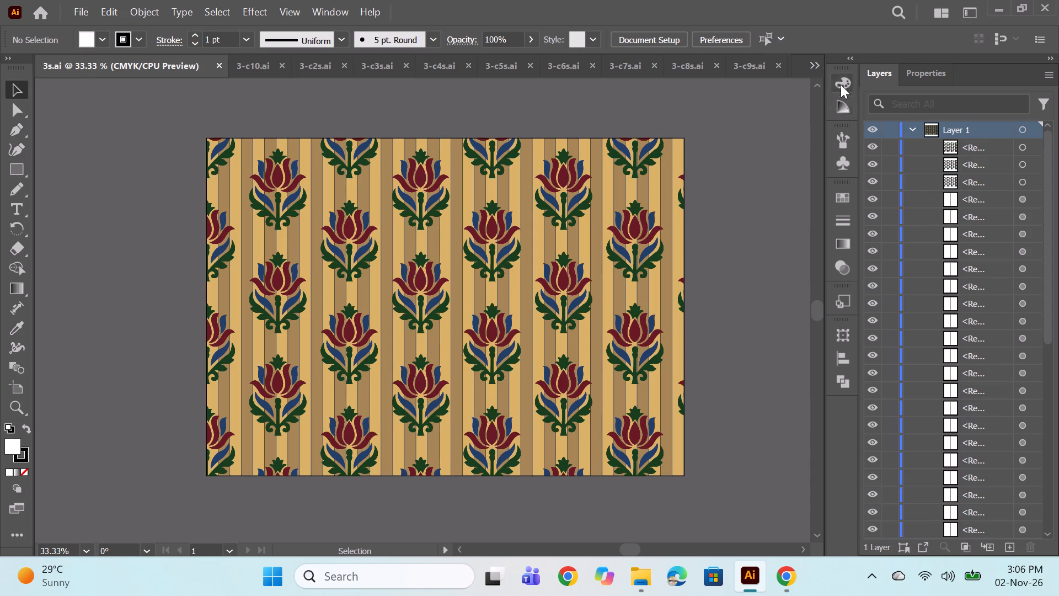
{"action": "left_click", "coordinate": [810, 58]}
{"action": "left_click", "coordinate": [809, 66]}
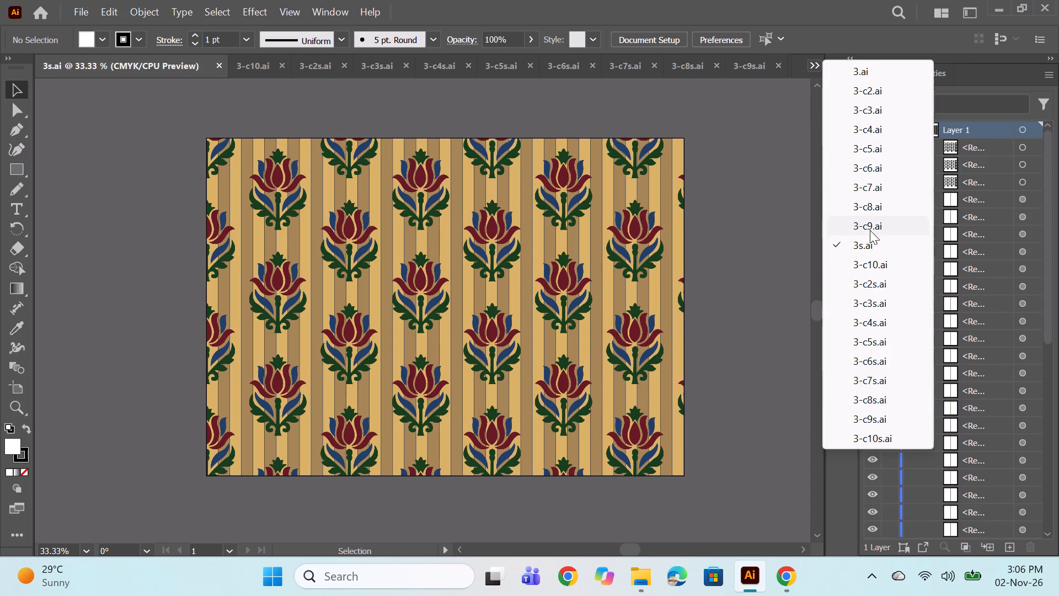
{"action": "left_click", "coordinate": [871, 224]}
{"action": "left_click", "coordinate": [817, 60]}
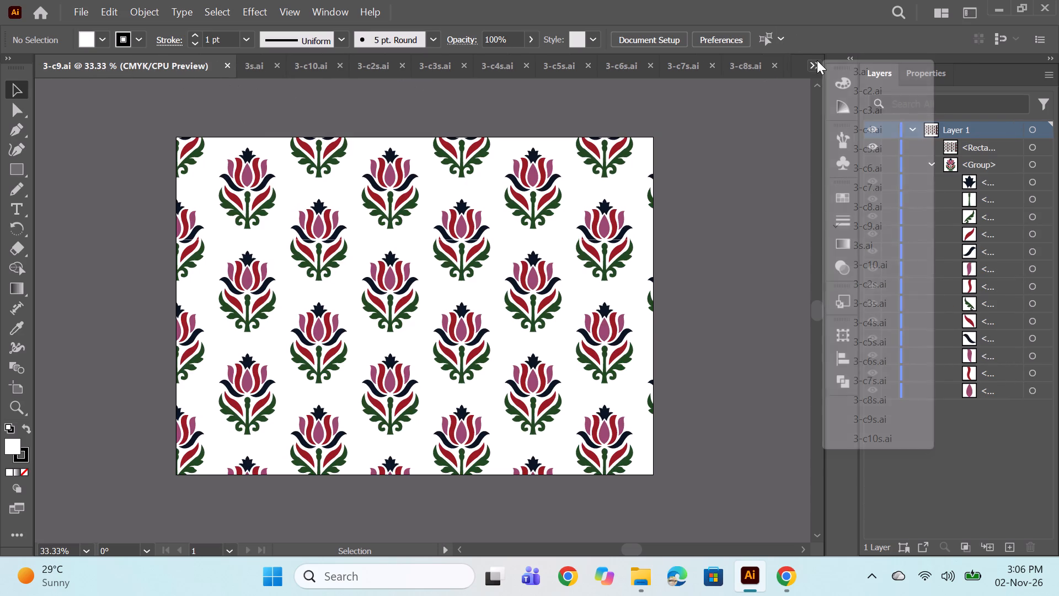
{"action": "left_click", "coordinate": [885, 189]}
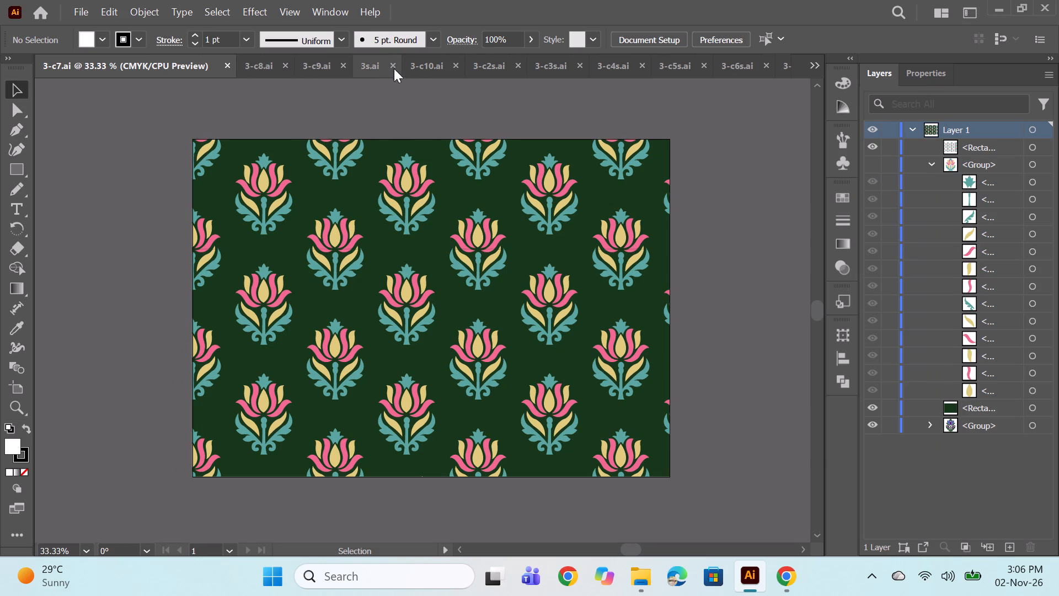
{"action": "left_click_drag", "start_coordinate": [415, 67], "coordinate": [234, 72]}
{"action": "left_click_drag", "start_coordinate": [259, 62], "coordinate": [386, 55]}
Go through the plain colourways in order, from 3.ai to 3-c10.ai, to examine each design and background colour.
{"action": "left_click", "coordinate": [818, 65]}
{"action": "left_click", "coordinate": [890, 66]}
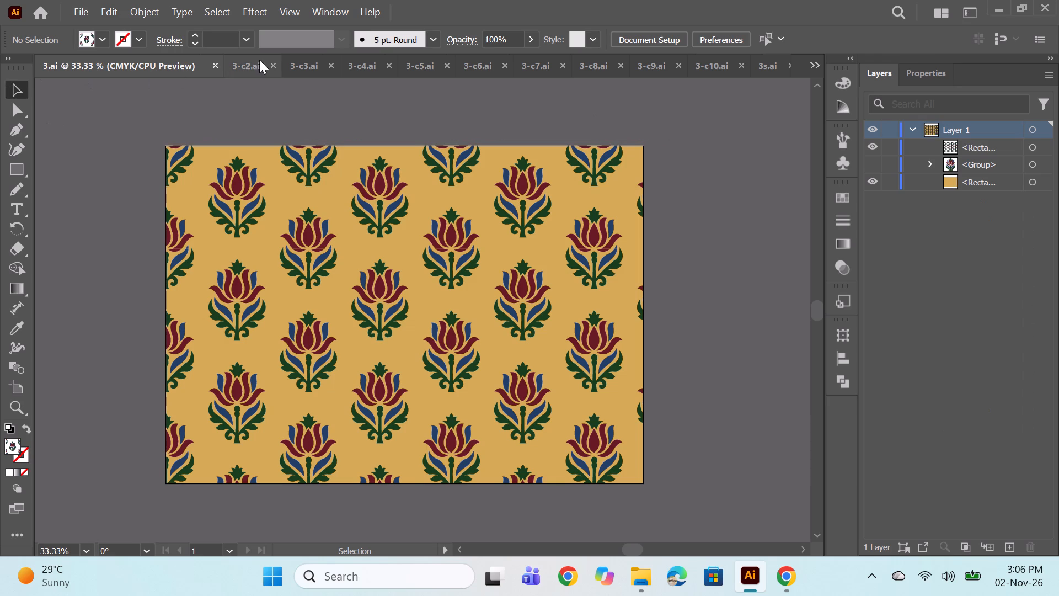
{"action": "left_click", "coordinate": [244, 65]}
{"action": "left_click", "coordinate": [307, 70]}
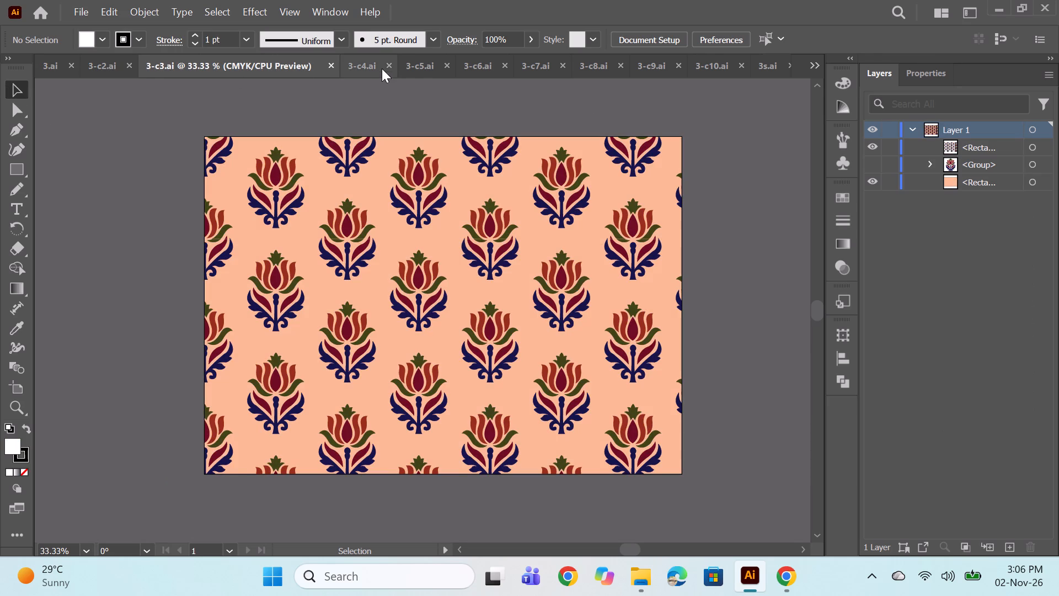
{"action": "left_click", "coordinate": [372, 66]}
{"action": "left_click", "coordinate": [420, 66]}
{"action": "left_click", "coordinate": [484, 67]}
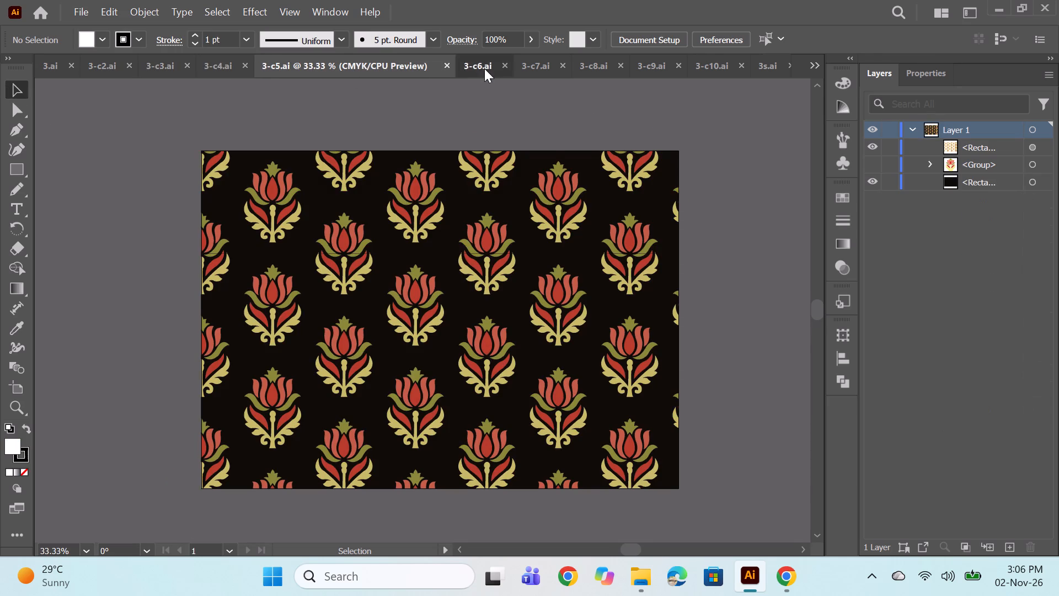
{"action": "left_click", "coordinate": [535, 68]}
{"action": "left_click", "coordinate": [586, 67]}
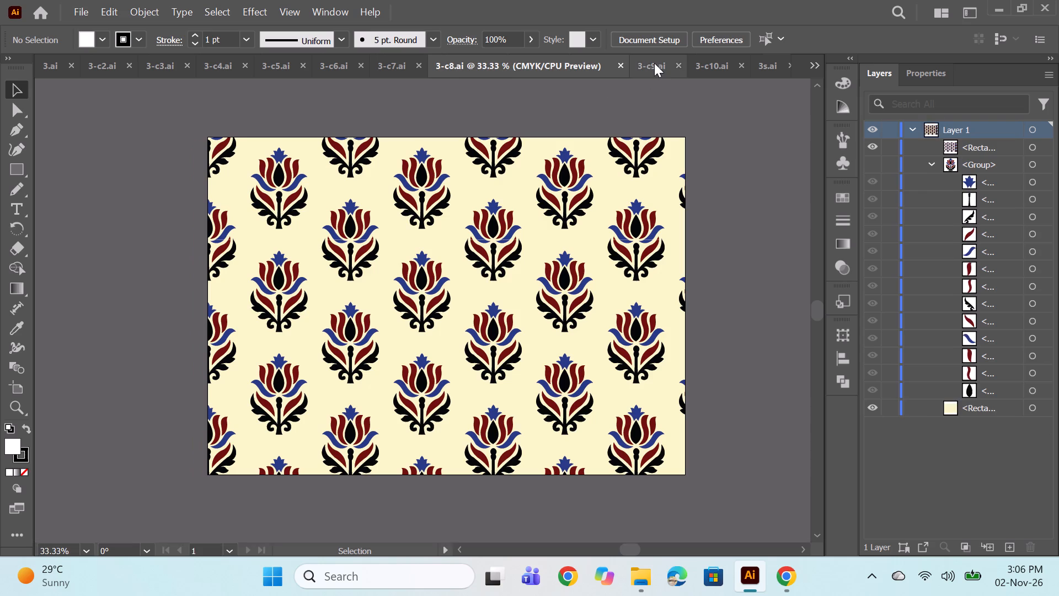
{"action": "left_click", "coordinate": [654, 63]}
{"action": "left_click", "coordinate": [704, 65]}
Go through the striped colourways 3s.ai to 3-c9s.ai, including a look at 3-c10s.ai, to examine their order and stripe colours.
{"action": "left_click", "coordinate": [774, 69]}
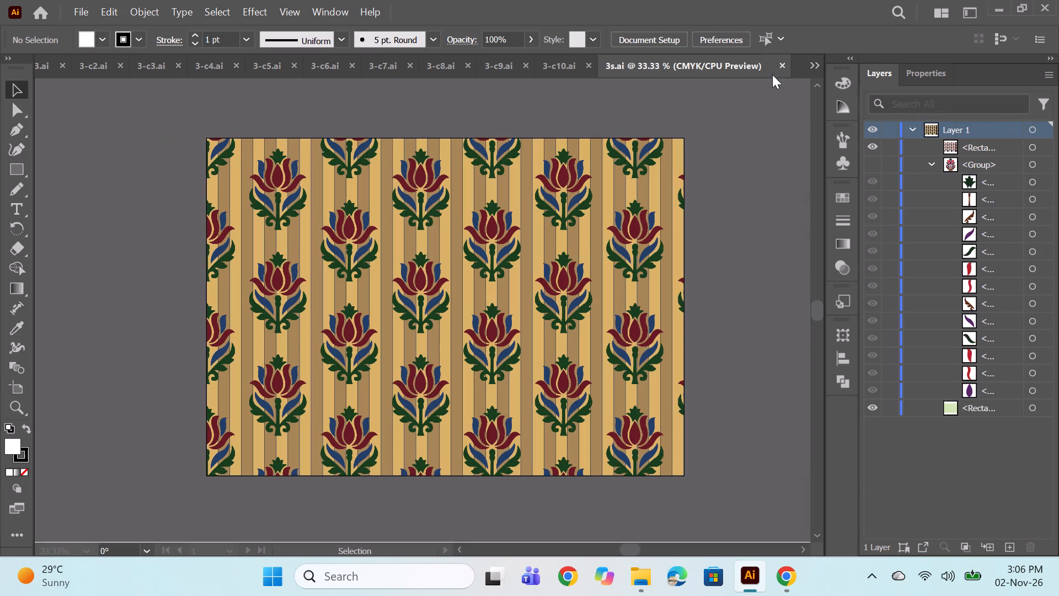
{"action": "left_click", "coordinate": [821, 64]}
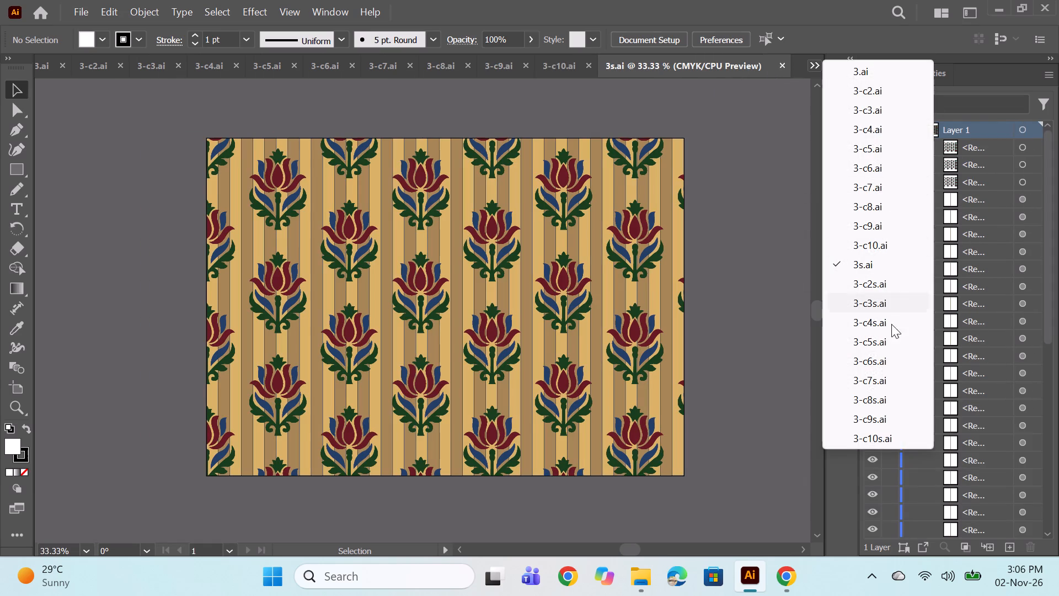
{"action": "left_click", "coordinate": [879, 433]}
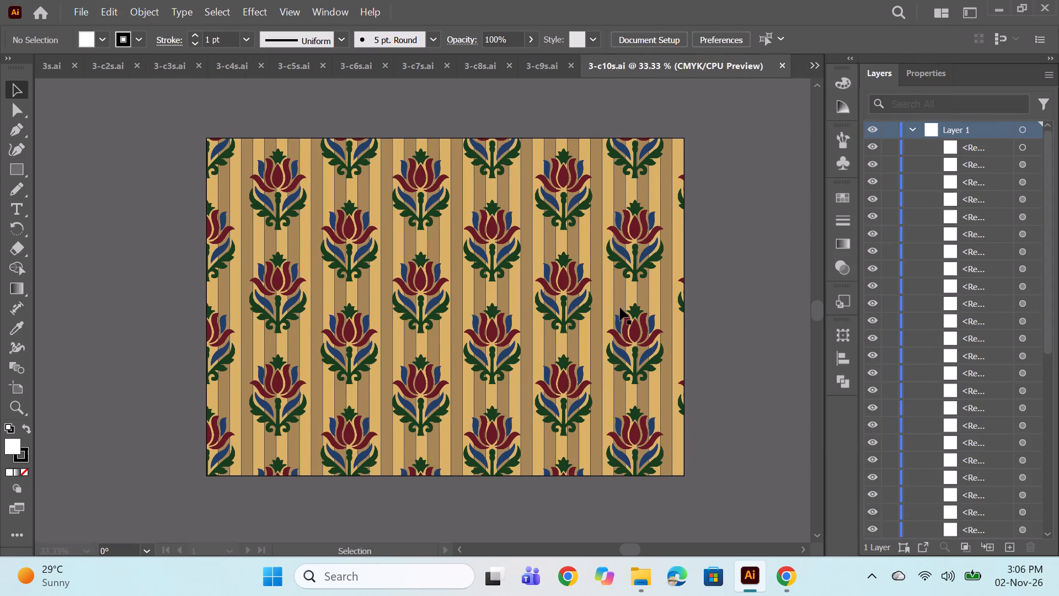
{"action": "left_click", "coordinate": [52, 67]}
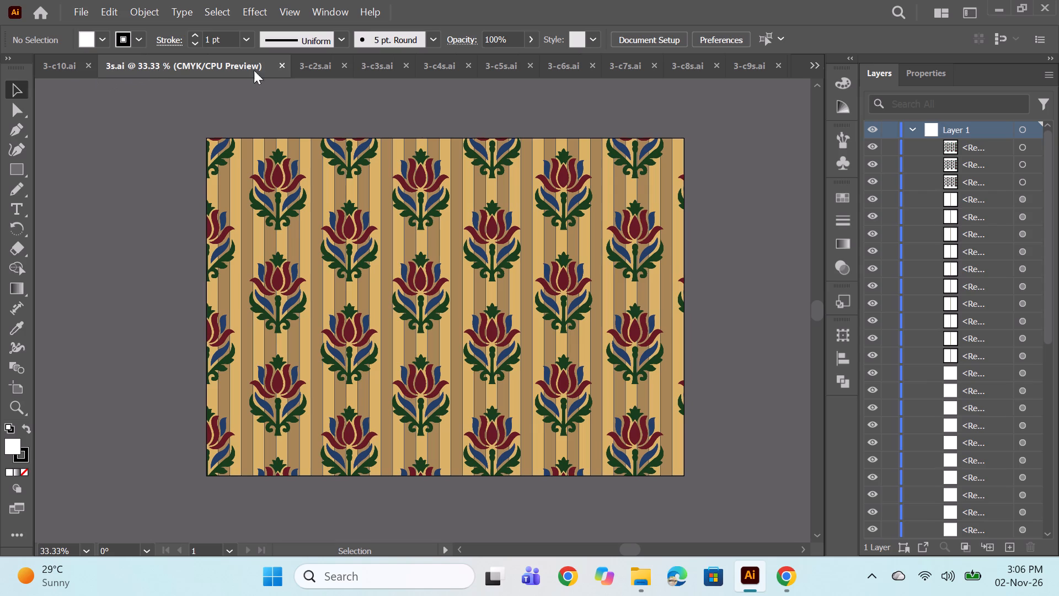
{"action": "left_click", "coordinate": [306, 70]}
{"action": "left_click", "coordinate": [383, 63]}
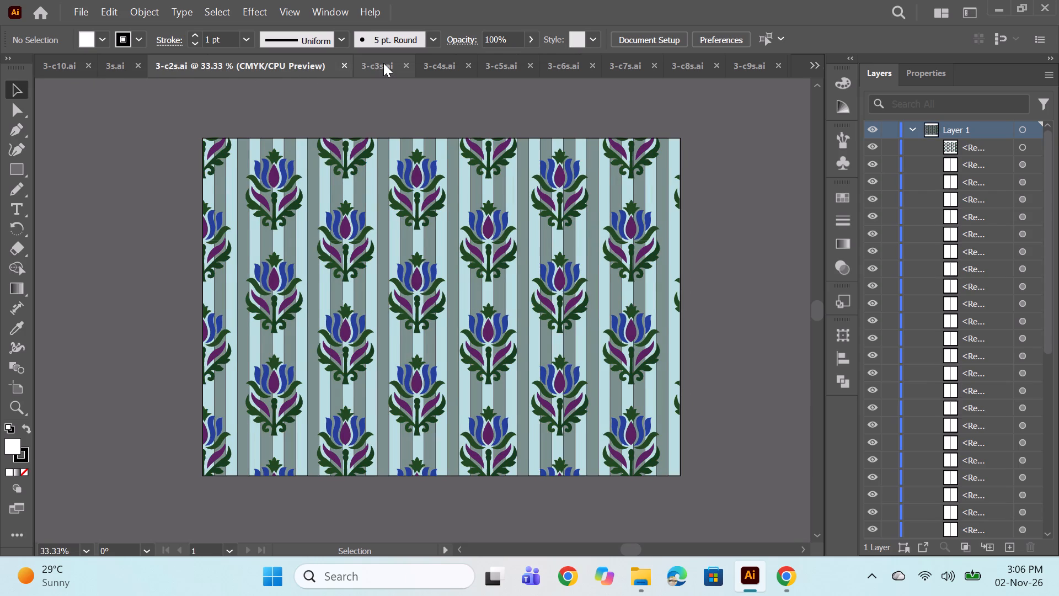
{"action": "left_click", "coordinate": [448, 65]}
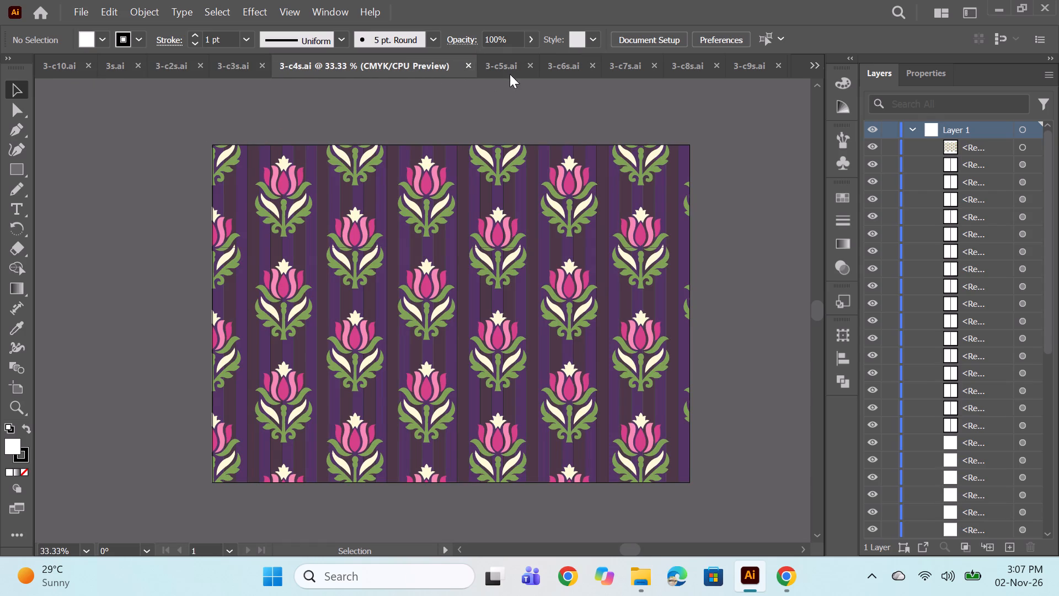
{"action": "left_click", "coordinate": [501, 62]}
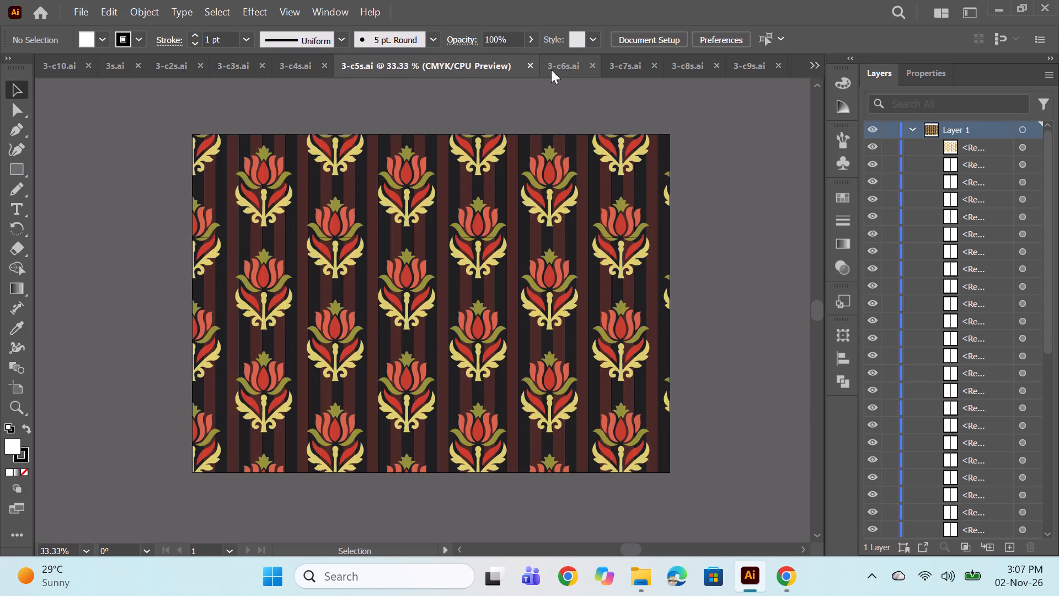
{"action": "left_click", "coordinate": [551, 70]}
{"action": "left_click", "coordinate": [625, 70]}
{"action": "left_click", "coordinate": [682, 70]}
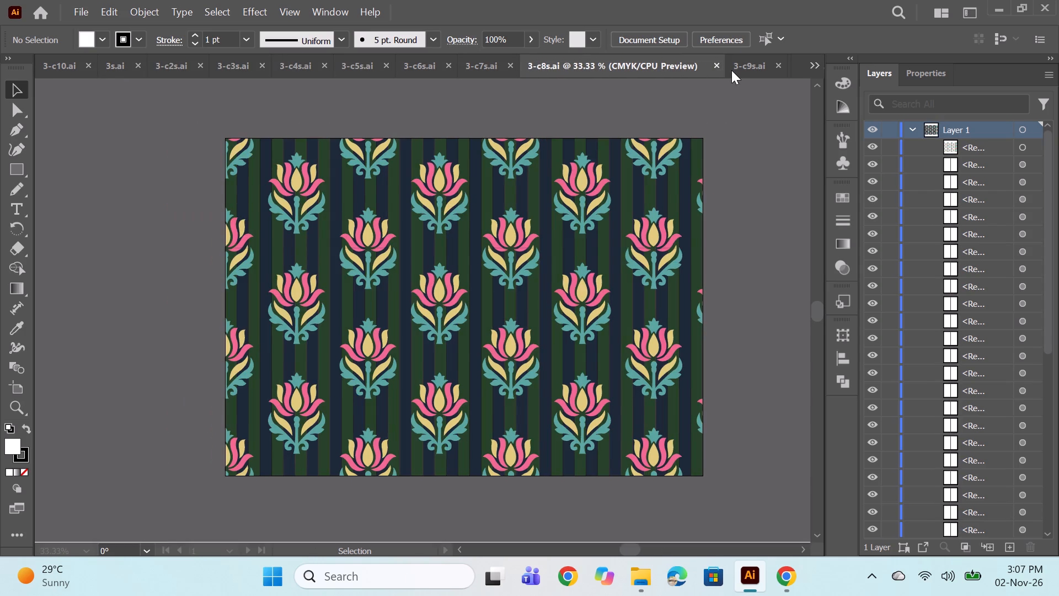
{"action": "left_click", "coordinate": [744, 70]}
Return to 3.ai and start another look through the plain colourways, continuing with 3-c2.ai.
{"action": "left_click", "coordinate": [821, 65]}
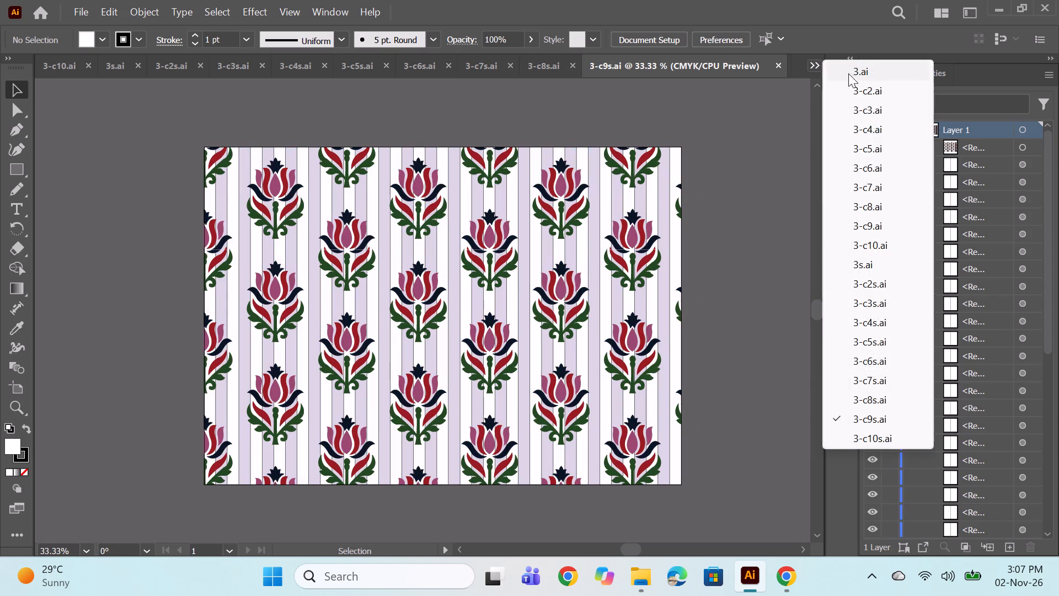
{"action": "left_click", "coordinate": [852, 72]}
{"action": "left_click", "coordinate": [246, 54]}
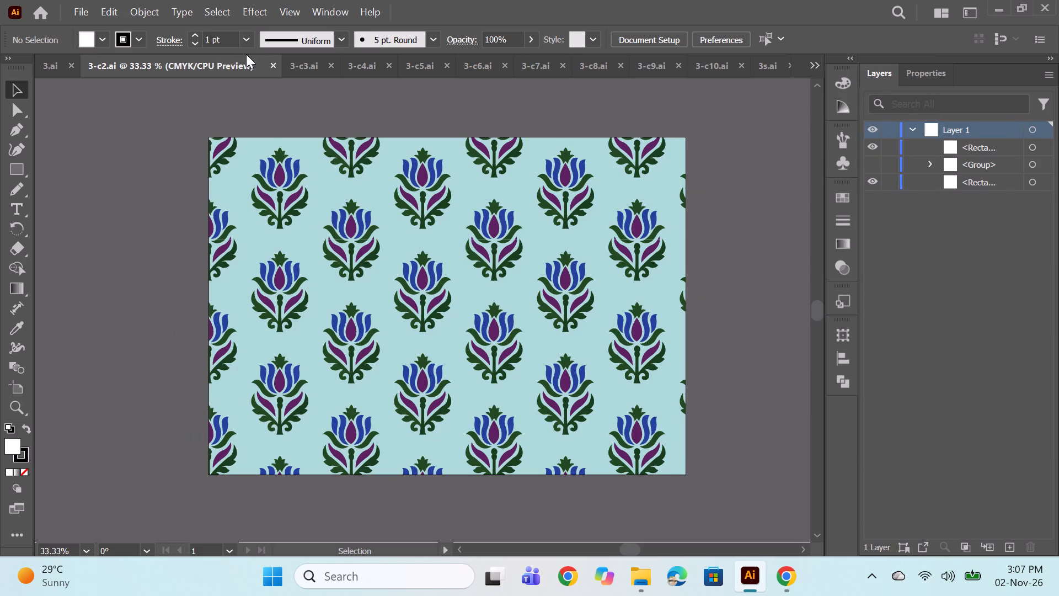
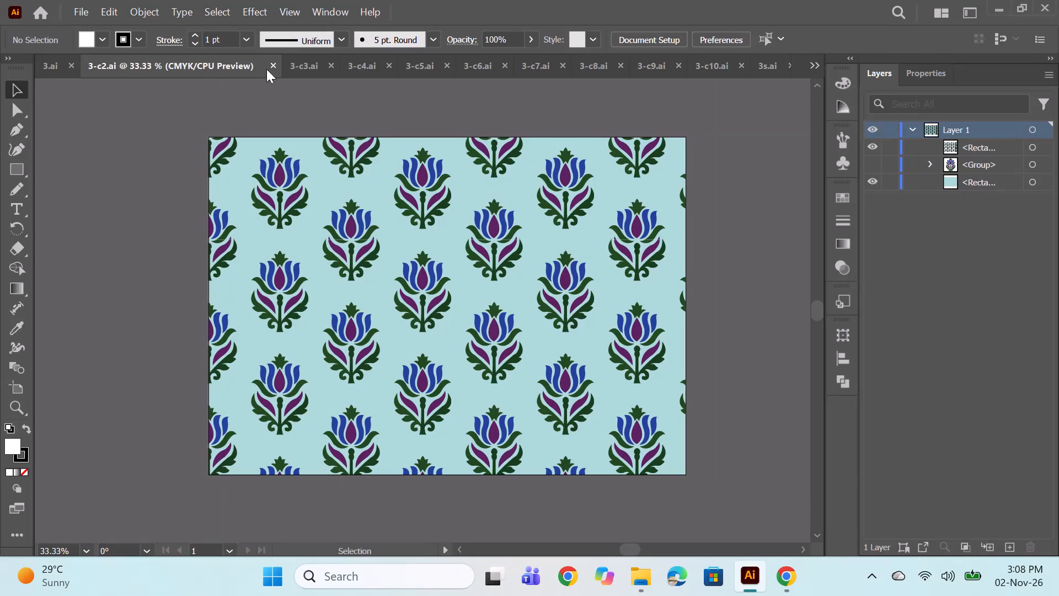
Look through the floral pattern colour variants in the open documents from 3-c3.ai to 3-c9.ai.
{"action": "left_click", "coordinate": [301, 62]}
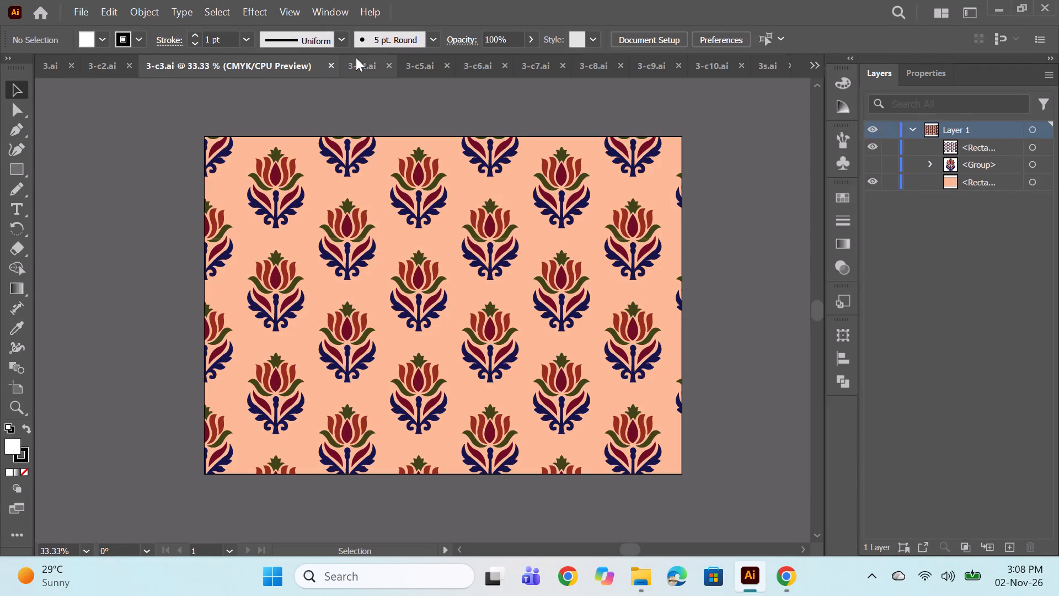
{"action": "left_click", "coordinate": [357, 57]}
{"action": "left_click", "coordinate": [418, 64]}
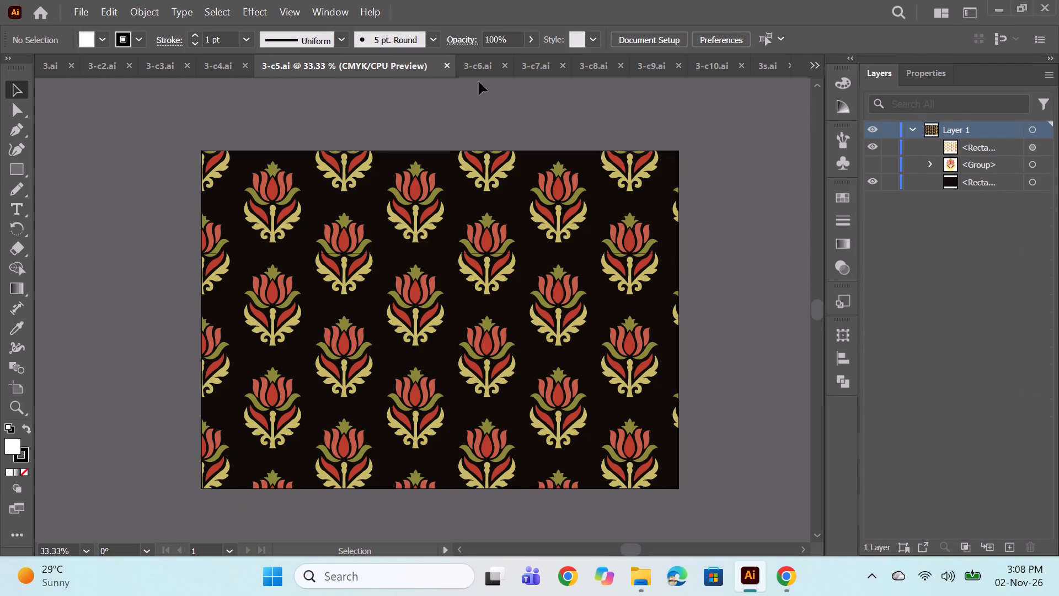
{"action": "left_click", "coordinate": [475, 66]}
{"action": "left_click", "coordinate": [531, 66]}
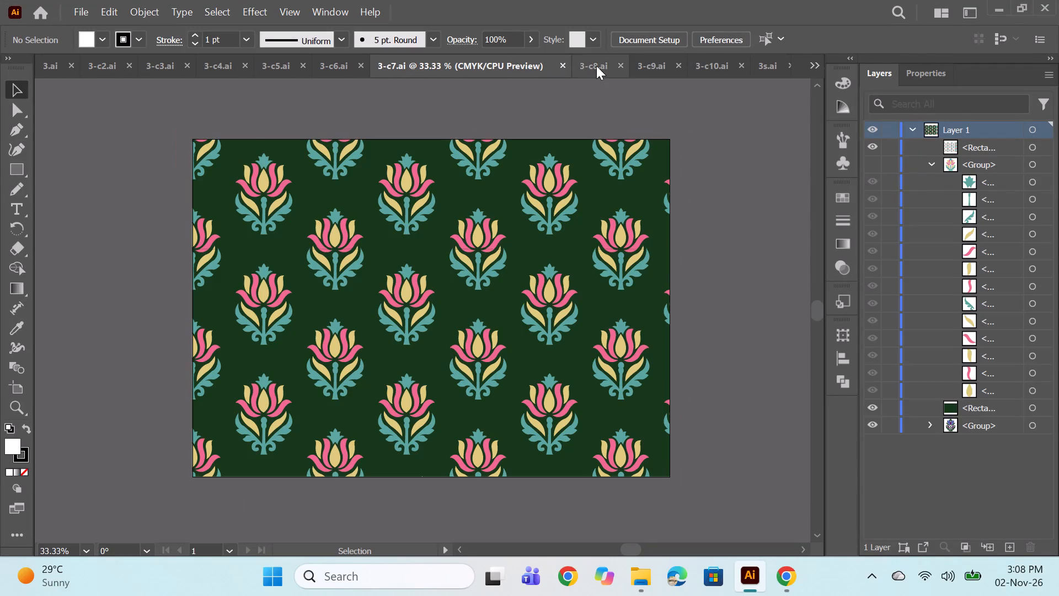
{"action": "left_click", "coordinate": [596, 66]}
{"action": "left_click", "coordinate": [645, 64]}
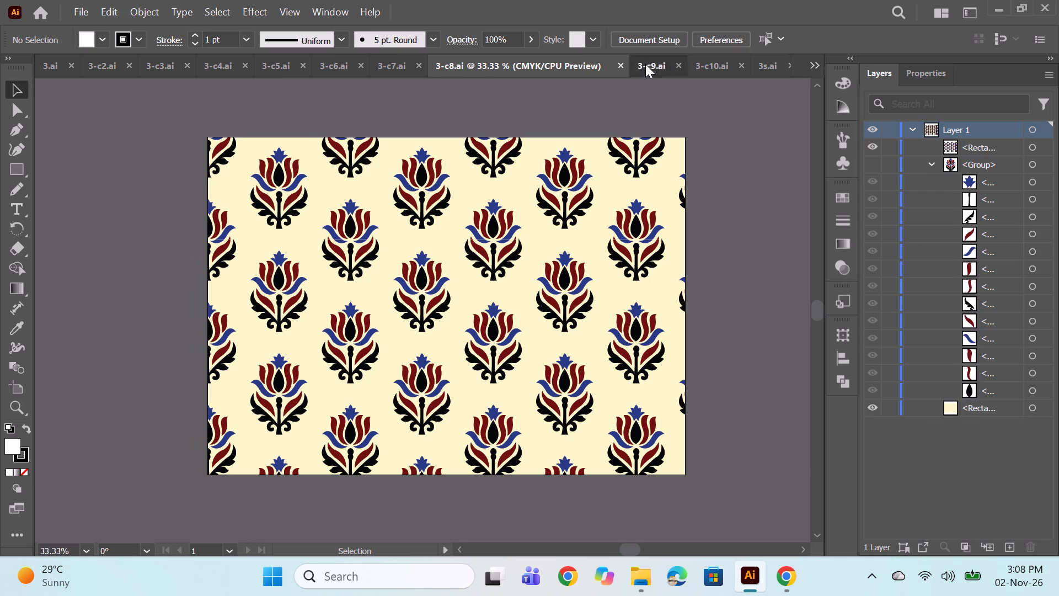
Return to the original pattern in 3.ai and examine its repeating flower motifs up close and as a whole.
{"action": "left_click", "coordinate": [50, 59]}
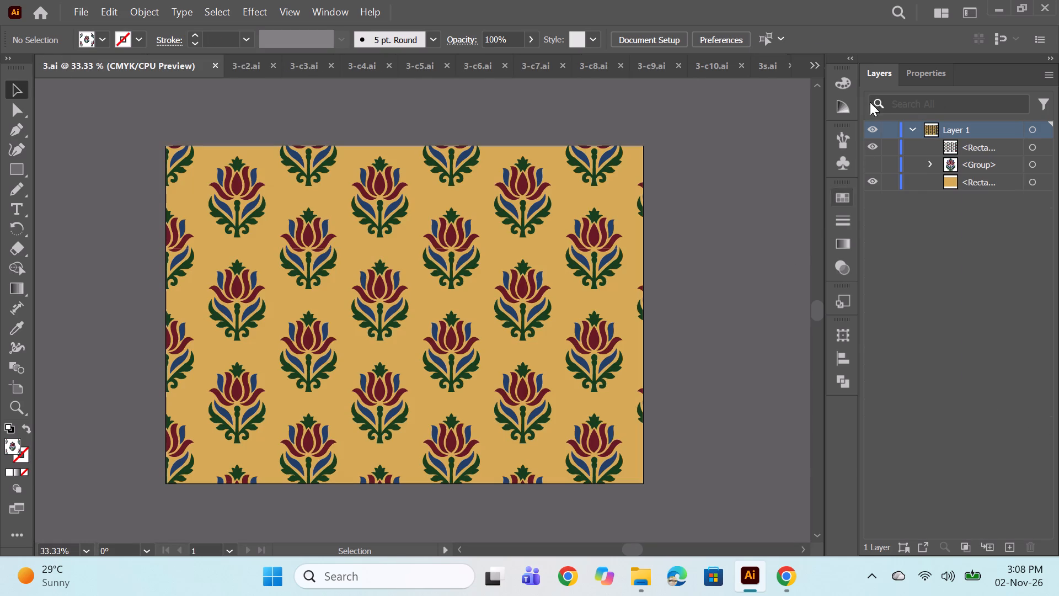
{"action": "left_click", "coordinate": [811, 63]}
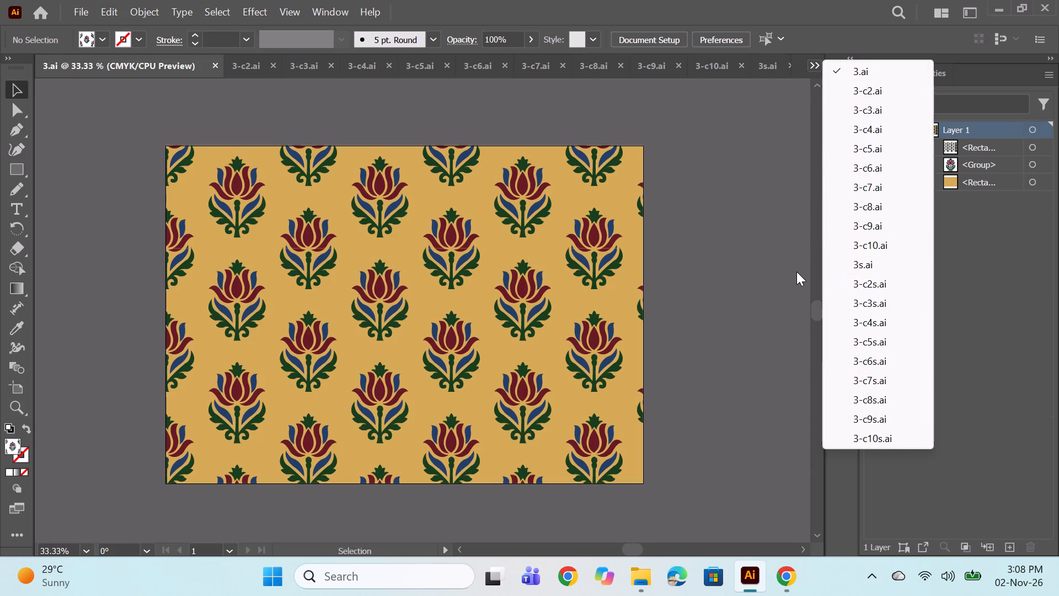
{"action": "left_click", "coordinate": [796, 272]}
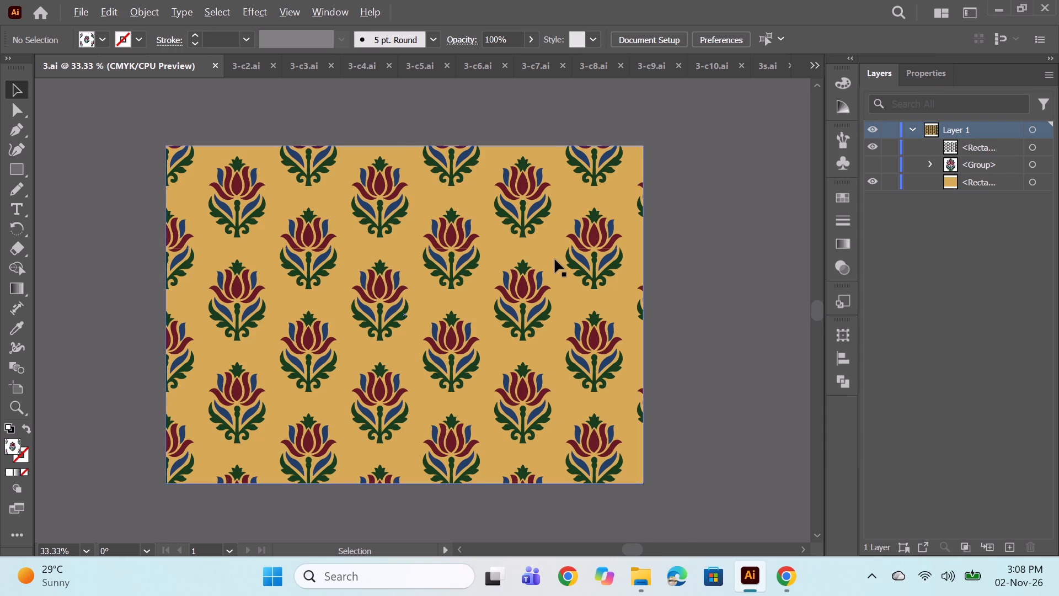
{"action": "scroll", "coordinate": [555, 259], "scroll_direction": "up", "scroll_amount": 1, "text": "alt"}
{"action": "key", "text": "space"}
{"action": "key", "text": "space"}
{"action": "key", "text": "space"}
{"action": "key", "text": "space"}
{"action": "key", "text": "space"}
{"action": "key", "text": "space"}
{"action": "key", "text": "space"}
{"action": "key", "text": "space"}
{"action": "key", "text": "space"}
{"action": "key", "text": "space"}
{"action": "key", "text": "space"}
{"action": "key", "text": "space"}
{"action": "key", "text": "space"}
{"action": "key", "text": "space"}
{"action": "key", "text": "space"}
{"action": "key", "text": "space"}
{"action": "key", "text": "space"}
{"action": "key", "text": "space"}
{"action": "key", "text": "space"}
{"action": "key", "text": "space"}
{"action": "left_click_drag", "start_coordinate": [712, 291], "coordinate": [821, 278]}
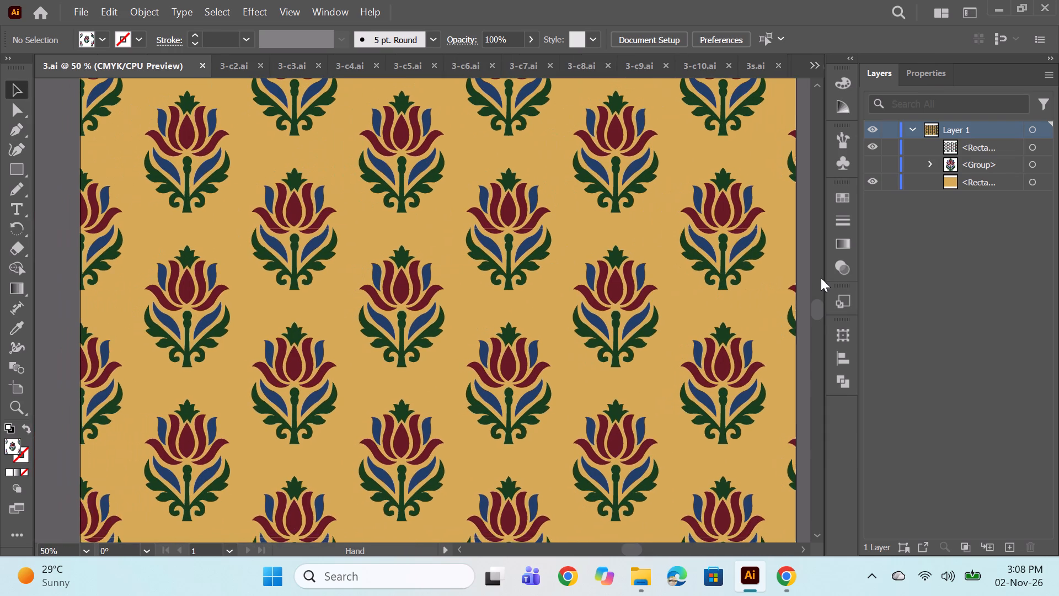
{"action": "left_click_drag", "start_coordinate": [821, 278], "coordinate": [808, 281]}
{"action": "scroll", "coordinate": [578, 276], "scroll_direction": "down", "scroll_amount": 1, "text": "alt"}
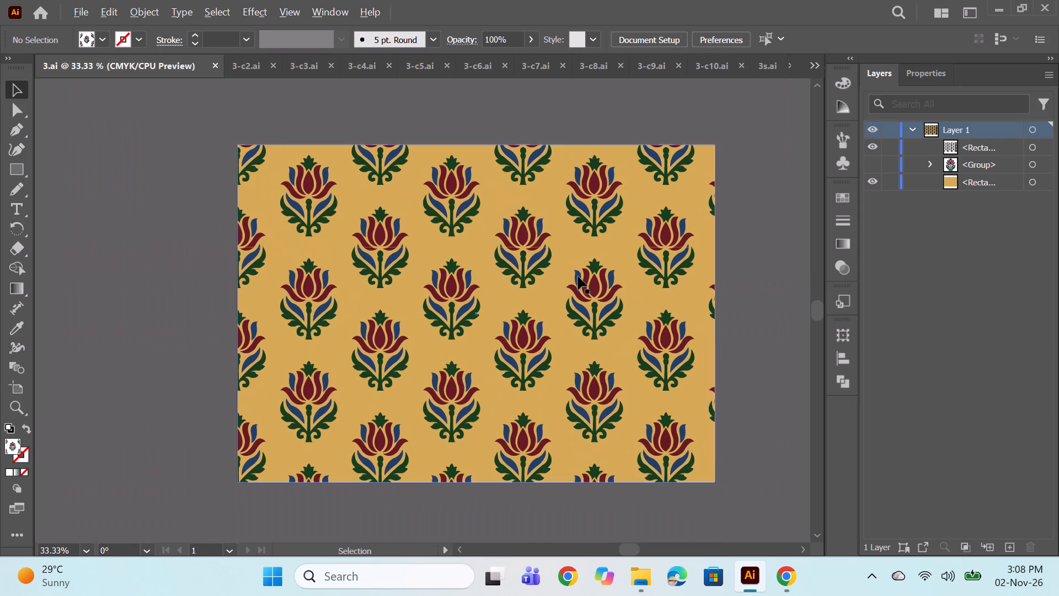
{"action": "key", "text": "space"}
{"action": "key", "text": "space"}
{"action": "key", "text": "space"}
{"action": "key", "text": "space"}
{"action": "key", "text": "space"}
{"action": "key", "text": "space"}
{"action": "key", "text": "space"}
{"action": "key", "text": "space"}
{"action": "key", "text": "space"}
{"action": "key", "text": "space"}
{"action": "left_click_drag", "start_coordinate": [747, 289], "coordinate": [702, 292]}
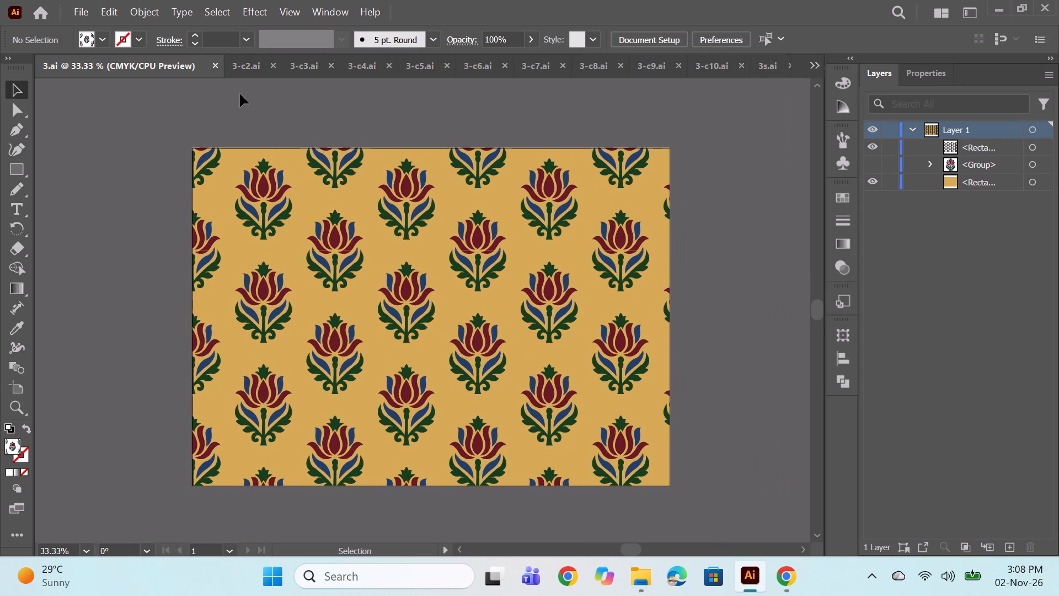
Compare the colour variants from 3-c2.ai to 3-c10.ai and the striped version 3s.ai, ending back on 3.ai.
{"action": "left_click", "coordinate": [236, 61]}
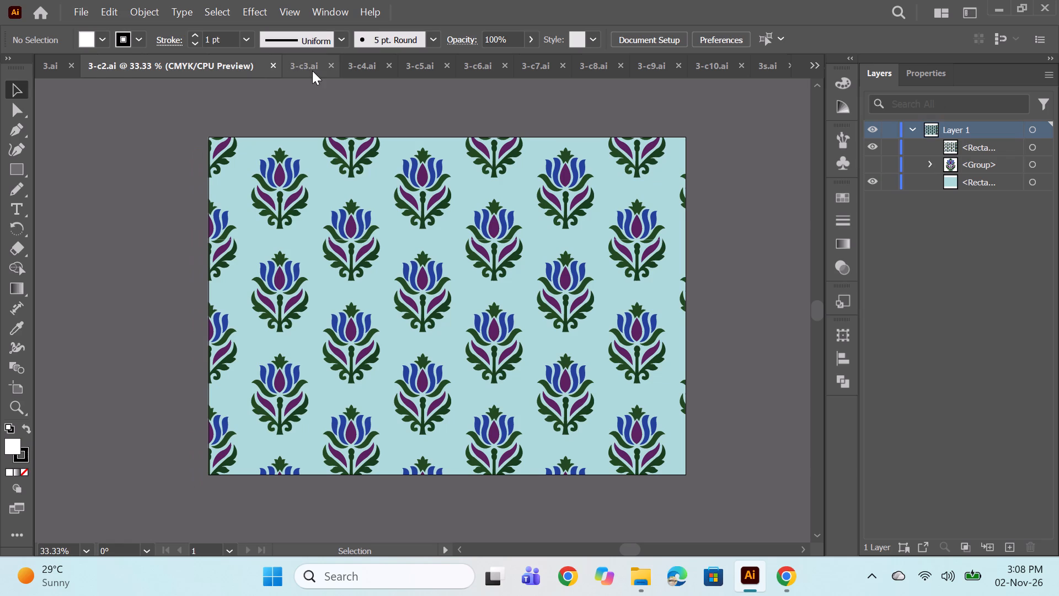
{"action": "left_click", "coordinate": [312, 71]}
{"action": "left_click", "coordinate": [366, 75]}
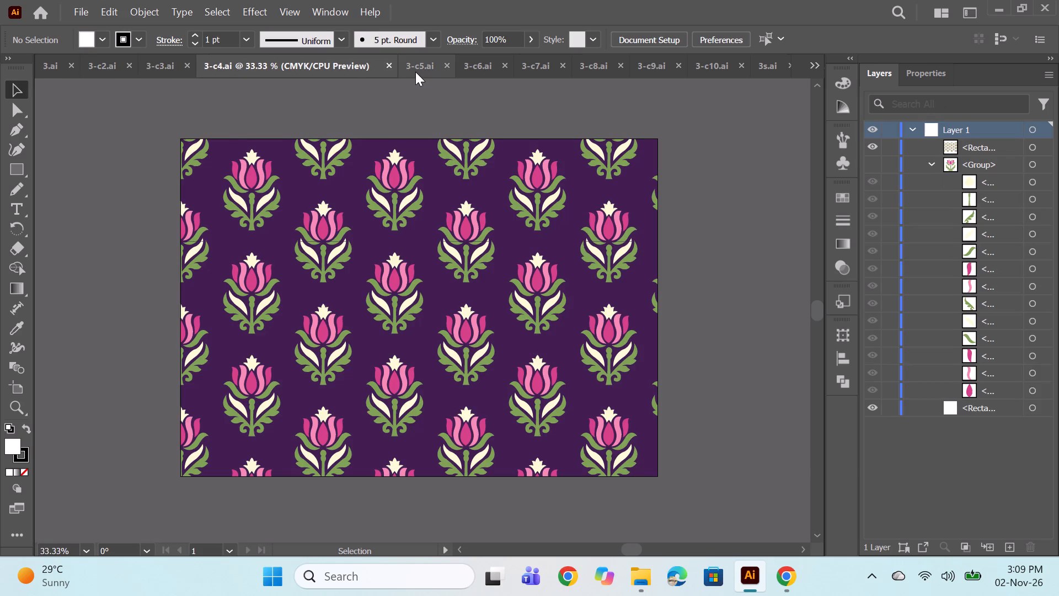
{"action": "left_click", "coordinate": [415, 72]}
{"action": "left_click", "coordinate": [477, 71]}
{"action": "left_click", "coordinate": [525, 63]}
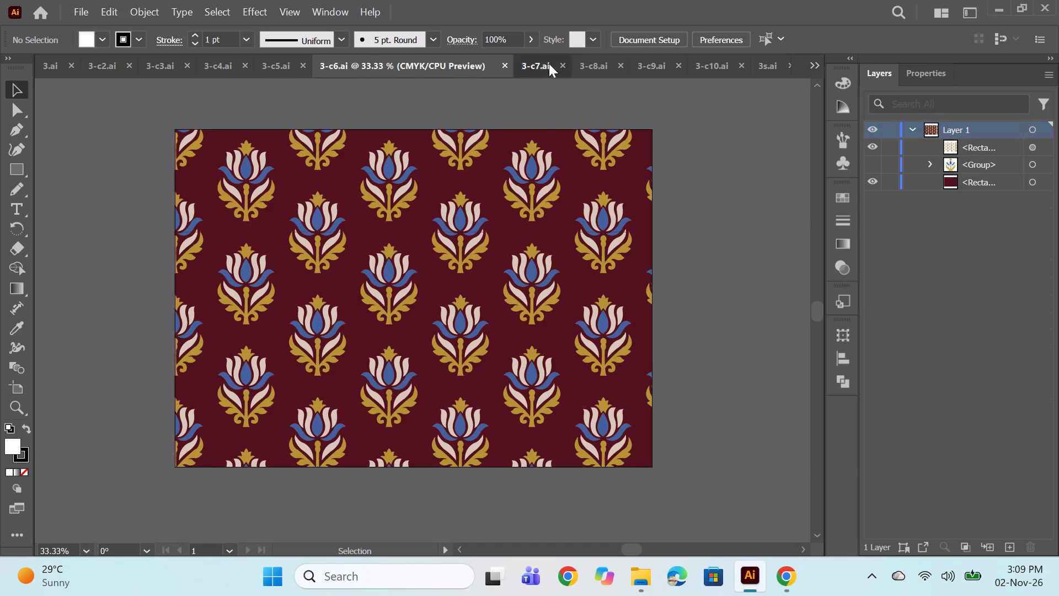
{"action": "left_click", "coordinate": [602, 70]}
{"action": "left_click", "coordinate": [644, 68]}
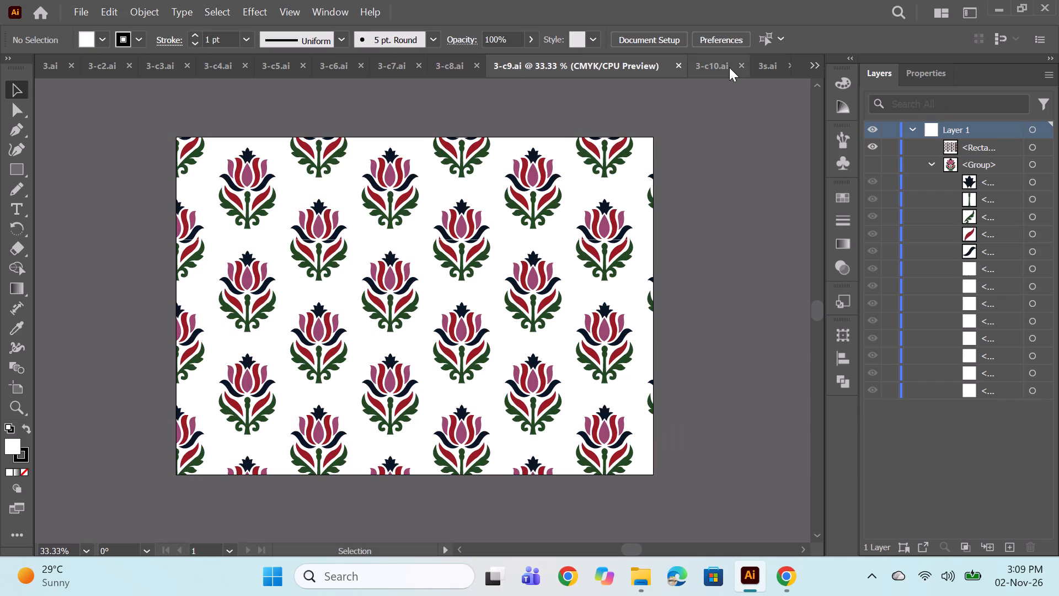
{"action": "left_click", "coordinate": [720, 66]}
{"action": "left_click", "coordinate": [762, 63]}
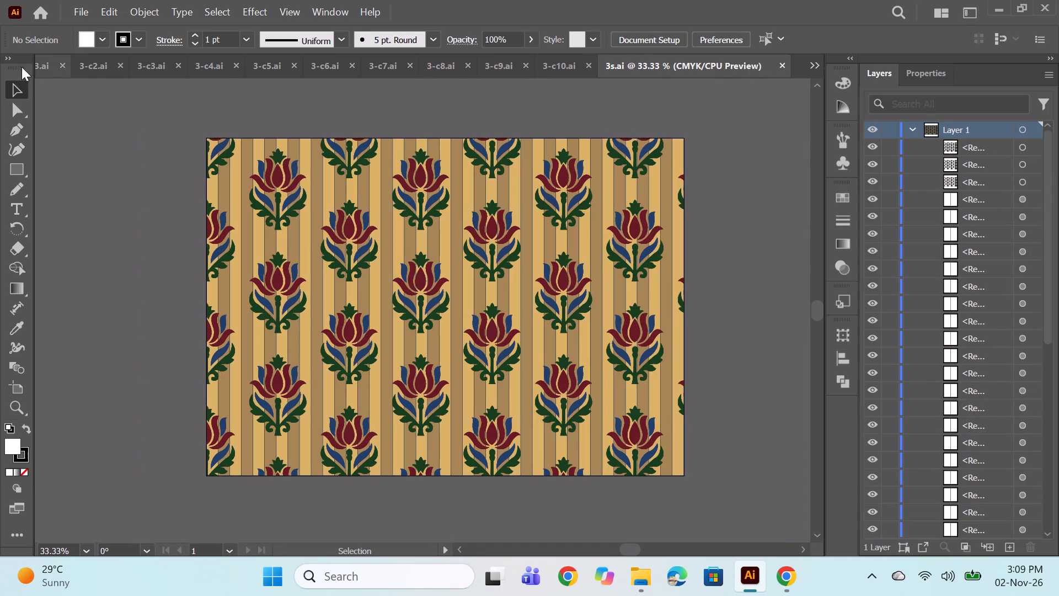
{"action": "left_click", "coordinate": [47, 62]}
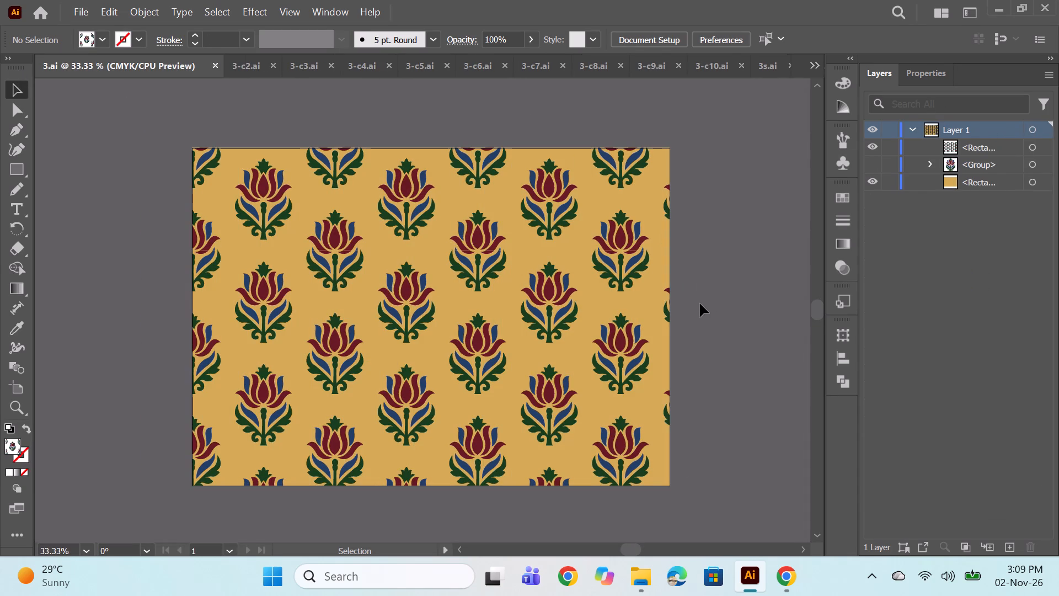
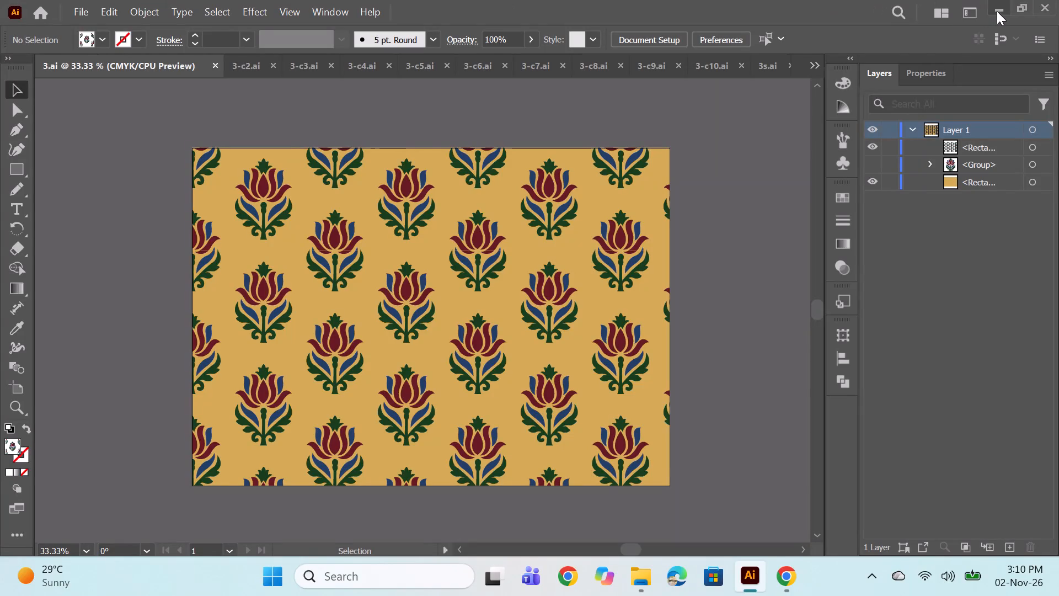
Switch to Chrome and browse the Pinterest home feed of floral prints, motifs and garment designs.
{"action": "left_click", "coordinate": [997, 11]}
{"action": "left_click", "coordinate": [968, 12]}
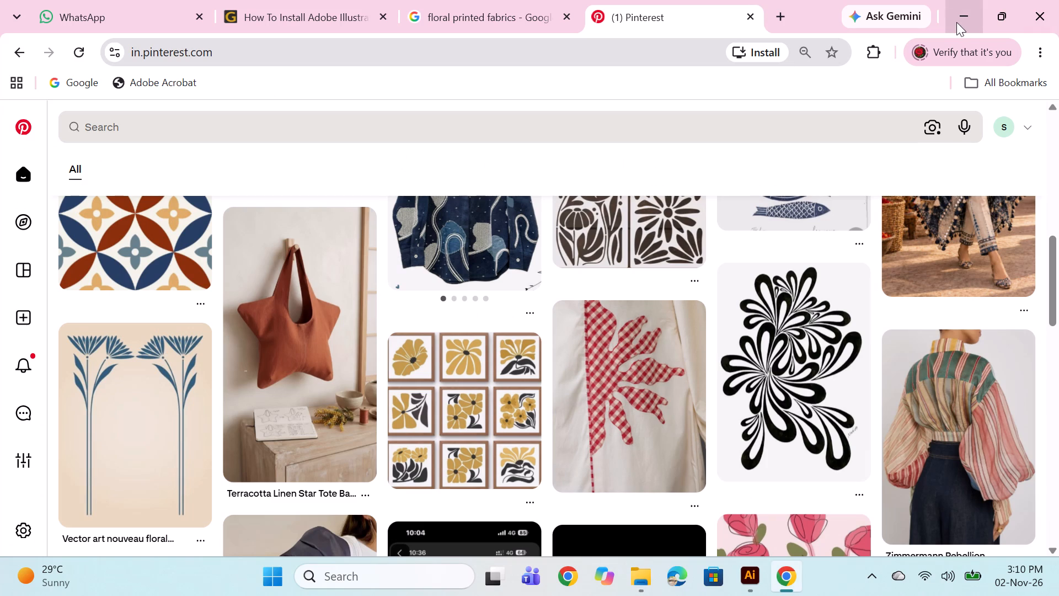
{"action": "scroll", "coordinate": [482, 338], "scroll_direction": "down", "scroll_amount": 5}
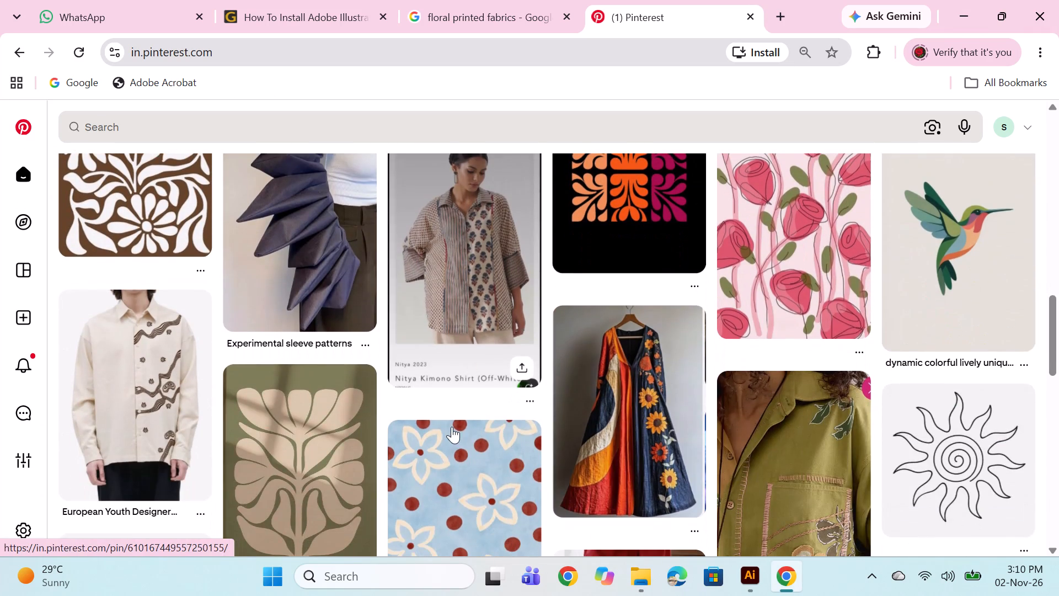
{"action": "scroll", "coordinate": [362, 345], "scroll_direction": "up", "scroll_amount": 2}
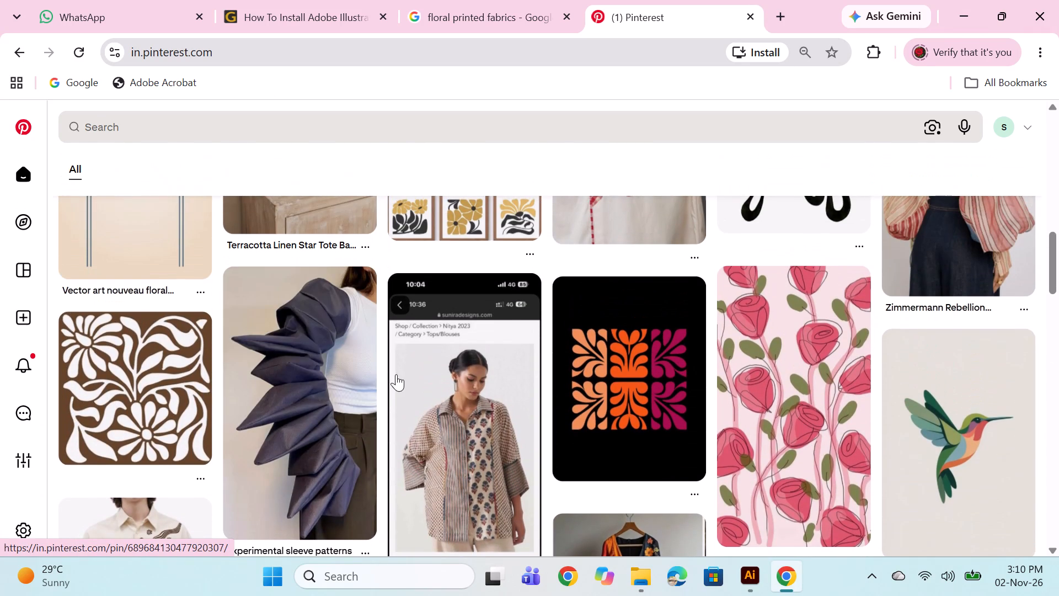
{"action": "scroll", "coordinate": [426, 401], "scroll_direction": "down", "scroll_amount": 4}
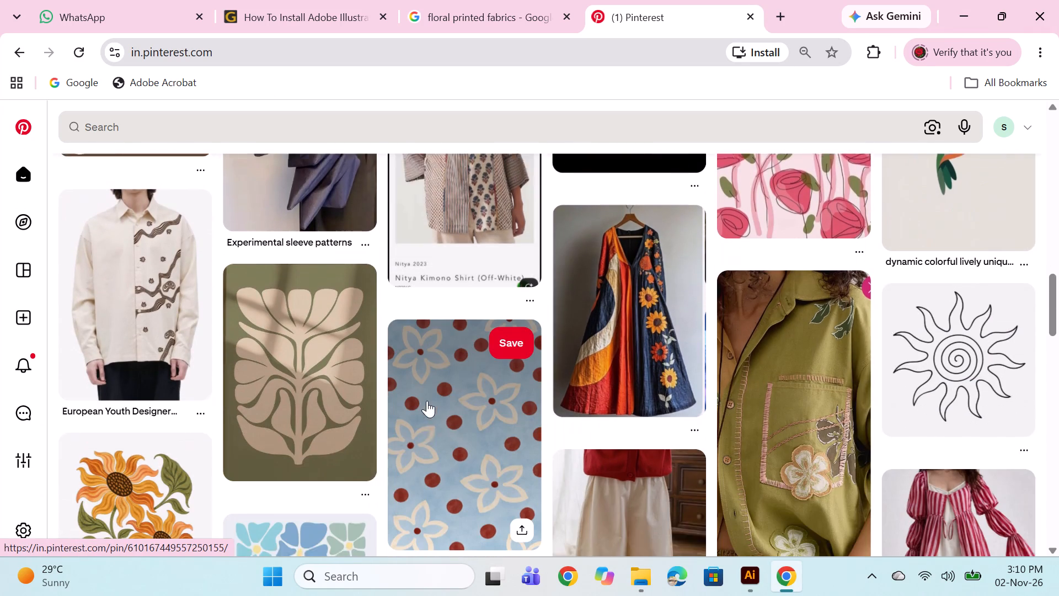
{"action": "scroll", "coordinate": [522, 395], "scroll_direction": "down", "scroll_amount": 2}
{"action": "scroll", "coordinate": [631, 398], "scroll_direction": "up", "scroll_amount": 1}
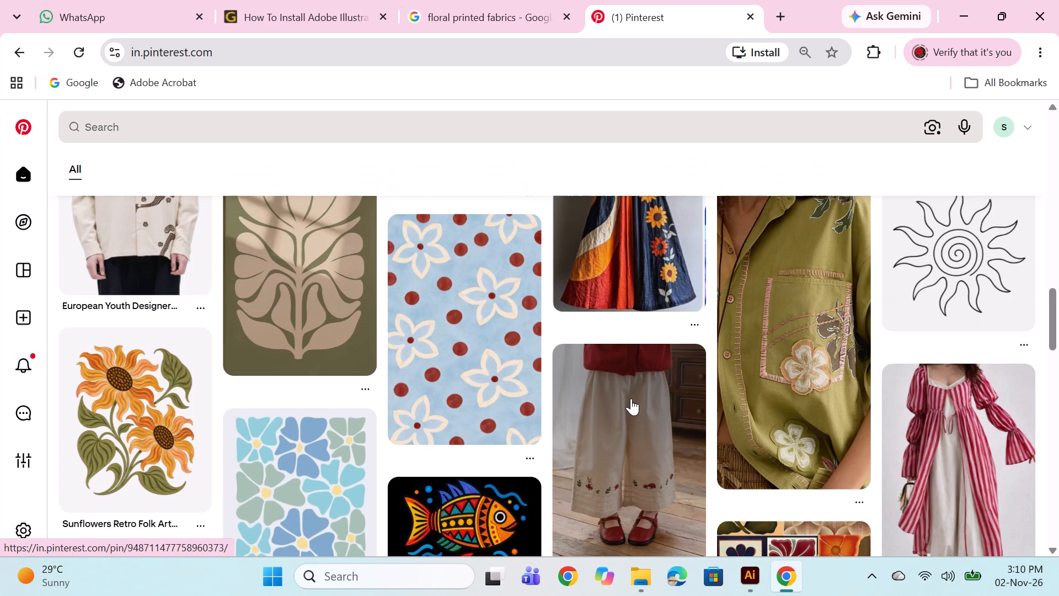
{"action": "scroll", "coordinate": [631, 398], "scroll_direction": "down", "scroll_amount": 2}
{"action": "left_click", "coordinate": [958, 17]}
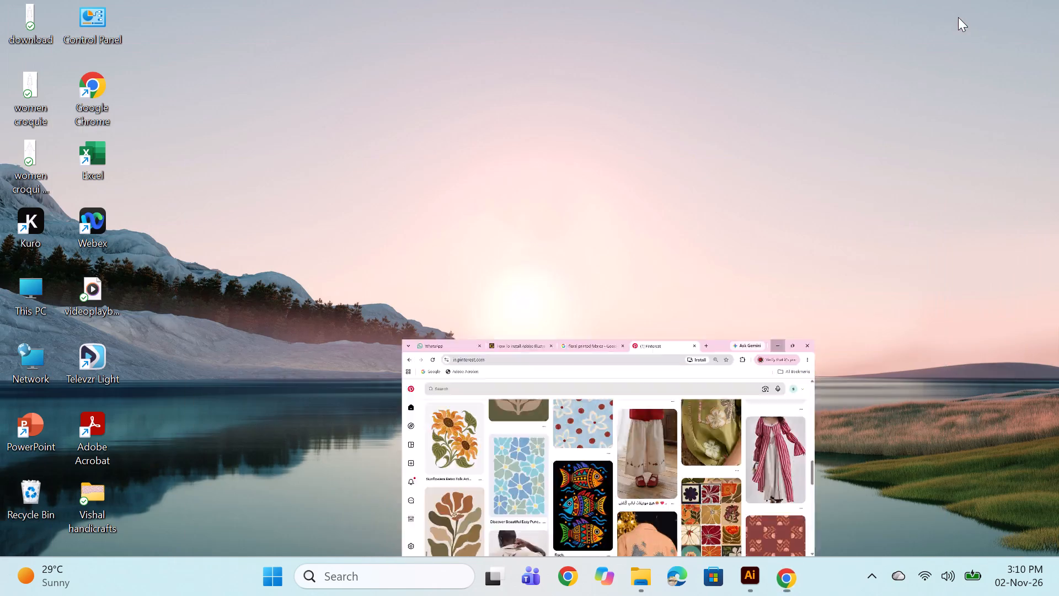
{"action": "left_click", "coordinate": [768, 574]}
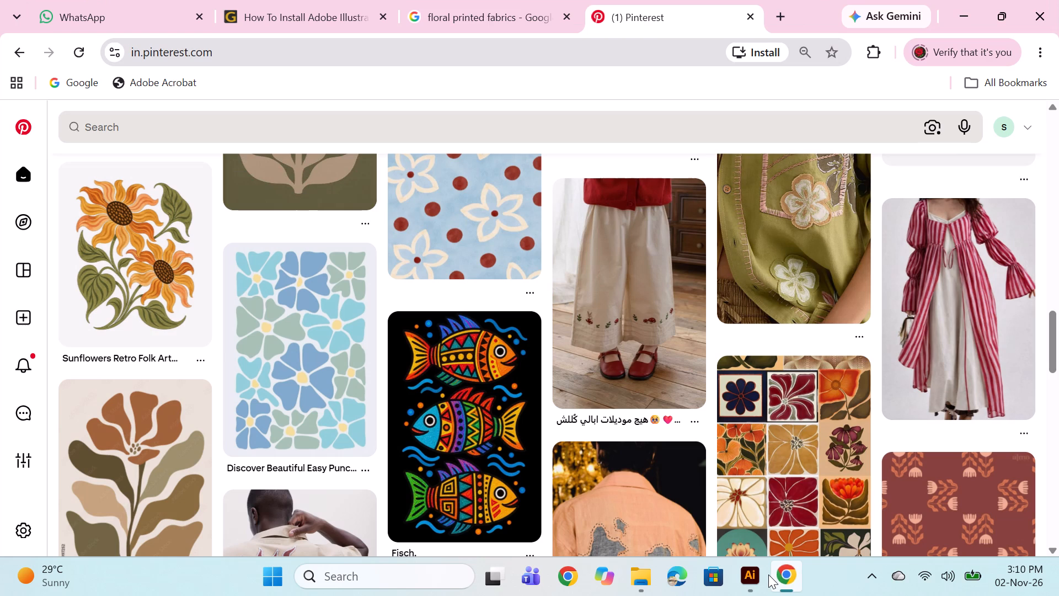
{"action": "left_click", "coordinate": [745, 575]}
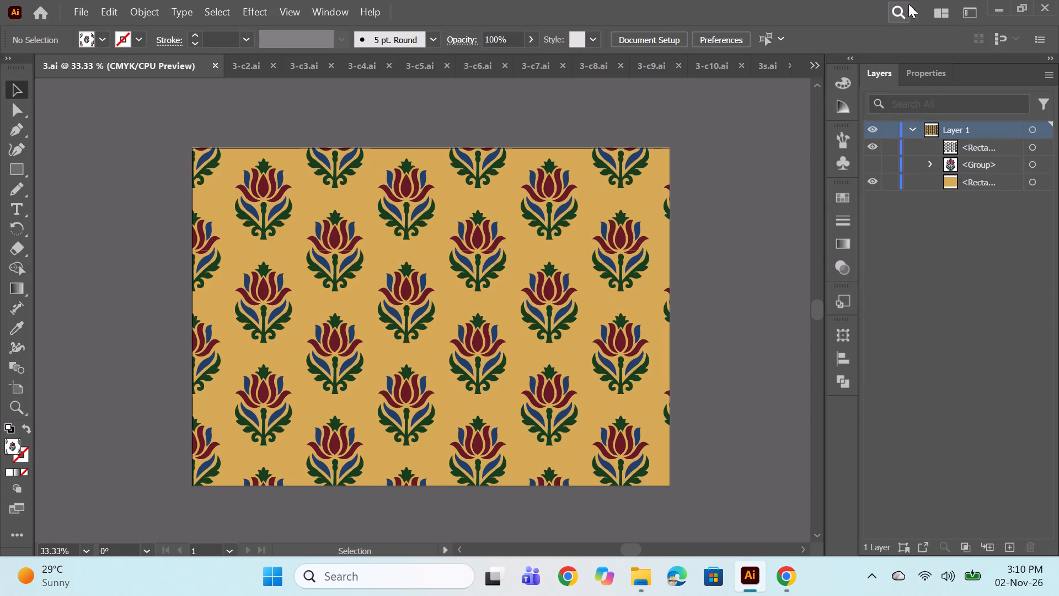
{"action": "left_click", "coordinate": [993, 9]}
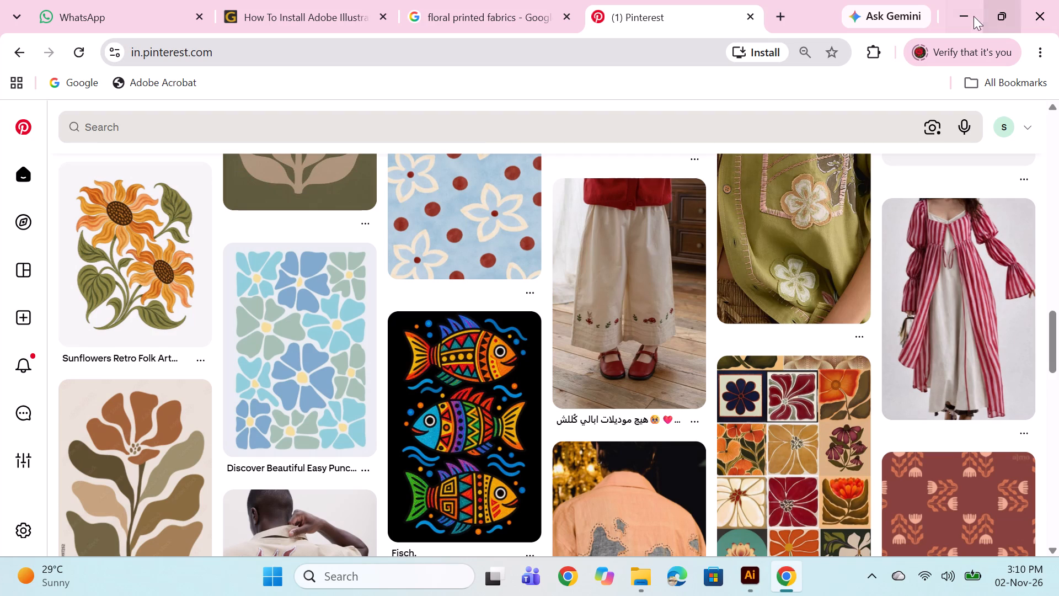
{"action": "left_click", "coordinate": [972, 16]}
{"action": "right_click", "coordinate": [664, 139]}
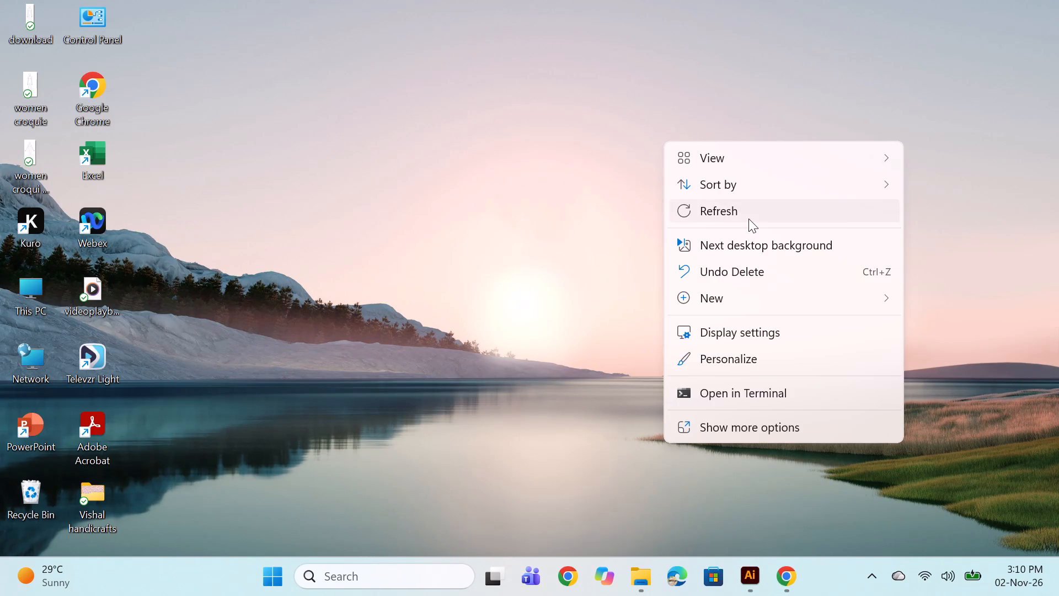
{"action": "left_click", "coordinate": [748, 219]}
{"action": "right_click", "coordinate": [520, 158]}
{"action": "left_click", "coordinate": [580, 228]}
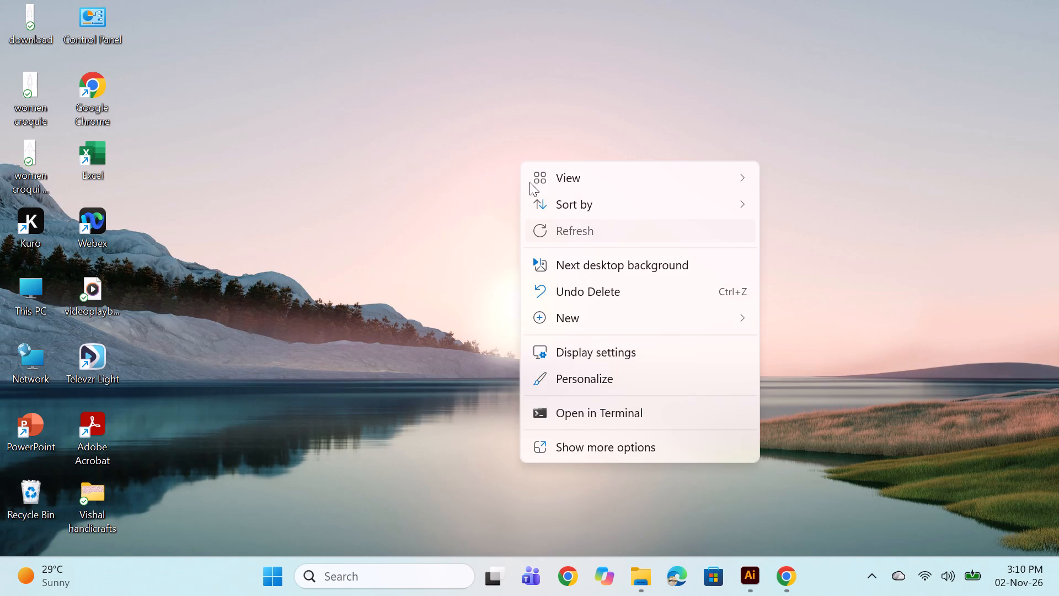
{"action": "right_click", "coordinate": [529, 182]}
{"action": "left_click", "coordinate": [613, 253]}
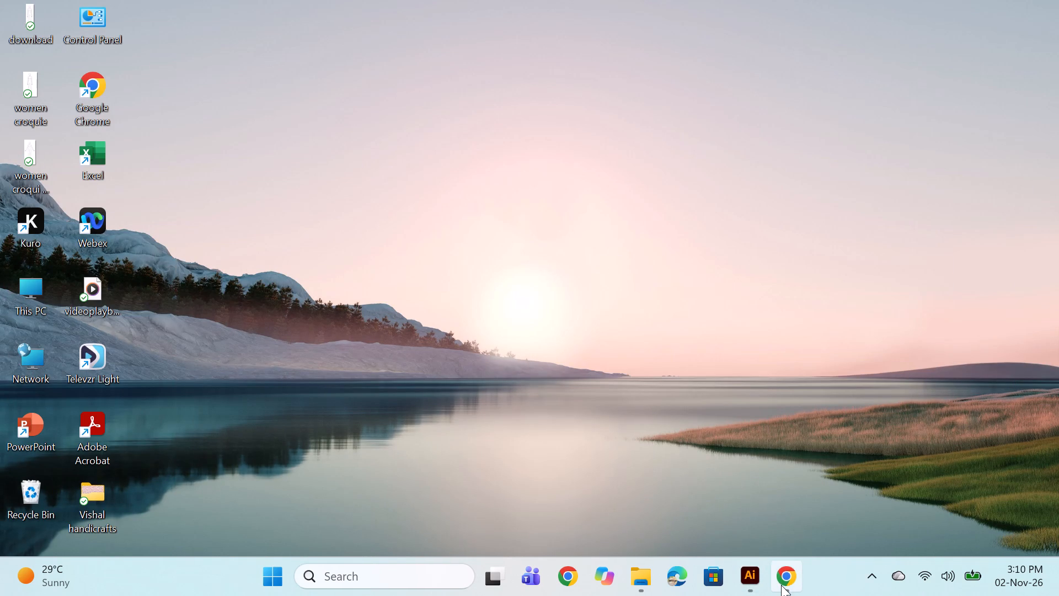
Switch to Illustrator and look through the colour variants from 3-c2.ai to 3-c10.ai and the striped 3s.ai, ending back on 3.ai.
{"action": "left_click", "coordinate": [762, 582]}
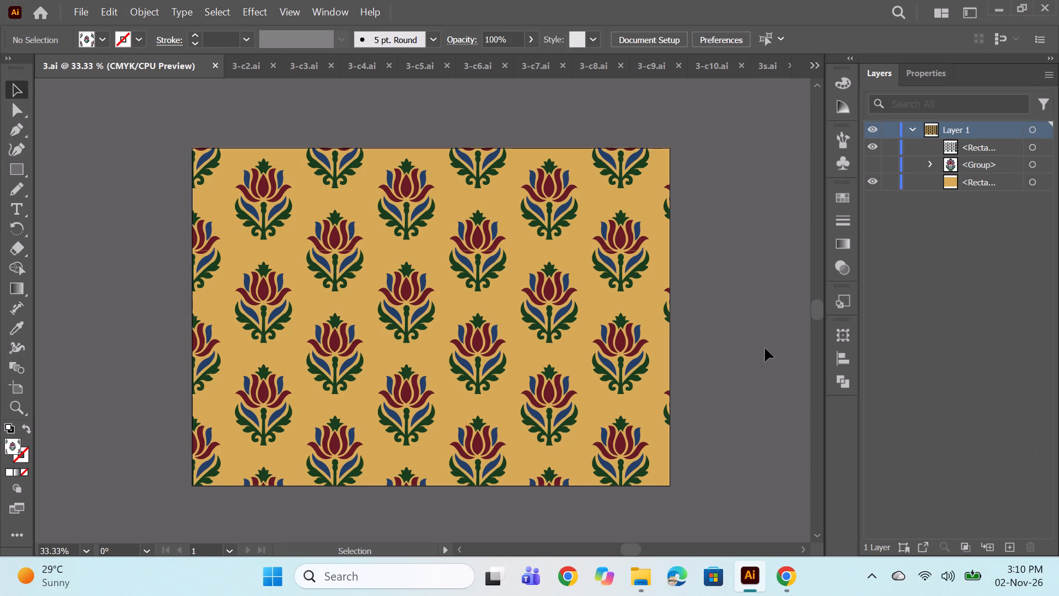
{"action": "left_click", "coordinate": [237, 58]}
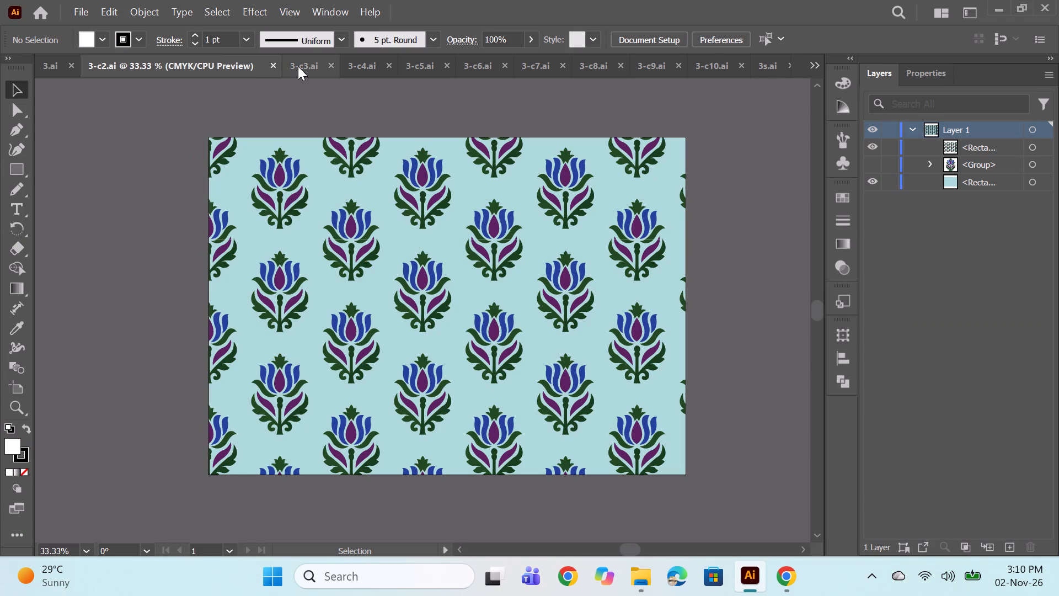
{"action": "left_click", "coordinate": [298, 66]}
{"action": "left_click", "coordinate": [360, 62]}
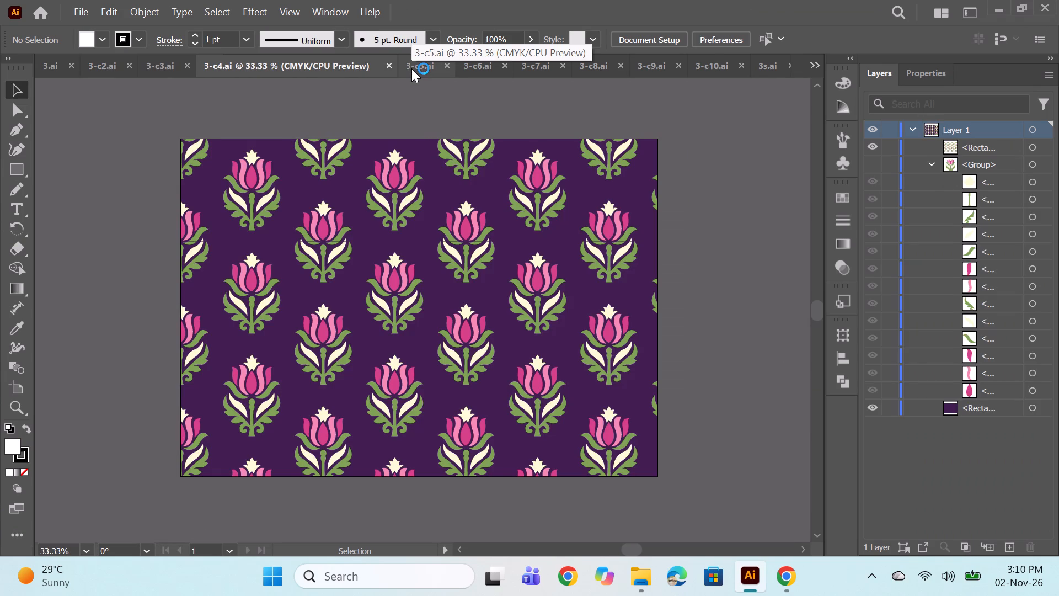
{"action": "left_click", "coordinate": [411, 68]}
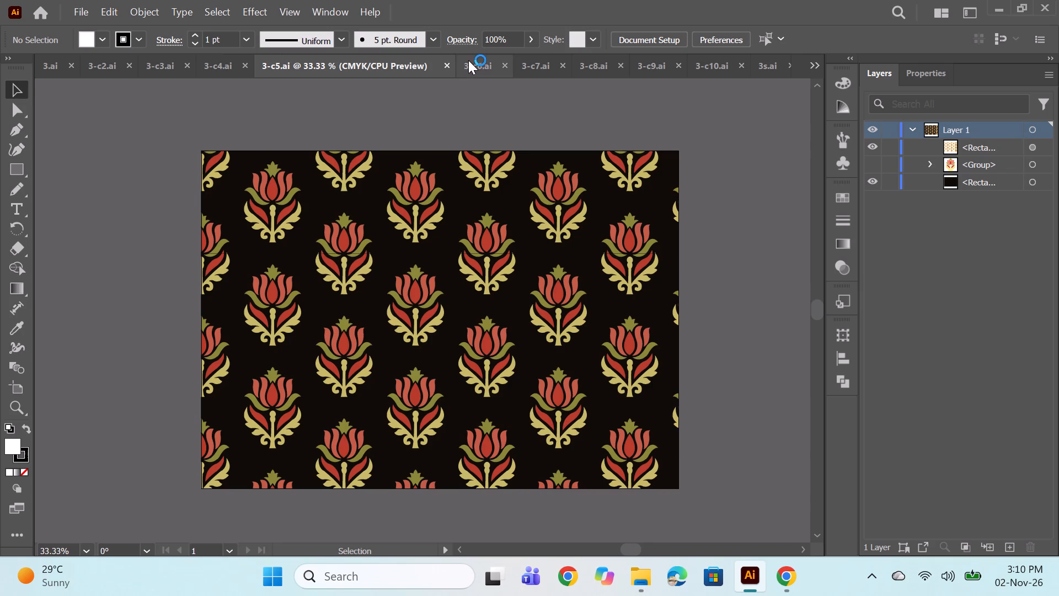
{"action": "left_click", "coordinate": [468, 60]}
{"action": "left_click", "coordinate": [544, 65]}
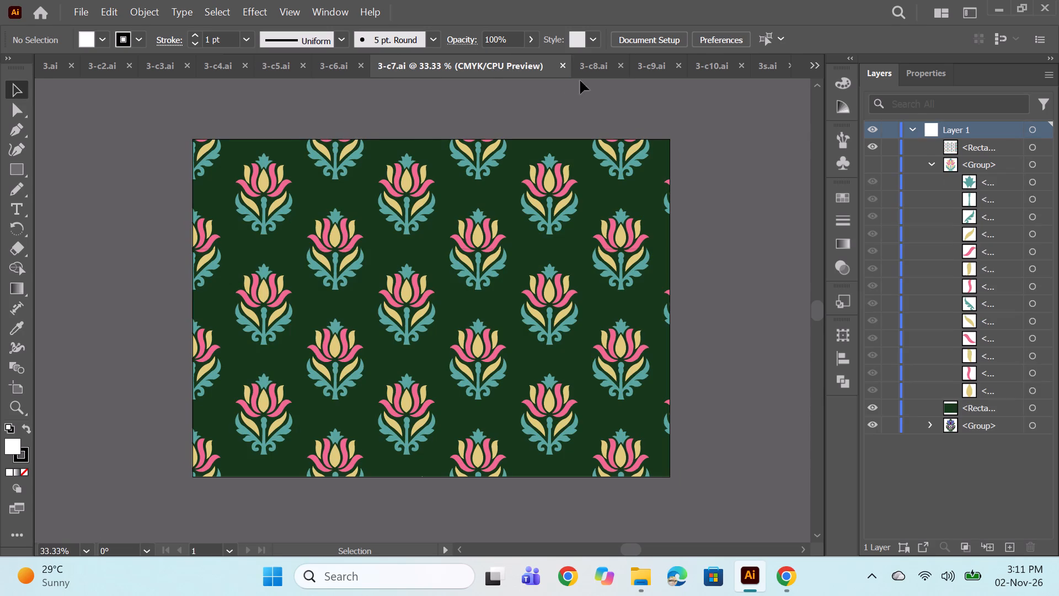
{"action": "left_click", "coordinate": [590, 70]}
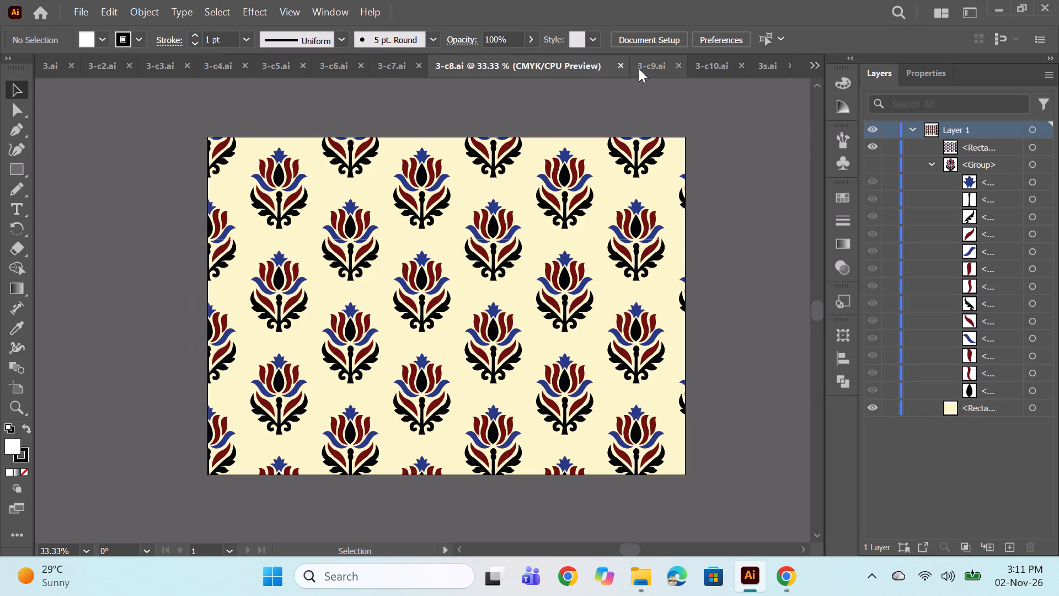
{"action": "left_click", "coordinate": [639, 68]}
{"action": "left_click", "coordinate": [714, 70]}
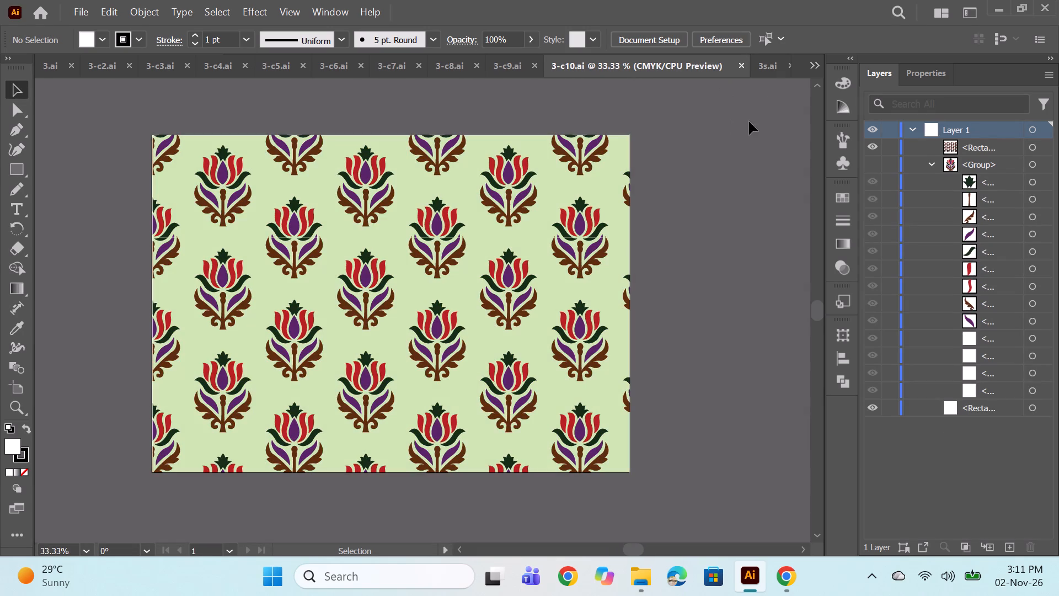
{"action": "left_click", "coordinate": [761, 72]}
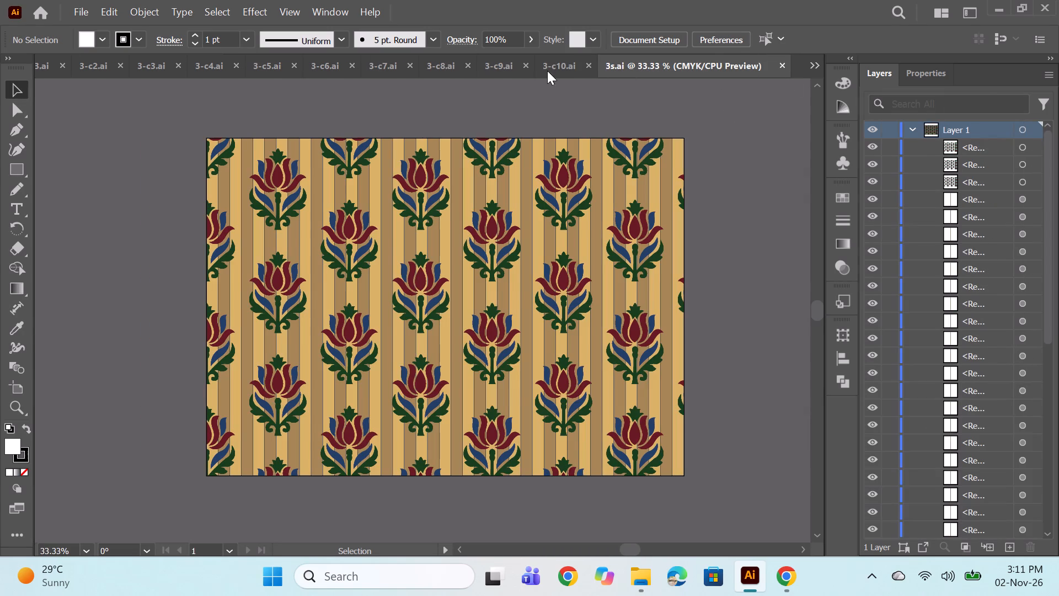
{"action": "left_click", "coordinate": [546, 67]}
{"action": "left_click", "coordinate": [44, 65]}
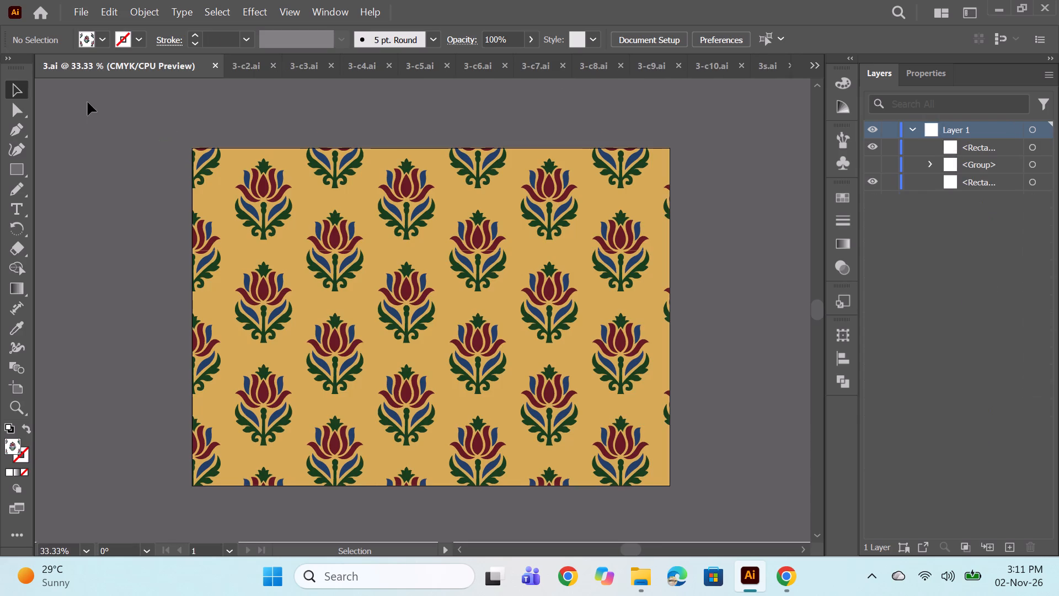
Compare the colour variants from 3-c2.ai to 3-c6.ai once more and return to the original pattern in 3.ai.
{"action": "left_click", "coordinate": [245, 67]}
{"action": "left_click", "coordinate": [295, 70]}
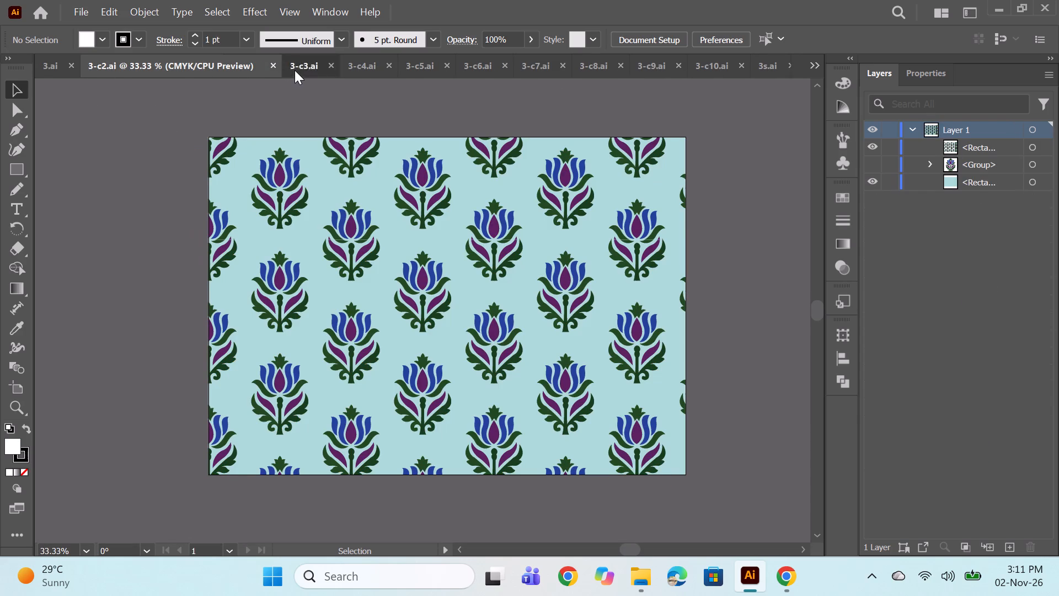
{"action": "left_click", "coordinate": [363, 69]}
{"action": "left_click", "coordinate": [423, 72]}
{"action": "left_click", "coordinate": [475, 70]}
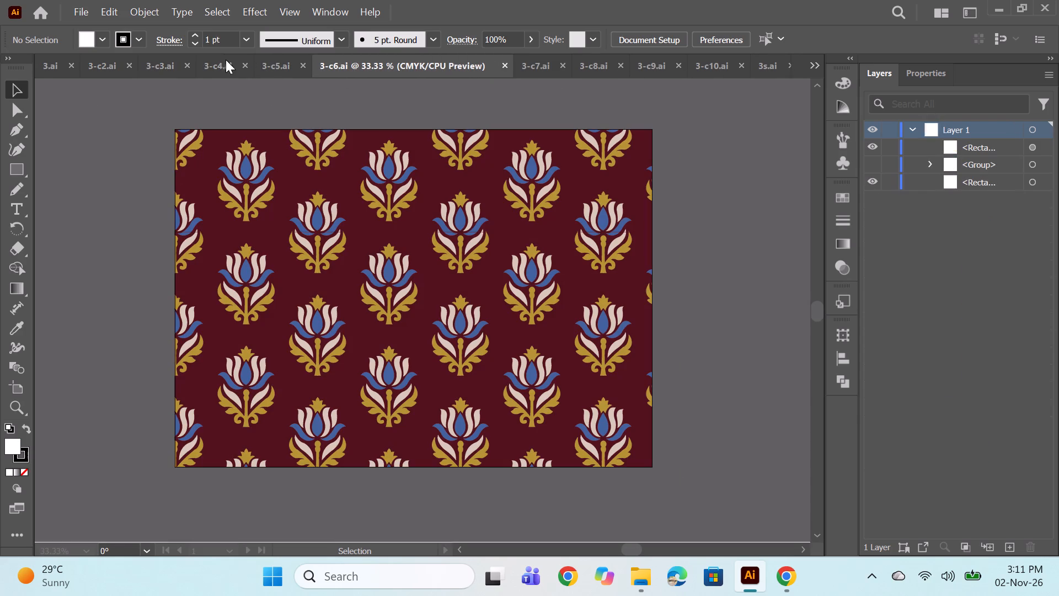
{"action": "left_click", "coordinate": [48, 66]}
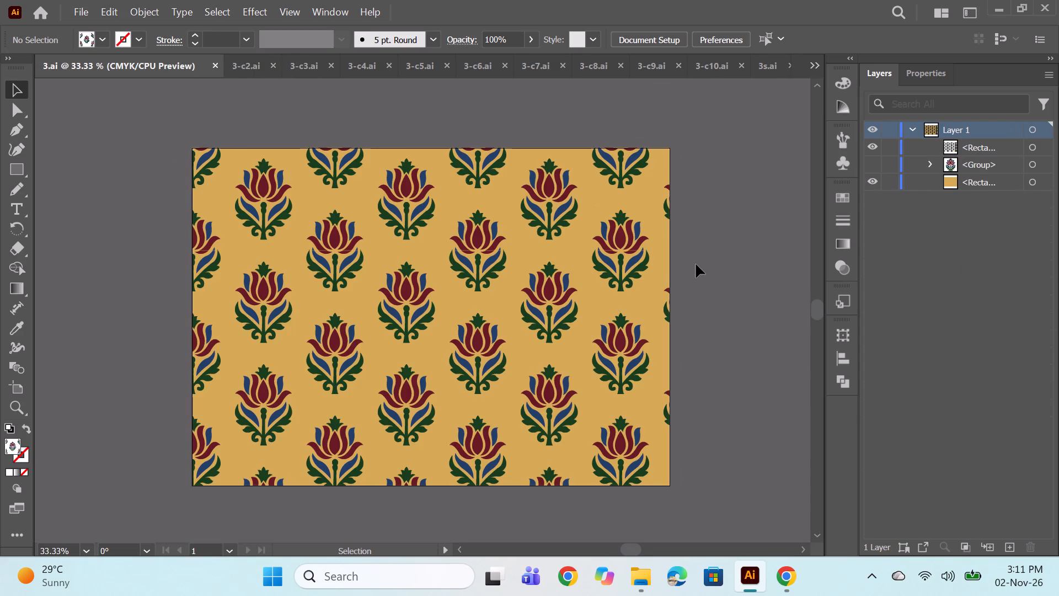
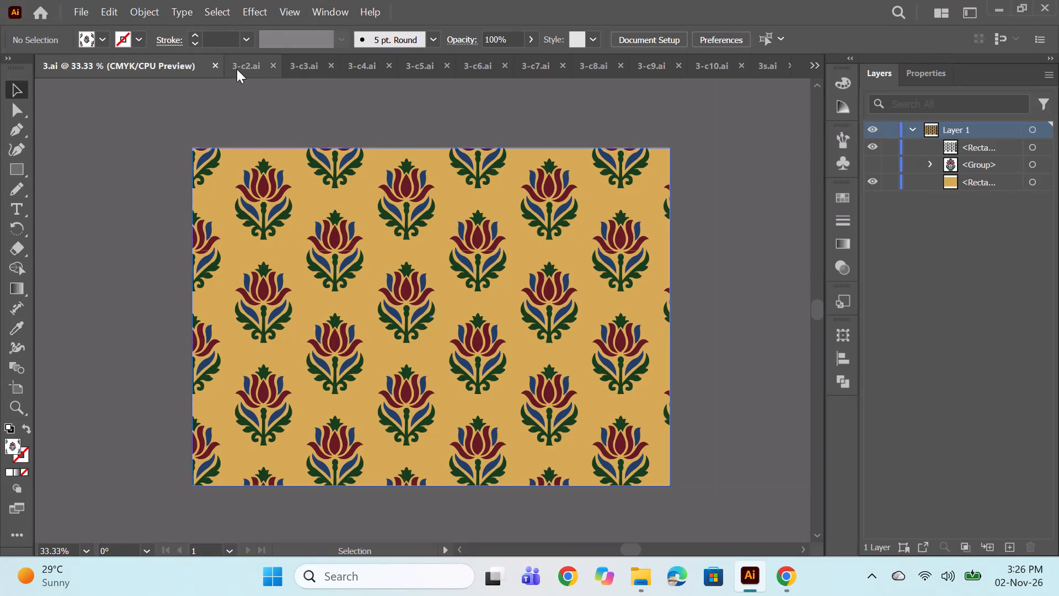
Look through the plain-ground colour variants of the floral pattern in order, from 3-c2.ai to 3-c10.ai.
{"action": "left_click", "coordinate": [237, 70]}
{"action": "left_click", "coordinate": [303, 66]}
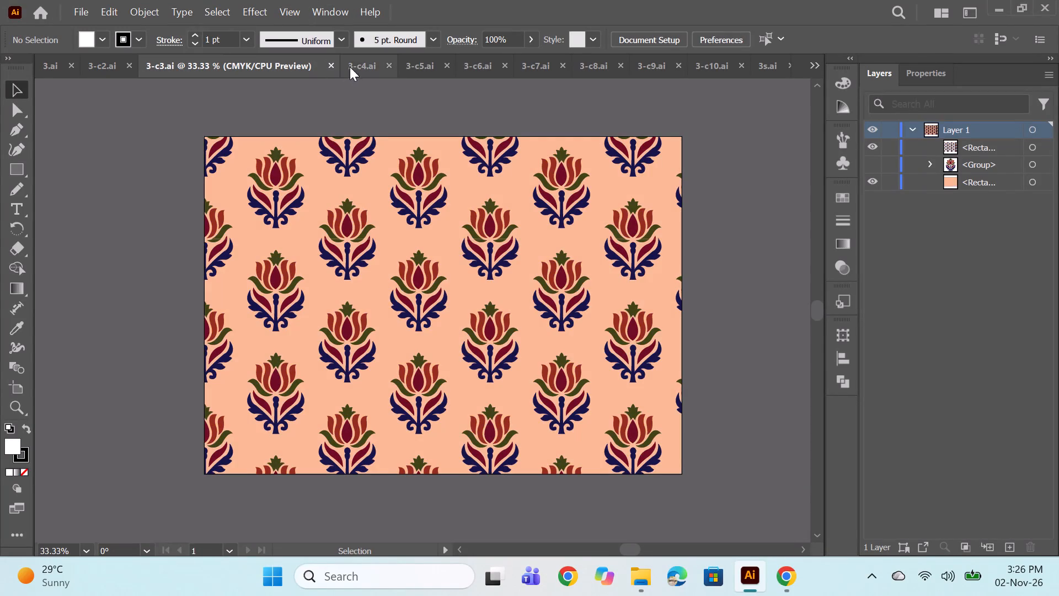
{"action": "left_click", "coordinate": [355, 65]}
{"action": "left_click", "coordinate": [419, 62]}
{"action": "left_click", "coordinate": [469, 70]}
{"action": "left_click", "coordinate": [525, 67]}
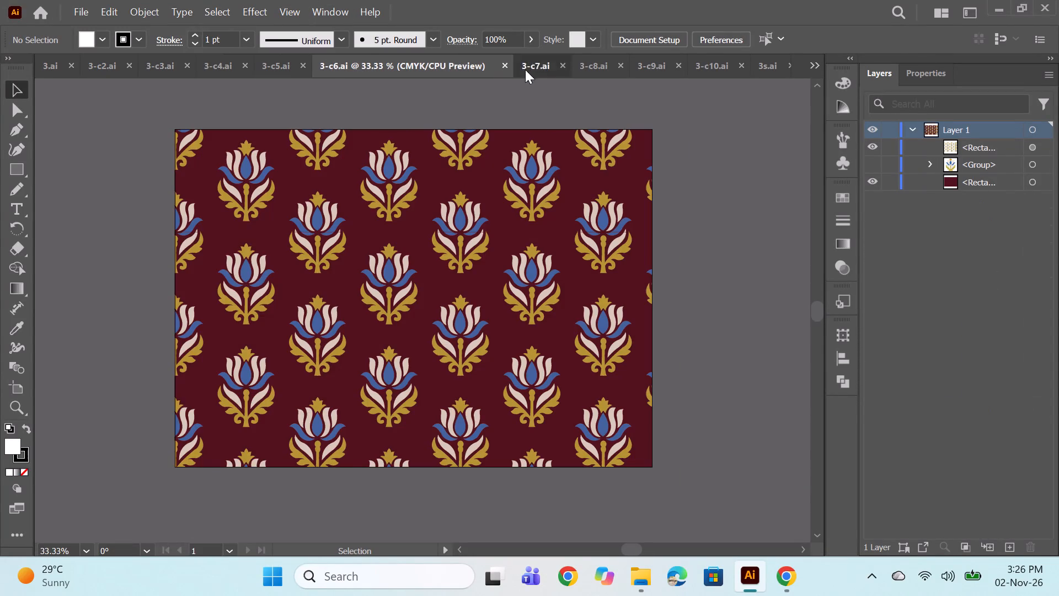
{"action": "left_click", "coordinate": [600, 68]}
{"action": "left_click", "coordinate": [640, 70]}
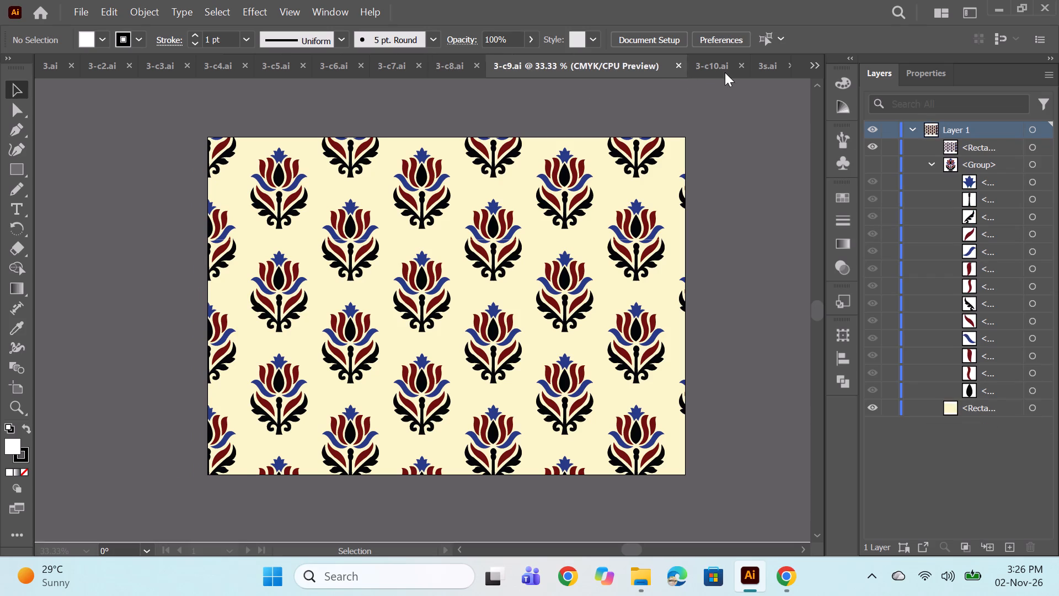
{"action": "left_click", "coordinate": [710, 70]}
Look through the striped versions of the floral pattern, from 3s.ai to 3-c10s.ai, and return to the original 3.ai.
{"action": "left_click", "coordinate": [768, 67]}
{"action": "left_click", "coordinate": [821, 65]}
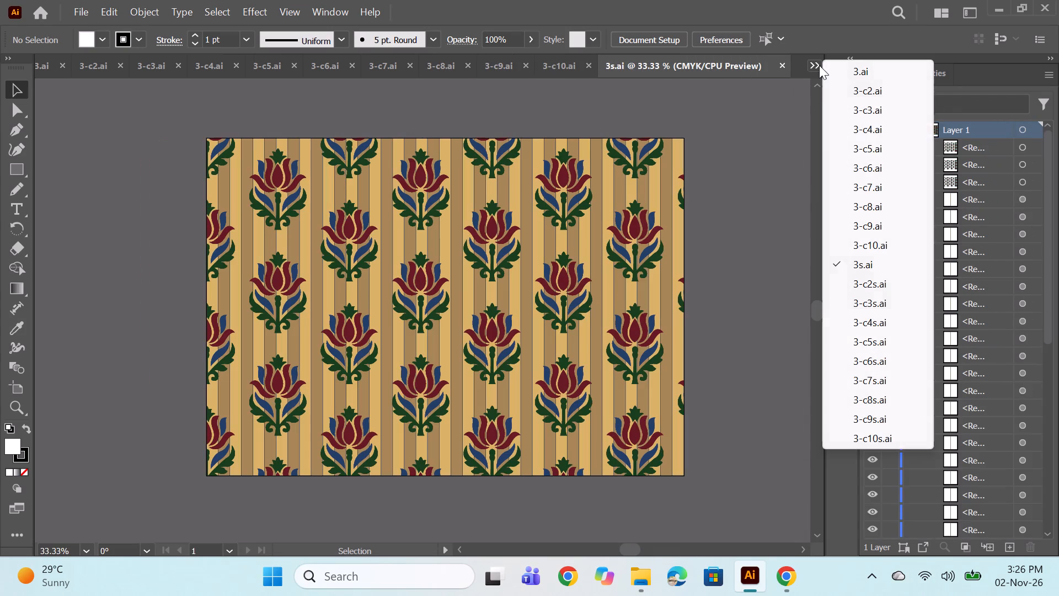
{"action": "left_click", "coordinate": [873, 438]}
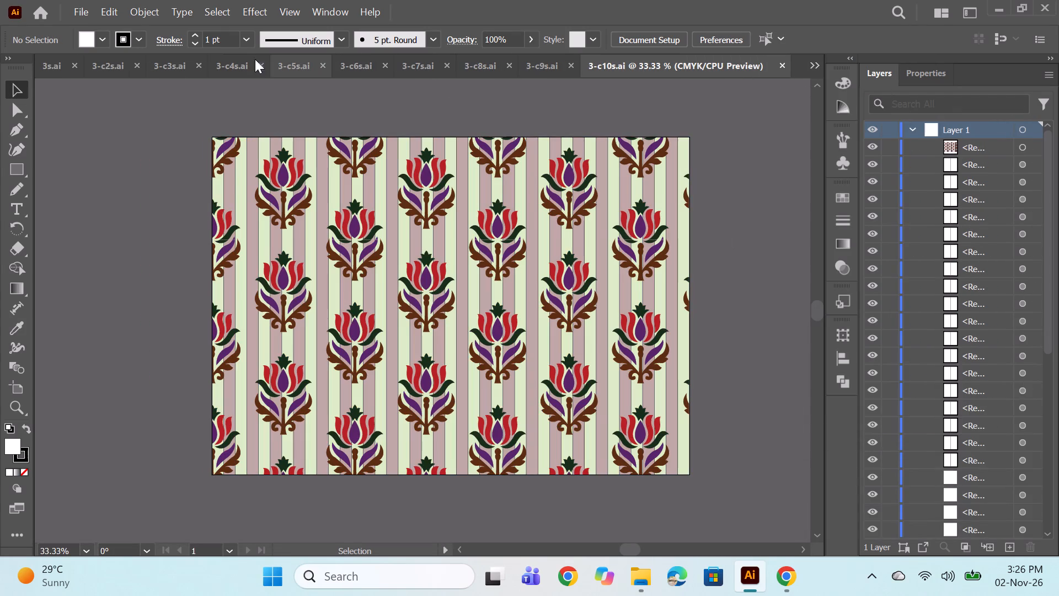
{"action": "left_click", "coordinate": [51, 64]}
{"action": "left_click", "coordinate": [313, 63]}
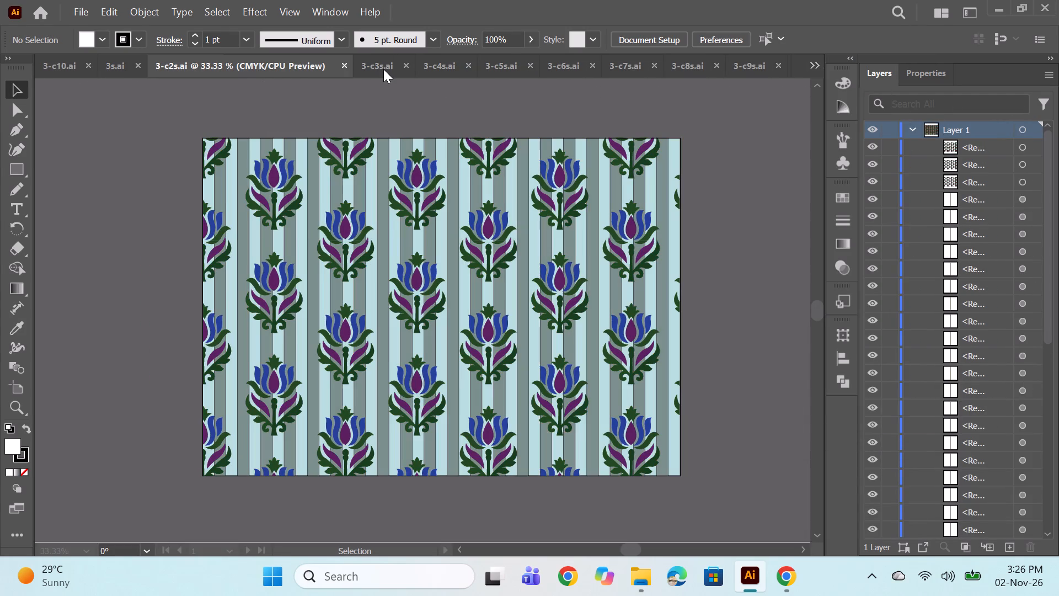
{"action": "left_click", "coordinate": [379, 70]}
{"action": "left_click", "coordinate": [442, 67]}
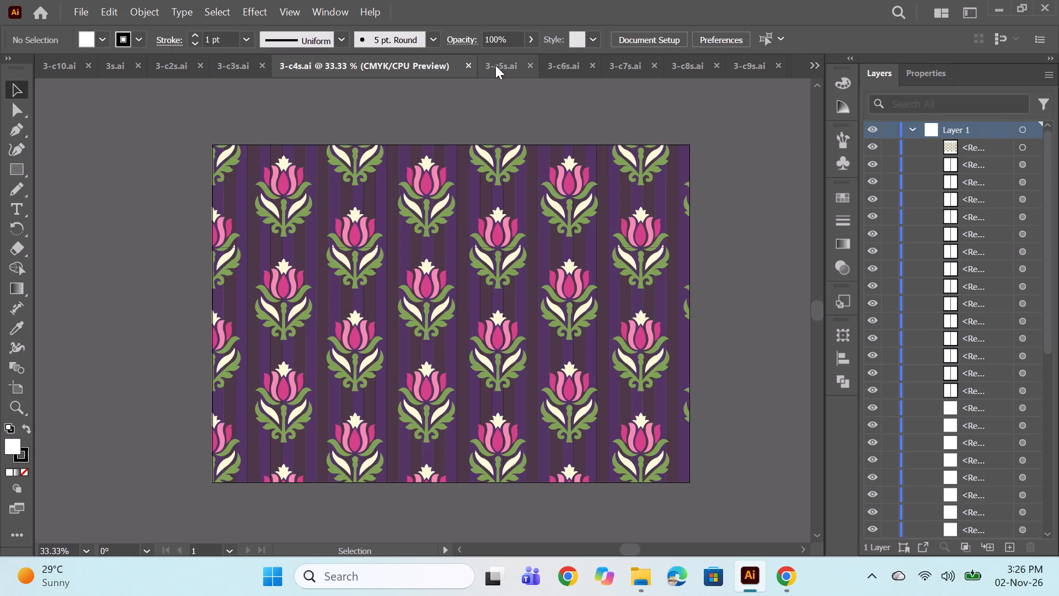
{"action": "left_click", "coordinate": [495, 65]}
{"action": "left_click", "coordinate": [566, 61]}
{"action": "left_click", "coordinate": [620, 64]}
{"action": "left_click", "coordinate": [684, 69]}
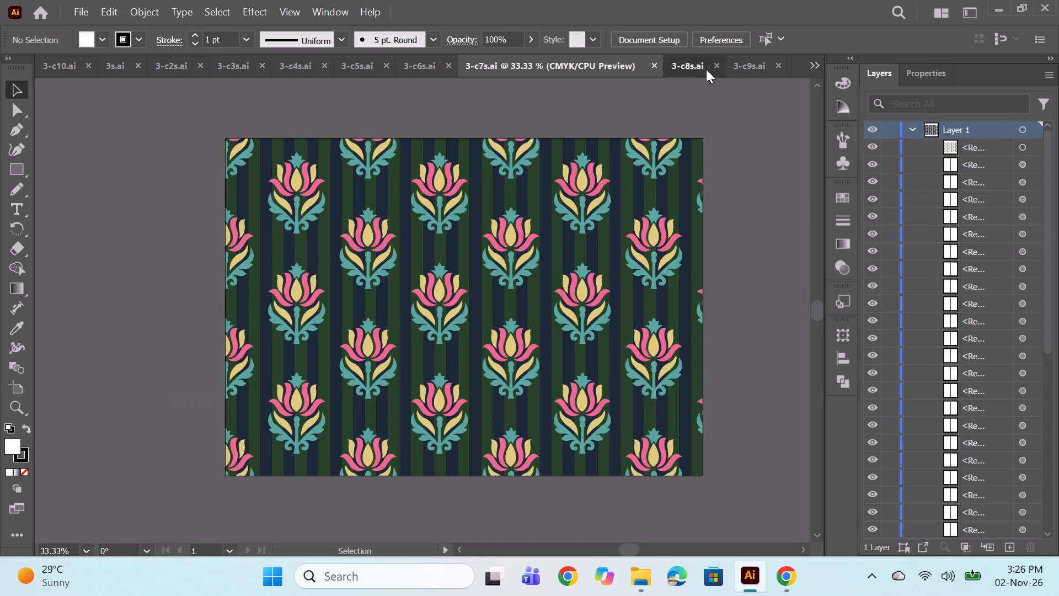
{"action": "left_click", "coordinate": [741, 70]}
{"action": "left_click", "coordinate": [816, 65]}
{"action": "left_click", "coordinate": [873, 76]}
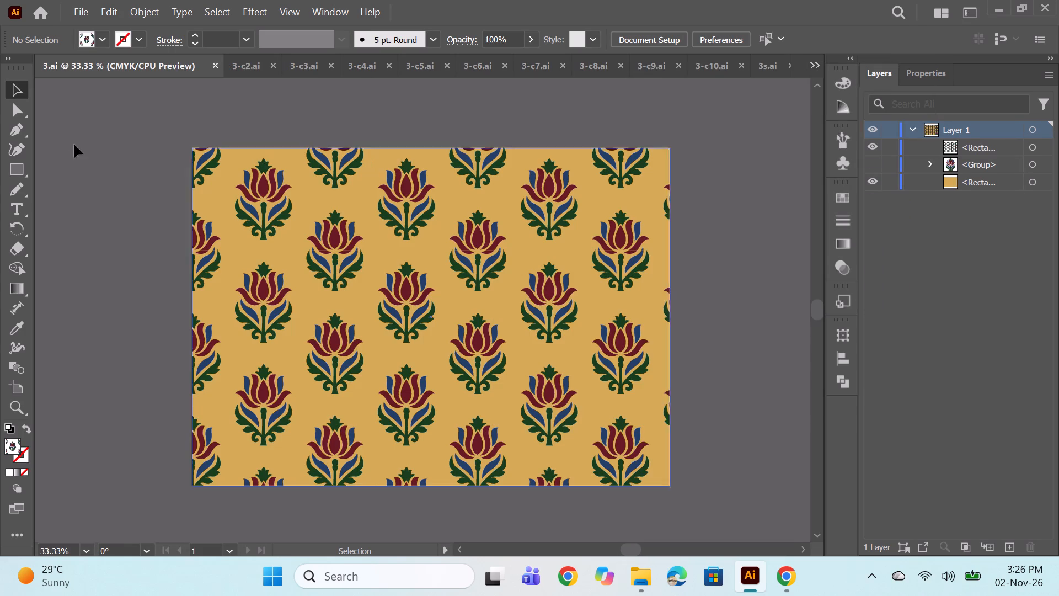
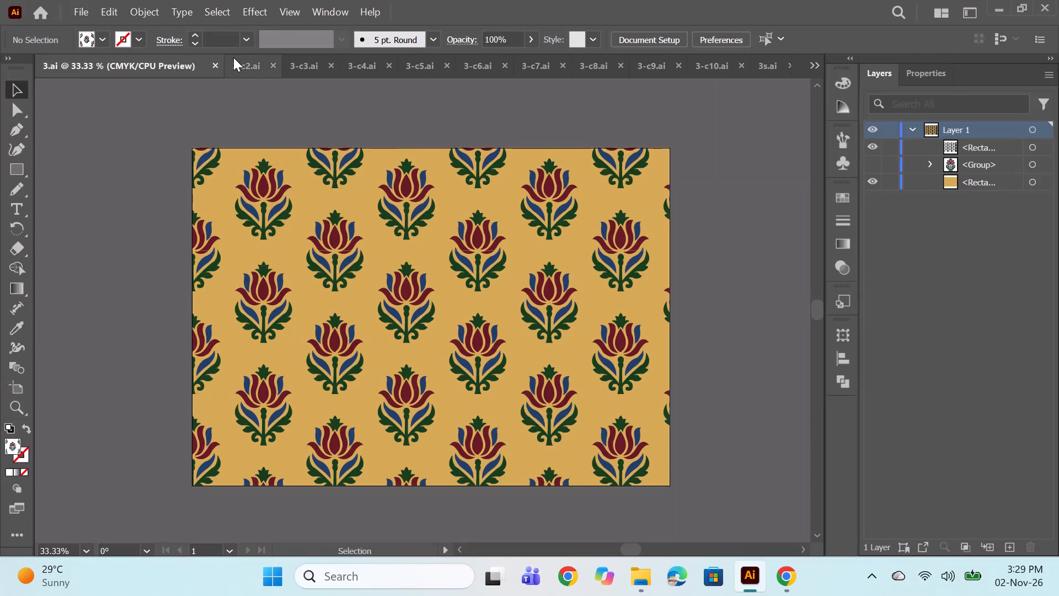
Compare the plain-ground colour variants 3-c2.ai, 3-c3.ai and 3-c4.ai again, and return to the original 3.ai.
{"action": "left_click", "coordinate": [233, 57]}
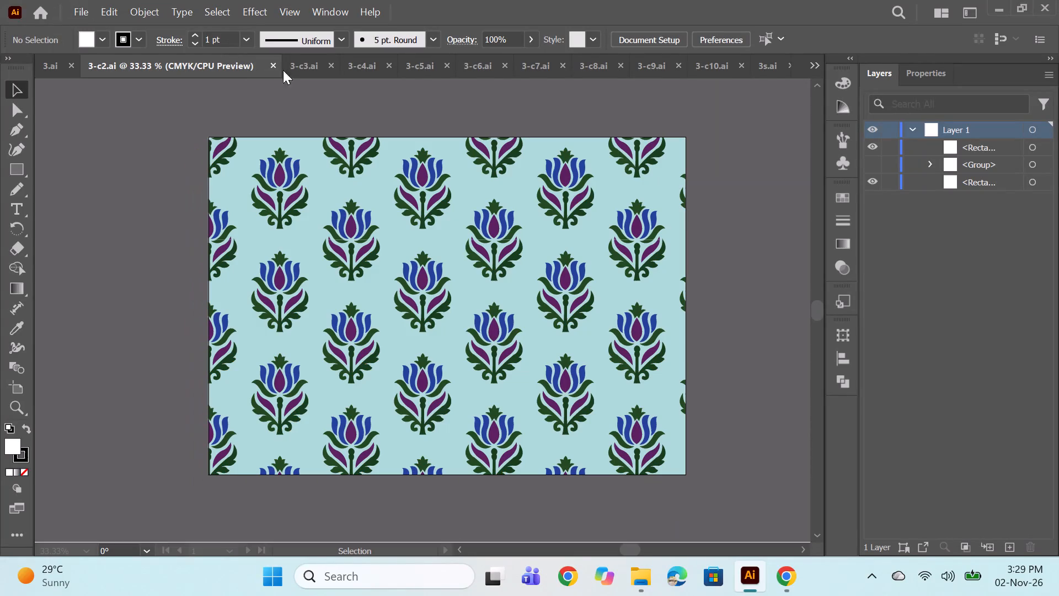
{"action": "left_click", "coordinate": [298, 64]}
{"action": "left_click", "coordinate": [360, 60]}
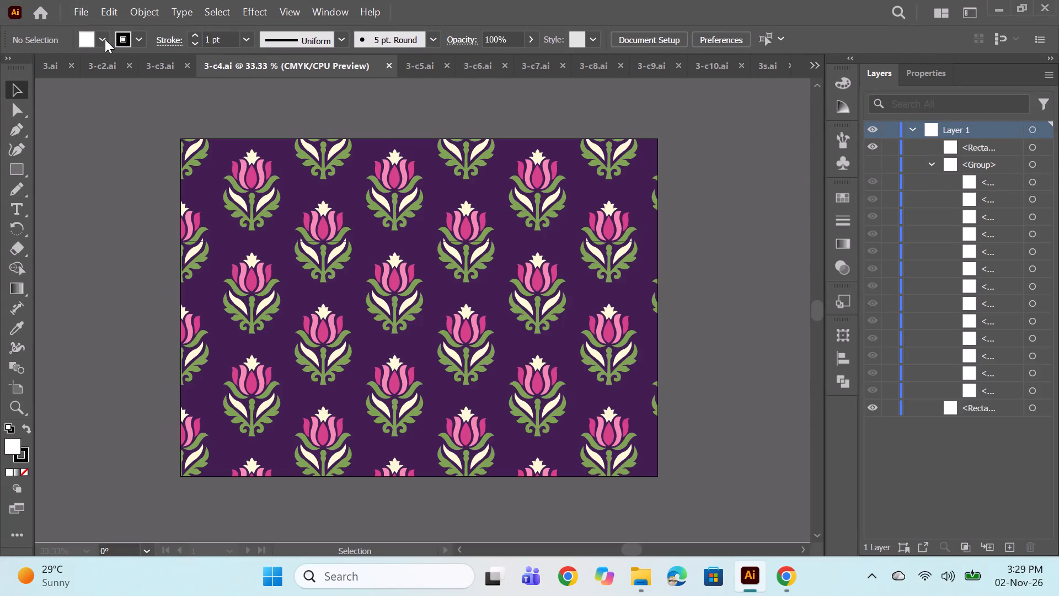
{"action": "left_click", "coordinate": [49, 59]}
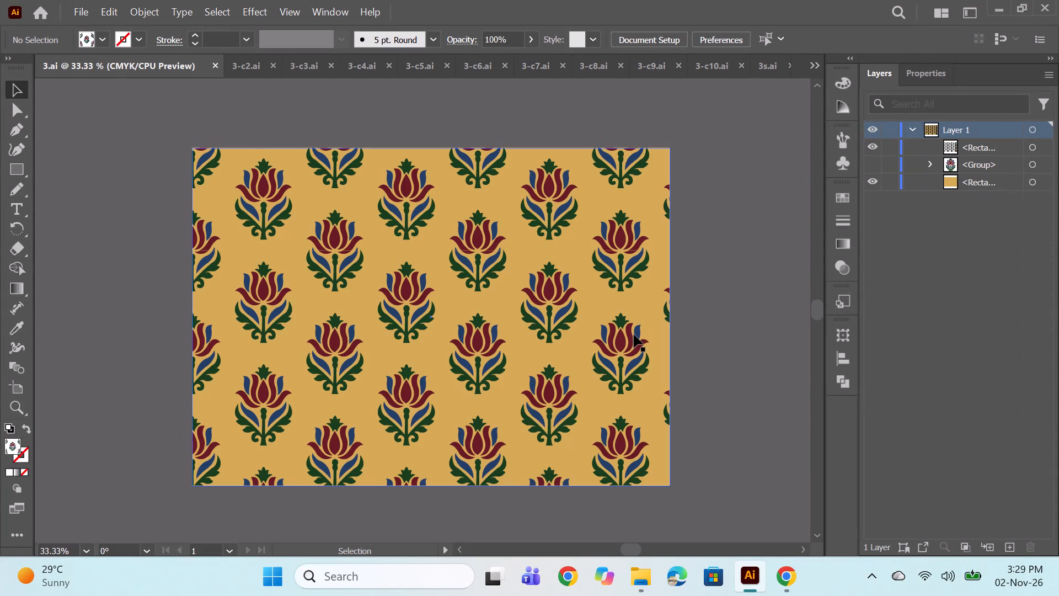
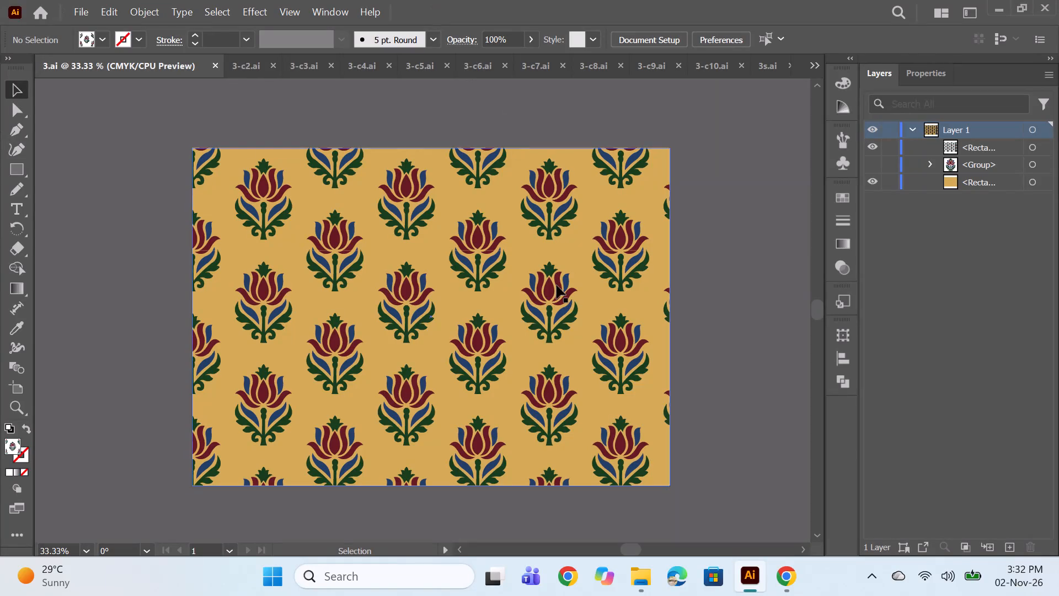
Switch to Chrome and browse the Pinterest home feed for a floral pattern reference.
{"action": "left_click", "coordinate": [776, 587]}
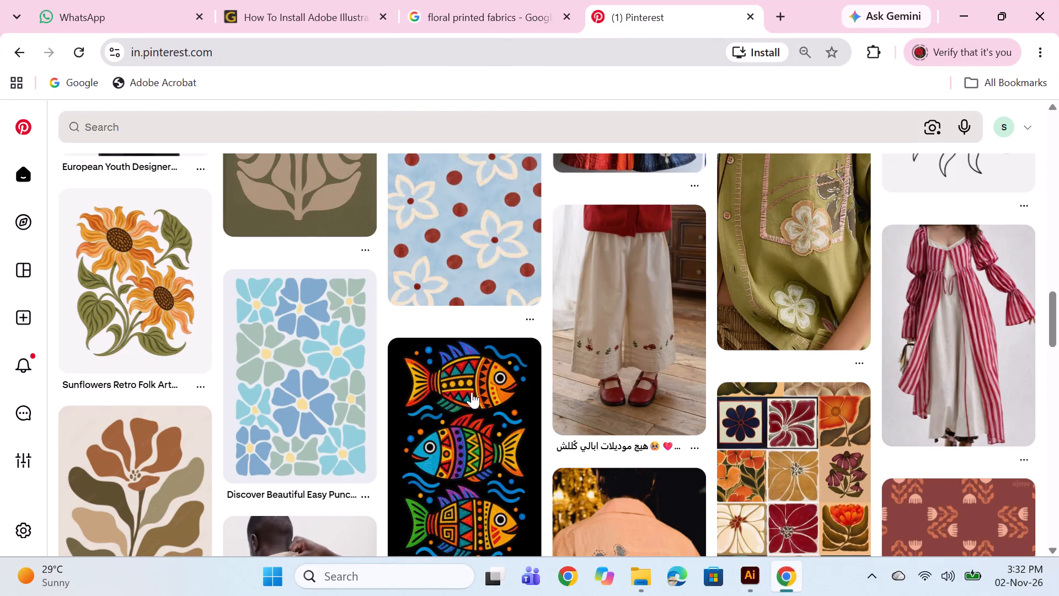
{"action": "scroll", "coordinate": [662, 380], "scroll_direction": "down", "scroll_amount": 3}
{"action": "scroll", "coordinate": [585, 380], "scroll_direction": "down", "scroll_amount": 3}
{"action": "scroll", "coordinate": [569, 380], "scroll_direction": "up", "scroll_amount": 4}
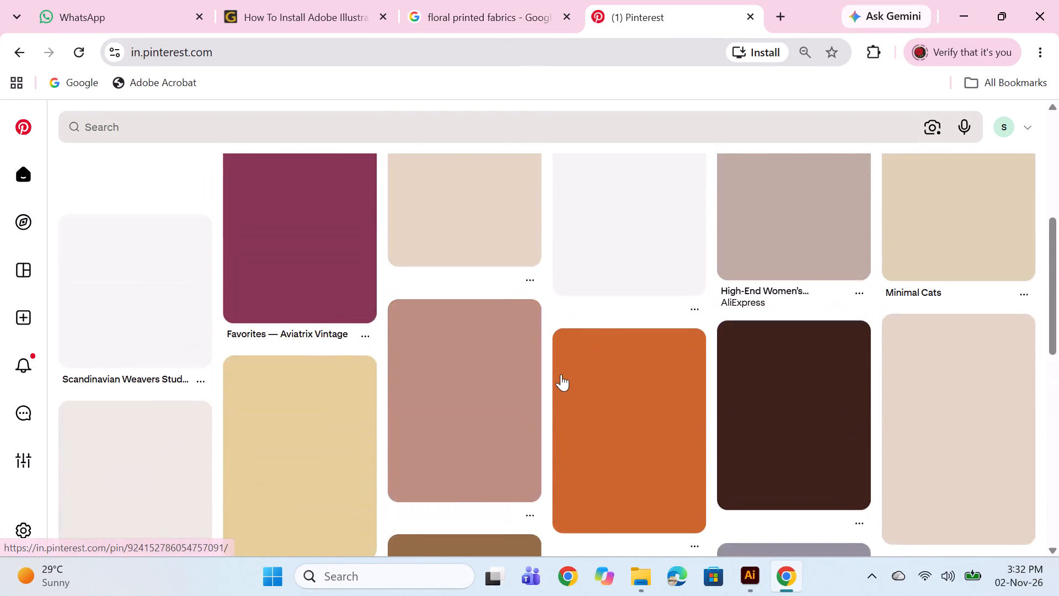
{"action": "scroll", "coordinate": [560, 374], "scroll_direction": "down", "scroll_amount": 2}
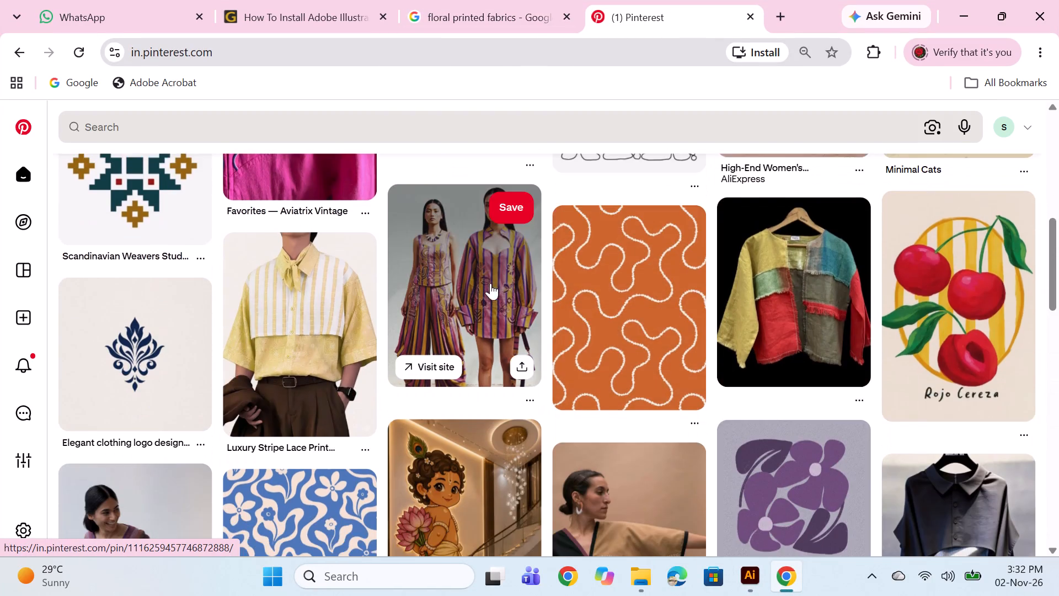
{"action": "scroll", "coordinate": [493, 291], "scroll_direction": "down", "scroll_amount": 3}
{"action": "scroll", "coordinate": [485, 367], "scroll_direction": "down", "scroll_amount": 4}
{"action": "scroll", "coordinate": [38, 448], "scroll_direction": "down", "scroll_amount": 2}
{"action": "scroll", "coordinate": [400, 382], "scroll_direction": "down", "scroll_amount": 3}
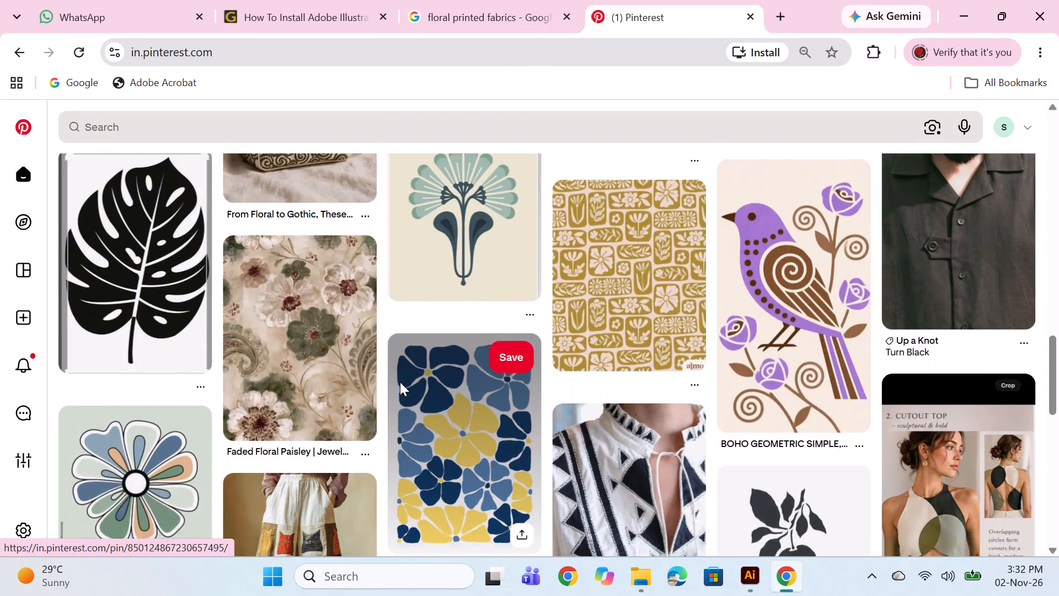
{"action": "scroll", "coordinate": [413, 385], "scroll_direction": "down", "scroll_amount": 4}
{"action": "scroll", "coordinate": [387, 429], "scroll_direction": "down", "scroll_amount": 4}
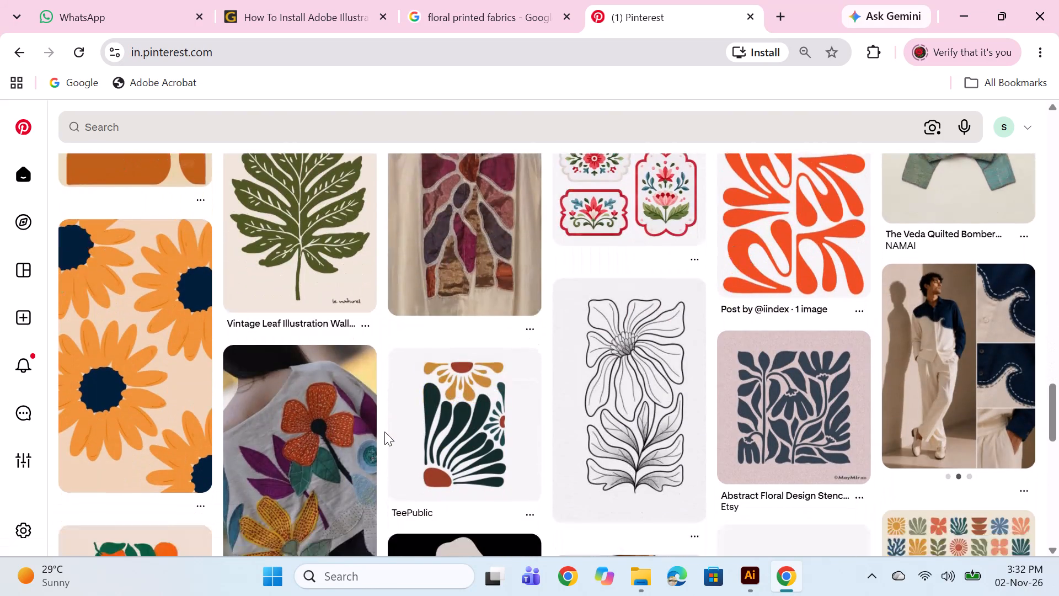
{"action": "scroll", "coordinate": [384, 432], "scroll_direction": "down", "scroll_amount": 8}
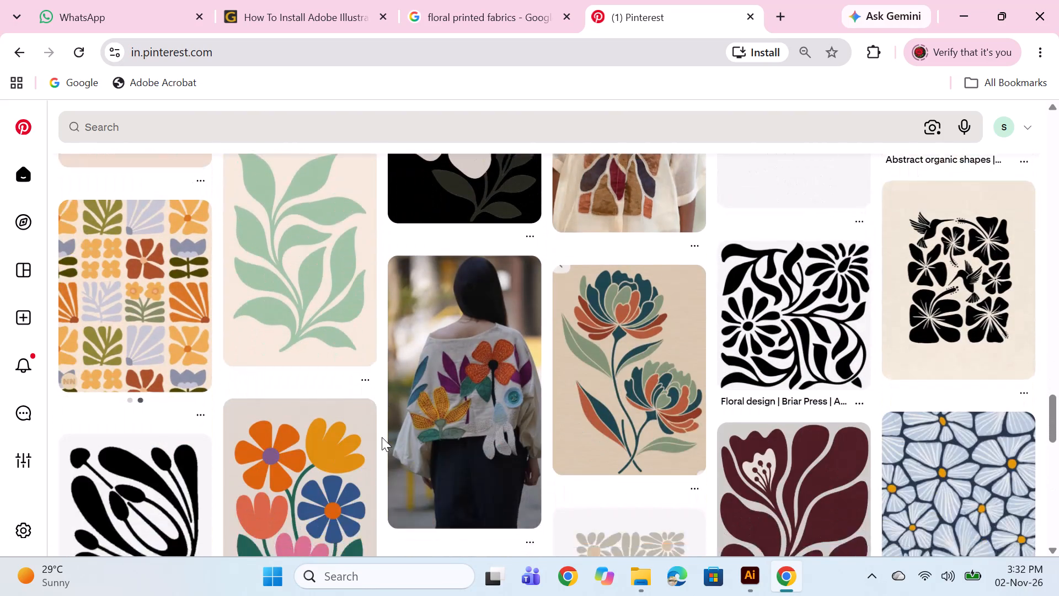
{"action": "scroll", "coordinate": [382, 437], "scroll_direction": "down", "scroll_amount": 7}
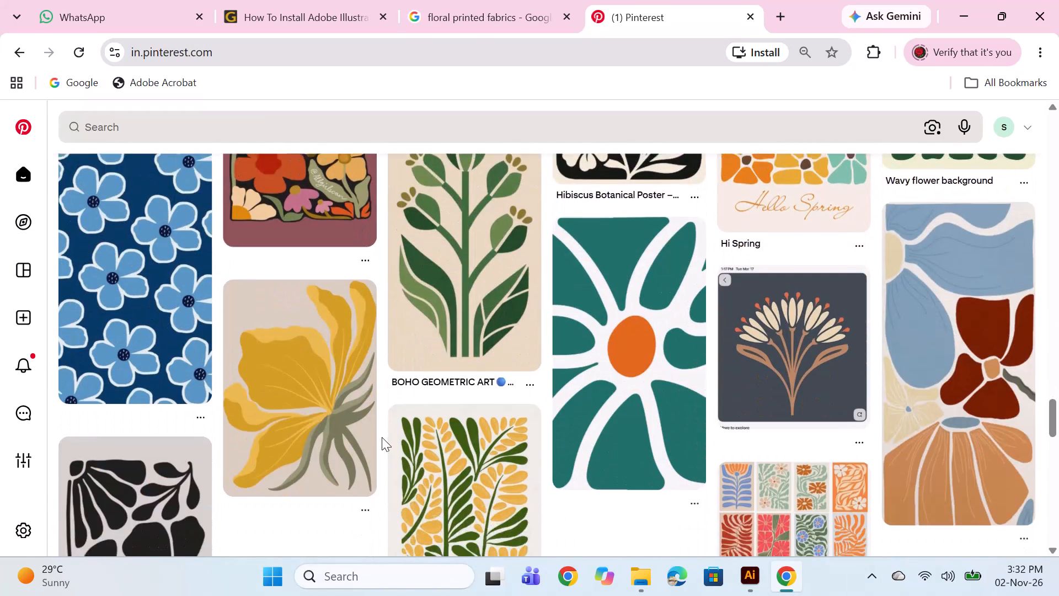
{"action": "scroll", "coordinate": [382, 437], "scroll_direction": "down", "scroll_amount": 6}
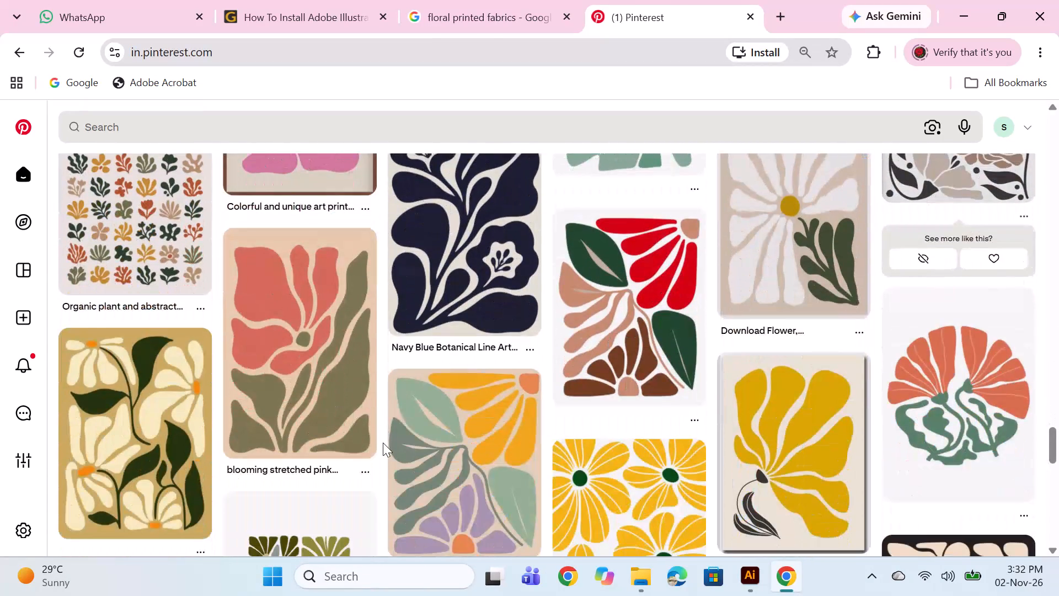
{"action": "scroll", "coordinate": [383, 443], "scroll_direction": "down", "scroll_amount": 4}
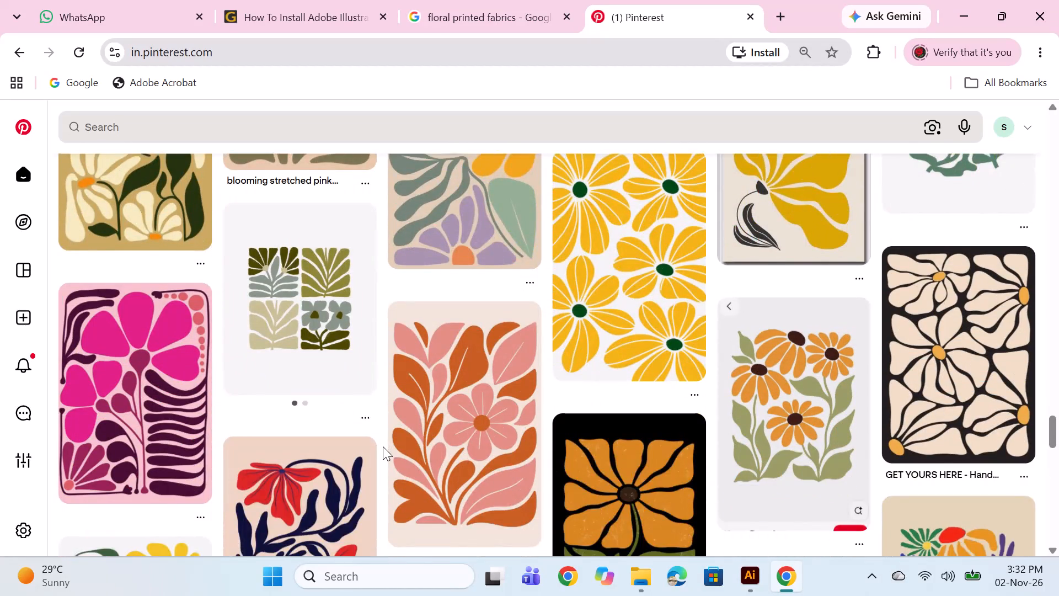
{"action": "scroll", "coordinate": [383, 446], "scroll_direction": "down", "scroll_amount": 5}
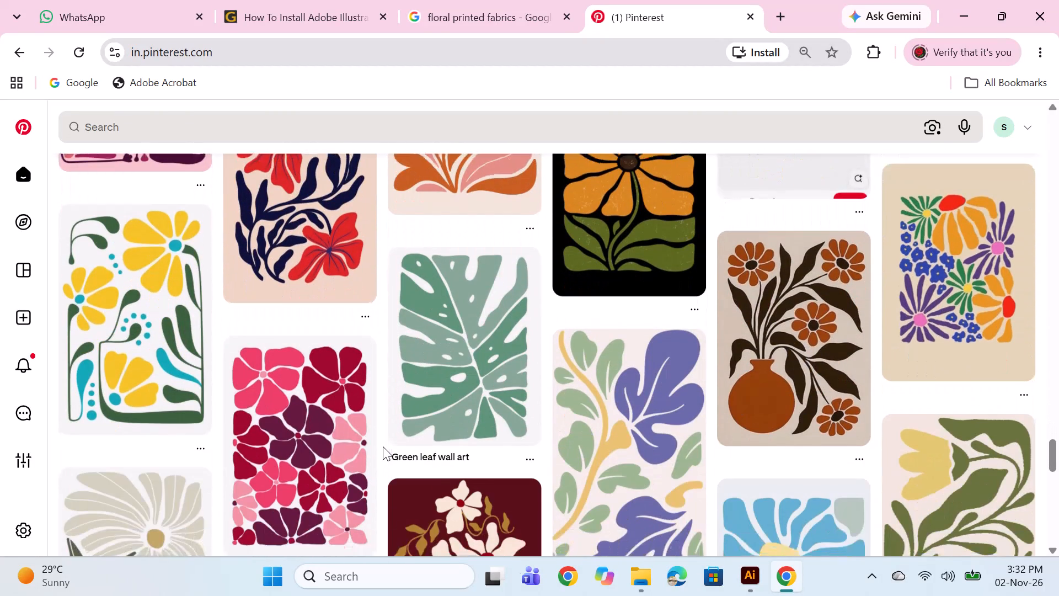
{"action": "scroll", "coordinate": [383, 446], "scroll_direction": "down", "scroll_amount": 3}
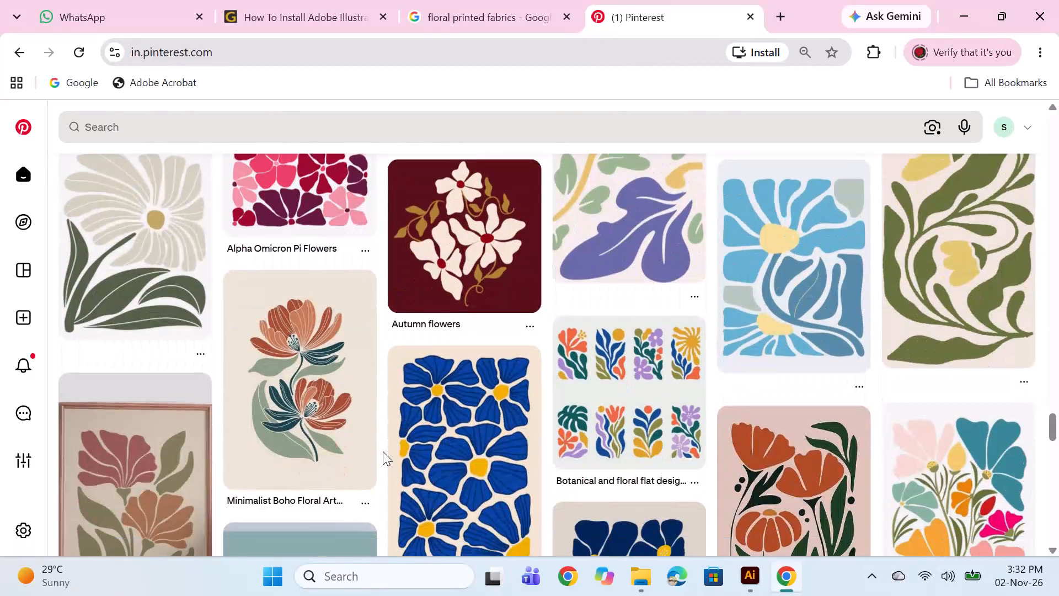
{"action": "scroll", "coordinate": [383, 457], "scroll_direction": "down", "scroll_amount": 2}
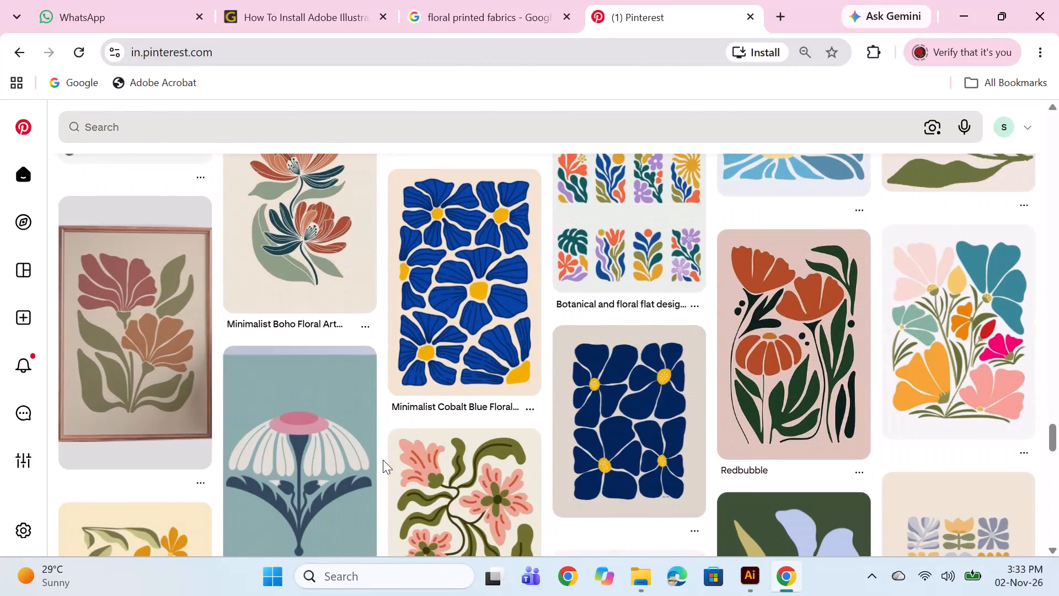
{"action": "scroll", "coordinate": [383, 460], "scroll_direction": "down", "scroll_amount": 6}
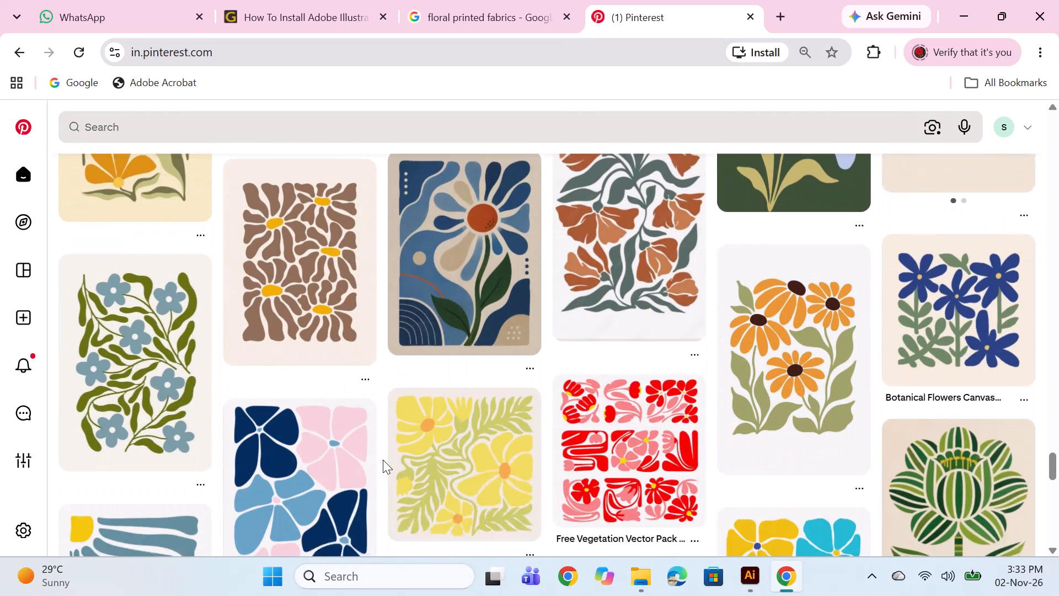
{"action": "scroll", "coordinate": [383, 460], "scroll_direction": "down", "scroll_amount": 4}
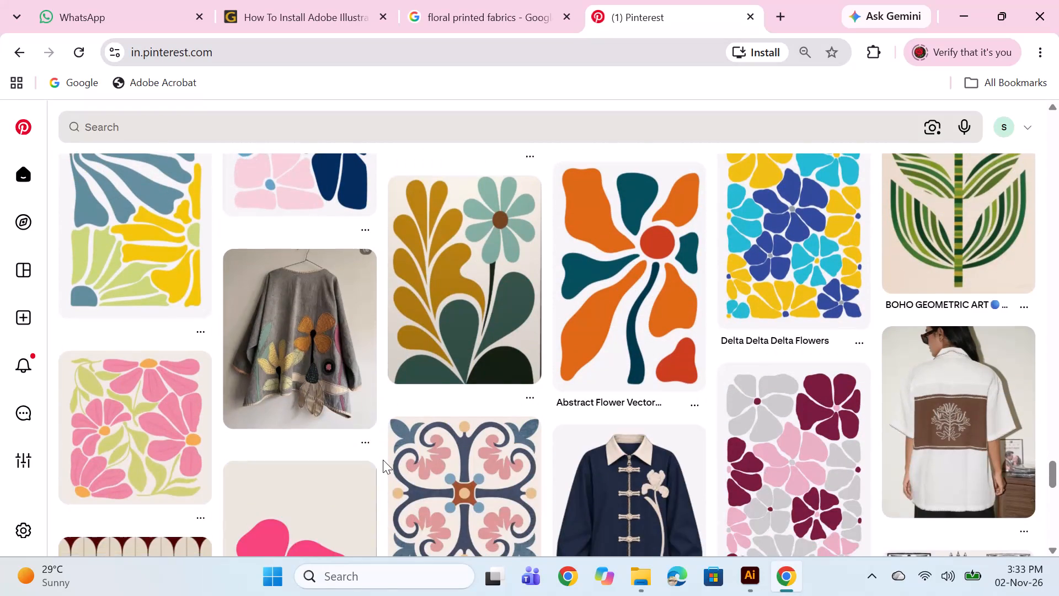
{"action": "scroll", "coordinate": [383, 460], "scroll_direction": "down", "scroll_amount": 4}
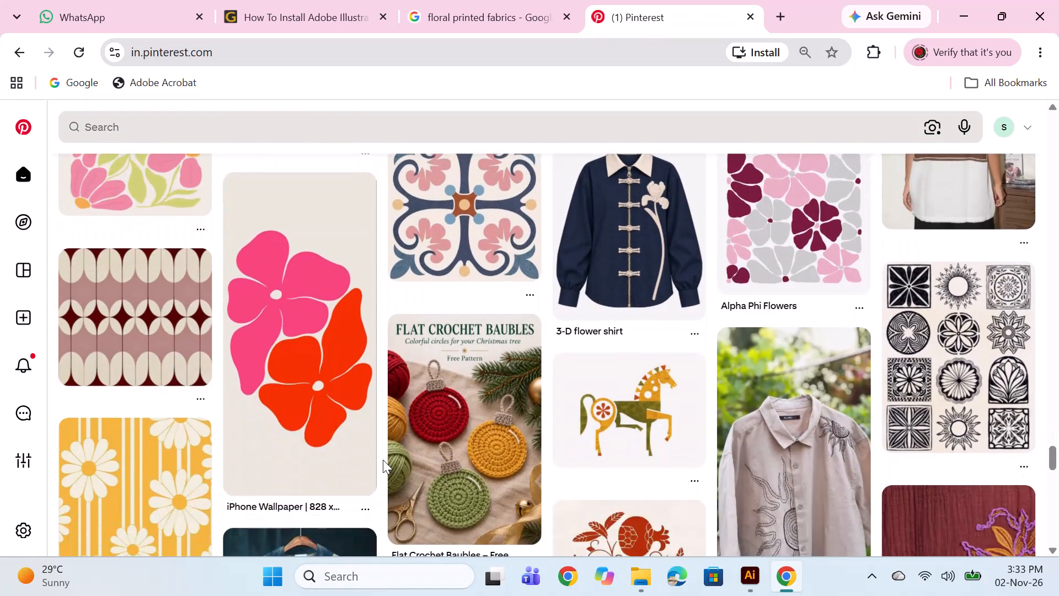
{"action": "scroll", "coordinate": [383, 460], "scroll_direction": "up", "scroll_amount": 3}
Open the pin with pink flowers, orange centres and green leaves, and copy its image.
{"action": "left_click", "coordinate": [163, 449]}
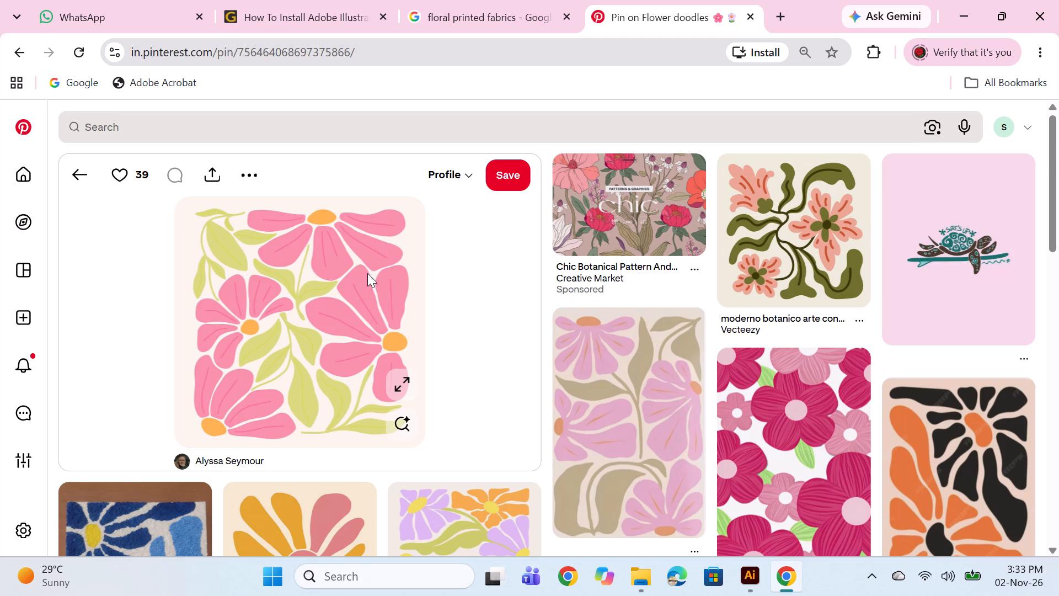
{"action": "left_click", "coordinate": [373, 302]}
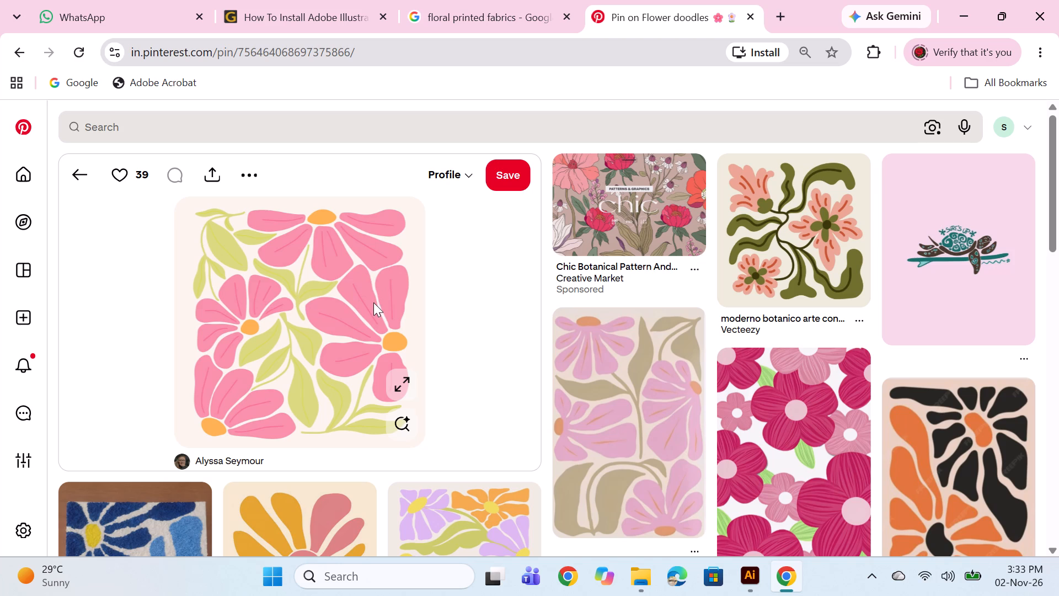
{"action": "right_click", "coordinate": [373, 302]}
{"action": "left_click", "coordinate": [482, 372]}
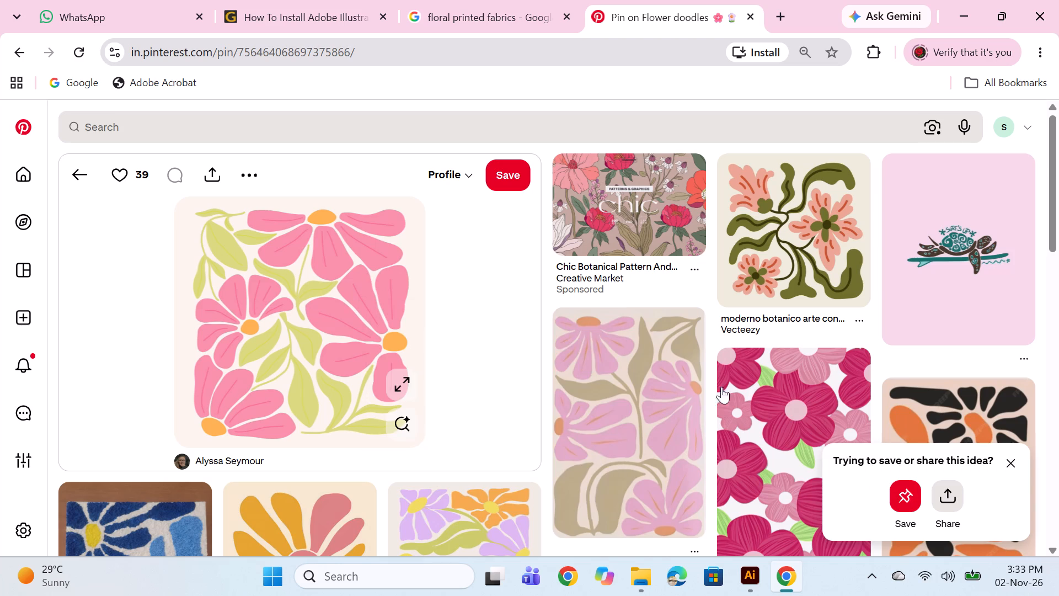
Switch back to Illustrator, create a new document with the default settings and paste the copied floral image into it.
{"action": "left_click", "coordinate": [752, 590]}
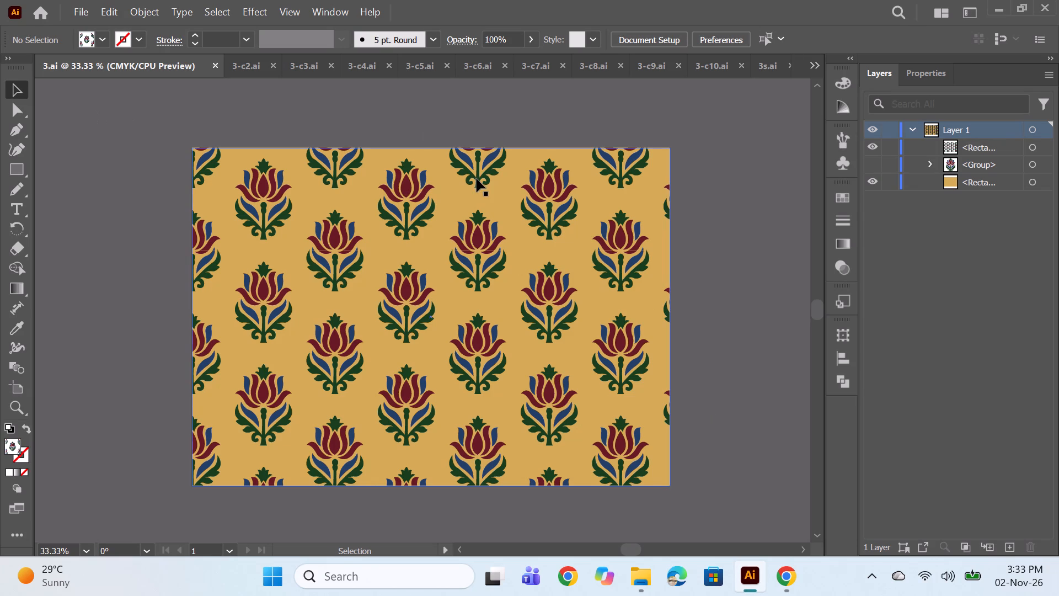
{"action": "key", "text": "ctrl+n"}
{"action": "key", "text": "Return"}
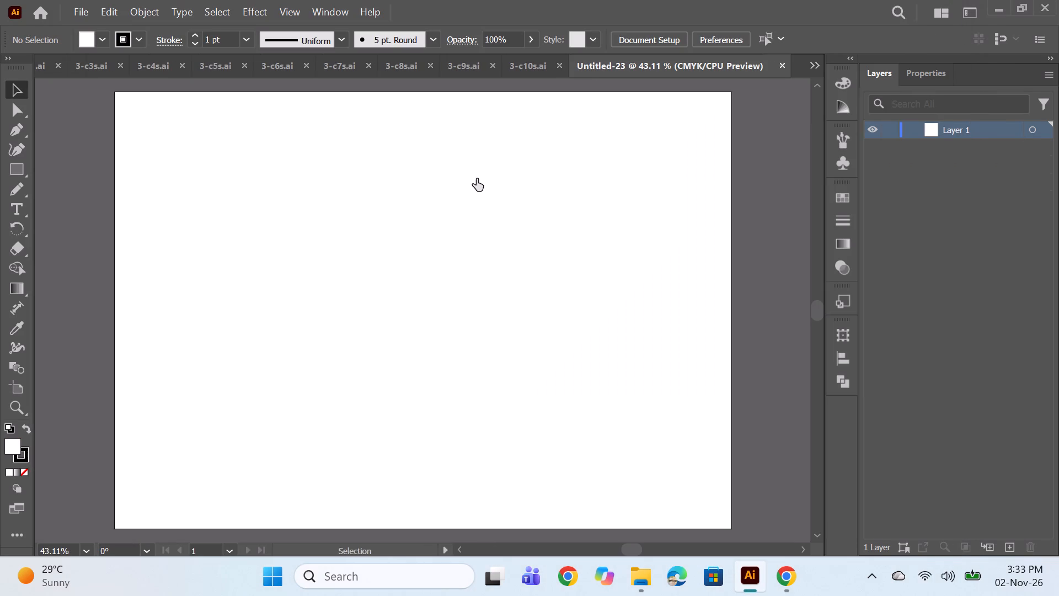
{"action": "key", "text": "ctrl+v"}
{"action": "scroll", "coordinate": [410, 265], "scroll_direction": "down", "scroll_amount": 3, "text": "alt"}
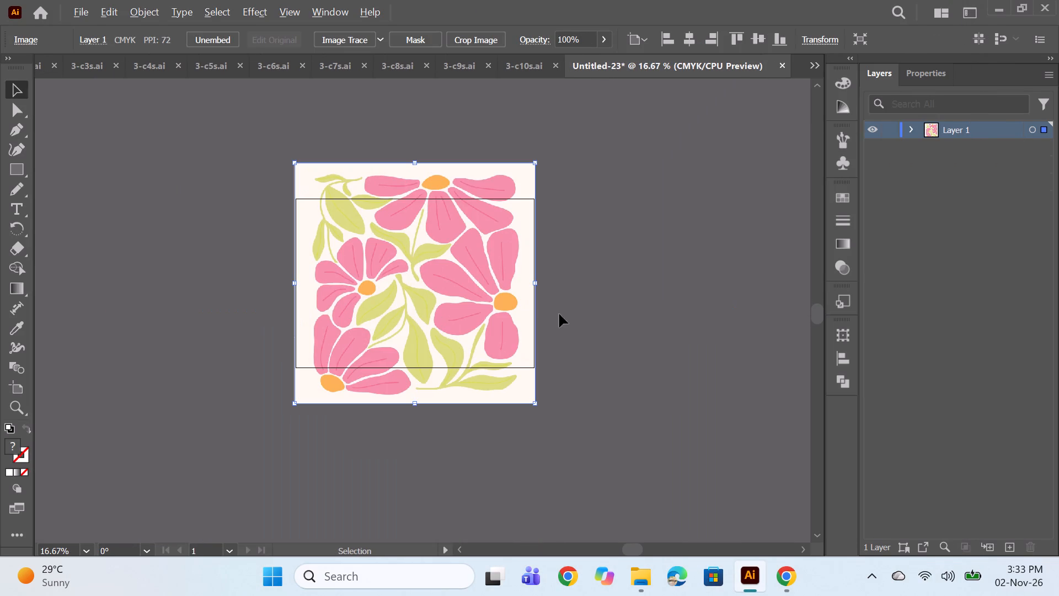
Scale the pasted floral image down proportionally to about 4.1 in square and place it near the artboard's upper-left corner.
{"action": "left_click_drag", "start_coordinate": [532, 398], "coordinate": [544, 409], "text": "alt+shift"}
{"action": "left_click", "coordinate": [526, 398], "text": "alt+shift"}
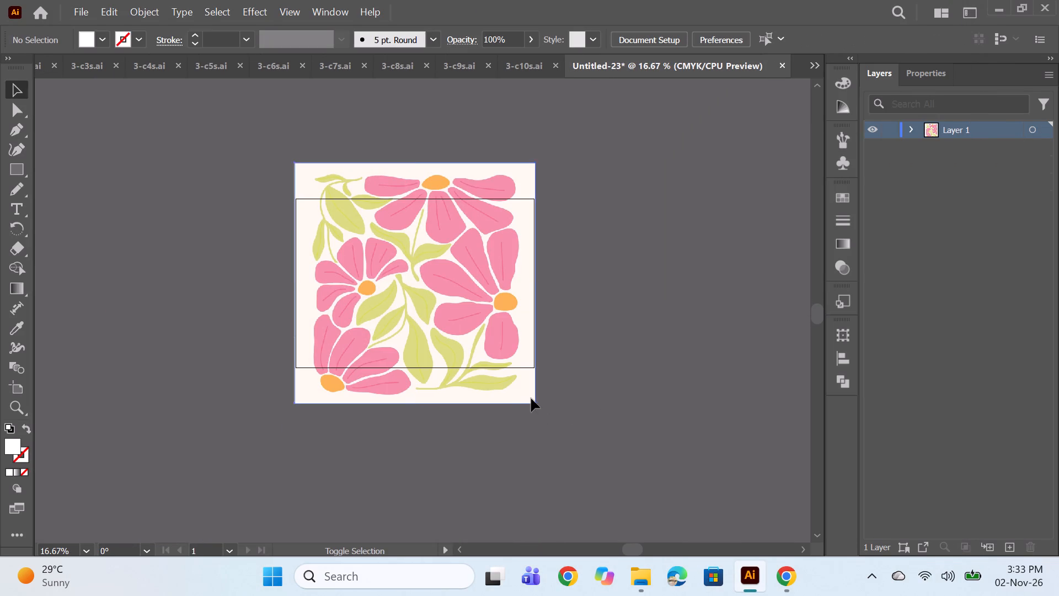
{"action": "left_click_drag", "start_coordinate": [536, 405], "coordinate": [451, 347], "text": "alt+shift"}
{"action": "left_click", "coordinate": [586, 312]}
{"action": "left_click", "coordinate": [432, 294]}
{"action": "left_click_drag", "start_coordinate": [449, 321], "coordinate": [403, 285], "text": "alt+shift"}
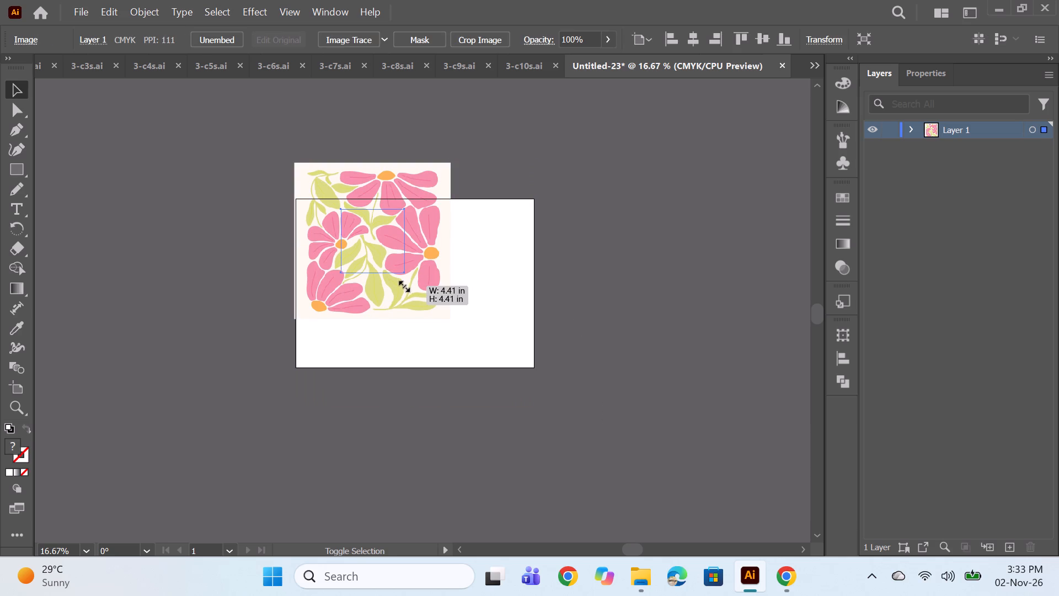
{"action": "left_click_drag", "start_coordinate": [403, 285], "coordinate": [402, 284], "text": "alt+shift"}
{"action": "left_click", "coordinate": [478, 276]}
{"action": "scroll", "coordinate": [395, 220], "scroll_direction": "up", "scroll_amount": 3, "text": "alt"}
{"action": "left_click_drag", "start_coordinate": [330, 263], "coordinate": [227, 264]}
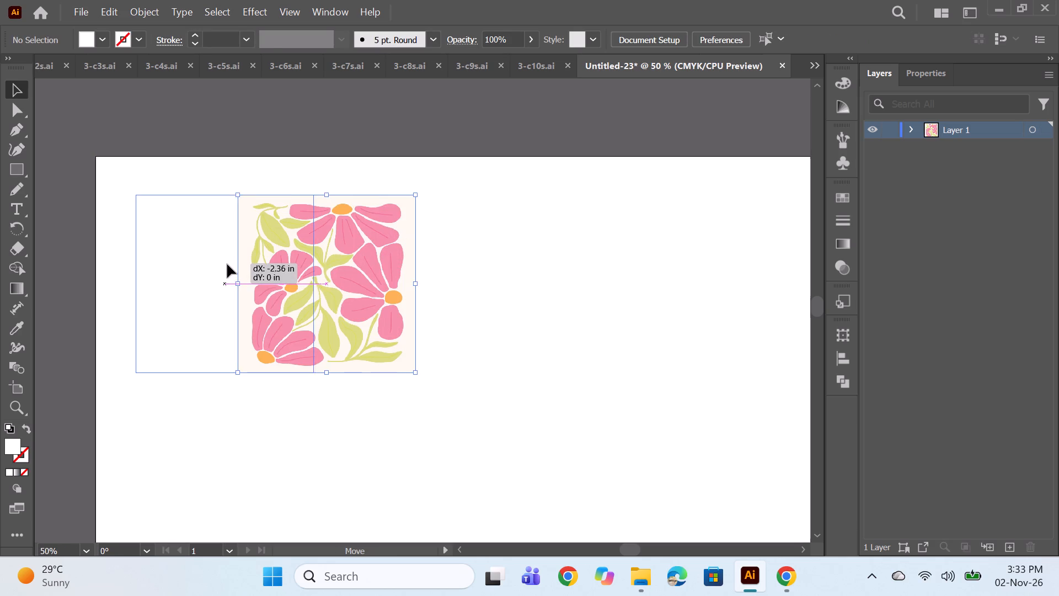
{"action": "left_click_drag", "start_coordinate": [227, 264], "coordinate": [227, 257]}
Duplicate the floral image horizontally about 3.85 in to the right, slightly overlapping the original.
{"action": "left_click_drag", "start_coordinate": [250, 272], "coordinate": [383, 270], "text": "alt+shift"}
{"action": "left_click_drag", "start_coordinate": [268, 271], "coordinate": [409, 282], "text": "alt+shift"}
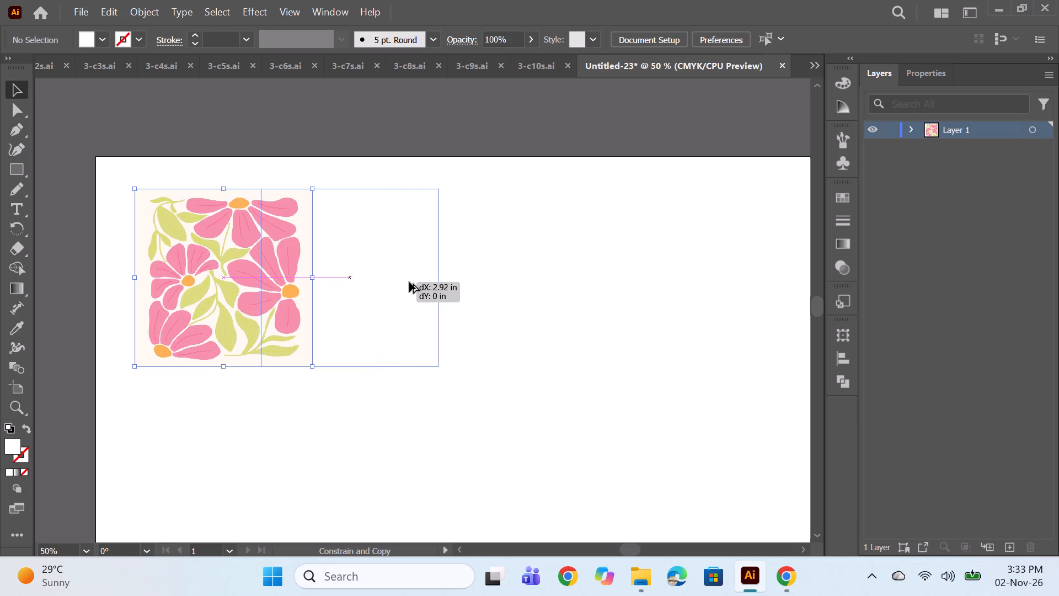
{"action": "left_click_drag", "start_coordinate": [409, 282], "coordinate": [435, 281], "text": "alt+shift"}
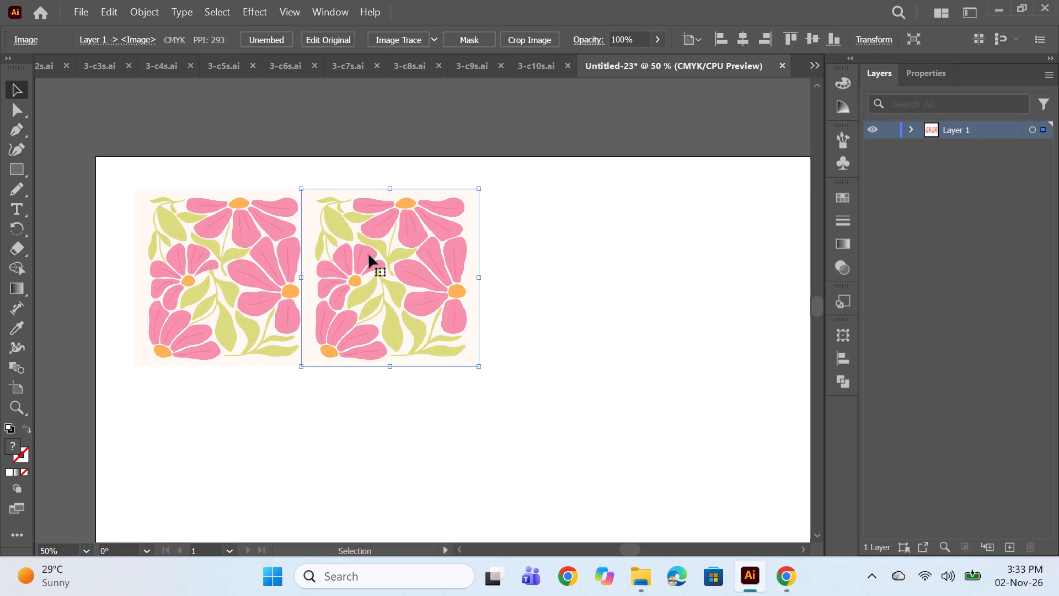
Narrow the duplicate from its left edge to about 3.8 in wide, and move it about 0.3 in left against the original.
{"action": "scroll", "coordinate": [338, 252], "scroll_direction": "up", "scroll_amount": 3, "text": "alt"}
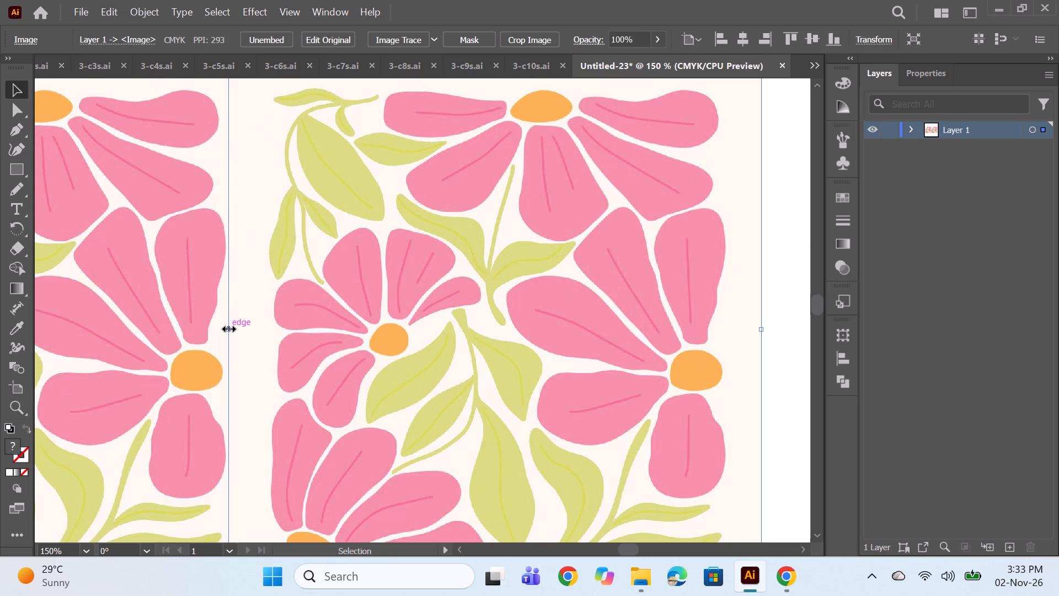
{"action": "left_click_drag", "start_coordinate": [227, 327], "coordinate": [266, 326]}
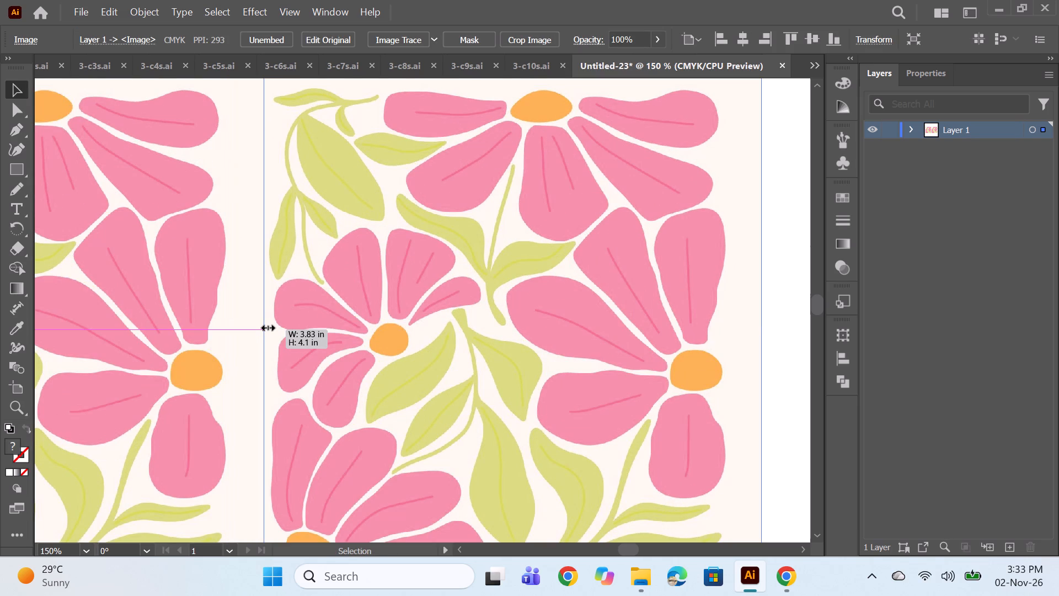
{"action": "left_click_drag", "start_coordinate": [266, 326], "coordinate": [269, 324]}
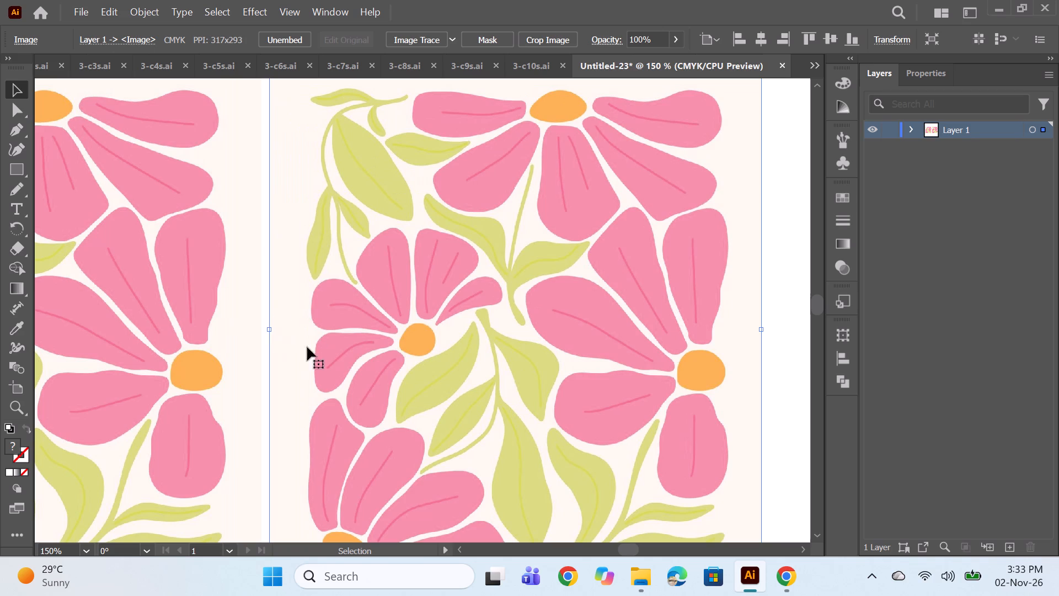
{"action": "left_click_drag", "start_coordinate": [426, 329], "coordinate": [386, 326]}
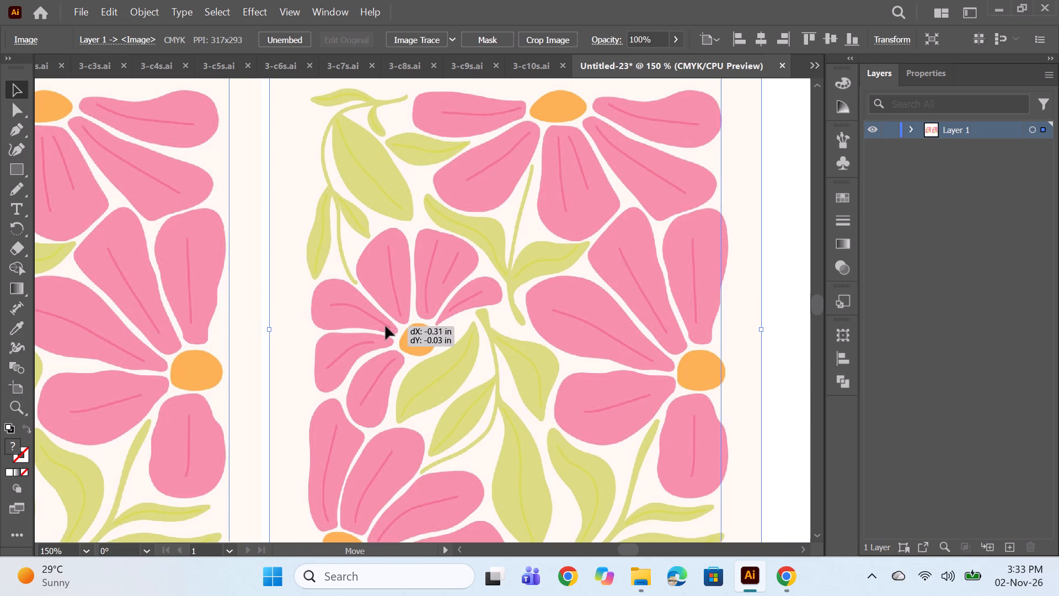
{"action": "left_click_drag", "start_coordinate": [386, 326], "coordinate": [384, 326]}
{"action": "scroll", "coordinate": [449, 314], "scroll_direction": "down", "scroll_amount": 2, "text": "alt"}
{"action": "left_click", "coordinate": [630, 322]}
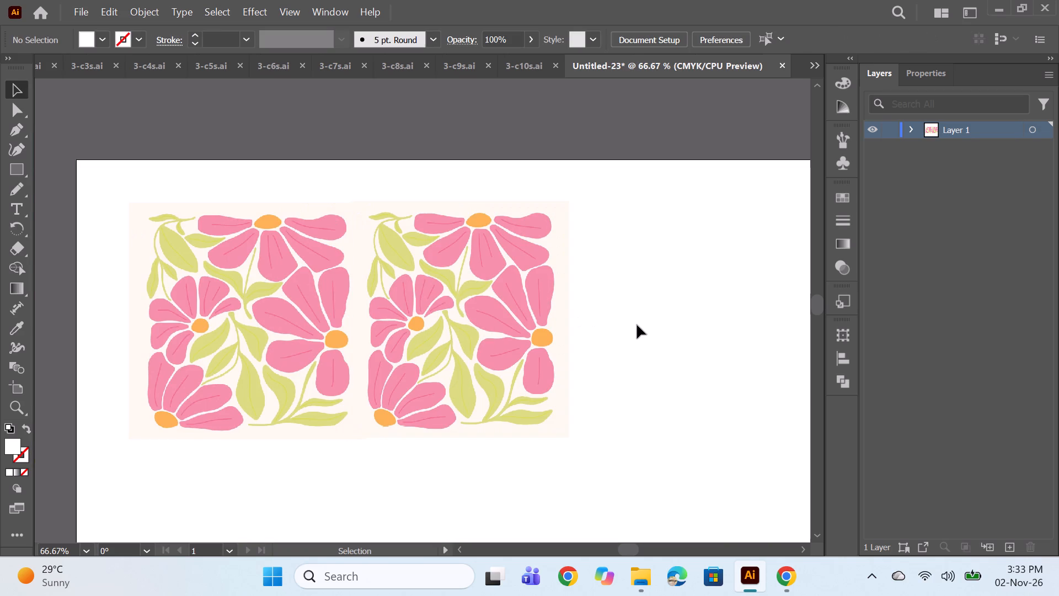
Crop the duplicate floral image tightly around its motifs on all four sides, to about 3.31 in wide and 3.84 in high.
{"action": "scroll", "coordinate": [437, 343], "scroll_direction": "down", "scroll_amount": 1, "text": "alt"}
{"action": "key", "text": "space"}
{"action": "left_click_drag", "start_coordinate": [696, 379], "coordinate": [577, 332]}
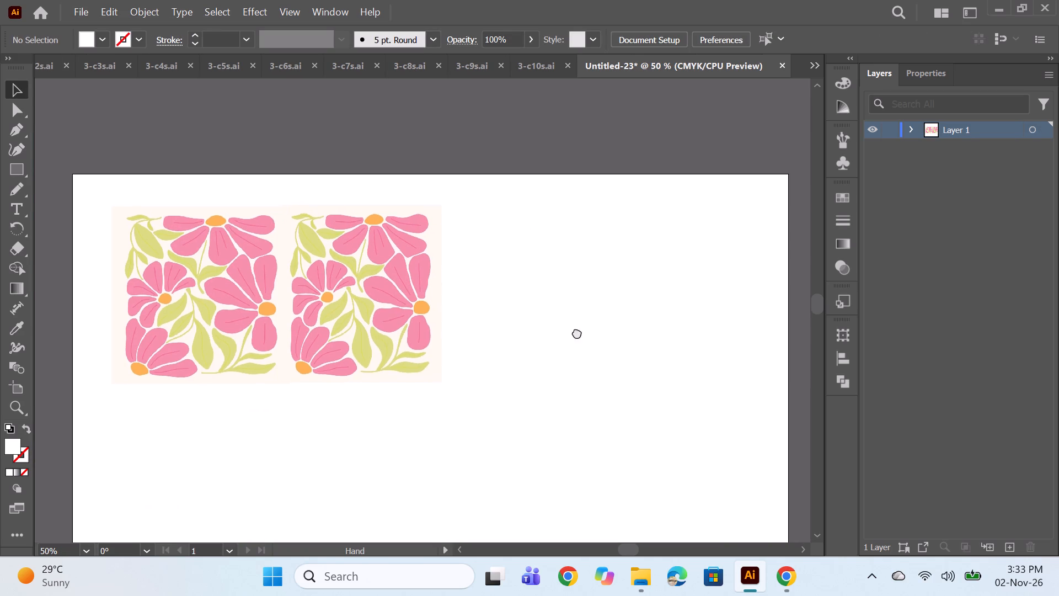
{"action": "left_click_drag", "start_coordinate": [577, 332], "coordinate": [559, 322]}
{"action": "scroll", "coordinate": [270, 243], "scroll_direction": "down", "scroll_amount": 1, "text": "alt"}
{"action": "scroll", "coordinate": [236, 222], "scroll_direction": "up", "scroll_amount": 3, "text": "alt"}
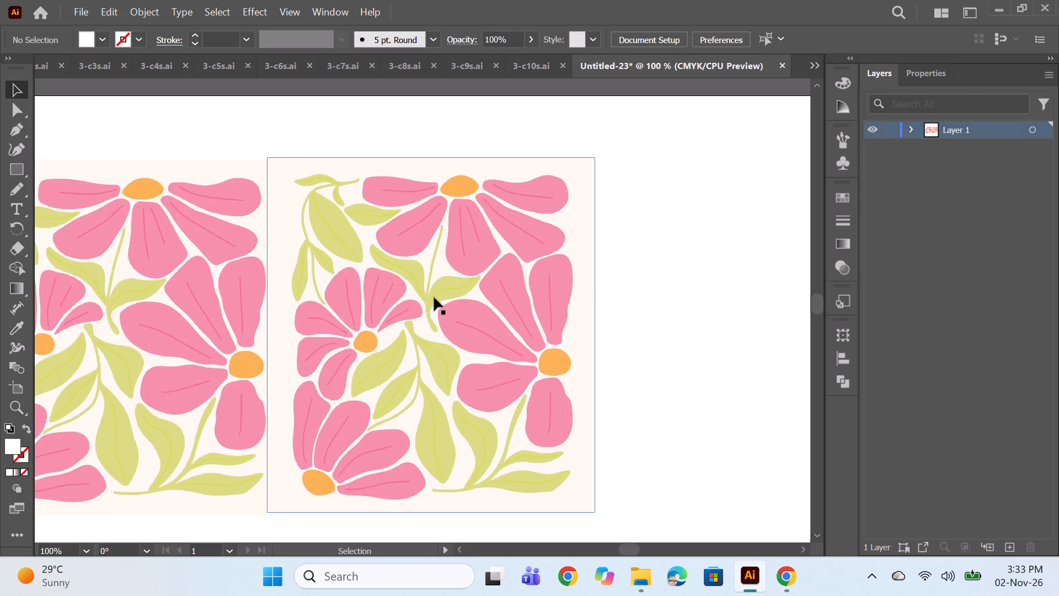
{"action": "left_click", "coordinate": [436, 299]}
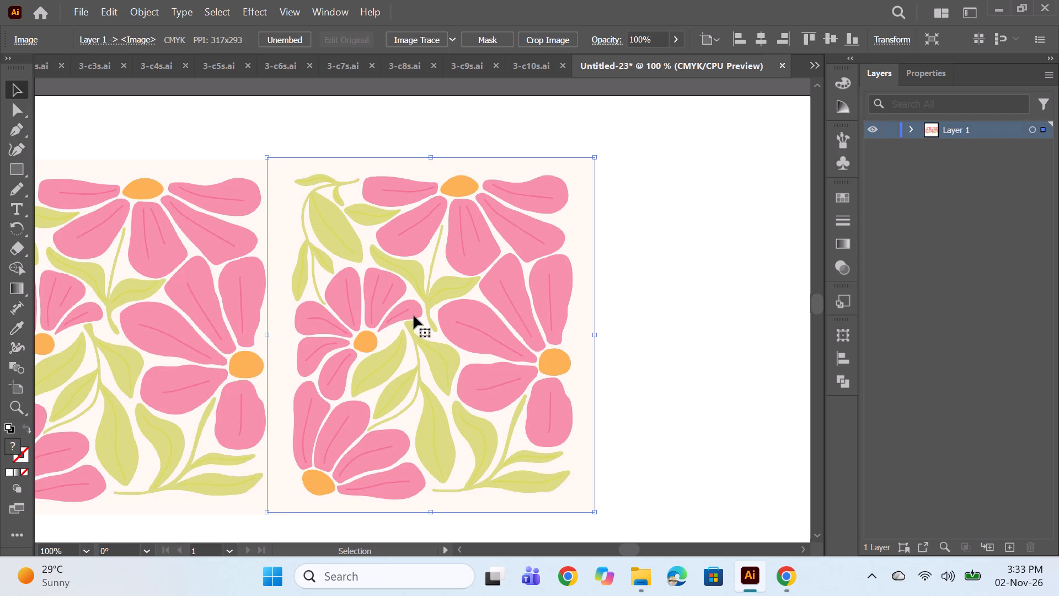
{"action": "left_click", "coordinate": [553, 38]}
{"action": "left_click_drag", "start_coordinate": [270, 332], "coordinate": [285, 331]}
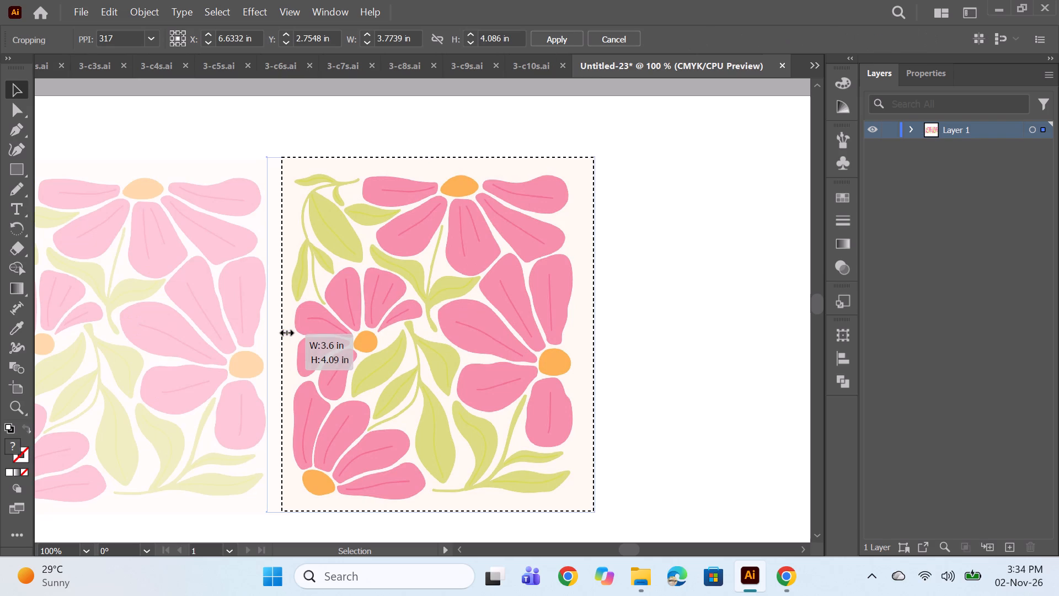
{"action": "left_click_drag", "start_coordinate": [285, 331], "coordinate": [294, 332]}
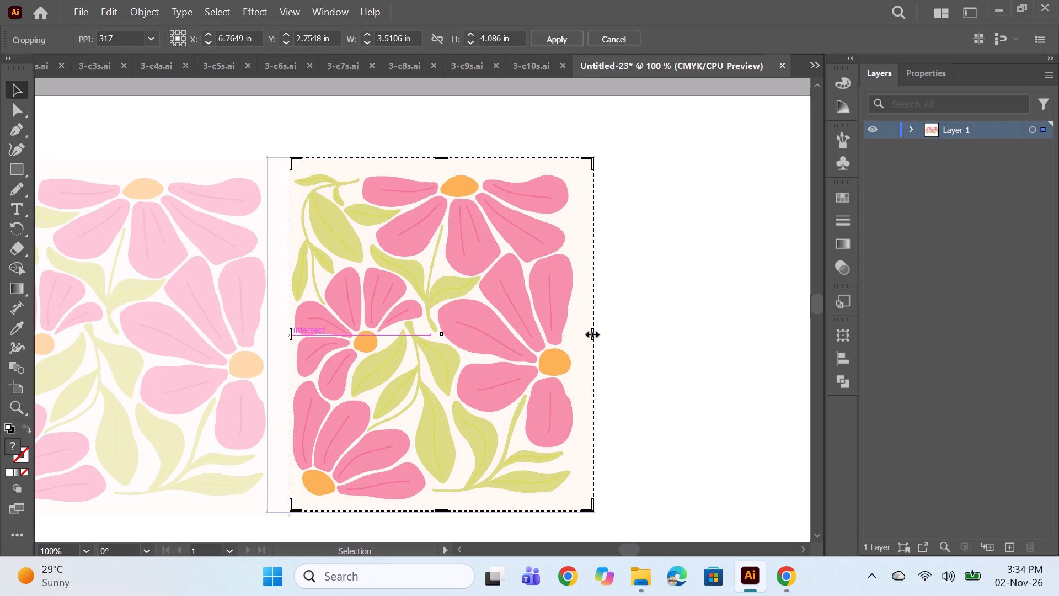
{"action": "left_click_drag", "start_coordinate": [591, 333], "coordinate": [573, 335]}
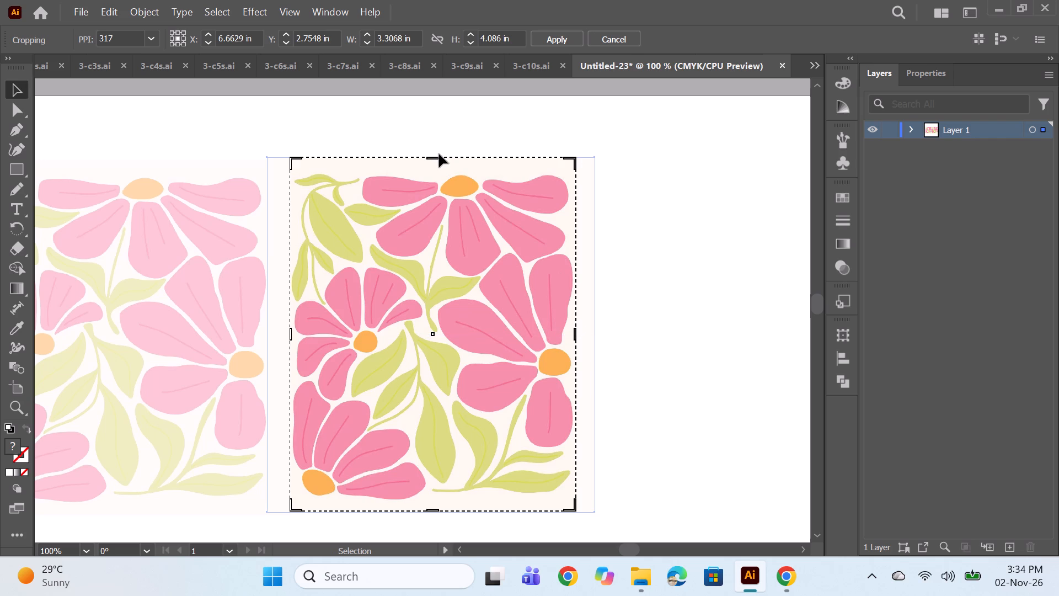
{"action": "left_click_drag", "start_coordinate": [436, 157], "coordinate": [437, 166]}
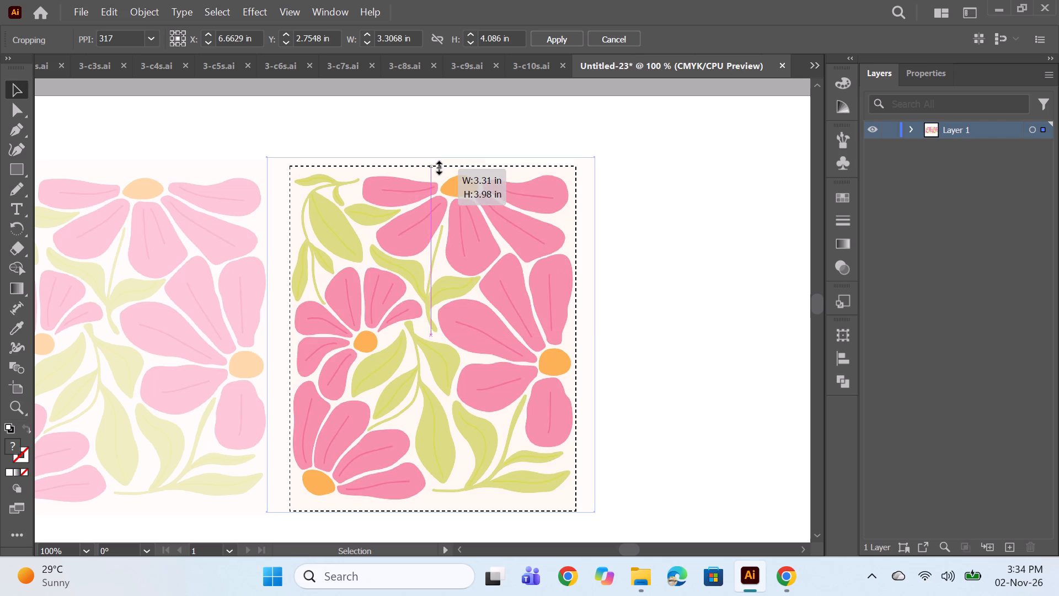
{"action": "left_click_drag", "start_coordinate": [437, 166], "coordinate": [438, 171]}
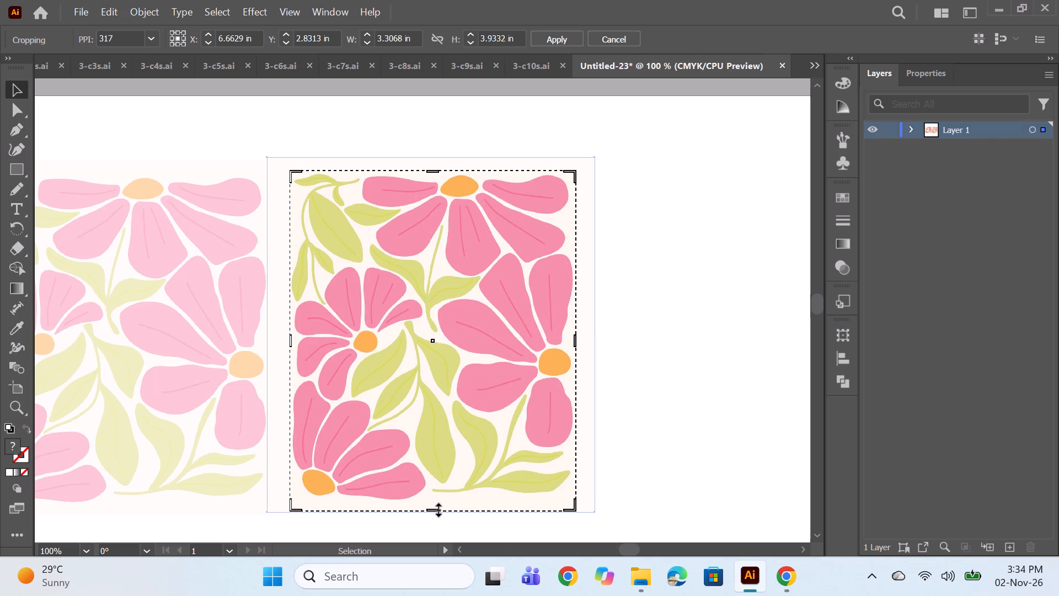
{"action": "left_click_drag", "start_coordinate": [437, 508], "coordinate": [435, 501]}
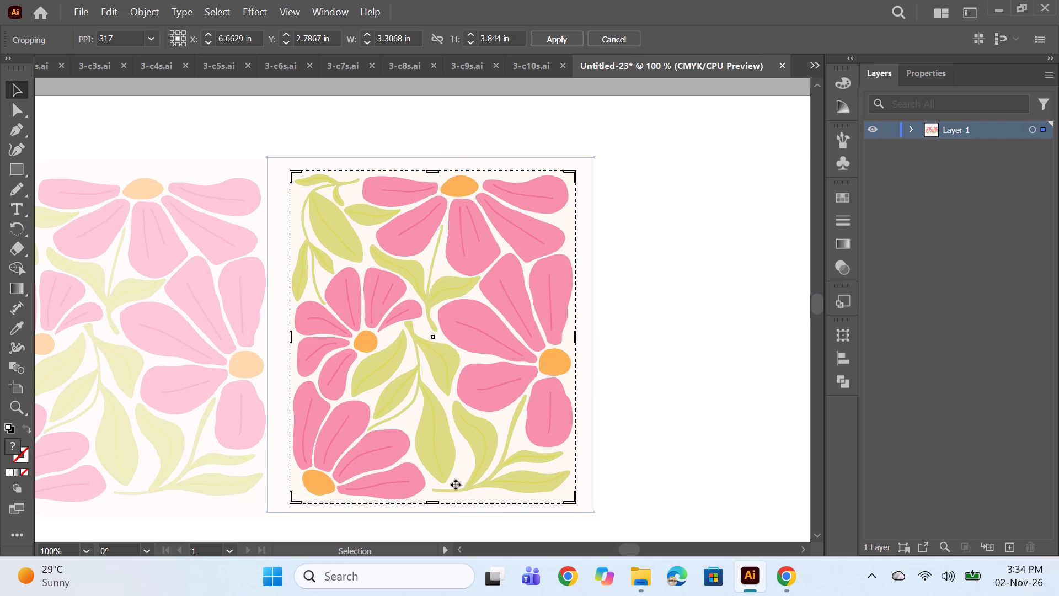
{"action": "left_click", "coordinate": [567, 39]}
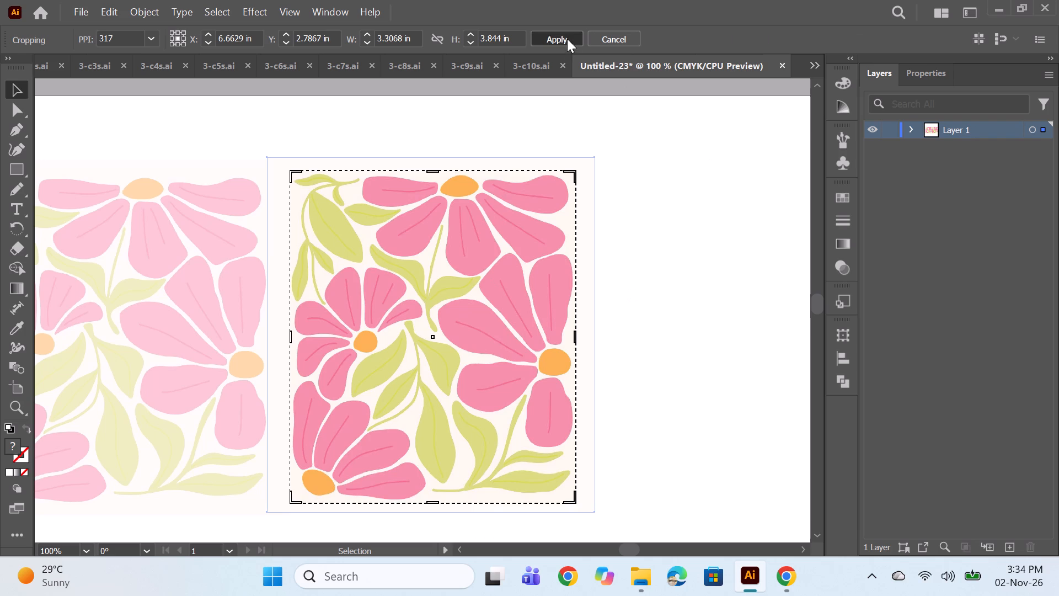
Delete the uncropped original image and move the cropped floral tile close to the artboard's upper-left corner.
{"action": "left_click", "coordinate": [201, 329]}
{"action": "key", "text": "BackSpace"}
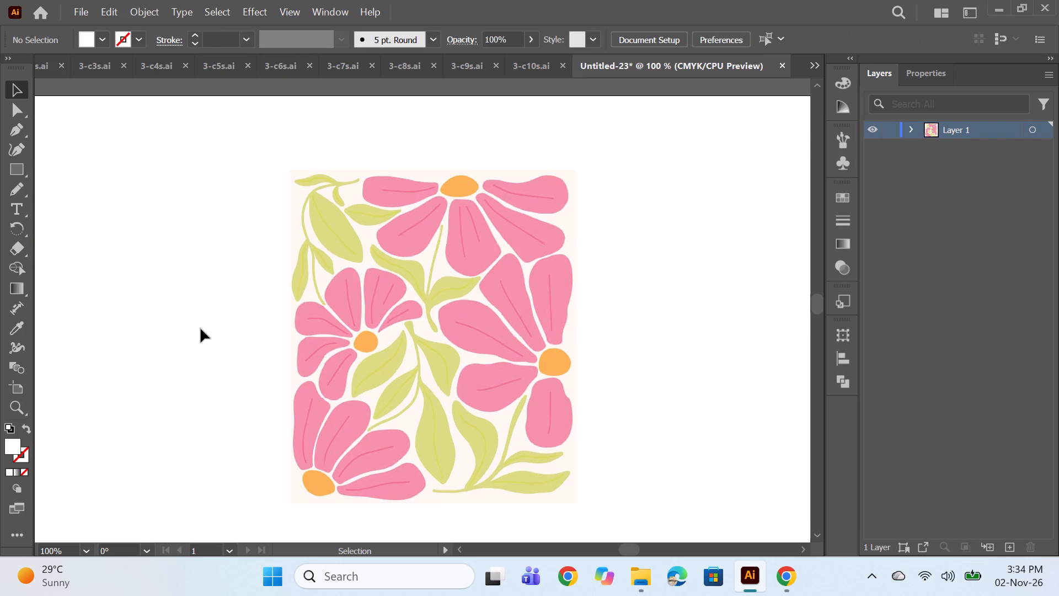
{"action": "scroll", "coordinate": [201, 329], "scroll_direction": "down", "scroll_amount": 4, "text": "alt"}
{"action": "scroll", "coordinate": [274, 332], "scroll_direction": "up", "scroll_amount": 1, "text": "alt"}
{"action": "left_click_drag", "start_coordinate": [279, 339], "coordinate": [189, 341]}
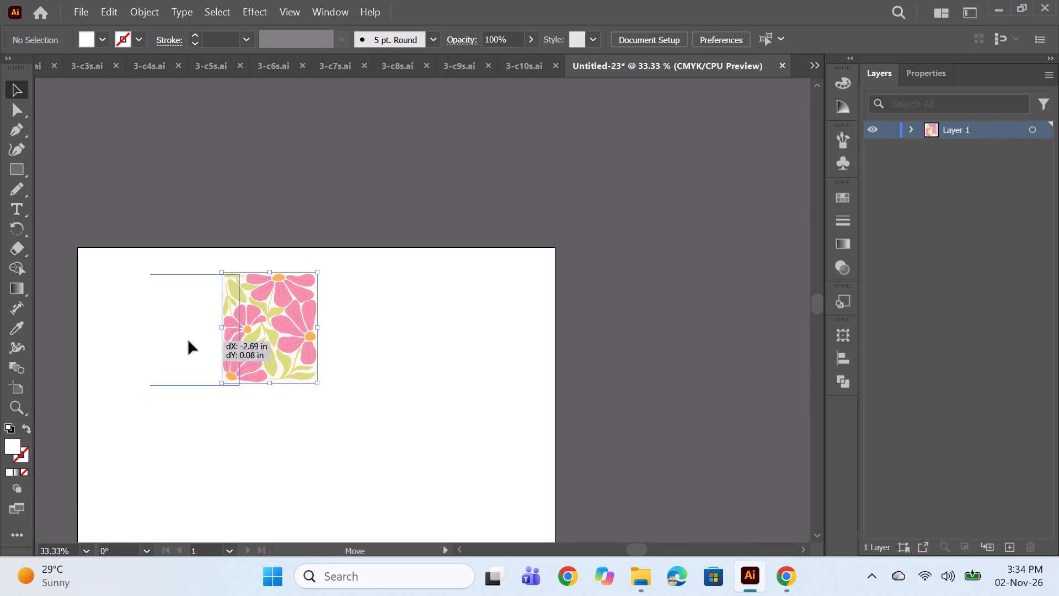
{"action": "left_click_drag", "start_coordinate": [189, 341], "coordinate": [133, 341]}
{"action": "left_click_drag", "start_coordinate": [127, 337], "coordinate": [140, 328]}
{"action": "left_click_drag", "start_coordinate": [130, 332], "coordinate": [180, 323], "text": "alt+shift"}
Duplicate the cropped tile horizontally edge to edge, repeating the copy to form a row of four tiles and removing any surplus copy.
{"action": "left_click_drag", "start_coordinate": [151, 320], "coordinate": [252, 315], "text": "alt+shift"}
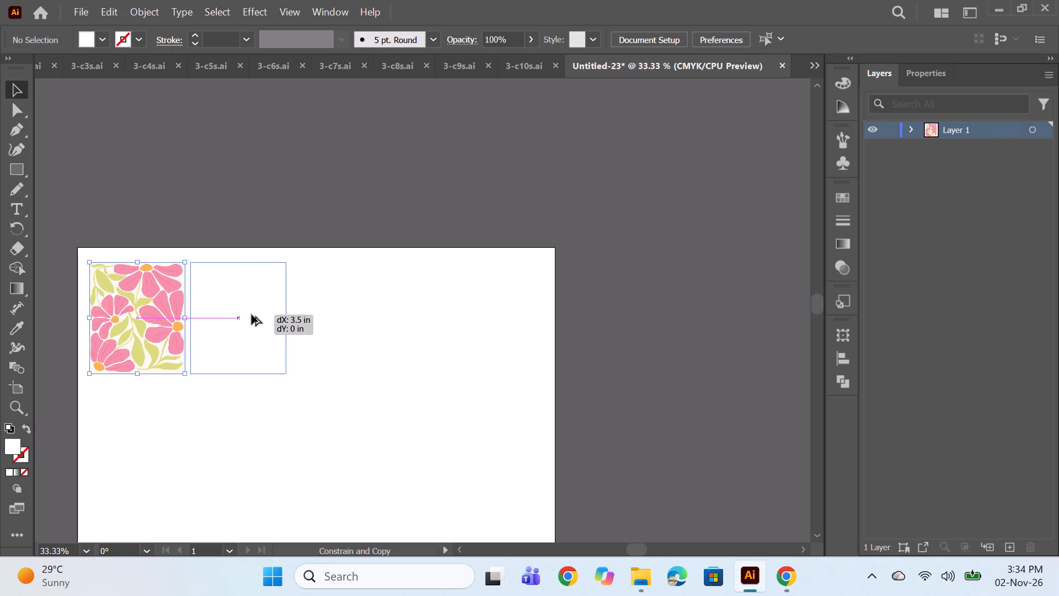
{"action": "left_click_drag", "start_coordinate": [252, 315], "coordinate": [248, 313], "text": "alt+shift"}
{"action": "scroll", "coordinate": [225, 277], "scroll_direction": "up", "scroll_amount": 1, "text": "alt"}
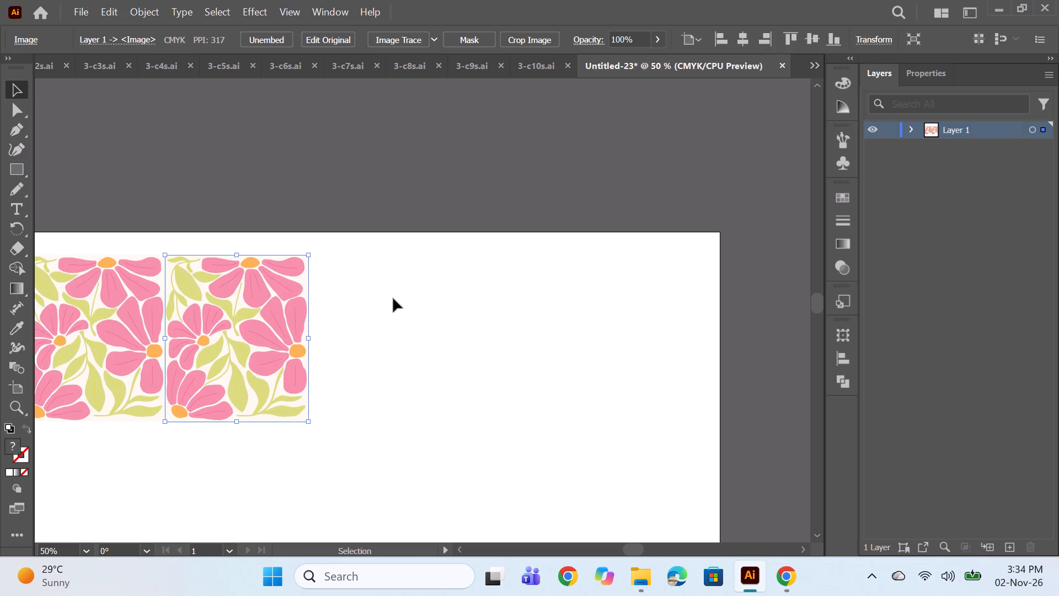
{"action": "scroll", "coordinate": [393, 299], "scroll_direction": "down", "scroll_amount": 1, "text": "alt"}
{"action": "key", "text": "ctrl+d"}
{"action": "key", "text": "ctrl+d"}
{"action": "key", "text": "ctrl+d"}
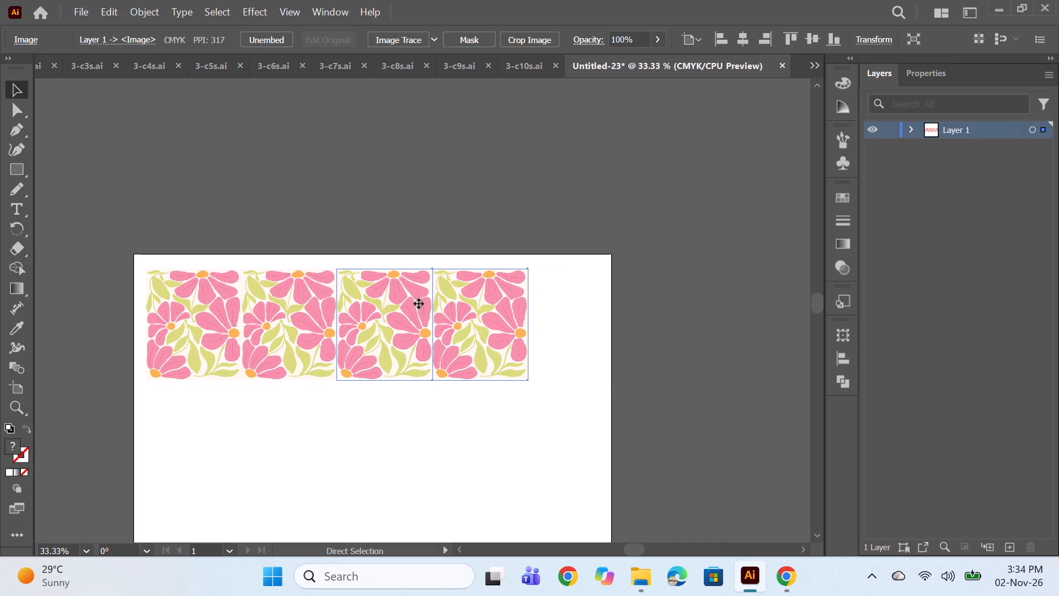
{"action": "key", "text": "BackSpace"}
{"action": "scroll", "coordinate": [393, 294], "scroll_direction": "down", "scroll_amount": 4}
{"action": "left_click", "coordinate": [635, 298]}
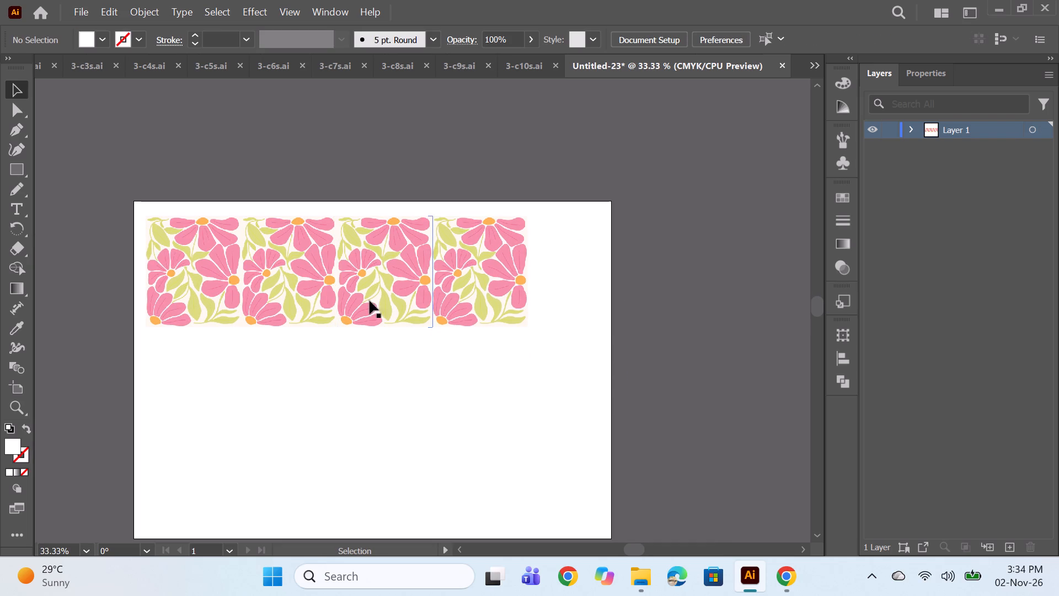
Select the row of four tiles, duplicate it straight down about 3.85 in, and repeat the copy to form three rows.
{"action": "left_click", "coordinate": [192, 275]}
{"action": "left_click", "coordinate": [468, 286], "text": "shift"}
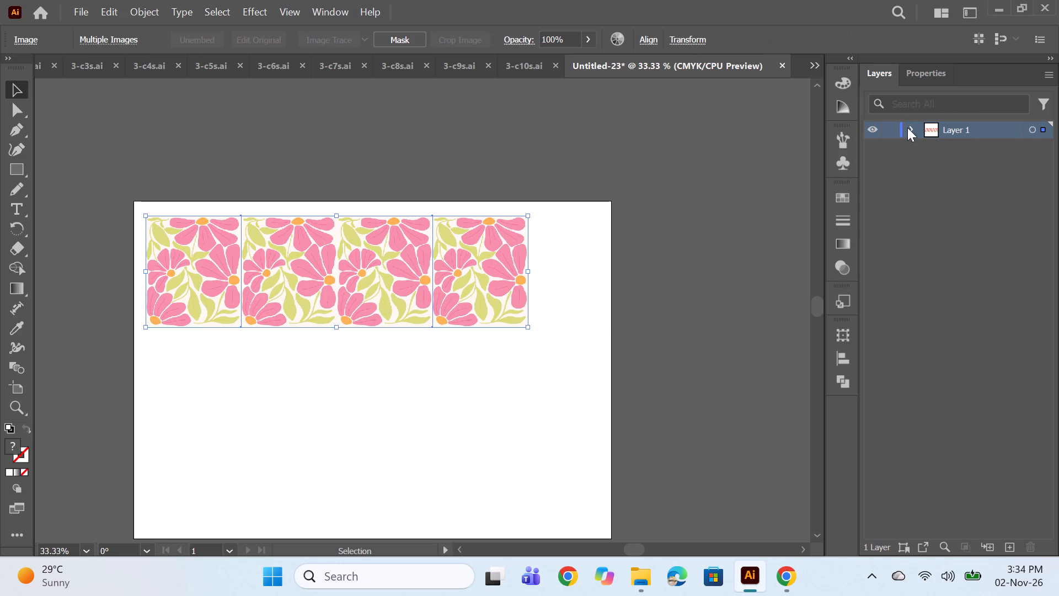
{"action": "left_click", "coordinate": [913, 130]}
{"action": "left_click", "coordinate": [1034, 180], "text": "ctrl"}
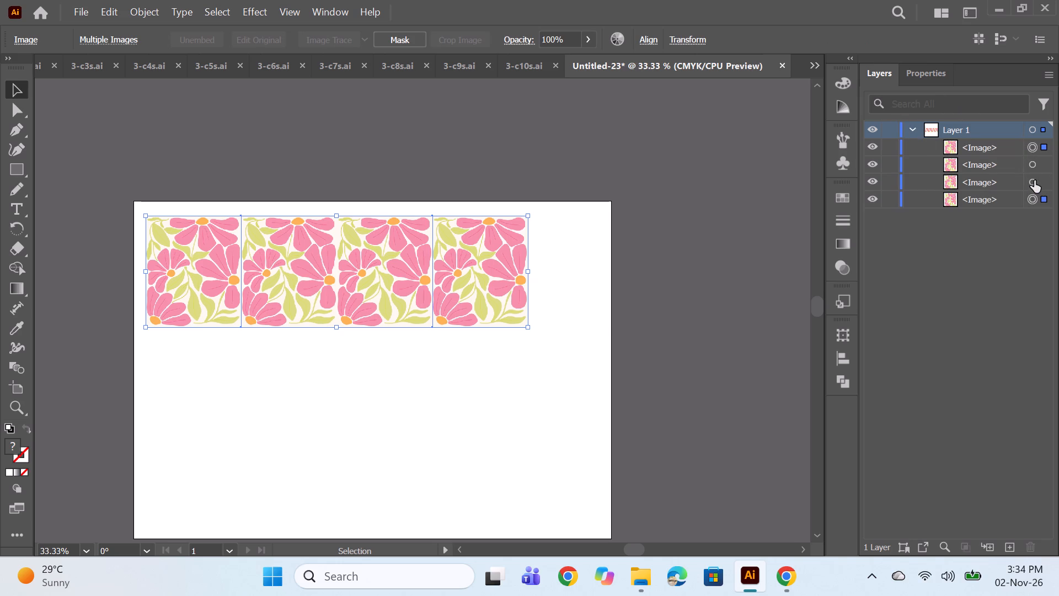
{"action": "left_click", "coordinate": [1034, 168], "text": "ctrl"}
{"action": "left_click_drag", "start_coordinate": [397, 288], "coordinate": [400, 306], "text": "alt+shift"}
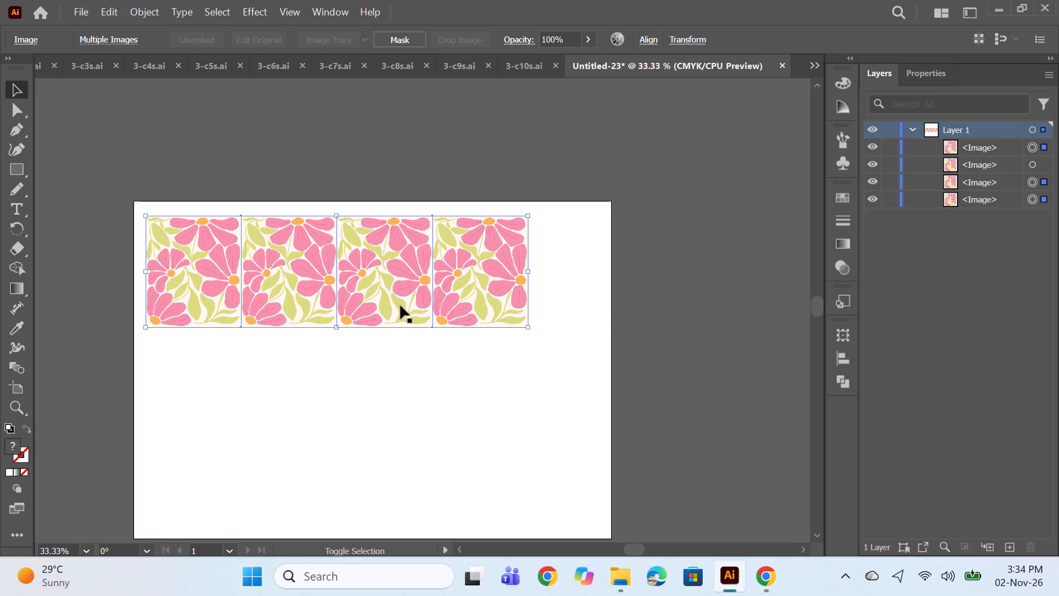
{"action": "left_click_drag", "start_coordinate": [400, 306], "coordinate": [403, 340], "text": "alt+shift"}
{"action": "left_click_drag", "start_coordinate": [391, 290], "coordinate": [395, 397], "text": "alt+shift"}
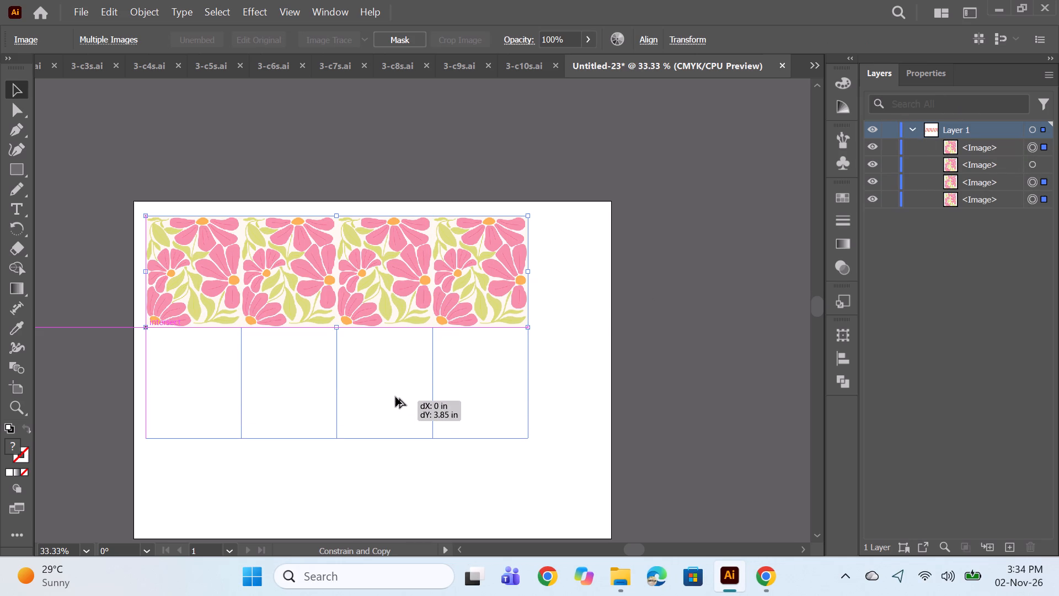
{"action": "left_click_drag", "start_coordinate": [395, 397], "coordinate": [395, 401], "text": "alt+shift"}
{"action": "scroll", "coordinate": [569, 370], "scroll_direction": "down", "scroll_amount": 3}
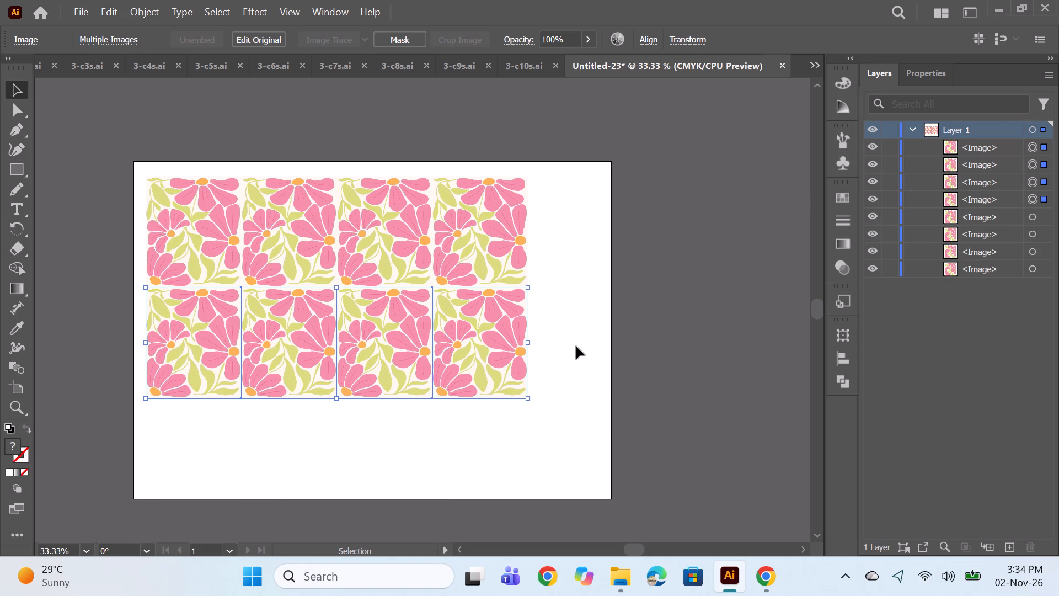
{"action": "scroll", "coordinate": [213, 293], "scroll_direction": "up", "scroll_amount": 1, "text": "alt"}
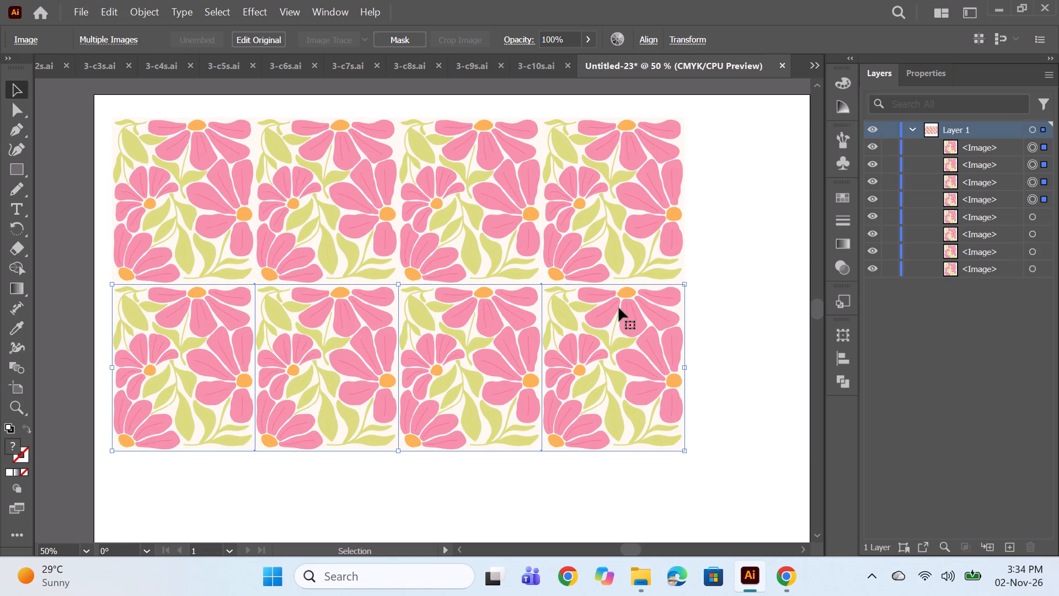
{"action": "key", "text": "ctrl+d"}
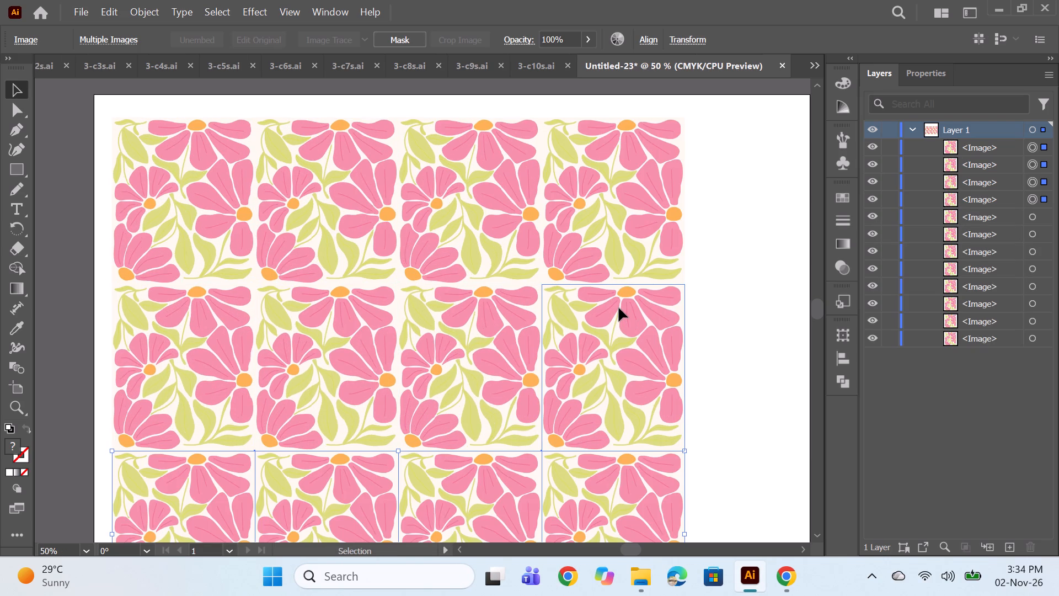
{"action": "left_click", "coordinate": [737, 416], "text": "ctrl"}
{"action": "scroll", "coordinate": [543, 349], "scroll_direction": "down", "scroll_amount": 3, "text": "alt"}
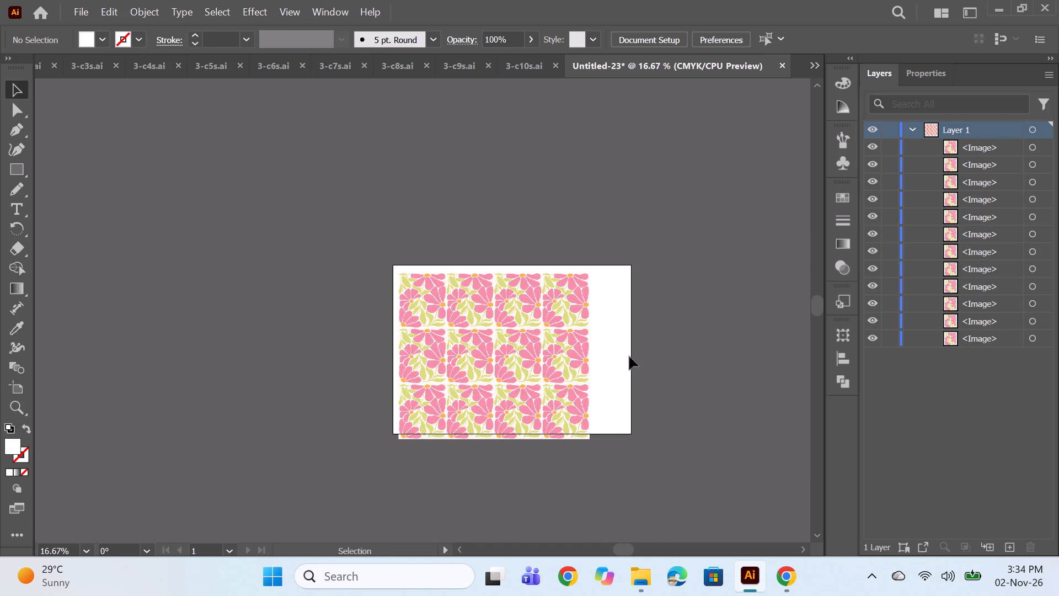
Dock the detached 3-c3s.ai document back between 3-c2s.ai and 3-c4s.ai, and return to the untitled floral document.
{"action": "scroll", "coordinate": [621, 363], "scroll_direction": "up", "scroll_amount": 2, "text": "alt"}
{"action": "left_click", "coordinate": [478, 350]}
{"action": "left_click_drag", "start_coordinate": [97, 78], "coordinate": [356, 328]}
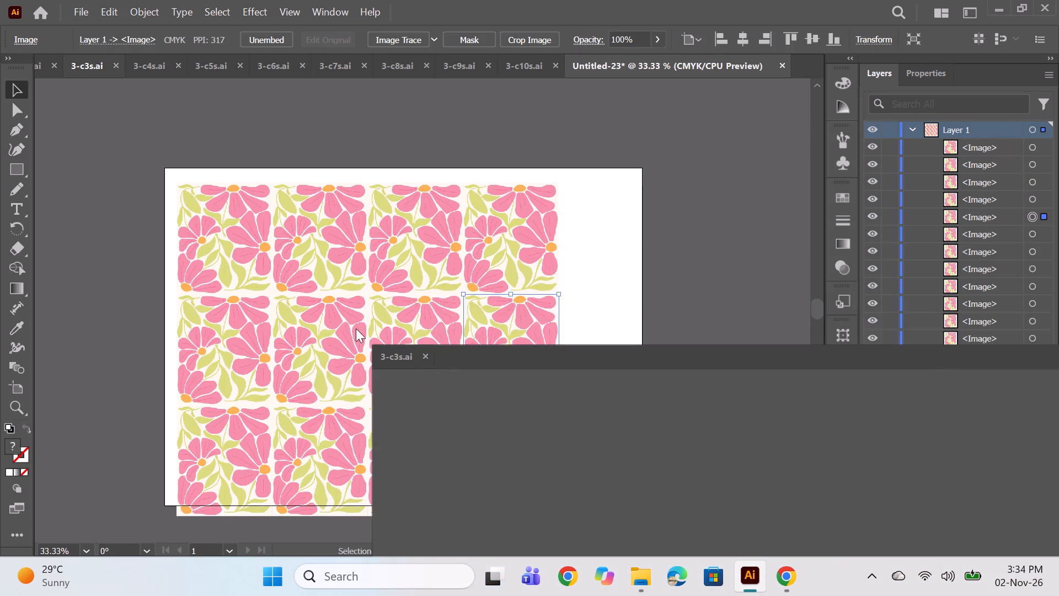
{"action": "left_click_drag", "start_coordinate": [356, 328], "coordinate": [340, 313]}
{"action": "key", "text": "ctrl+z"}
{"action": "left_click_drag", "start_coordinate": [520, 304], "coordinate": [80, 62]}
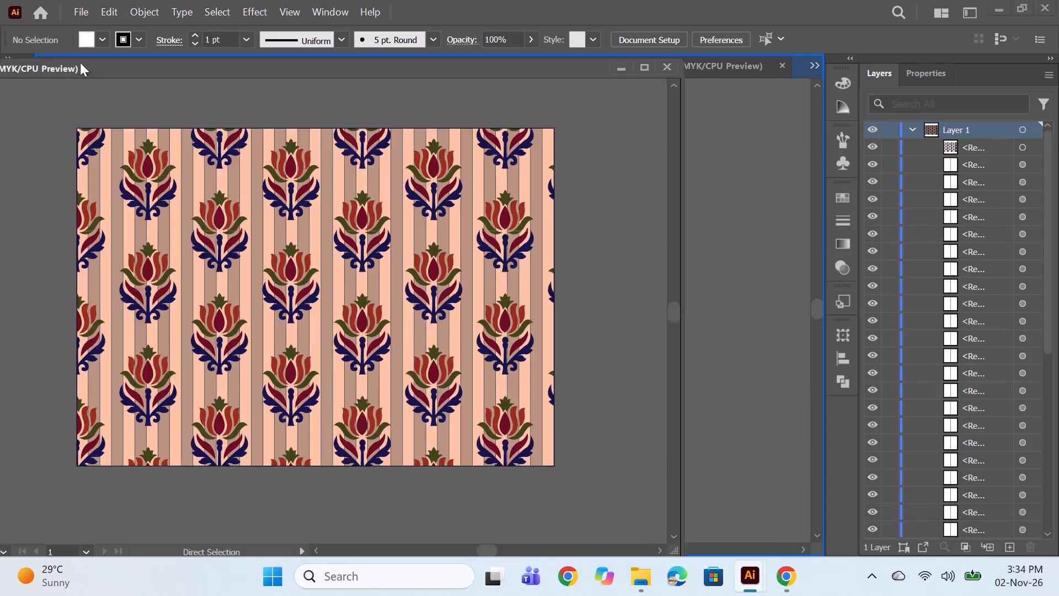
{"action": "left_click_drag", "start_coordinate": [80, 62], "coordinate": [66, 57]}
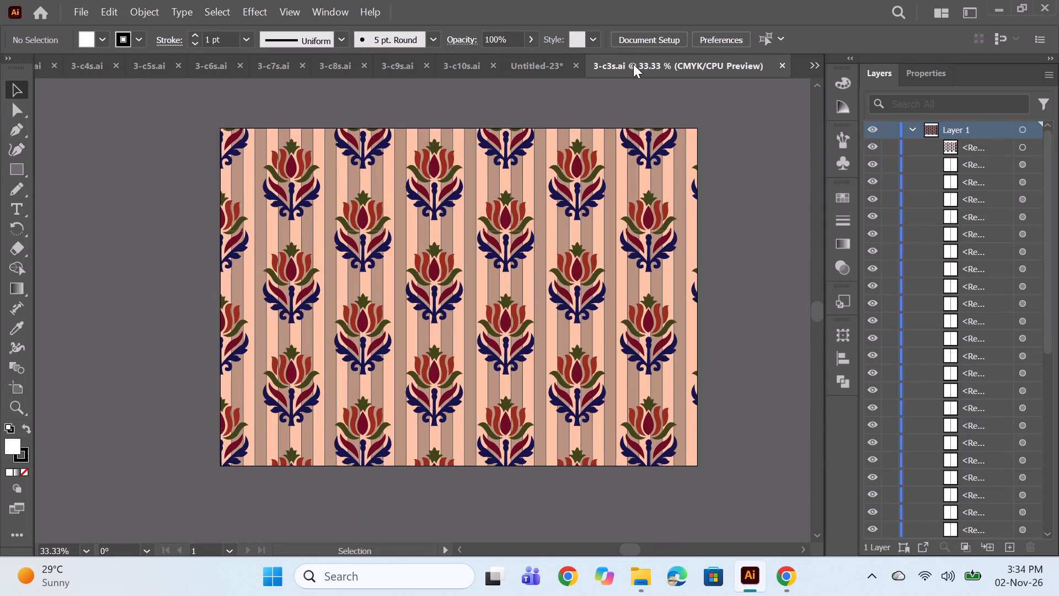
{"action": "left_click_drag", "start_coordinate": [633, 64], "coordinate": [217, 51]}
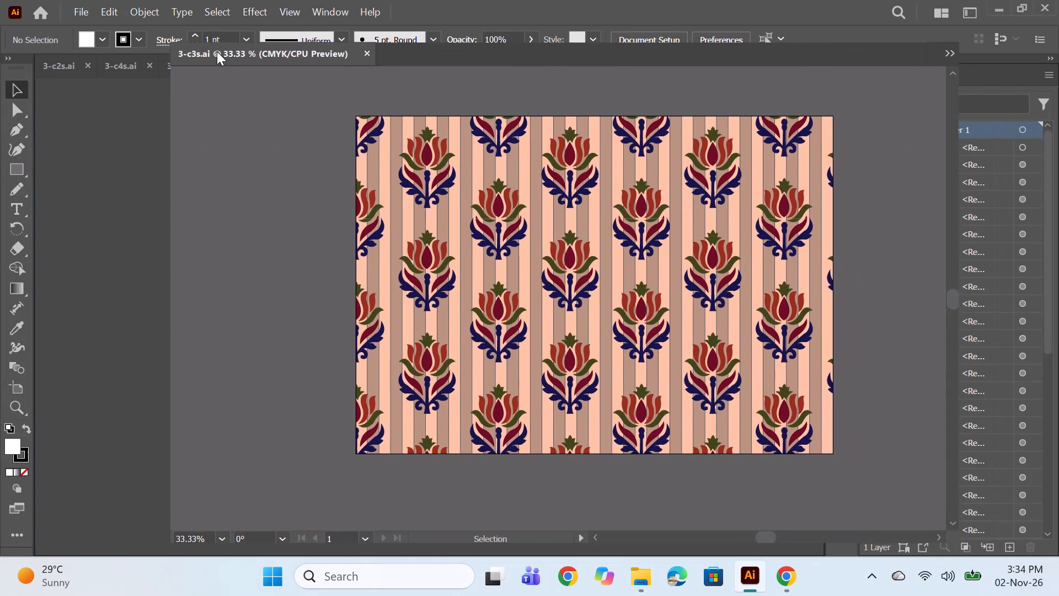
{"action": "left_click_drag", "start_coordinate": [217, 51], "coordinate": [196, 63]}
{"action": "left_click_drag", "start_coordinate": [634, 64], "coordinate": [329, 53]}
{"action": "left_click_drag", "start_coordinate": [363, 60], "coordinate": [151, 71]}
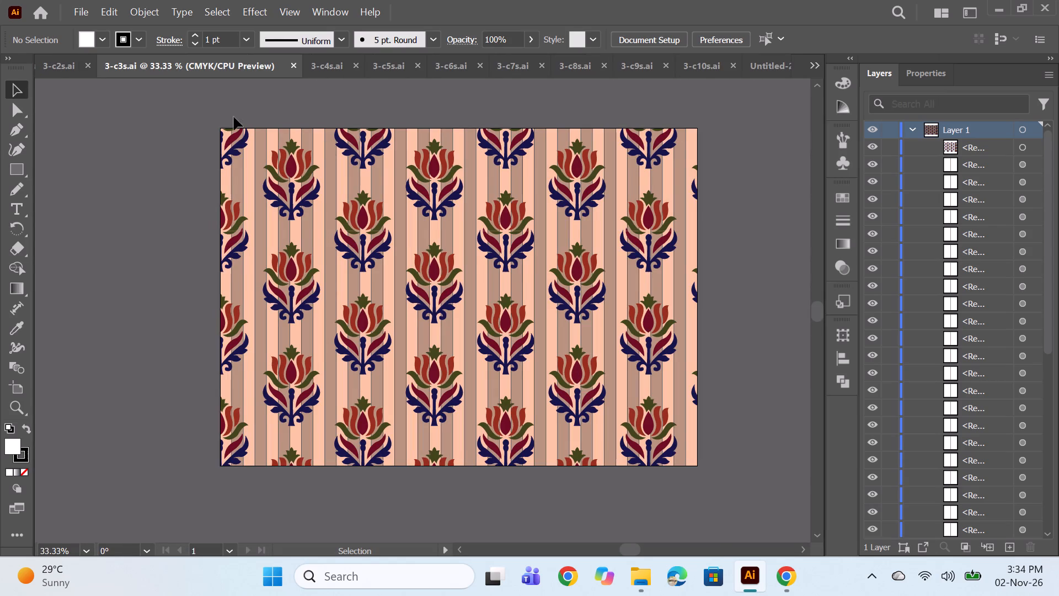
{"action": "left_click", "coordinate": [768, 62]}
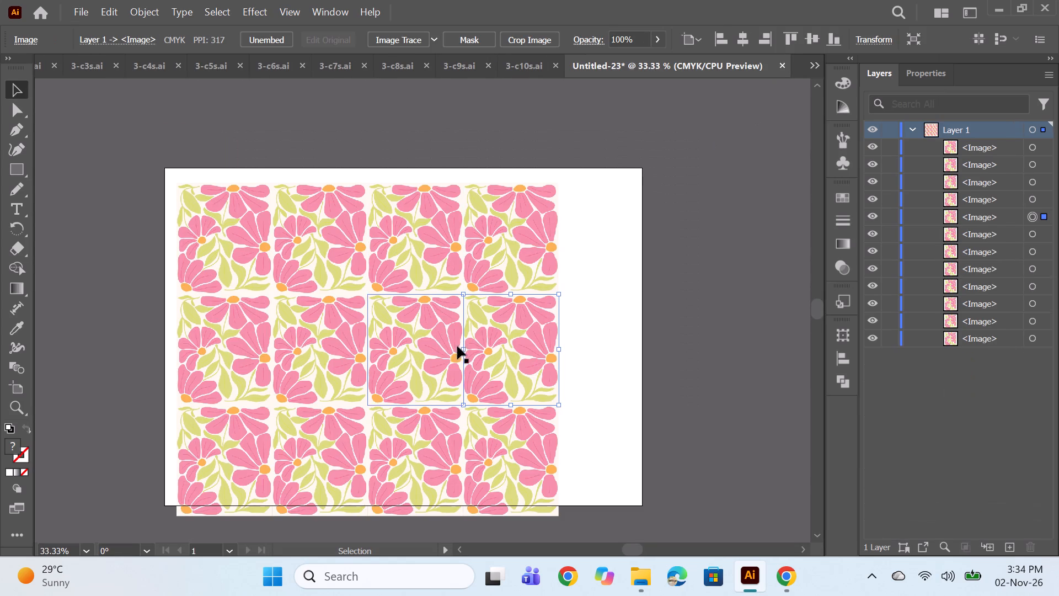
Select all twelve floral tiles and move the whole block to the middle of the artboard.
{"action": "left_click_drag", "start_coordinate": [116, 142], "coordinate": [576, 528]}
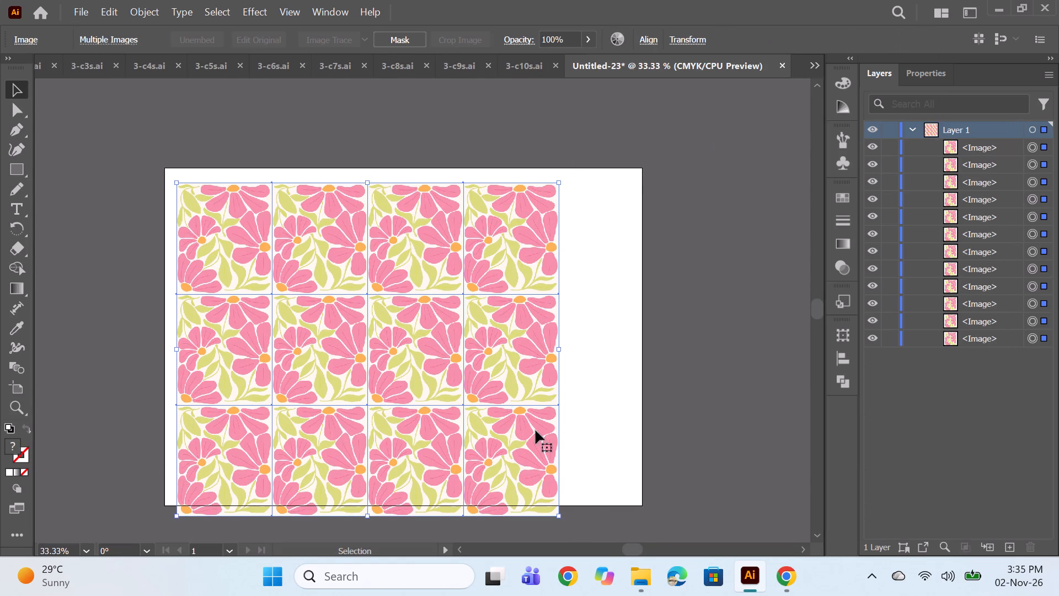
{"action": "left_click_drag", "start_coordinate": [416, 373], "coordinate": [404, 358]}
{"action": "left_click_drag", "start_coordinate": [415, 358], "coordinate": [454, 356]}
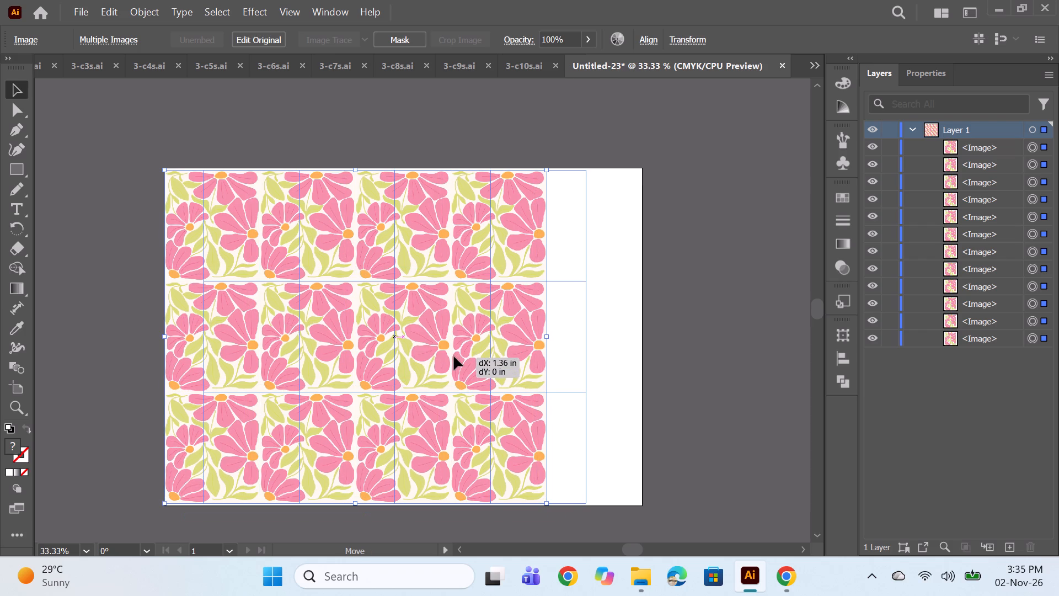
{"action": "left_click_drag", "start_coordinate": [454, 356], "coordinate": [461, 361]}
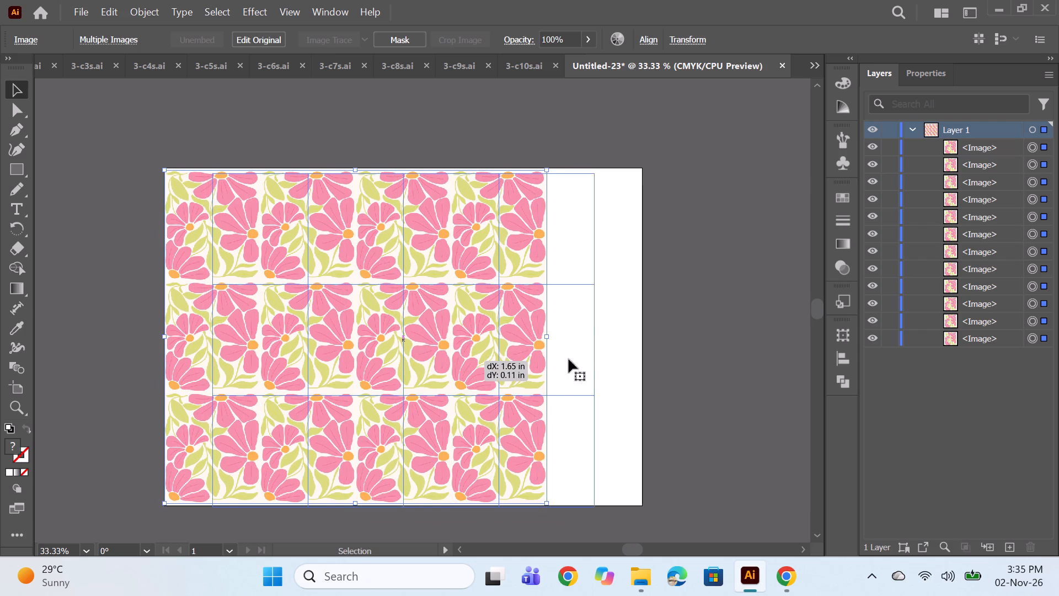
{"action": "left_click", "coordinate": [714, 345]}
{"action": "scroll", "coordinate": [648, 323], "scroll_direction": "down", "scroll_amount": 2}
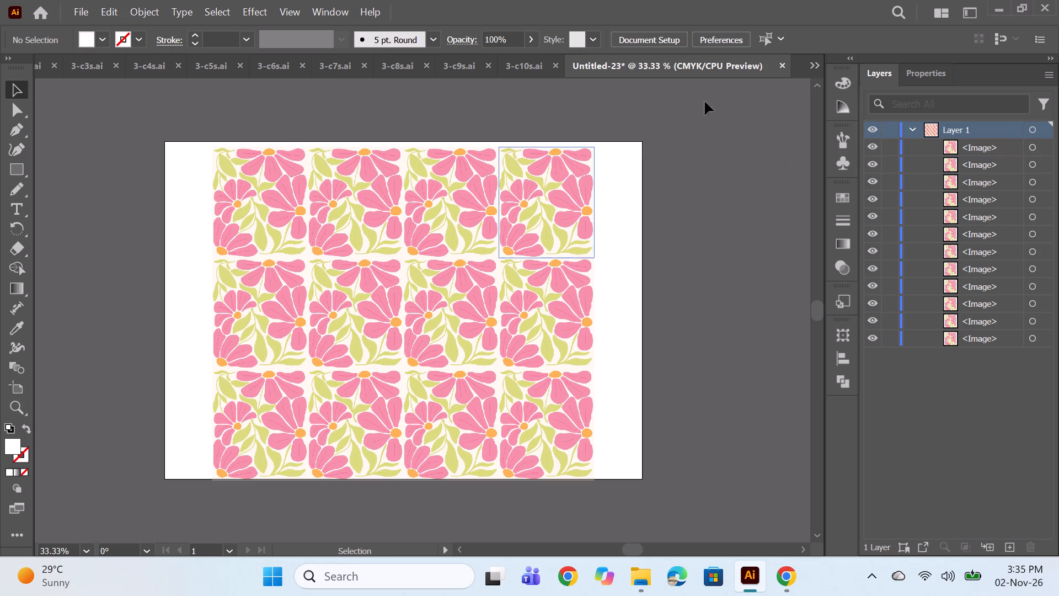
Close the untitled floral document without saving its changes.
{"action": "left_click", "coordinate": [780, 63]}
{"action": "left_click", "coordinate": [605, 314]}
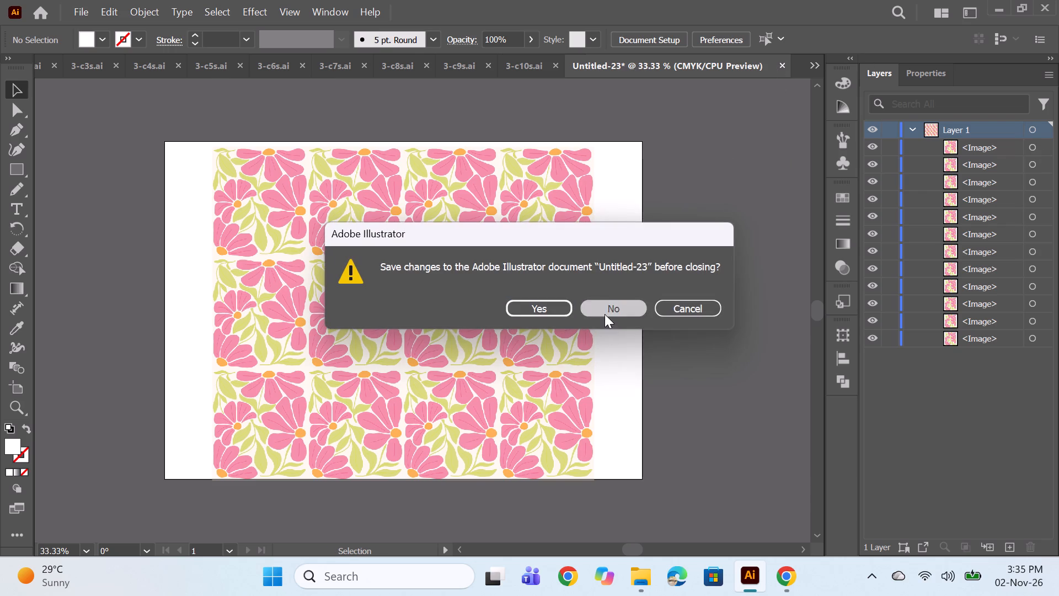
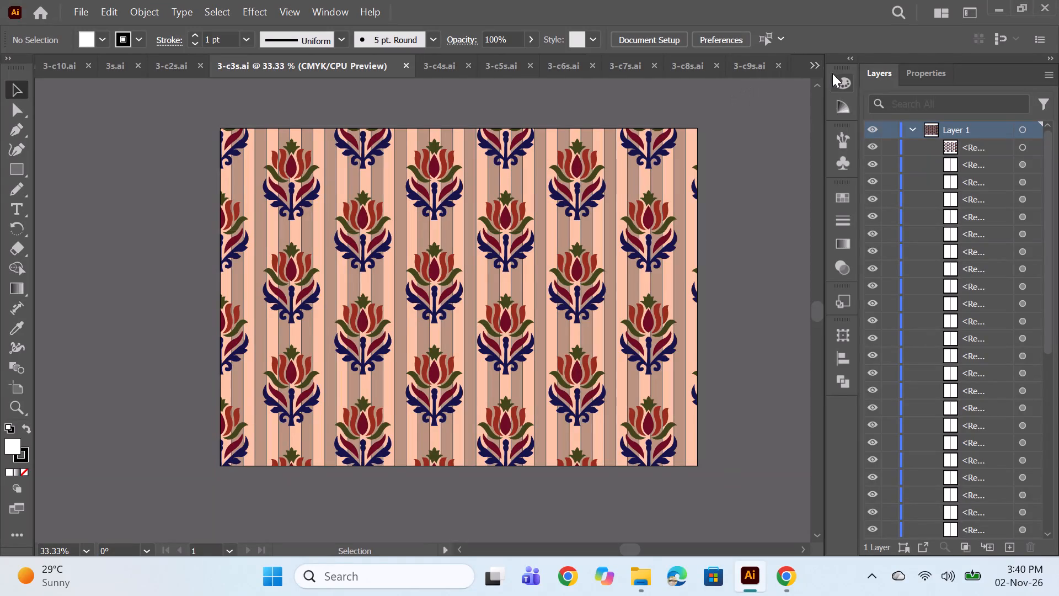
Switch from the striped 3-c3s.ai variant to the 3.ai document with the floral pattern on a plain golden background.
{"action": "left_click", "coordinate": [815, 66]}
{"action": "left_click", "coordinate": [863, 75]}
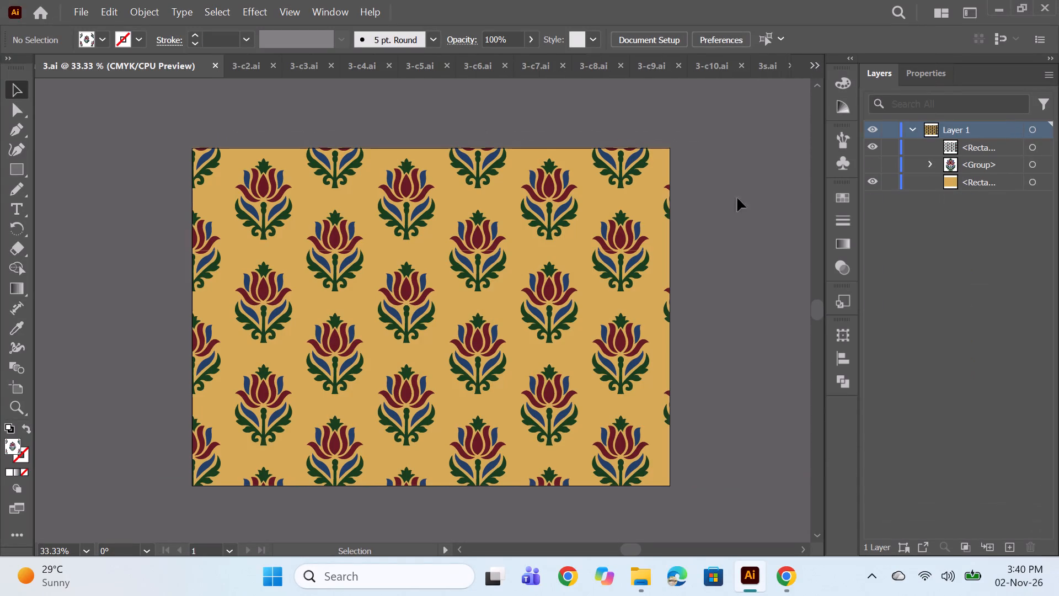
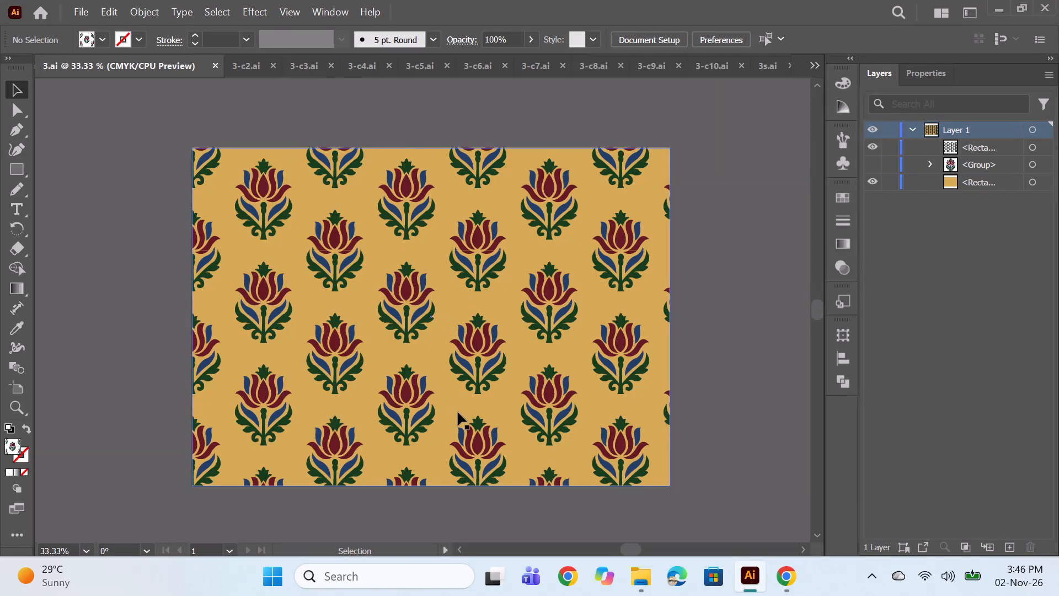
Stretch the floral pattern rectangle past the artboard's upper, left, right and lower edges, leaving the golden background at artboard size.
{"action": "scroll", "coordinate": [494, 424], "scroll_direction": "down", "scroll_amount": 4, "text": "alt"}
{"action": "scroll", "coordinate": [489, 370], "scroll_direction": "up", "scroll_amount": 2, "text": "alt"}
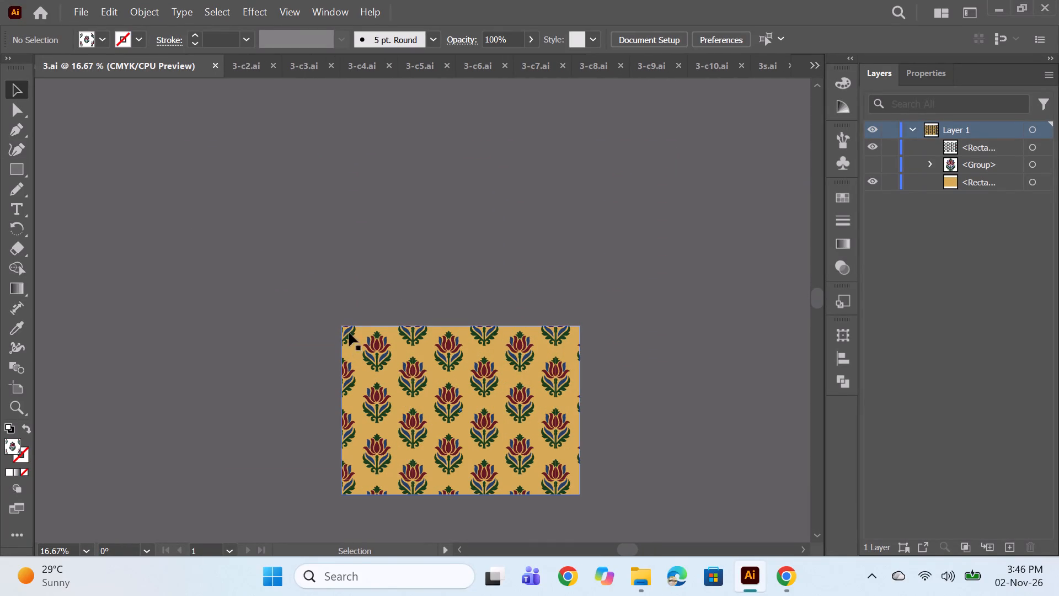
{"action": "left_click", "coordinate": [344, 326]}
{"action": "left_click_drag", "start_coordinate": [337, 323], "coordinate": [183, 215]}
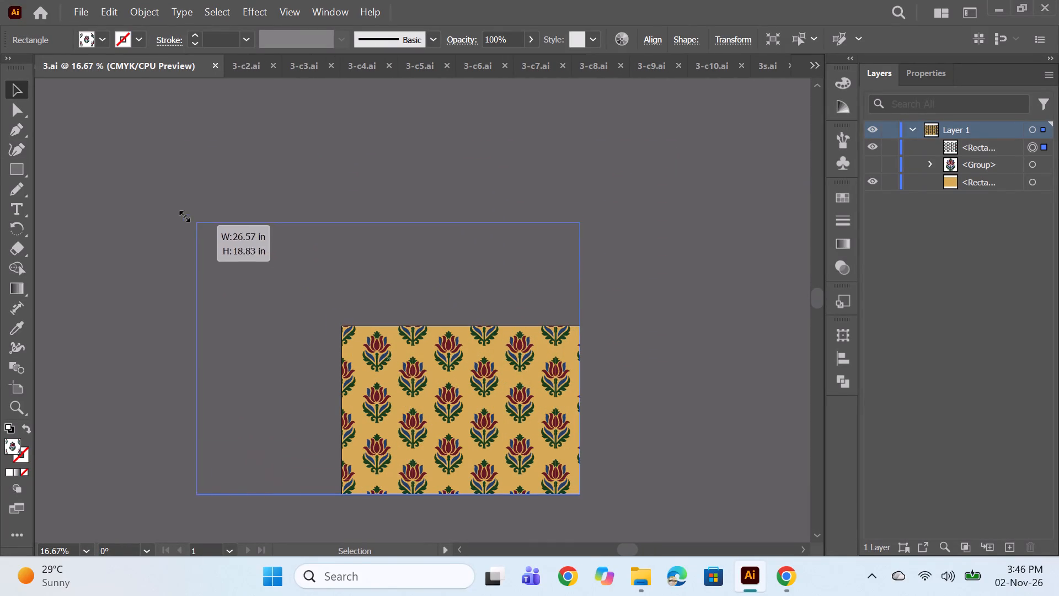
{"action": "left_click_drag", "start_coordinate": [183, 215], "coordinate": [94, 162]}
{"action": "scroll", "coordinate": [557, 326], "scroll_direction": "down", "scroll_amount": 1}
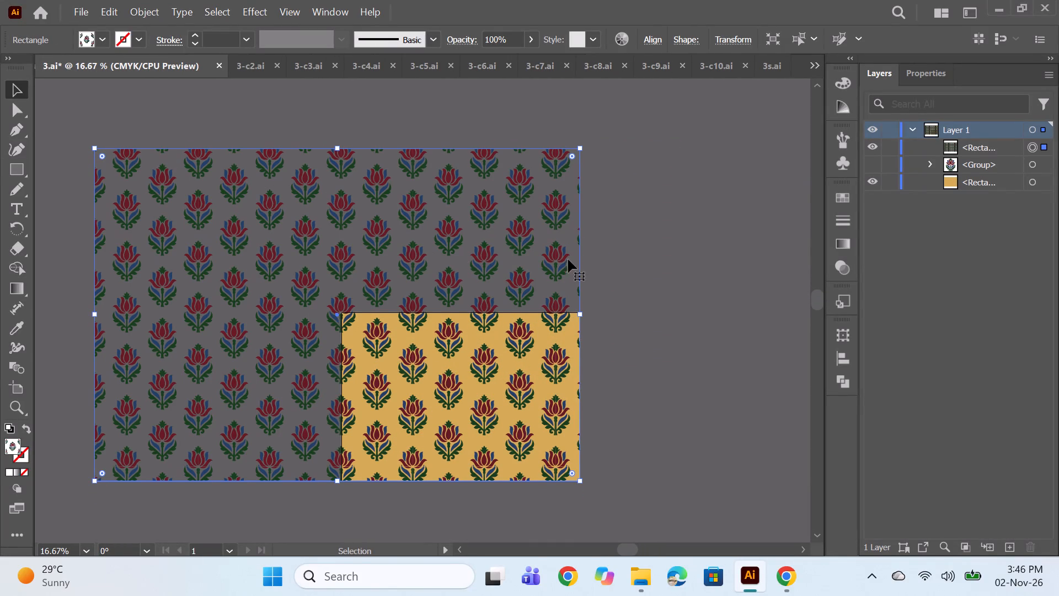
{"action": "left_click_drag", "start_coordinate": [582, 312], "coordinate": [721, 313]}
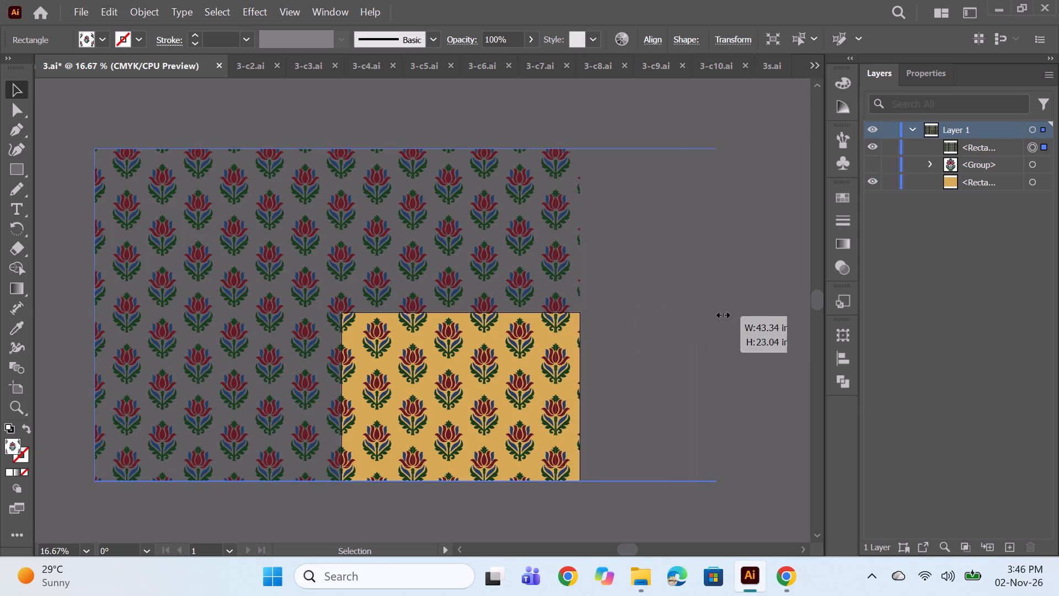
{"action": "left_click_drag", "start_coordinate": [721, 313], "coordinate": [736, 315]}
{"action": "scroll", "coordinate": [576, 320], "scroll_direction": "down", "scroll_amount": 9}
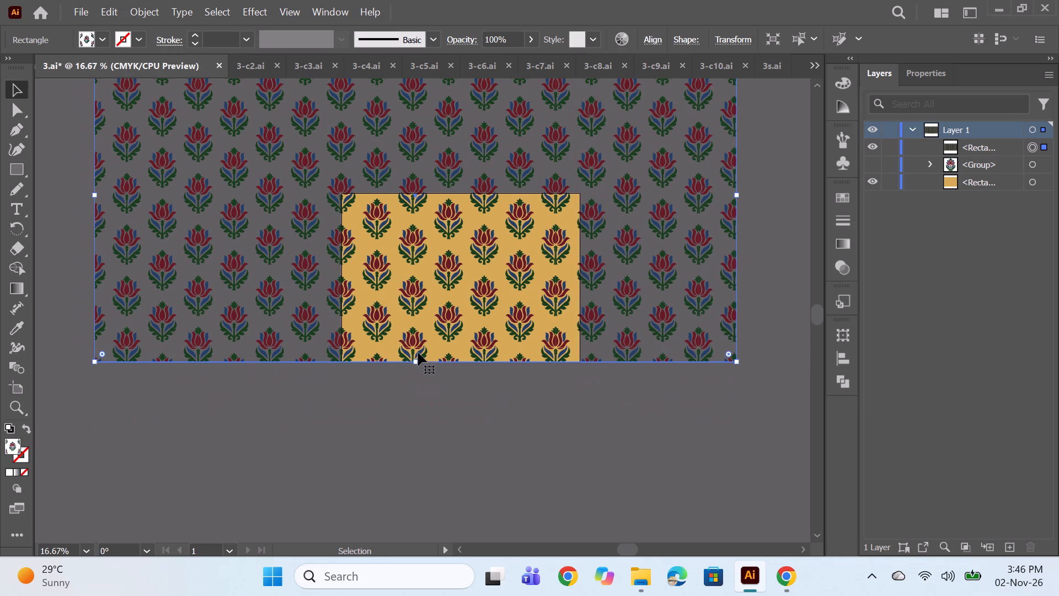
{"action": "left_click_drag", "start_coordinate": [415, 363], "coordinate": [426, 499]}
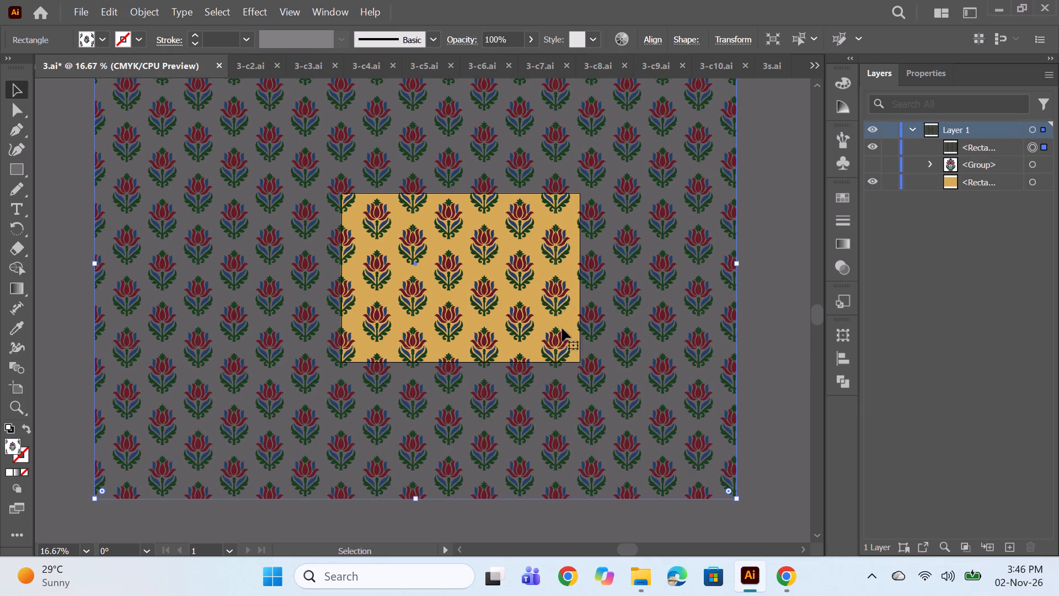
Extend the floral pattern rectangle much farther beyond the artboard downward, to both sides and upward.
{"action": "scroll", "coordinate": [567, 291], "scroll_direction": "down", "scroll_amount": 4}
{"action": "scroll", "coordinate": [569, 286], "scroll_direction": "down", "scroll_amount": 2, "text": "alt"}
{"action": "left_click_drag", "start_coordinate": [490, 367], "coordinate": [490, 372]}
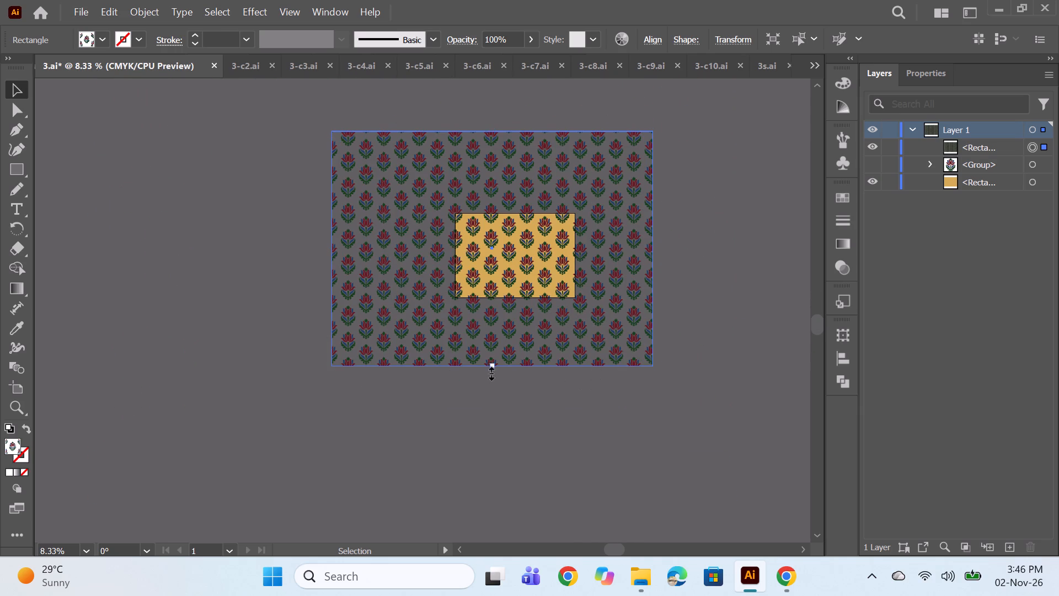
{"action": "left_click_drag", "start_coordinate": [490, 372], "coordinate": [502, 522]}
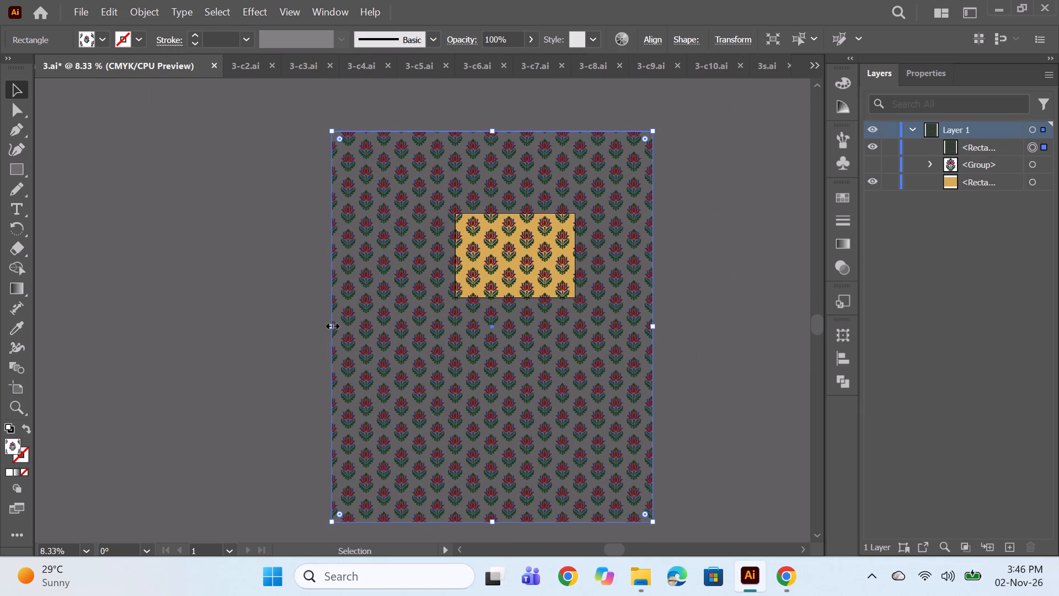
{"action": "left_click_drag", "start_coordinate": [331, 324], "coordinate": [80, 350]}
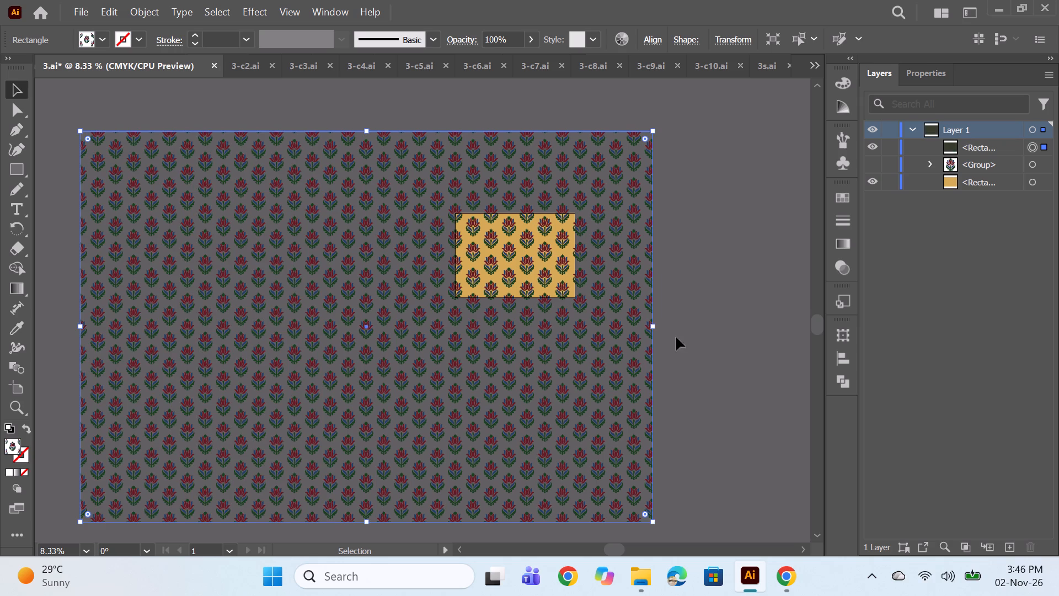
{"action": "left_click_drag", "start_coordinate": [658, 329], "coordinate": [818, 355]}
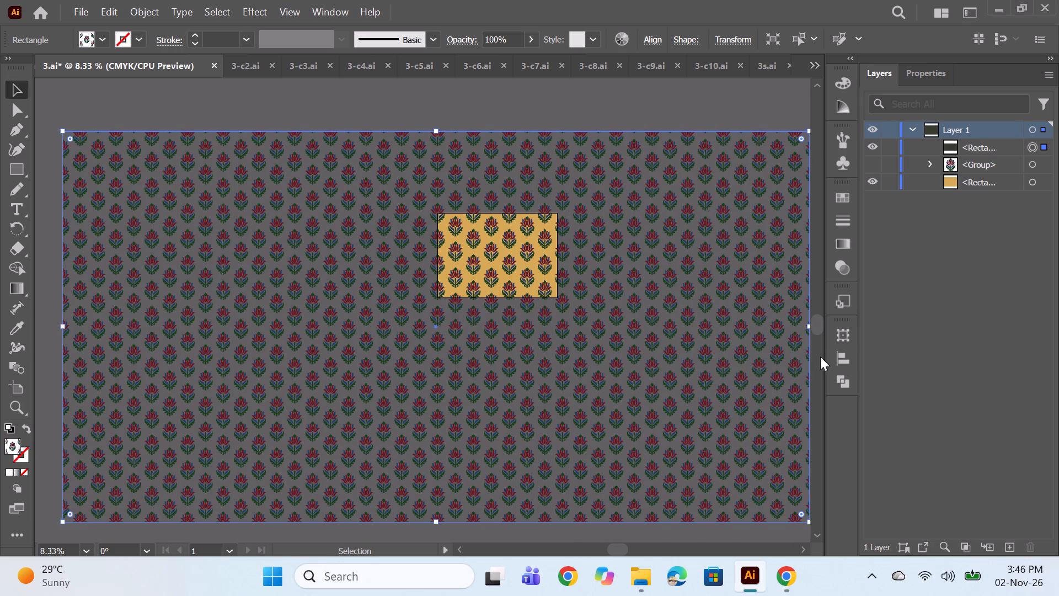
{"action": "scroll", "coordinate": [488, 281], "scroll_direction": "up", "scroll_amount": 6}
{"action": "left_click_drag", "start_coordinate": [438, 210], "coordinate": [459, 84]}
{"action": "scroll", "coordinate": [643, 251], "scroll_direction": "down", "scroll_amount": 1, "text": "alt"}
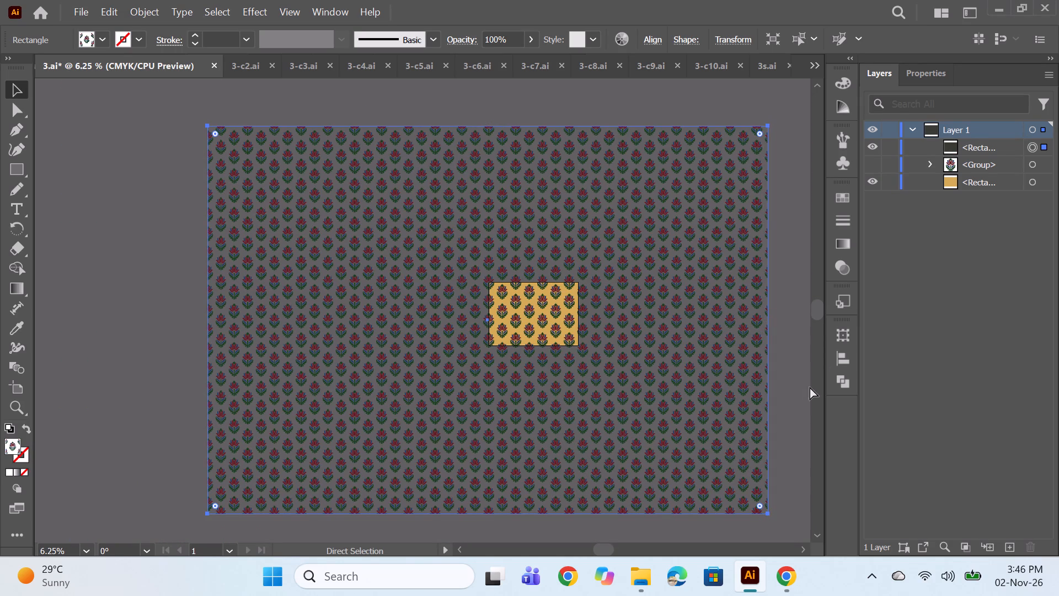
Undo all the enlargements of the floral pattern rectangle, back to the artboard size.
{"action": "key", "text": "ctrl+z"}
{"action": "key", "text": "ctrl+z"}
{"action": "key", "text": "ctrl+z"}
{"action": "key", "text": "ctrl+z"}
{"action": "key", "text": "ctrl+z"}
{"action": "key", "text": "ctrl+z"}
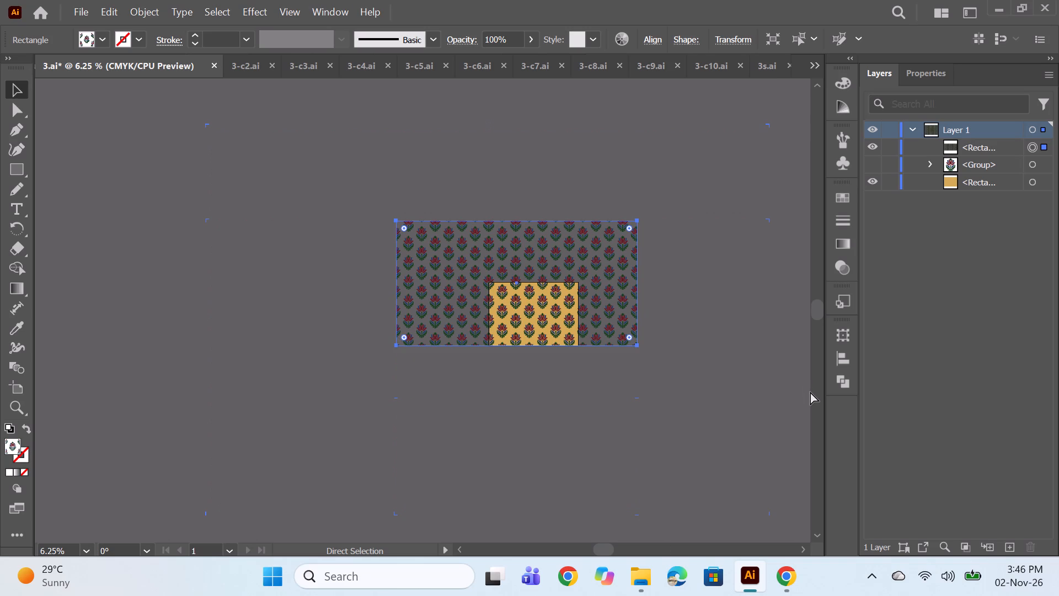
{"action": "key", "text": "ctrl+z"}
Save the 3.ai document with the artboard centred in view and deselect the pattern rectangle.
{"action": "scroll", "coordinate": [633, 284], "scroll_direction": "up", "scroll_amount": 4, "text": "alt"}
{"action": "scroll", "coordinate": [628, 301], "scroll_direction": "down", "scroll_amount": 3}
{"action": "key", "text": "ctrl+s"}
{"action": "key", "text": "space"}
{"action": "key", "text": "space"}
{"action": "key", "text": "space"}
{"action": "key", "text": "space"}
{"action": "left_click_drag", "start_coordinate": [580, 352], "coordinate": [831, 277]}
{"action": "scroll", "coordinate": [689, 270], "scroll_direction": "up", "scroll_amount": 1, "text": "alt"}
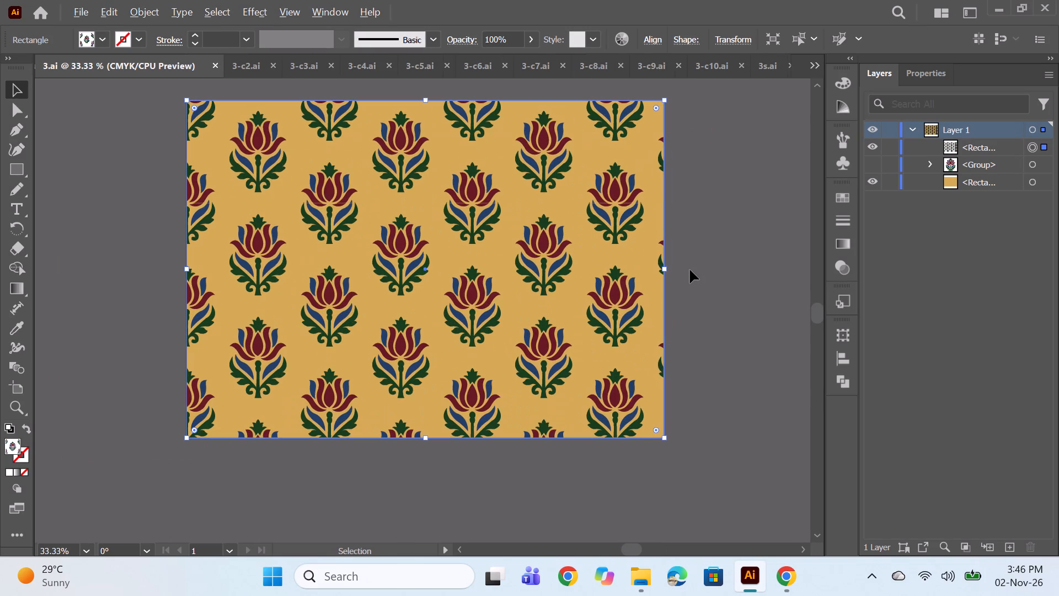
{"action": "key", "text": "space"}
{"action": "key", "text": "space"}
{"action": "key", "text": "space"}
{"action": "key", "text": "space"}
{"action": "key", "text": "space"}
{"action": "key", "text": "space"}
{"action": "key", "text": "space"}
{"action": "key", "text": "space"}
{"action": "key", "text": "space"}
{"action": "key", "text": "space"}
{"action": "key", "text": "space"}
{"action": "key", "text": "space"}
{"action": "key", "text": "space"}
{"action": "key", "text": "space"}
{"action": "key", "text": "space"}
{"action": "key", "text": "space"}
{"action": "left_click_drag", "start_coordinate": [734, 292], "coordinate": [731, 335]}
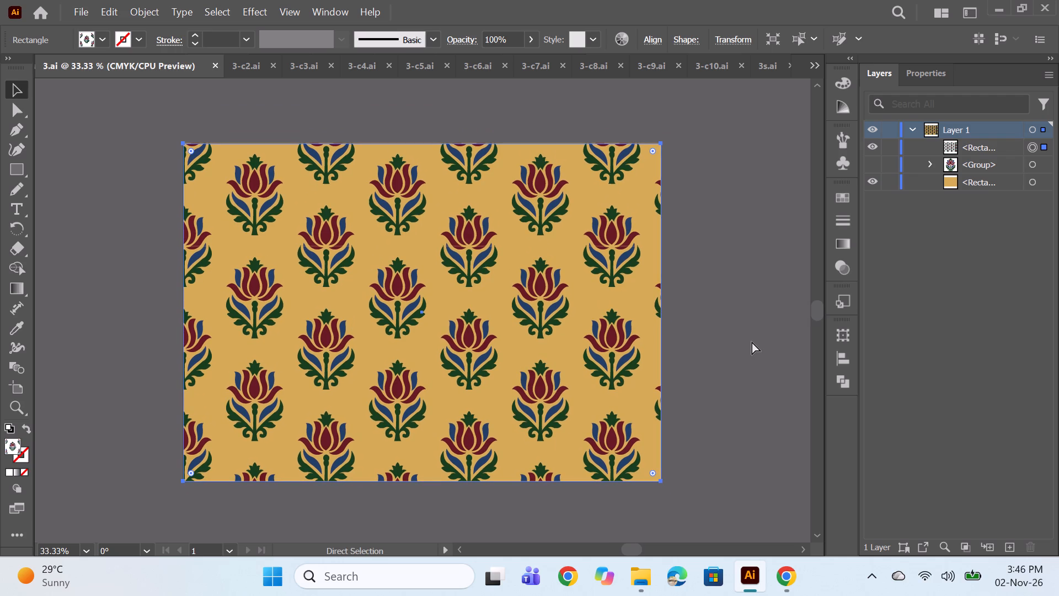
{"action": "key", "text": "ctrl+s"}
{"action": "left_click", "coordinate": [752, 342]}
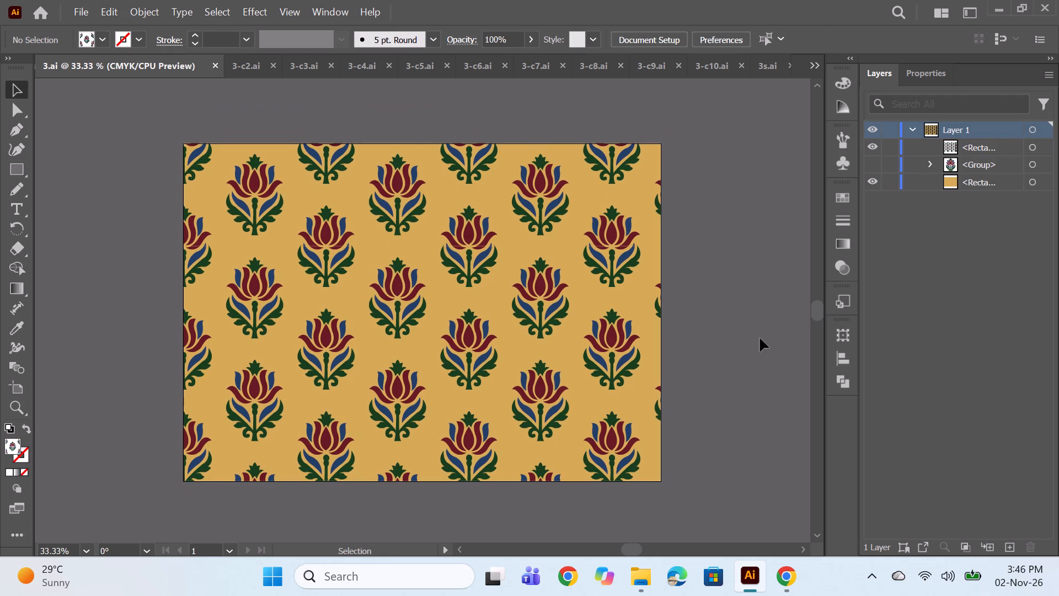
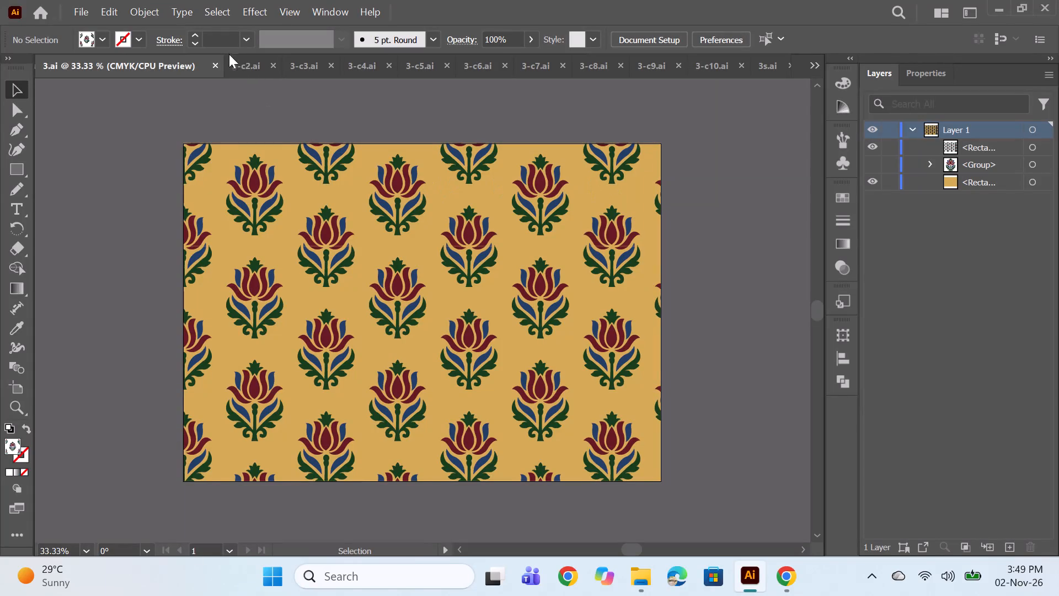
Look over the 3-c2.ai and 3-c3.ai colour variants and return to the original 3.ai document.
{"action": "left_click", "coordinate": [254, 67]}
{"action": "left_click", "coordinate": [302, 61]}
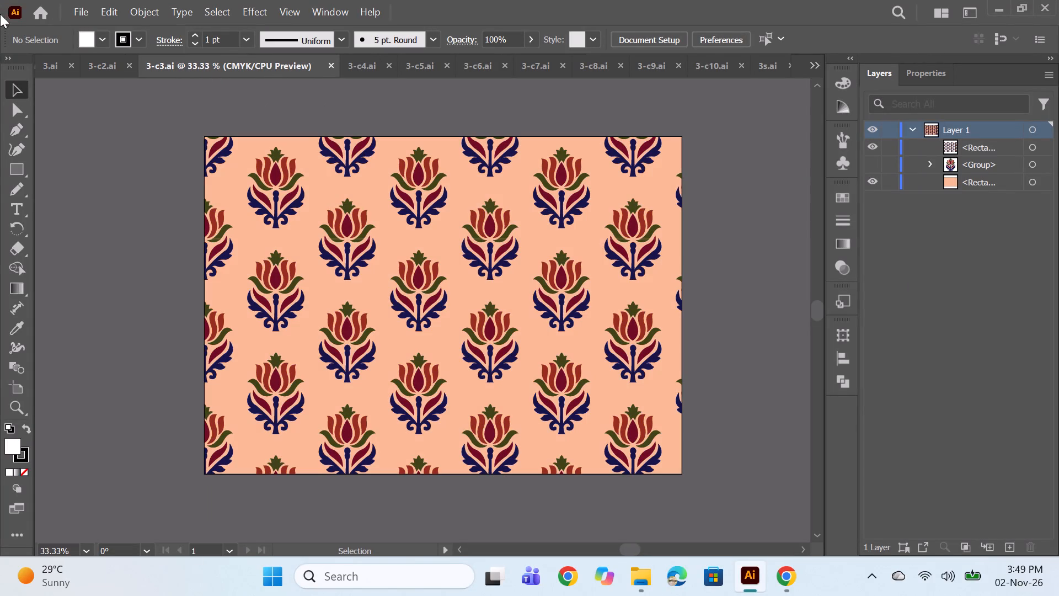
{"action": "left_click", "coordinate": [50, 58]}
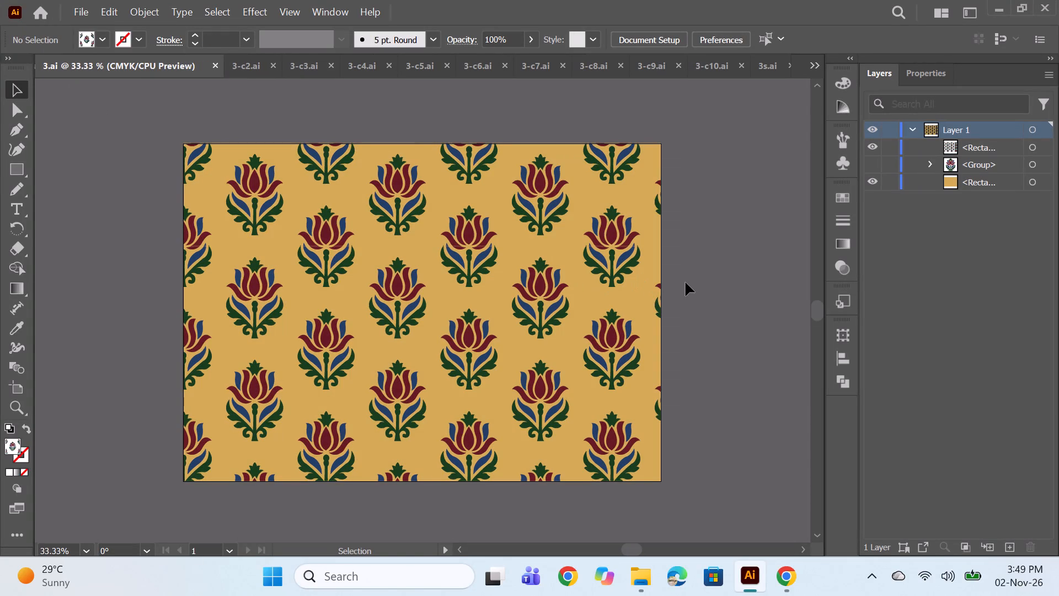
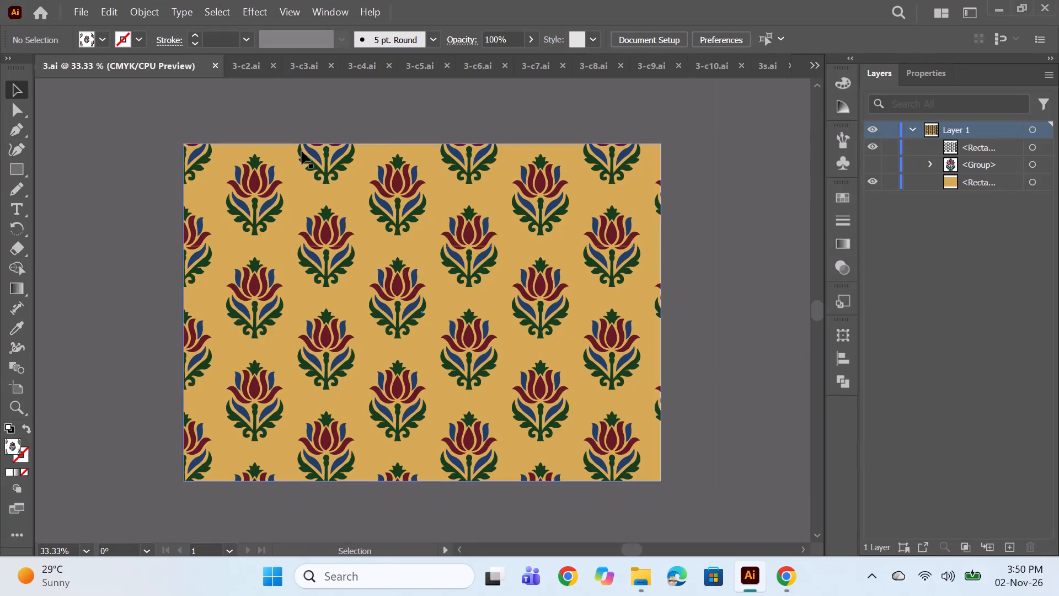
Look through the colour variants from 3-c2.ai to 3-c8.ai in order and return to the original 3.ai document.
{"action": "left_click", "coordinate": [245, 61]}
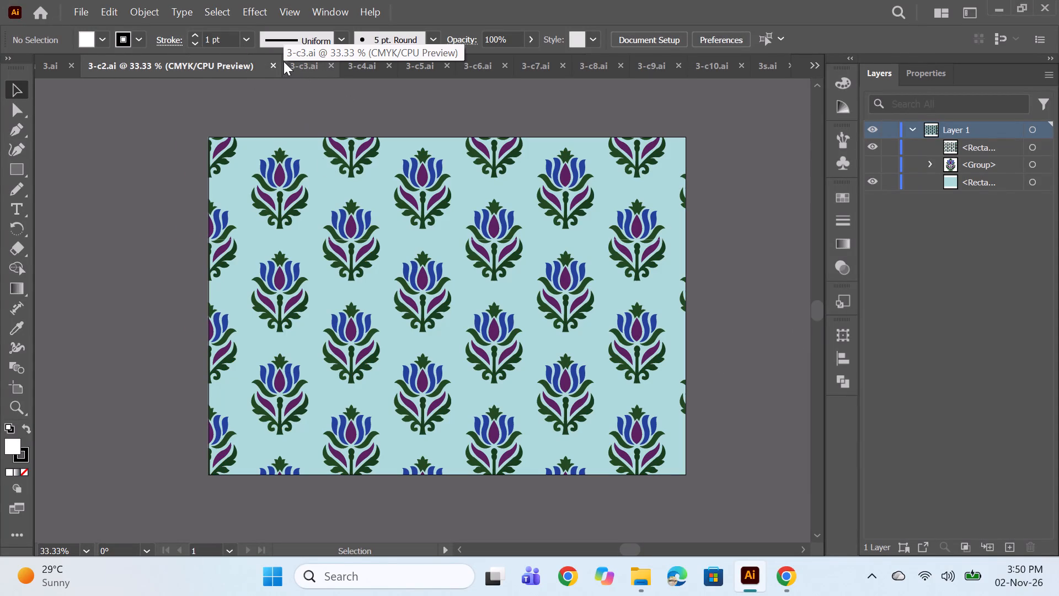
{"action": "left_click", "coordinate": [298, 69]}
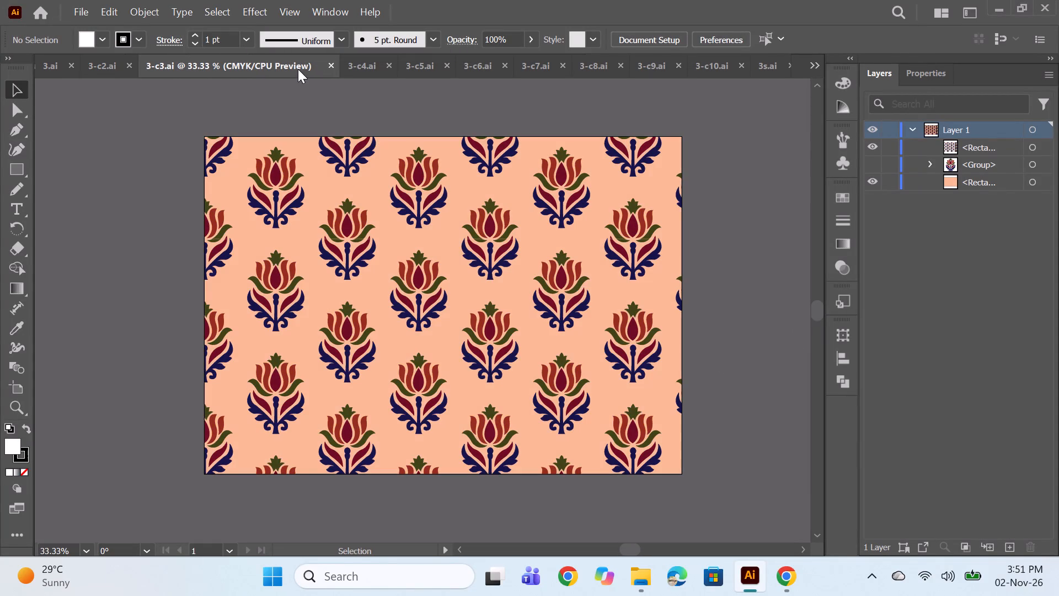
{"action": "left_click", "coordinate": [344, 70]}
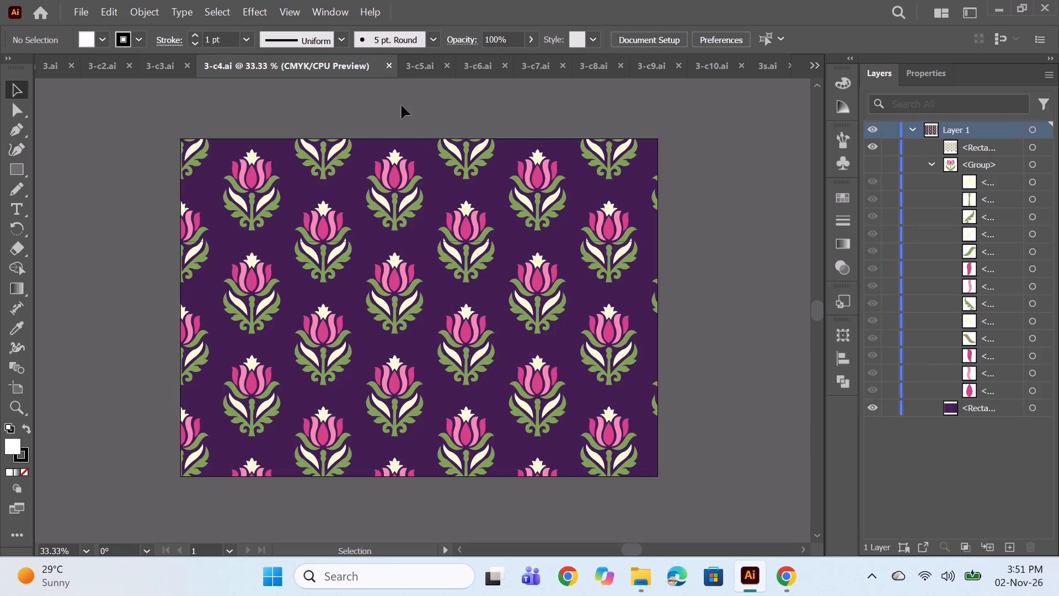
{"action": "left_click", "coordinate": [418, 61]}
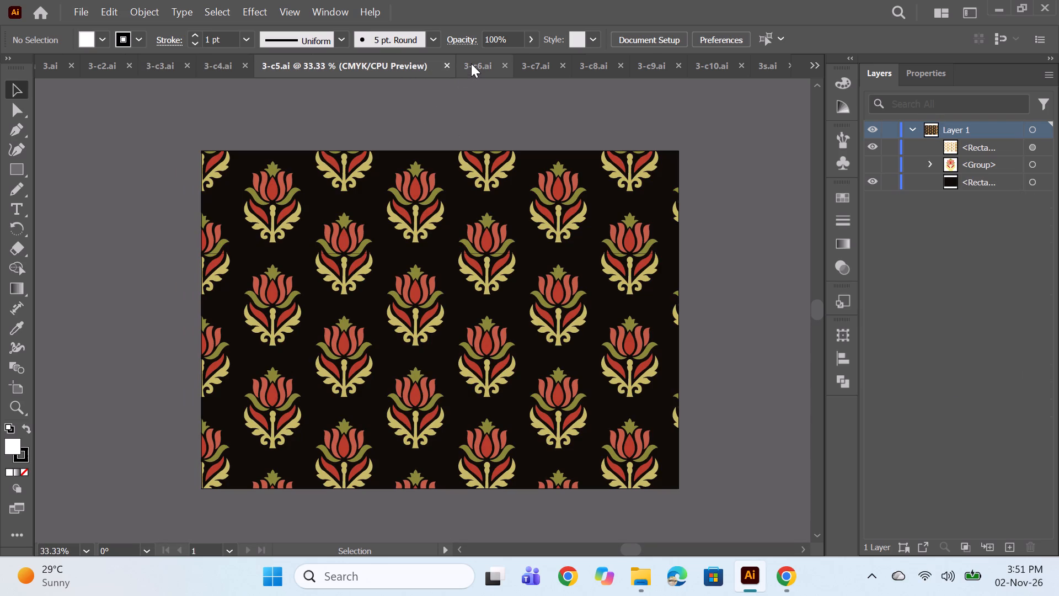
{"action": "left_click", "coordinate": [472, 63]}
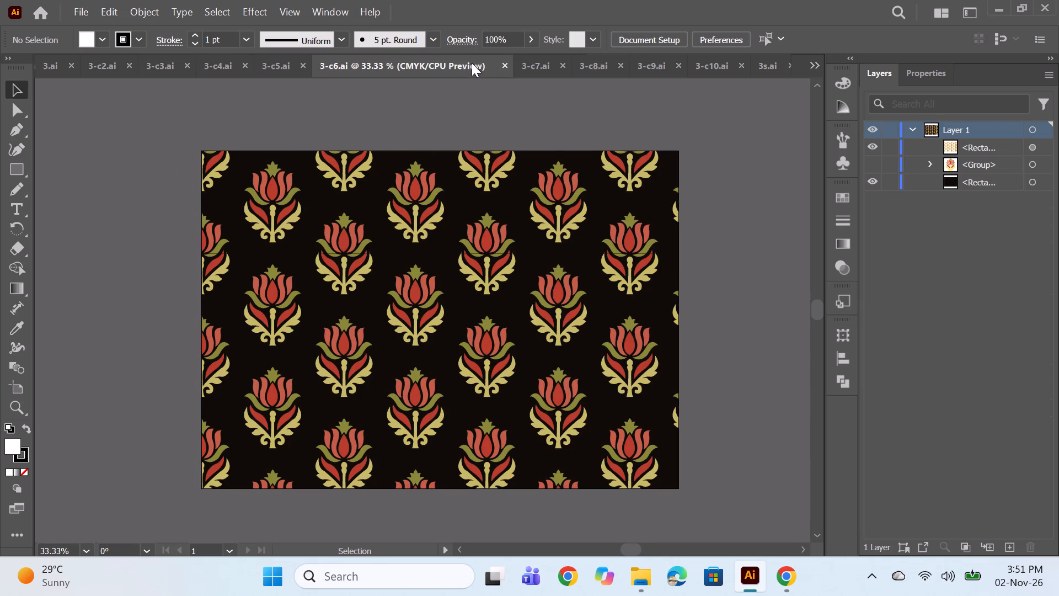
{"action": "left_click", "coordinate": [520, 72]}
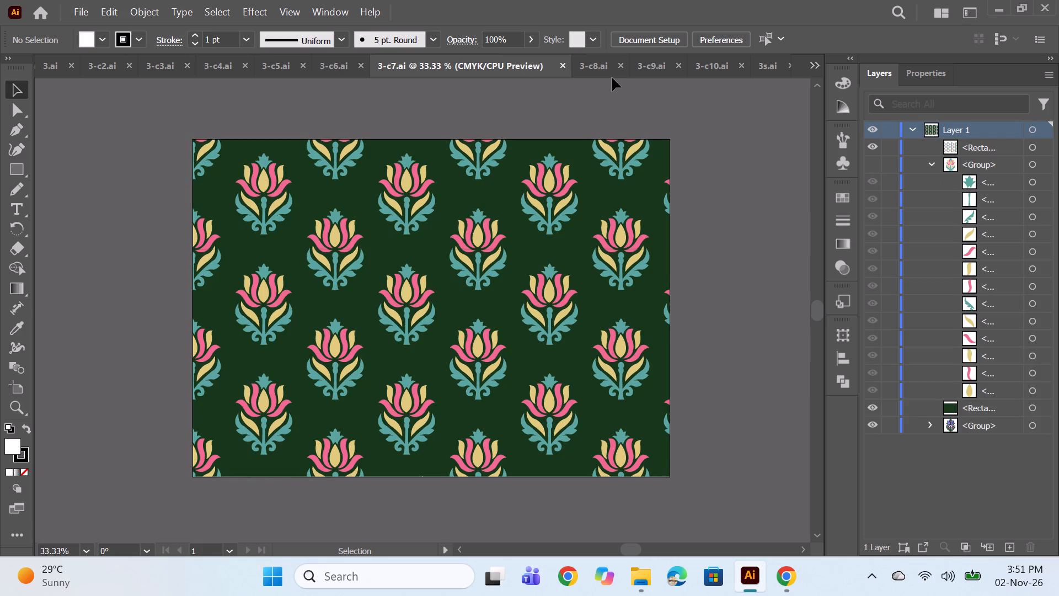
{"action": "left_click", "coordinate": [584, 63]}
{"action": "left_click", "coordinate": [46, 63]}
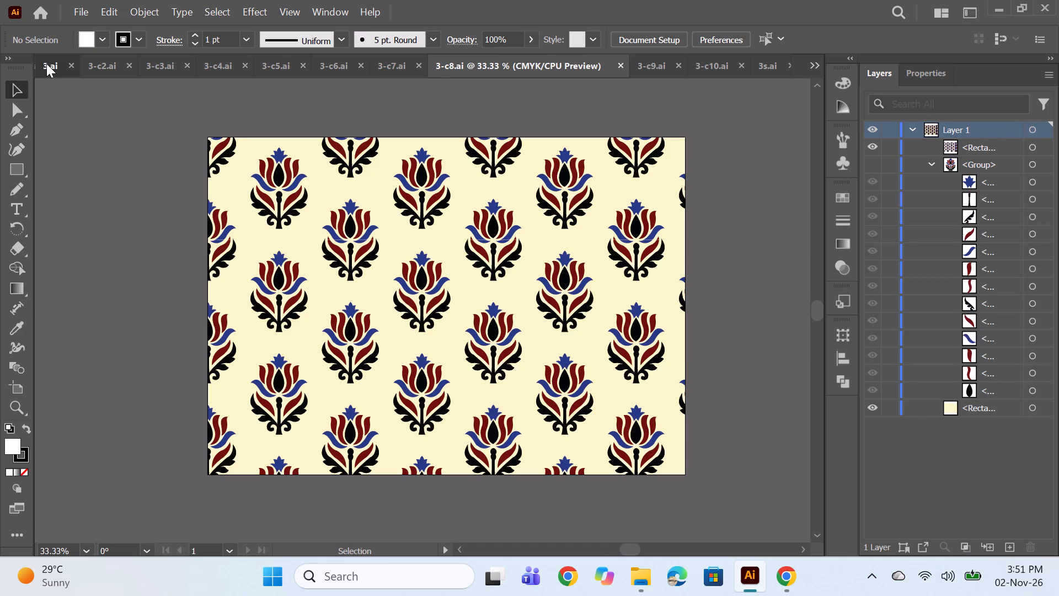
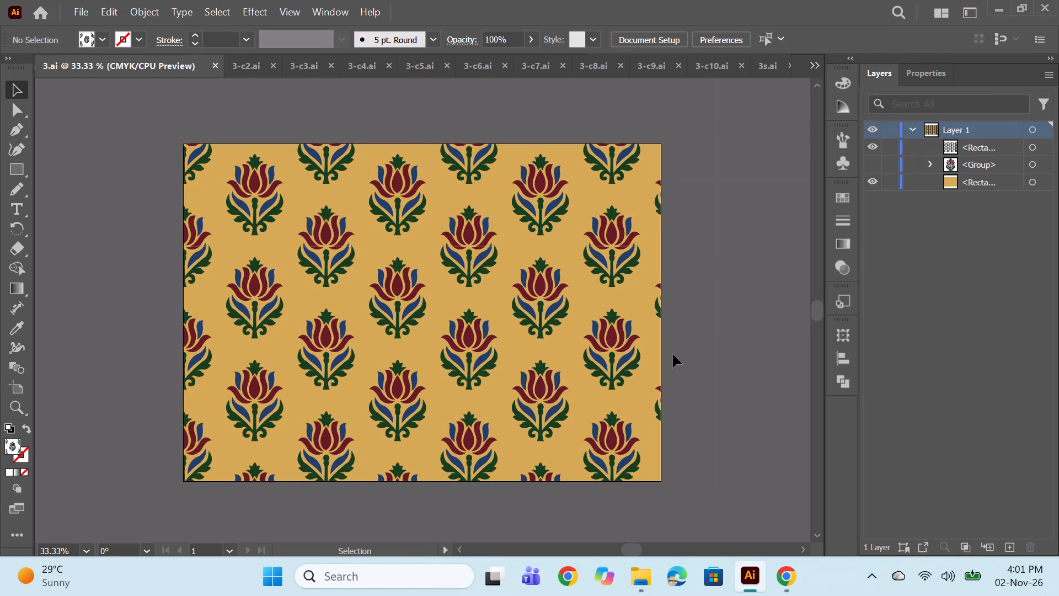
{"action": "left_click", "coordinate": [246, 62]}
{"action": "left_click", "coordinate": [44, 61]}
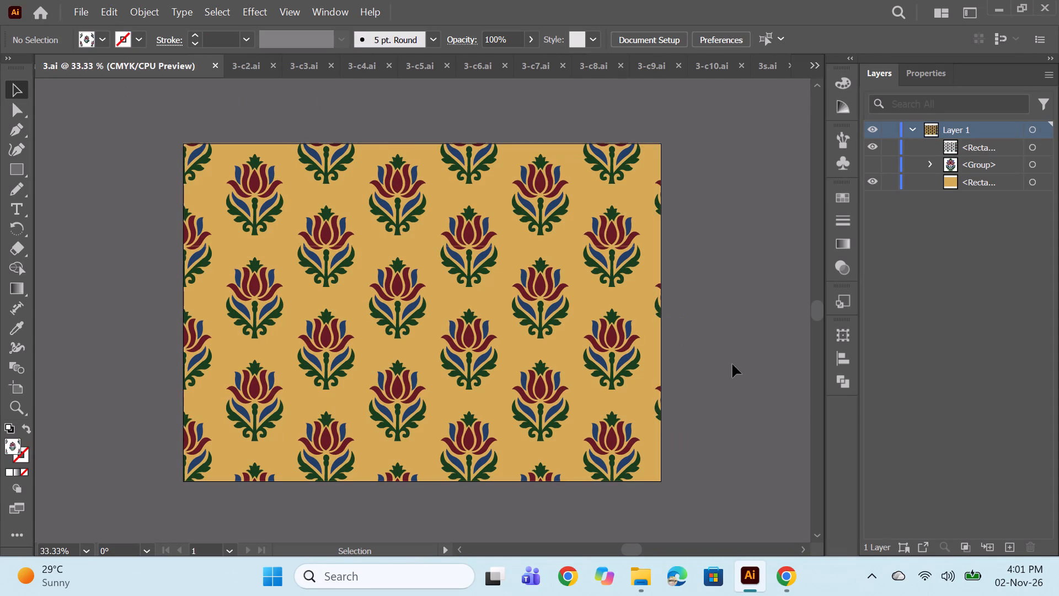
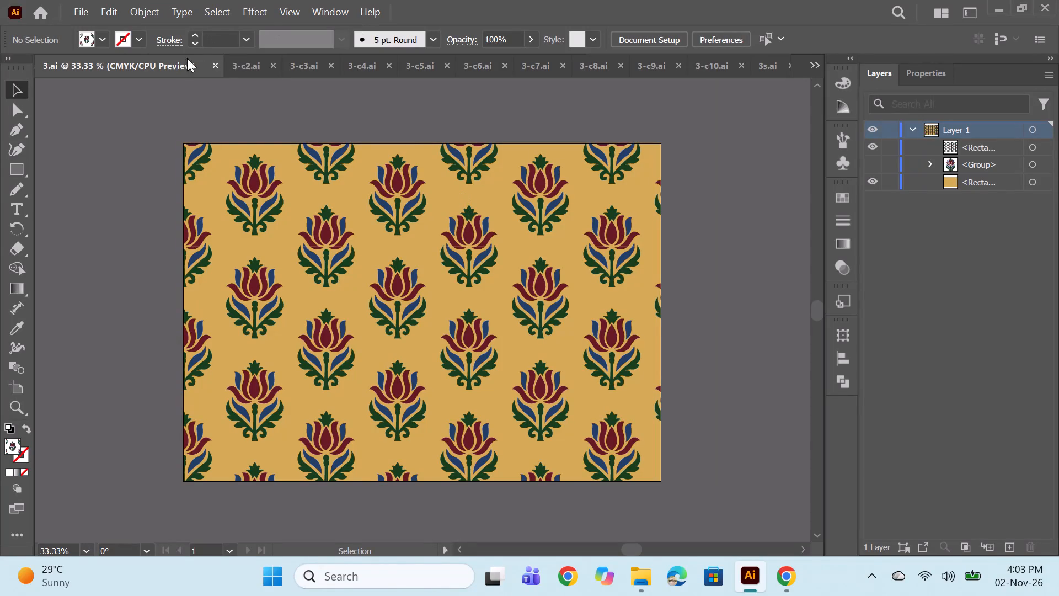
Review the plain-background colour variants of the floral pattern, from 3.ai and 3-c2.ai through 3-c10.ai.
{"action": "left_click", "coordinate": [234, 60]}
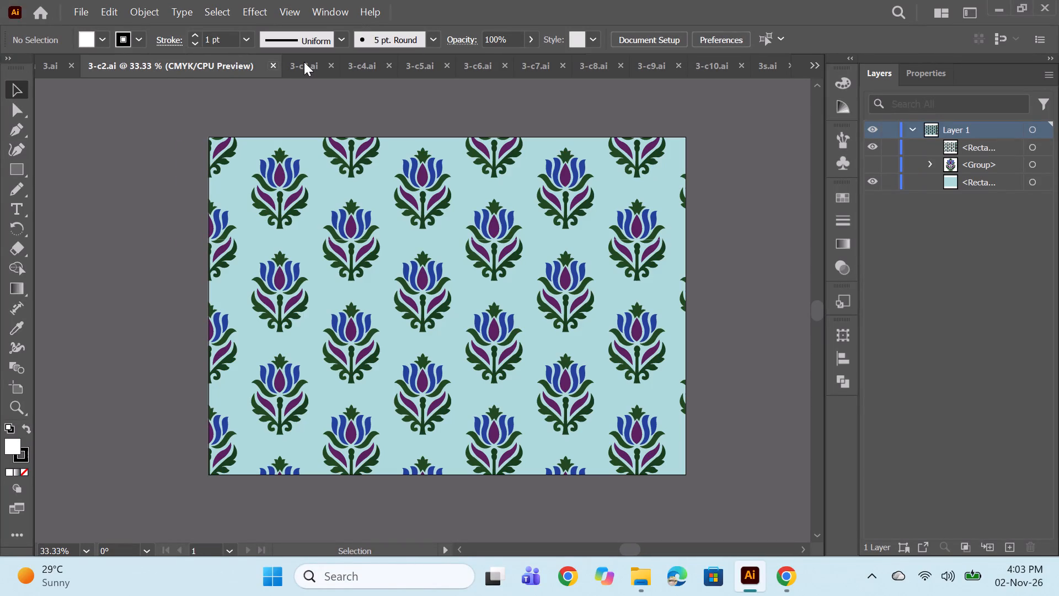
{"action": "left_click", "coordinate": [304, 62]}
{"action": "left_click", "coordinate": [46, 63]}
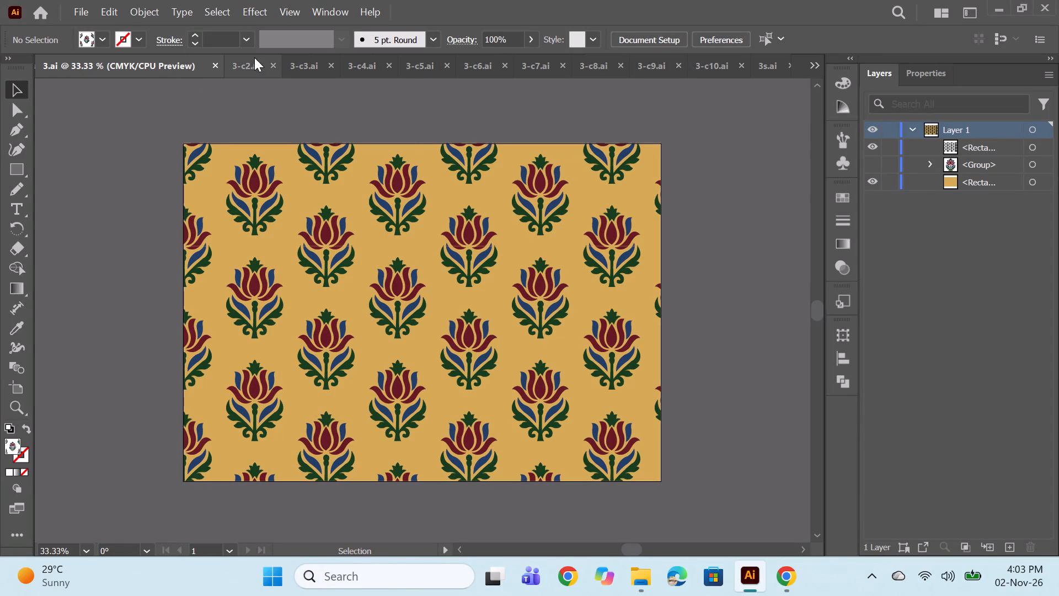
{"action": "left_click", "coordinate": [242, 62]}
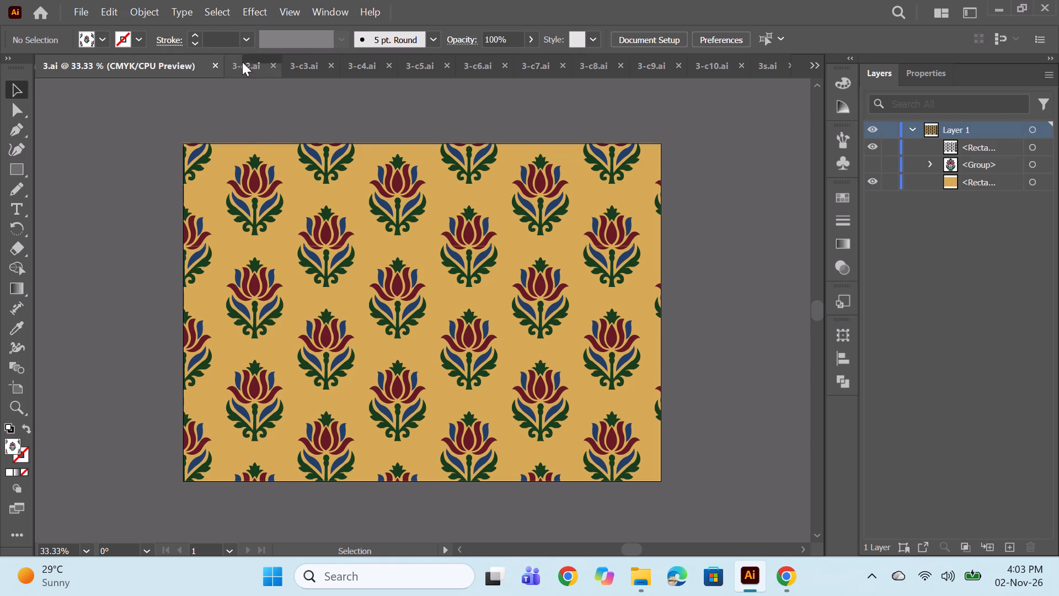
{"action": "left_click", "coordinate": [305, 57]}
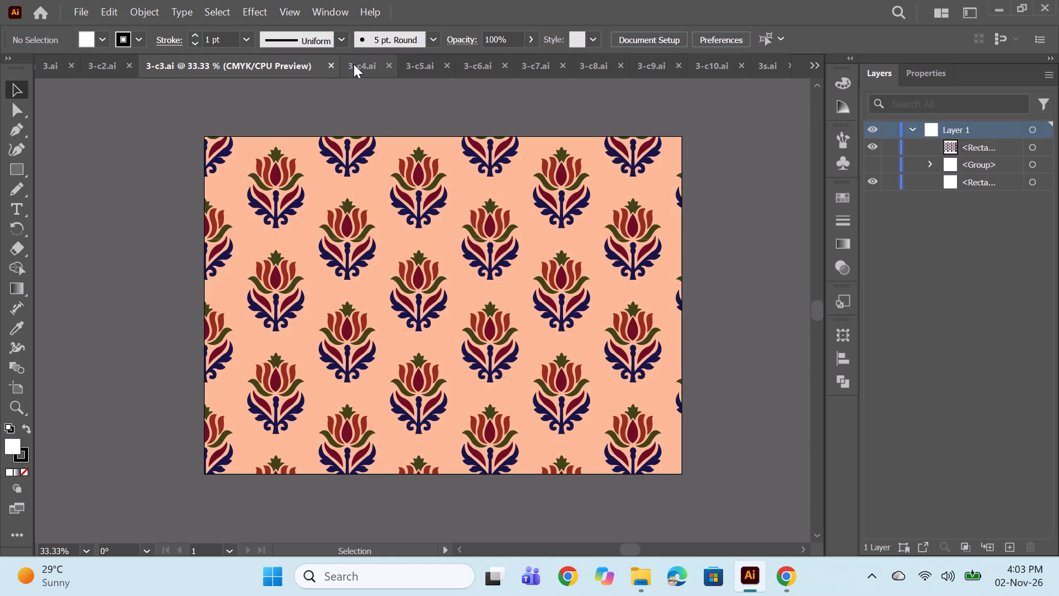
{"action": "left_click", "coordinate": [354, 64]}
{"action": "left_click", "coordinate": [415, 67]}
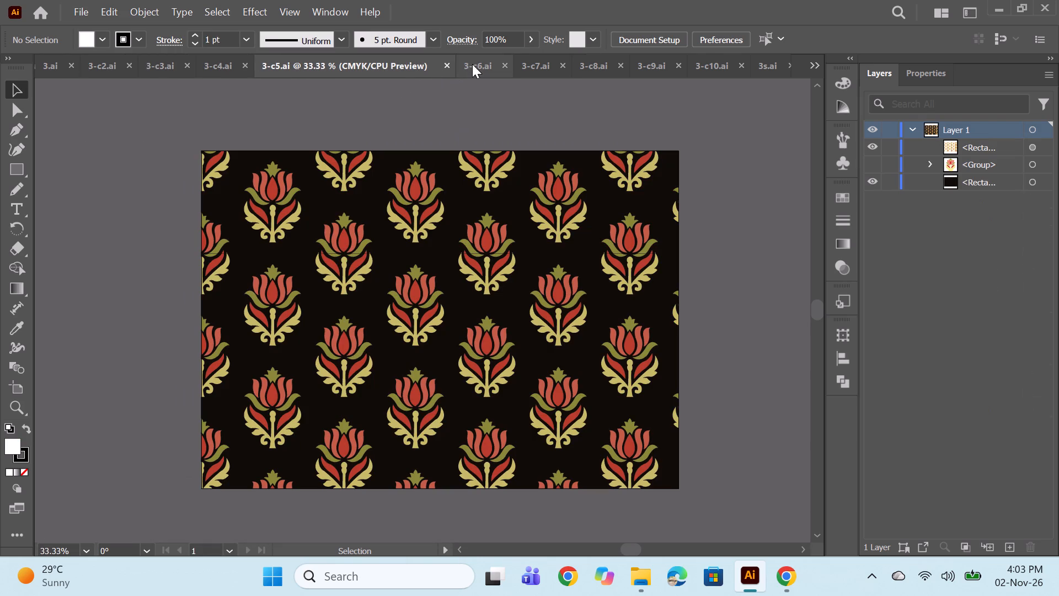
{"action": "left_click", "coordinate": [473, 64]}
{"action": "left_click", "coordinate": [539, 58]}
{"action": "left_click", "coordinate": [591, 62]}
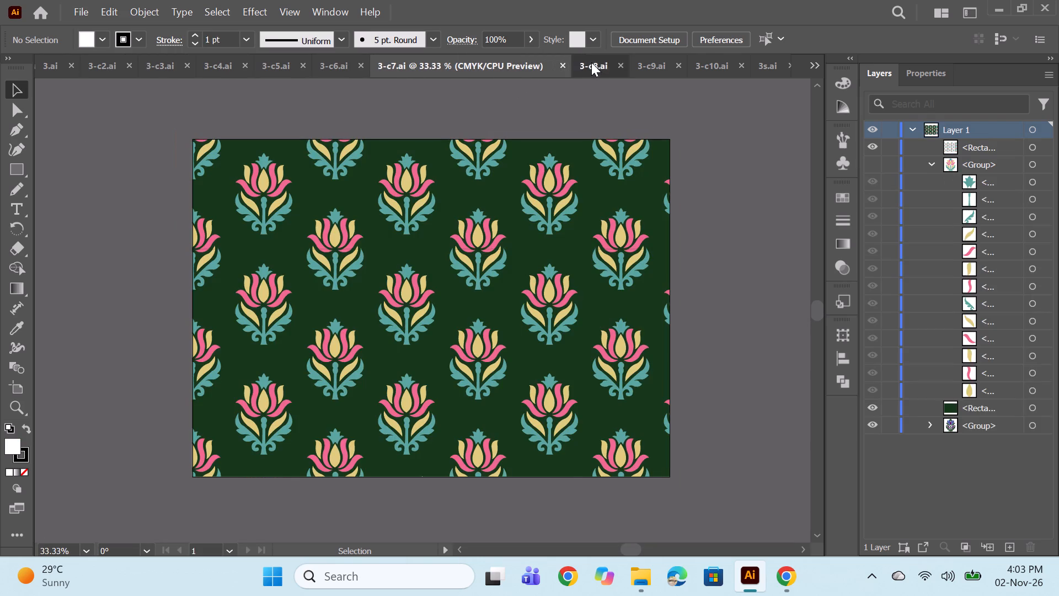
{"action": "left_click", "coordinate": [644, 66]}
{"action": "left_click", "coordinate": [705, 68]}
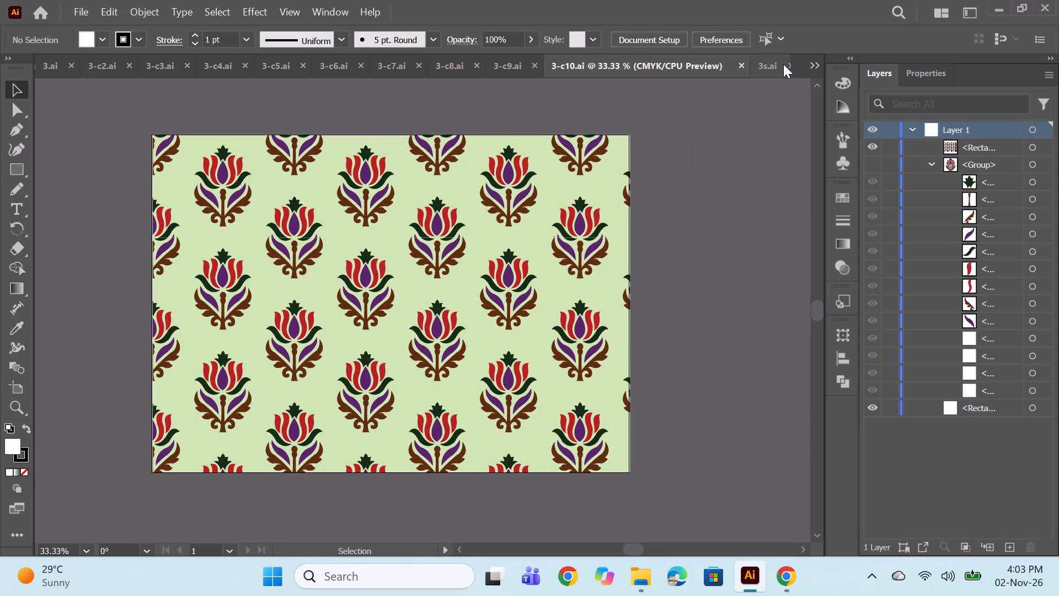
Review the striped-background variants of the floral pattern, including 3s.ai, 3-c10s.ai and 3-c2s.ai through 3-c7s.ai.
{"action": "left_click", "coordinate": [771, 60]}
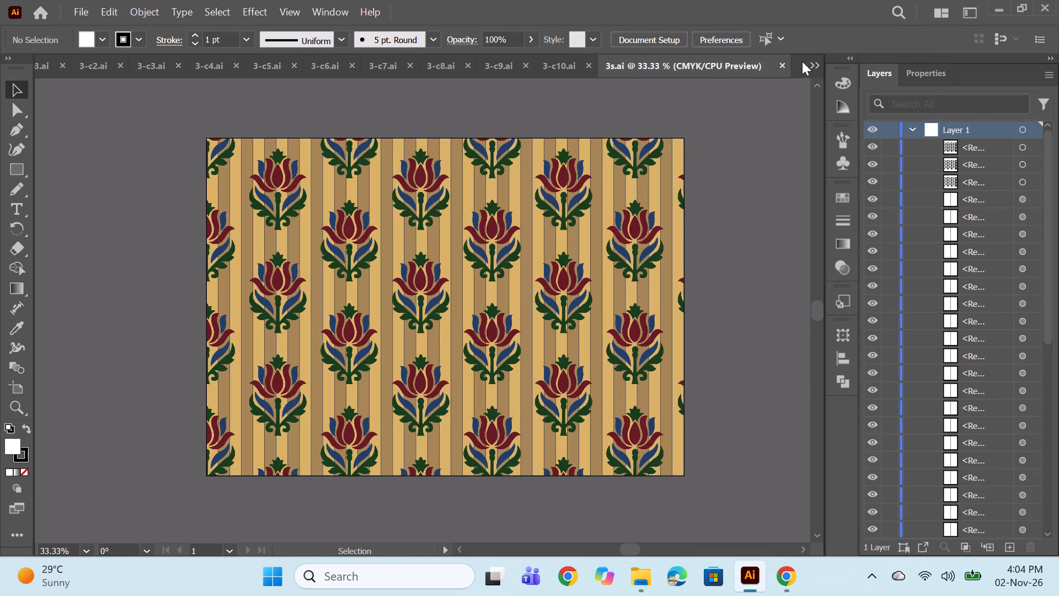
{"action": "left_click", "coordinate": [815, 62]}
{"action": "left_click", "coordinate": [888, 435]}
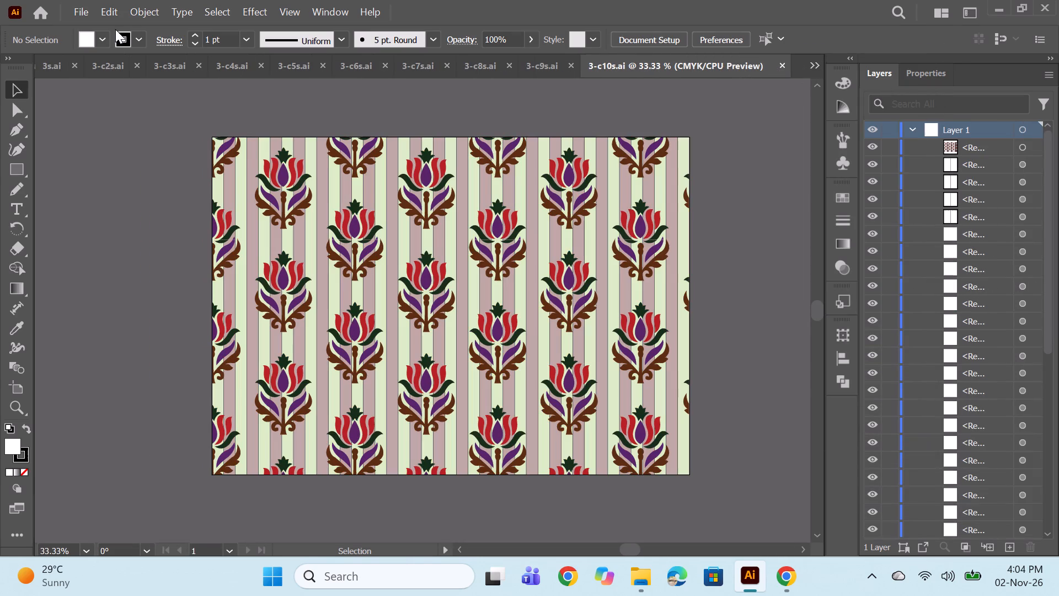
{"action": "left_click", "coordinate": [103, 67]}
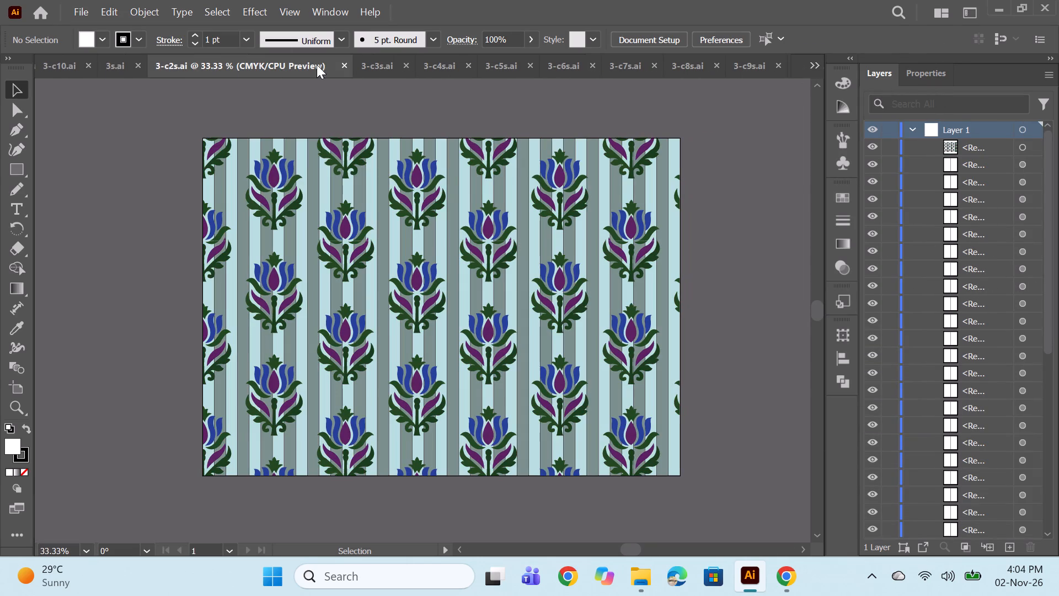
{"action": "left_click", "coordinate": [372, 62]}
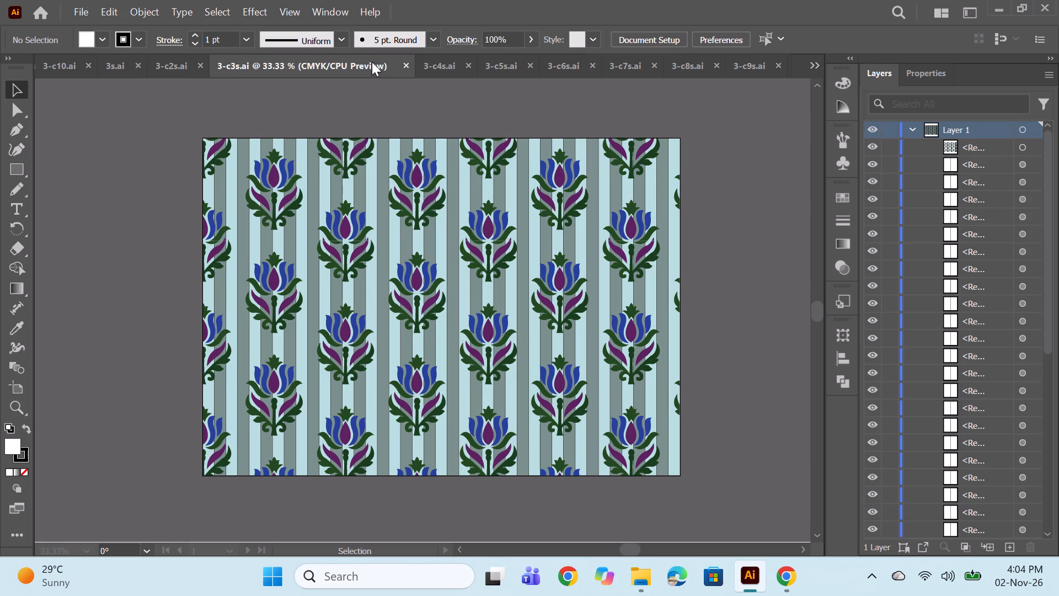
{"action": "left_click", "coordinate": [436, 67]}
{"action": "left_click", "coordinate": [497, 67]}
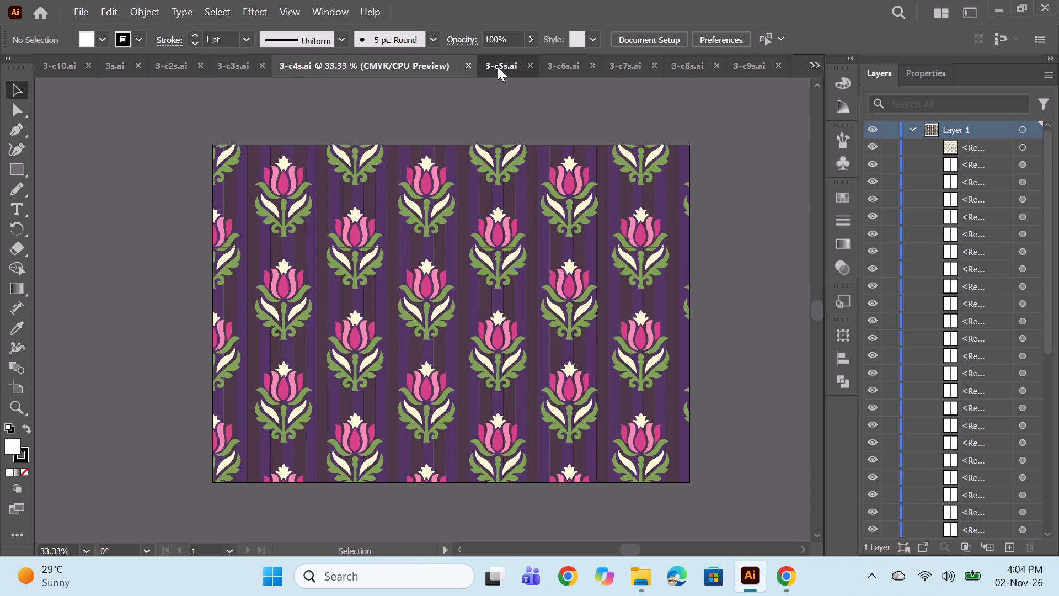
{"action": "left_click", "coordinate": [574, 66]}
{"action": "left_click", "coordinate": [617, 69]}
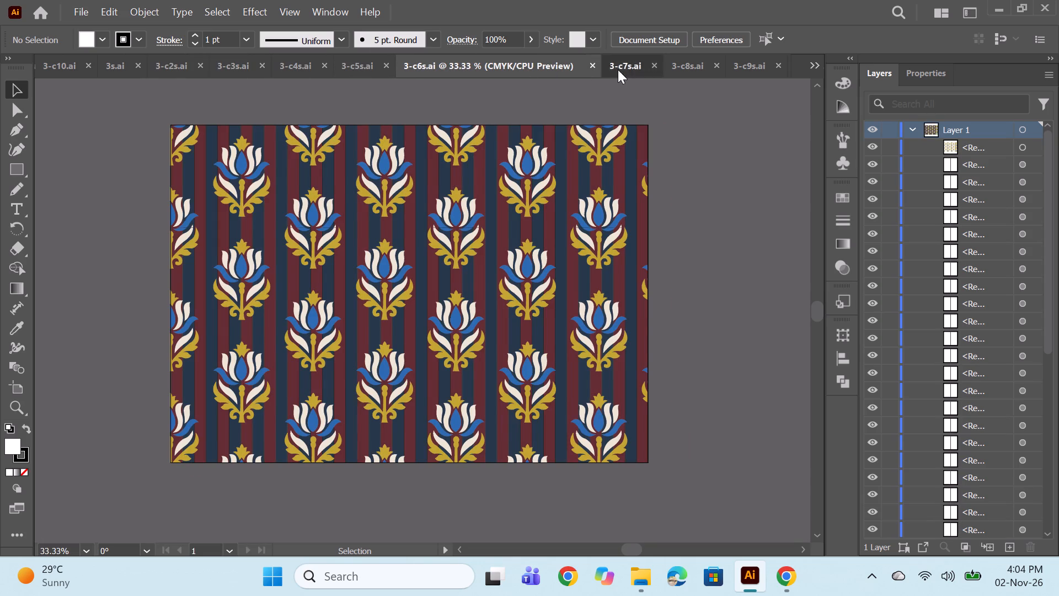
{"action": "left_click", "coordinate": [234, 62]}
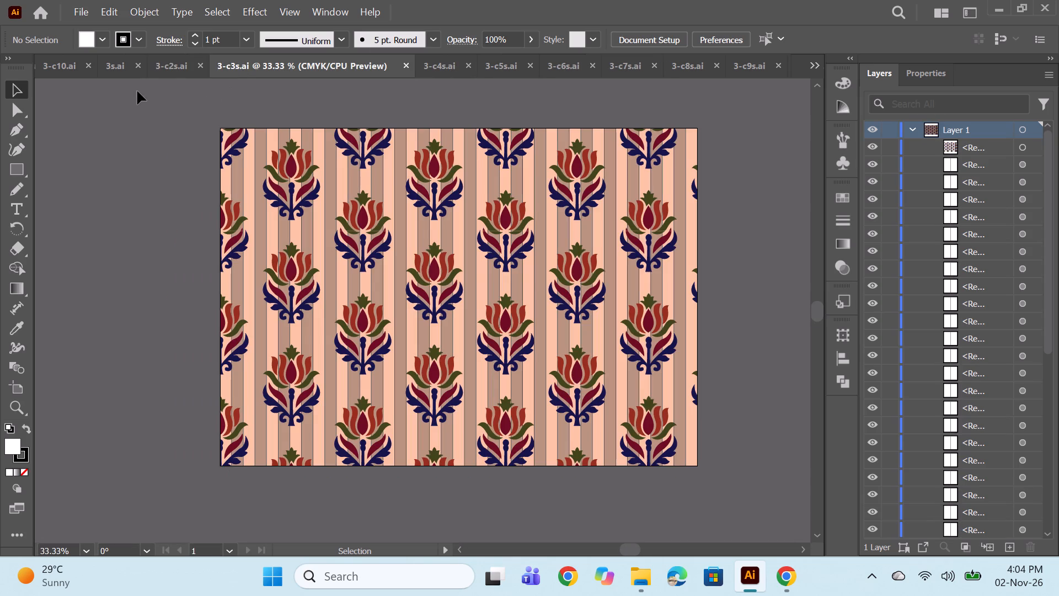
Set the opacity of all the background stripe rectangles in 3-c2s.ai to 85%.
{"action": "left_click", "coordinate": [172, 64]}
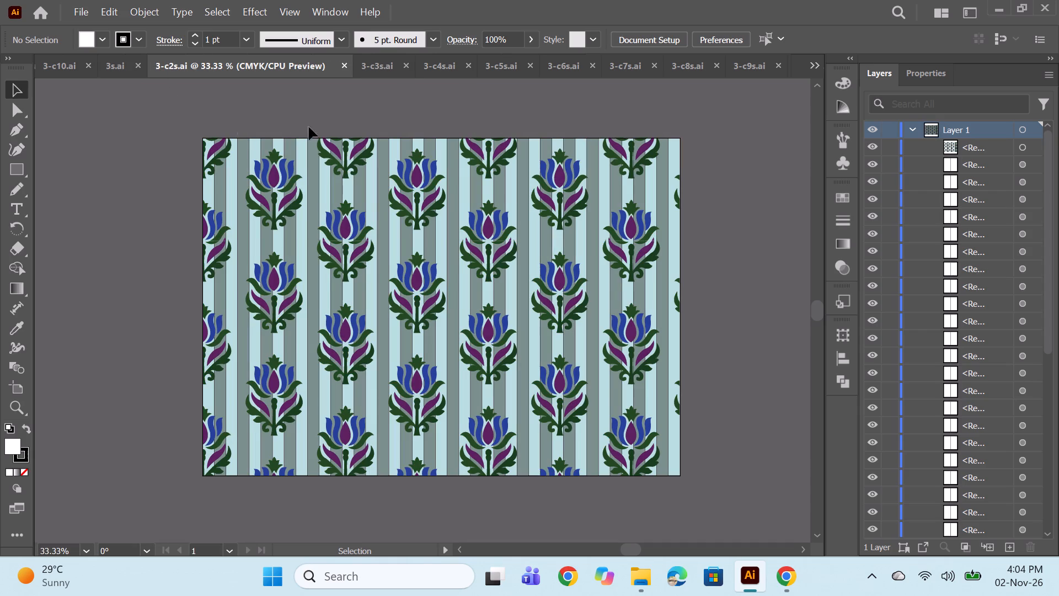
{"action": "left_click", "coordinate": [1026, 160]}
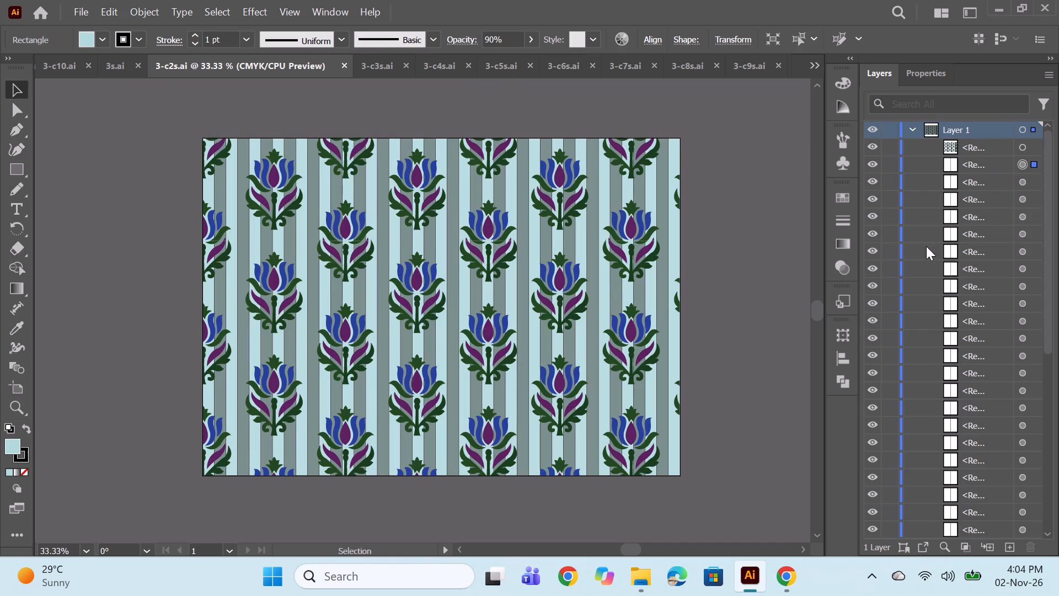
{"action": "scroll", "coordinate": [933, 251], "scroll_direction": "down", "scroll_amount": 9}
{"action": "scroll", "coordinate": [1023, 279], "scroll_direction": "down", "scroll_amount": 20}
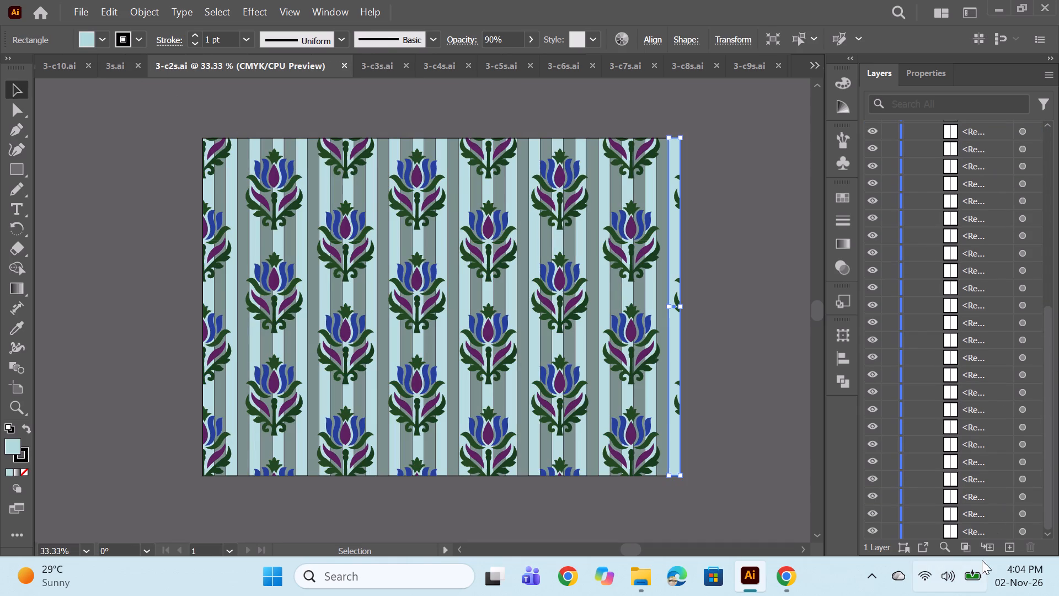
{"action": "left_click", "coordinate": [1024, 534], "text": "shift"}
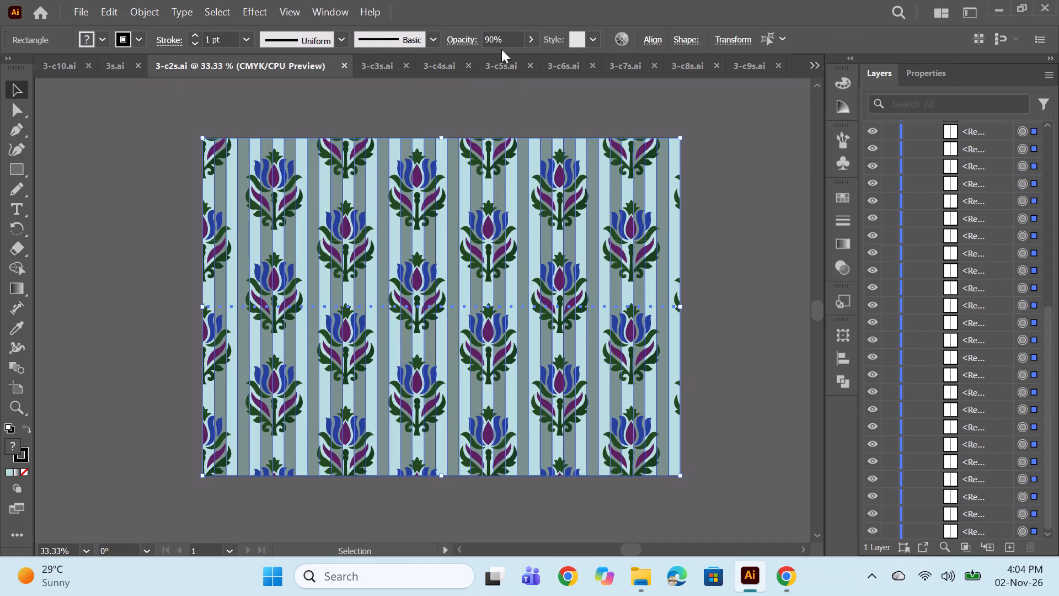
{"action": "left_click_drag", "start_coordinate": [492, 40], "coordinate": [448, 46]}
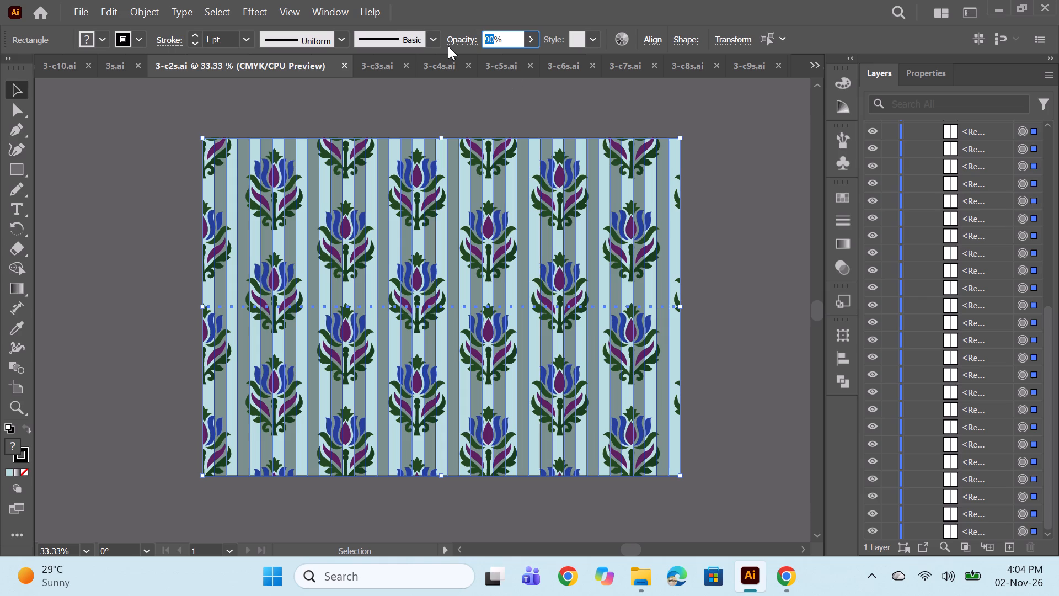
{"action": "key", "text": "8"}
{"action": "key", "text": "5"}
{"action": "key", "text": "Return"}
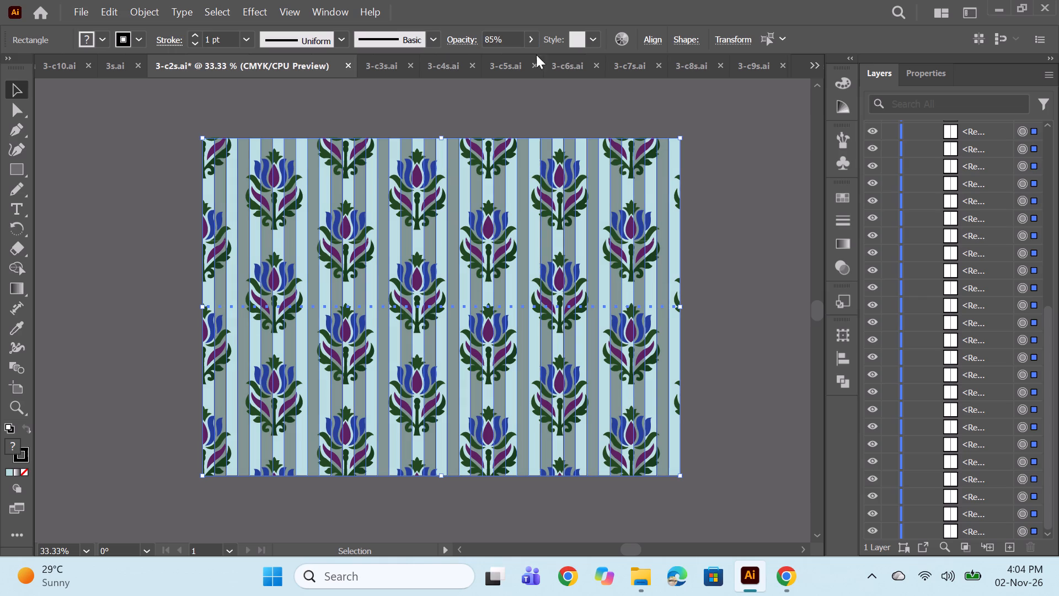
{"action": "left_click", "coordinate": [734, 262], "text": "ctrl"}
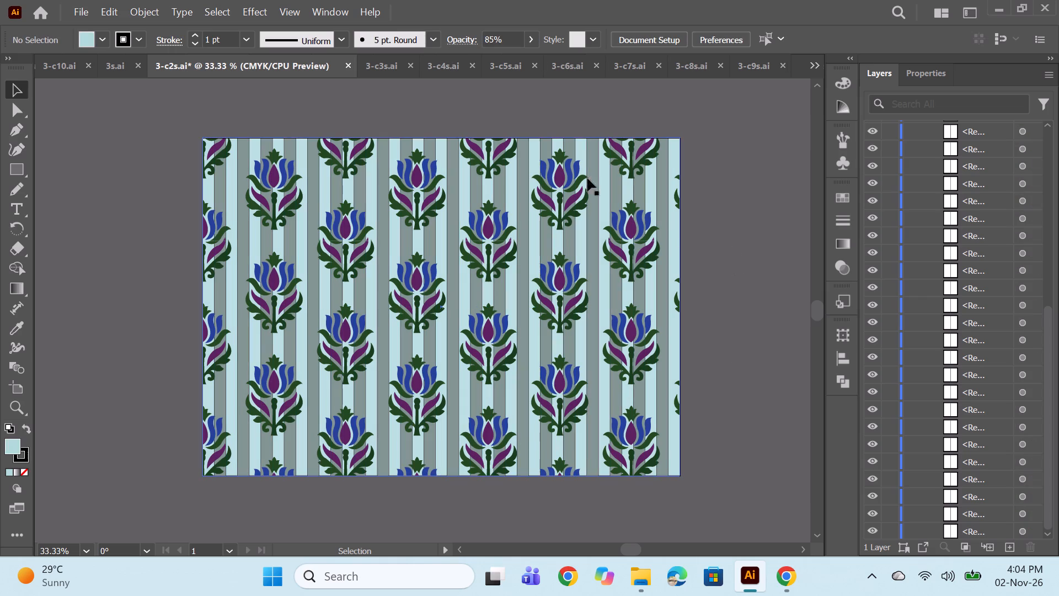
Compare the stripes in 3-c3s.ai, 3-c2s.ai and 3s.ai, and return to the plain 3.ai pattern.
{"action": "left_click", "coordinate": [365, 63]}
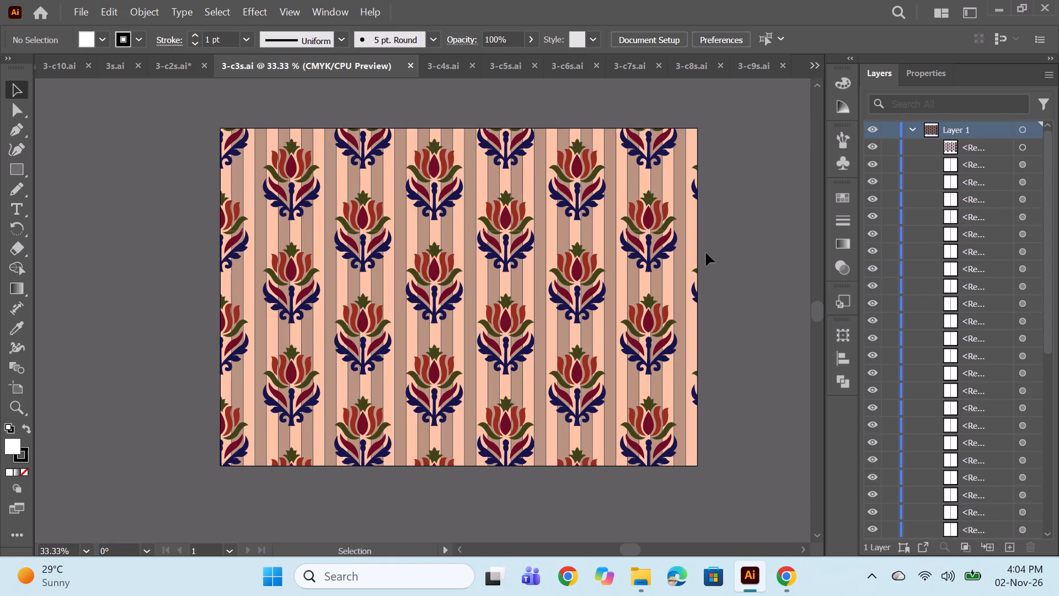
{"action": "left_click", "coordinate": [161, 64]}
{"action": "left_click", "coordinate": [121, 62]}
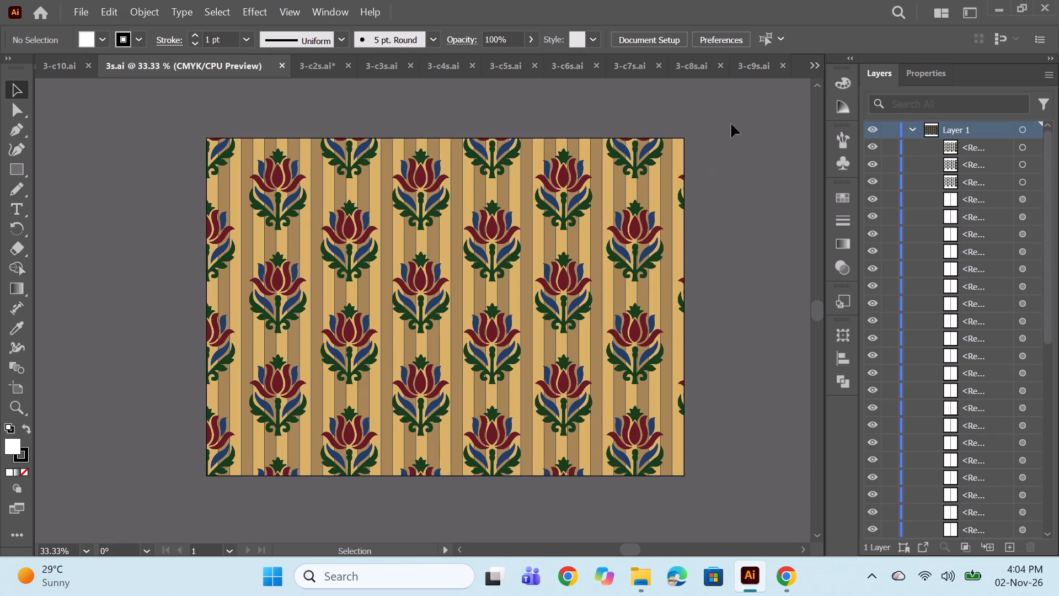
{"action": "left_click", "coordinate": [812, 65]}
{"action": "left_click", "coordinate": [855, 68]}
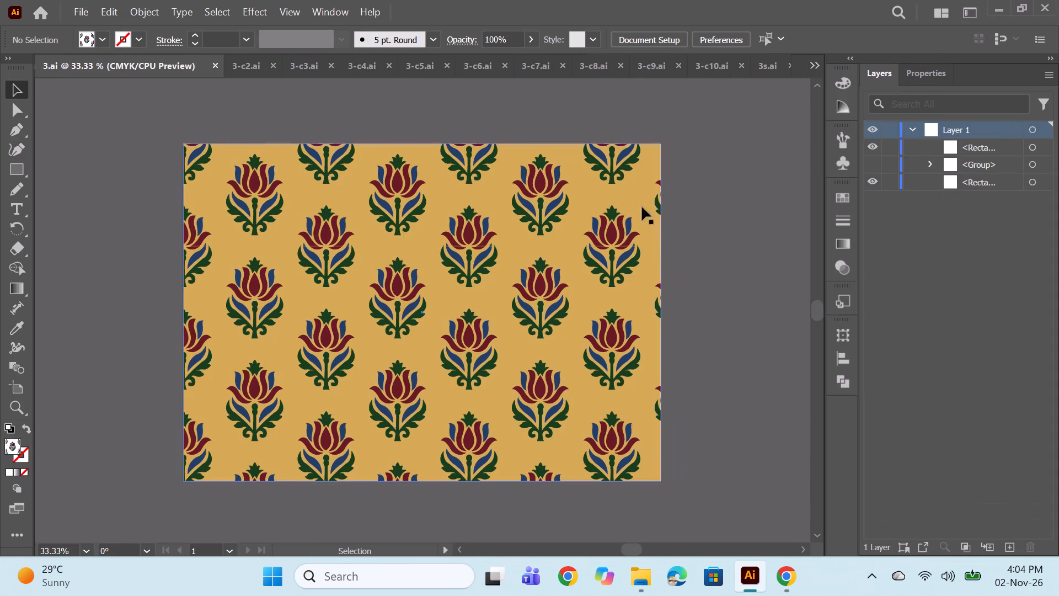
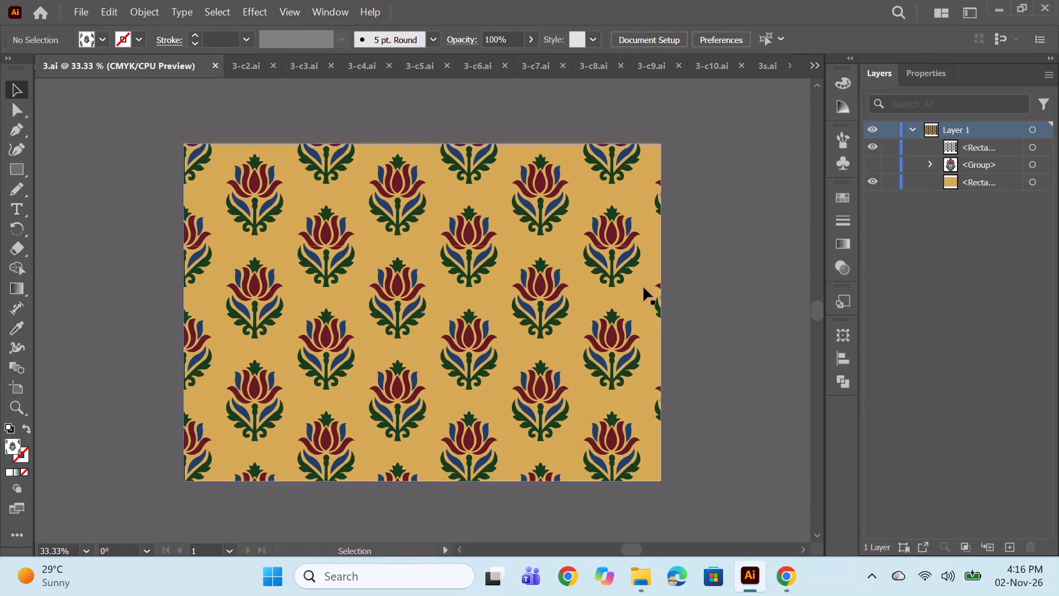
Switch to Chrome and browse the Pinterest home feed for floral reference artwork.
{"action": "scroll", "coordinate": [452, 257], "scroll_direction": "down", "scroll_amount": 1}
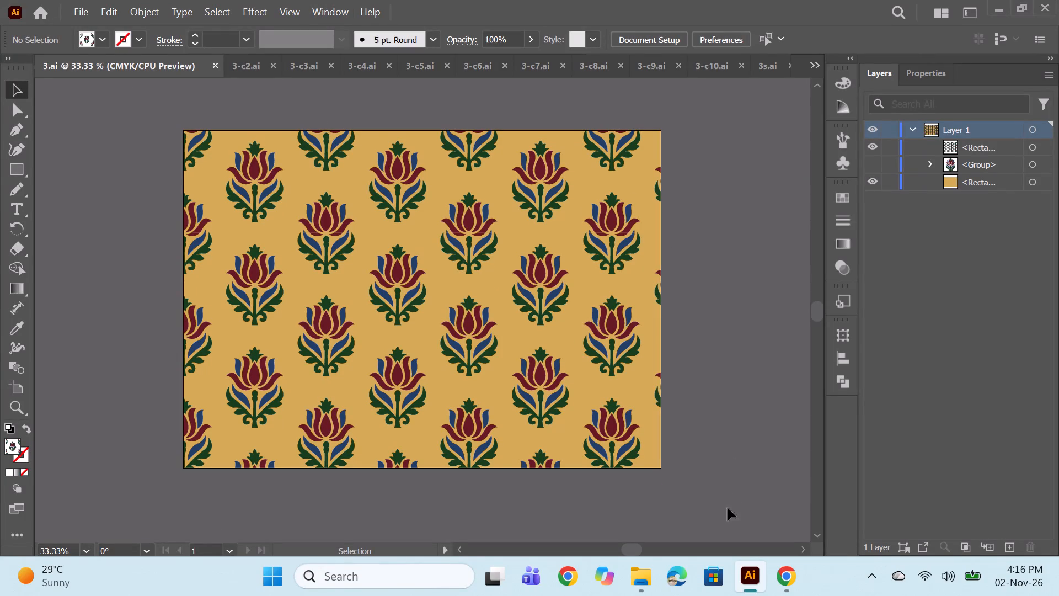
{"action": "left_click", "coordinate": [783, 571]}
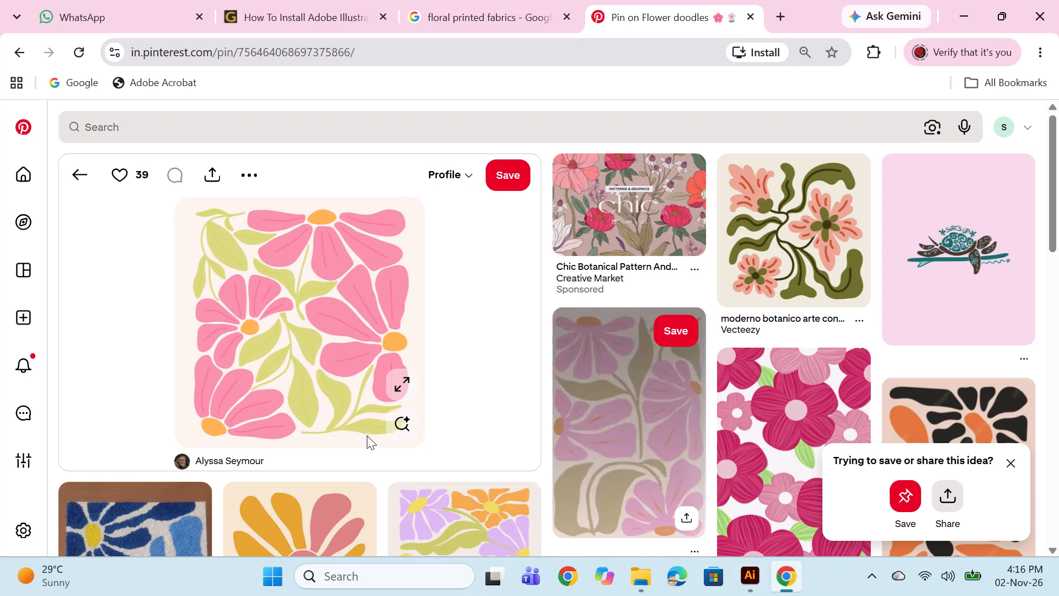
{"action": "left_click", "coordinate": [94, 176]}
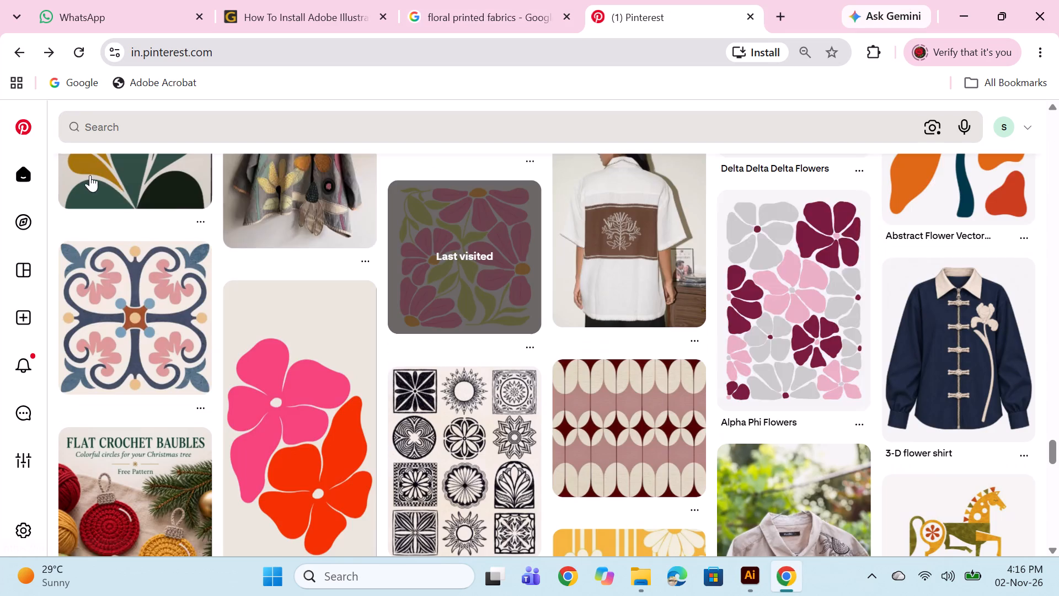
{"action": "scroll", "coordinate": [664, 274], "scroll_direction": "down", "scroll_amount": 3}
{"action": "scroll", "coordinate": [736, 285], "scroll_direction": "down", "scroll_amount": 2}
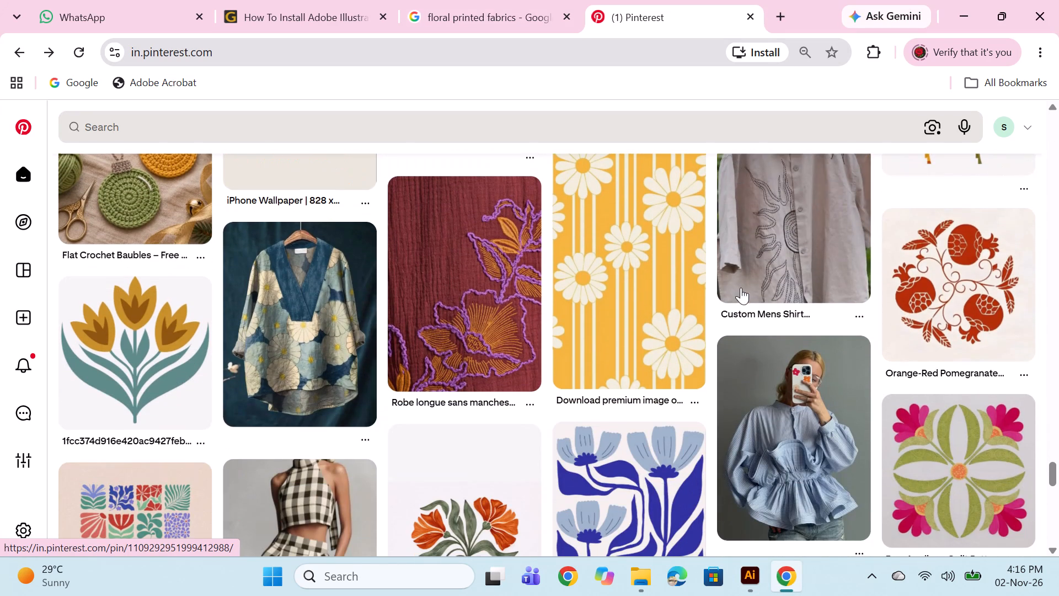
{"action": "scroll", "coordinate": [955, 309], "scroll_direction": "down", "scroll_amount": 1}
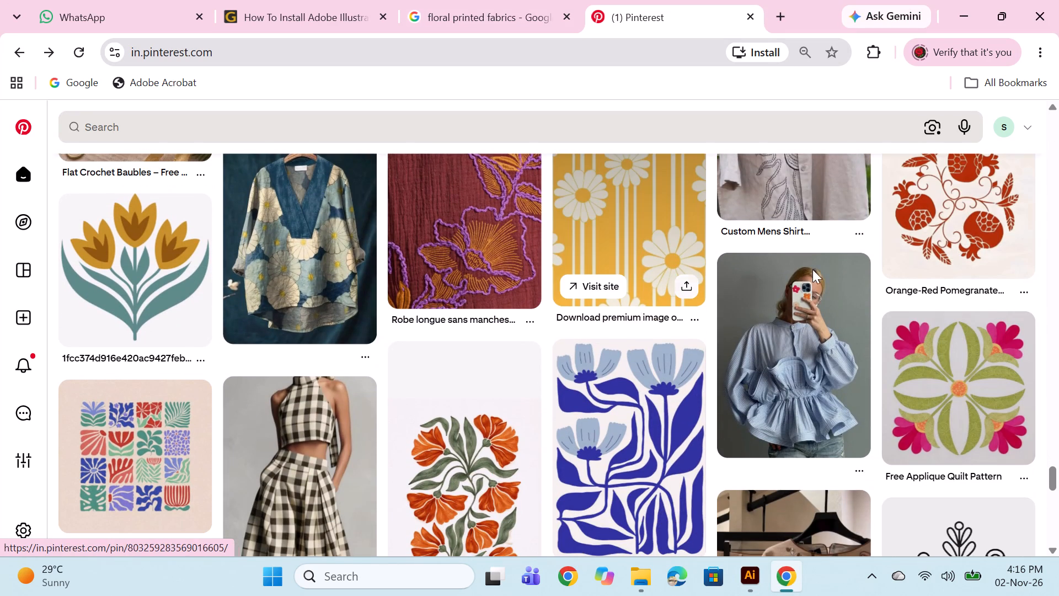
{"action": "scroll", "coordinate": [812, 269], "scroll_direction": "up", "scroll_amount": 1}
{"action": "scroll", "coordinate": [816, 267], "scroll_direction": "down", "scroll_amount": 3}
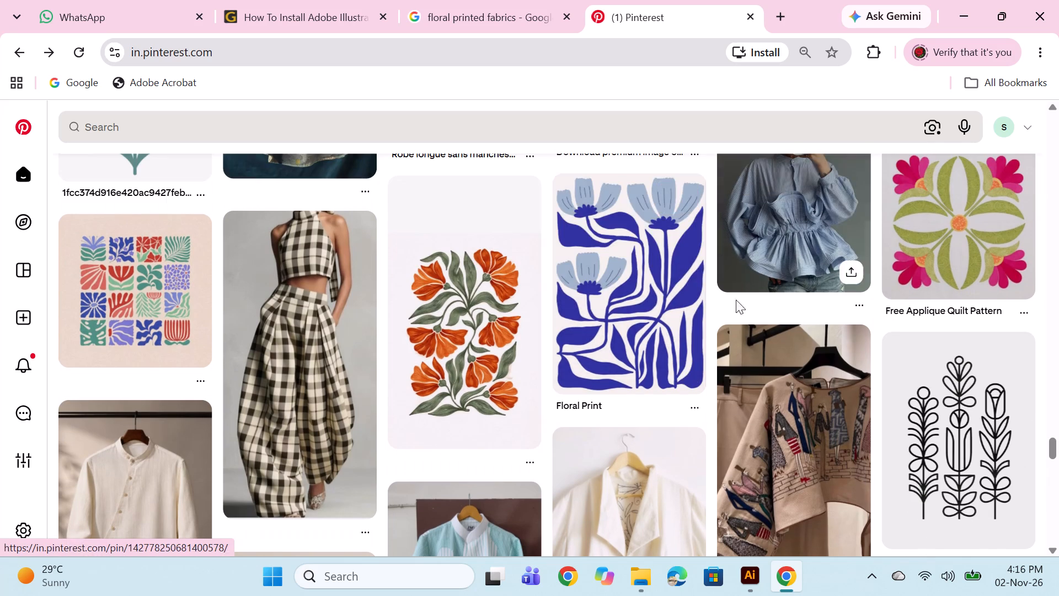
{"action": "scroll", "coordinate": [750, 290], "scroll_direction": "down", "scroll_amount": 1}
{"action": "scroll", "coordinate": [736, 297], "scroll_direction": "up", "scroll_amount": 1}
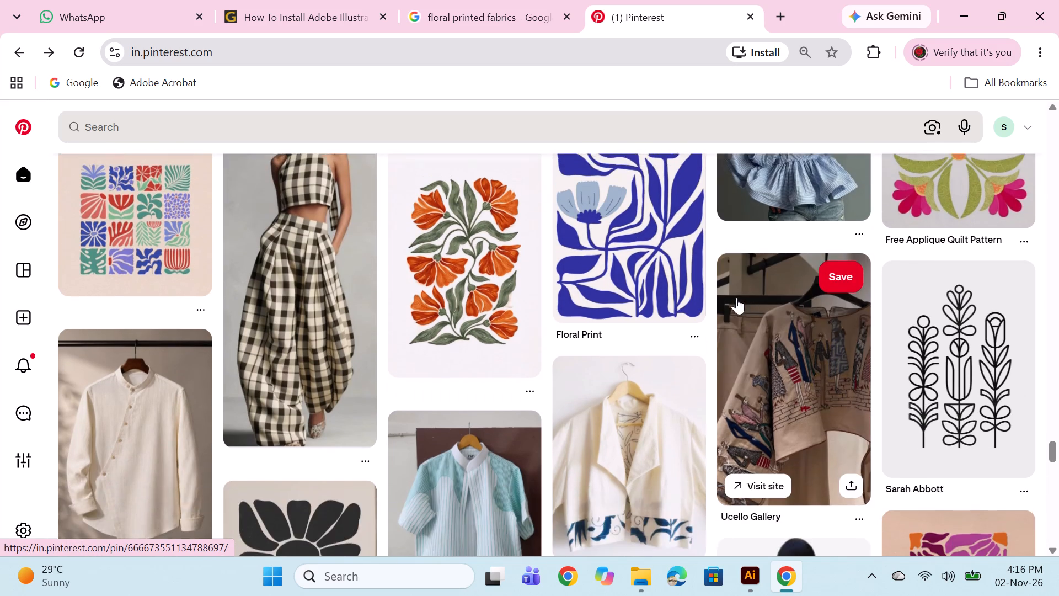
Examine the blue Floral Print pin, its related pins and the framed green leaf print as possible pattern references.
{"action": "left_click", "coordinate": [689, 302]}
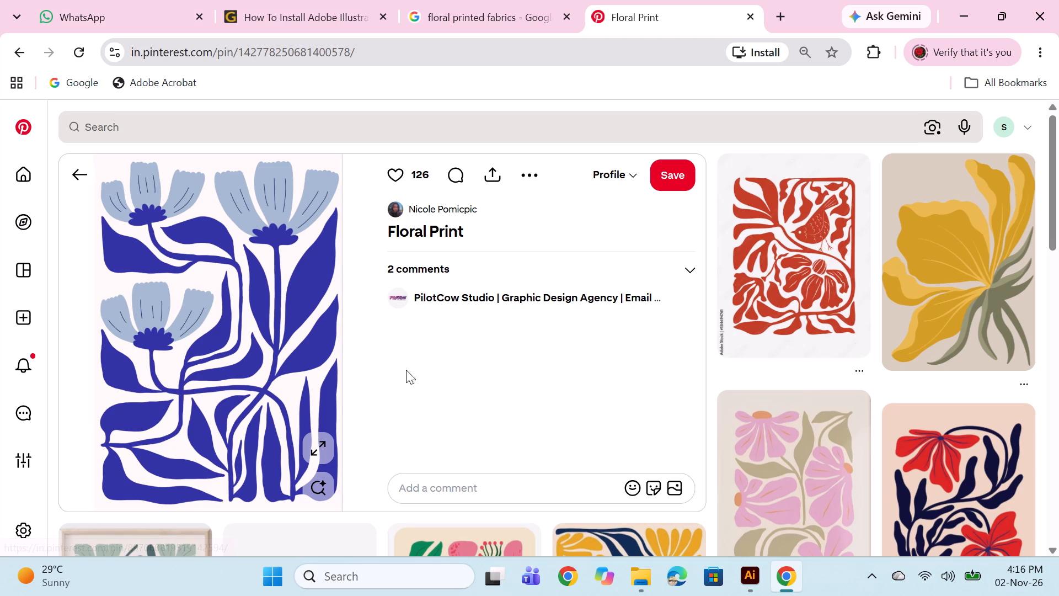
{"action": "scroll", "coordinate": [742, 353], "scroll_direction": "down", "scroll_amount": 5}
{"action": "scroll", "coordinate": [709, 376], "scroll_direction": "up", "scroll_amount": 2}
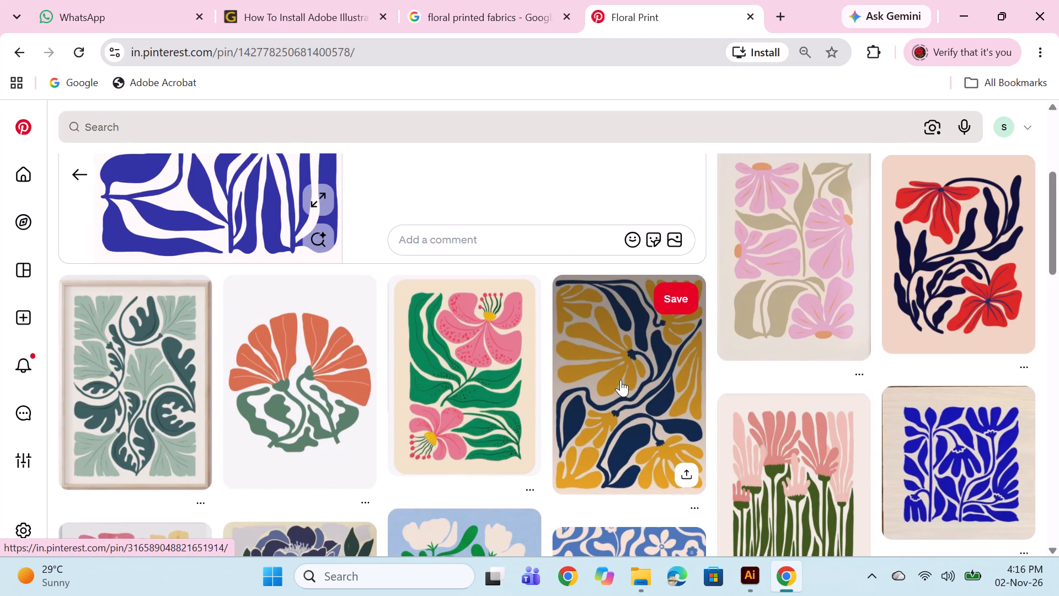
{"action": "left_click", "coordinate": [132, 390]}
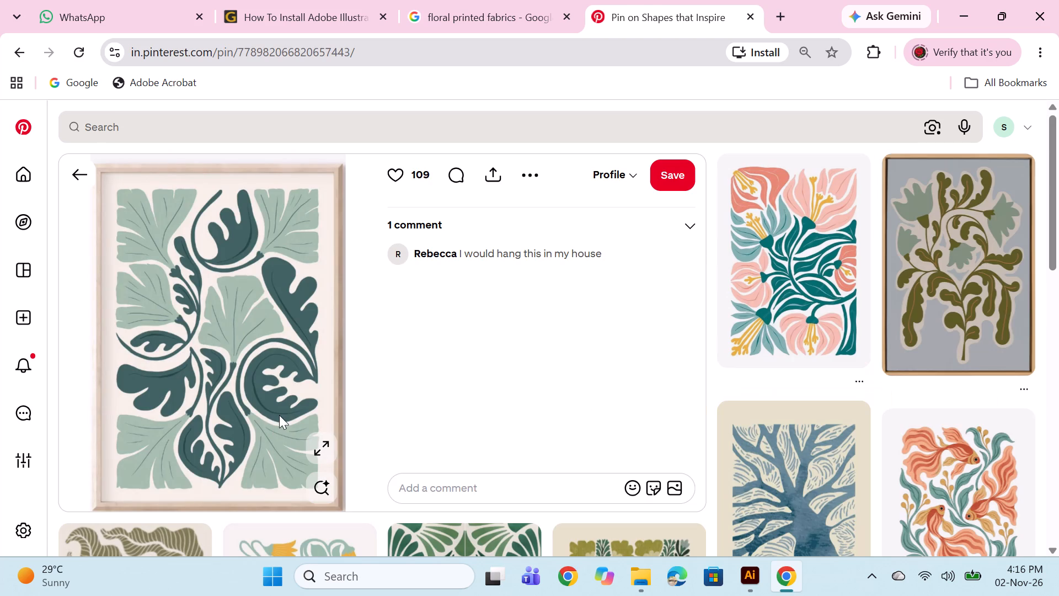
{"action": "right_click", "coordinate": [277, 322]}
{"action": "left_click", "coordinate": [805, 281]}
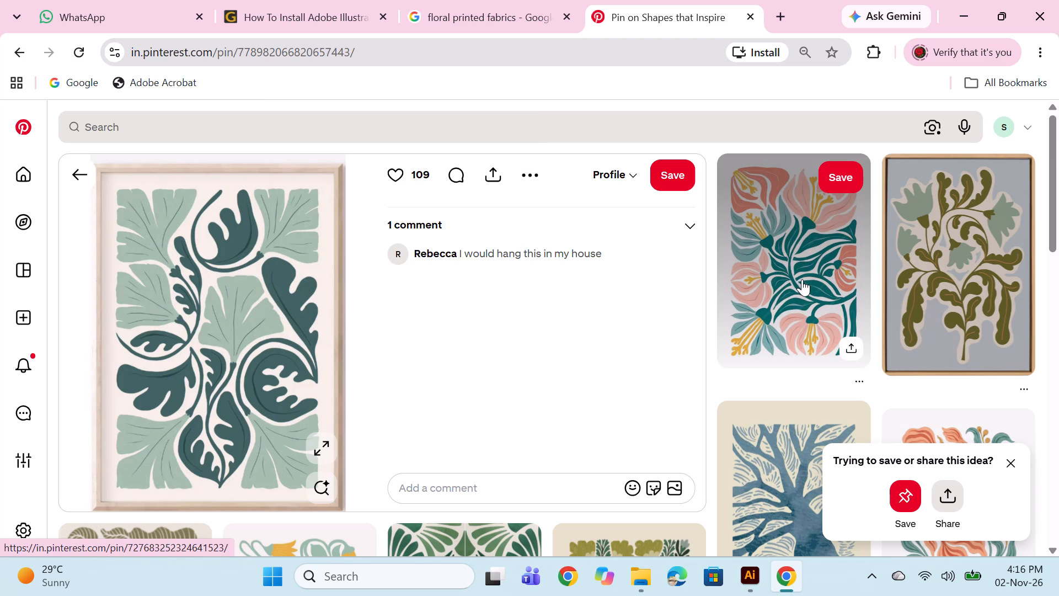
Open the related pink, coral and teal floral pin and copy its image.
{"action": "left_click", "coordinate": [799, 278]}
{"action": "right_click", "coordinate": [329, 322]}
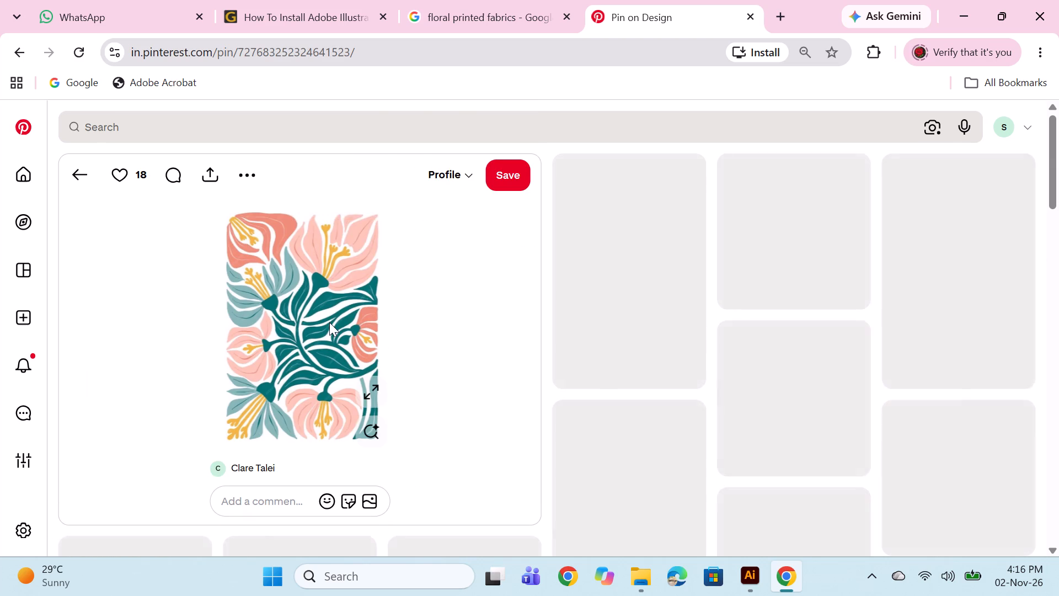
{"action": "left_click", "coordinate": [441, 162]}
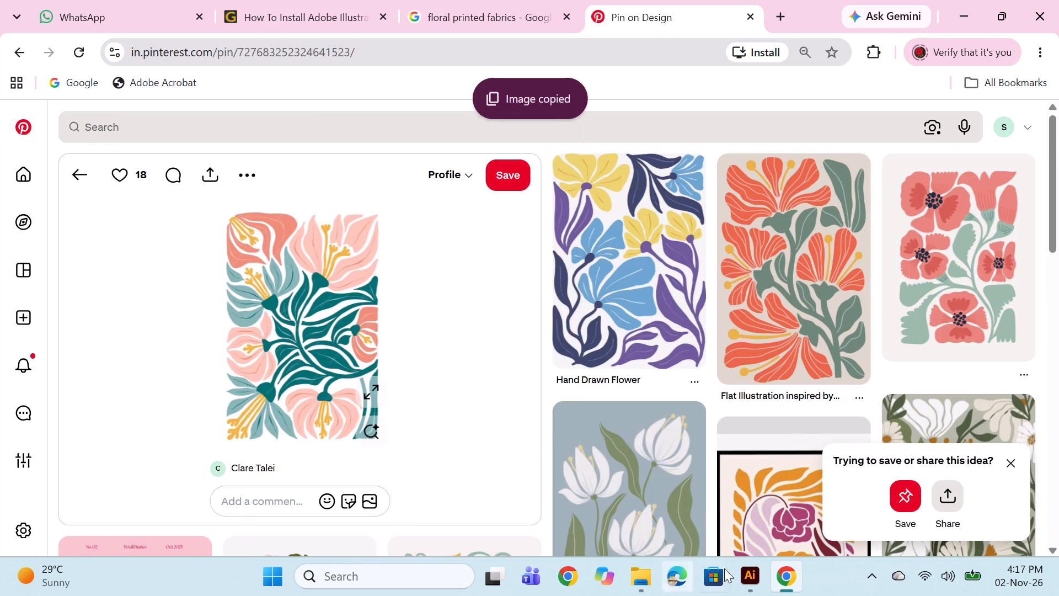
Switch to Illustrator, create a new document with the default settings and paste the copied floral image.
{"action": "left_click", "coordinate": [745, 575]}
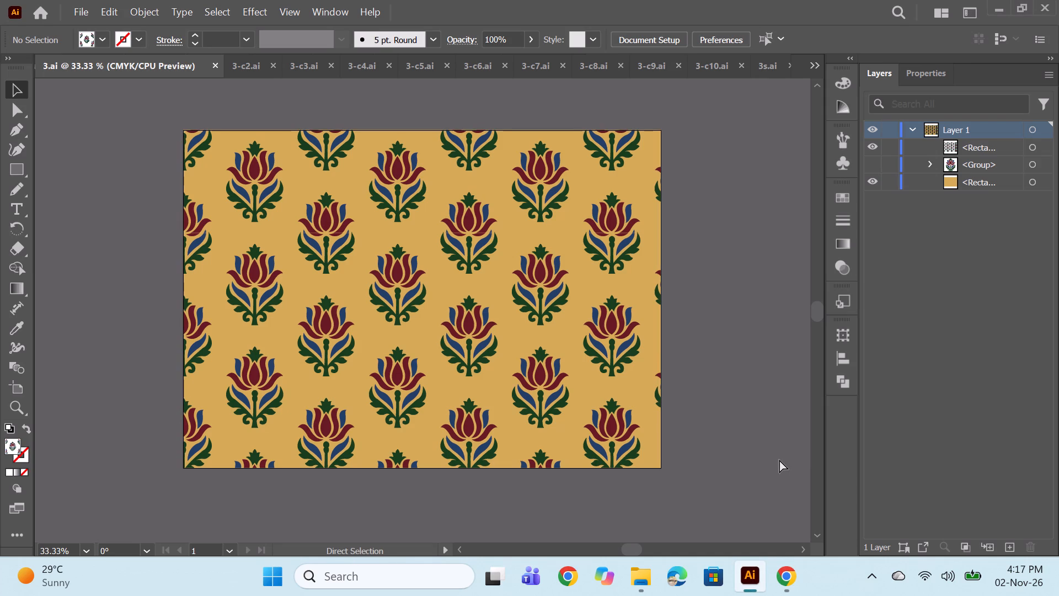
{"action": "key", "text": "ctrl+n"}
{"action": "key", "text": "Return"}
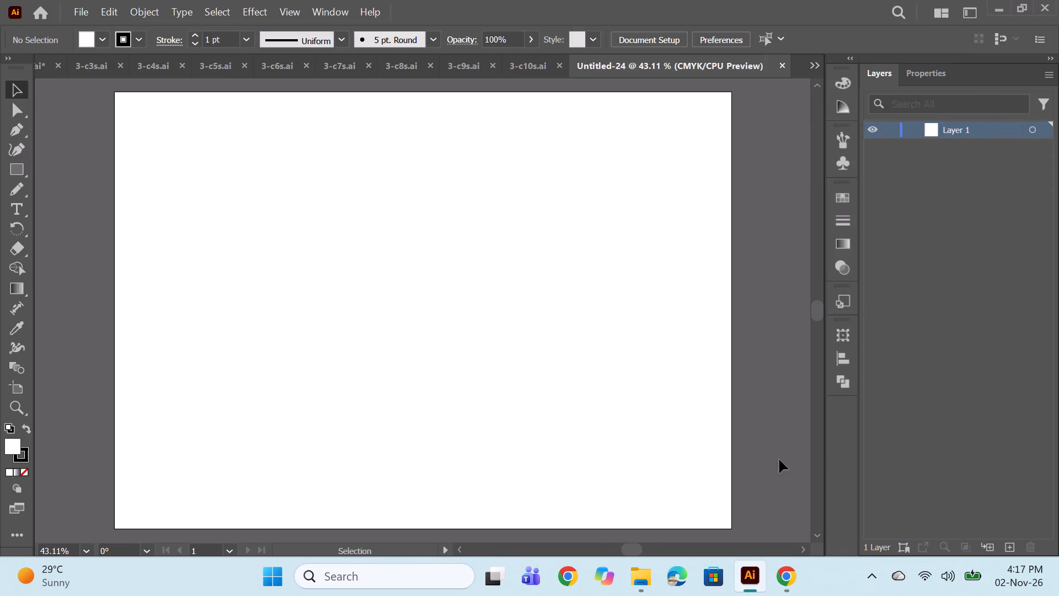
{"action": "key", "text": "ctrl+v"}
{"action": "scroll", "coordinate": [505, 385], "scroll_direction": "down", "scroll_amount": 2, "text": "alt"}
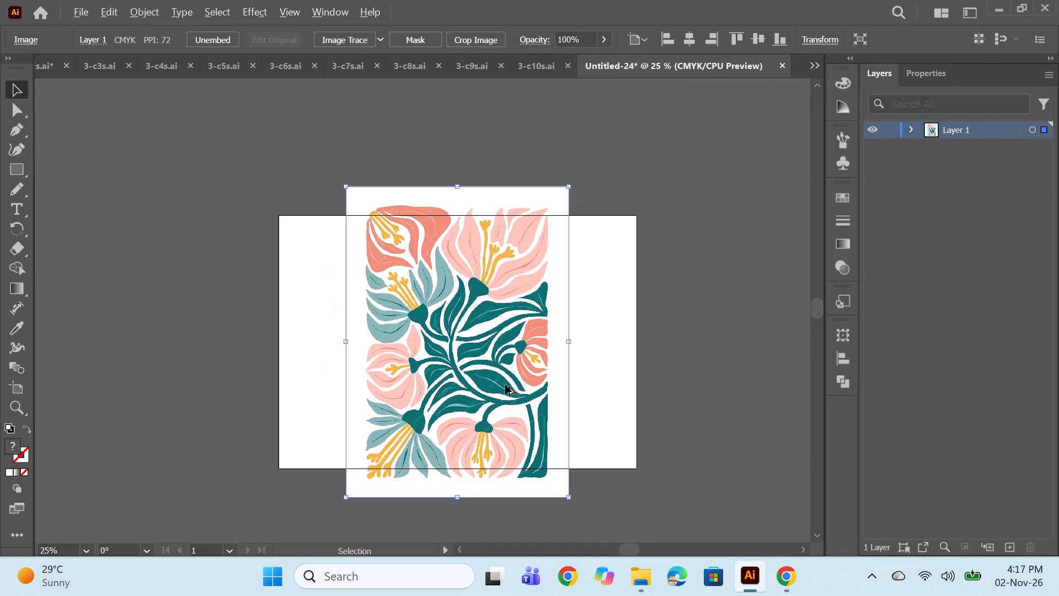
Scale the pasted floral image down proportionally about its centre so it fits inside the artboard.
{"action": "left_click_drag", "start_coordinate": [565, 499], "coordinate": [546, 471], "text": "alt+shift"}
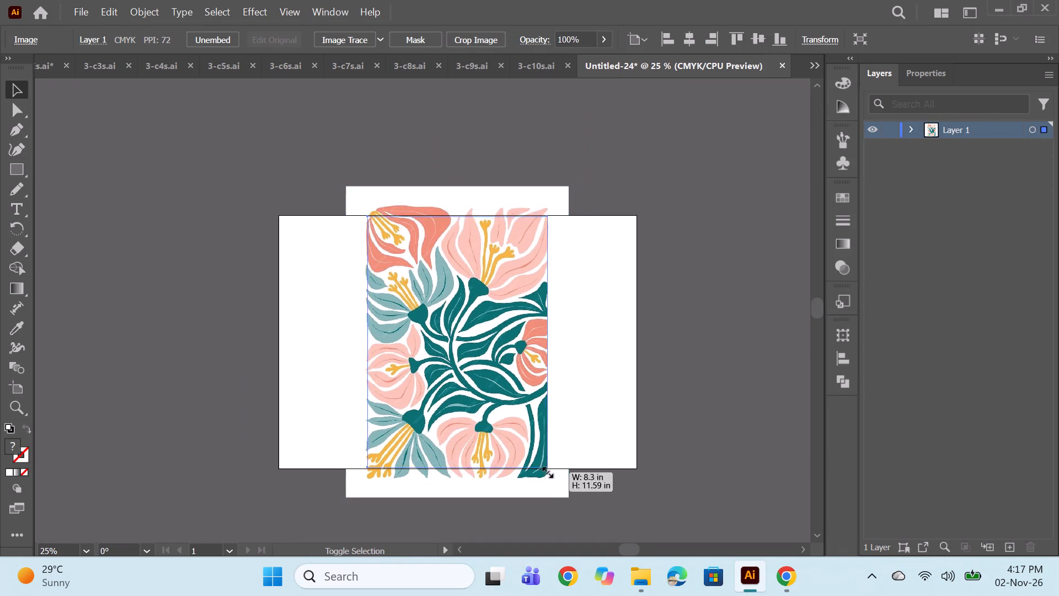
{"action": "left_click_drag", "start_coordinate": [546, 471], "coordinate": [525, 433], "text": "alt+shift"}
{"action": "left_click", "coordinate": [639, 408]}
{"action": "left_click", "coordinate": [489, 360]}
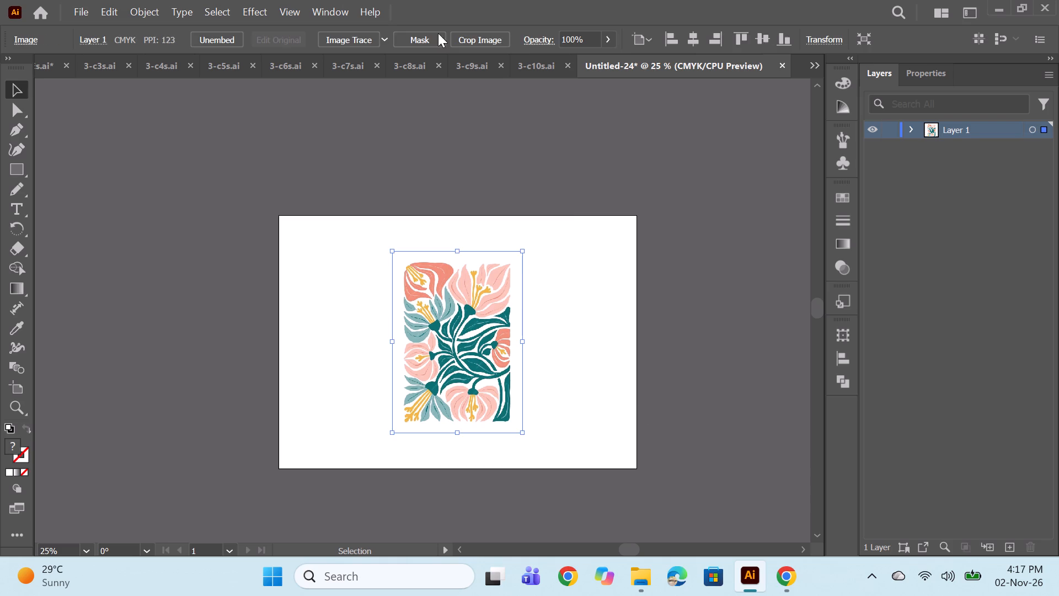
Crop the white margins off all four sides of the floral image, leaving about 4.91 by 7.39 in.
{"action": "left_click", "coordinate": [473, 33]}
{"action": "scroll", "coordinate": [449, 329], "scroll_direction": "up", "scroll_amount": 2, "text": "alt"}
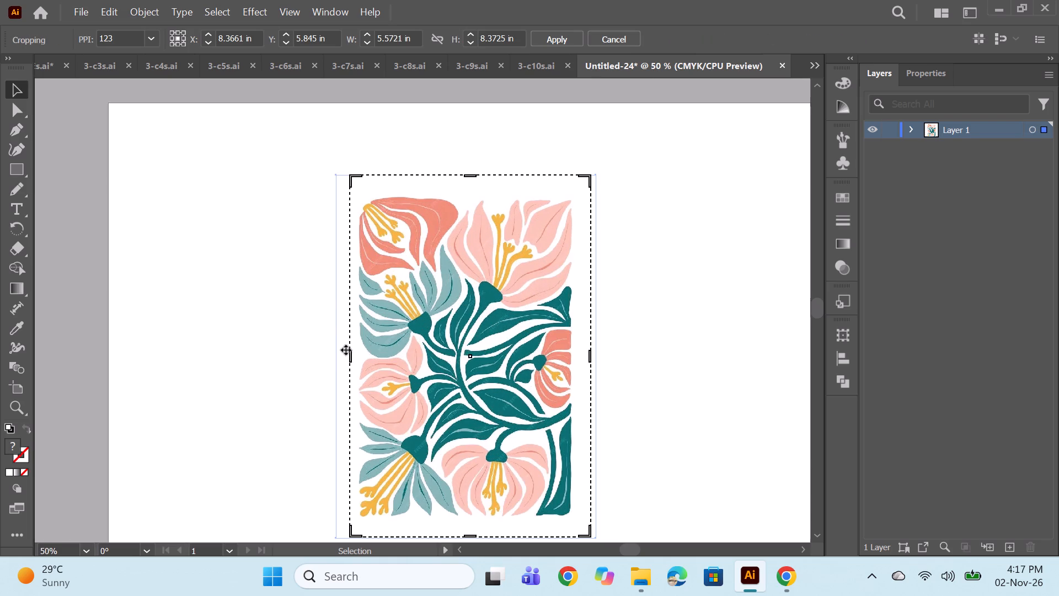
{"action": "left_click_drag", "start_coordinate": [350, 354], "coordinate": [359, 354]}
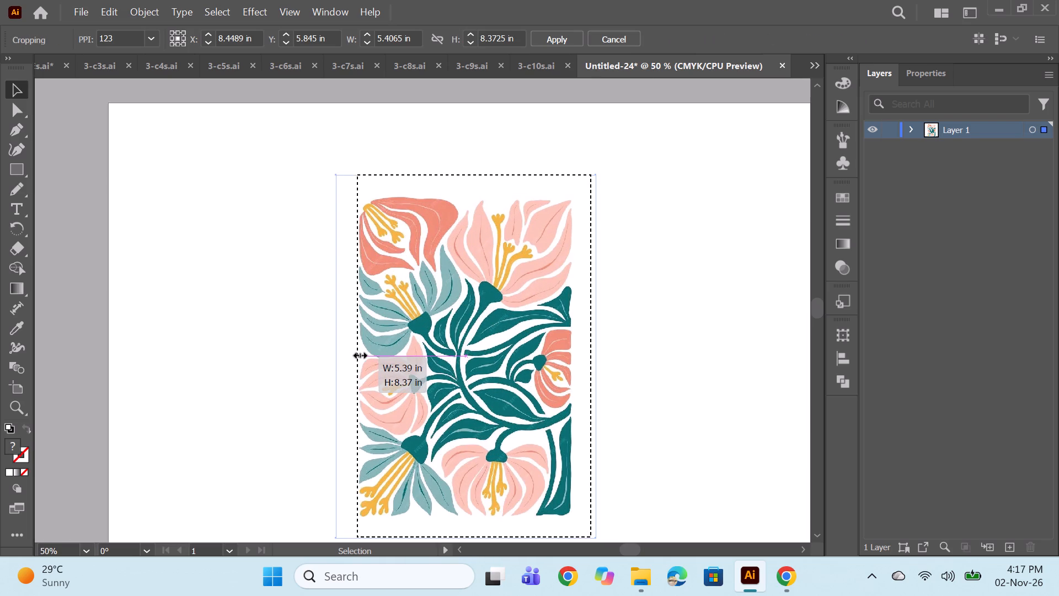
{"action": "left_click_drag", "start_coordinate": [359, 354], "coordinate": [360, 353]}
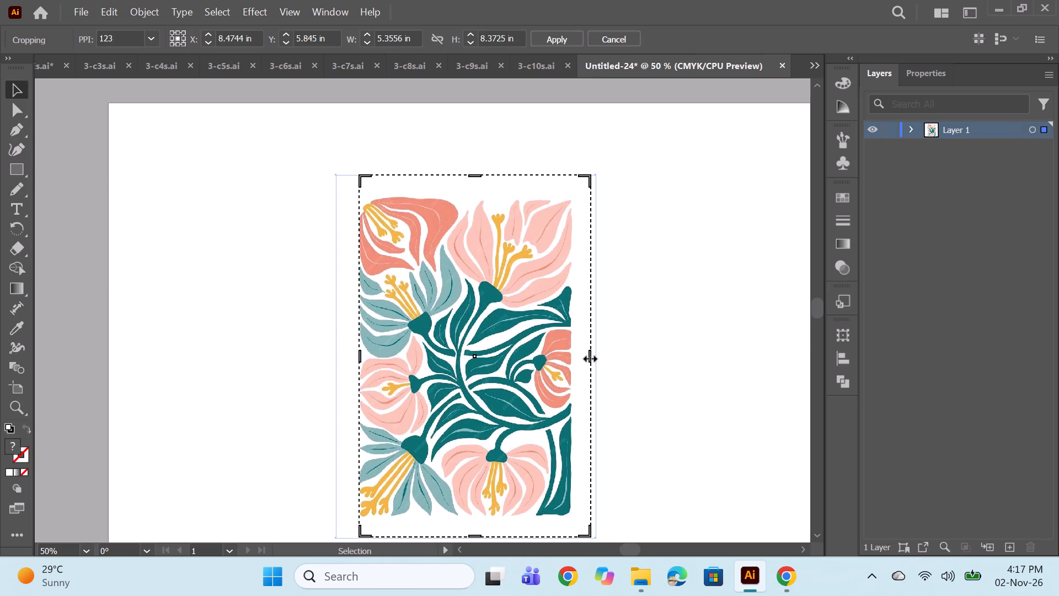
{"action": "left_click_drag", "start_coordinate": [589, 357], "coordinate": [569, 355]}
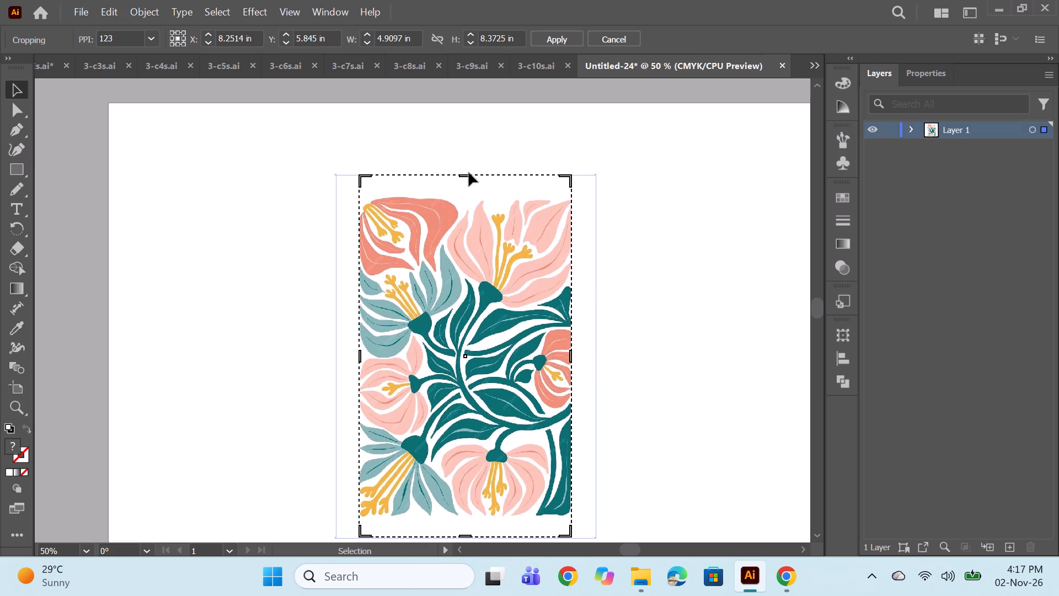
{"action": "left_click_drag", "start_coordinate": [466, 178], "coordinate": [469, 199]}
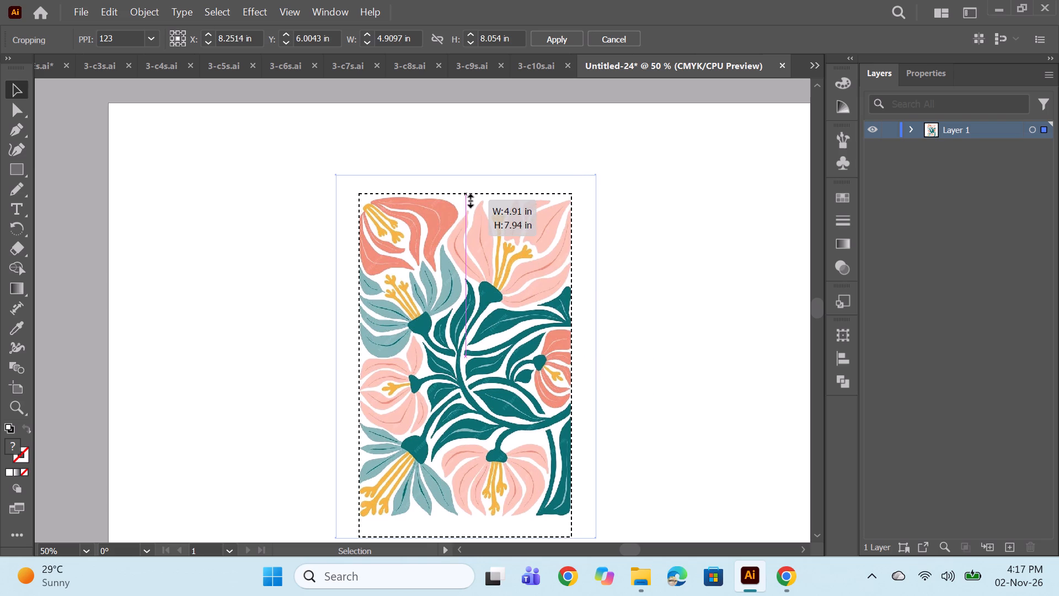
{"action": "left_click_drag", "start_coordinate": [469, 199], "coordinate": [470, 199]}
{"action": "scroll", "coordinate": [484, 367], "scroll_direction": "down", "scroll_amount": 3}
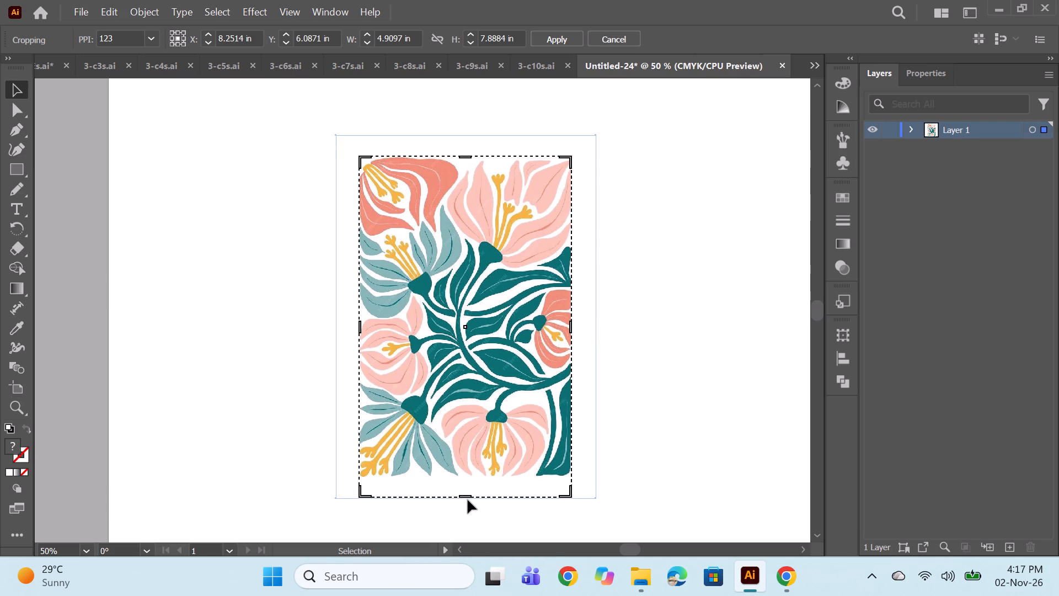
{"action": "left_click_drag", "start_coordinate": [467, 496], "coordinate": [467, 475]}
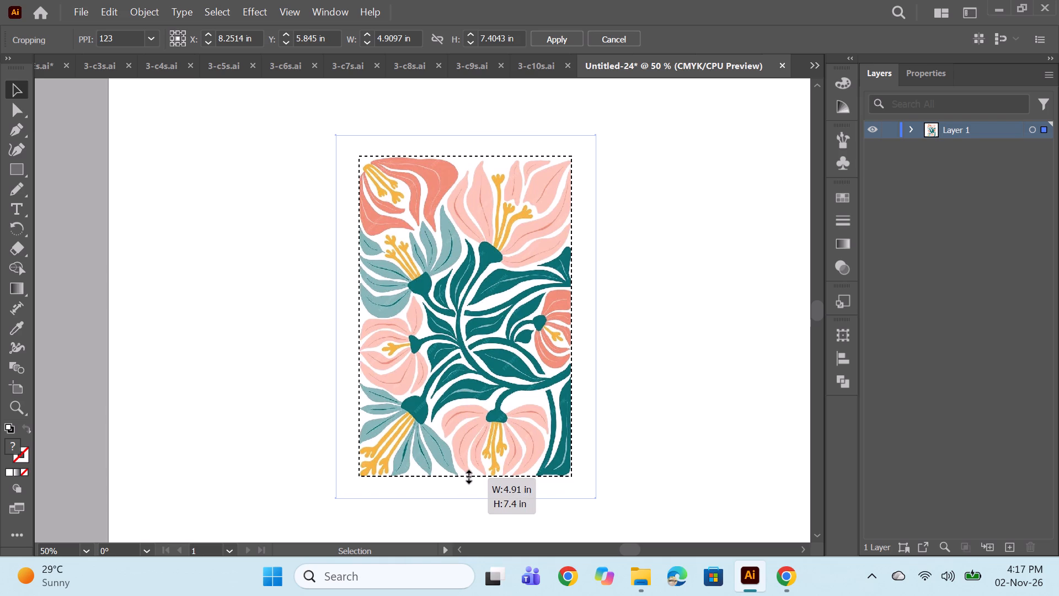
{"action": "left_click_drag", "start_coordinate": [467, 475], "coordinate": [467, 475]}
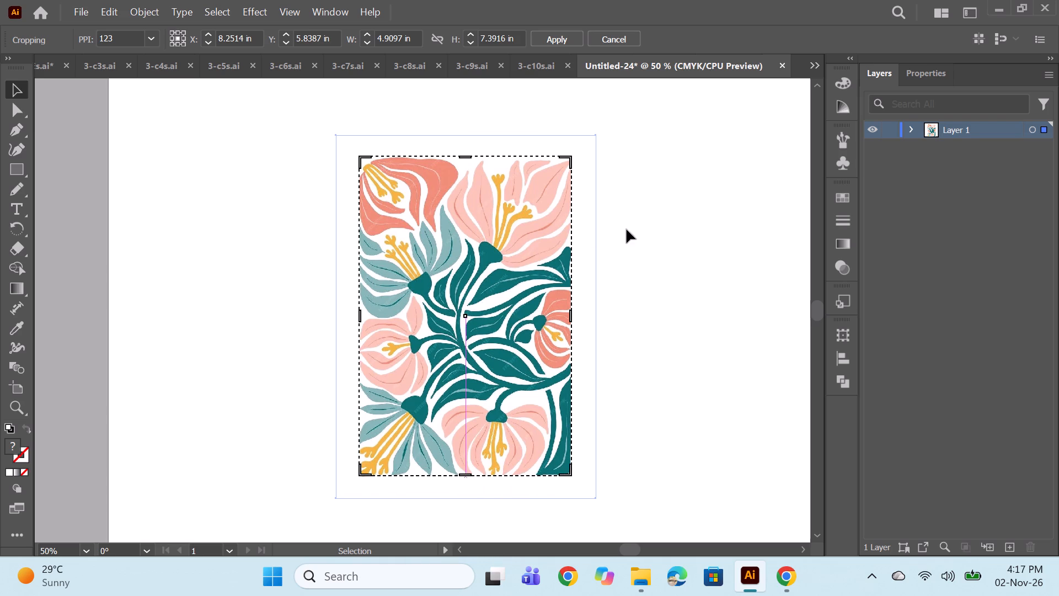
{"action": "left_click", "coordinate": [561, 32]}
Shrink the cropped floral image to about half its size and place it near the artboard's upper-left corner.
{"action": "left_click_drag", "start_coordinate": [487, 313], "coordinate": [270, 259]}
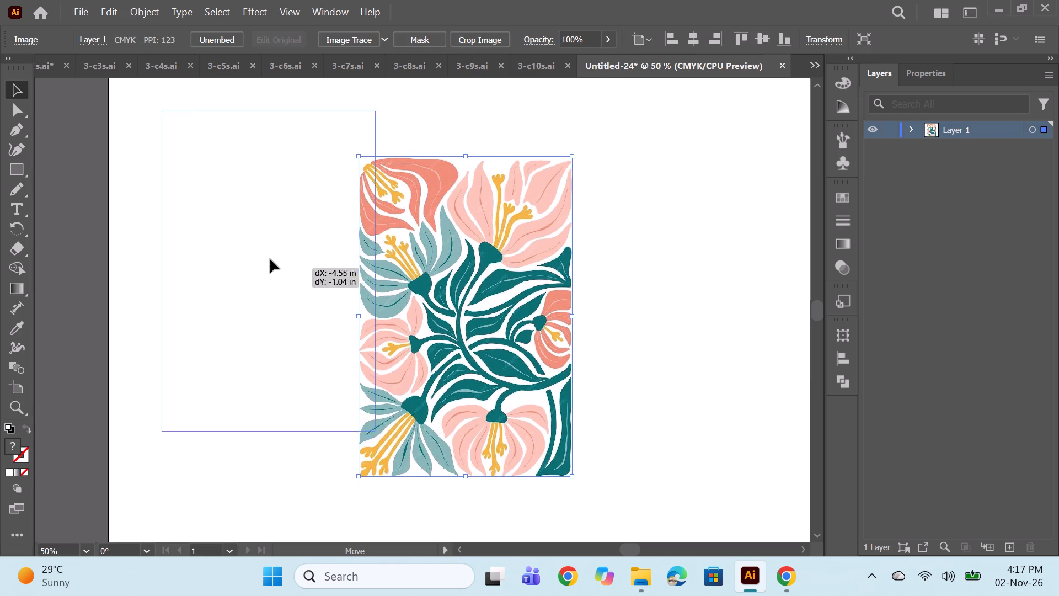
{"action": "left_click_drag", "start_coordinate": [270, 259], "coordinate": [263, 256]}
{"action": "scroll", "coordinate": [299, 257], "scroll_direction": "down", "scroll_amount": 1, "text": "alt"}
{"action": "left_click", "coordinate": [284, 344]}
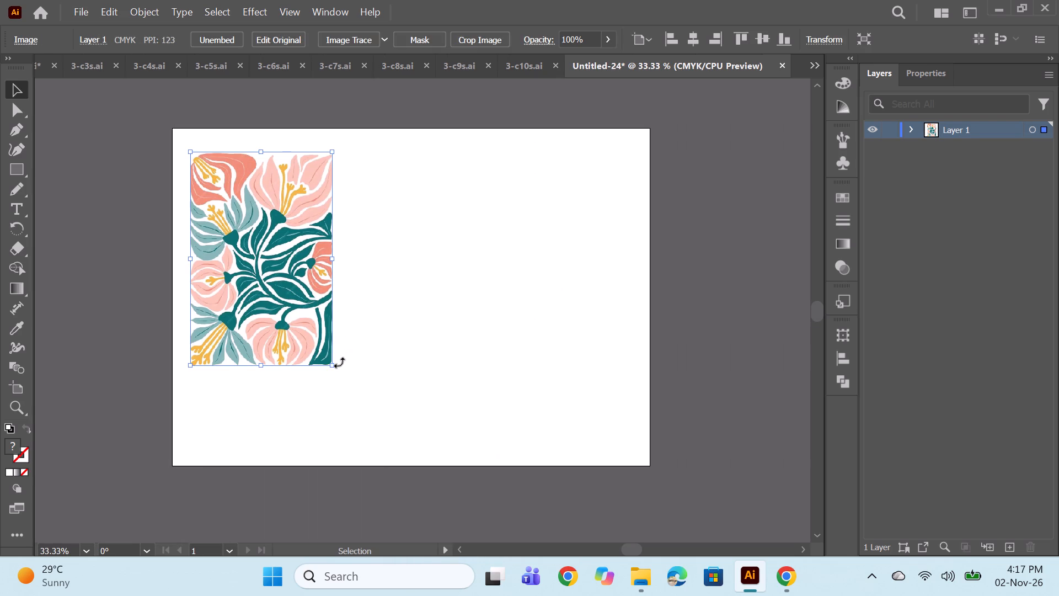
{"action": "left_click_drag", "start_coordinate": [334, 367], "coordinate": [301, 308], "text": "alt+shift"}
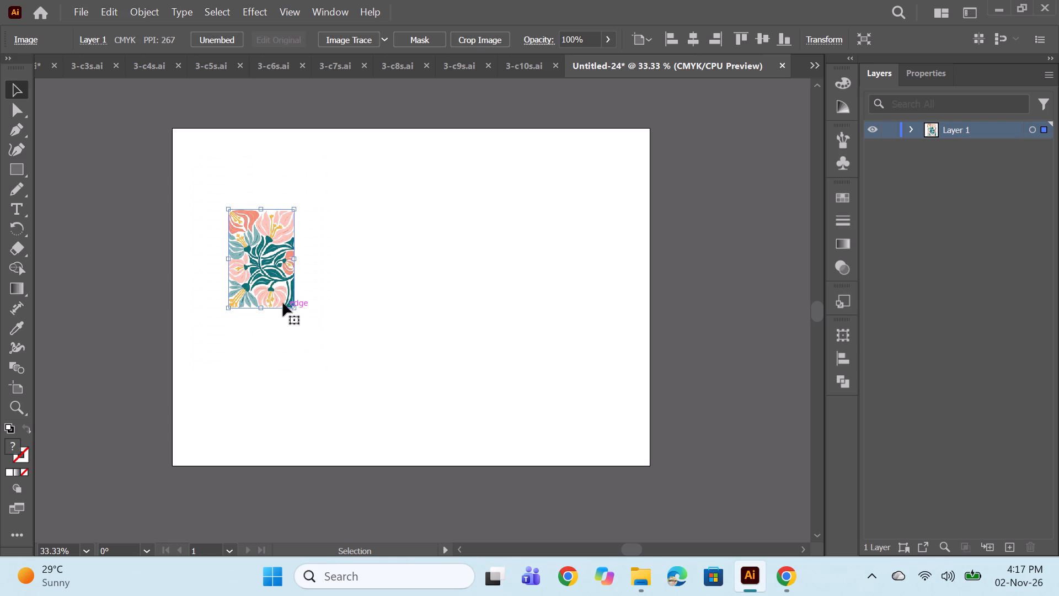
{"action": "left_click_drag", "start_coordinate": [260, 269], "coordinate": [219, 204]}
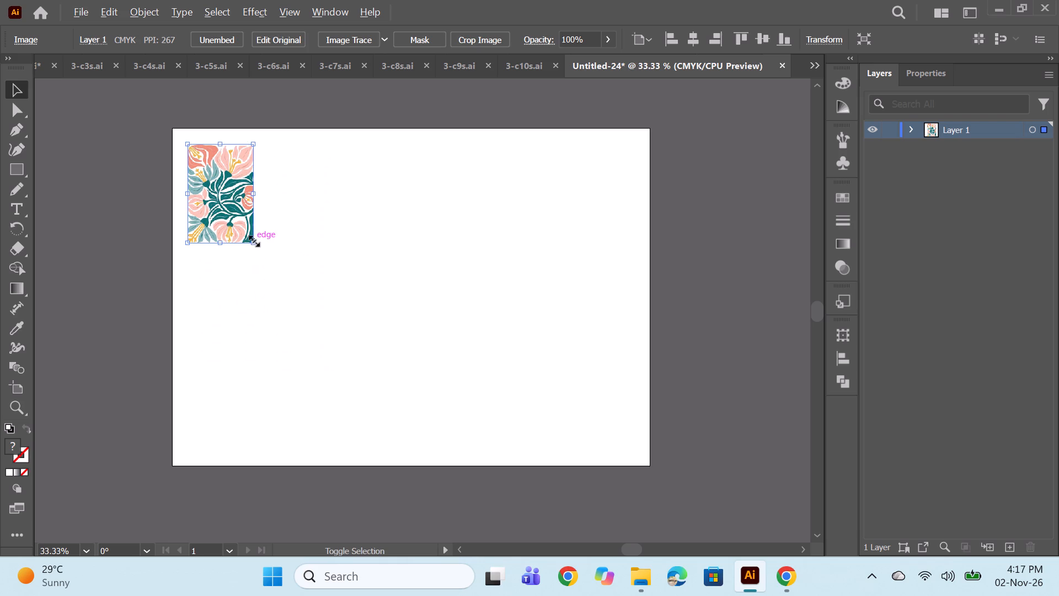
{"action": "left_click_drag", "start_coordinate": [253, 241], "coordinate": [262, 248], "text": "alt+shift"}
{"action": "left_click", "coordinate": [292, 247]}
Copy the floral tile horizontally so the edges touch, and repeat the copy four times to make a row of six.
{"action": "left_click_drag", "start_coordinate": [234, 209], "coordinate": [285, 210], "text": "alt+shift"}
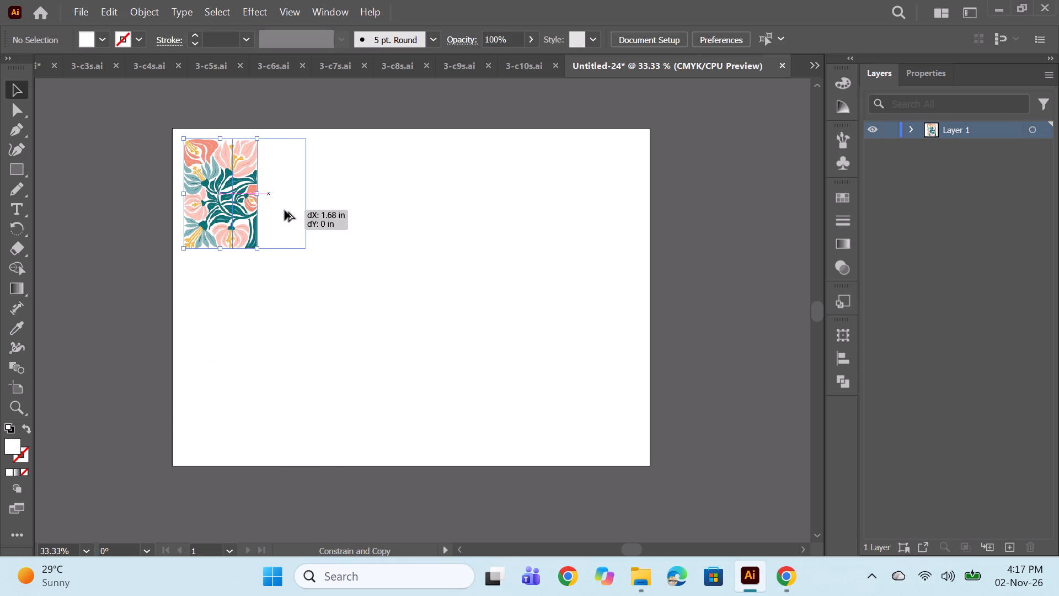
{"action": "left_click_drag", "start_coordinate": [285, 210], "coordinate": [306, 209], "text": "alt+shift"}
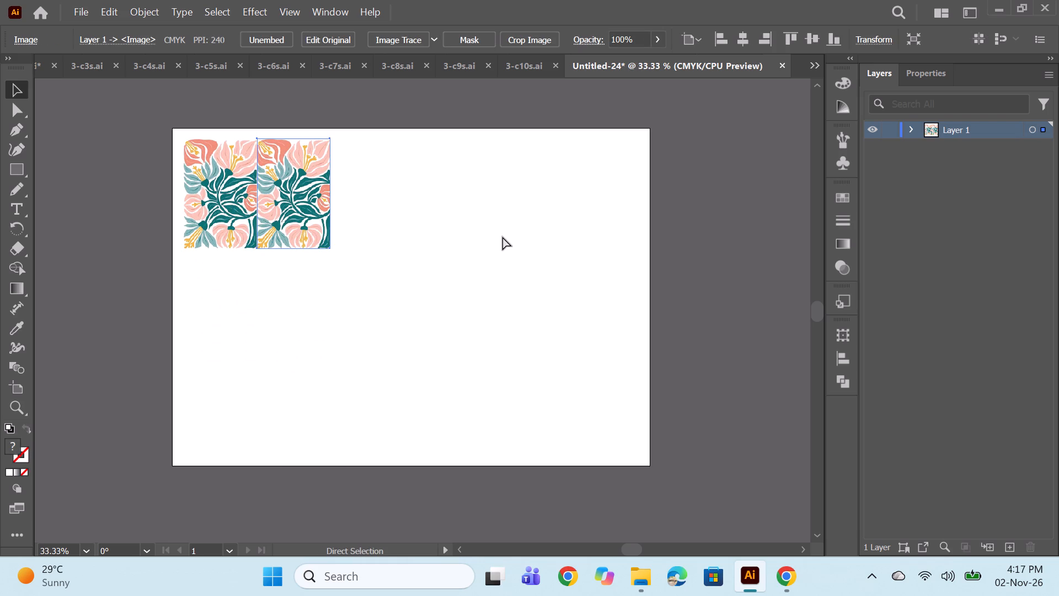
{"action": "key", "text": "ctrl+d"}
{"action": "key", "text": "ctrl+d"}
{"action": "key", "text": "ctrl+d"}
{"action": "key", "text": "ctrl+d"}
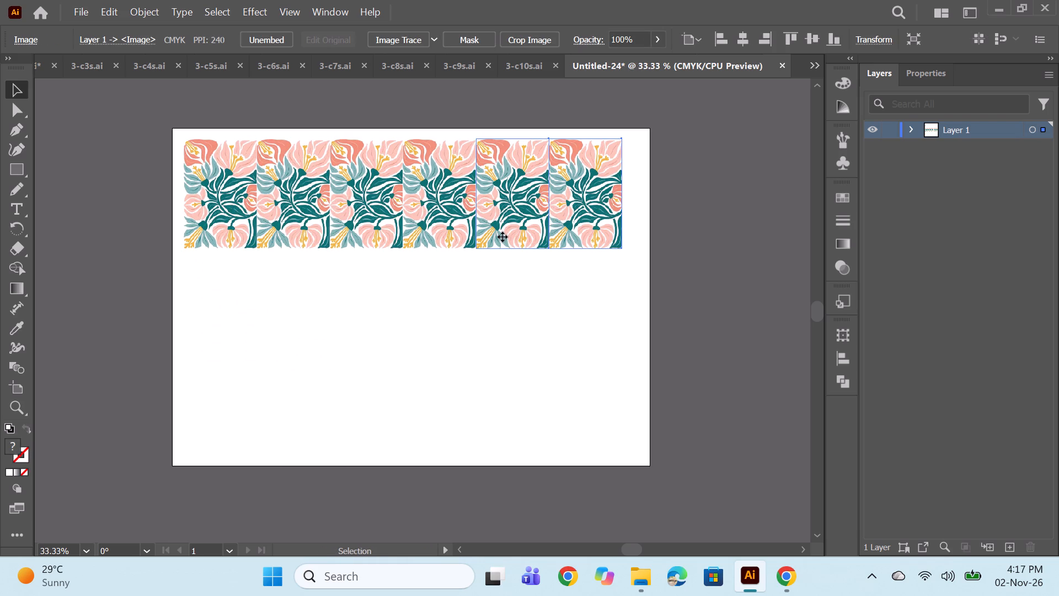
{"action": "left_click", "coordinate": [676, 288]}
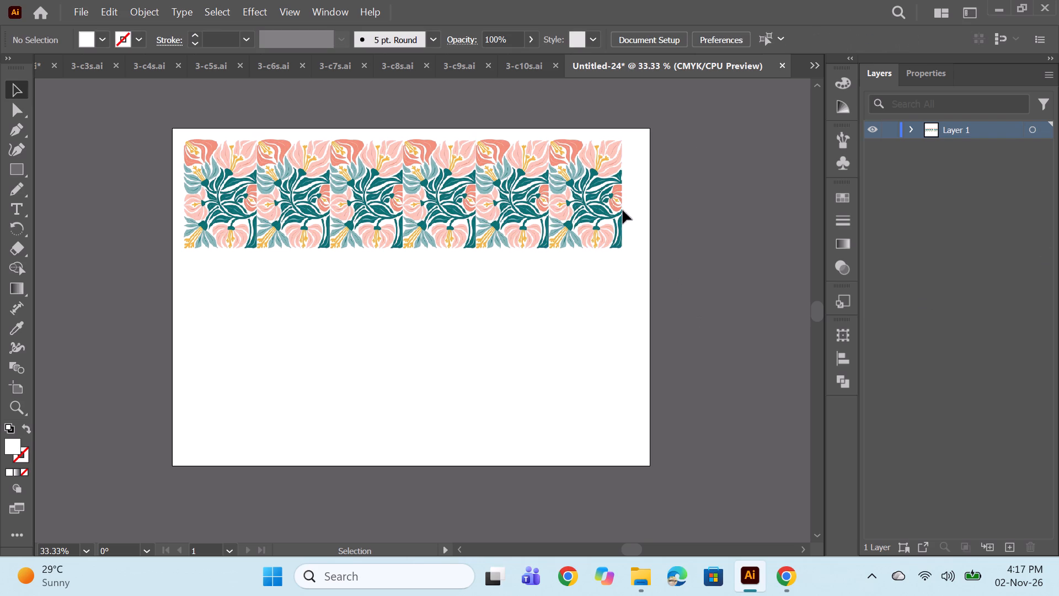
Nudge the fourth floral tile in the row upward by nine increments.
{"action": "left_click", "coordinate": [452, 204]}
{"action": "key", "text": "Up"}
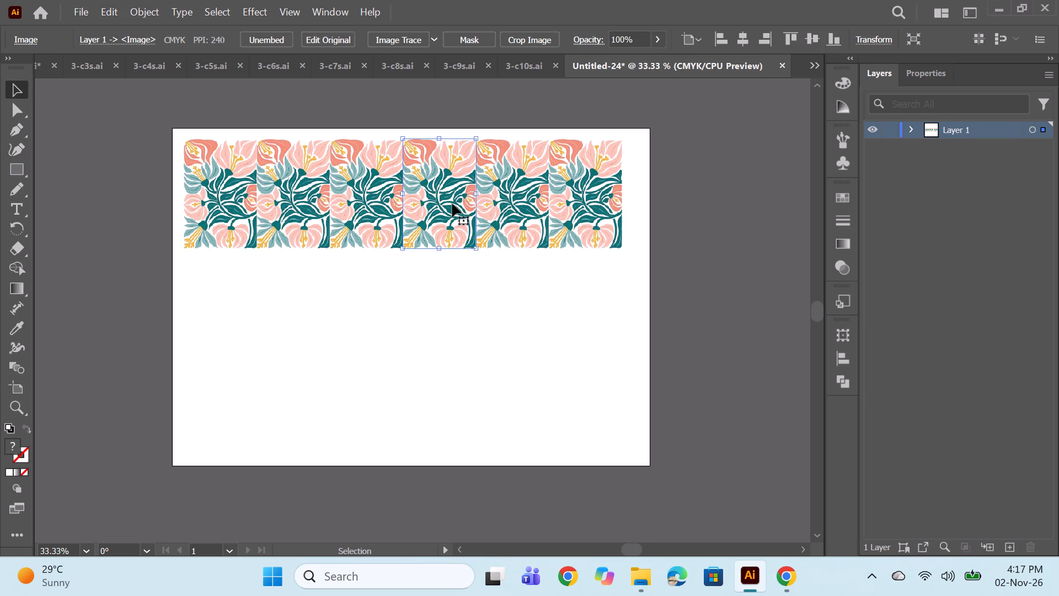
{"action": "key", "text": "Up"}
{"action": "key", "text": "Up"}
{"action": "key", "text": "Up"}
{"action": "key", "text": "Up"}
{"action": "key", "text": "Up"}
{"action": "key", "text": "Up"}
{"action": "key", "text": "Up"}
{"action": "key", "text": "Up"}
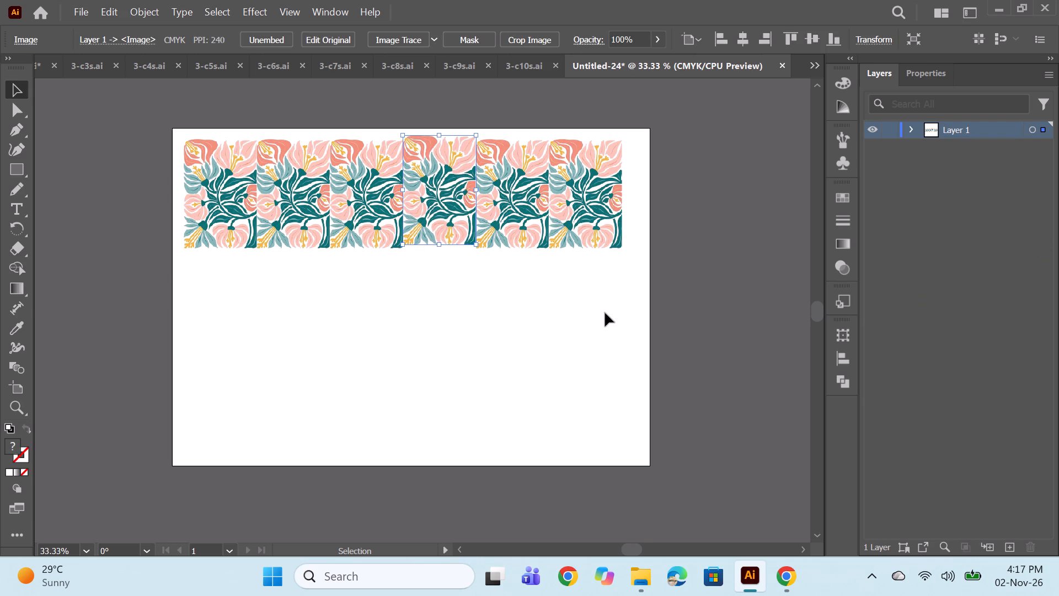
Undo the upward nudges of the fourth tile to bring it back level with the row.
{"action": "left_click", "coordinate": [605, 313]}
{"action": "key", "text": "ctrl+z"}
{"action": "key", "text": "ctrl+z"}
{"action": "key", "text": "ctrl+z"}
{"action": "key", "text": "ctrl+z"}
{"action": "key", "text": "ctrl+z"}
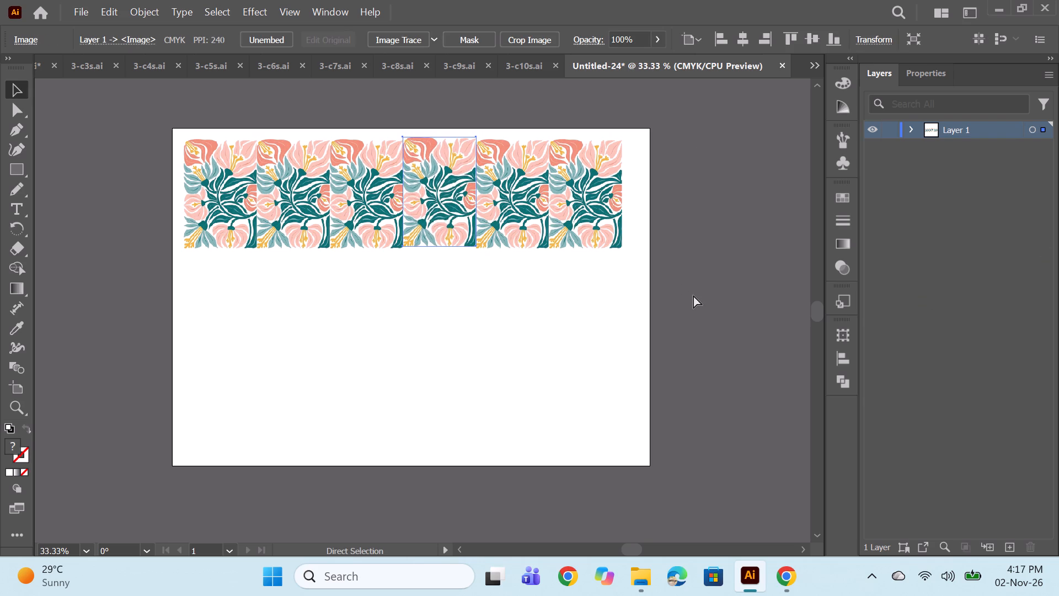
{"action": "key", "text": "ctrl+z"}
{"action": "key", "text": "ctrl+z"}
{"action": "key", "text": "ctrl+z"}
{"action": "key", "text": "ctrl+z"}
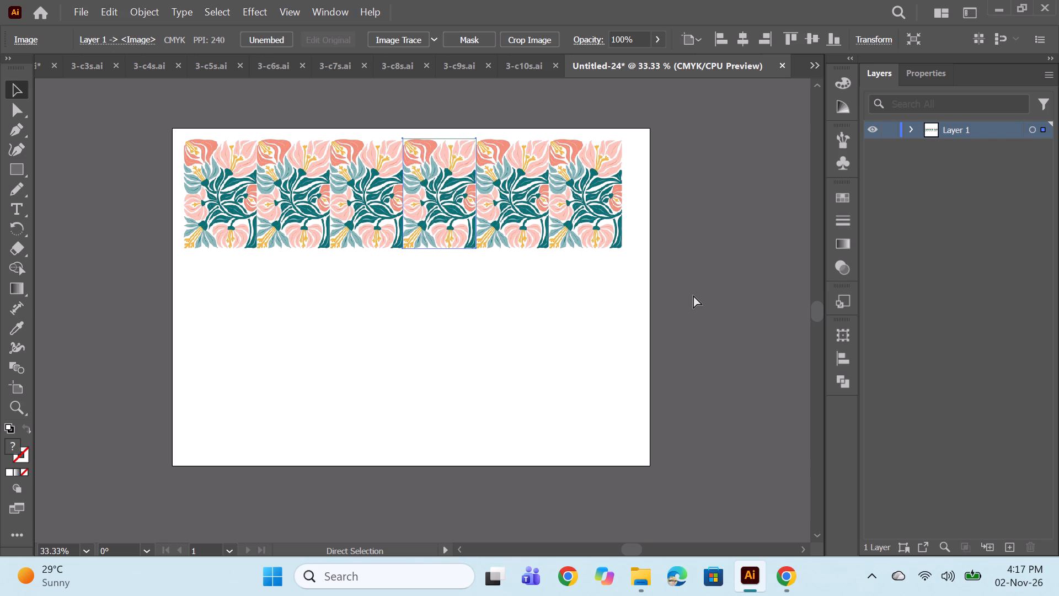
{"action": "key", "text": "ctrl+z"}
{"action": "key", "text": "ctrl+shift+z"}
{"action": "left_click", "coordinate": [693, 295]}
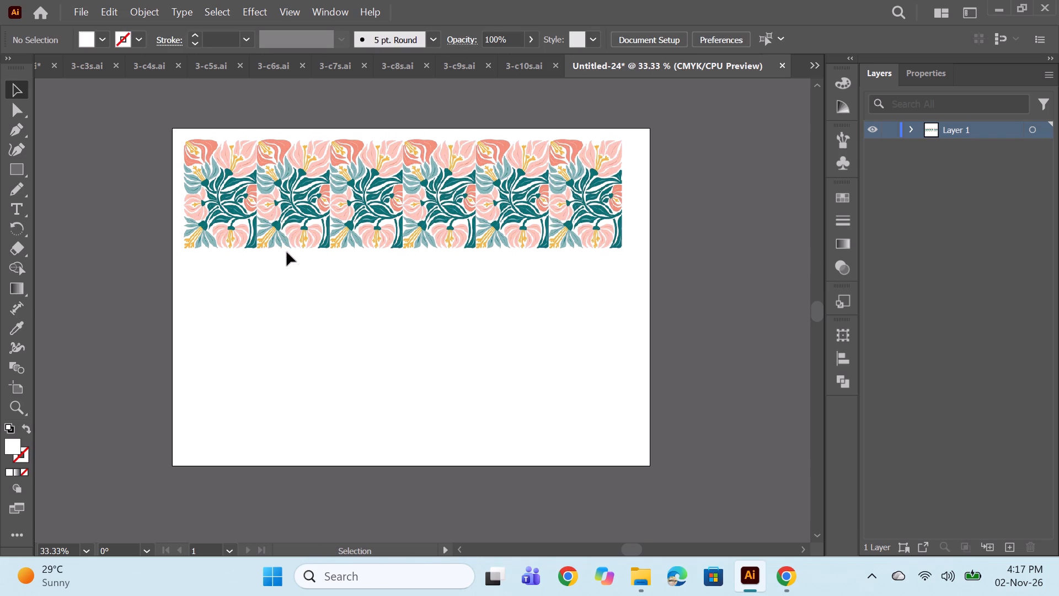
Undo the repeated tile copies until only the original floral tile remains.
{"action": "left_click", "coordinate": [291, 233]}
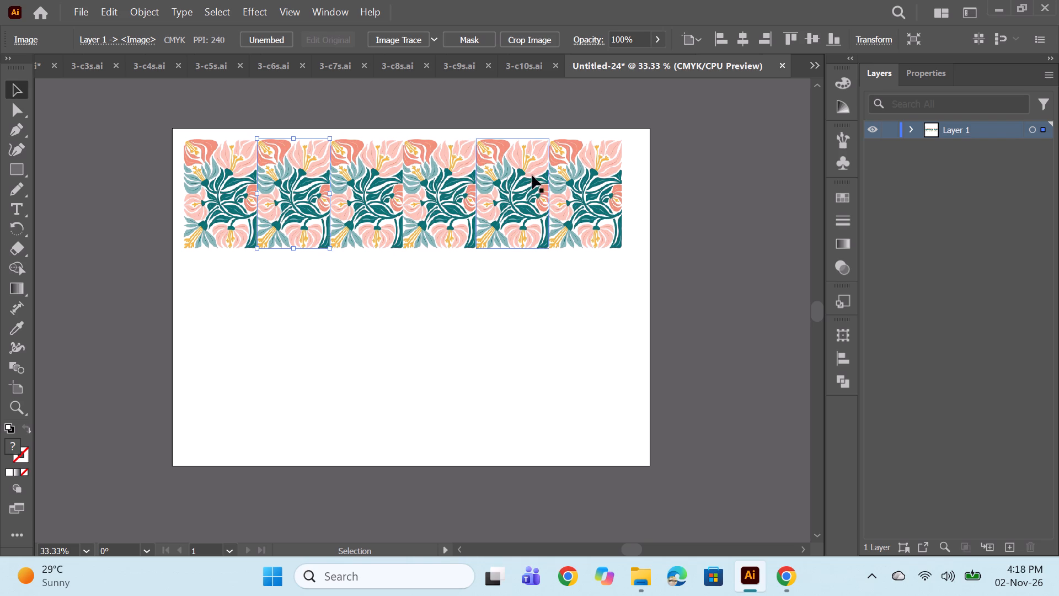
{"action": "key", "text": "ctrl+z"}
{"action": "key", "text": "ctrl+z"}
{"action": "key", "text": "ctrl+z"}
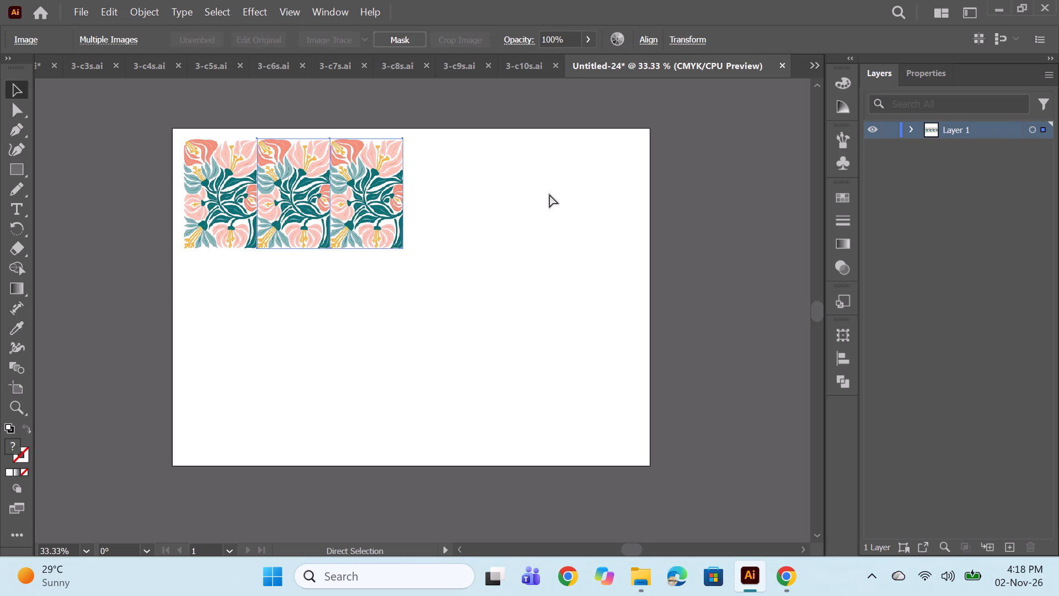
{"action": "key", "text": "ctrl+z"}
{"action": "key", "text": "ctrl+z"}
Copy the floral tile horizontally so the copy's edge touches the original's side.
{"action": "left_click_drag", "start_coordinate": [239, 205], "coordinate": [240, 207], "text": "alt+shift"}
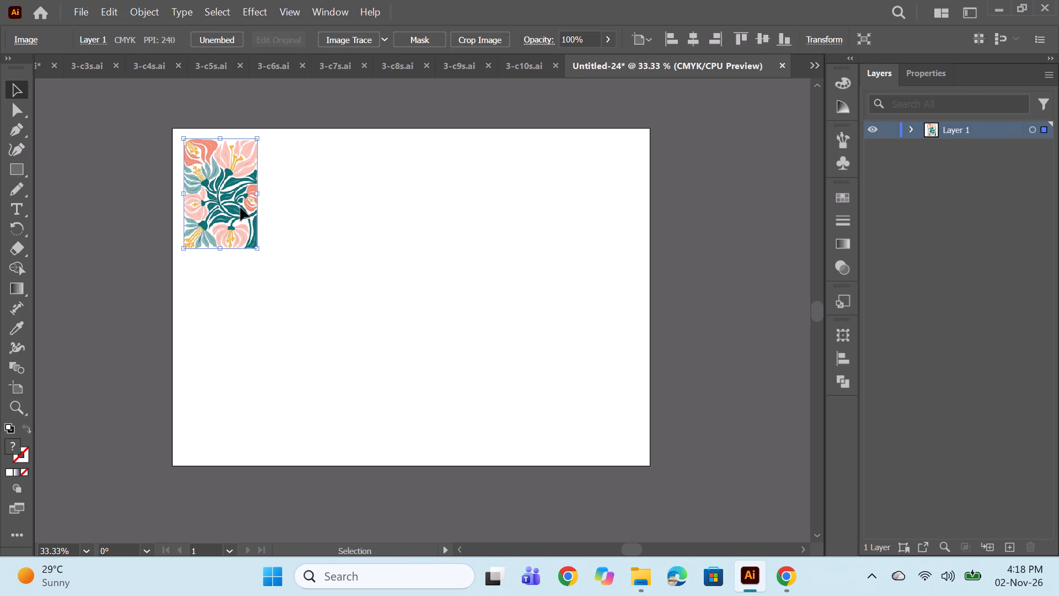
{"action": "left_click_drag", "start_coordinate": [240, 207], "coordinate": [309, 214], "text": "alt+shift"}
{"action": "left_click_drag", "start_coordinate": [208, 209], "coordinate": [282, 228], "text": "alt+shift"}
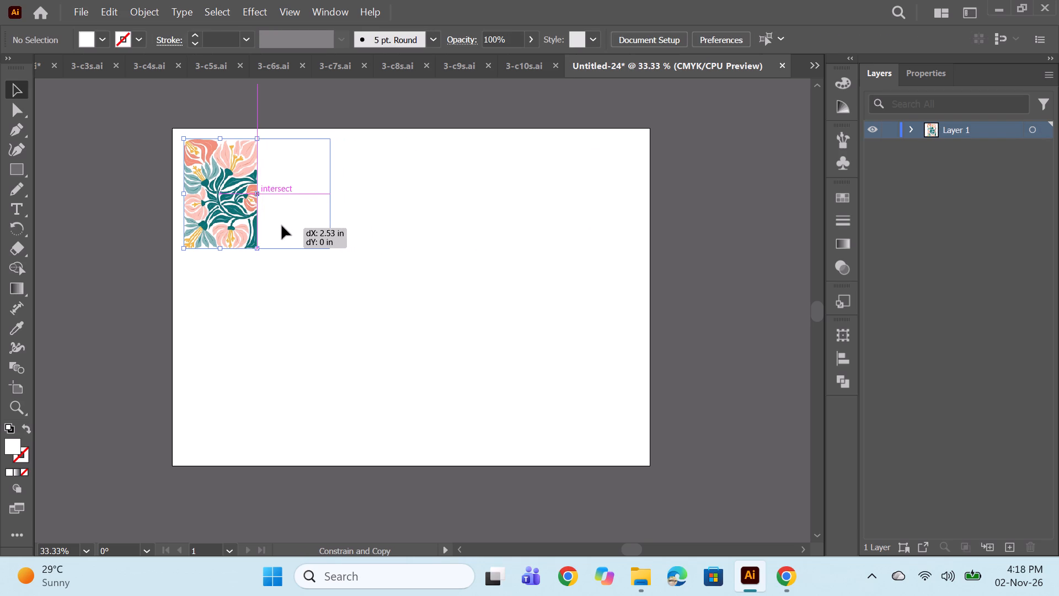
Reflect the second tile across the vertical axis as a copy, mirroring the original tile.
{"action": "right_click", "coordinate": [282, 223]}
{"action": "left_click", "coordinate": [390, 443]}
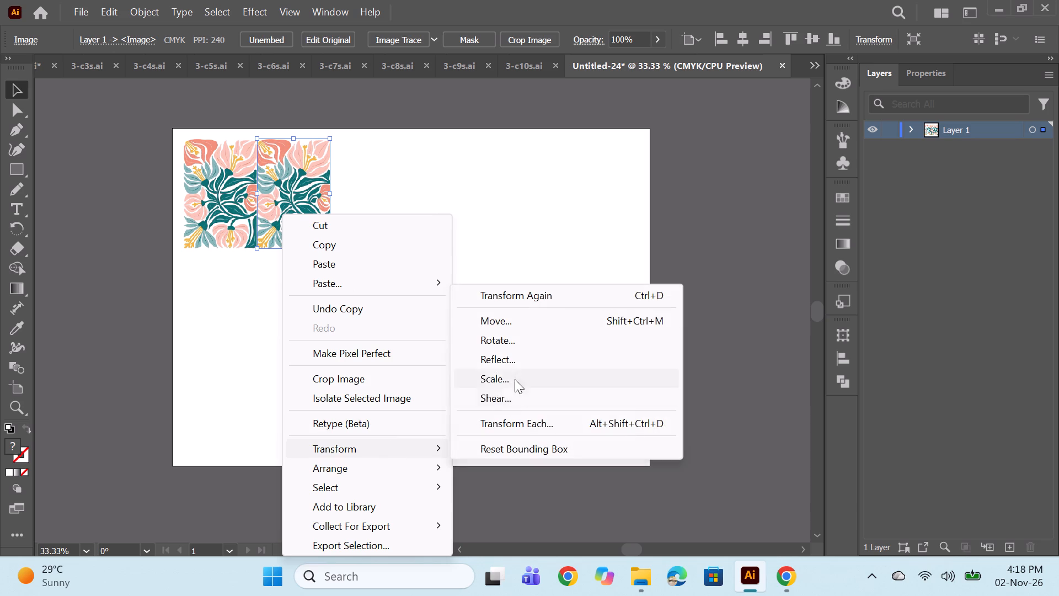
{"action": "left_click", "coordinate": [512, 364]}
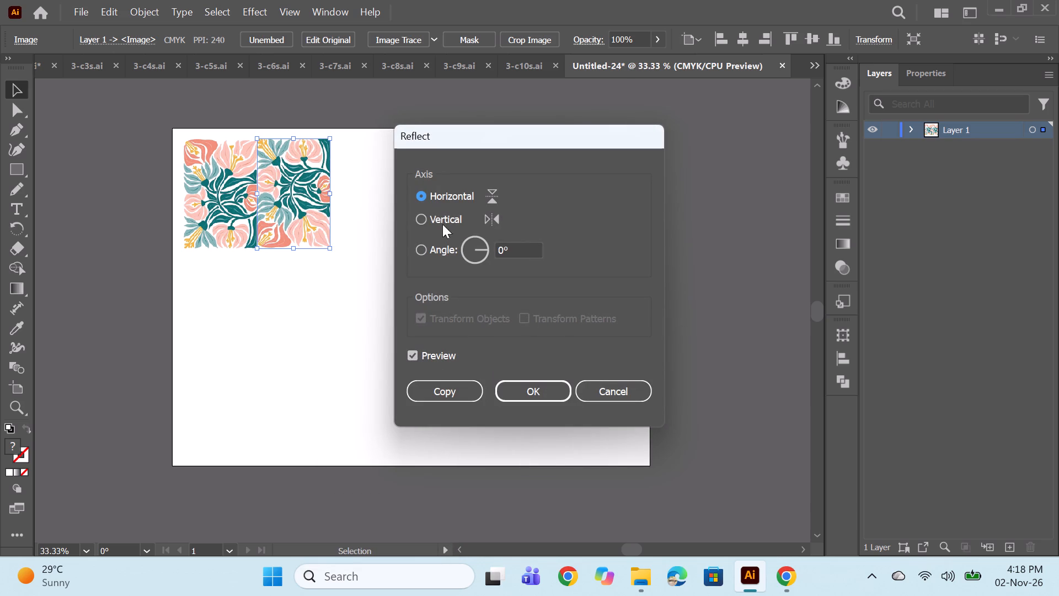
{"action": "left_click", "coordinate": [419, 215]}
{"action": "left_click", "coordinate": [427, 392]}
{"action": "left_click", "coordinate": [403, 243]}
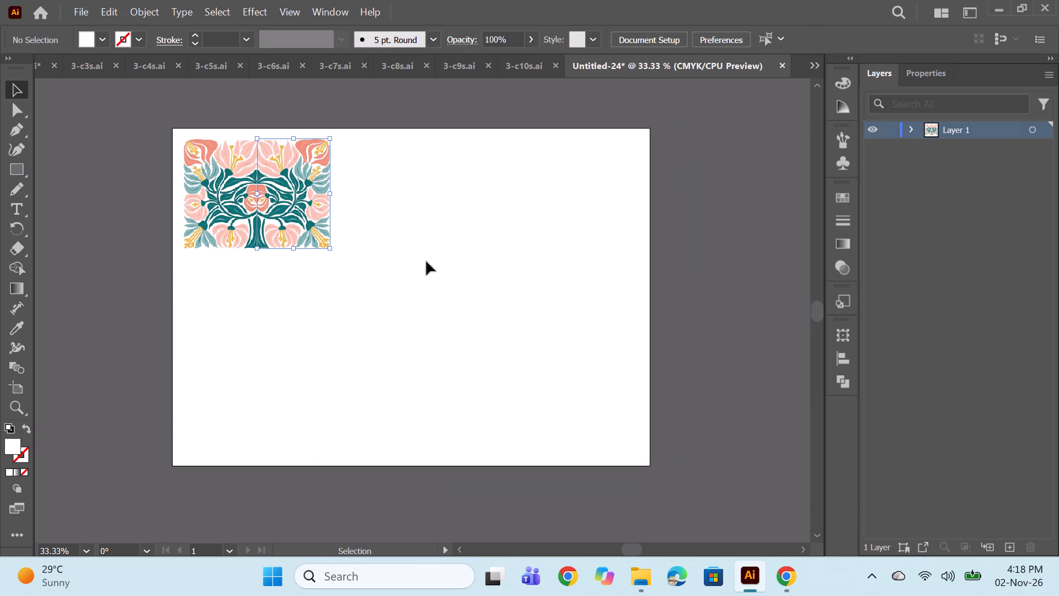
Nudge the mirrored tile one increment left to close the seam with the original tile.
{"action": "left_click", "coordinate": [325, 214]}
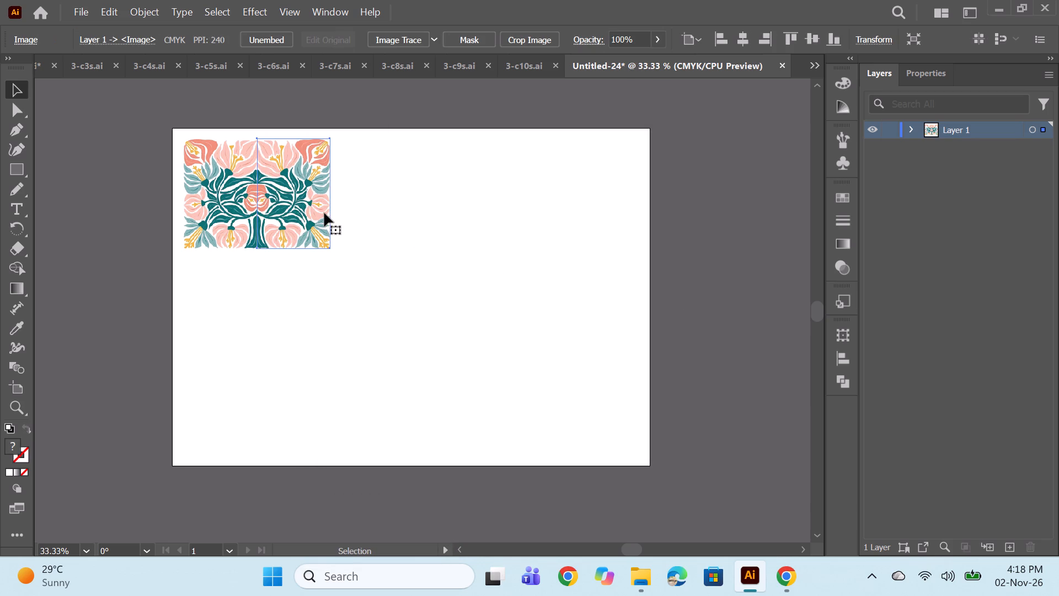
{"action": "key", "text": "Left"}
{"action": "left_click", "coordinate": [477, 223]}
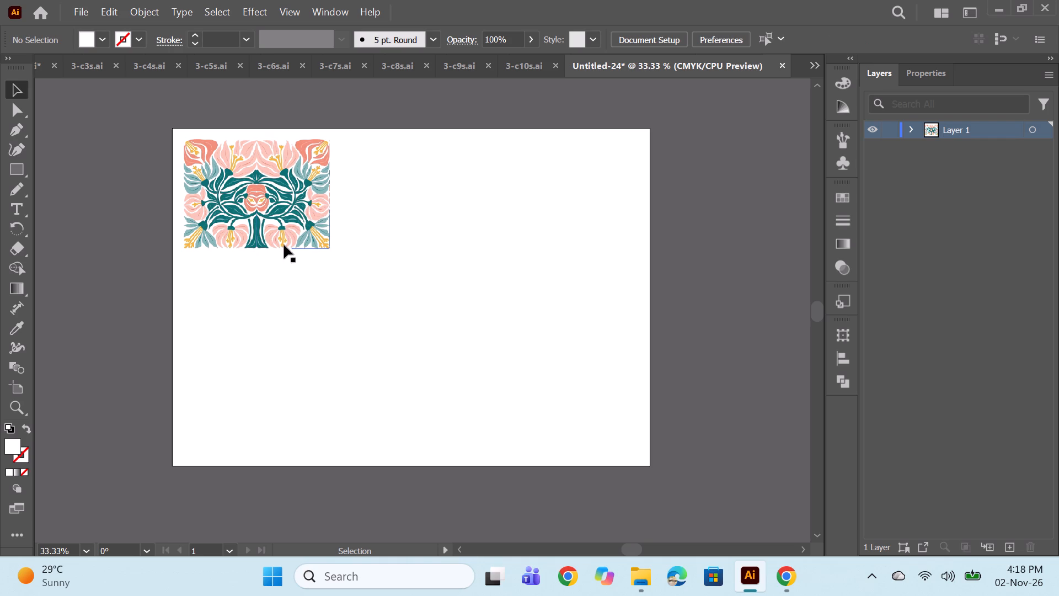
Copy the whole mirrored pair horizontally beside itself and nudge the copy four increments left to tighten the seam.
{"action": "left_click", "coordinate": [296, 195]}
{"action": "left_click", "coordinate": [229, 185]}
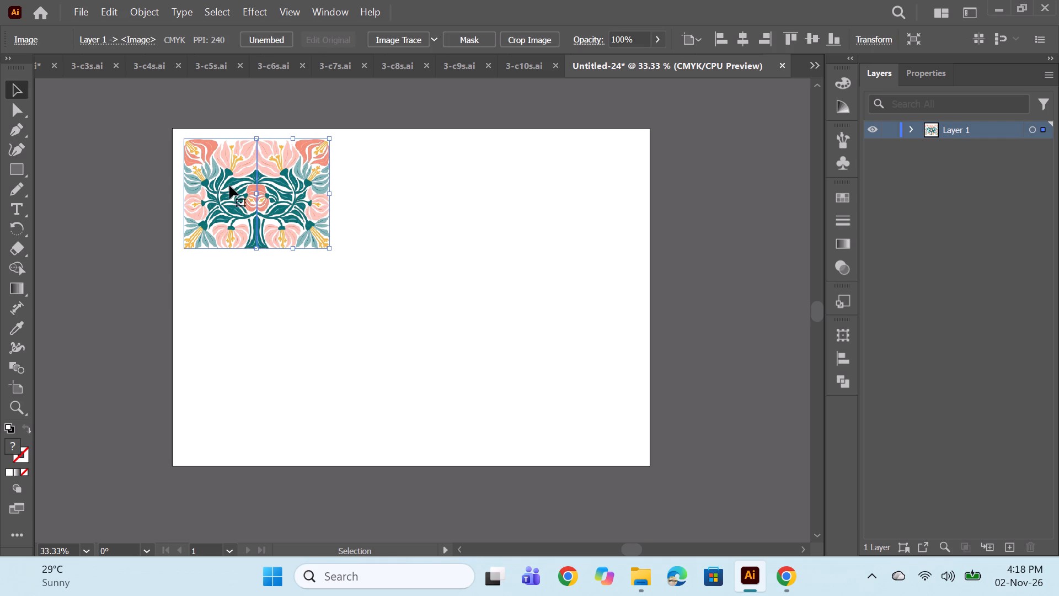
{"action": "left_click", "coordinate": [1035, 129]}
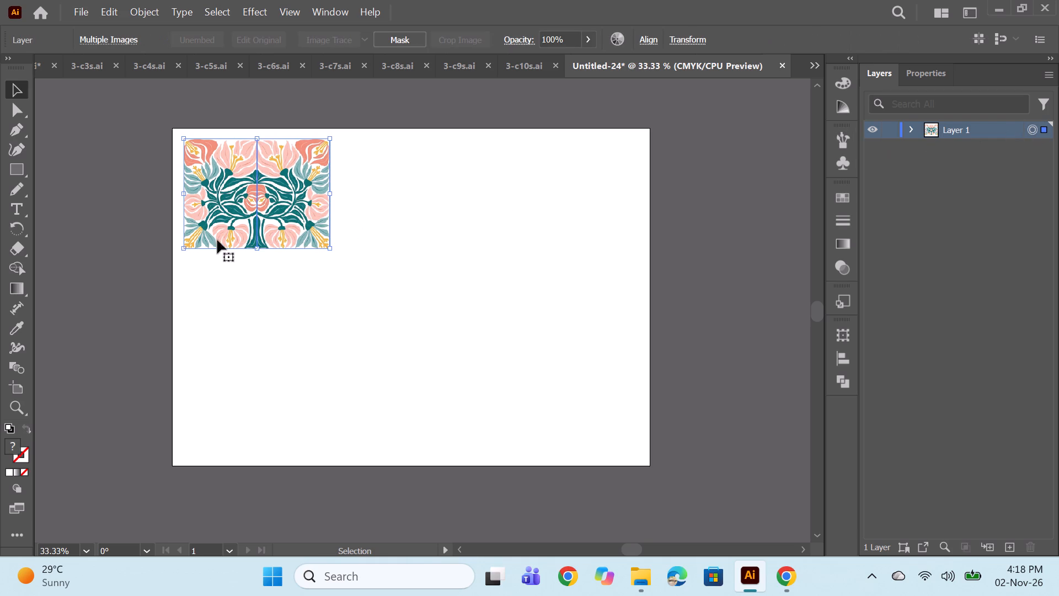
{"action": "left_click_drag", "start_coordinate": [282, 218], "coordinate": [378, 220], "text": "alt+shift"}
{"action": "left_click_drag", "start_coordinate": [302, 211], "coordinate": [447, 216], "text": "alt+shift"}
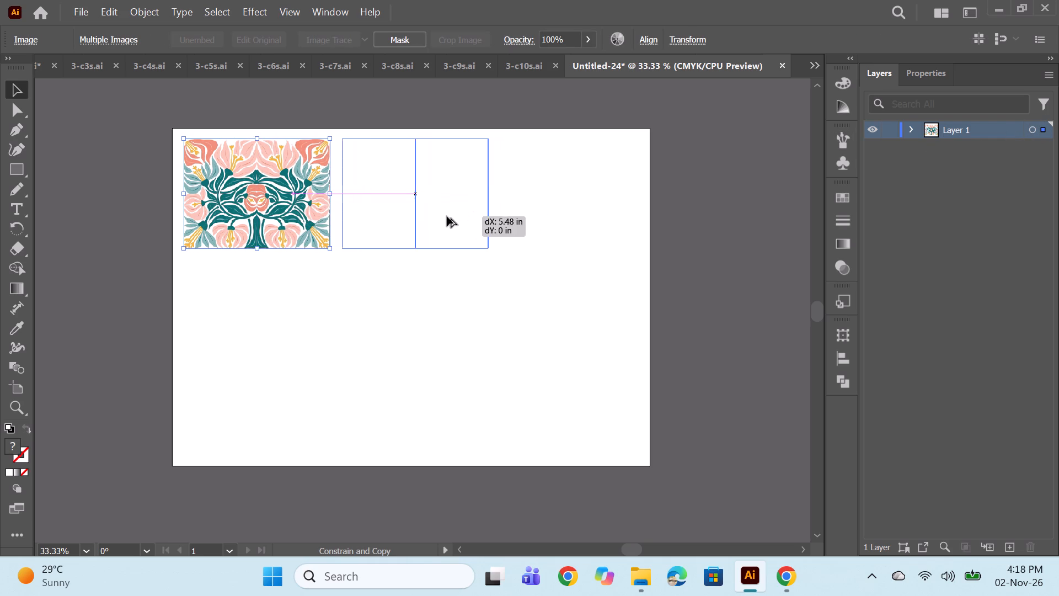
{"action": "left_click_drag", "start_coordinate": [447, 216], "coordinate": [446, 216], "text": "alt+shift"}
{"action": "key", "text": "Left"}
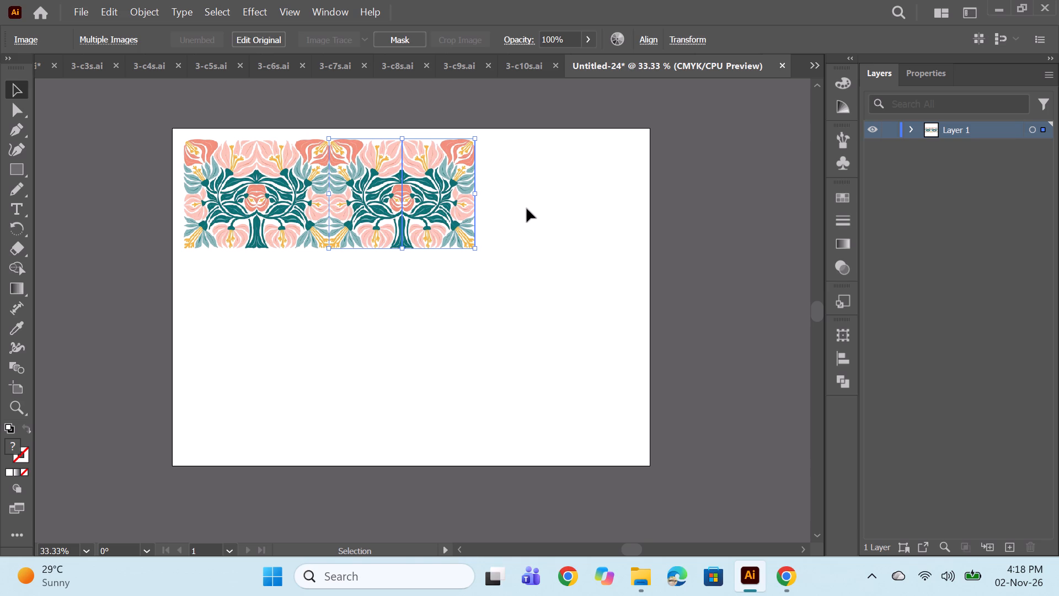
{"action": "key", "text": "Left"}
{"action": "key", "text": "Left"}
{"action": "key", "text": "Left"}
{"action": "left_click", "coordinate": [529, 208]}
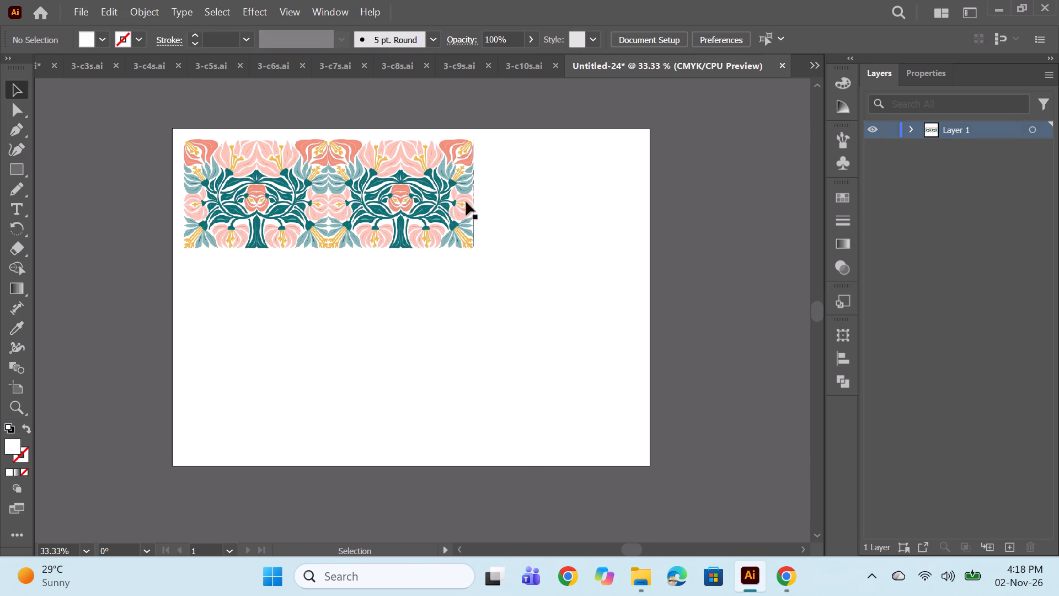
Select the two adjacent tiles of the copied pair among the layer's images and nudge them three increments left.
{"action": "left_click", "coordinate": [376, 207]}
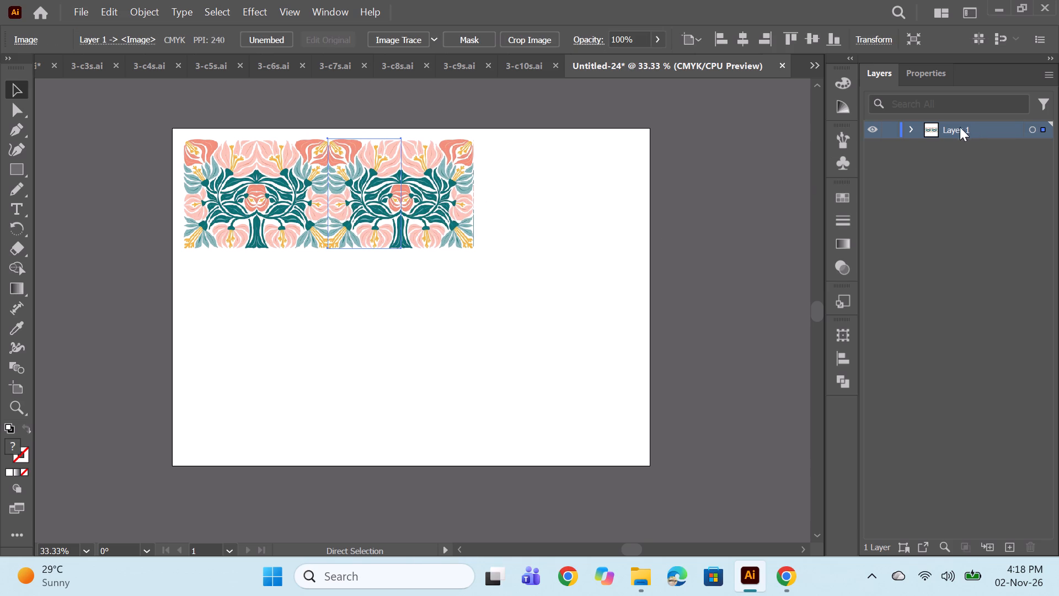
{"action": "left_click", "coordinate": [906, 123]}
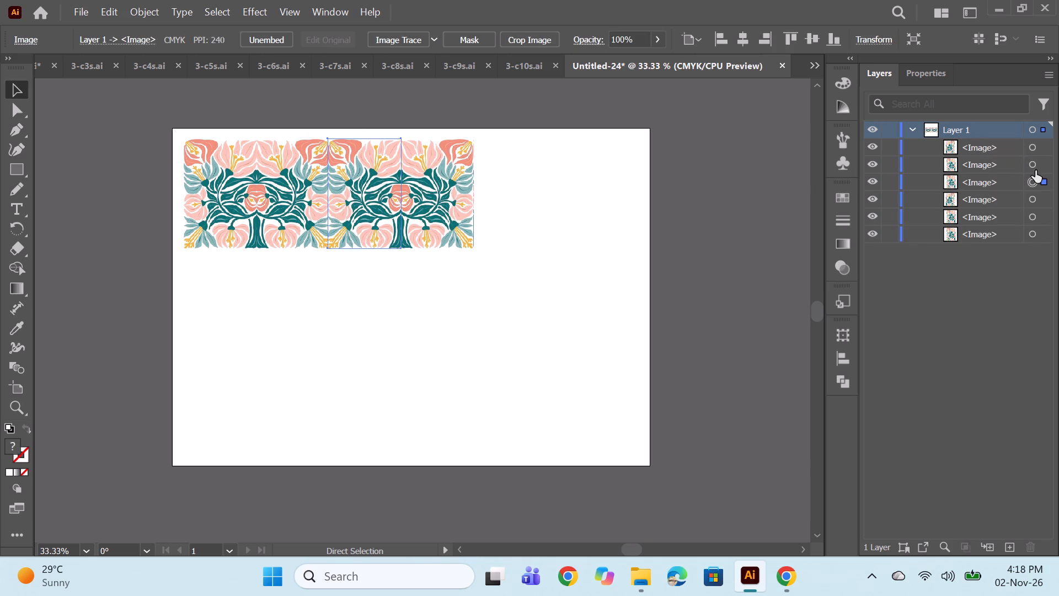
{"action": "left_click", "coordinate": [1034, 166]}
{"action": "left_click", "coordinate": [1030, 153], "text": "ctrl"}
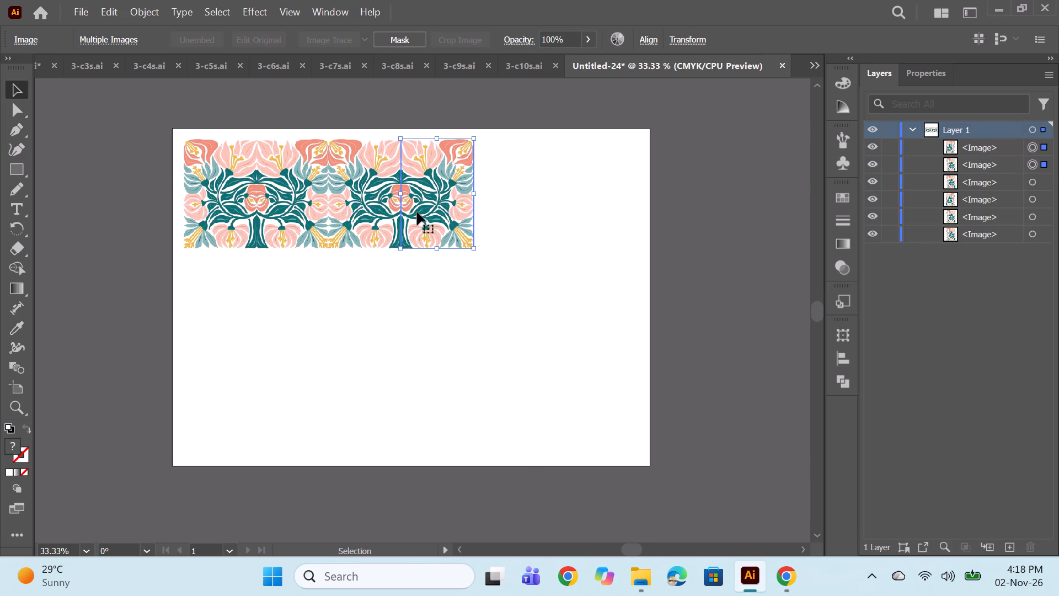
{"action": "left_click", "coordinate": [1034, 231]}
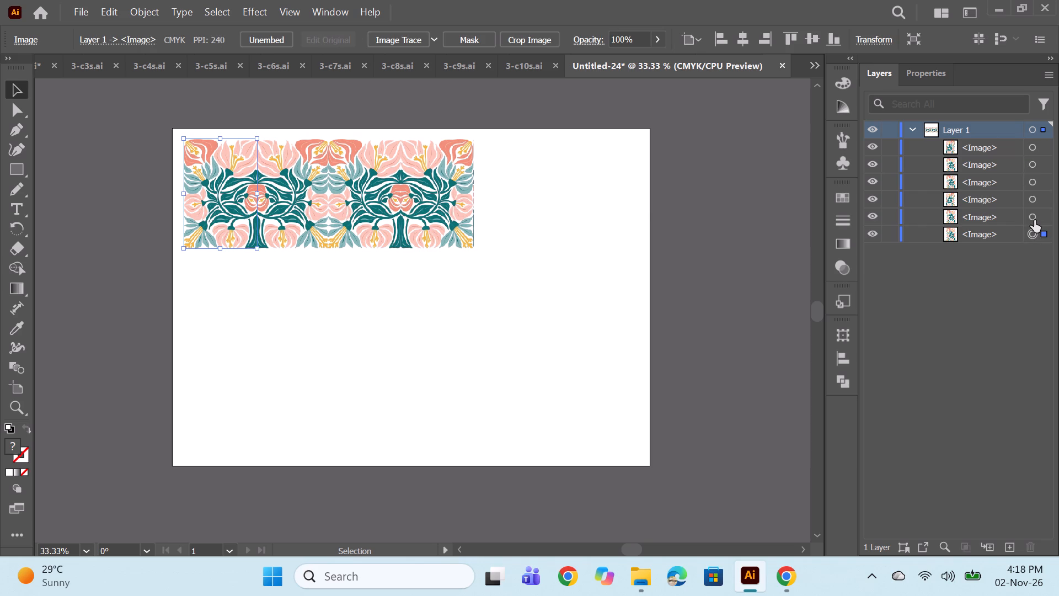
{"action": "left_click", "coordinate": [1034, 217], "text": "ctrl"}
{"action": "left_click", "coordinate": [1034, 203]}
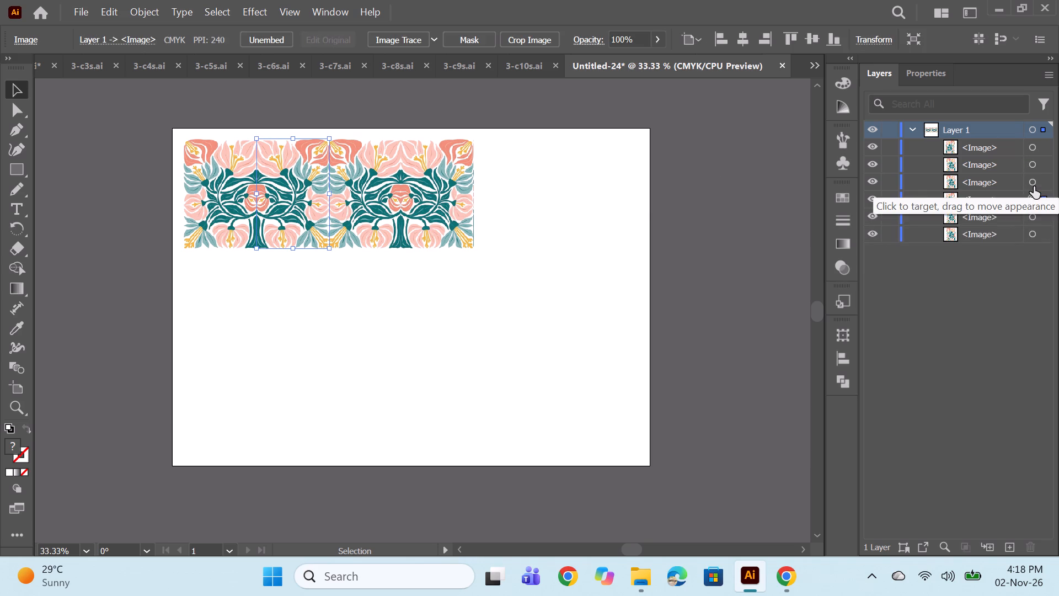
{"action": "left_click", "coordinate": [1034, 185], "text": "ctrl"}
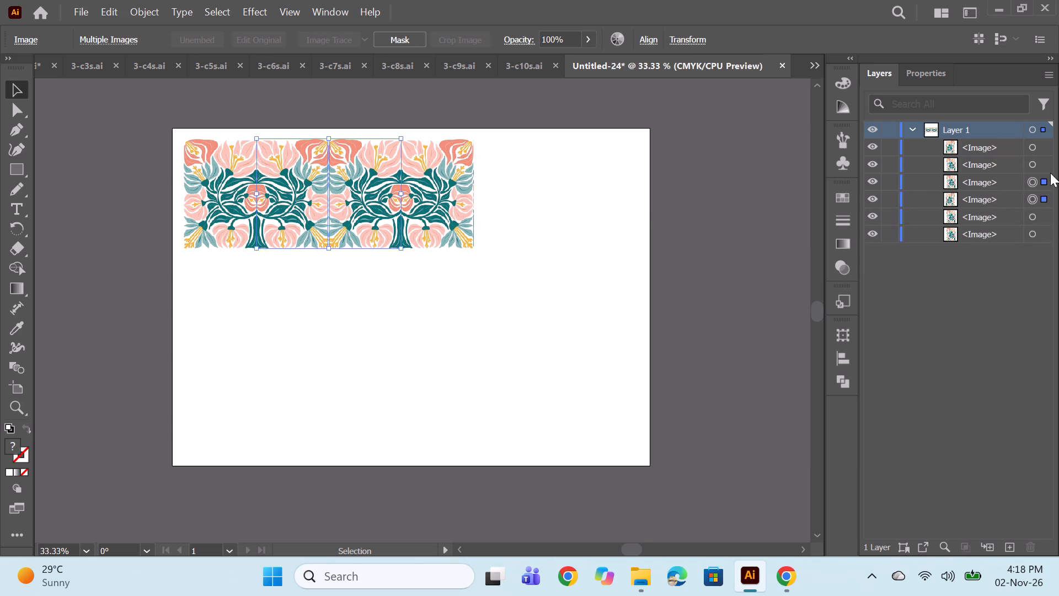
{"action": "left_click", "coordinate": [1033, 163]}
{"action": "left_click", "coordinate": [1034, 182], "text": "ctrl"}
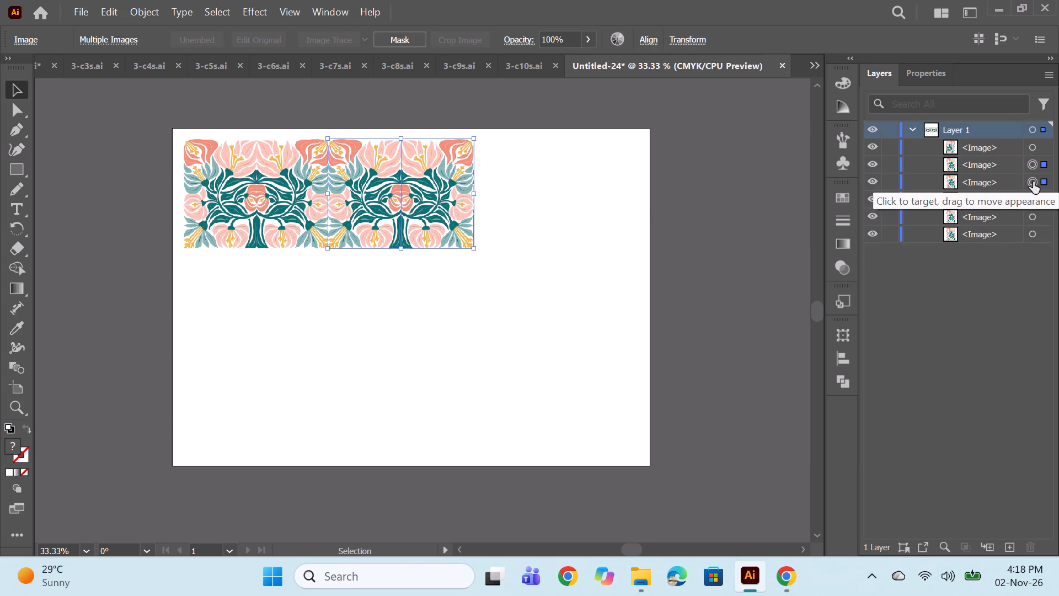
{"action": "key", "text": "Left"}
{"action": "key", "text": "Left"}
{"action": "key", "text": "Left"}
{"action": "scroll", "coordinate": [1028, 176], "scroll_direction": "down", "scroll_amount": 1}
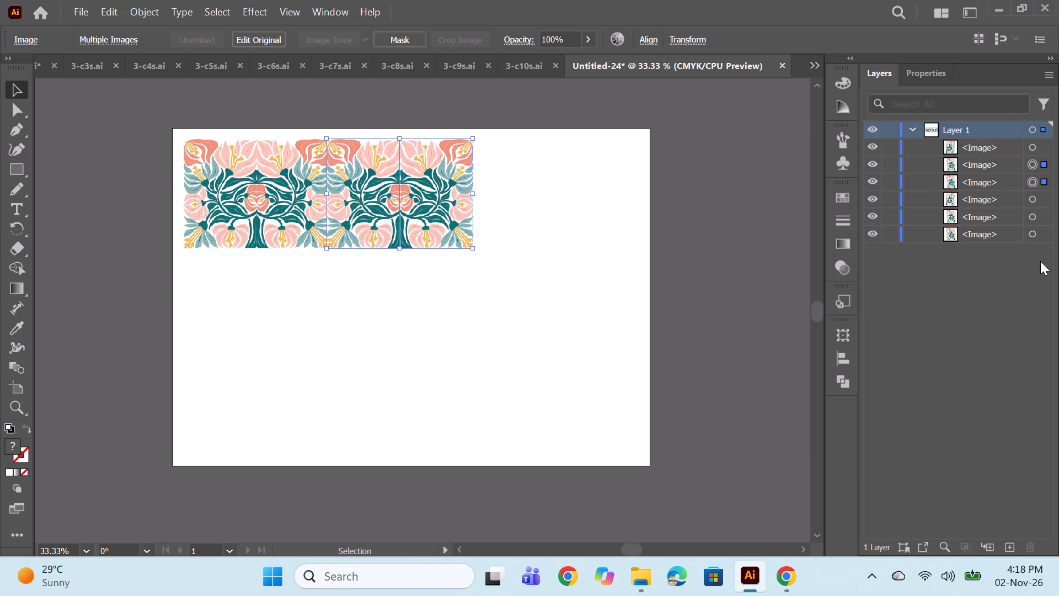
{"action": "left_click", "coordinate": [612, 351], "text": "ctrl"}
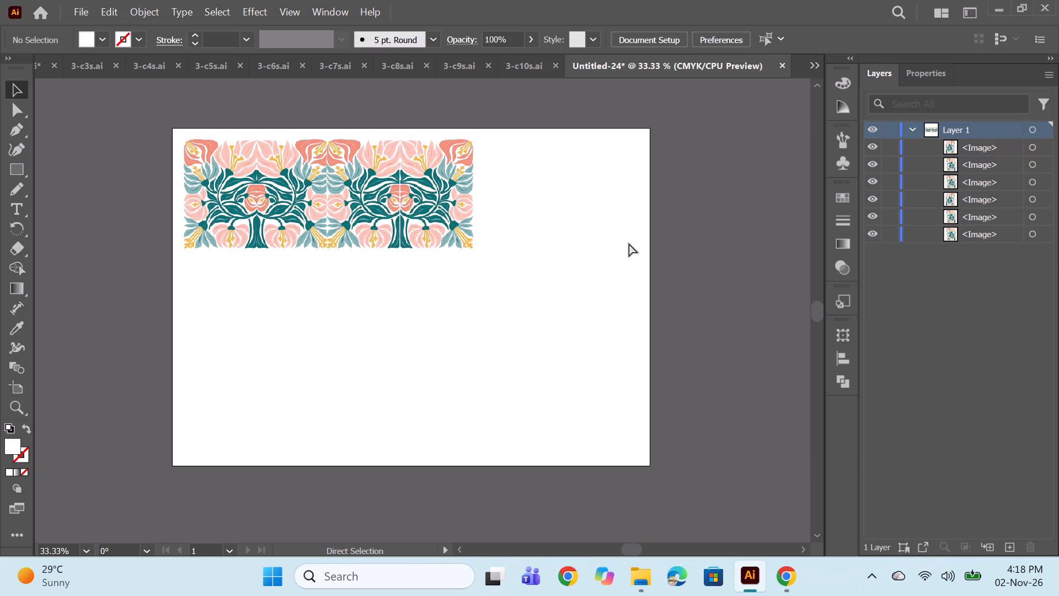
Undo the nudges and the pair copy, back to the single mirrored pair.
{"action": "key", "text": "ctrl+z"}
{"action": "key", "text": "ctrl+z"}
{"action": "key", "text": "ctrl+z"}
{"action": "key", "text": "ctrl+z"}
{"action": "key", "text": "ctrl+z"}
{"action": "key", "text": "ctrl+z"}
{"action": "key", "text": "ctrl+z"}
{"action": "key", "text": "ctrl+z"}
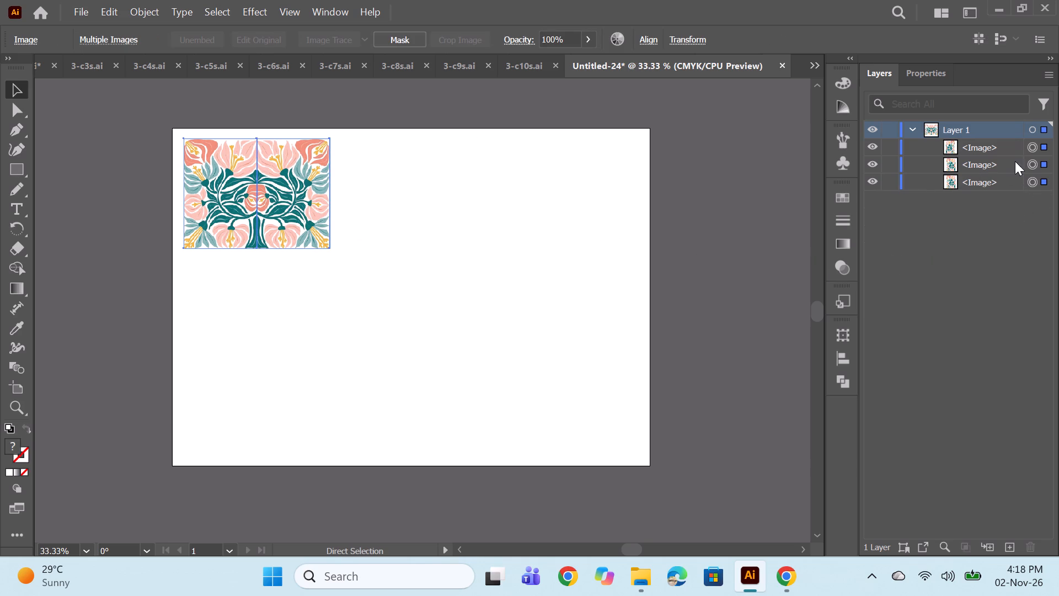
Delete the extra duplicate image stacked beneath the mirrored tile, leaving one original and one mirrored tile.
{"action": "left_click", "coordinate": [1033, 151]}
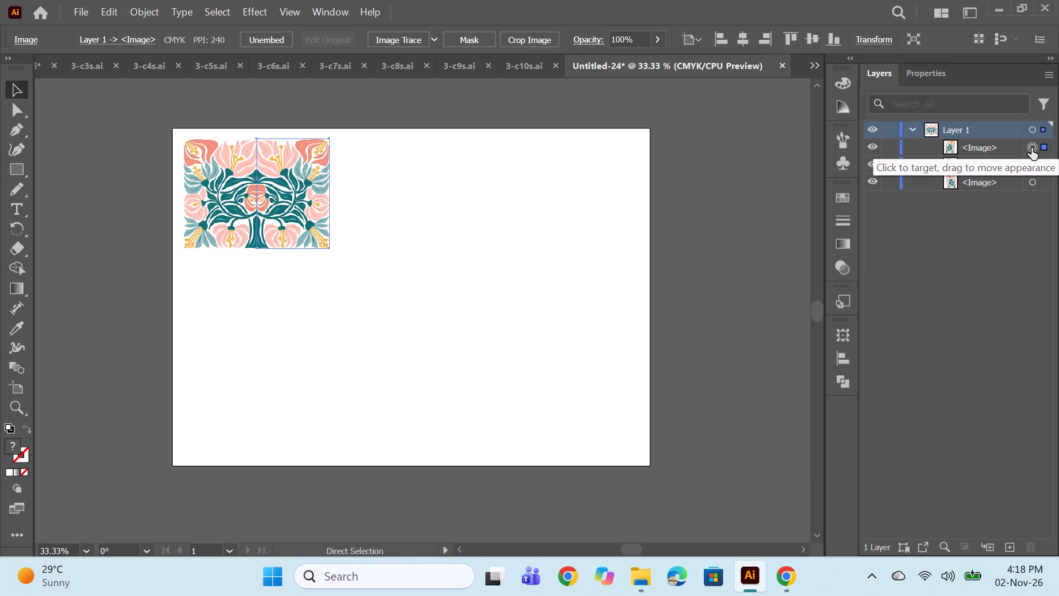
{"action": "key", "text": "BackSpace"}
{"action": "key", "text": "ctrl+z"}
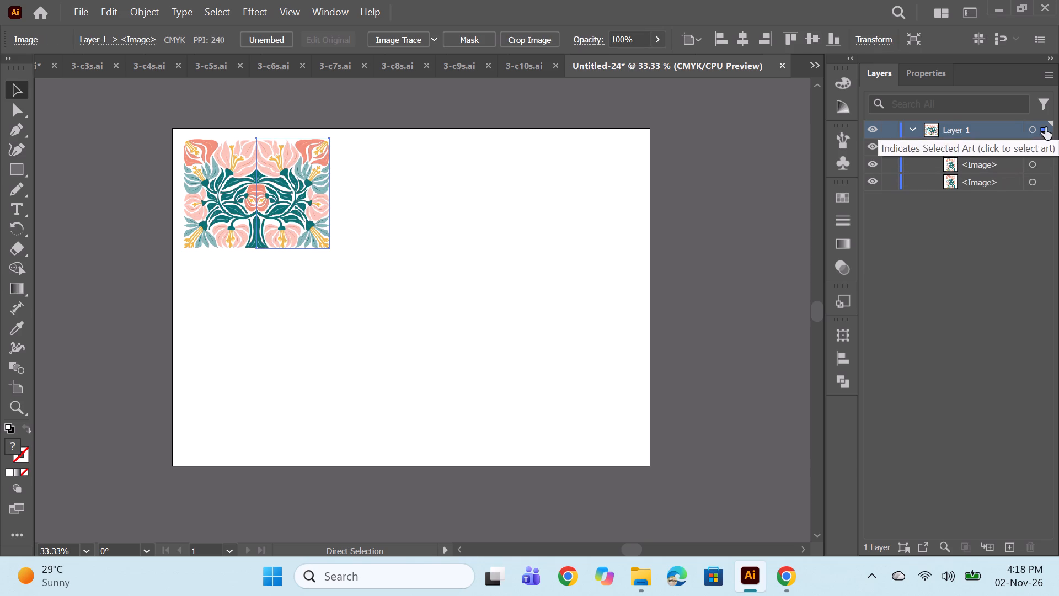
{"action": "left_click", "coordinate": [1034, 164]}
{"action": "key", "text": "BackSpace"}
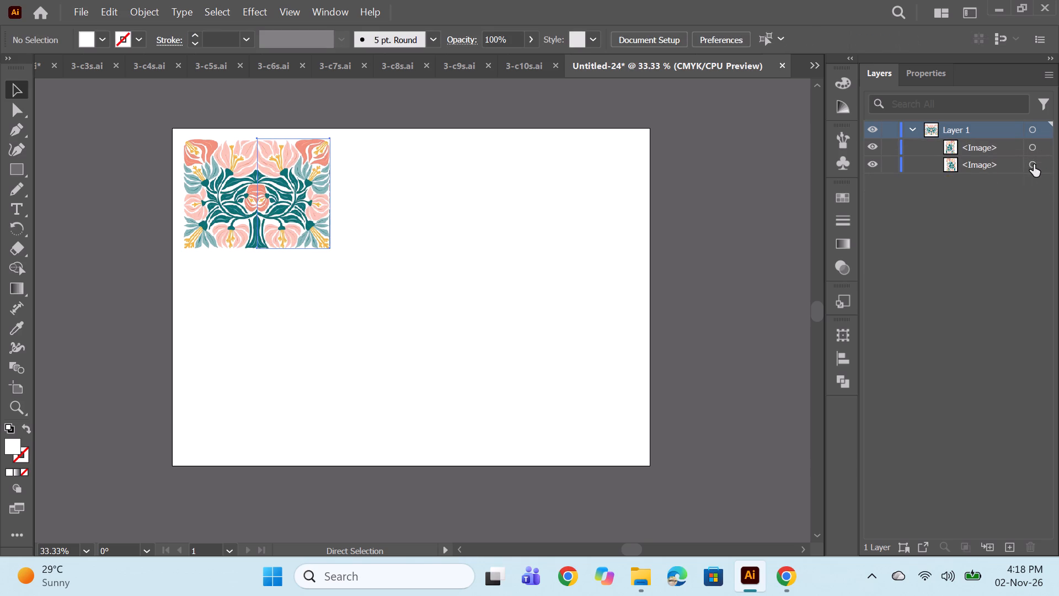
Select both remaining tiles and copy the mirrored pair horizontally so its edge meets the first pair.
{"action": "left_click", "coordinate": [1031, 165]}
{"action": "left_click", "coordinate": [1030, 150], "text": "ctrl"}
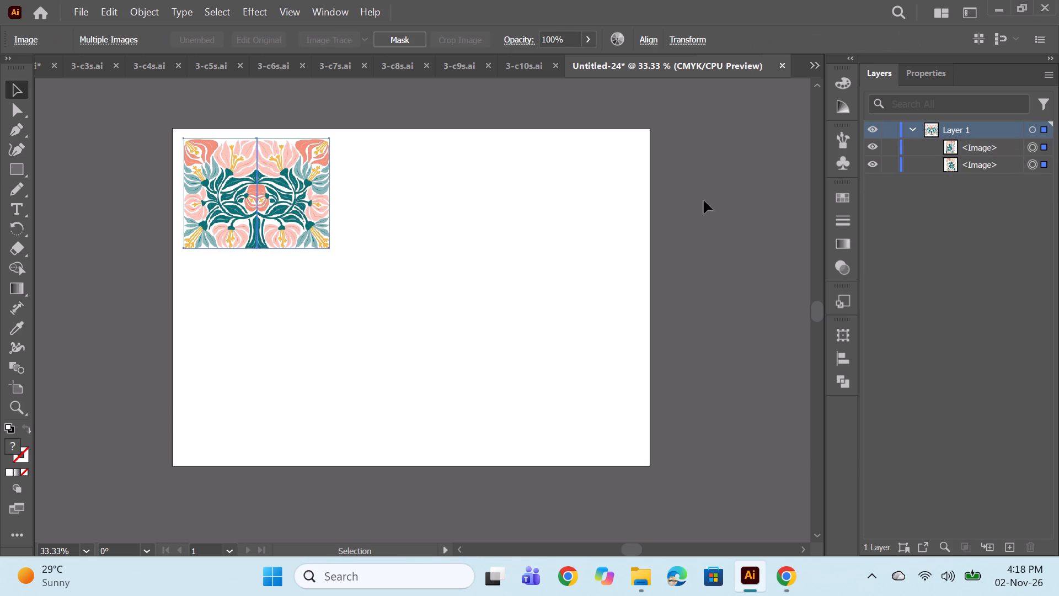
{"action": "left_click_drag", "start_coordinate": [296, 217], "coordinate": [388, 216], "text": "alt+shift"}
{"action": "left_click_drag", "start_coordinate": [309, 211], "coordinate": [499, 215], "text": "alt+shift"}
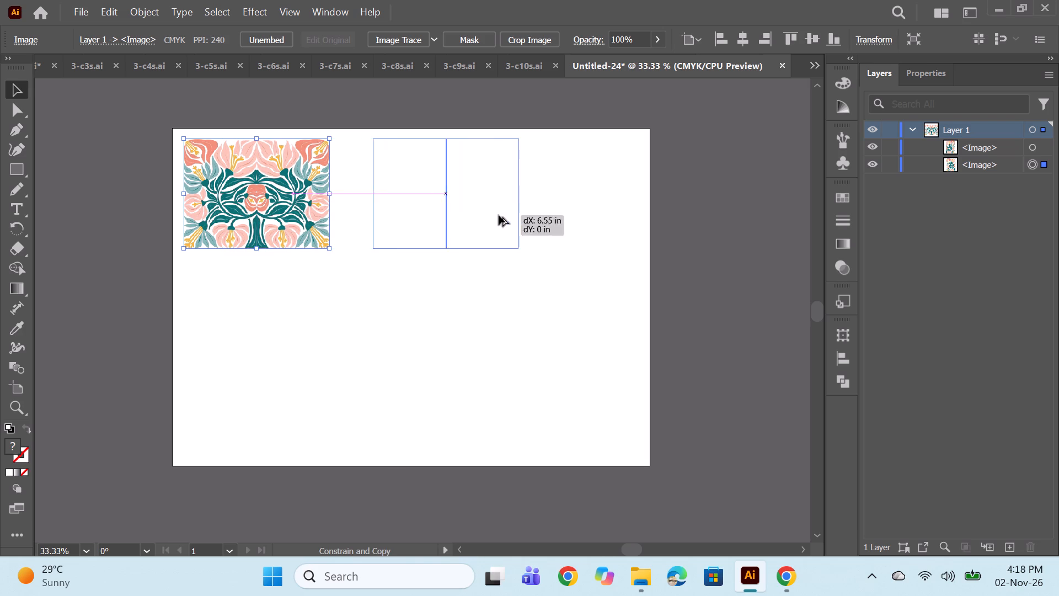
{"action": "left_click_drag", "start_coordinate": [499, 215], "coordinate": [456, 222], "text": "alt+shift"}
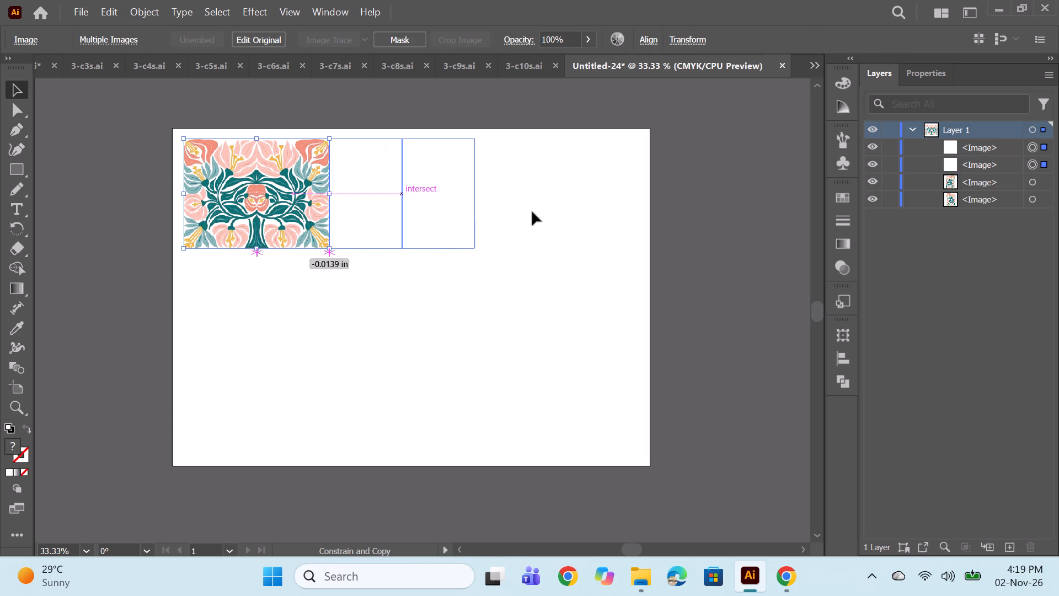
Nudge the copied mirrored pair five increments left to close the gap with the first pair.
{"action": "key", "text": "Left"}
{"action": "key", "text": "Left"}
{"action": "key", "text": "Left"}
{"action": "key", "text": "Left"}
{"action": "key", "text": "Left"}
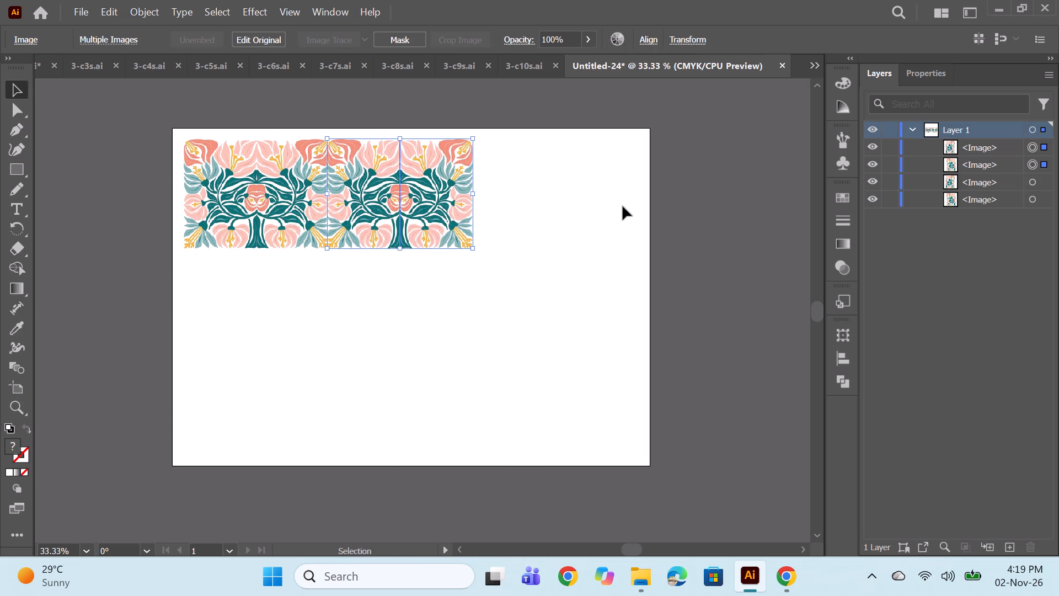
{"action": "left_click", "coordinate": [587, 232]}
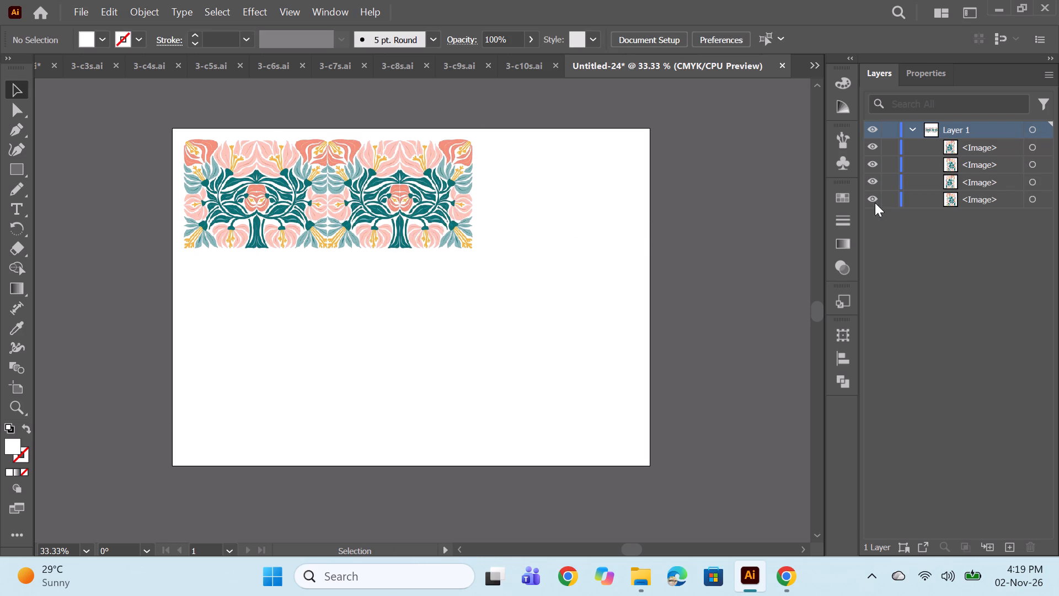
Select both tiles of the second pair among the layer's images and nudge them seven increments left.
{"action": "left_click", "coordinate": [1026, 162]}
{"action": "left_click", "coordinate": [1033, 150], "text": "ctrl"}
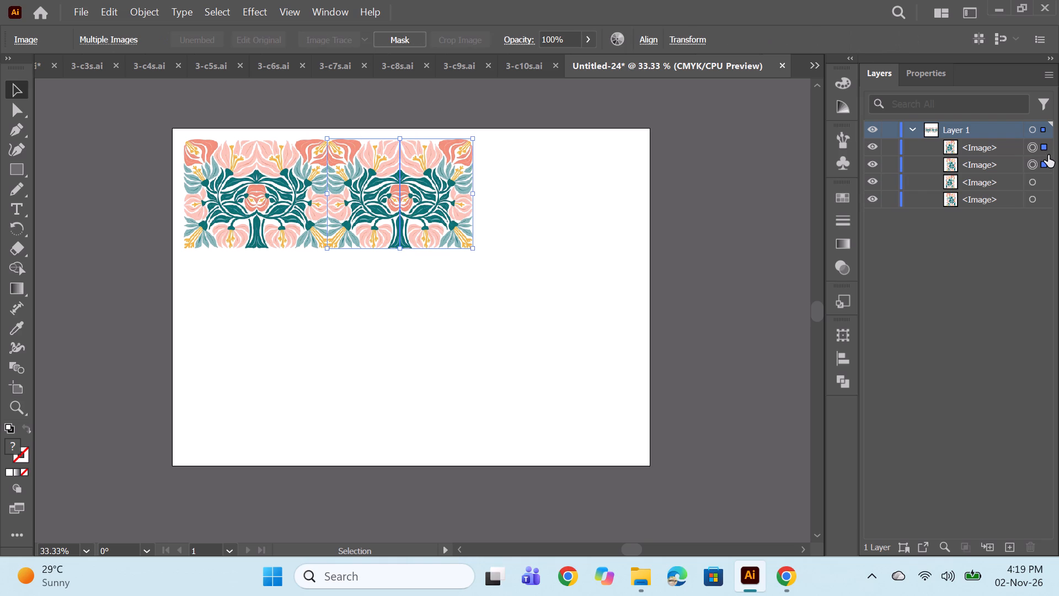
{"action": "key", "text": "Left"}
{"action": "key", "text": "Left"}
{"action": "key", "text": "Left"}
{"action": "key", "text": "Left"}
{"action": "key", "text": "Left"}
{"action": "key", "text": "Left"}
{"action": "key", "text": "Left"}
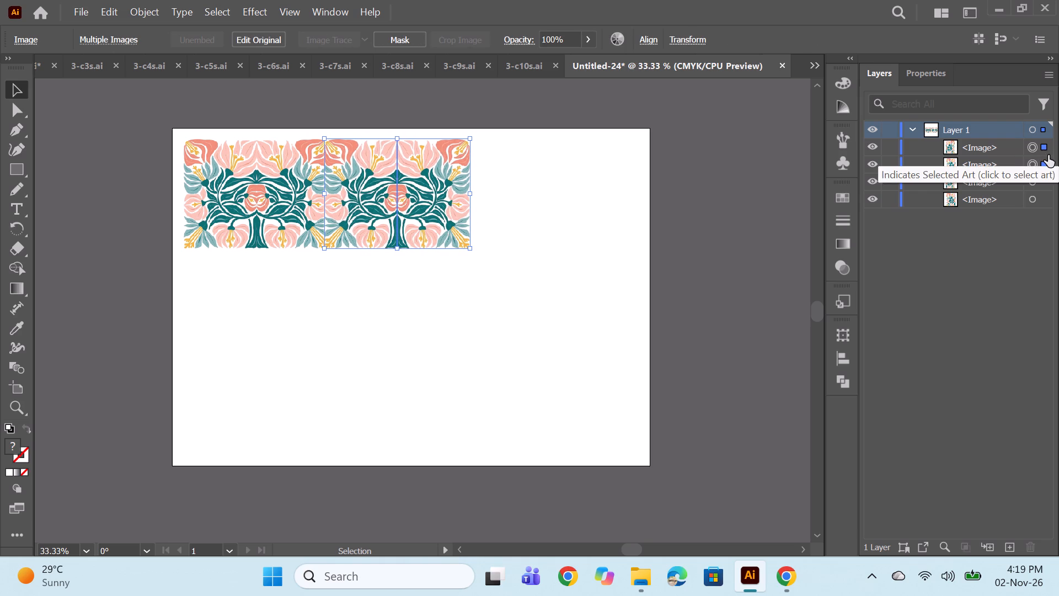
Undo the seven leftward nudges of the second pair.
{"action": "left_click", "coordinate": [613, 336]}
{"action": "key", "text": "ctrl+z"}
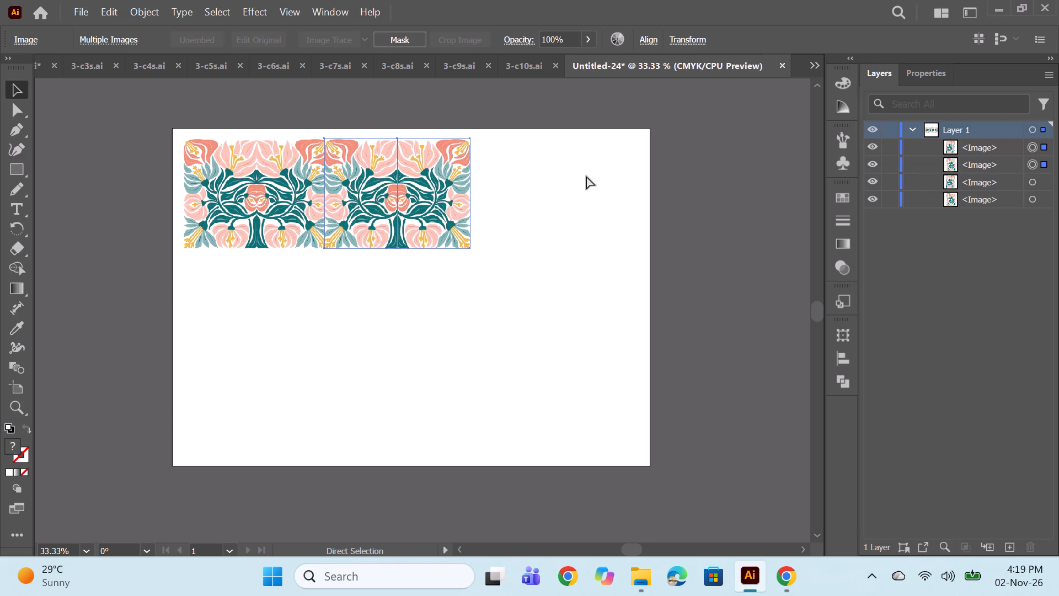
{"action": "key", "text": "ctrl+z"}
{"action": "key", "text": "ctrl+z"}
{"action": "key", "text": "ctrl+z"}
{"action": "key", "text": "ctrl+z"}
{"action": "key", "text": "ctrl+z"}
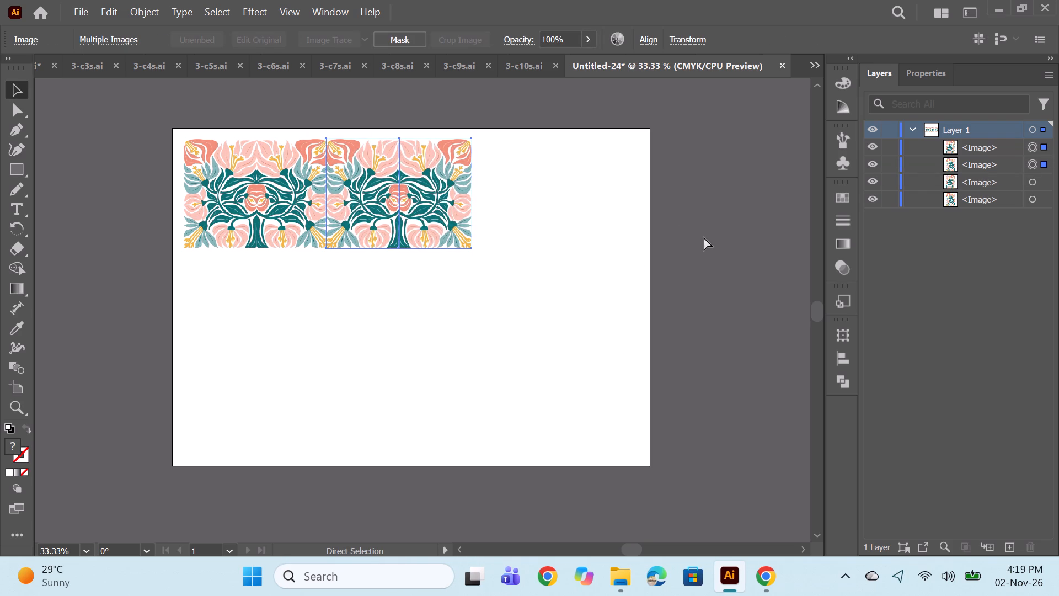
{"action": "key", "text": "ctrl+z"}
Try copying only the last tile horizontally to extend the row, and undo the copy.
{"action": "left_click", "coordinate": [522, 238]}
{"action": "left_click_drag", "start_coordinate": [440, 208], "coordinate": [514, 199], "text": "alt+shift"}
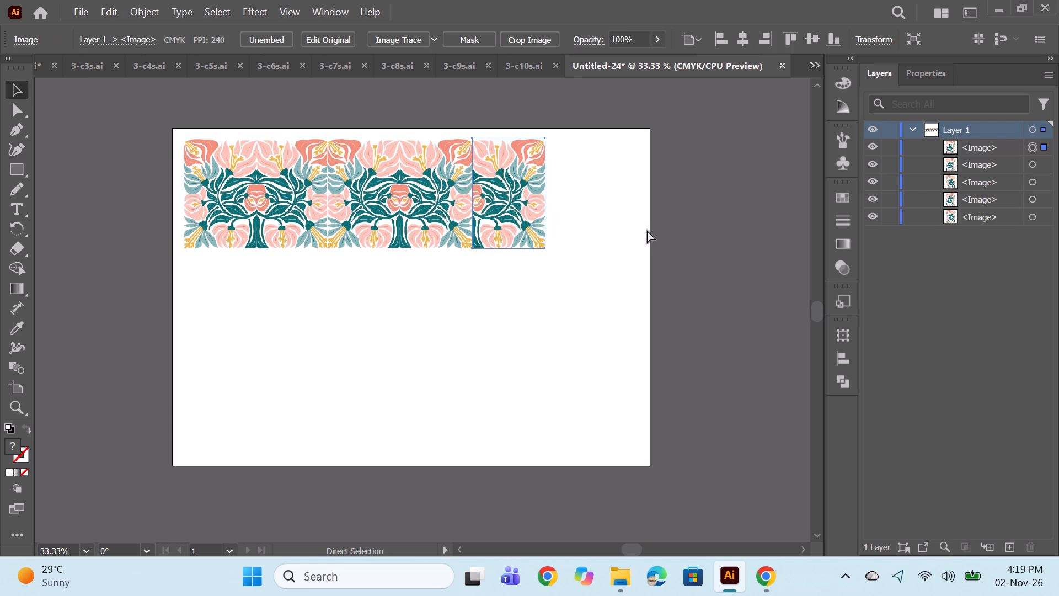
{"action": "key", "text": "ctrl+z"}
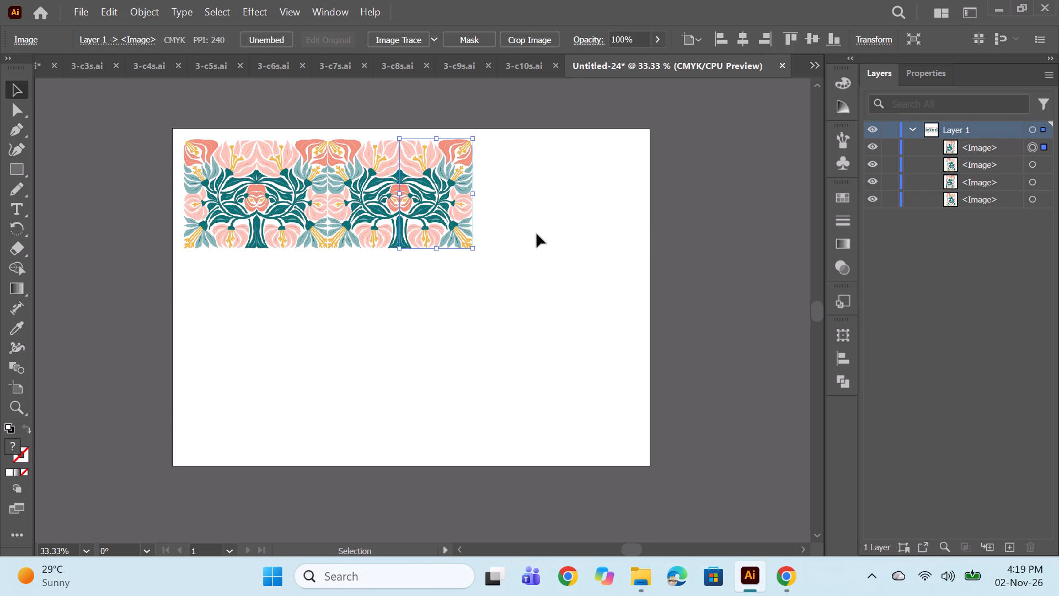
Select both tiles of the second pair and copy them horizontally to form a third adjoining pair.
{"action": "left_click", "coordinate": [1029, 163]}
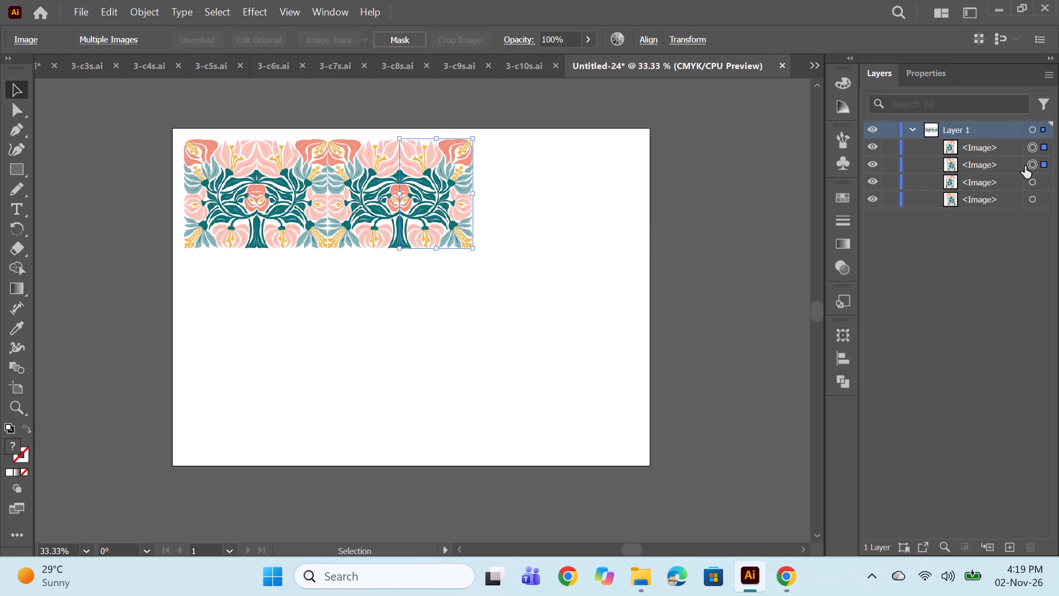
{"action": "left_click_drag", "start_coordinate": [434, 220], "coordinate": [554, 220], "text": "alt+shift"}
{"action": "left_click_drag", "start_coordinate": [453, 217], "coordinate": [616, 208], "text": "alt+shift"}
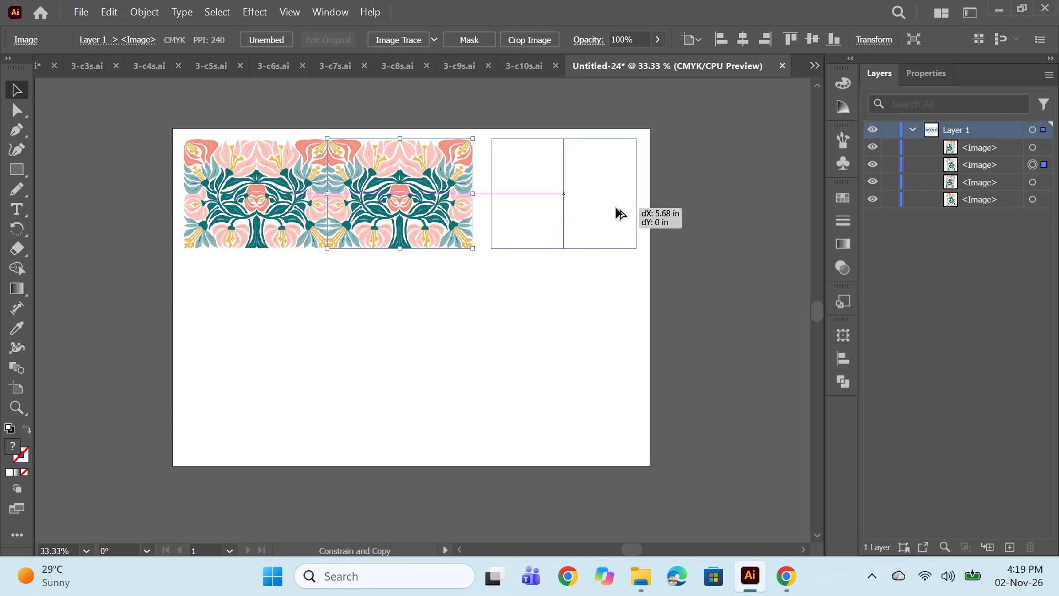
{"action": "left_click_drag", "start_coordinate": [616, 208], "coordinate": [597, 209], "text": "alt+shift"}
{"action": "left_click", "coordinate": [605, 297]}
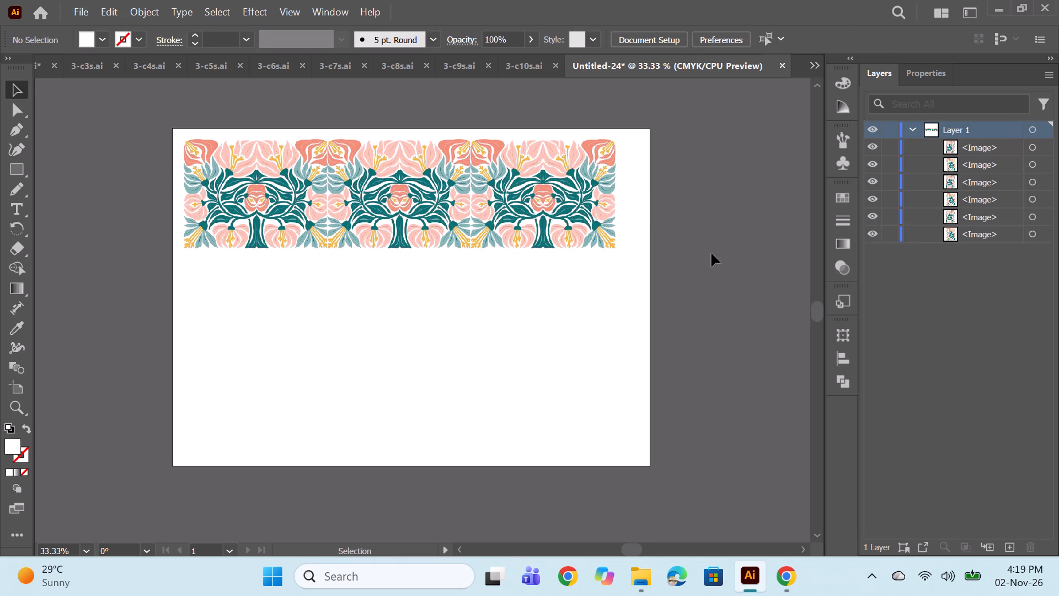
Select all six tiles of the row and create a copy reflected across the horizontal axis.
{"action": "scroll", "coordinate": [560, 246], "scroll_direction": "down", "scroll_amount": 1}
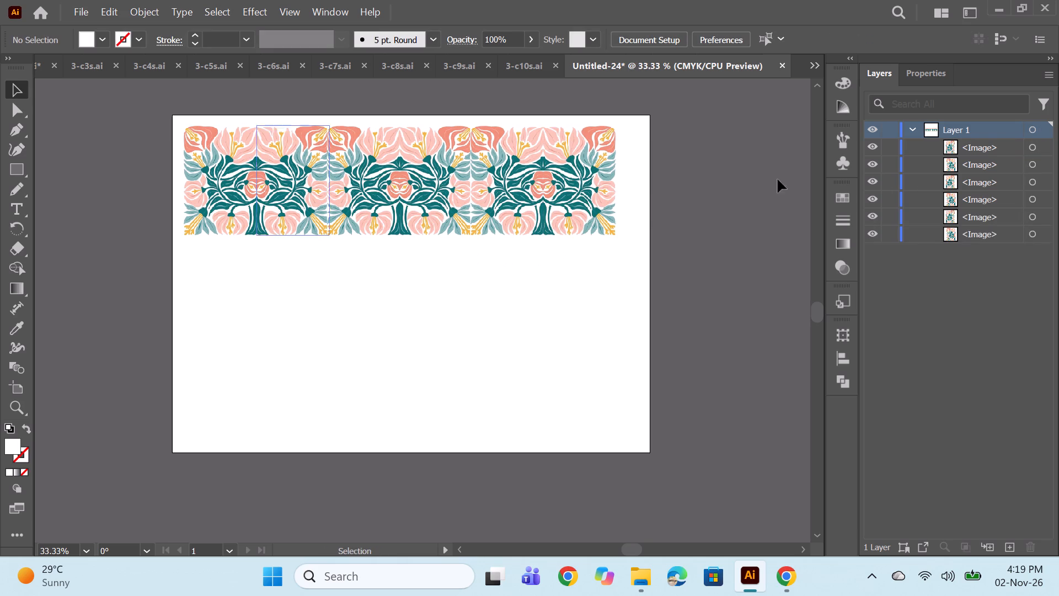
{"action": "left_click", "coordinate": [1032, 149]}
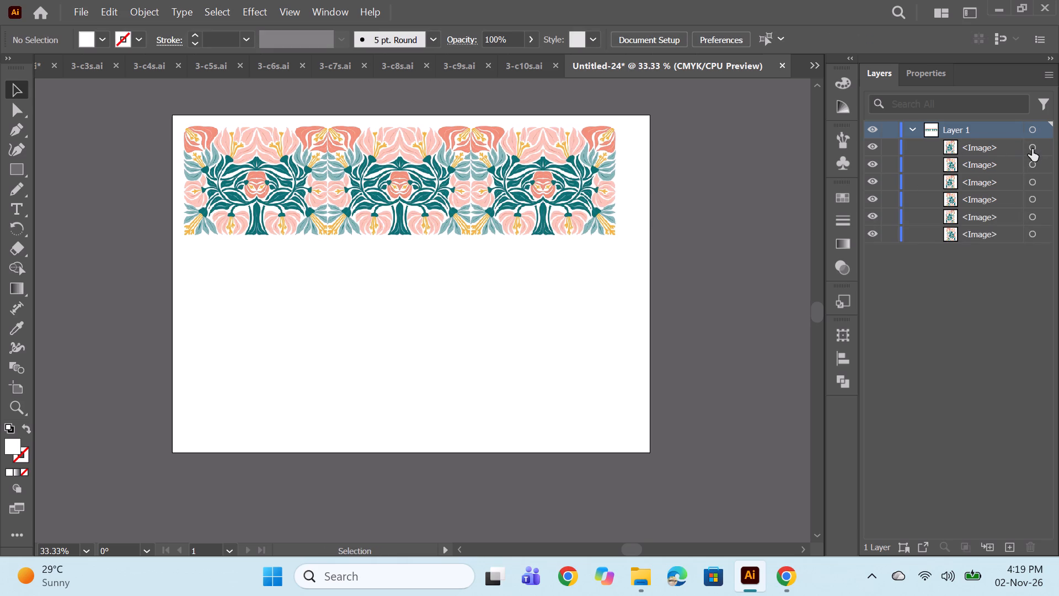
{"action": "left_click", "coordinate": [1032, 238], "text": "shift"}
{"action": "right_click", "coordinate": [488, 183]}
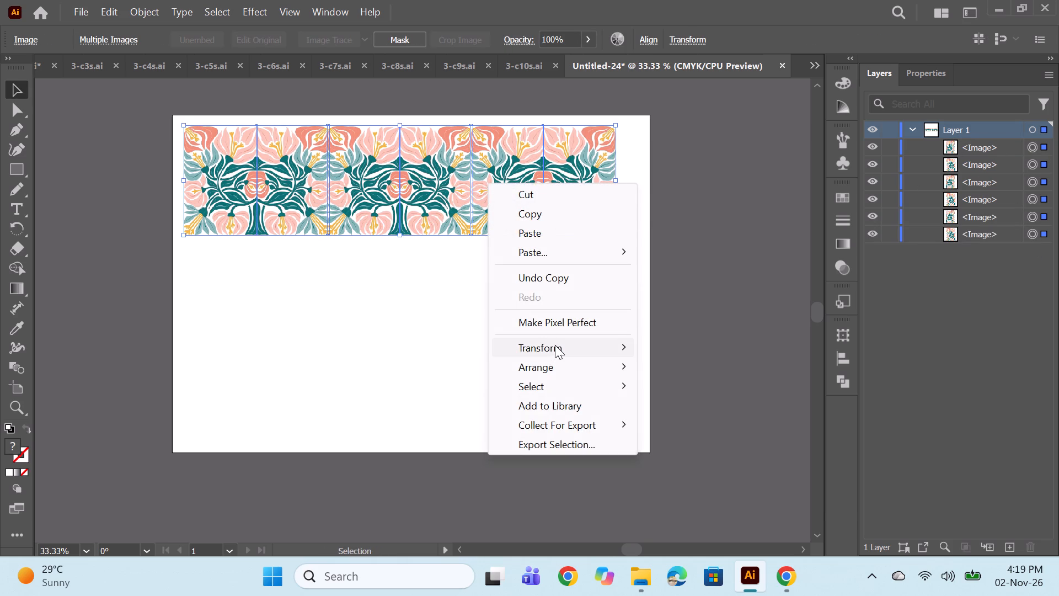
{"action": "left_click", "coordinate": [555, 345]}
{"action": "left_click", "coordinate": [701, 409]}
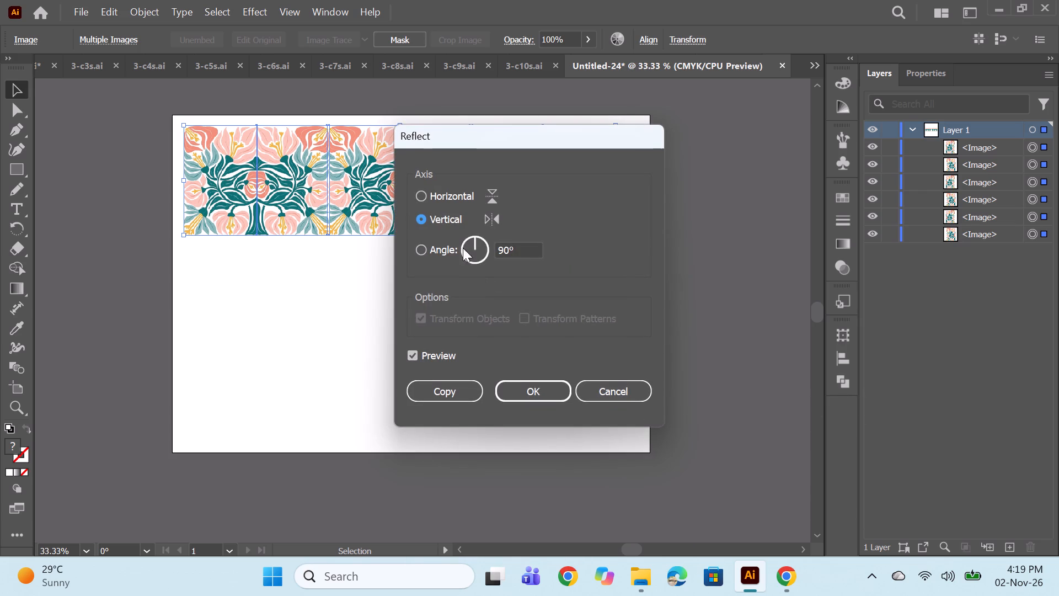
{"action": "left_click", "coordinate": [427, 198]}
{"action": "left_click", "coordinate": [457, 393]}
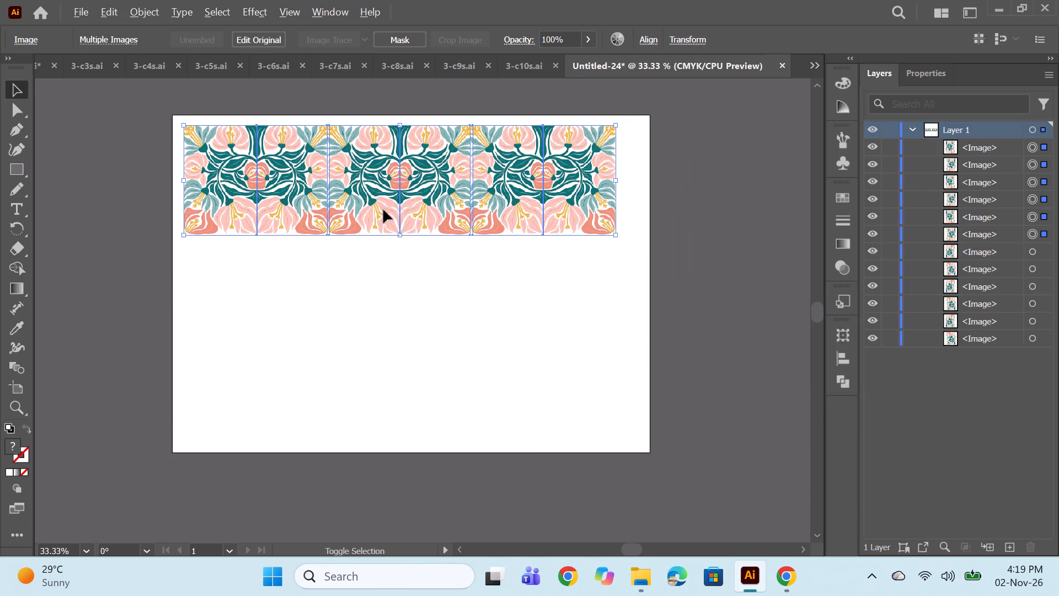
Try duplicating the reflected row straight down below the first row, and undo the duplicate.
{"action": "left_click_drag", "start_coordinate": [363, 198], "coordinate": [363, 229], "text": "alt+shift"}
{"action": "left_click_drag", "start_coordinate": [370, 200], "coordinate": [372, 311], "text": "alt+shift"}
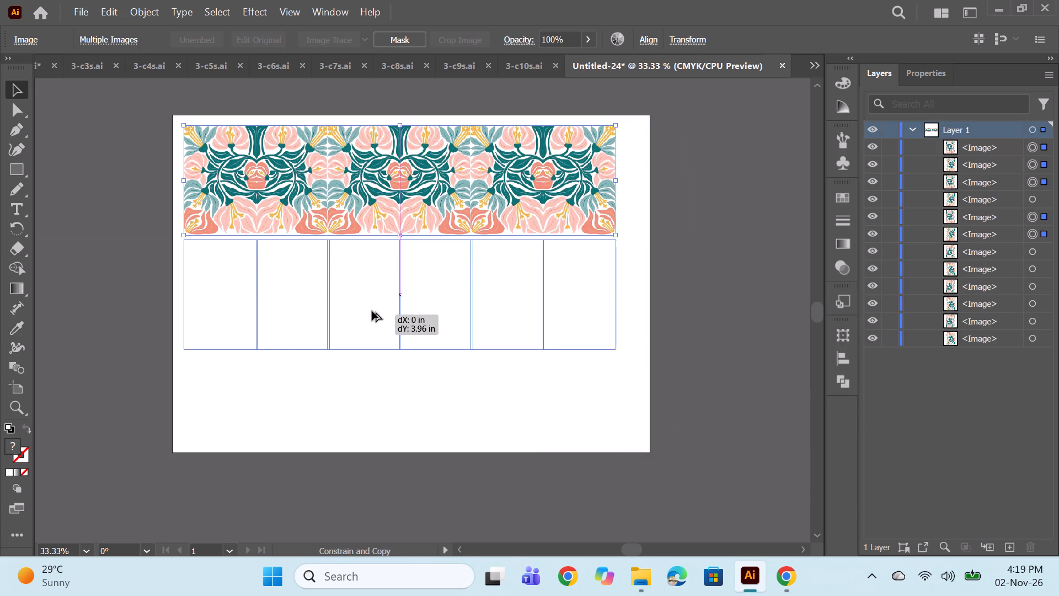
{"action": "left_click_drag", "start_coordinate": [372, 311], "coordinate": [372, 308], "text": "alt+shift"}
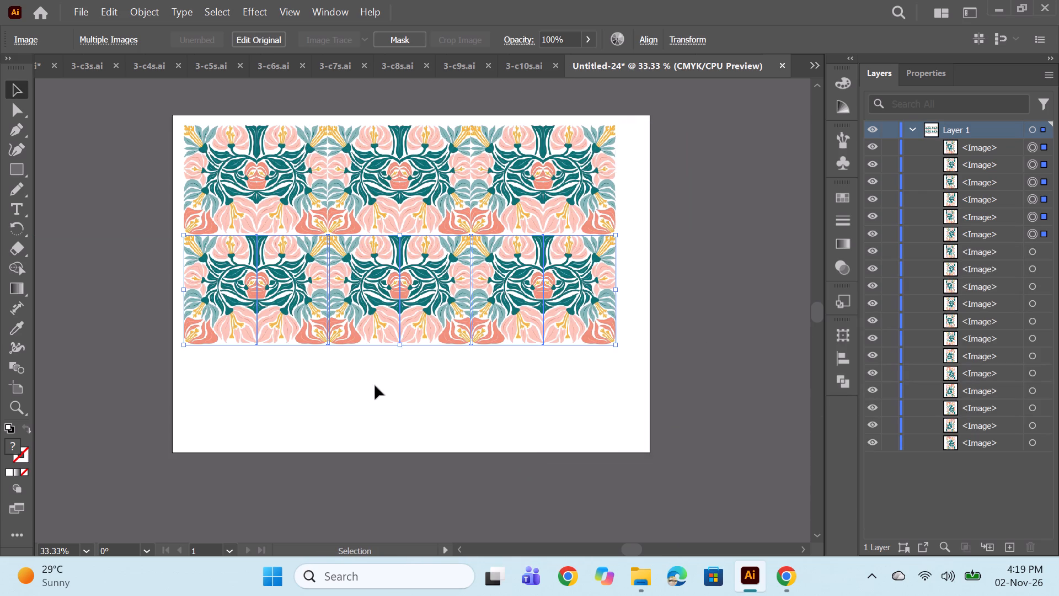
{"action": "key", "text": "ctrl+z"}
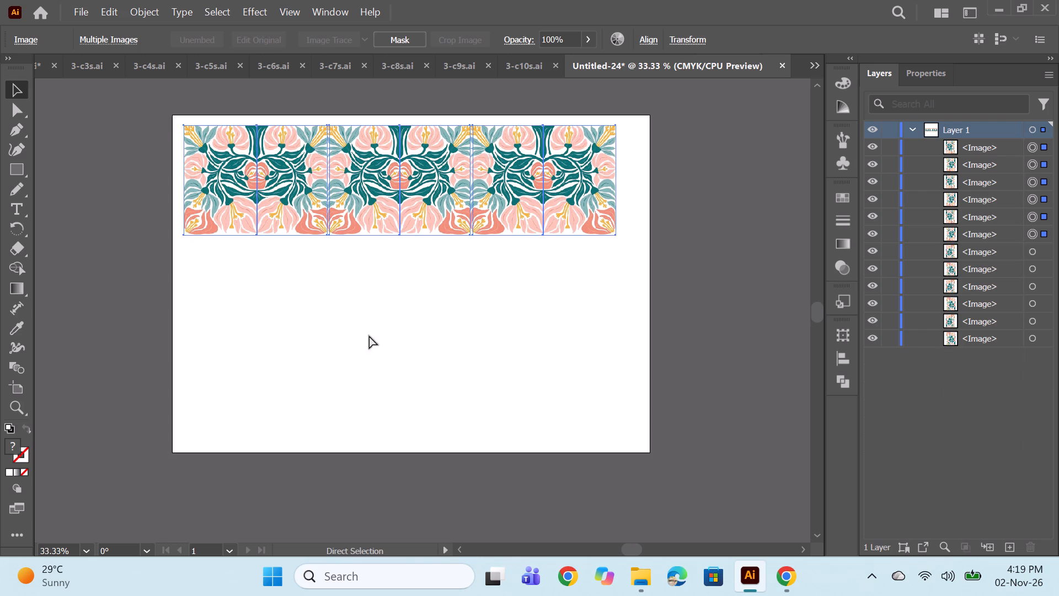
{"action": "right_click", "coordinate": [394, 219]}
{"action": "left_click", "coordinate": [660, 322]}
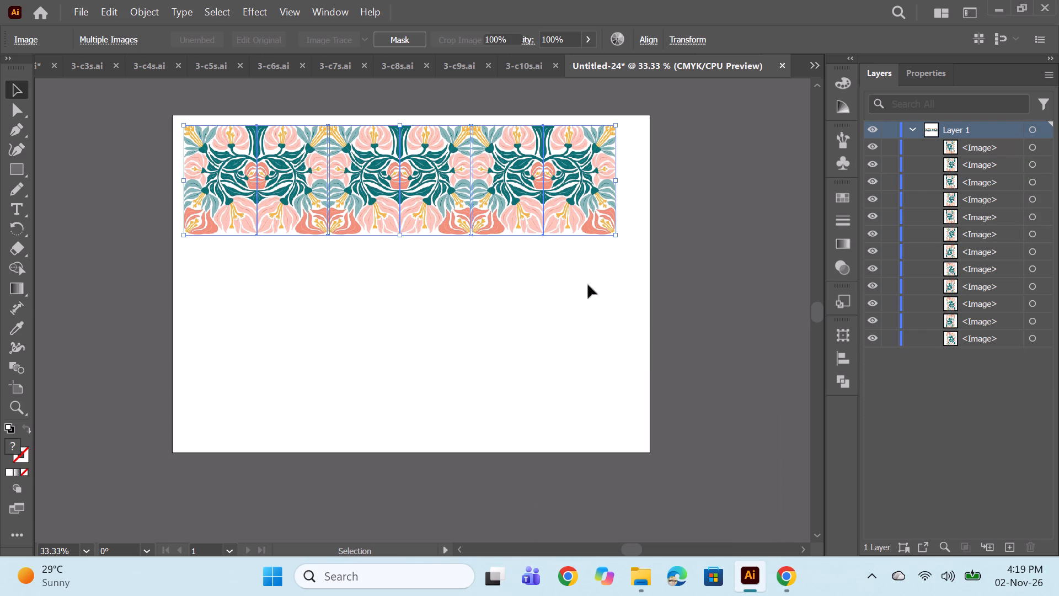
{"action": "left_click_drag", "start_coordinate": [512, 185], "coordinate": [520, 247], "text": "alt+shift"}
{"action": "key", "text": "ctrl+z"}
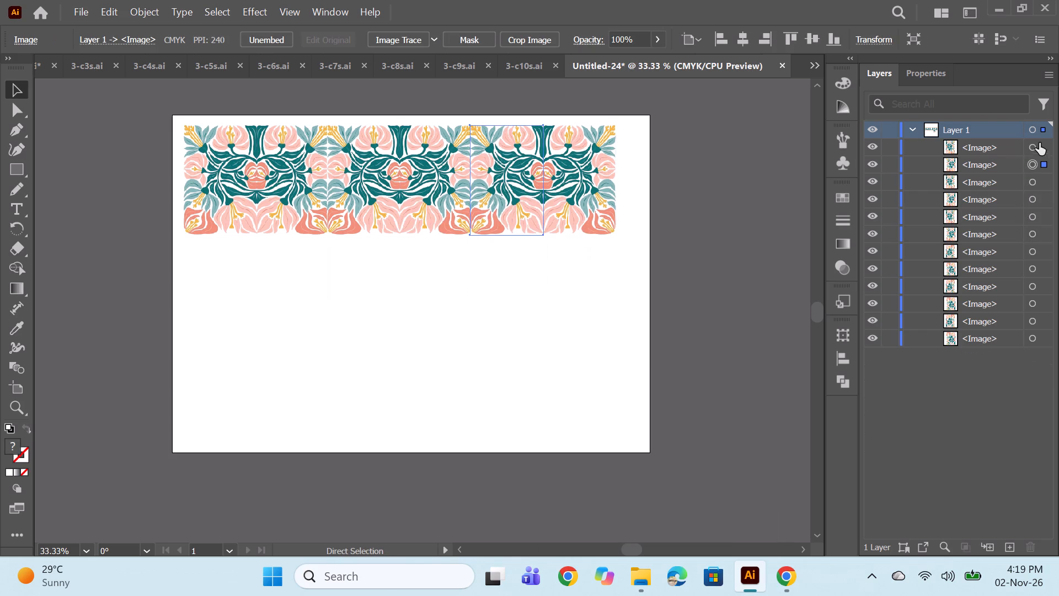
Select the six reflected tiles, move them directly below the original row, and nudge them one increment down to form a second row.
{"action": "left_click", "coordinate": [1028, 146]}
{"action": "left_click", "coordinate": [1028, 236], "text": "shift"}
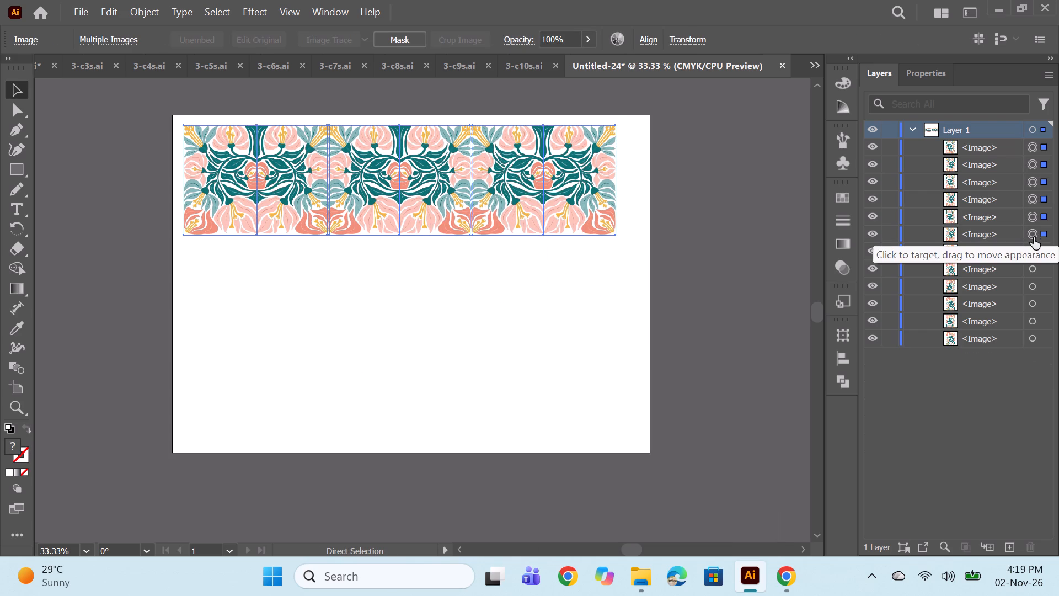
{"action": "left_click_drag", "start_coordinate": [434, 195], "coordinate": [434, 288]}
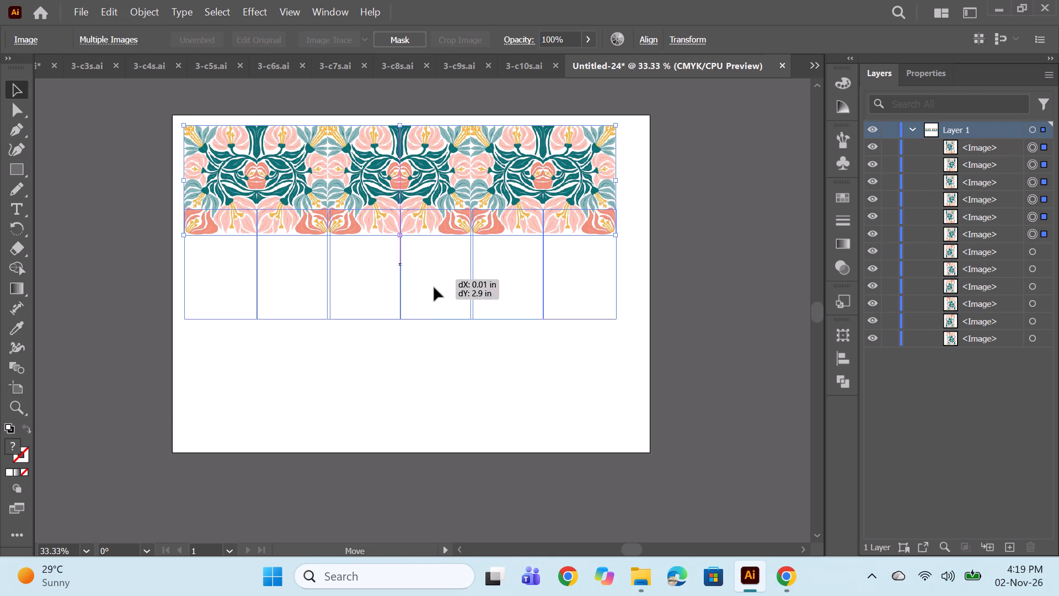
{"action": "left_click_drag", "start_coordinate": [434, 288], "coordinate": [432, 303]}
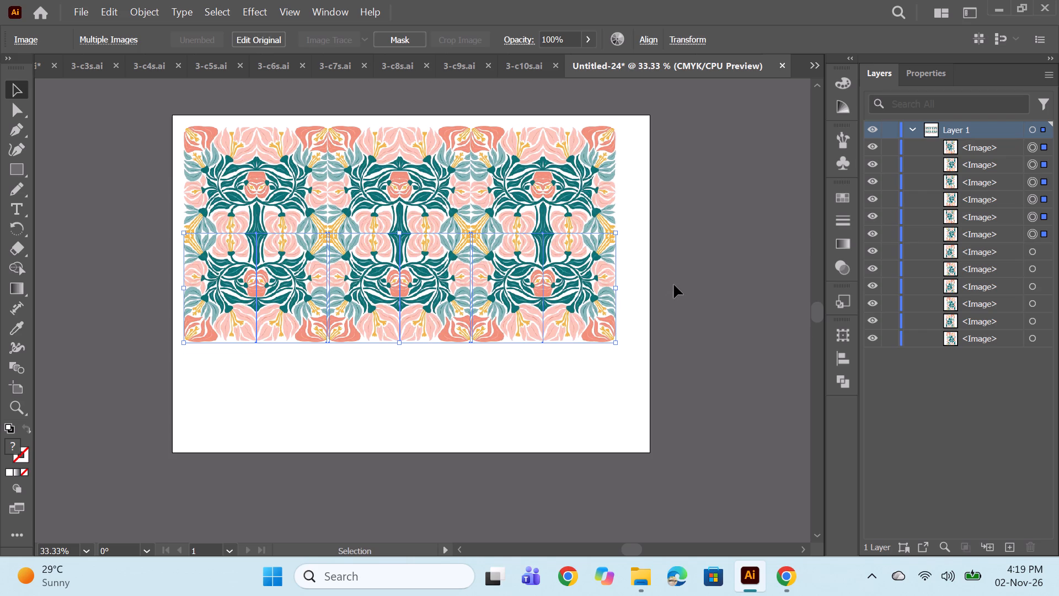
{"action": "key", "text": "Down"}
{"action": "left_click", "coordinate": [703, 186], "text": "ctrl"}
Select the six original top-row tiles and copy them straight down about 7.5 in to form a third row below the reflected one.
{"action": "scroll", "coordinate": [548, 293], "scroll_direction": "down", "scroll_amount": 1}
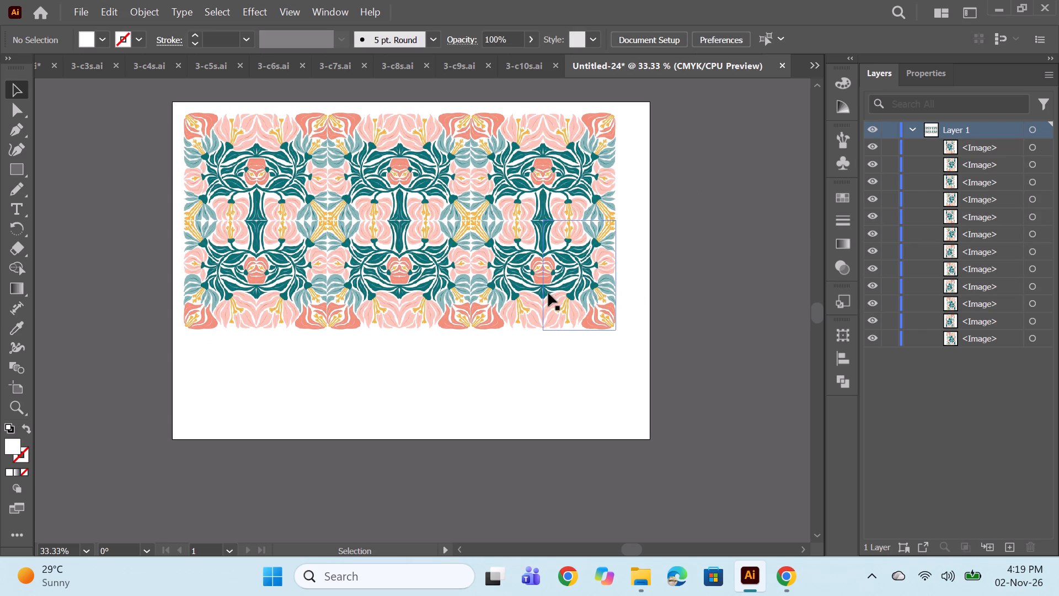
{"action": "scroll", "coordinate": [576, 270], "scroll_direction": "down", "scroll_amount": 1}
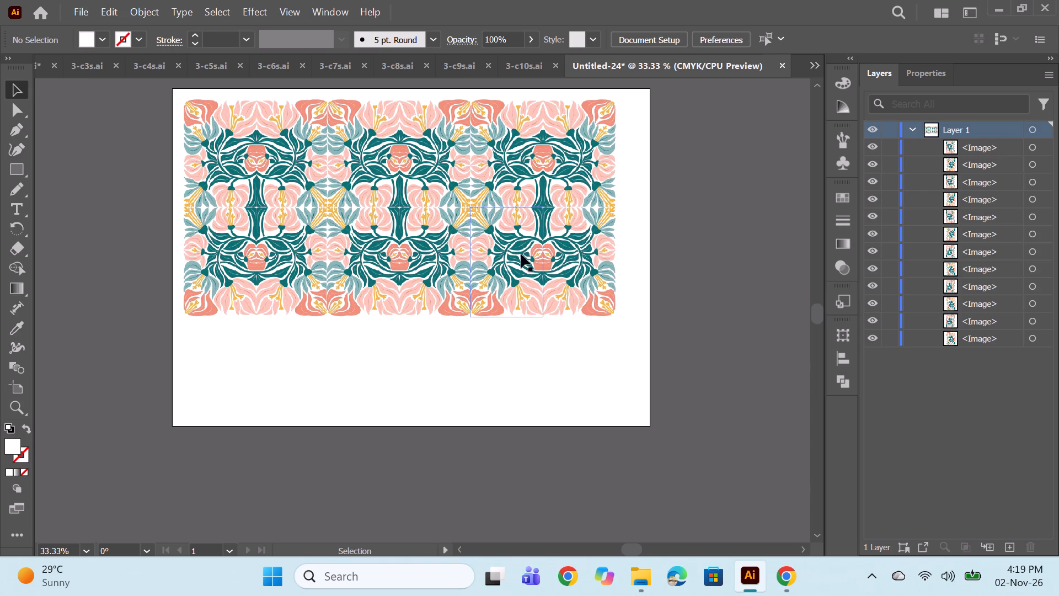
{"action": "left_click", "coordinate": [1029, 336]}
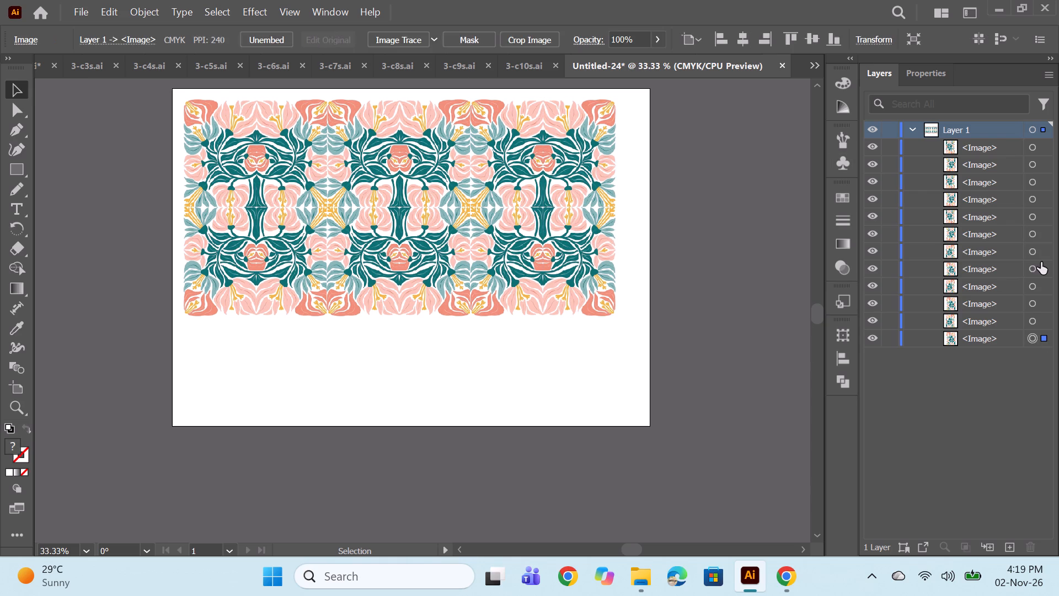
{"action": "left_click", "coordinate": [1033, 254], "text": "shift"}
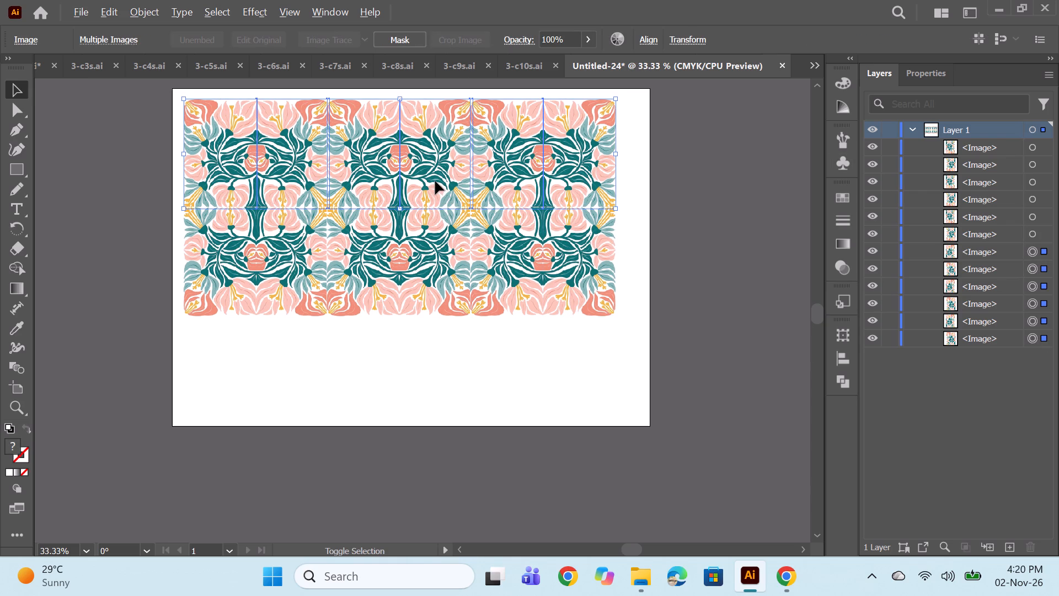
{"action": "left_click_drag", "start_coordinate": [435, 181], "coordinate": [435, 223], "text": "alt+shift"}
{"action": "left_click_drag", "start_coordinate": [435, 195], "coordinate": [445, 411], "text": "alt+shift"}
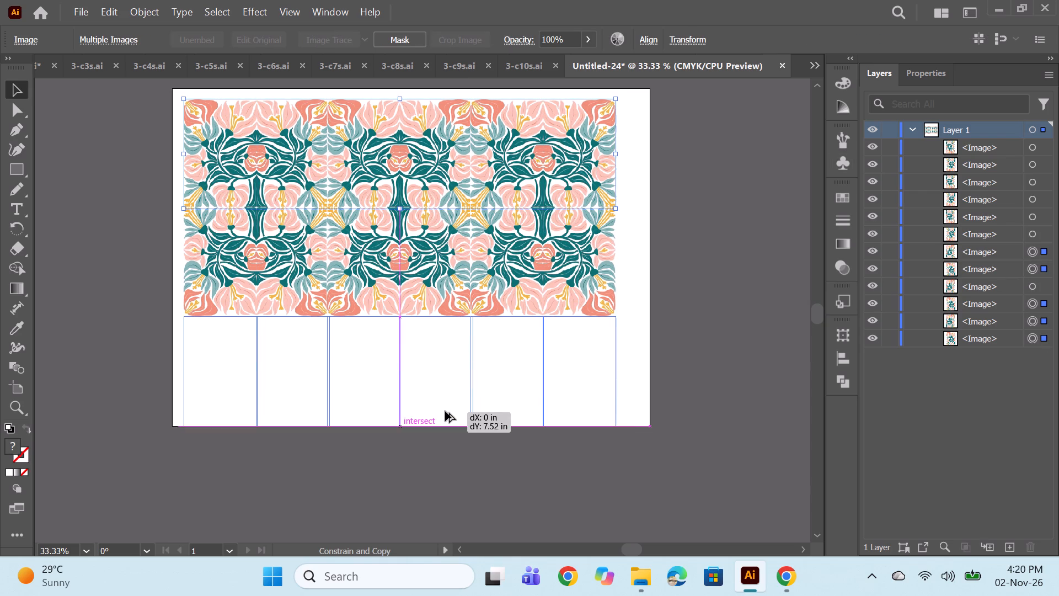
{"action": "left_click_drag", "start_coordinate": [445, 411], "coordinate": [446, 409], "text": "alt+shift"}
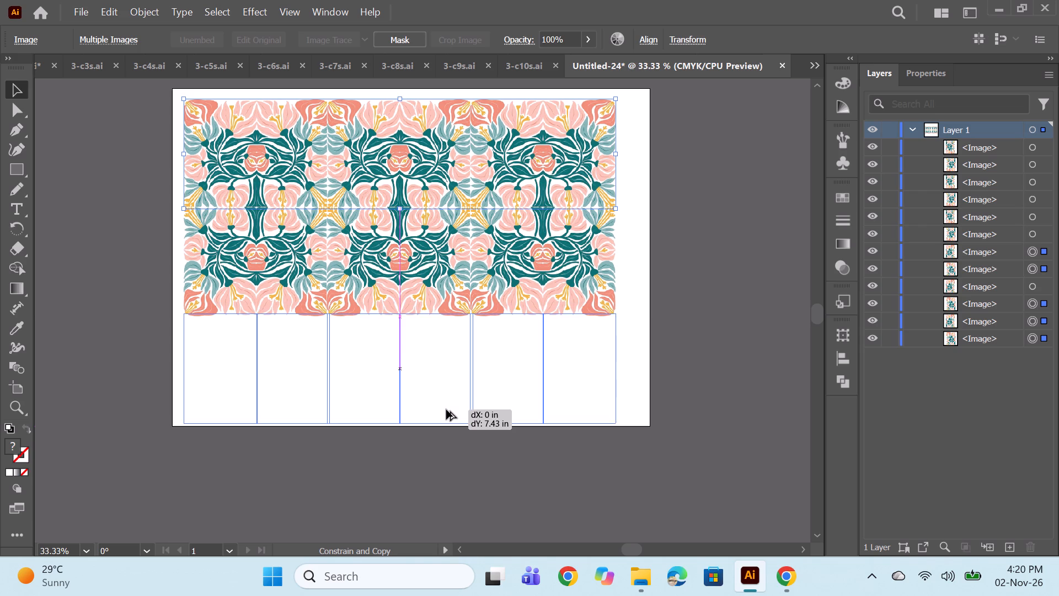
{"action": "left_click_drag", "start_coordinate": [446, 409], "coordinate": [446, 413], "text": "alt+shift"}
{"action": "left_click", "coordinate": [707, 311]}
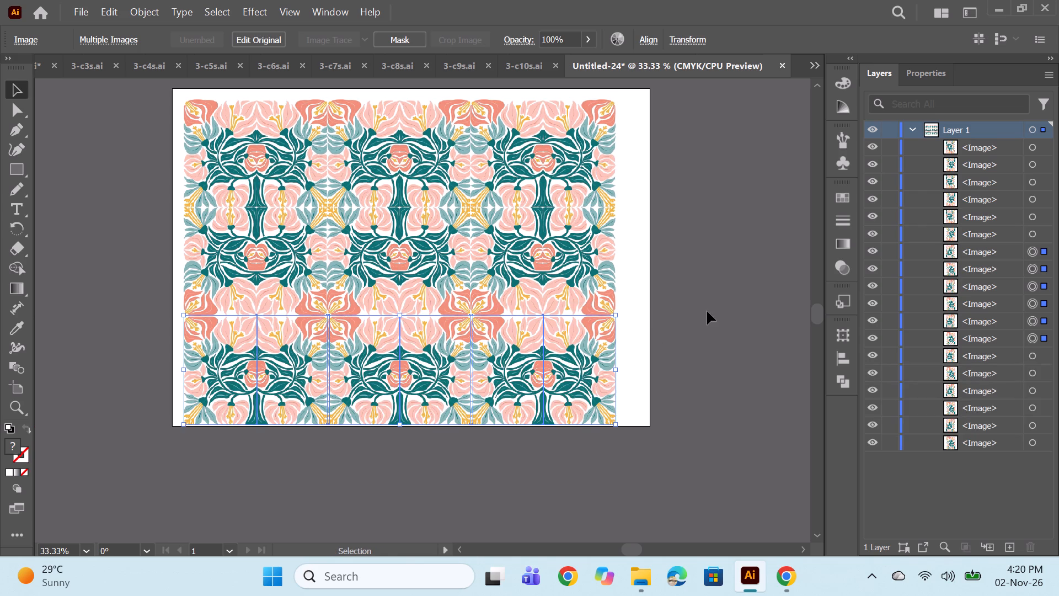
Select all tiles of the three-row pattern and scale them down proportionally about their centre to roughly two thirds of the artboard width.
{"action": "scroll", "coordinate": [518, 264], "scroll_direction": "down", "scroll_amount": 1}
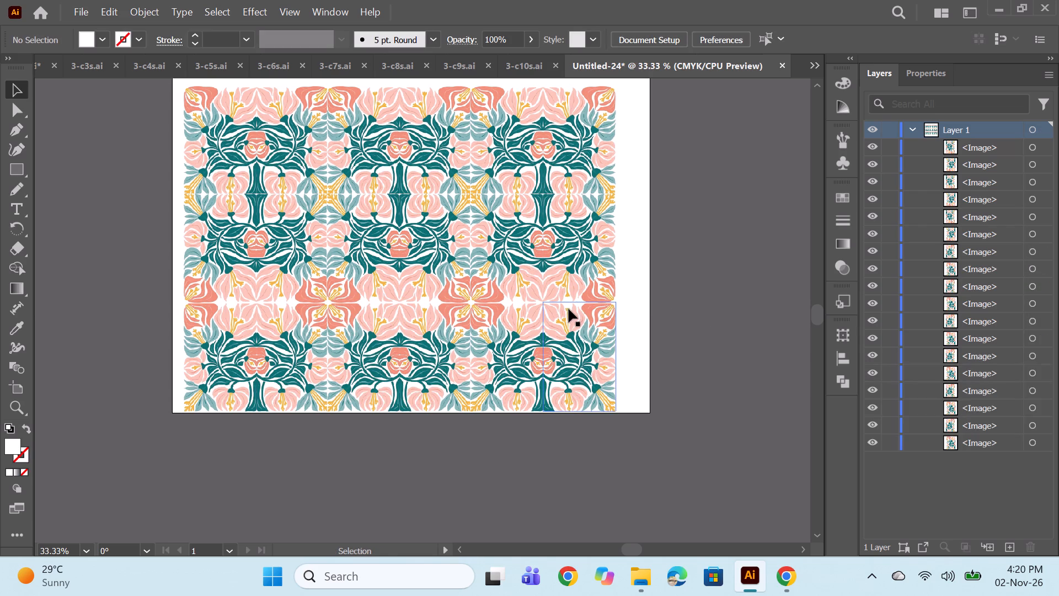
{"action": "scroll", "coordinate": [582, 310], "scroll_direction": "up", "scroll_amount": 2}
{"action": "scroll", "coordinate": [582, 310], "scroll_direction": "down", "scroll_amount": 3}
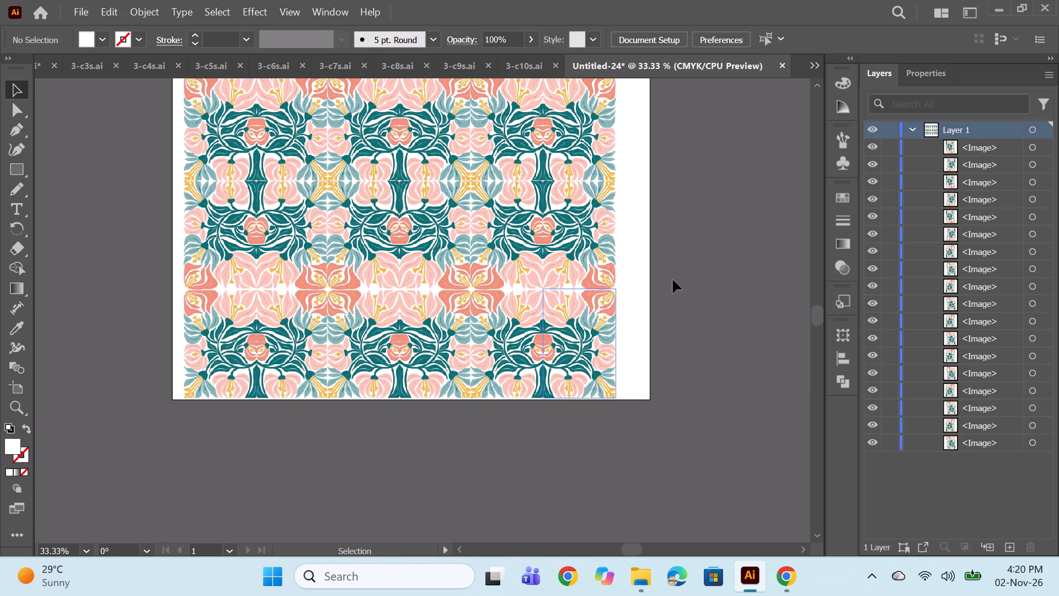
{"action": "scroll", "coordinate": [686, 276], "scroll_direction": "down", "scroll_amount": 1, "text": "alt"}
{"action": "scroll", "coordinate": [640, 289], "scroll_direction": "down", "scroll_amount": 1}
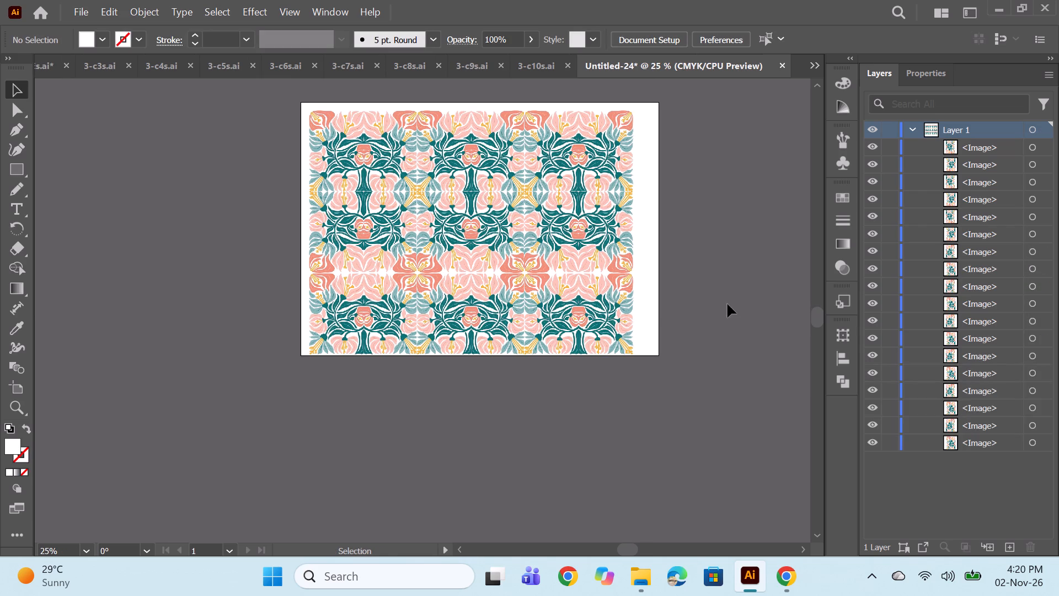
{"action": "key", "text": "space"}
{"action": "key", "text": "space"}
{"action": "key", "text": "space"}
{"action": "key", "text": "space"}
{"action": "left_click_drag", "start_coordinate": [738, 311], "coordinate": [691, 311]}
{"action": "left_click_drag", "start_coordinate": [221, 99], "coordinate": [615, 358]}
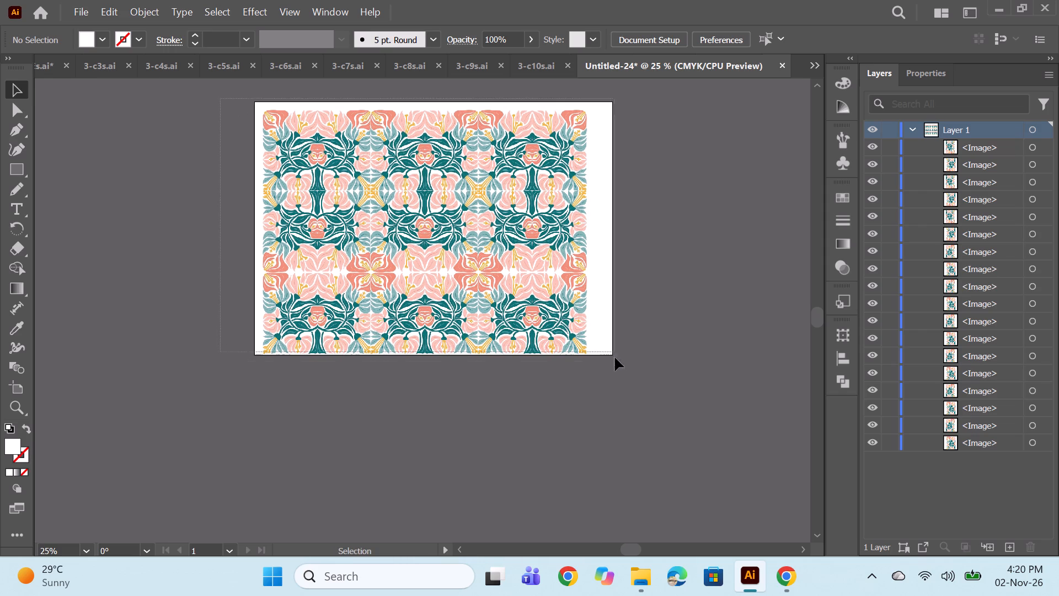
{"action": "left_click_drag", "start_coordinate": [615, 358], "coordinate": [619, 375]}
{"action": "left_click_drag", "start_coordinate": [584, 355], "coordinate": [574, 340], "text": "alt+shift"}
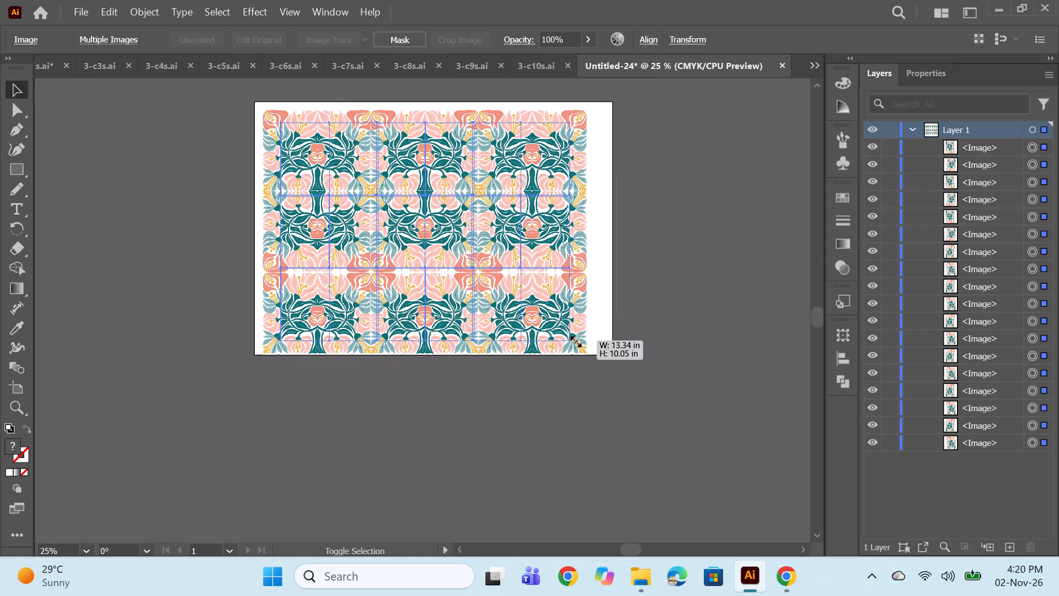
{"action": "left_click_drag", "start_coordinate": [574, 340], "coordinate": [563, 320], "text": "alt+shift"}
Move the scaled-down pattern block flush into the artboard's top-left corner.
{"action": "left_click_drag", "start_coordinate": [465, 244], "coordinate": [414, 204]}
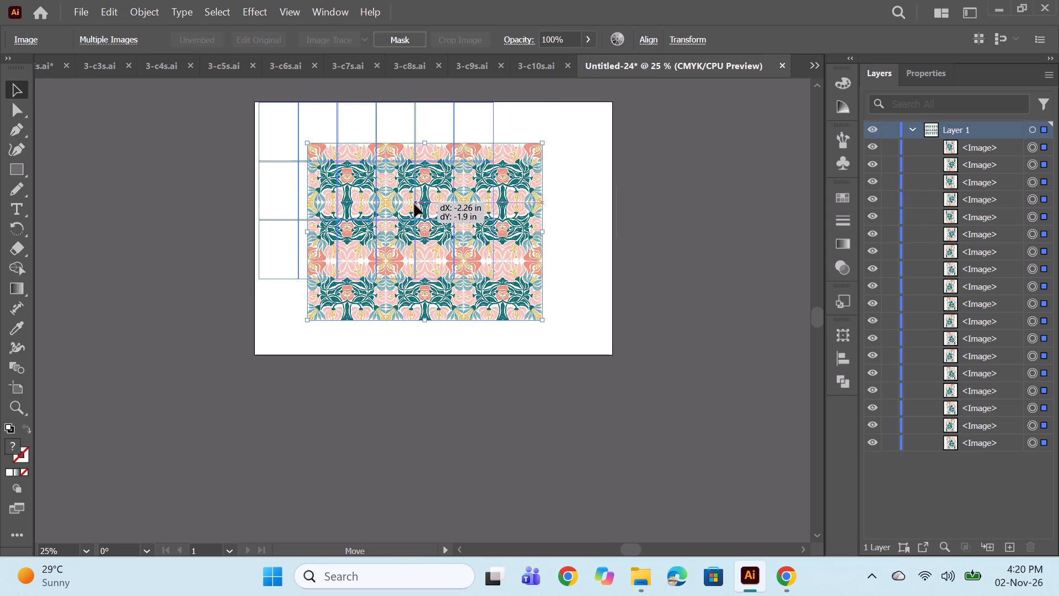
{"action": "left_click_drag", "start_coordinate": [414, 204], "coordinate": [413, 201]}
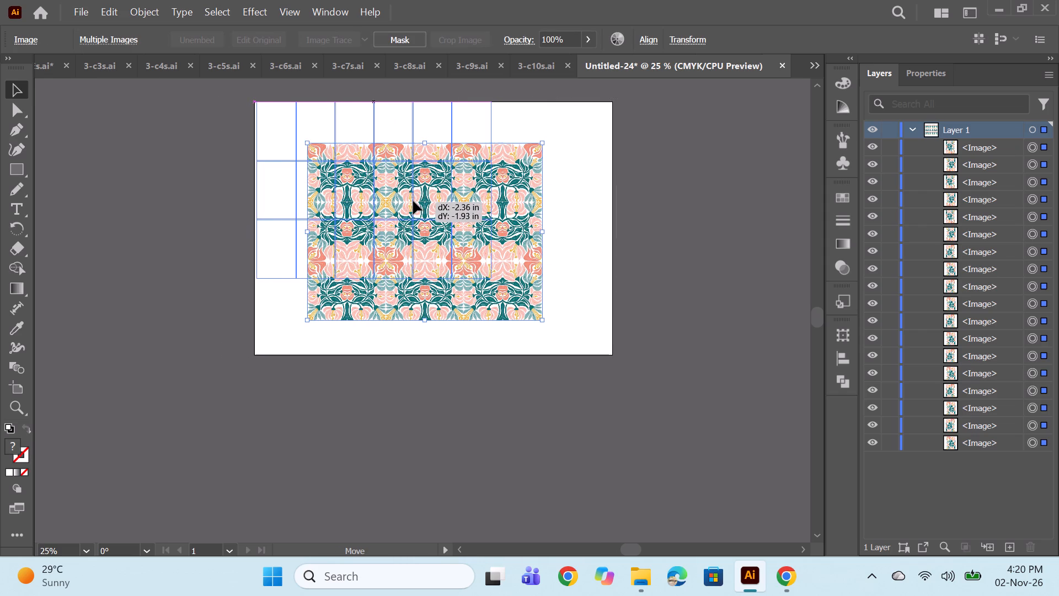
{"action": "left_click_drag", "start_coordinate": [413, 201], "coordinate": [411, 200]}
{"action": "left_click", "coordinate": [659, 230]}
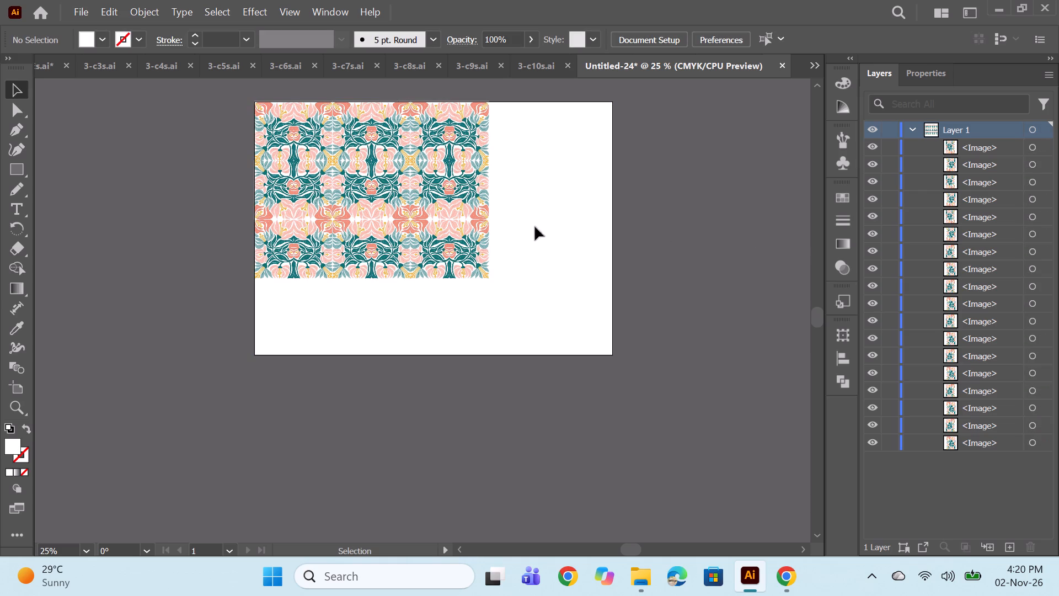
Check individual image entries in the layer list against the artwork to identify the tiles of the reflected second row.
{"action": "left_click", "coordinate": [477, 257]}
{"action": "left_click", "coordinate": [1030, 149], "text": "shift"}
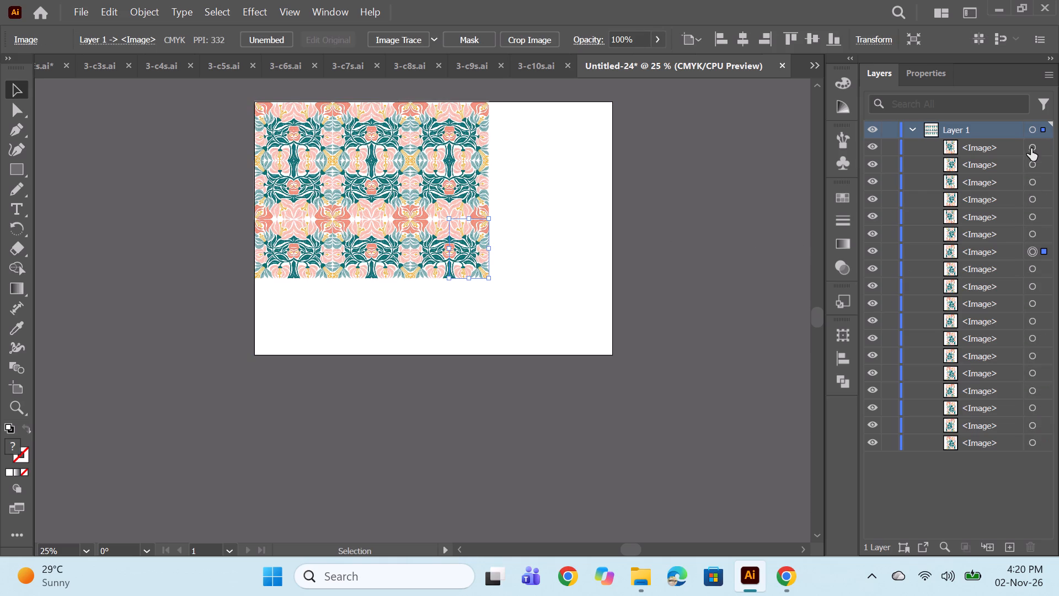
{"action": "left_click", "coordinate": [1034, 317]}
{"action": "left_click", "coordinate": [1031, 305]}
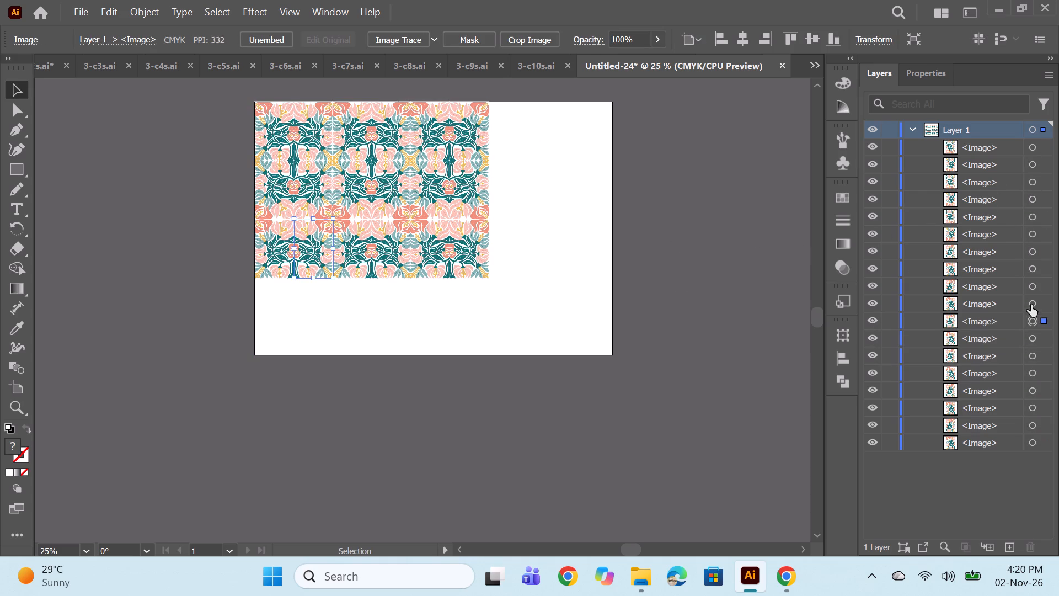
{"action": "left_click", "coordinate": [1033, 317]}
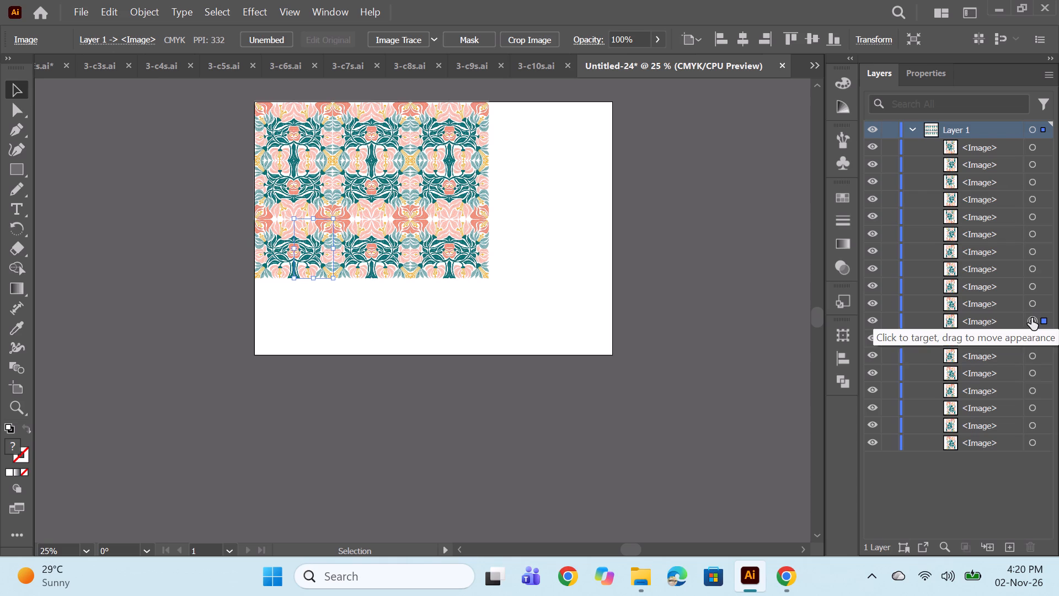
{"action": "left_click", "coordinate": [1027, 372]}
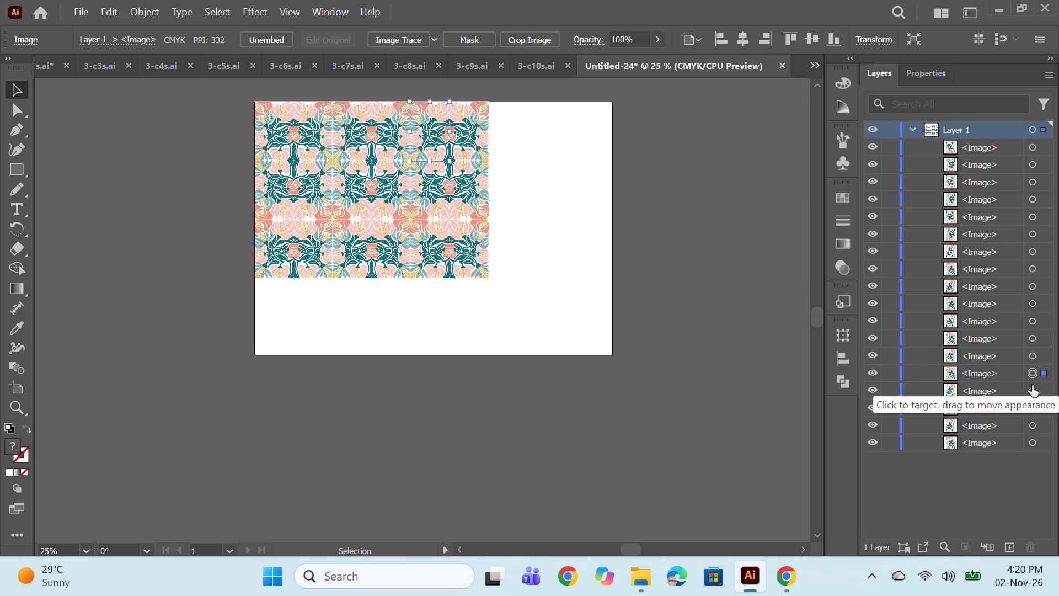
{"action": "left_click", "coordinate": [1034, 441]}
{"action": "left_click", "coordinate": [1034, 350]}
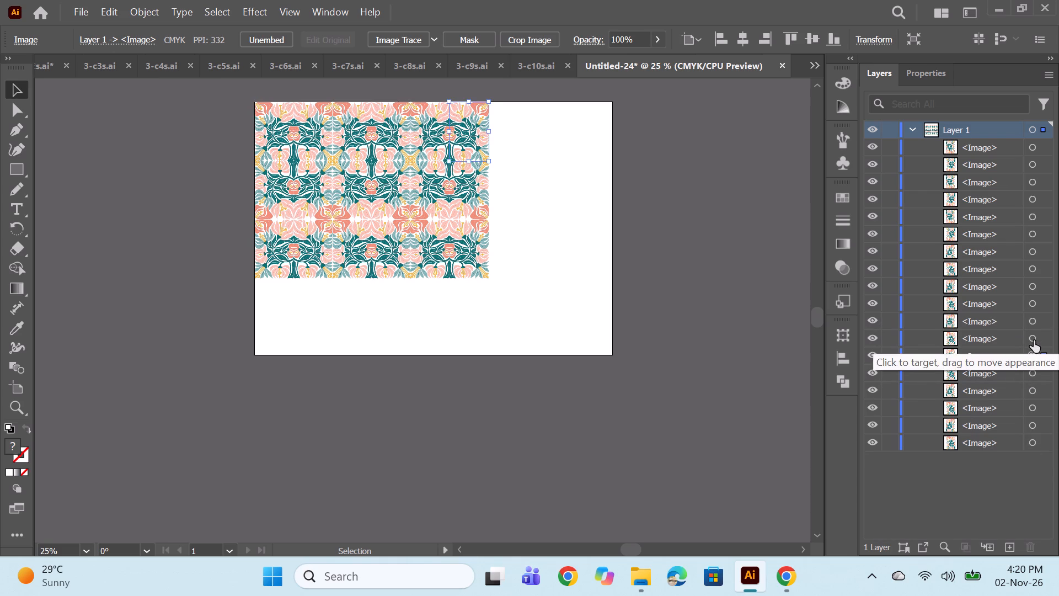
{"action": "left_click", "coordinate": [1034, 340]}
{"action": "left_click", "coordinate": [1034, 324]}
{"action": "left_click", "coordinate": [1032, 303]}
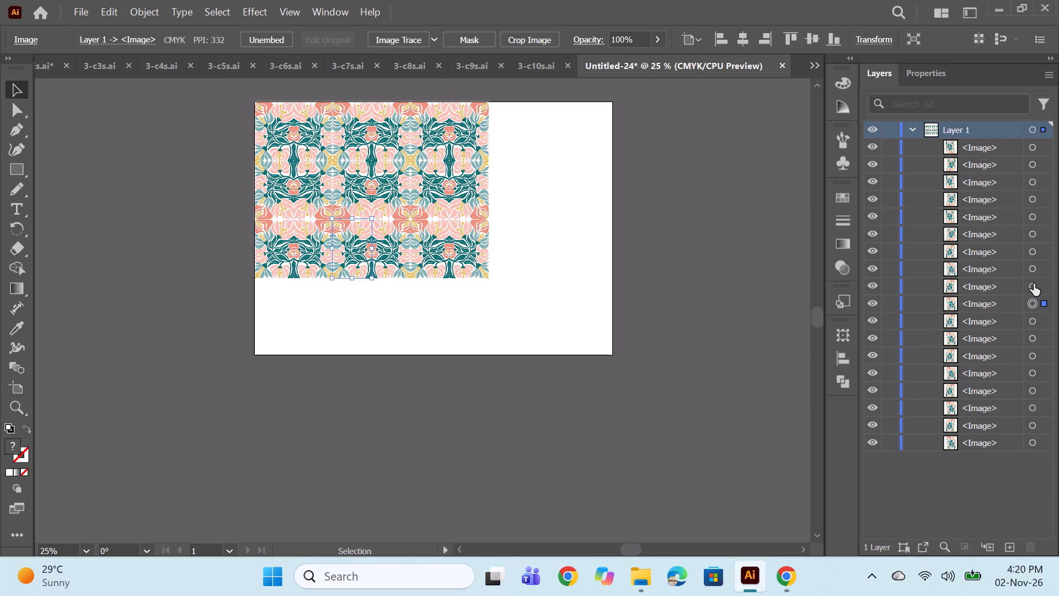
{"action": "left_click_drag", "start_coordinate": [1034, 284], "coordinate": [1034, 276]}
Select the six reflected tiles of the second row and copy them straight down below the third row to form a fourth row.
{"action": "left_click", "coordinate": [1031, 145]}
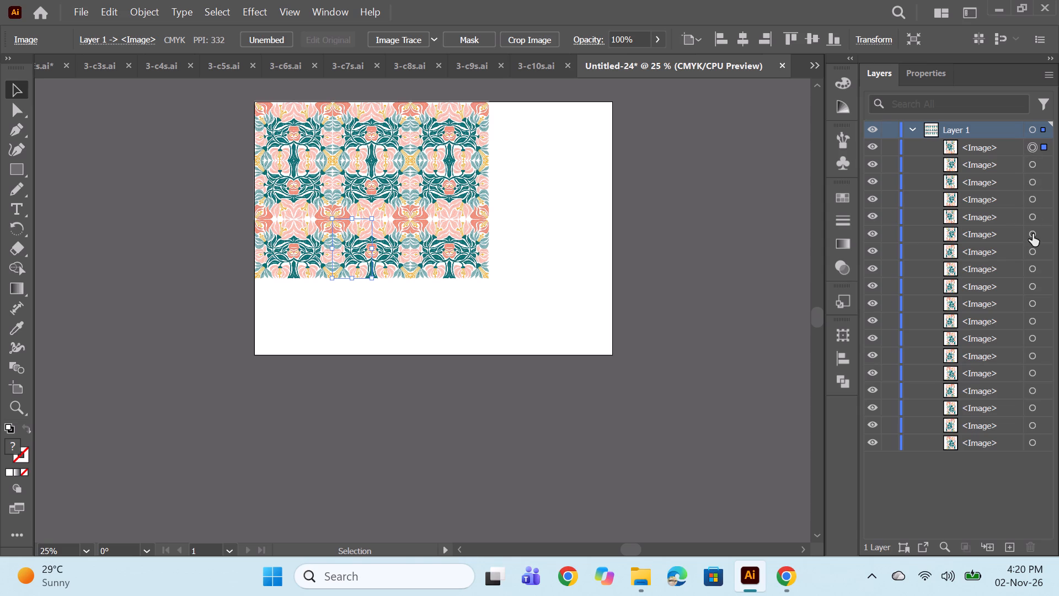
{"action": "left_click", "coordinate": [1031, 236], "text": "shift"}
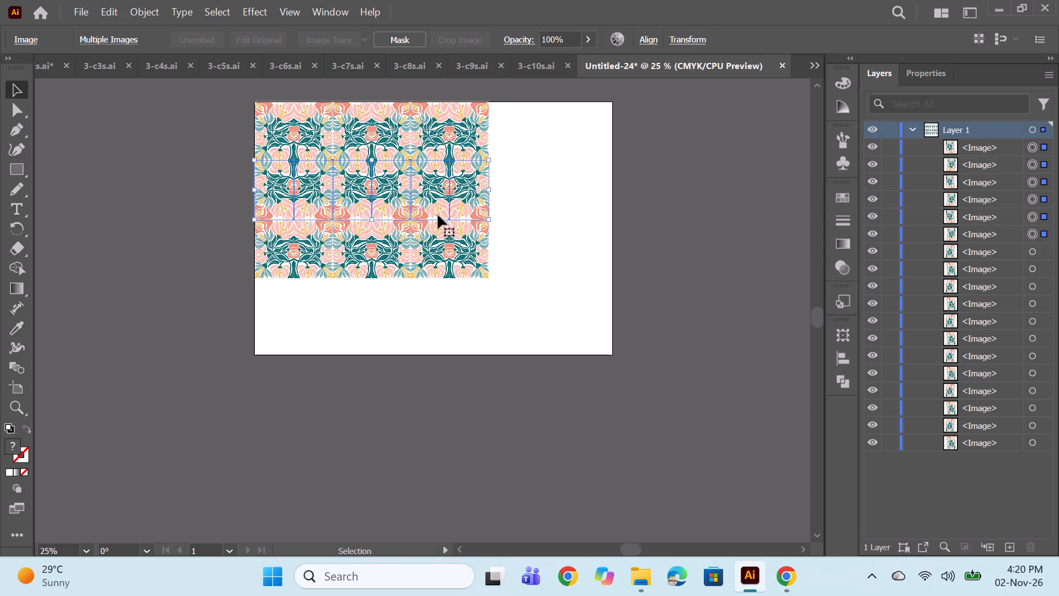
{"action": "left_click_drag", "start_coordinate": [434, 204], "coordinate": [443, 257], "text": "alt+shift"}
{"action": "left_click_drag", "start_coordinate": [435, 202], "coordinate": [437, 260], "text": "alt+shift"}
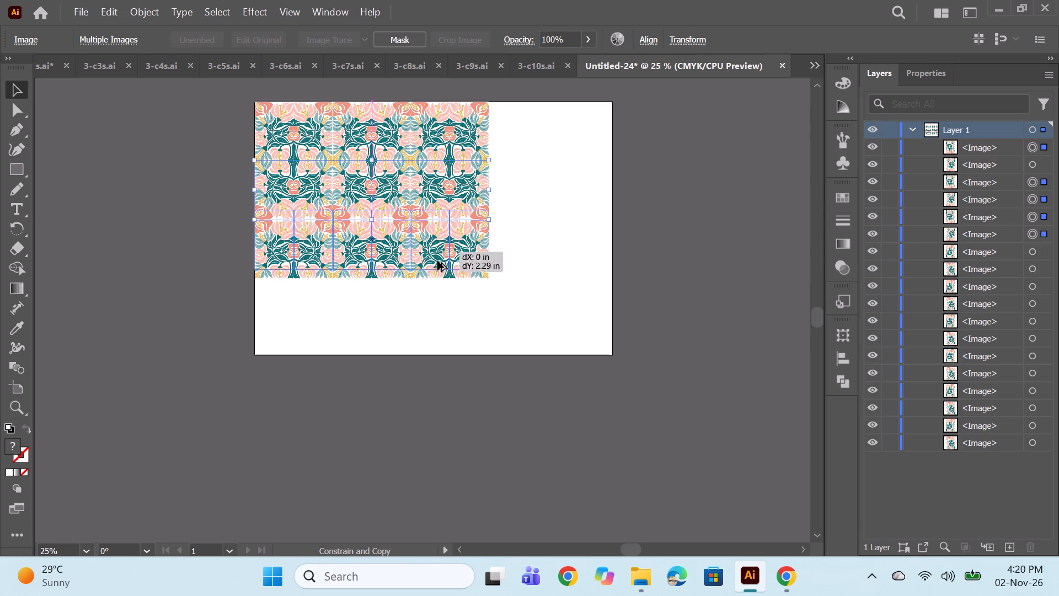
{"action": "left_click_drag", "start_coordinate": [437, 260], "coordinate": [436, 320], "text": "alt+shift"}
{"action": "left_click", "coordinate": [529, 264]}
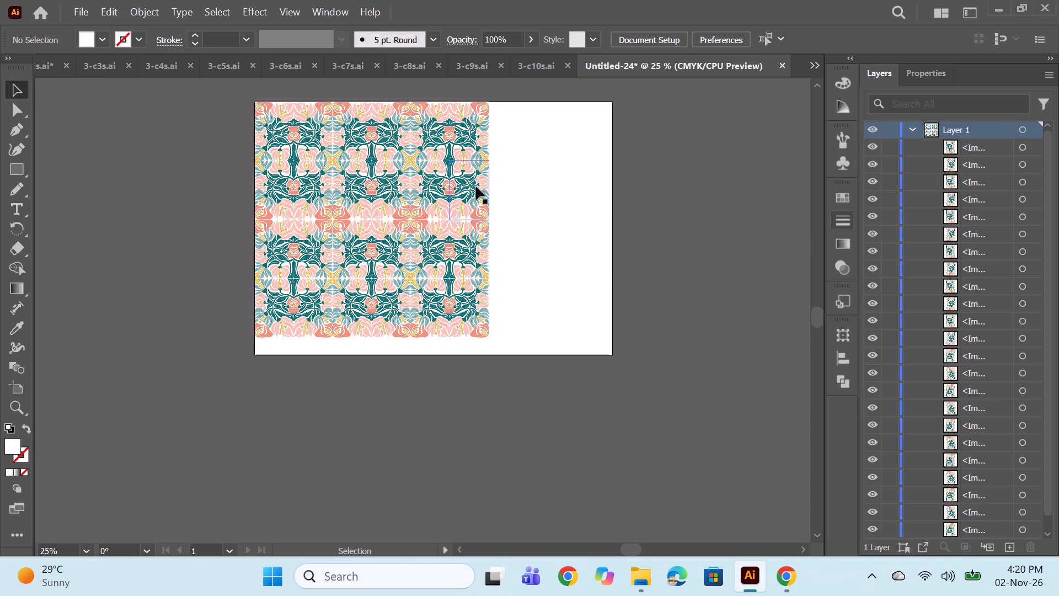
Select all tiles of the four rows and copy the block horizontally to the right, flush against the original block's right edge.
{"action": "left_click", "coordinate": [1022, 150]}
{"action": "scroll", "coordinate": [988, 286], "scroll_direction": "down", "scroll_amount": 4}
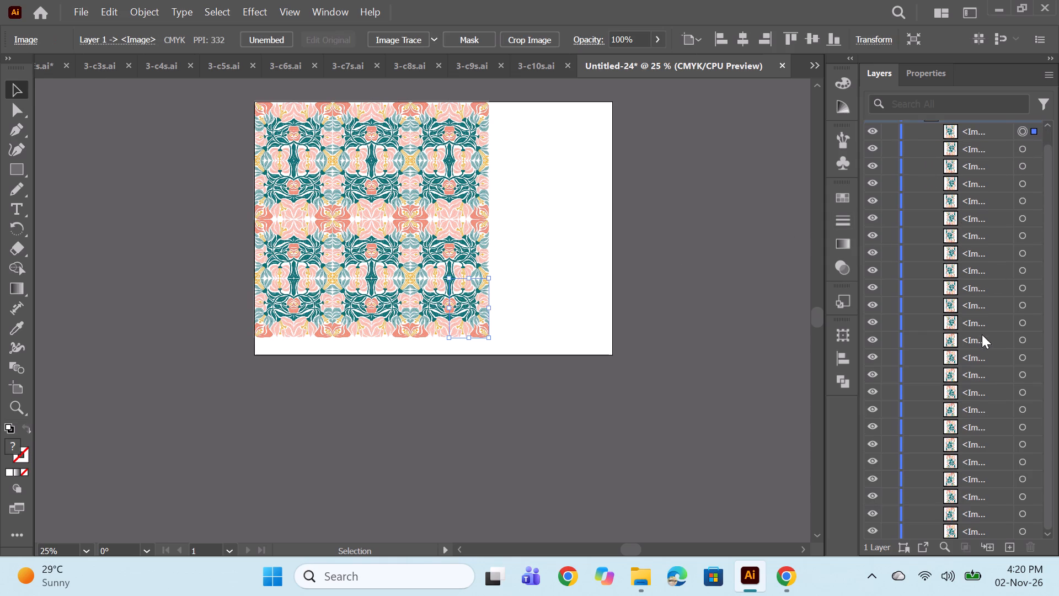
{"action": "scroll", "coordinate": [982, 334], "scroll_direction": "down", "scroll_amount": 5}
{"action": "left_click", "coordinate": [1021, 532], "text": "shift"}
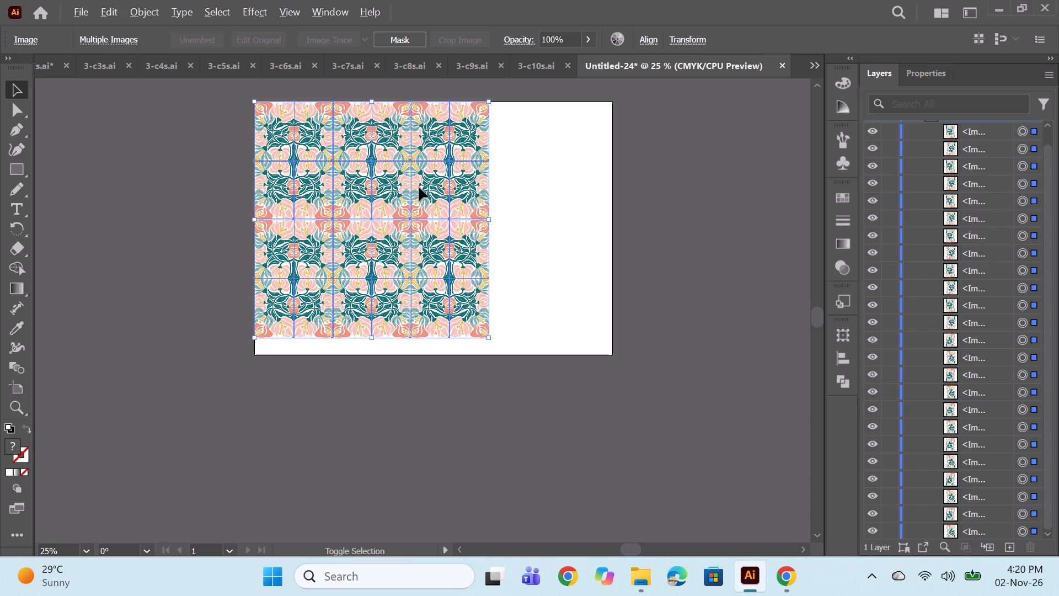
{"action": "left_click_drag", "start_coordinate": [419, 188], "coordinate": [499, 188], "text": "alt+shift"}
{"action": "left_click_drag", "start_coordinate": [432, 197], "coordinate": [663, 205], "text": "alt+shift"}
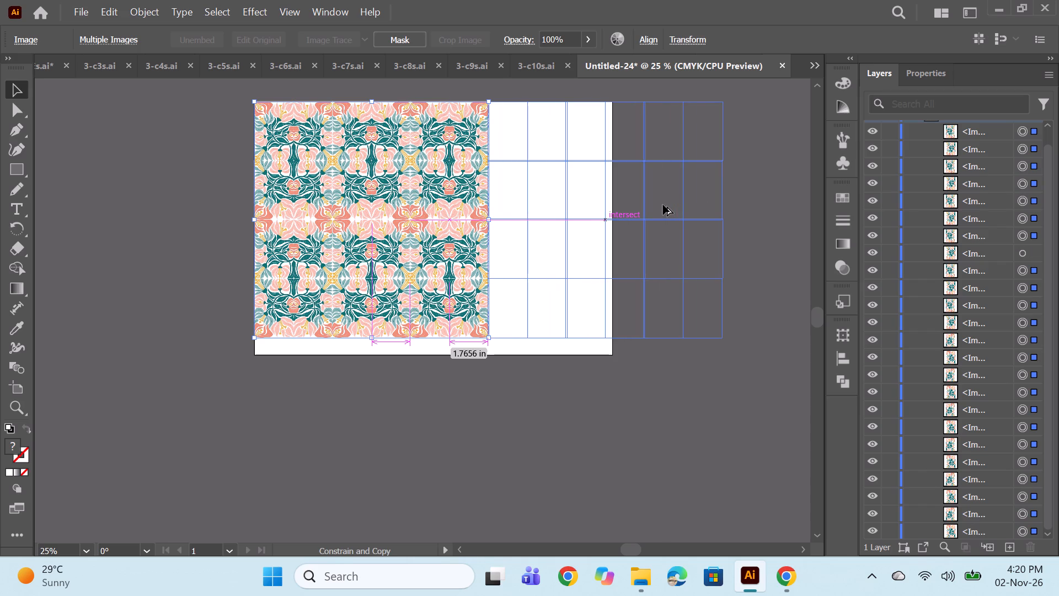
{"action": "left_click_drag", "start_coordinate": [663, 205], "coordinate": [665, 208], "text": "alt+shift"}
{"action": "left_click_drag", "start_coordinate": [673, 415], "coordinate": [660, 405]}
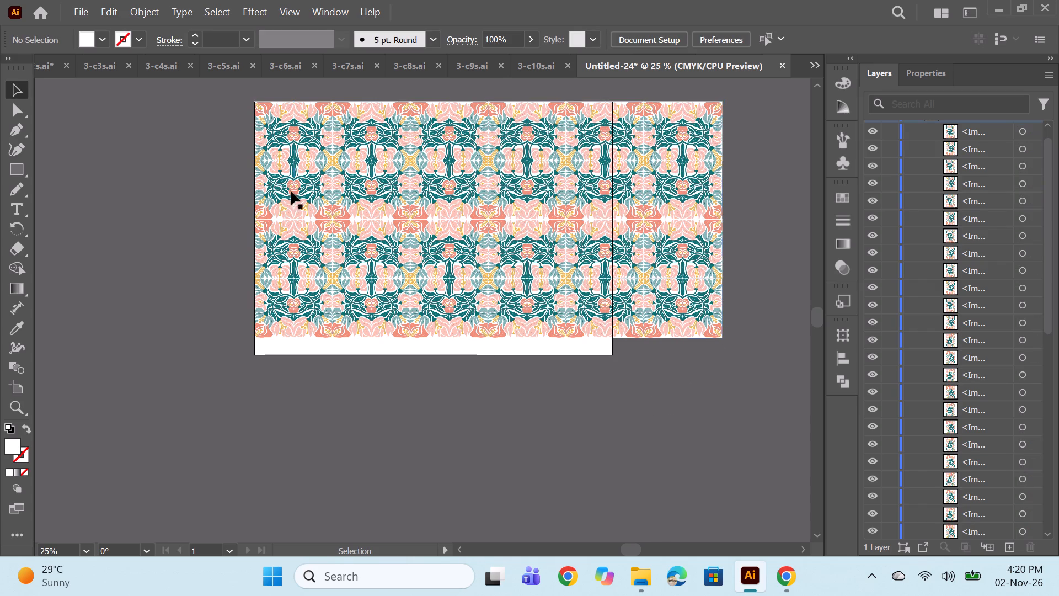
{"action": "left_click", "coordinate": [700, 324]}
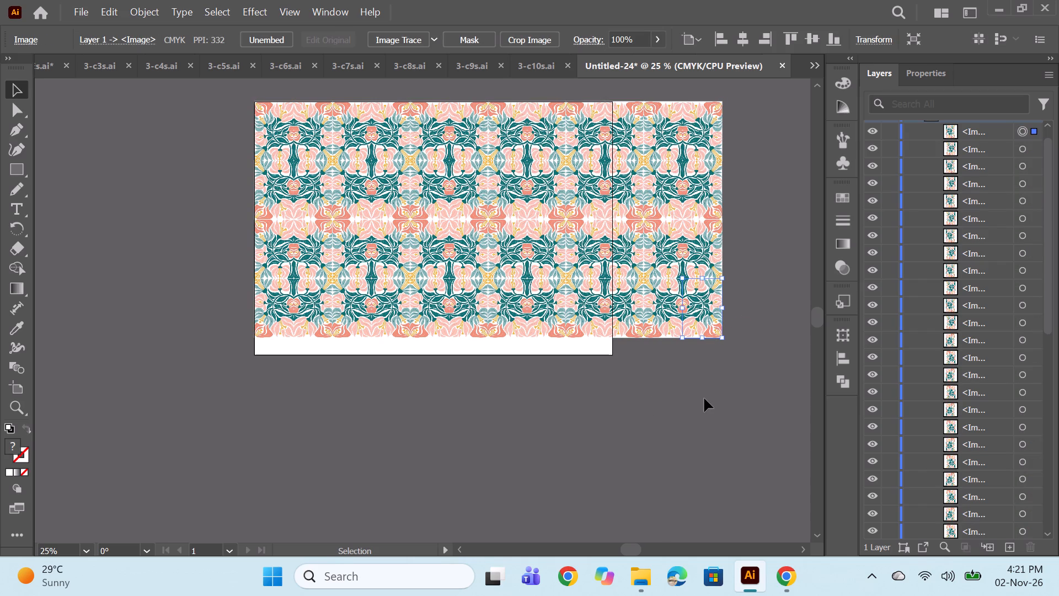
{"action": "left_click", "coordinate": [704, 398]}
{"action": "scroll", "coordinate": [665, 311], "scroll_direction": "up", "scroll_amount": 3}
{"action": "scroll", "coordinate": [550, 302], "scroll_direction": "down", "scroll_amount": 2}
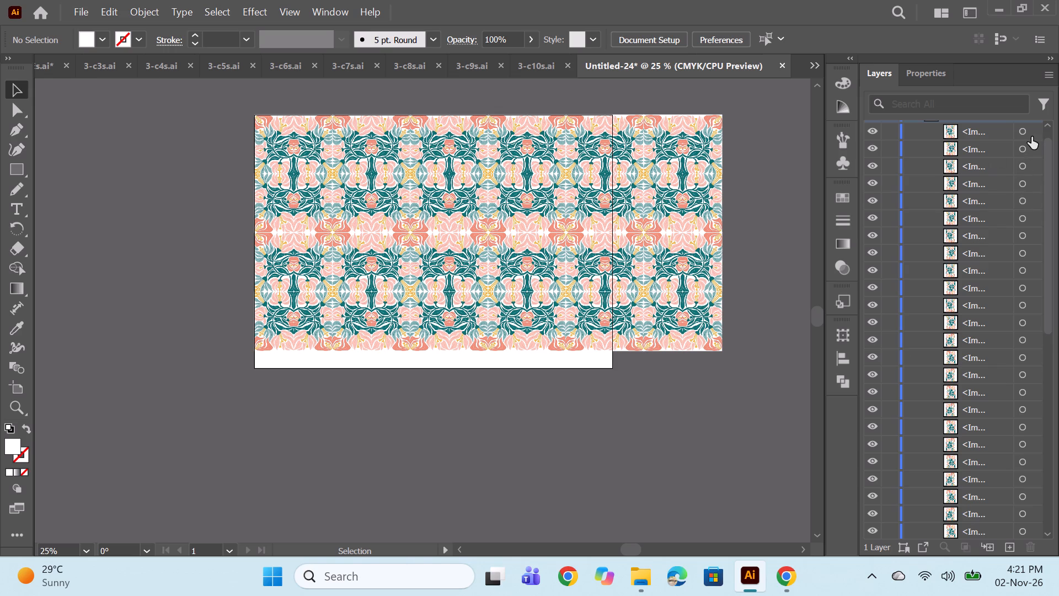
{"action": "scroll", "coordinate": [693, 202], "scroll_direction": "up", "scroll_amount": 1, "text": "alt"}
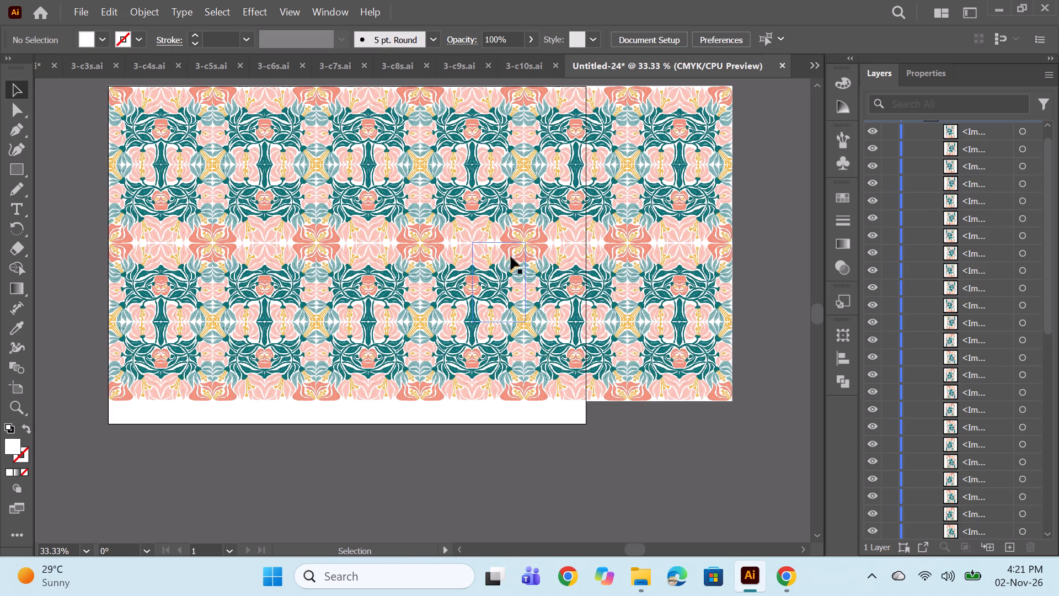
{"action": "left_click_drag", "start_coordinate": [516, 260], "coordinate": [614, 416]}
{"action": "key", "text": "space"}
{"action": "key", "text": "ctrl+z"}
Examine the tile joins and the repeat of the floral pattern up close across the artboard.
{"action": "scroll", "coordinate": [373, 264], "scroll_direction": "up", "scroll_amount": 2, "text": "alt"}
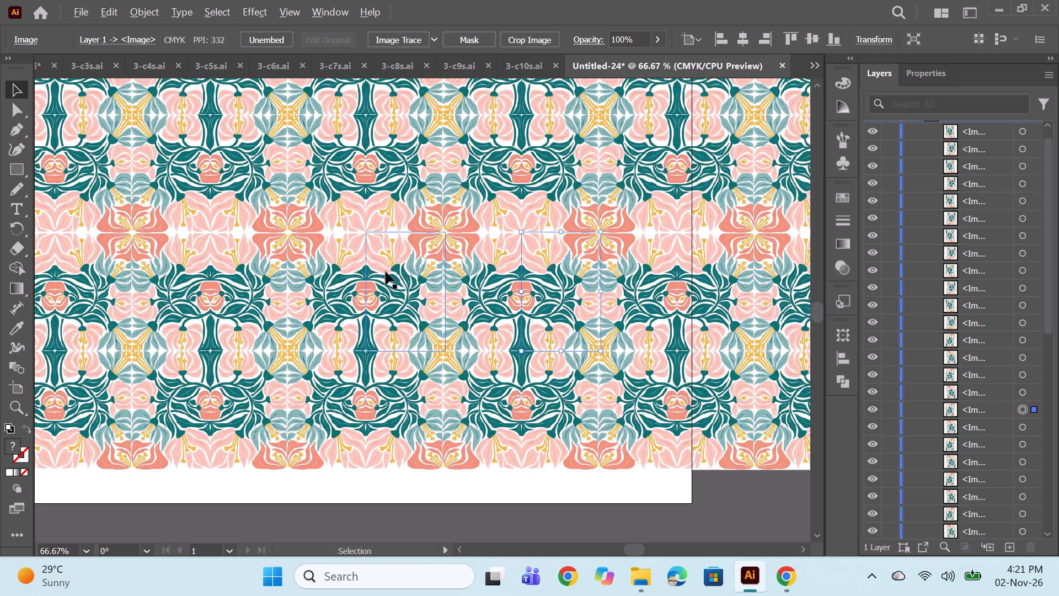
{"action": "key", "text": "space"}
{"action": "key", "text": "space"}
{"action": "key", "text": "space"}
{"action": "key", "text": "space"}
{"action": "key", "text": "space"}
{"action": "key", "text": "space"}
{"action": "key", "text": "space"}
{"action": "key", "text": "space"}
{"action": "key", "text": "space"}
{"action": "left_click_drag", "start_coordinate": [533, 295], "coordinate": [639, 428]}
{"action": "scroll", "coordinate": [581, 355], "scroll_direction": "down", "scroll_amount": 1, "text": "alt"}
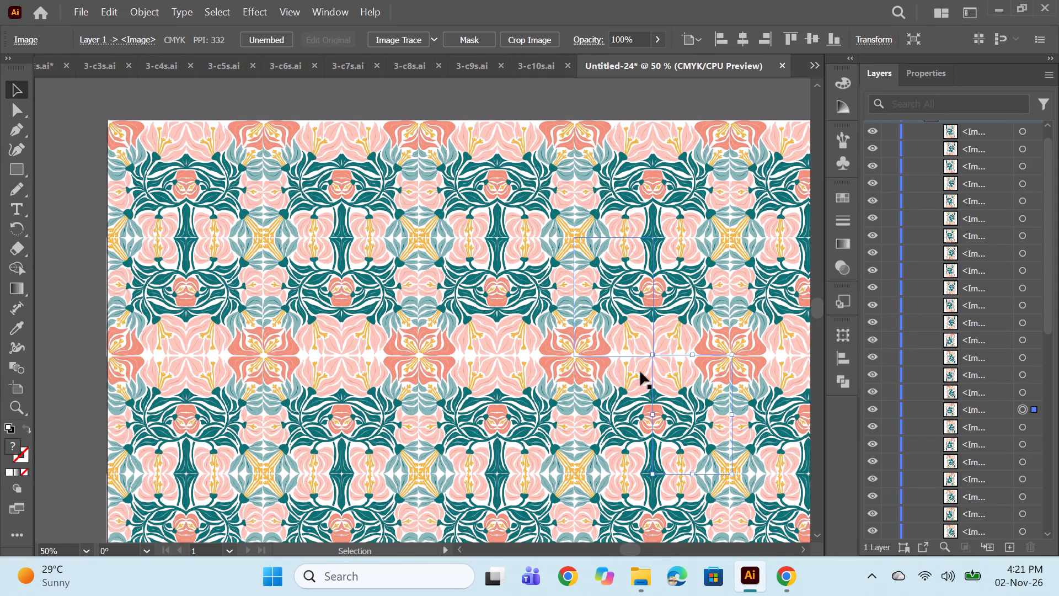
{"action": "key", "text": "space"}
{"action": "key", "text": "space"}
{"action": "key", "text": "space"}
{"action": "key", "text": "space"}
{"action": "key", "text": "space"}
{"action": "key", "text": "space"}
{"action": "key", "text": "space"}
{"action": "key", "text": "space"}
{"action": "key", "text": "space"}
{"action": "key", "text": "space"}
{"action": "key", "text": "space"}
{"action": "key", "text": "space"}
{"action": "key", "text": "space"}
{"action": "key", "text": "space"}
{"action": "key", "text": "space"}
{"action": "key", "text": "space"}
{"action": "key", "text": "space"}
{"action": "key", "text": "space"}
{"action": "key", "text": "space"}
{"action": "key", "text": "space"}
{"action": "left_click_drag", "start_coordinate": [649, 401], "coordinate": [587, 354]}
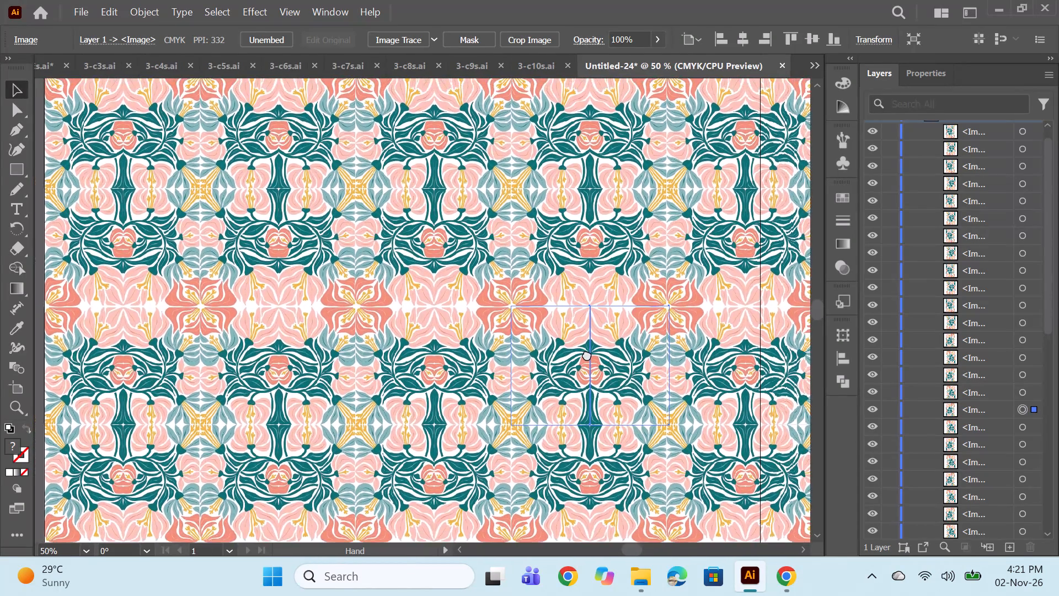
{"action": "left_click_drag", "start_coordinate": [587, 354], "coordinate": [582, 354]}
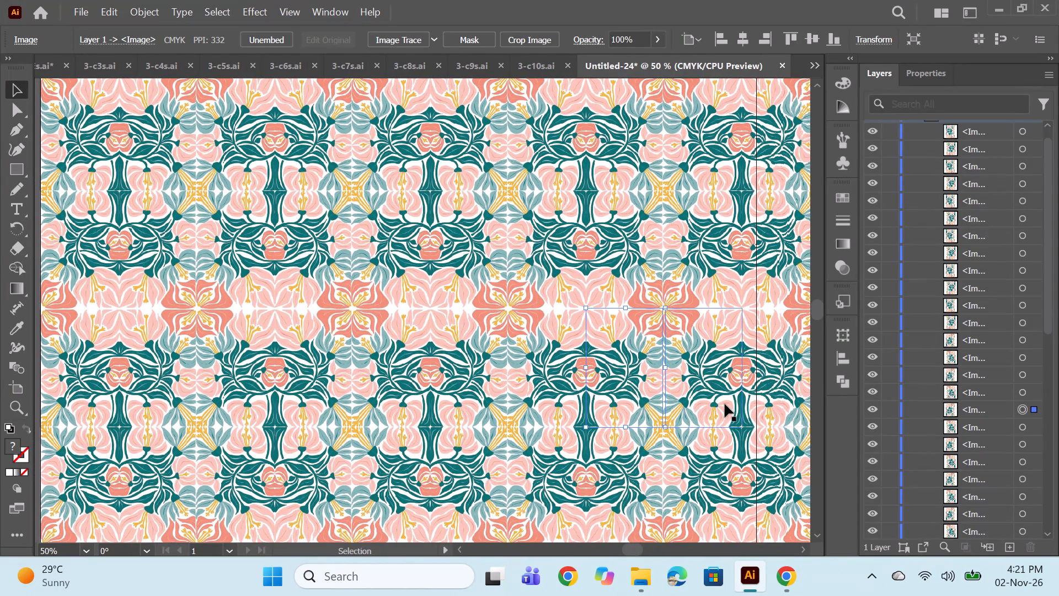
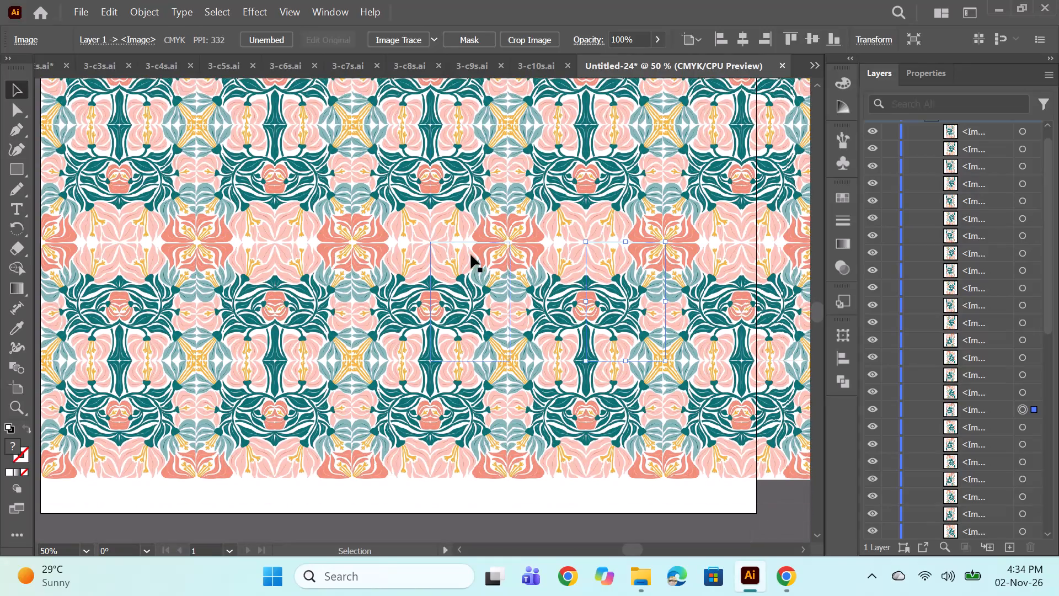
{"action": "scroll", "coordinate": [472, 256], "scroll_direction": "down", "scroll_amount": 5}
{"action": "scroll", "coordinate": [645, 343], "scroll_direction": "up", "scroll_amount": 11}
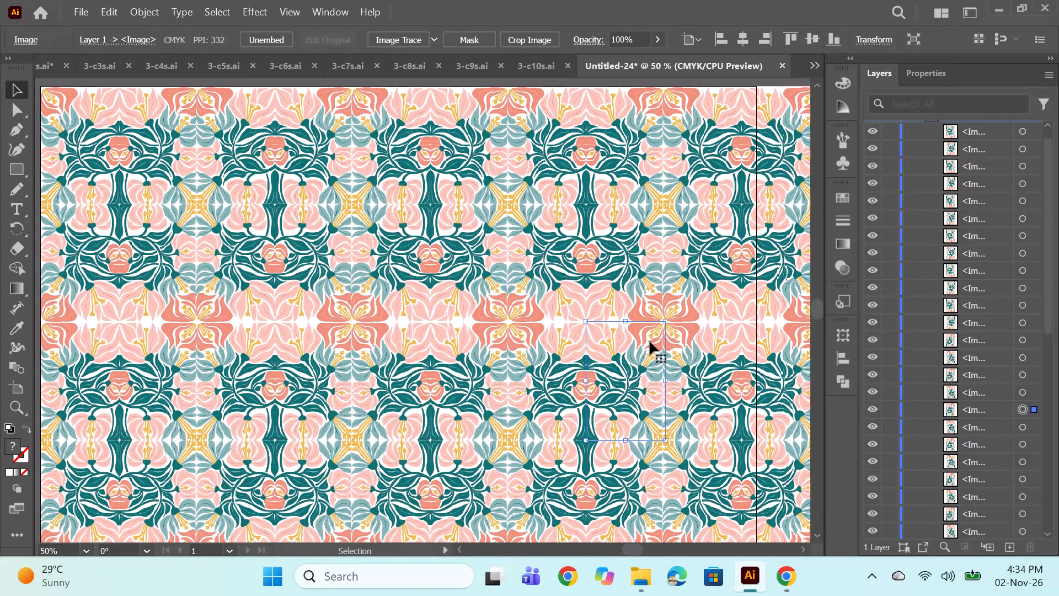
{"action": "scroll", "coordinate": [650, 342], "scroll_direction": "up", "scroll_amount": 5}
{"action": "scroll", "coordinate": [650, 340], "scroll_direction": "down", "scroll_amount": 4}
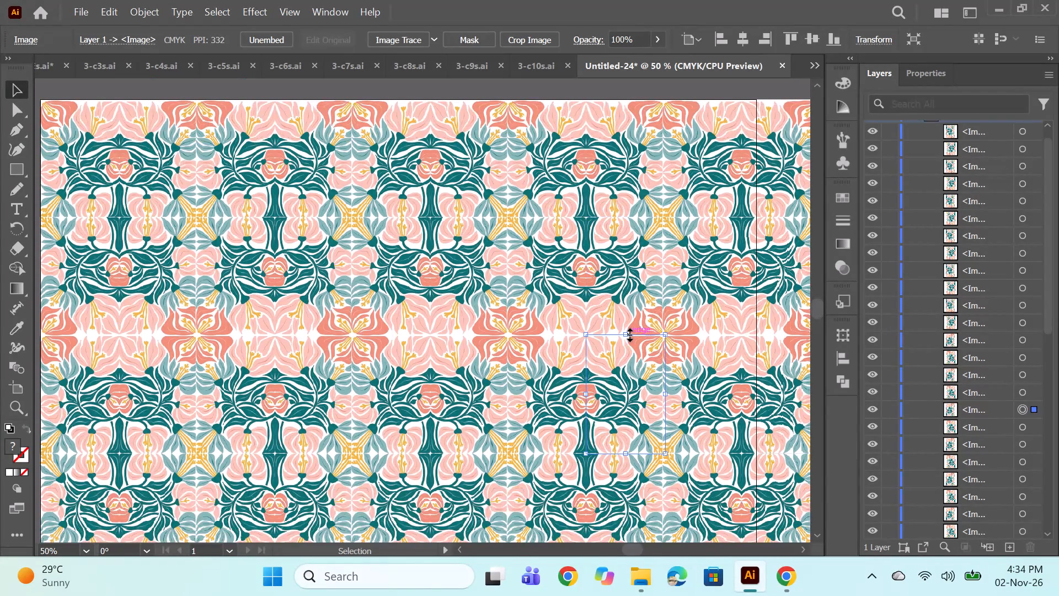
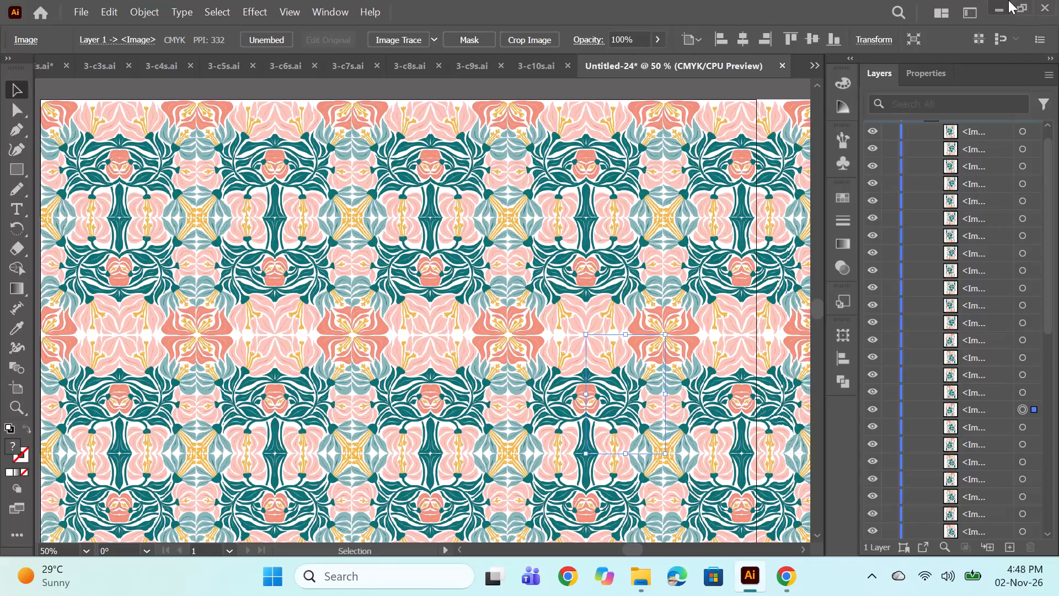
Switch to Chrome, search Google in a new tab for "champions trophy" and show the image results.
{"action": "left_click", "coordinate": [999, 4]}
{"action": "left_click", "coordinate": [975, 14]}
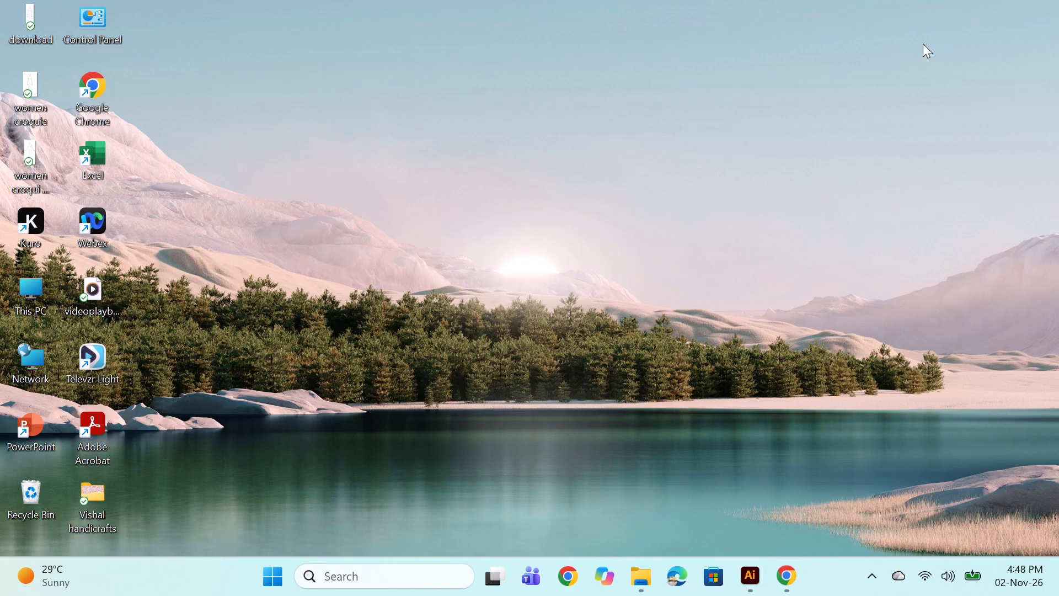
{"action": "left_click", "coordinate": [794, 580]}
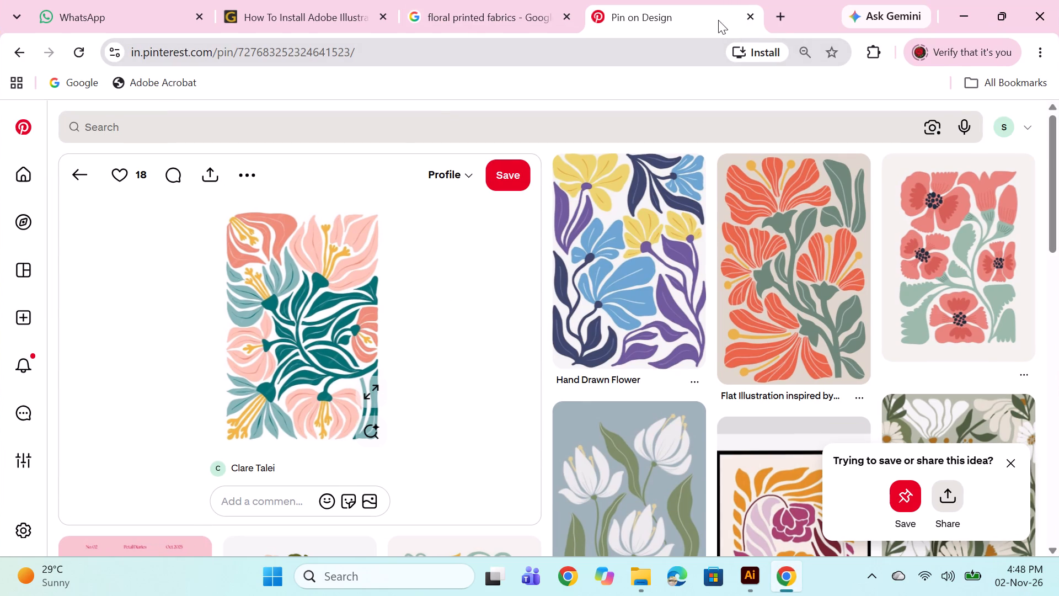
{"action": "left_click", "coordinate": [781, 10]}
{"action": "left_click", "coordinate": [482, 343]}
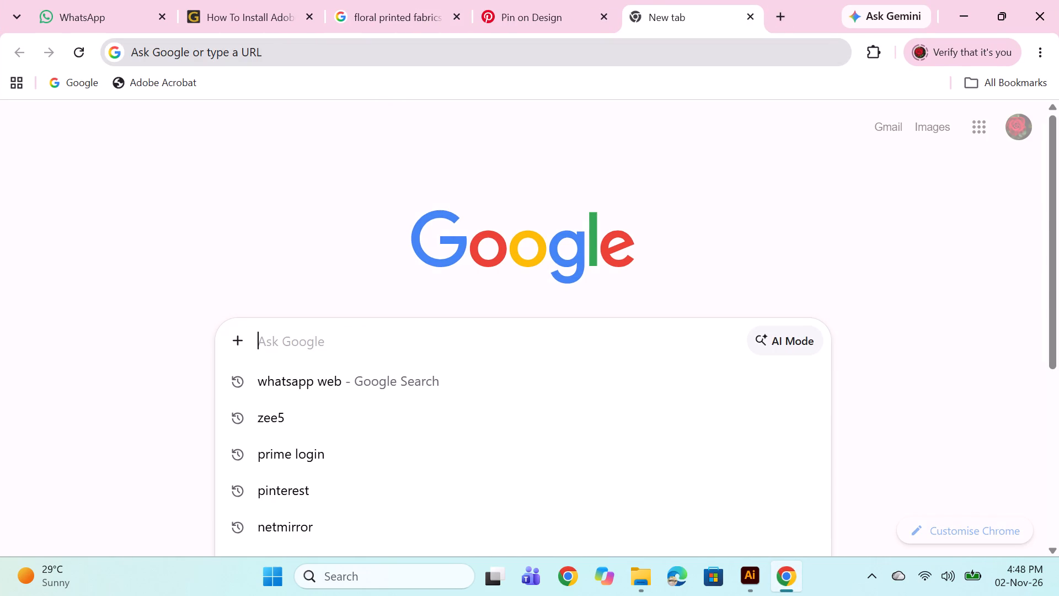
{"action": "type", "text": "champions tropj"}
{"action": "key", "text": "BackSpace"}
{"action": "type", "text": "hy"}
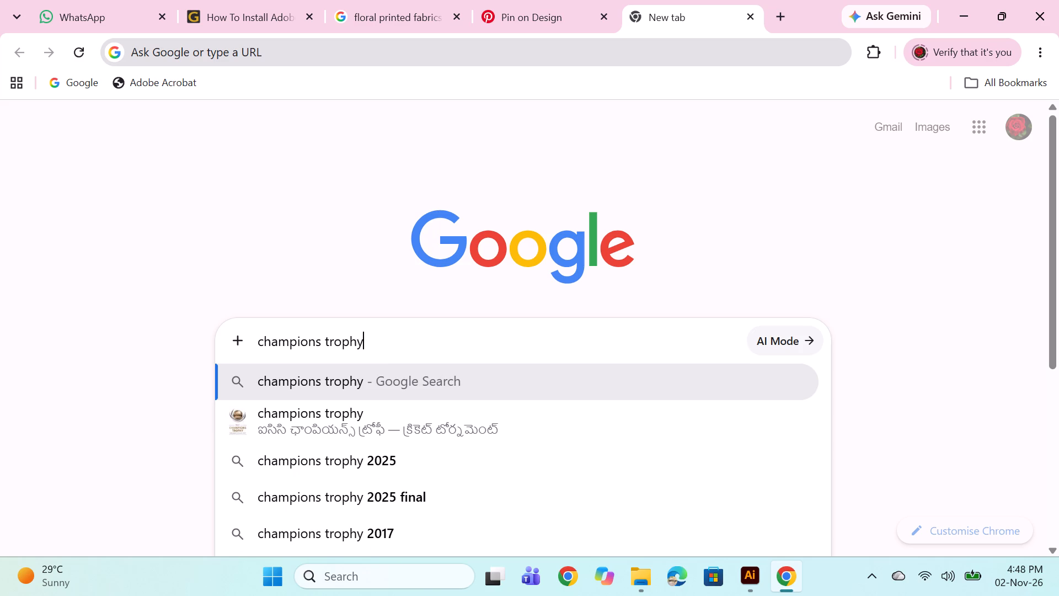
{"action": "key", "text": "Return"}
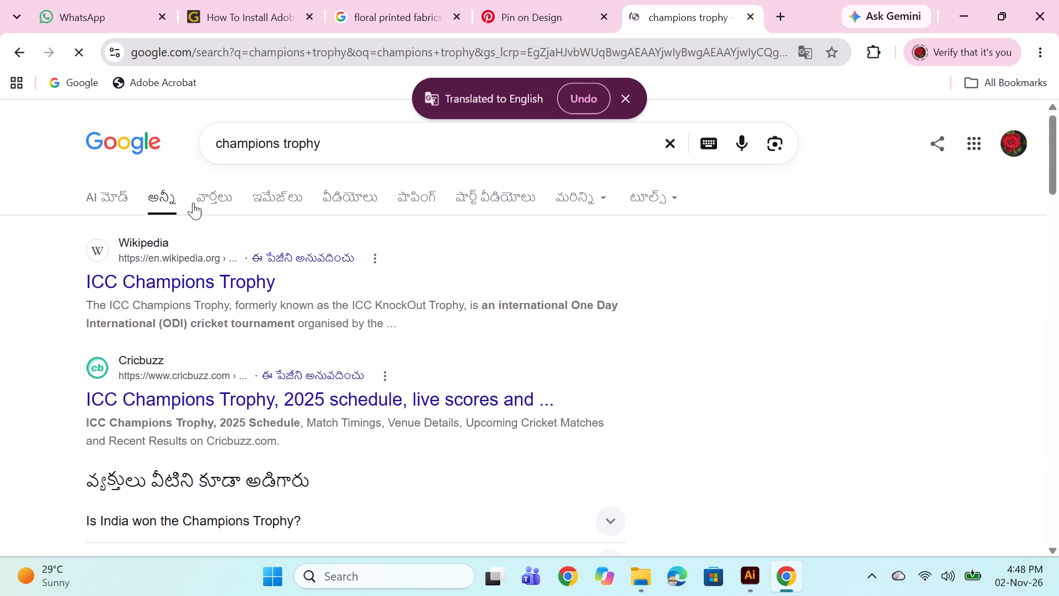
{"action": "left_click", "coordinate": [268, 198]}
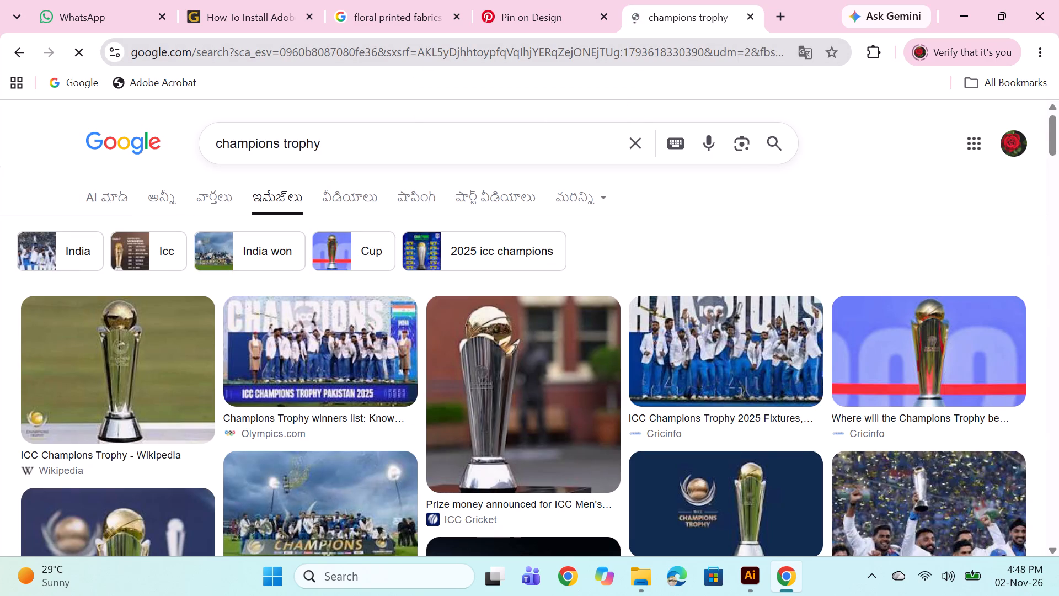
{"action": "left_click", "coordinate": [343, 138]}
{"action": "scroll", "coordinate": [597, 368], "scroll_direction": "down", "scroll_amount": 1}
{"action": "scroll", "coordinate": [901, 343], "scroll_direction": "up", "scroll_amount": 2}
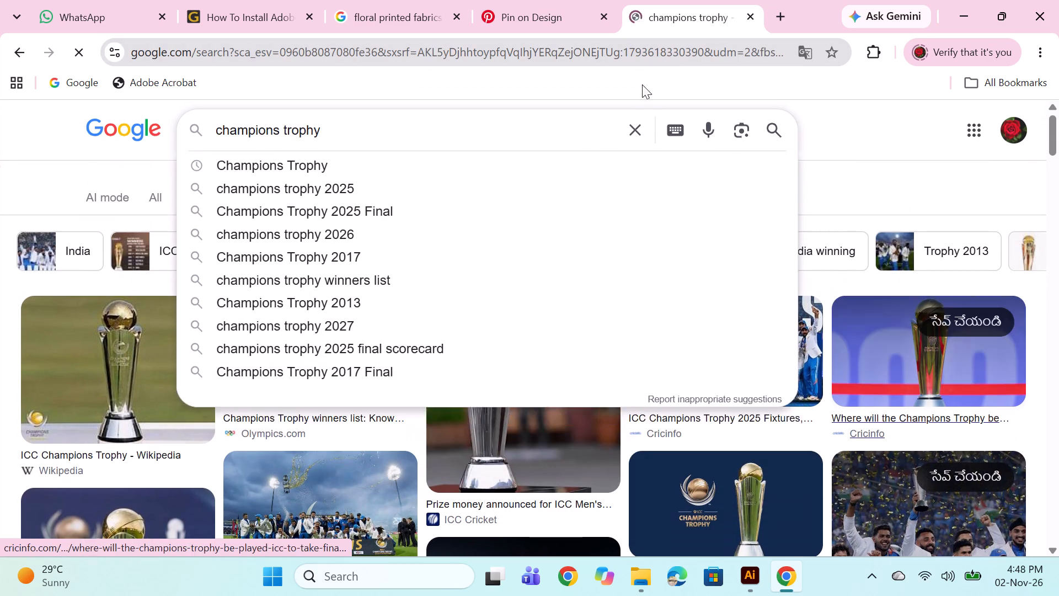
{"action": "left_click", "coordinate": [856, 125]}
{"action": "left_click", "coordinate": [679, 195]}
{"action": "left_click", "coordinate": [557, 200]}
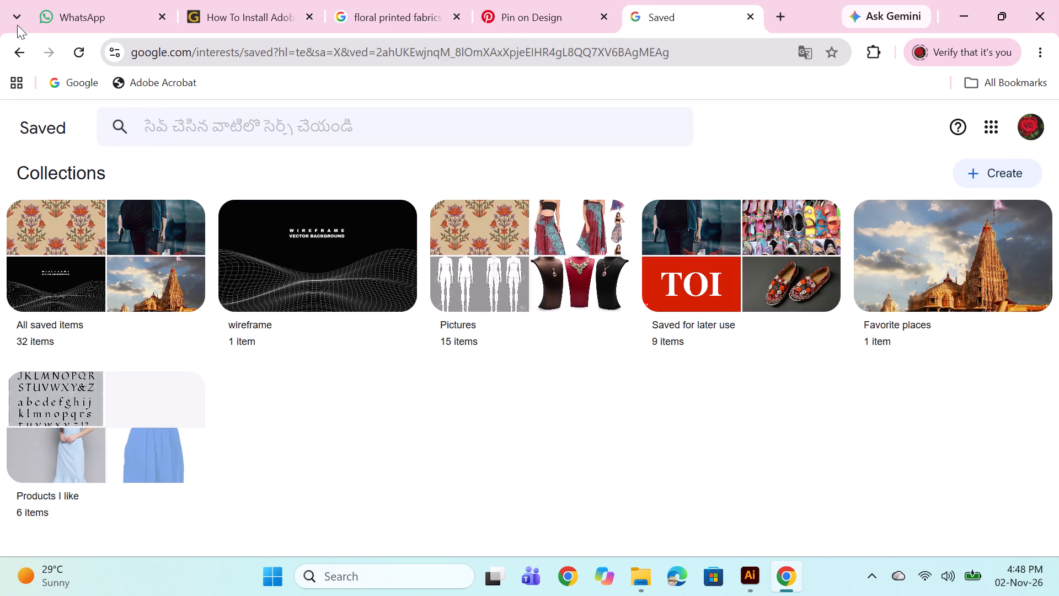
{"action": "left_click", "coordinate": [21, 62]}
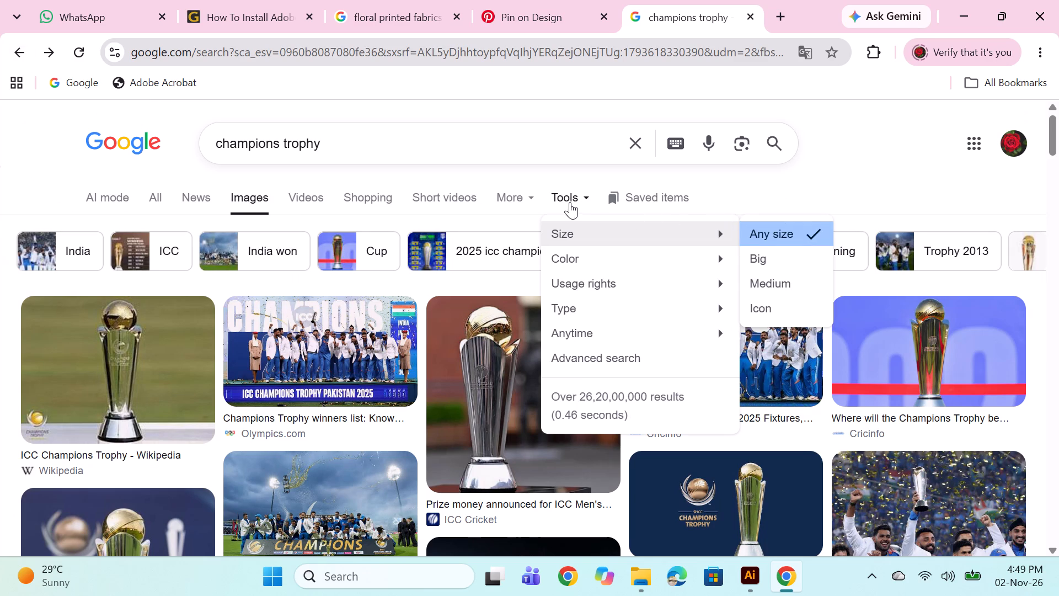
Filter the champions trophy image results by size to Big.
{"action": "left_click", "coordinate": [566, 234]}
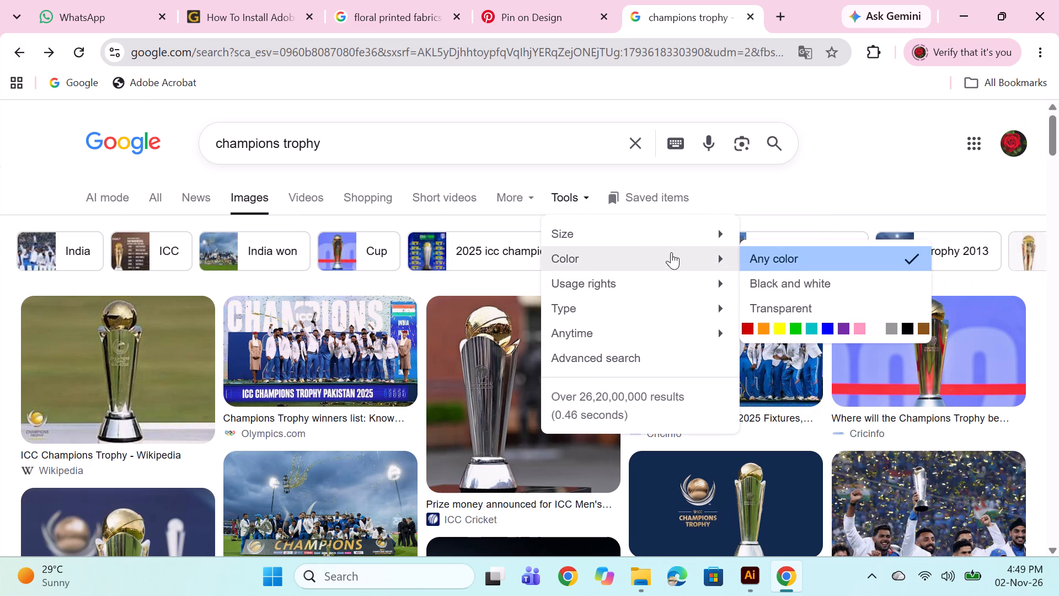
{"action": "left_click", "coordinate": [612, 237]}
{"action": "left_click", "coordinate": [769, 261]}
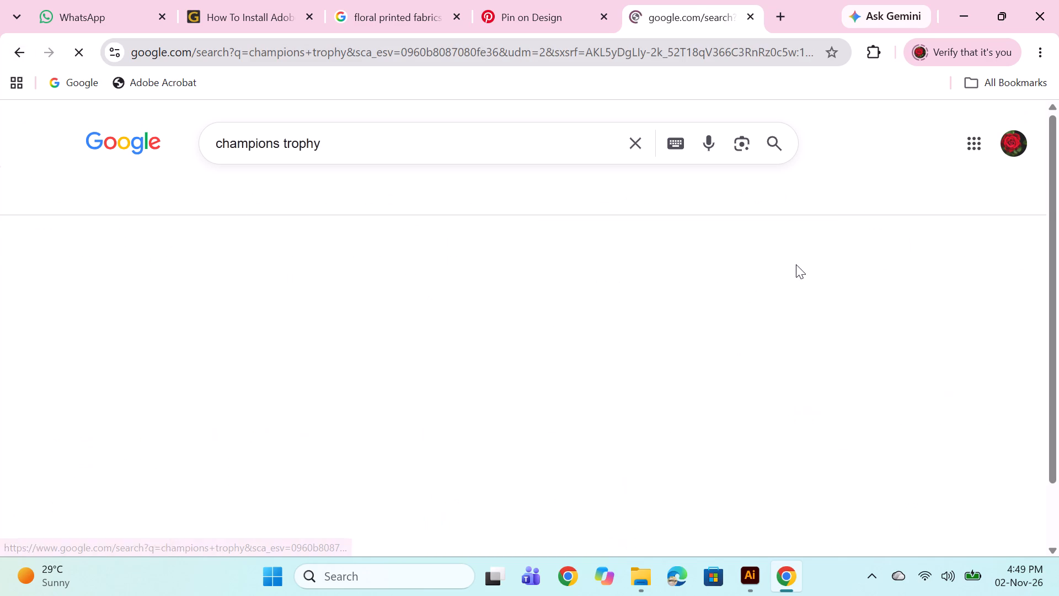
{"action": "left_click", "coordinate": [796, 264]}
Browse the large champions trophy images for a suitable picture.
{"action": "scroll", "coordinate": [502, 367], "scroll_direction": "down", "scroll_amount": 2}
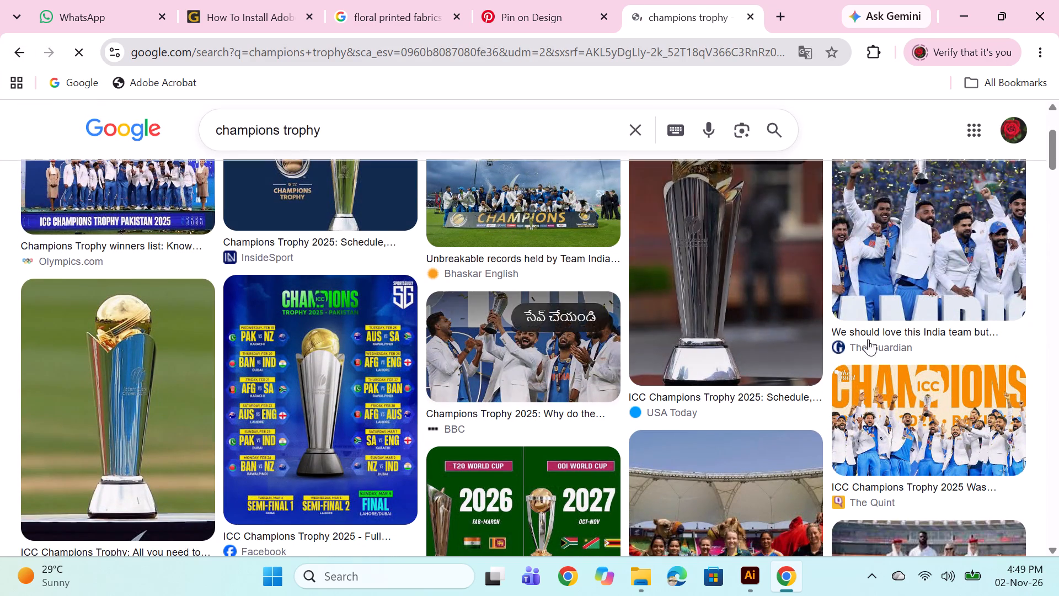
{"action": "scroll", "coordinate": [886, 332], "scroll_direction": "down", "scroll_amount": 3}
{"action": "scroll", "coordinate": [493, 304], "scroll_direction": "down", "scroll_amount": 2}
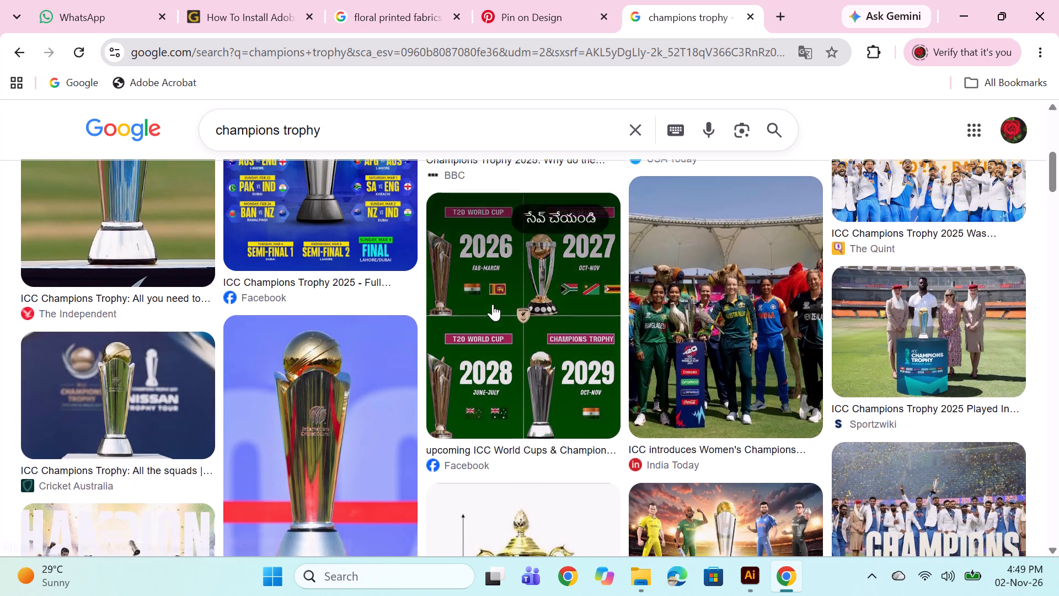
{"action": "scroll", "coordinate": [495, 304], "scroll_direction": "down", "scroll_amount": 1}
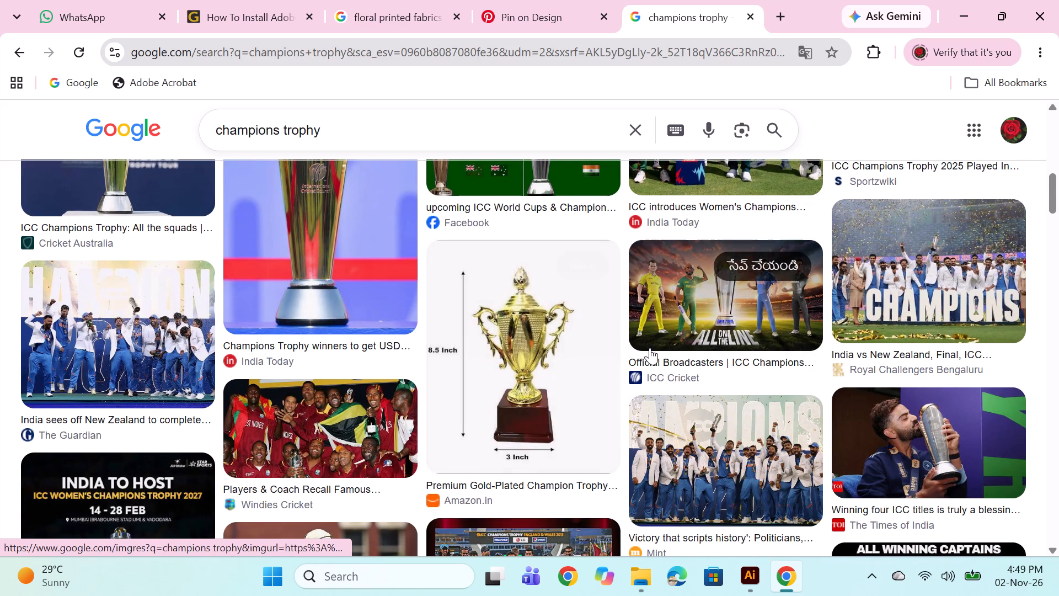
{"action": "scroll", "coordinate": [650, 348], "scroll_direction": "down", "scroll_amount": 4}
{"action": "scroll", "coordinate": [564, 388], "scroll_direction": "up", "scroll_amount": 11}
{"action": "scroll", "coordinate": [639, 357], "scroll_direction": "down", "scroll_amount": 1}
{"action": "scroll", "coordinate": [639, 357], "scroll_direction": "up", "scroll_amount": 1}
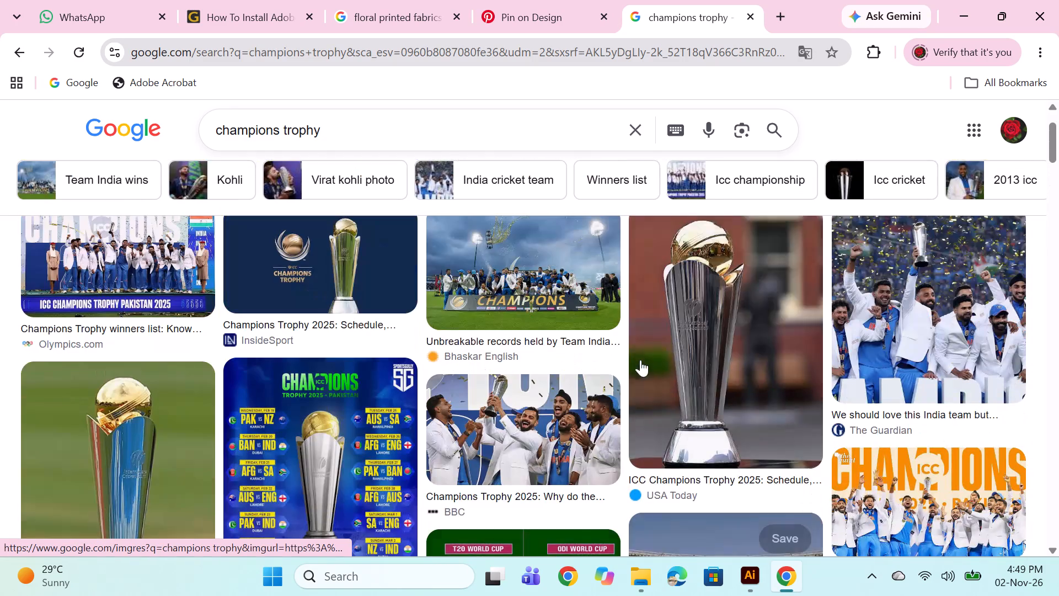
{"action": "scroll", "coordinate": [687, 364], "scroll_direction": "up", "scroll_amount": 6}
{"action": "scroll", "coordinate": [734, 370], "scroll_direction": "down", "scroll_amount": 2}
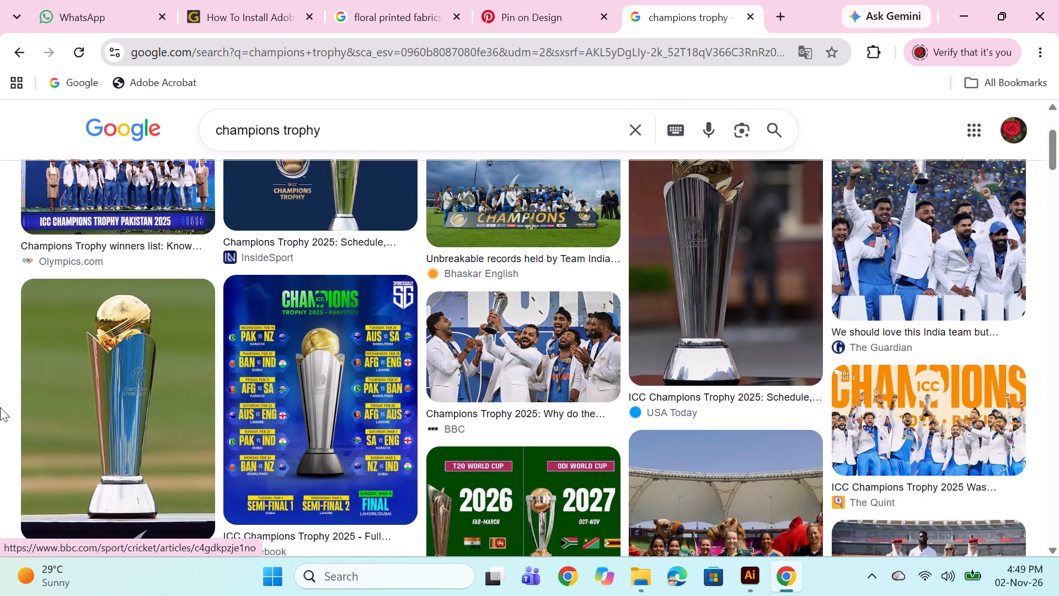
{"action": "scroll", "coordinate": [722, 361], "scroll_direction": "down", "scroll_amount": 8}
{"action": "scroll", "coordinate": [304, 384], "scroll_direction": "up", "scroll_amount": 16}
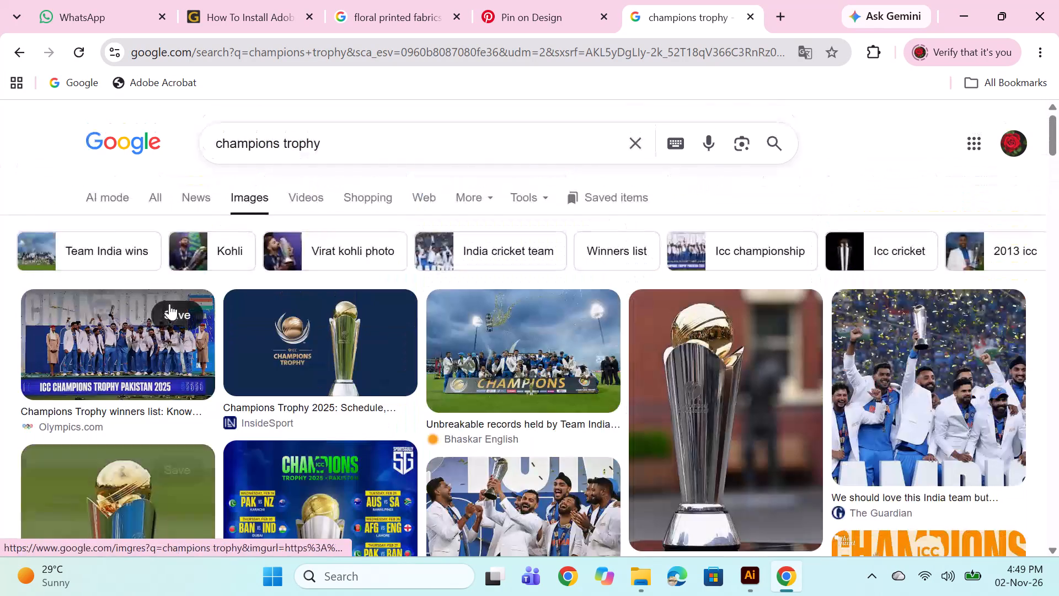
Preview the Olympics.com winners-list image and the related Cricinfo team celebration image, and close the preview.
{"action": "left_click", "coordinate": [116, 356]}
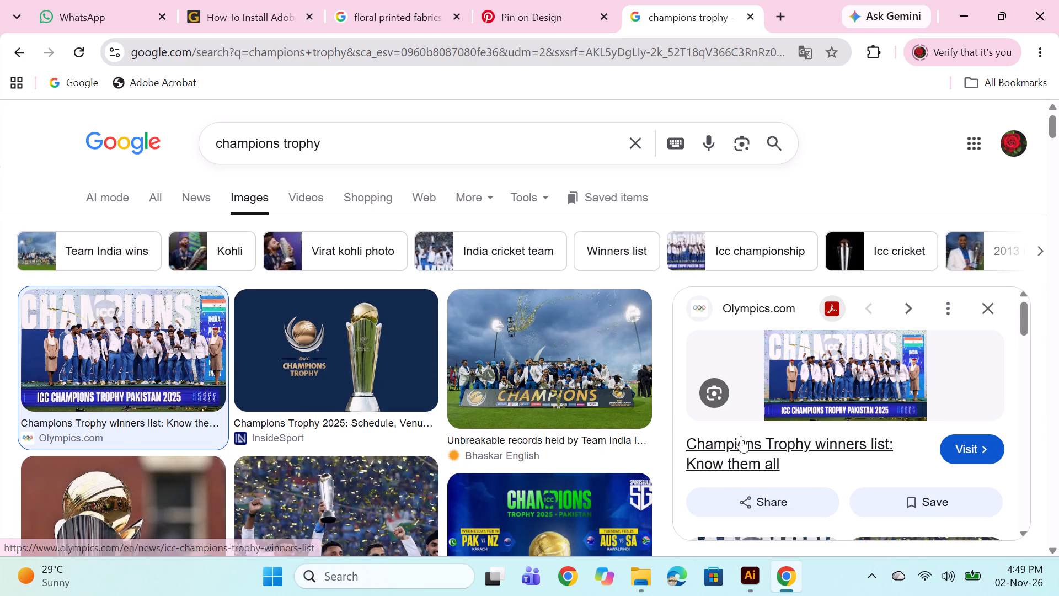
{"action": "scroll", "coordinate": [807, 395], "scroll_direction": "down", "scroll_amount": 3}
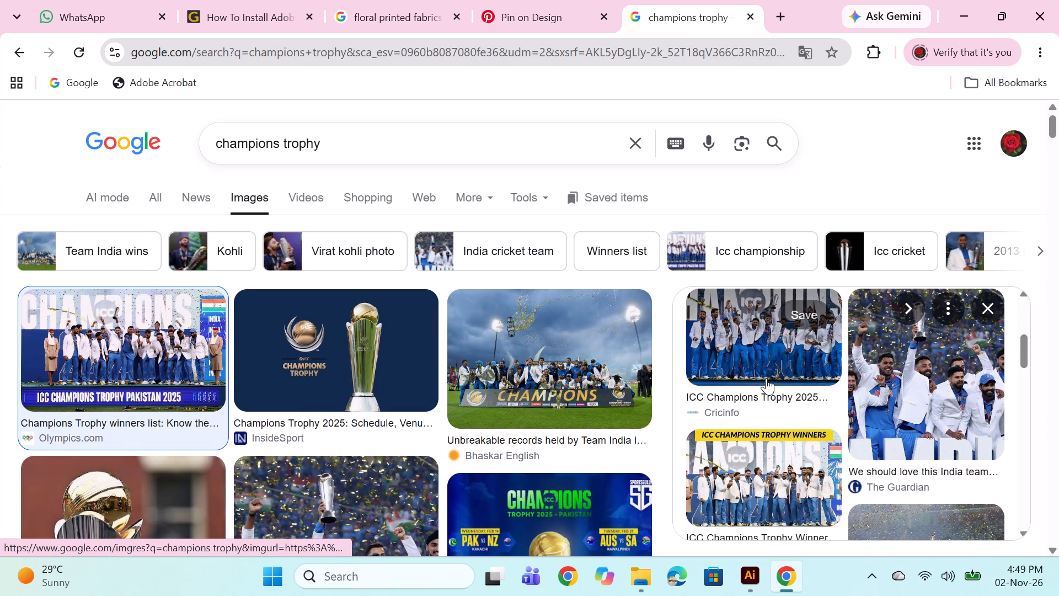
{"action": "left_click", "coordinate": [756, 369]}
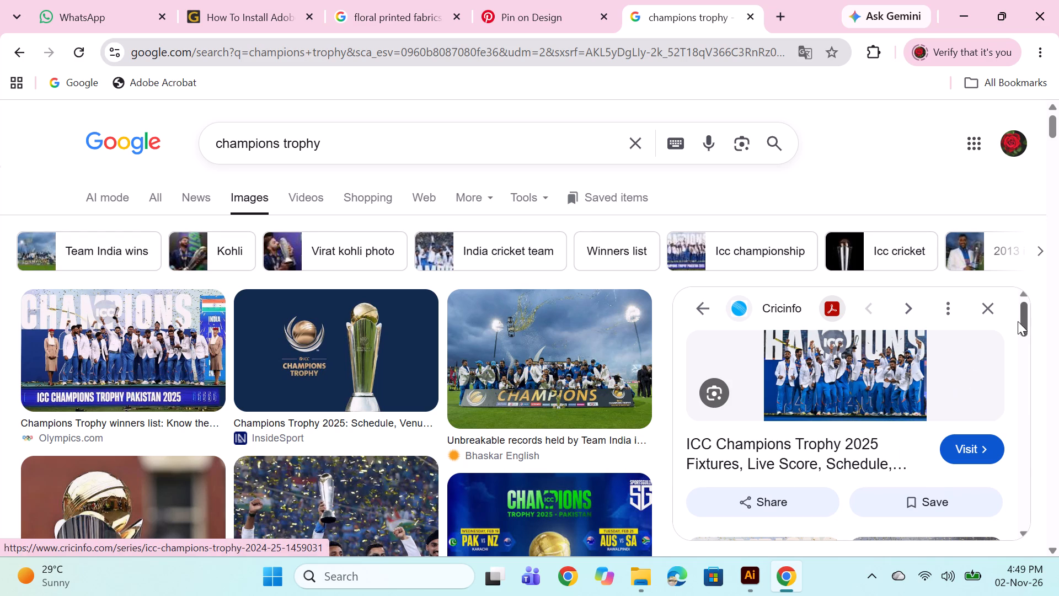
{"action": "left_click", "coordinate": [994, 311]}
Save Mint's "Victory that scripts history" team celebration image to the Desktop as an AVIF file under its suggested name.
{"action": "scroll", "coordinate": [857, 374], "scroll_direction": "down", "scroll_amount": 1}
{"action": "scroll", "coordinate": [957, 376], "scroll_direction": "down", "scroll_amount": 2}
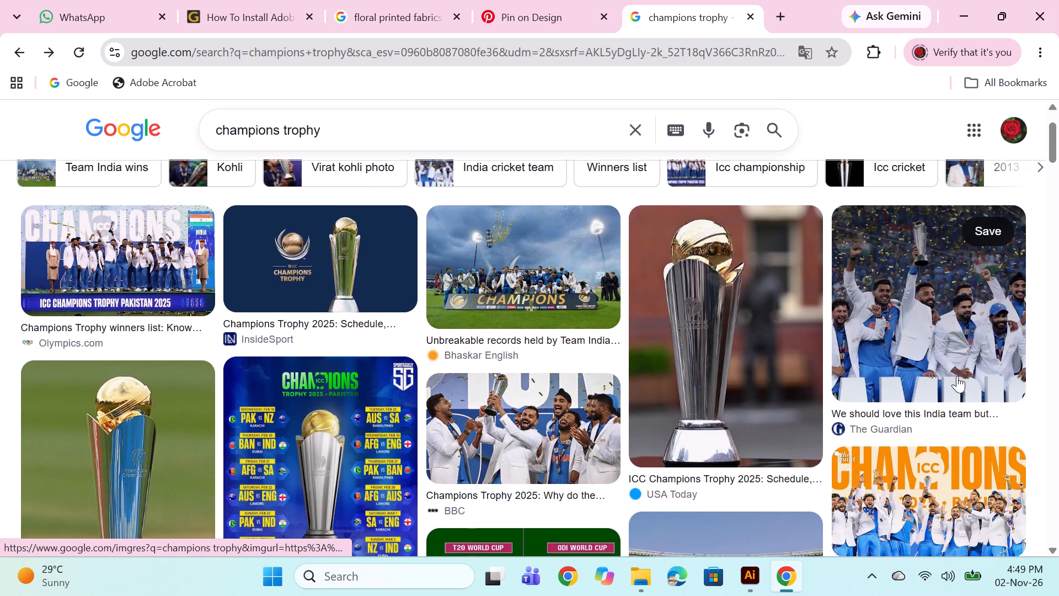
{"action": "scroll", "coordinate": [894, 375], "scroll_direction": "down", "scroll_amount": 1}
{"action": "scroll", "coordinate": [692, 315], "scroll_direction": "down", "scroll_amount": 2}
{"action": "scroll", "coordinate": [905, 363], "scroll_direction": "down", "scroll_amount": 1}
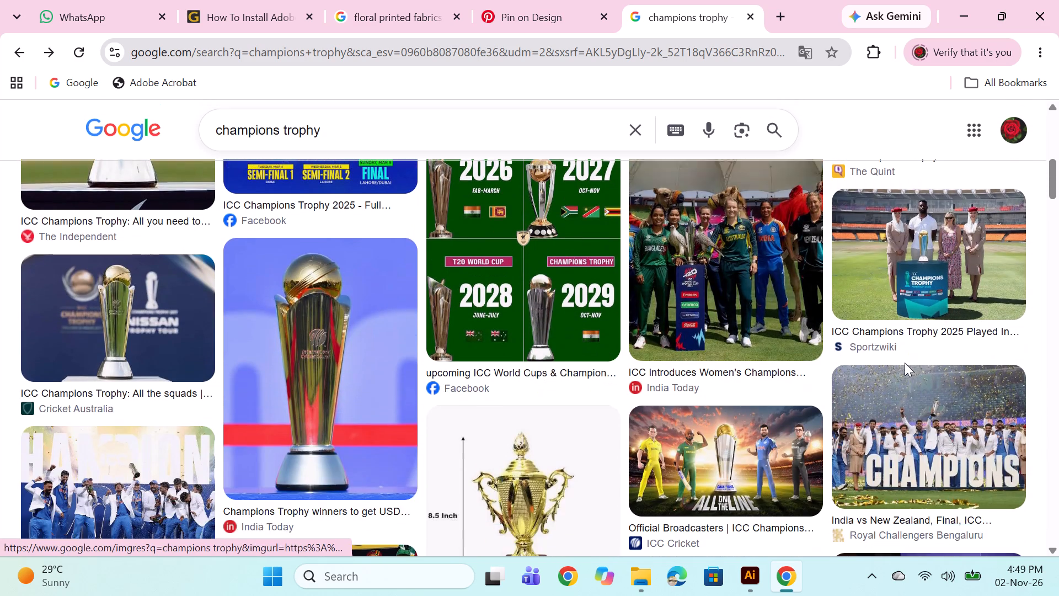
{"action": "scroll", "coordinate": [905, 363], "scroll_direction": "down", "scroll_amount": 1}
{"action": "scroll", "coordinate": [732, 443], "scroll_direction": "down", "scroll_amount": 2}
{"action": "left_click", "coordinate": [714, 321]}
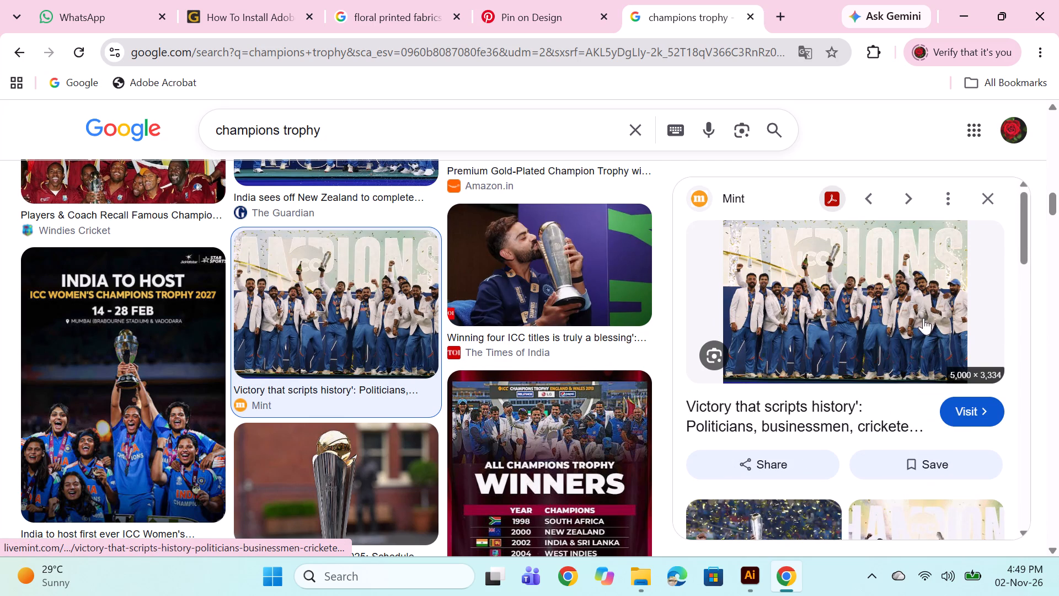
{"action": "right_click", "coordinate": [920, 309]}
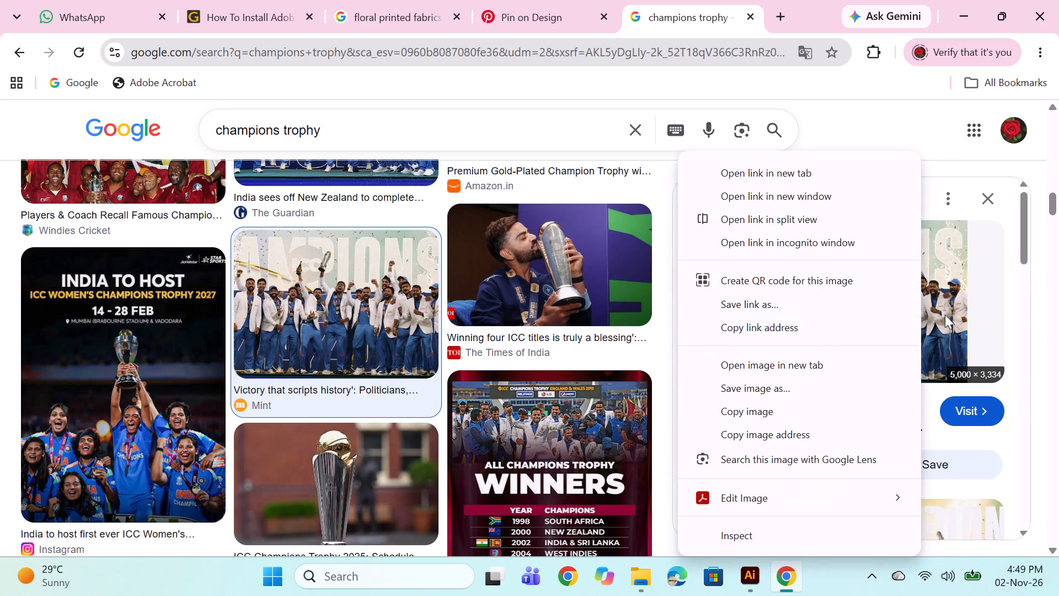
{"action": "right_click", "coordinate": [945, 315]}
{"action": "left_click", "coordinate": [822, 396]}
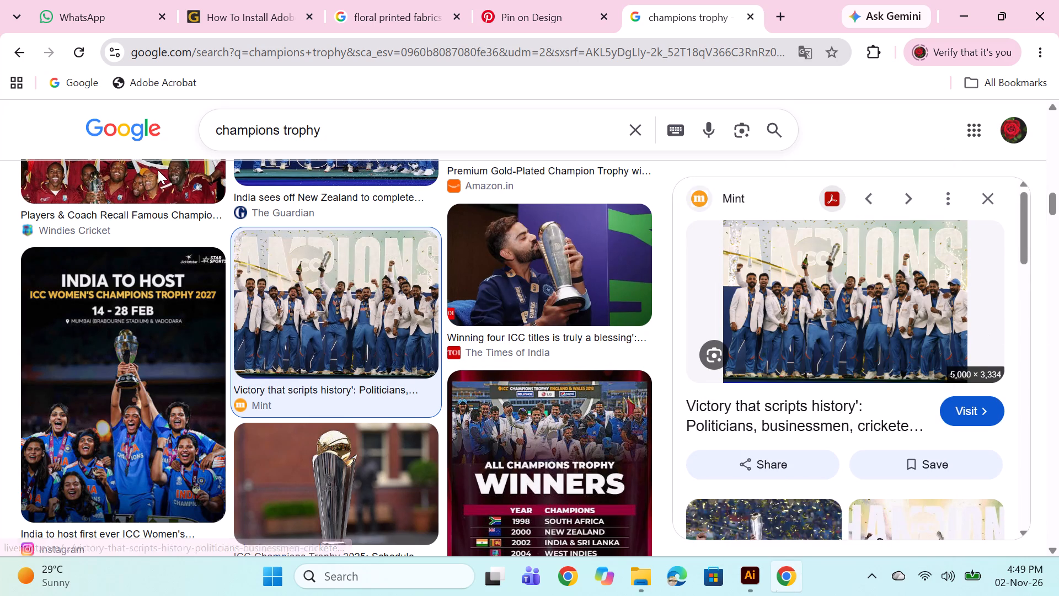
{"action": "scroll", "coordinate": [76, 181], "scroll_direction": "down", "scroll_amount": 3}
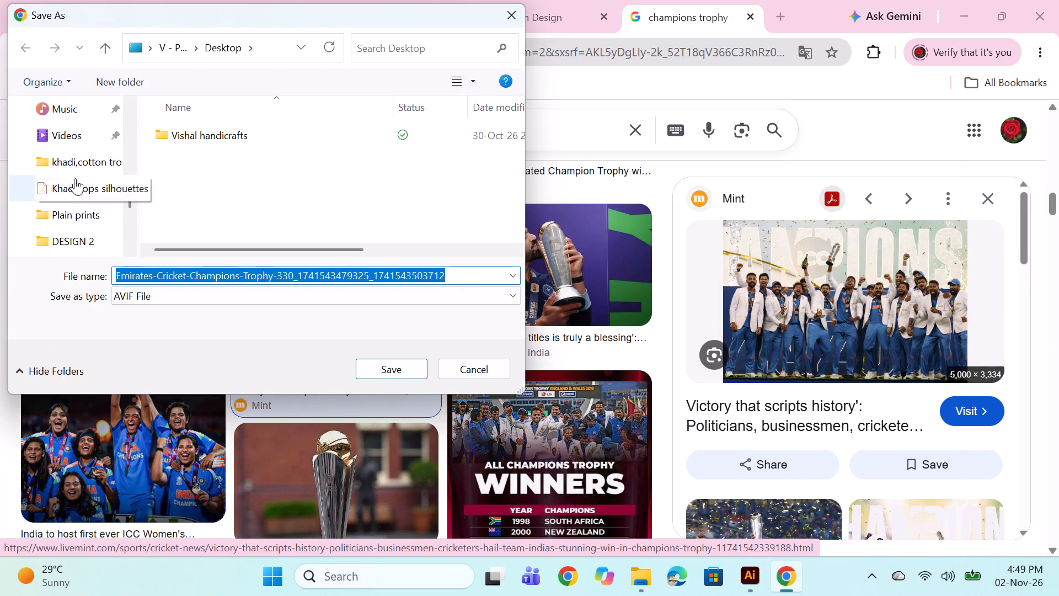
{"action": "scroll", "coordinate": [47, 169], "scroll_direction": "up", "scroll_amount": 5}
{"action": "left_click", "coordinate": [88, 241]}
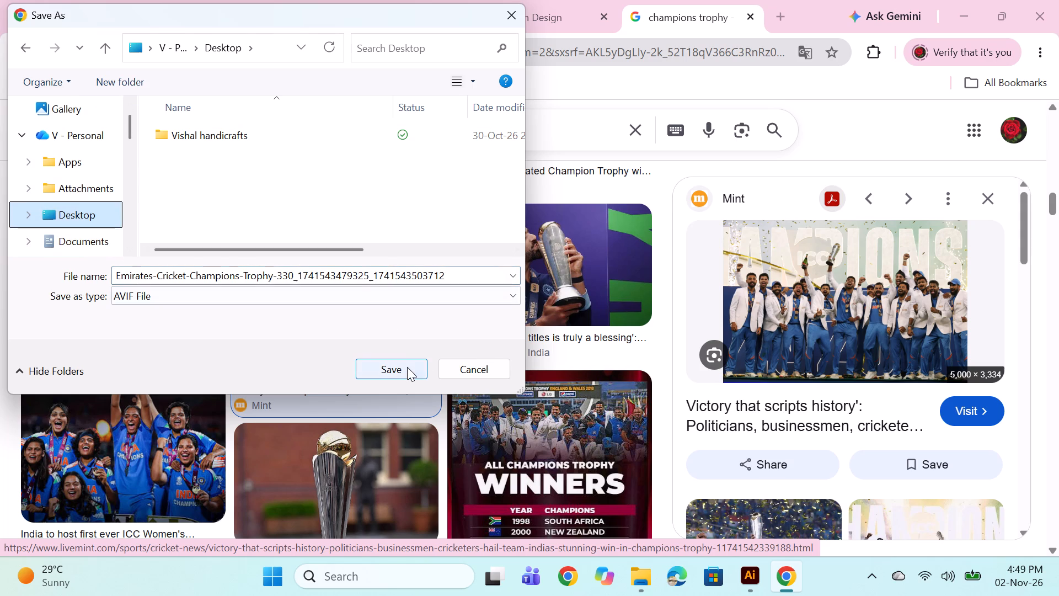
{"action": "left_click", "coordinate": [407, 367]}
Go to the desktop, look through the Windows display settings and close them.
{"action": "left_click", "coordinate": [959, 12]}
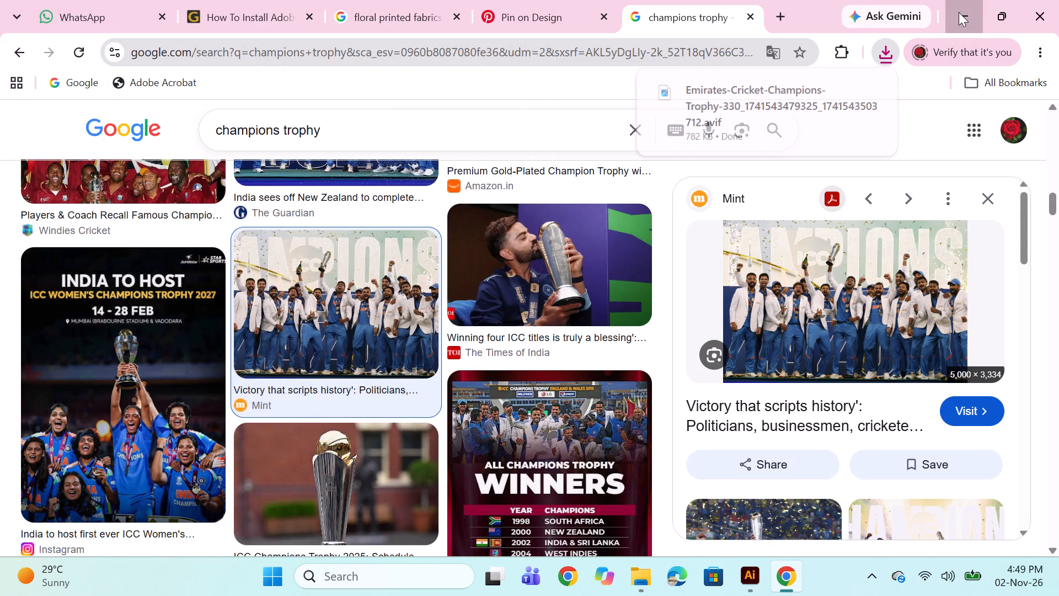
{"action": "right_click", "coordinate": [388, 165]}
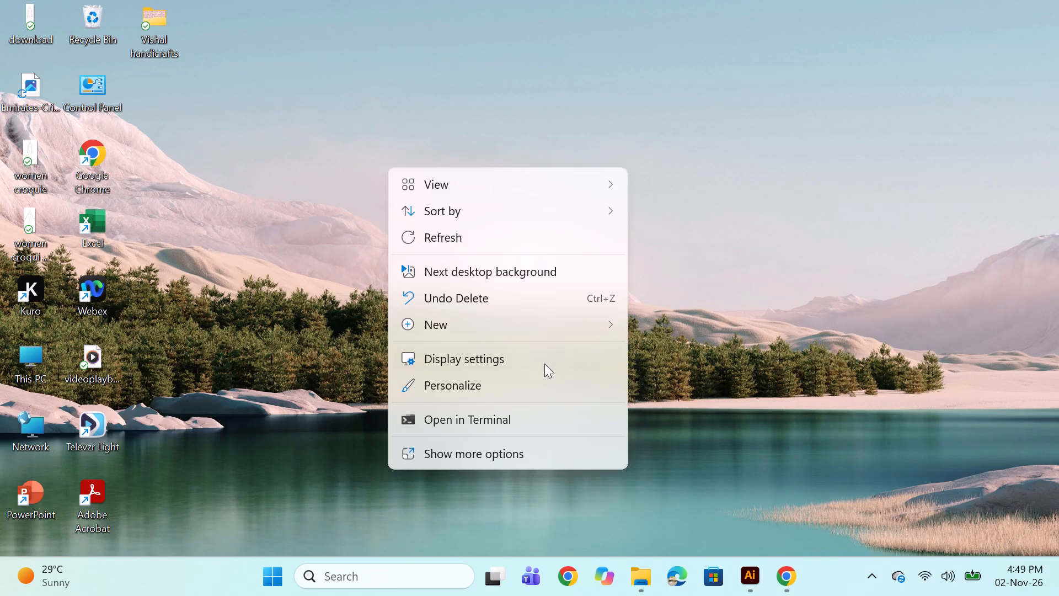
{"action": "right_click", "coordinate": [768, 158]}
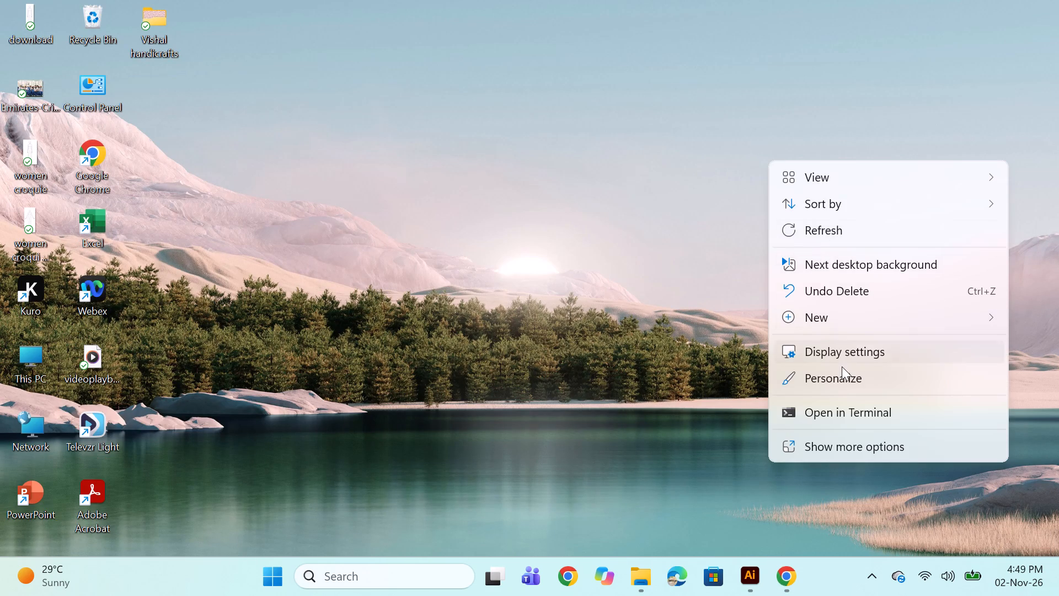
{"action": "left_click", "coordinate": [850, 357]}
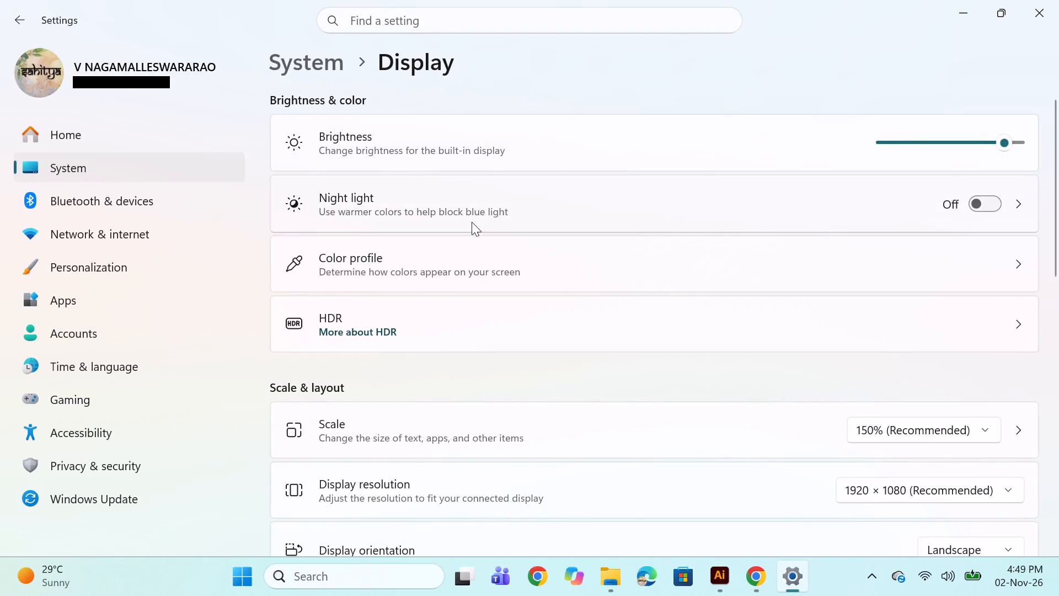
{"action": "scroll", "coordinate": [466, 219], "scroll_direction": "down", "scroll_amount": 5}
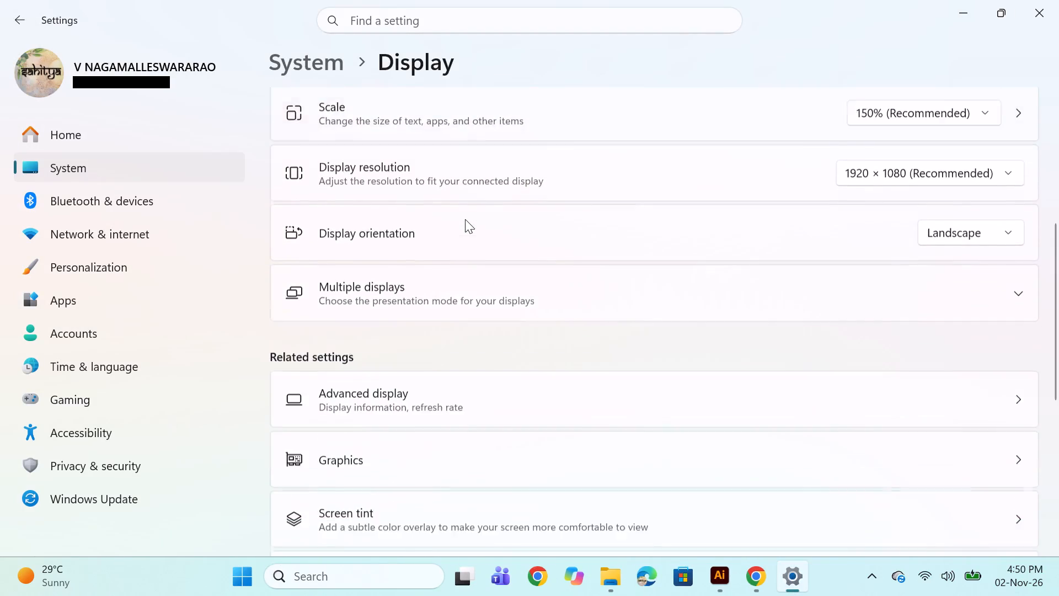
{"action": "scroll", "coordinate": [465, 219], "scroll_direction": "down", "scroll_amount": 4}
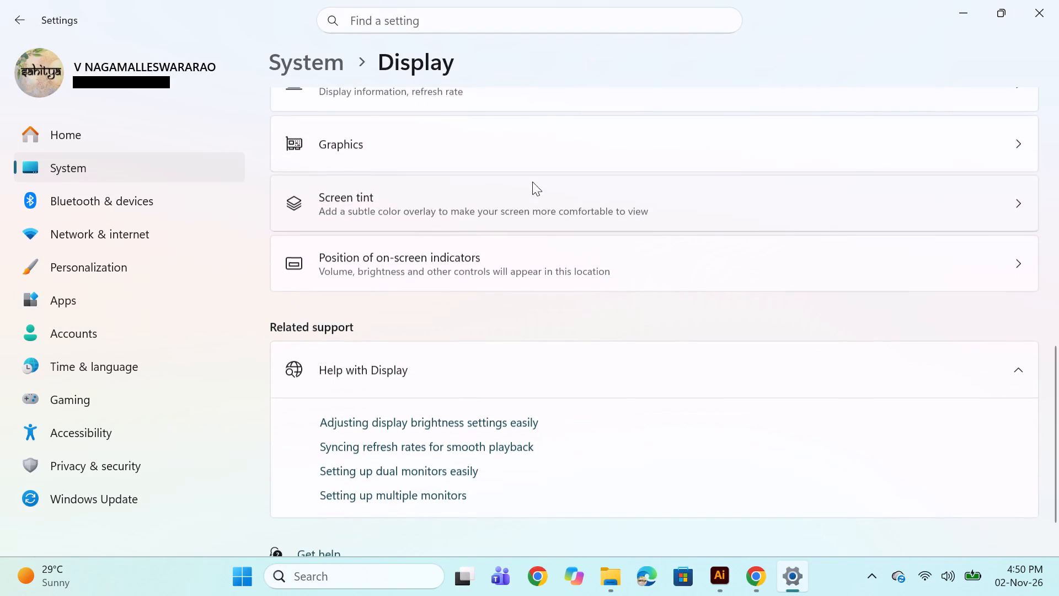
{"action": "left_click", "coordinate": [1055, 0]}
Open the desktop's personalization settings and go to the Background page.
{"action": "right_click", "coordinate": [503, 291]}
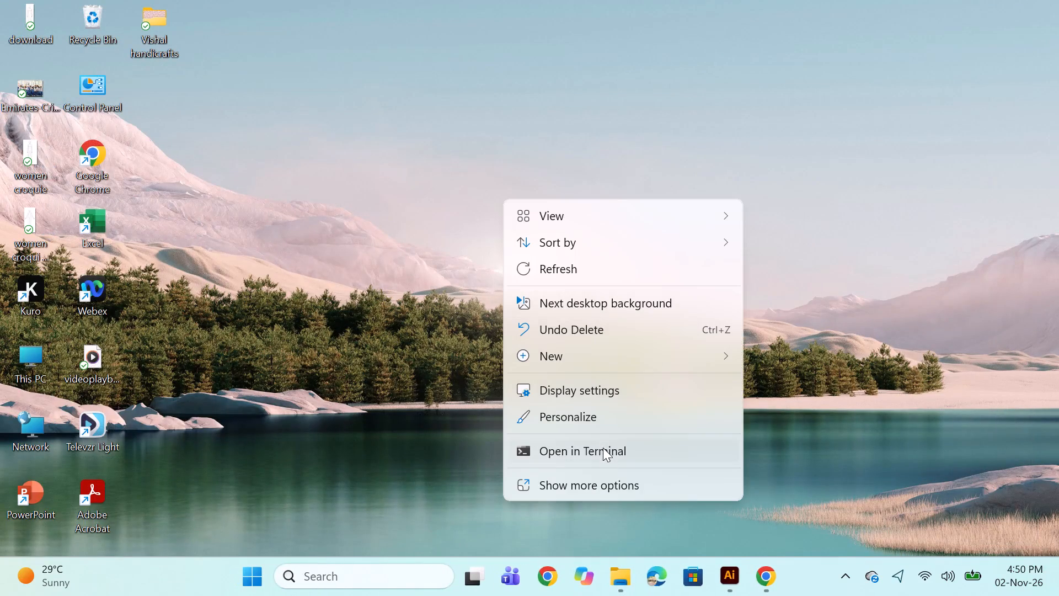
{"action": "left_click", "coordinate": [602, 417]}
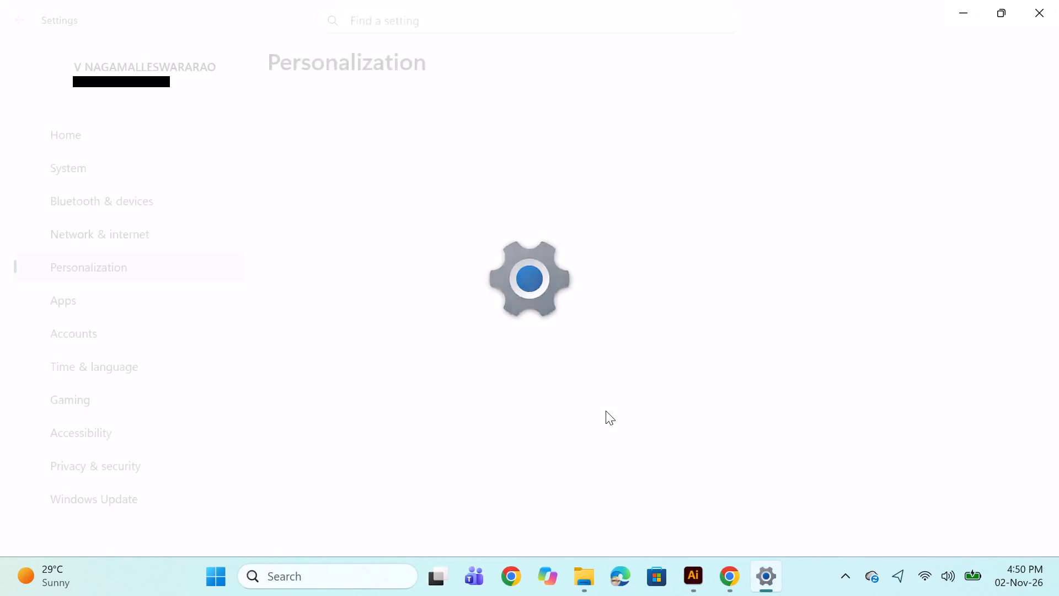
{"action": "left_click", "coordinate": [427, 179]}
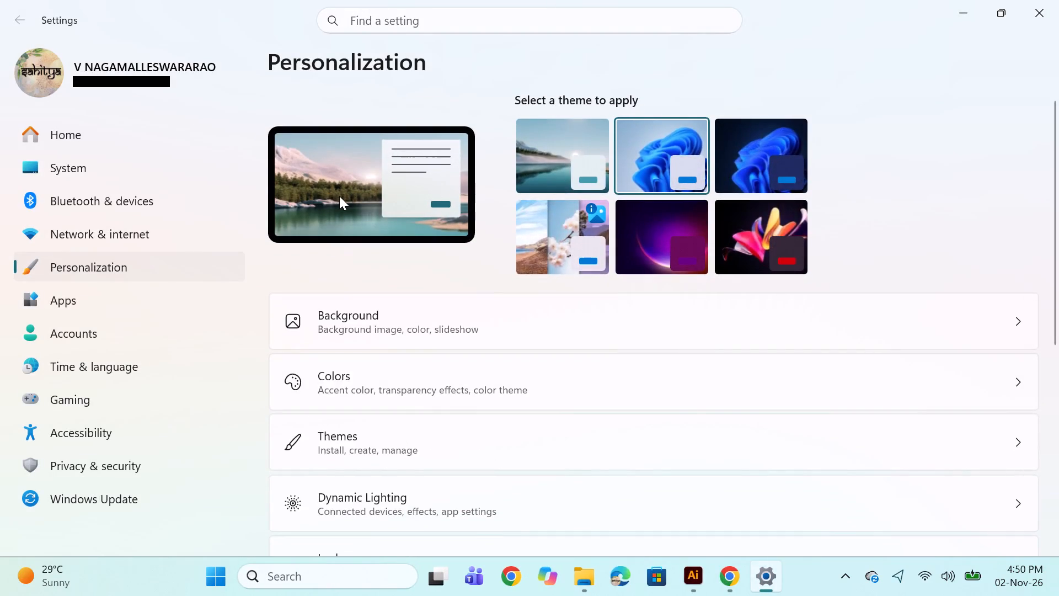
{"action": "double_click", "coordinate": [339, 196]}
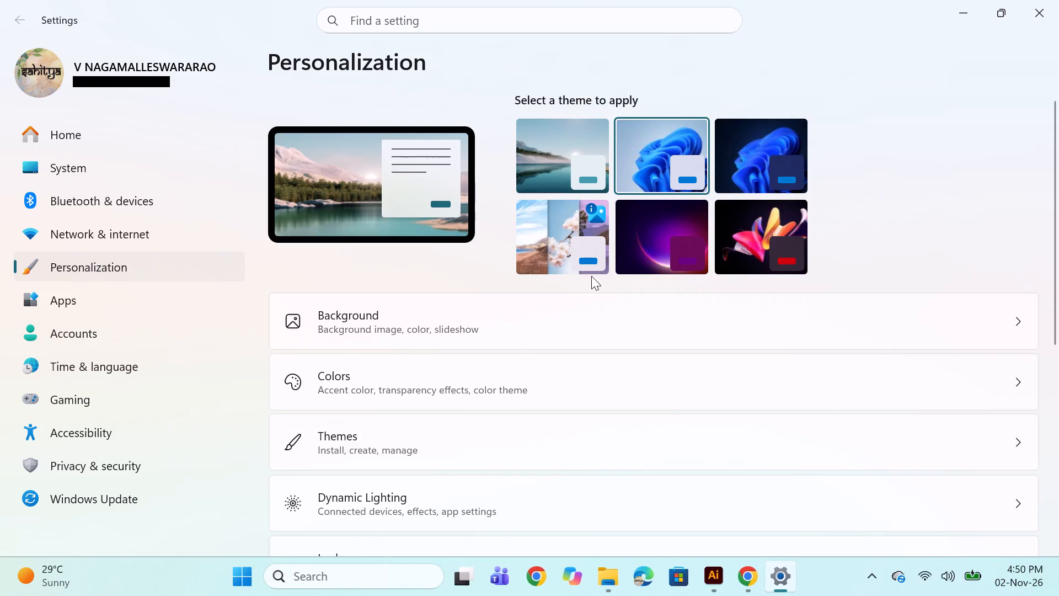
{"action": "left_click", "coordinate": [438, 313]}
{"action": "left_click", "coordinate": [1033, 315]}
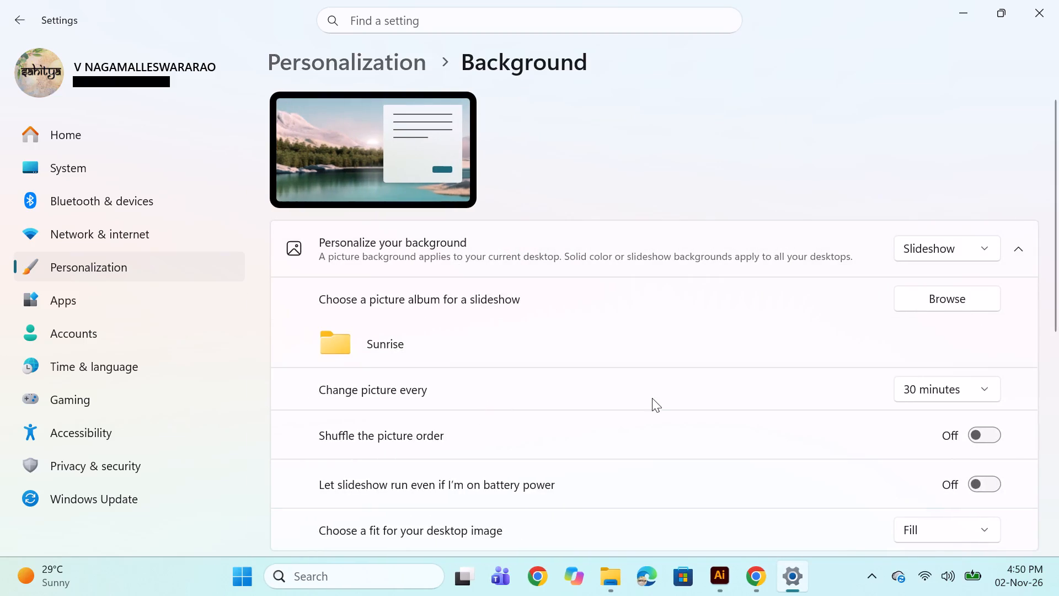
Look through the background options and set the desktop background type to Picture.
{"action": "scroll", "coordinate": [638, 389], "scroll_direction": "down", "scroll_amount": 1}
{"action": "scroll", "coordinate": [545, 326], "scroll_direction": "down", "scroll_amount": 1}
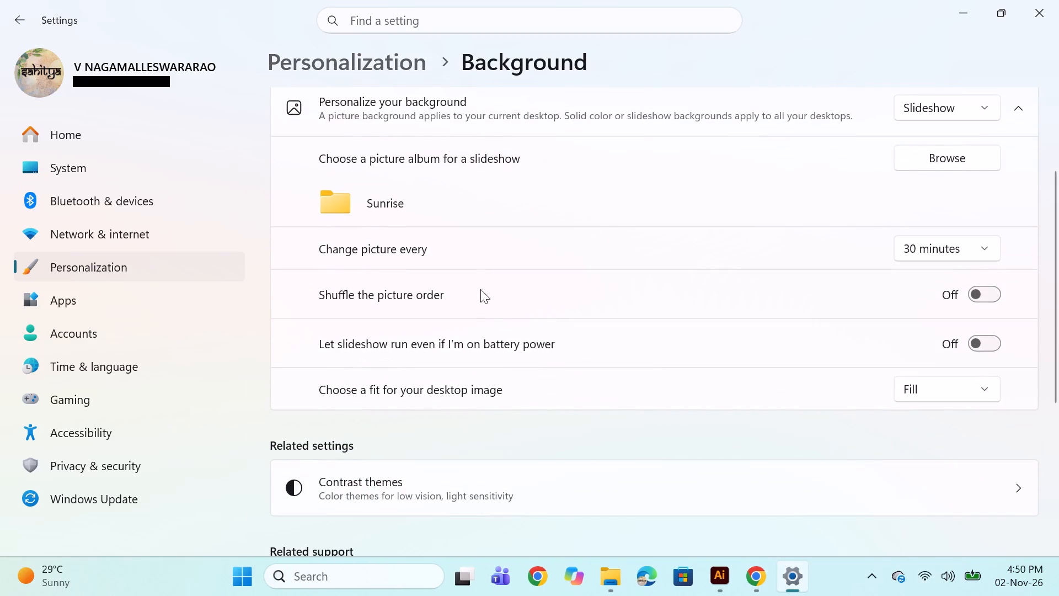
{"action": "scroll", "coordinate": [481, 315], "scroll_direction": "down", "scroll_amount": 4}
{"action": "scroll", "coordinate": [502, 320], "scroll_direction": "up", "scroll_amount": 4}
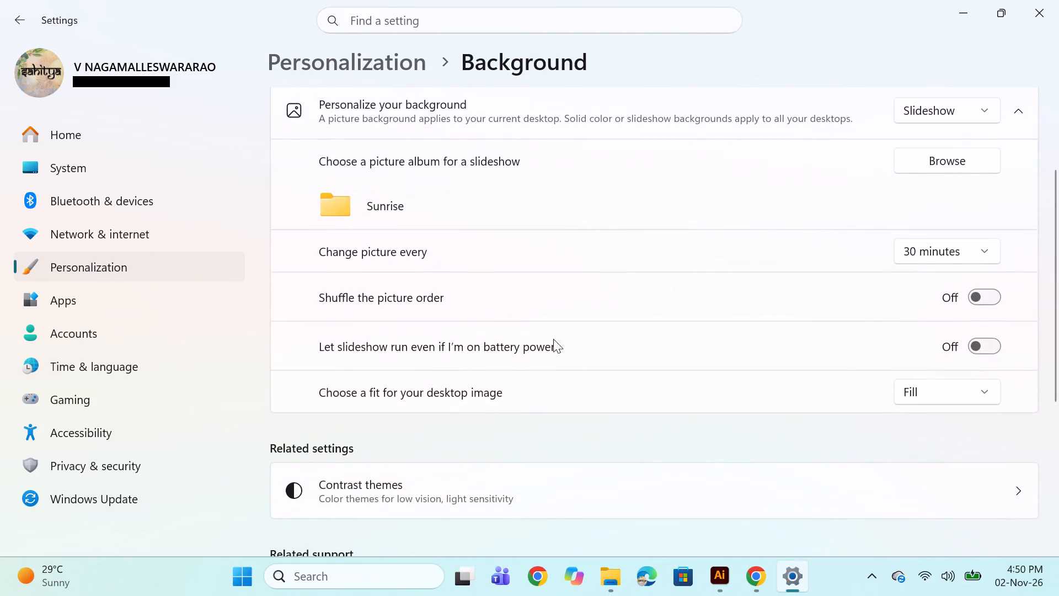
{"action": "scroll", "coordinate": [624, 393], "scroll_direction": "up", "scroll_amount": 4}
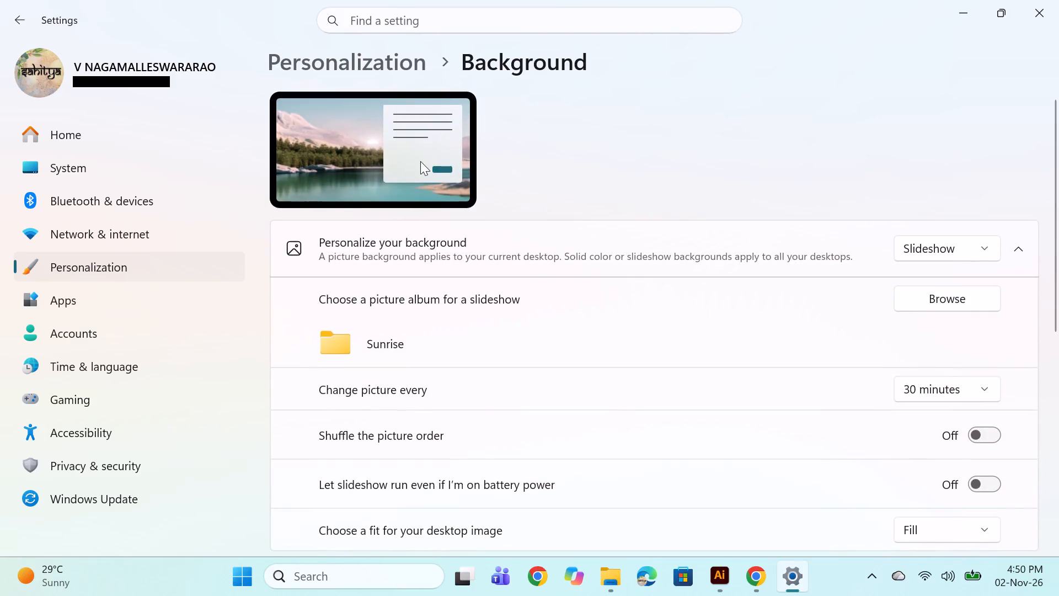
{"action": "double_click", "coordinate": [420, 161]}
{"action": "left_click", "coordinate": [629, 273]}
{"action": "left_click", "coordinate": [625, 246]}
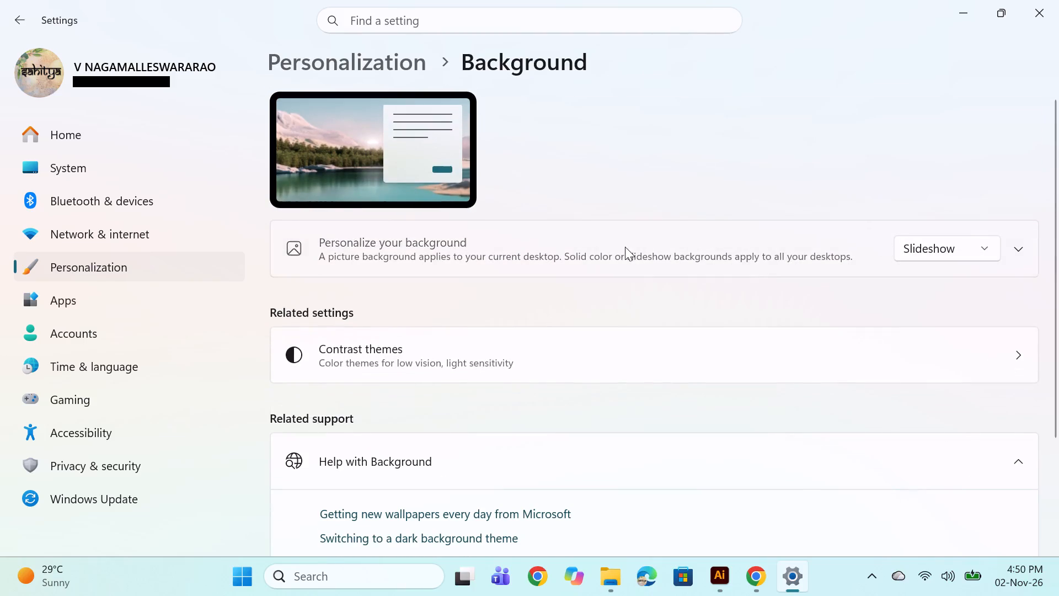
{"action": "left_click", "coordinate": [1014, 253]}
{"action": "left_click", "coordinate": [983, 248]}
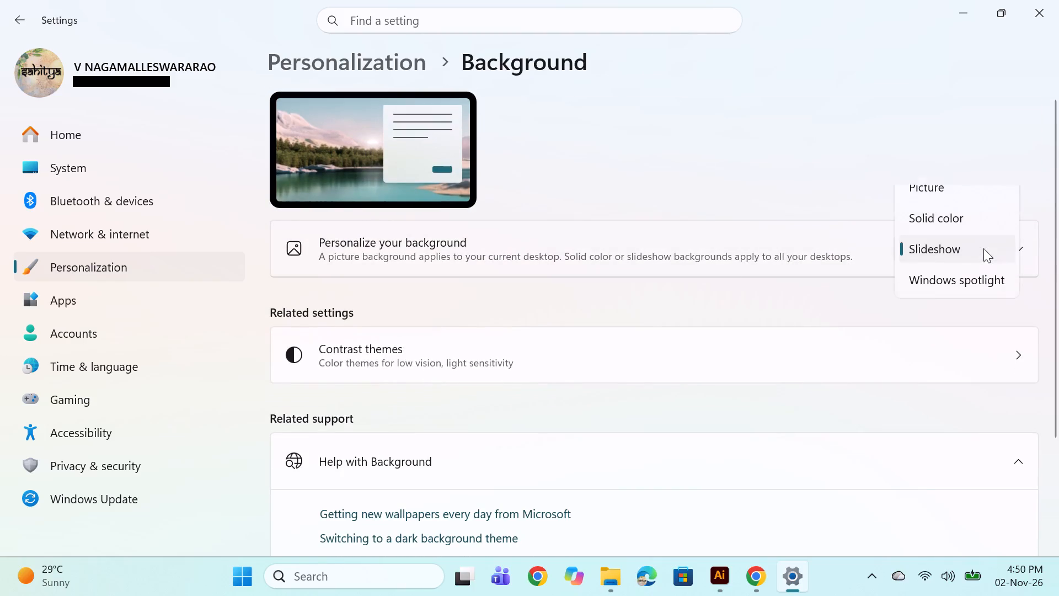
{"action": "left_click", "coordinate": [958, 192]}
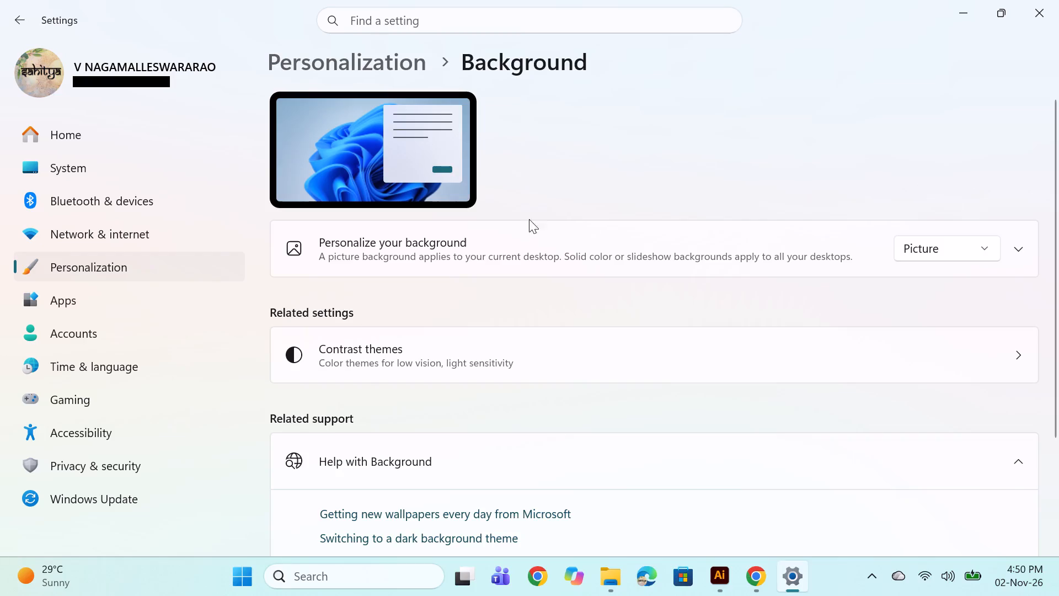
Expand the picture background options so that a photo can be chosen.
{"action": "double_click", "coordinate": [339, 163]}
{"action": "scroll", "coordinate": [511, 324], "scroll_direction": "down", "scroll_amount": 2}
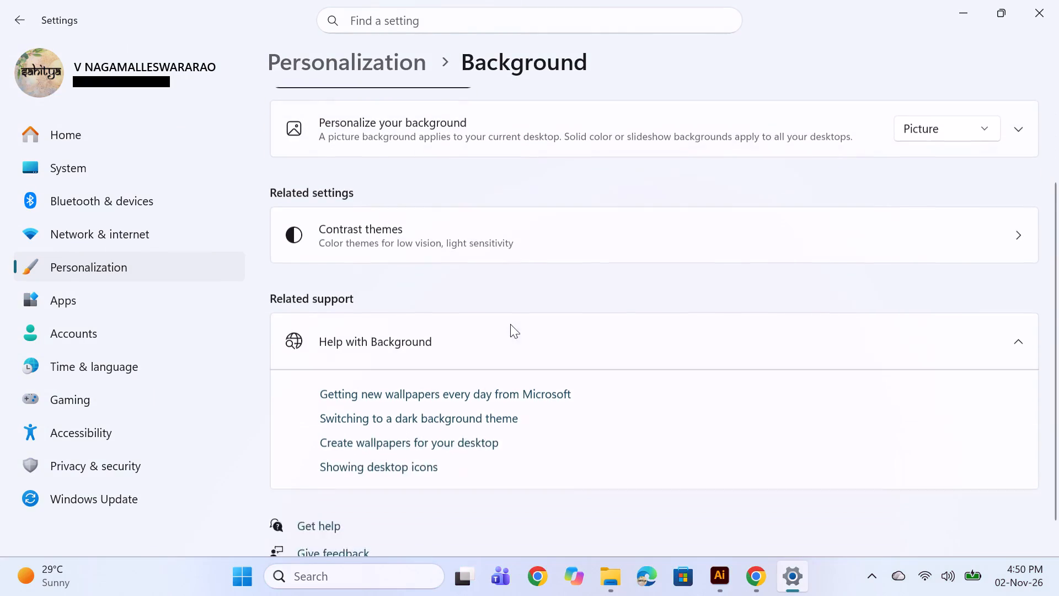
{"action": "scroll", "coordinate": [509, 321], "scroll_direction": "down", "scroll_amount": 3}
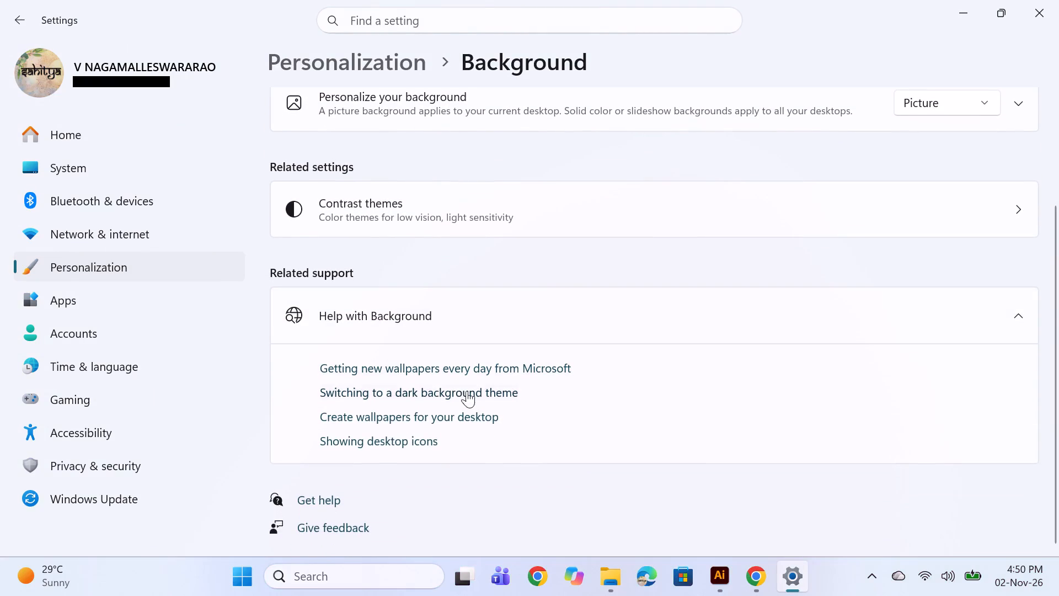
{"action": "scroll", "coordinate": [467, 391], "scroll_direction": "up", "scroll_amount": 7}
{"action": "right_click", "coordinate": [362, 158]}
{"action": "right_click", "coordinate": [426, 171]}
{"action": "left_click", "coordinate": [626, 249]}
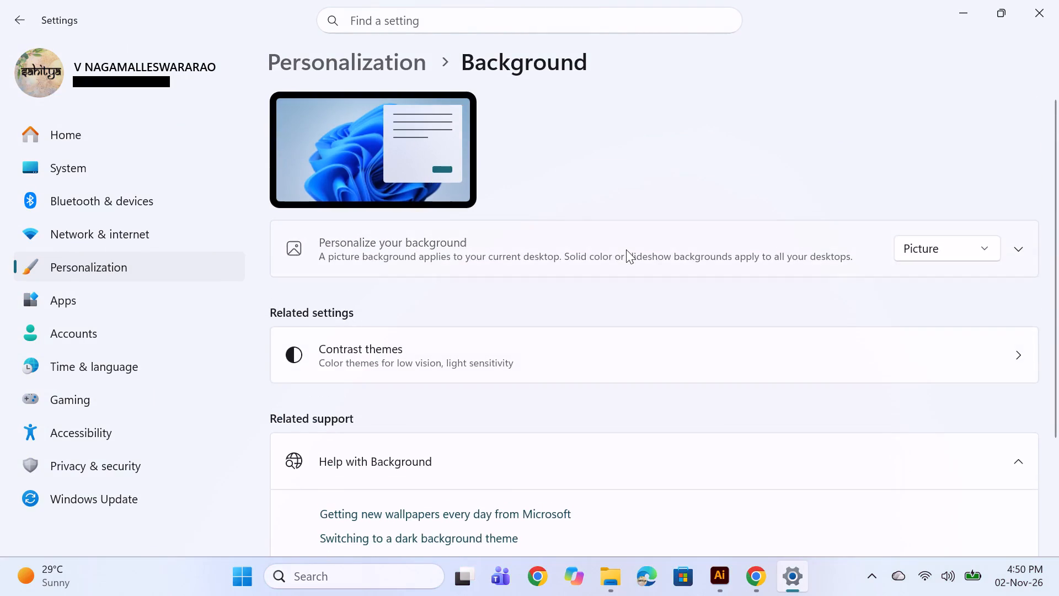
{"action": "left_click", "coordinate": [526, 421]}
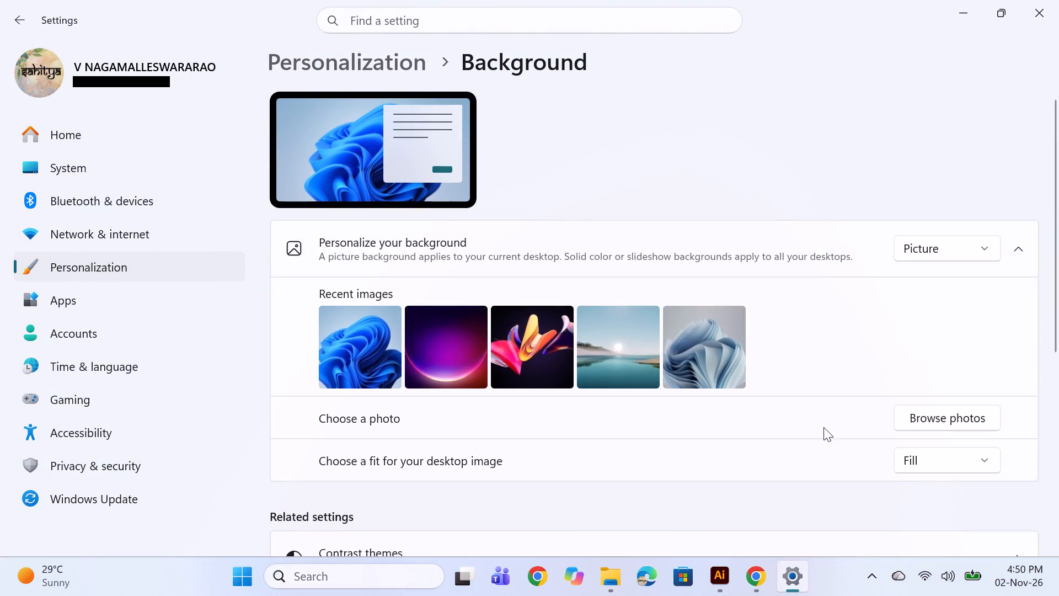
Browse to the Desktop folder and choose the saved Emirates Cricket Champions Trophy image as the desktop background.
{"action": "left_click", "coordinate": [914, 421]}
{"action": "double_click", "coordinate": [925, 417]}
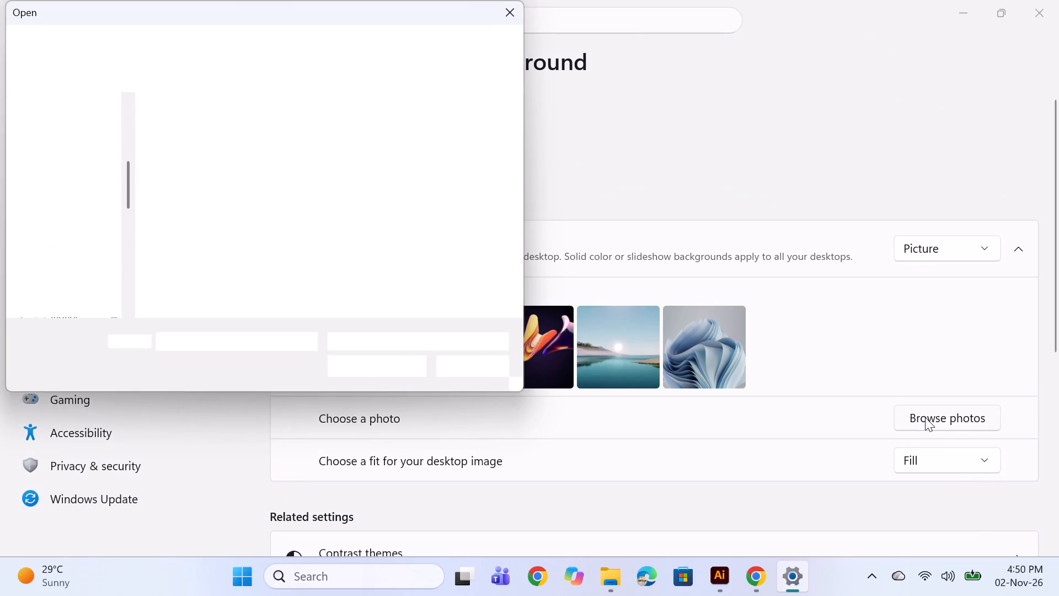
{"action": "left_click", "coordinate": [70, 186]}
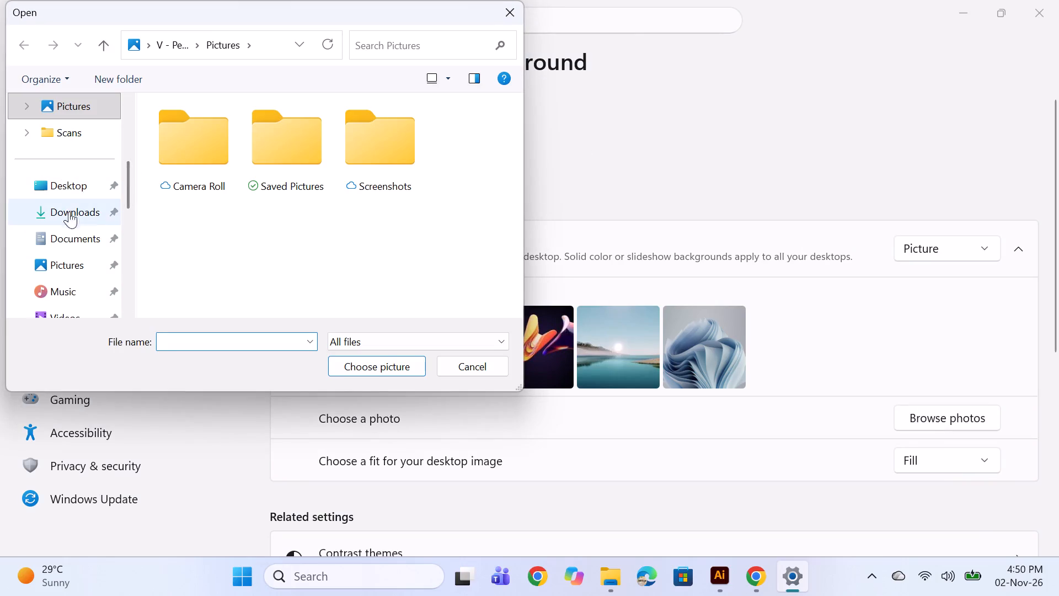
{"action": "left_click", "coordinate": [76, 177]}
{"action": "scroll", "coordinate": [339, 184], "scroll_direction": "down", "scroll_amount": 4}
{"action": "scroll", "coordinate": [329, 196], "scroll_direction": "up", "scroll_amount": 9}
{"action": "scroll", "coordinate": [317, 191], "scroll_direction": "down", "scroll_amount": 1}
{"action": "scroll", "coordinate": [317, 191], "scroll_direction": "up", "scroll_amount": 3}
{"action": "double_click", "coordinate": [84, 182]}
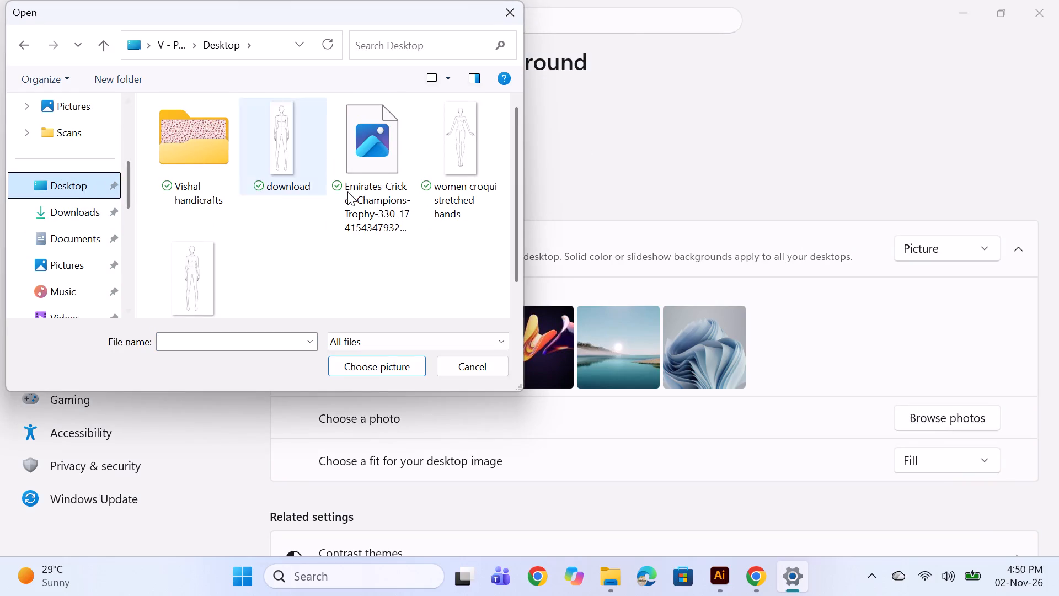
{"action": "double_click", "coordinate": [384, 165]}
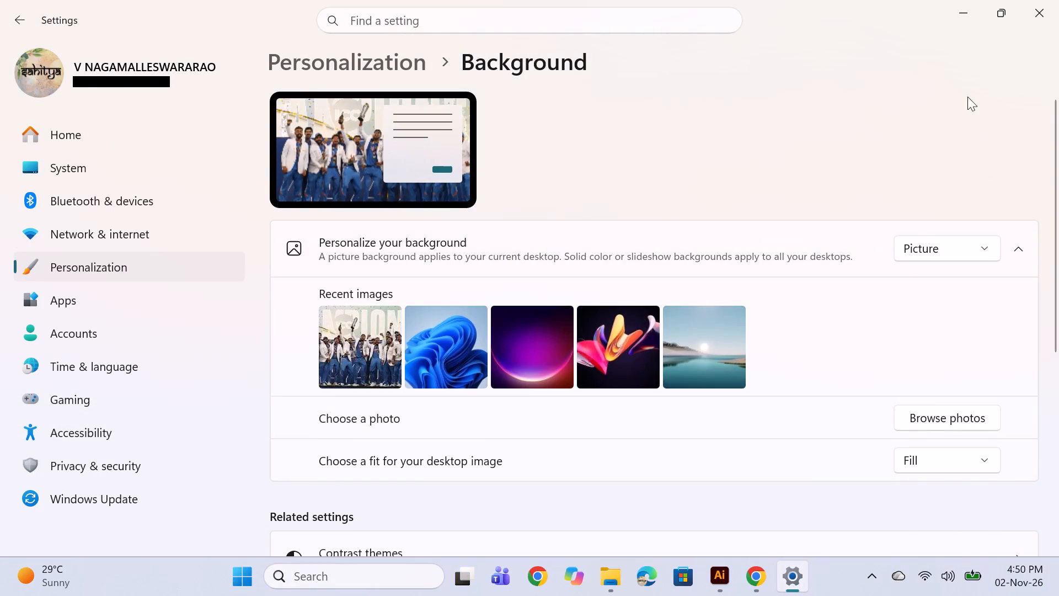
Minimize the settings window to show the desktop and refresh it twice.
{"action": "left_click", "coordinate": [964, 13]}
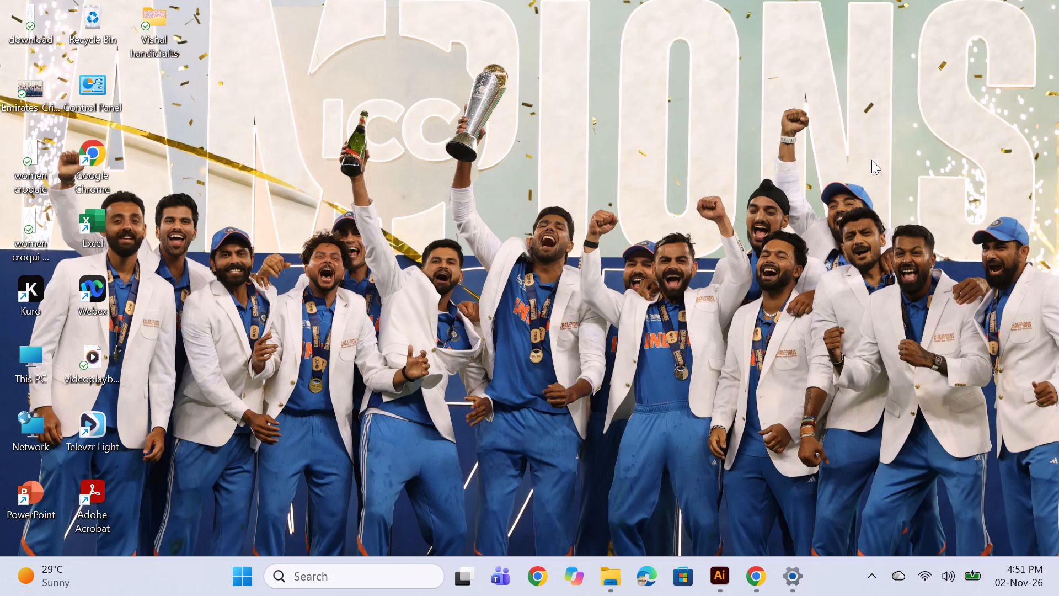
{"action": "right_click", "coordinate": [425, 213]}
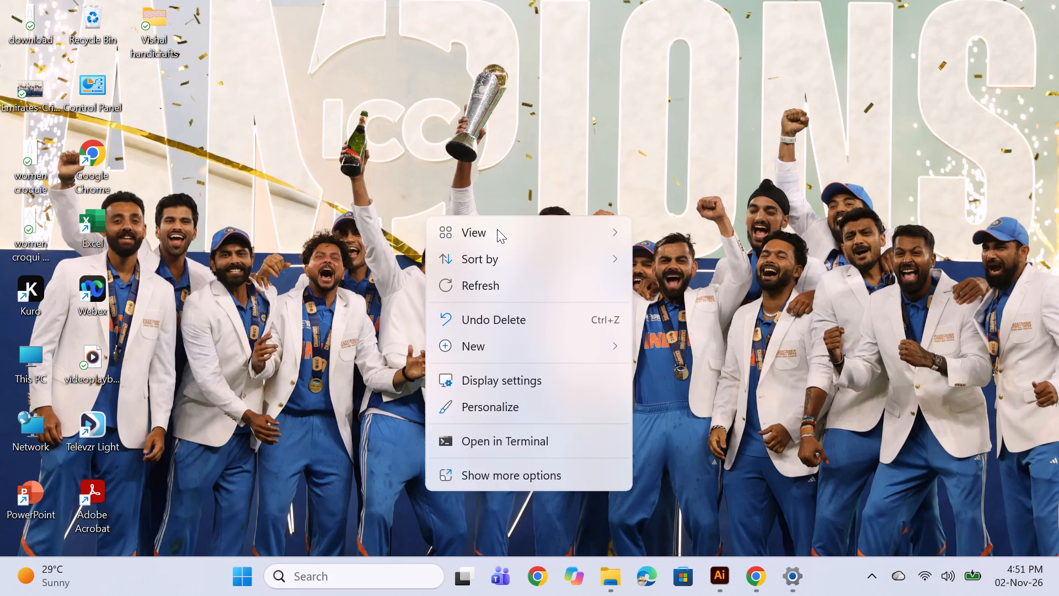
{"action": "left_click", "coordinate": [471, 286]}
{"action": "right_click", "coordinate": [435, 184]}
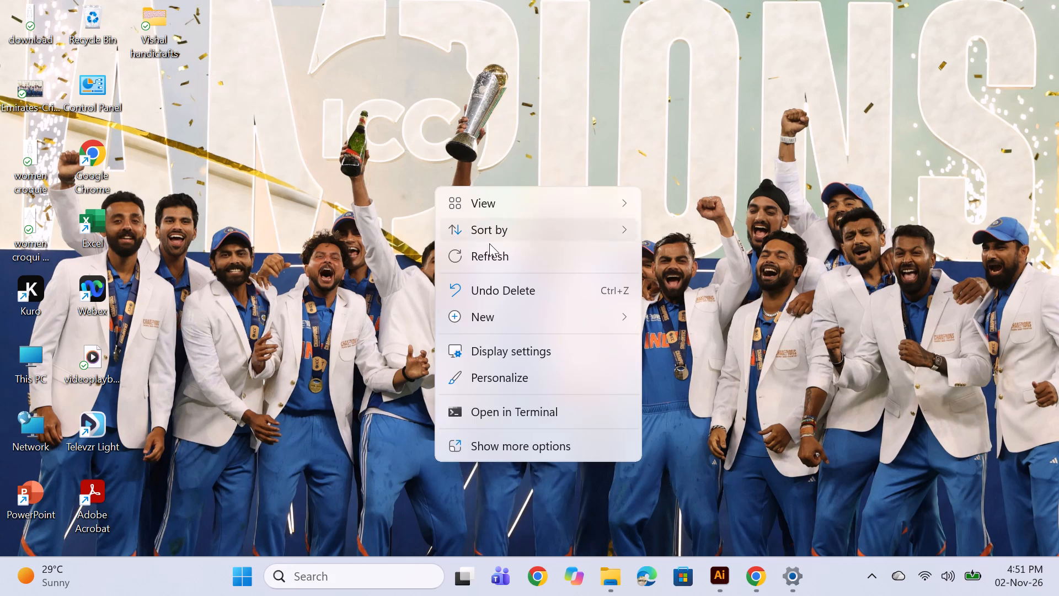
{"action": "left_click", "coordinate": [489, 252]}
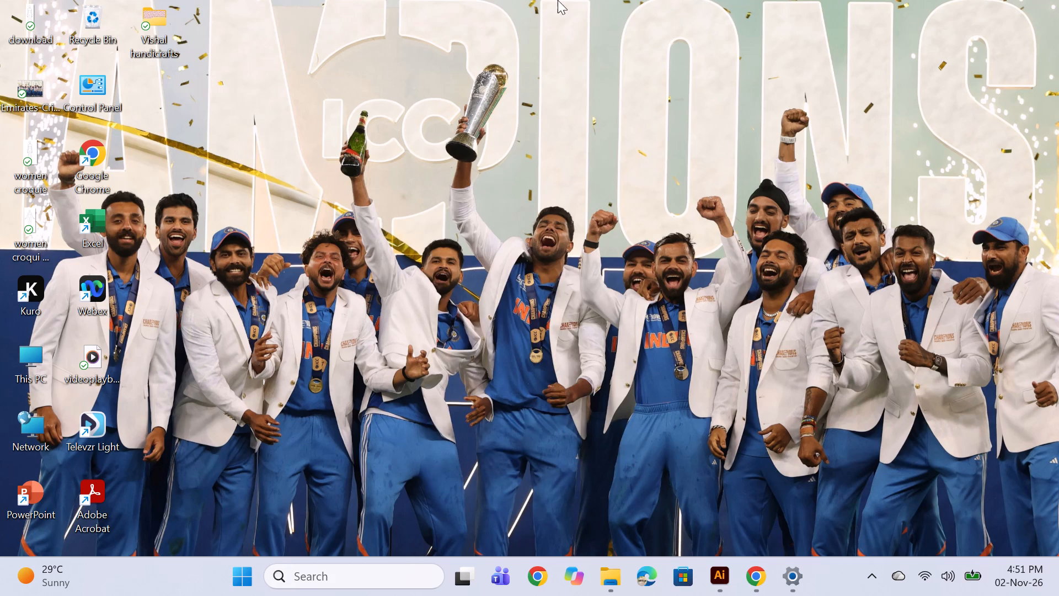
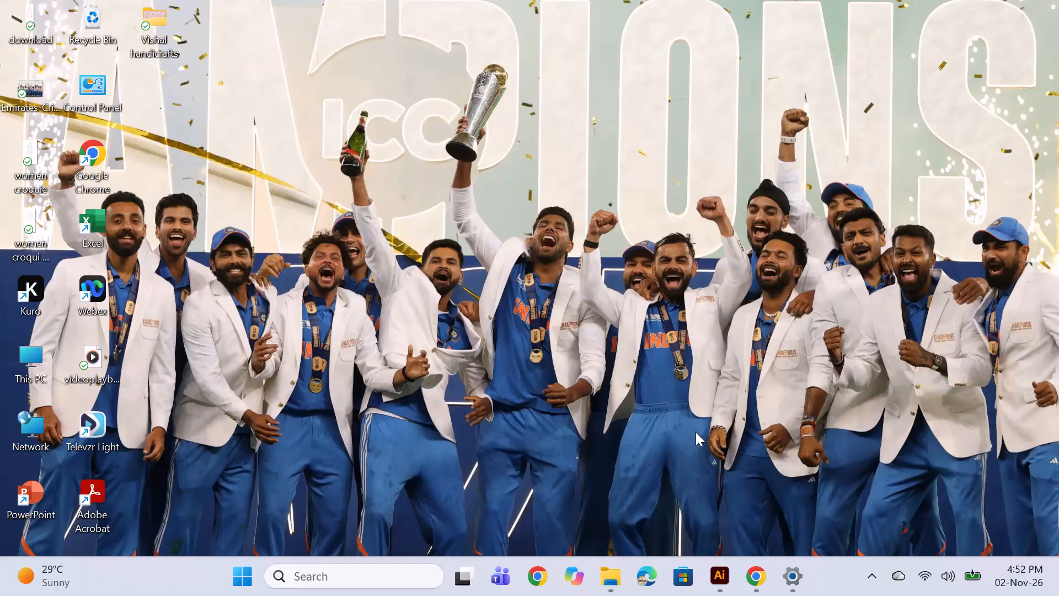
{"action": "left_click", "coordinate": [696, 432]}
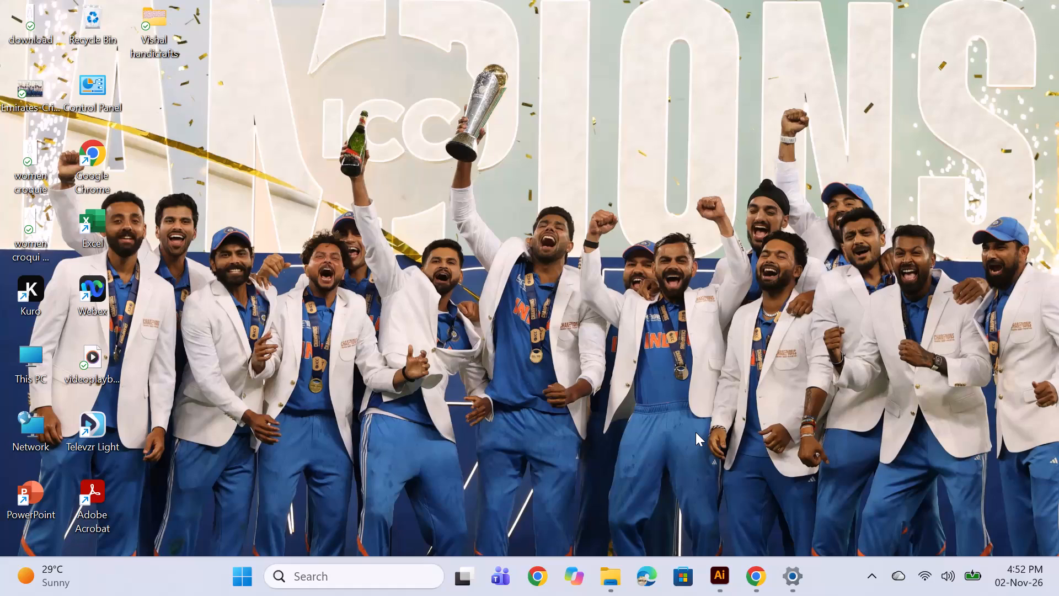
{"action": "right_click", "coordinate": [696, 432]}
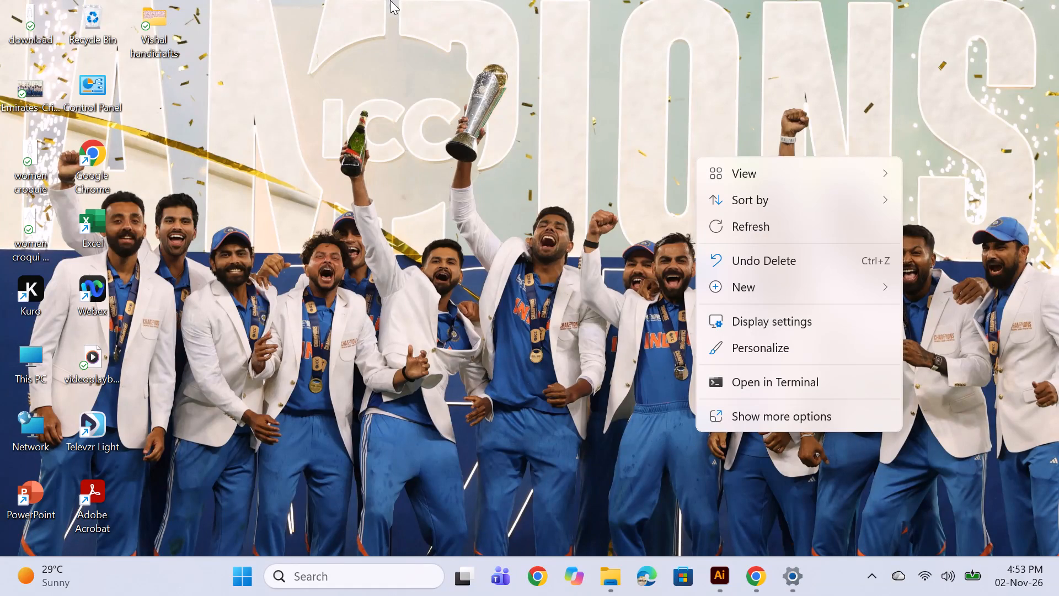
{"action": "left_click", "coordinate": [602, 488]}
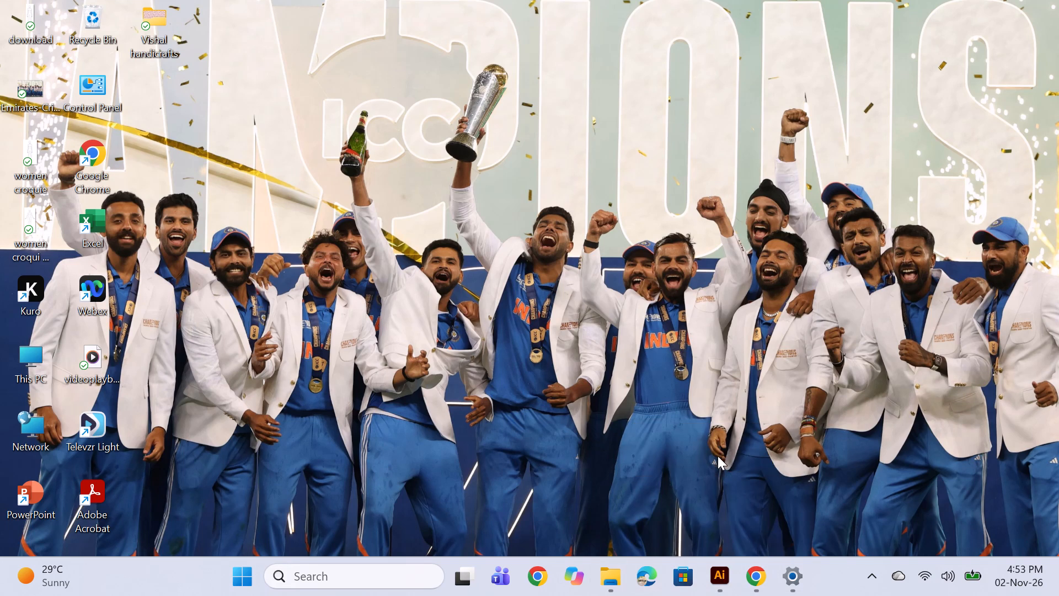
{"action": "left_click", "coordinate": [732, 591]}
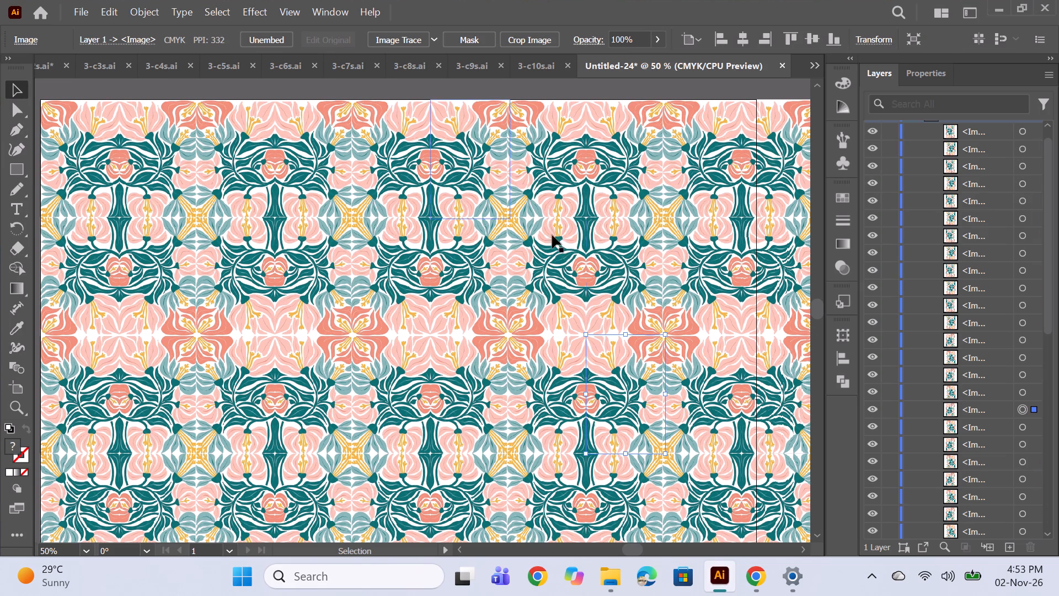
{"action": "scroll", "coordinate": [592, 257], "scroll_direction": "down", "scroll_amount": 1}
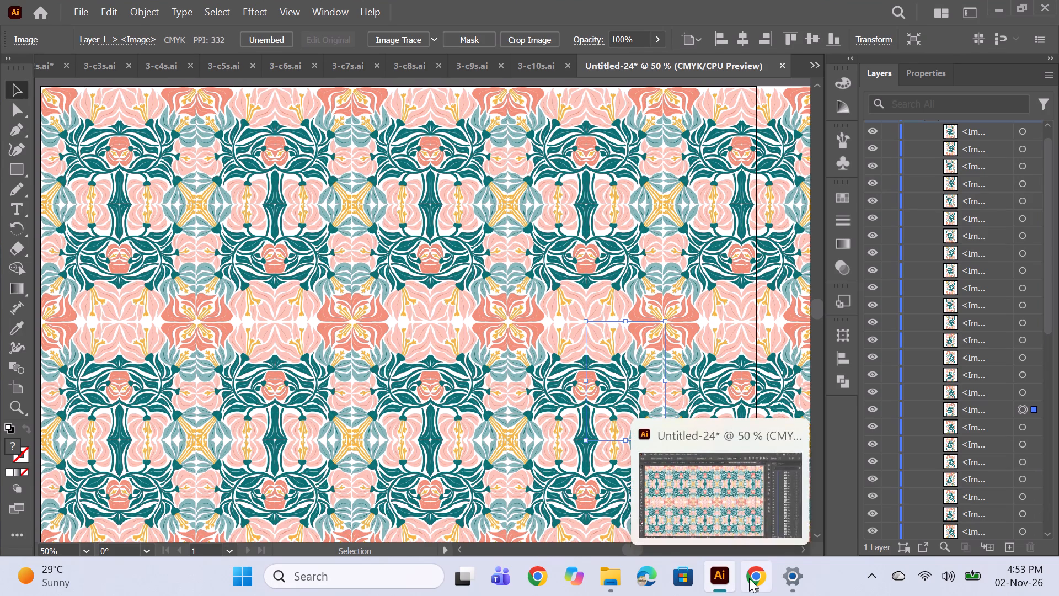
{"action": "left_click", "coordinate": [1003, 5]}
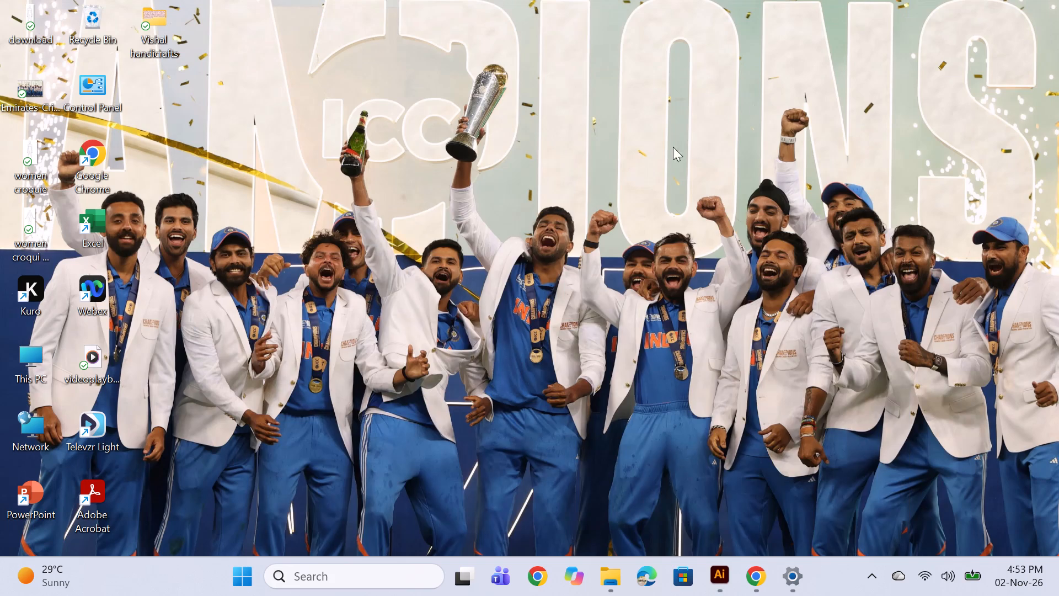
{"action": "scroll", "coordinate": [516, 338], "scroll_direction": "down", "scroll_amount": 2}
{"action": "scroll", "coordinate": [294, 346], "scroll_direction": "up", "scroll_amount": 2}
Switch to Chrome and close the last browser tab to return to the Pinterest floral design pin.
{"action": "left_click", "coordinate": [747, 579]}
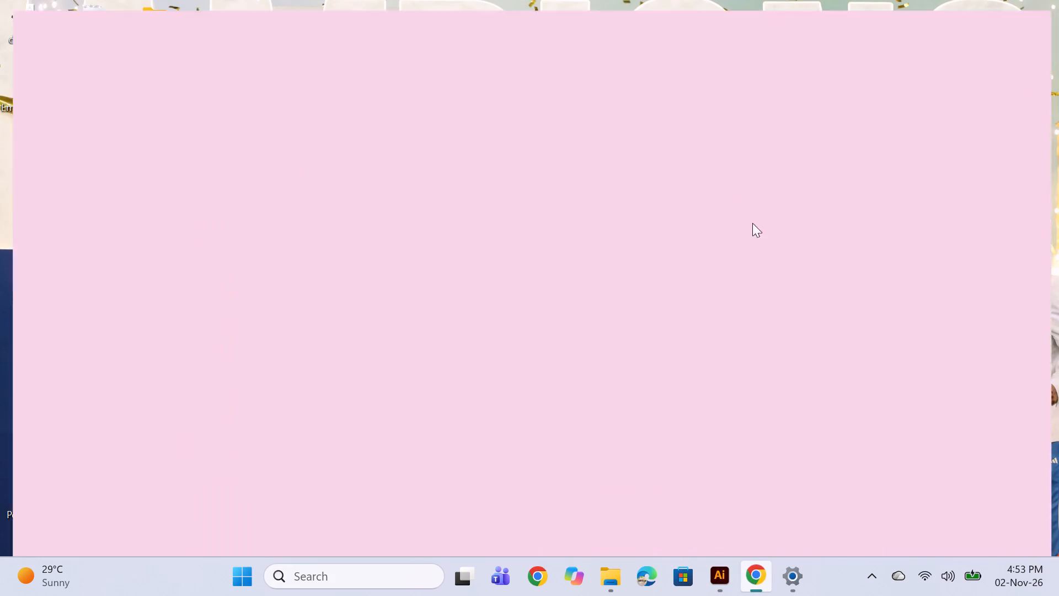
{"action": "left_click", "coordinate": [751, 12]}
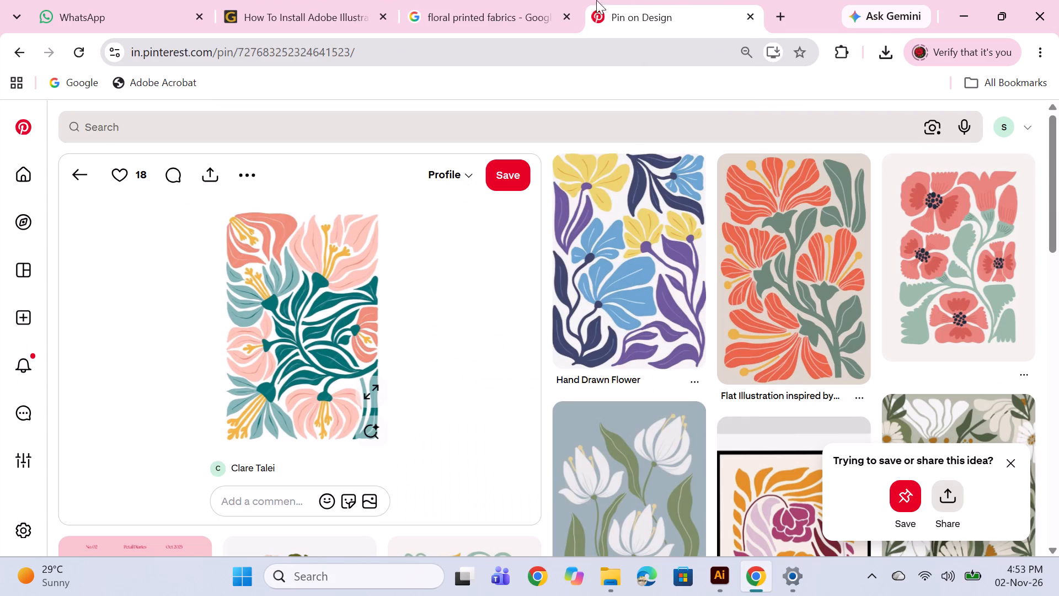
Look through the related floral designs on the Pinterest pin page.
{"action": "scroll", "coordinate": [408, 341], "scroll_direction": "down", "scroll_amount": 2}
{"action": "scroll", "coordinate": [844, 305], "scroll_direction": "down", "scroll_amount": 1}
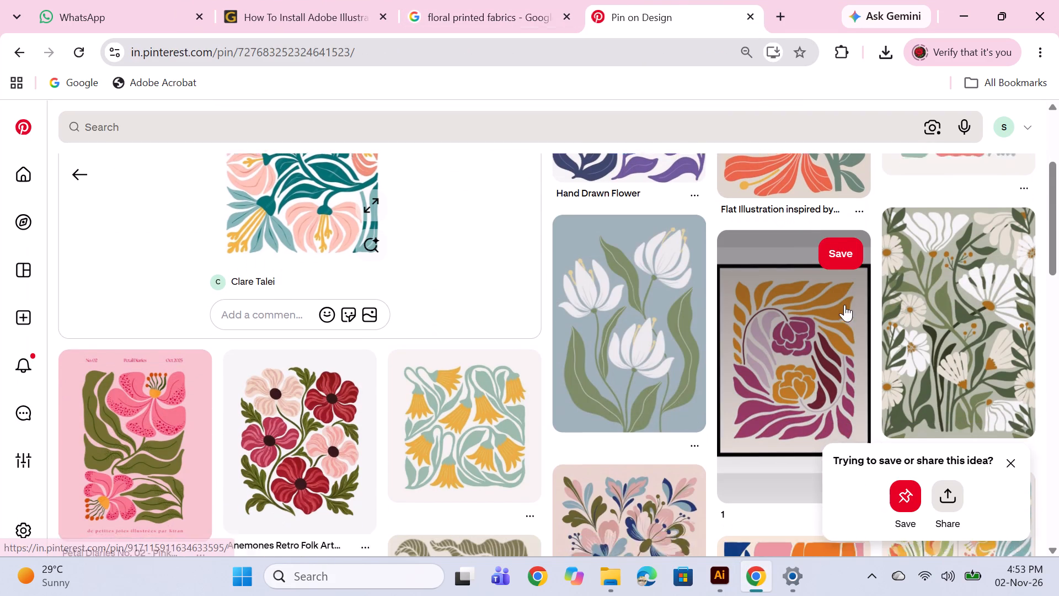
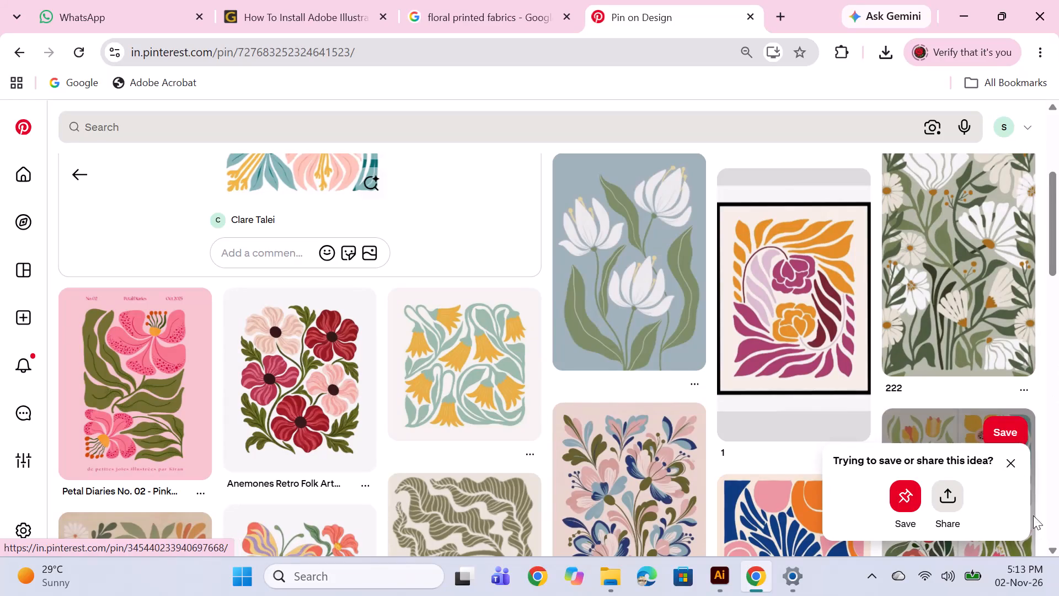
Dismiss the prompt offering to save or share the idea on the Pinterest pin page.
{"action": "left_click", "coordinate": [1007, 459]}
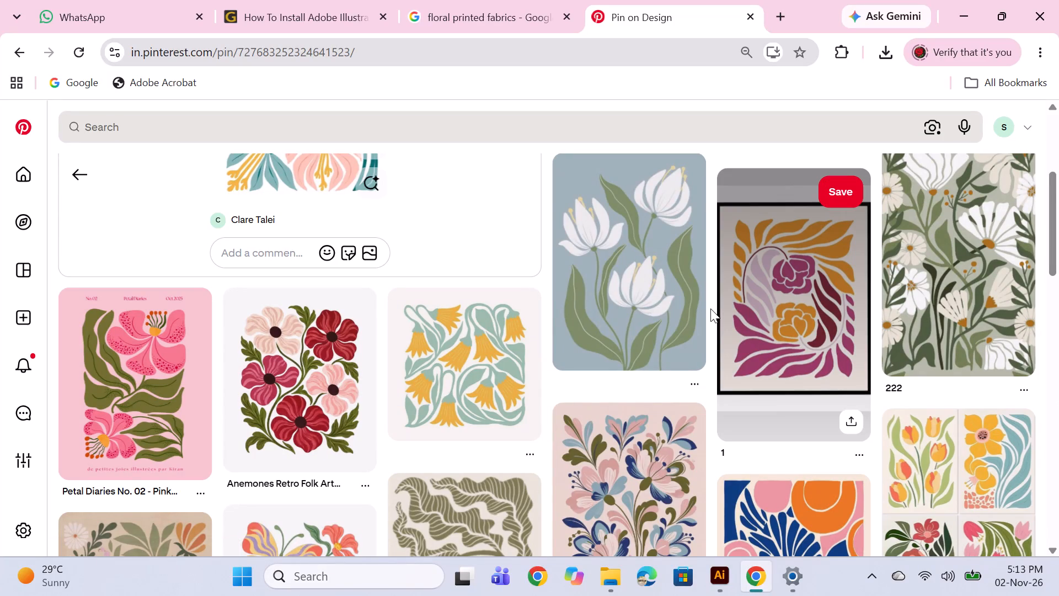
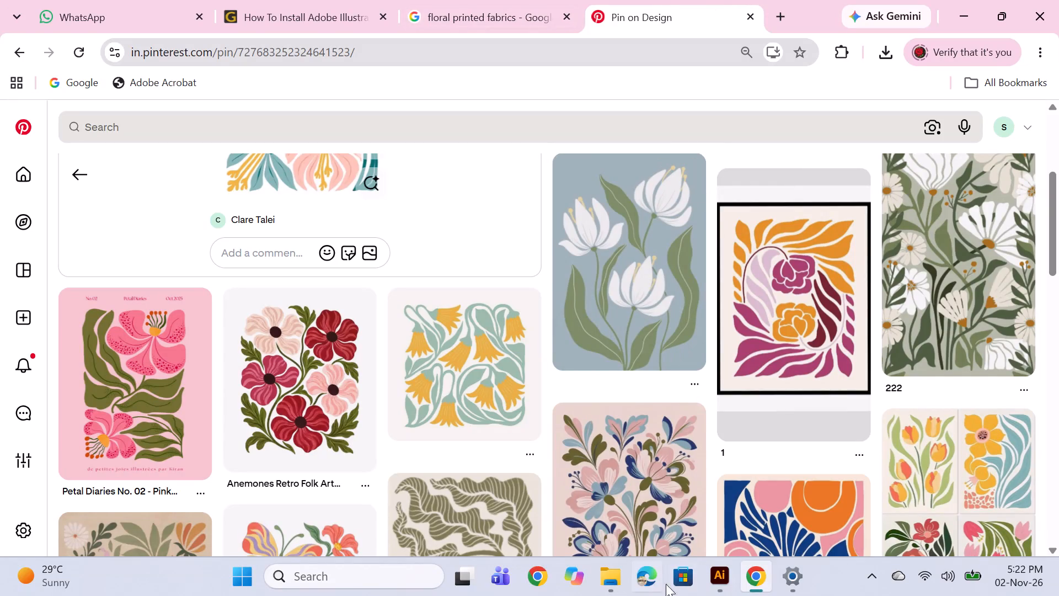
Switch to Illustrator and close the Untitled-24 floral pattern document without saving it.
{"action": "left_click", "coordinate": [715, 577]}
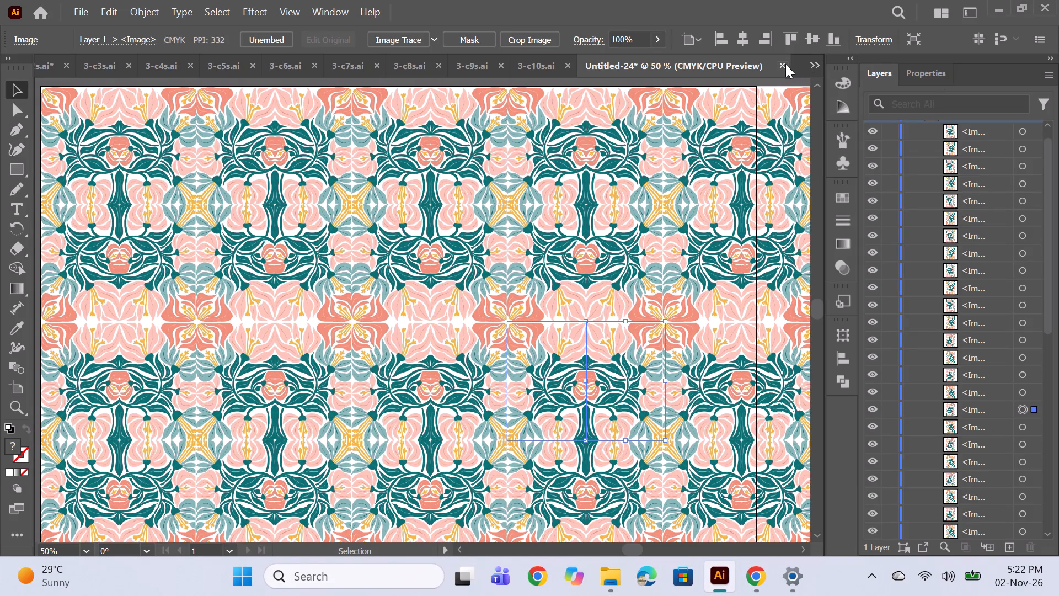
{"action": "left_click", "coordinate": [785, 63]}
{"action": "left_click", "coordinate": [607, 308]}
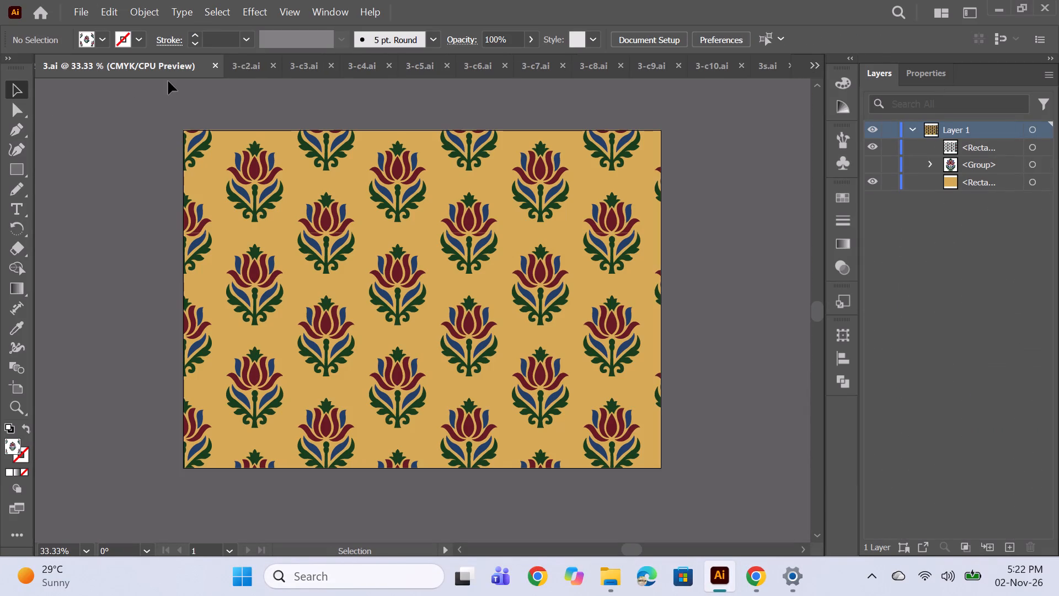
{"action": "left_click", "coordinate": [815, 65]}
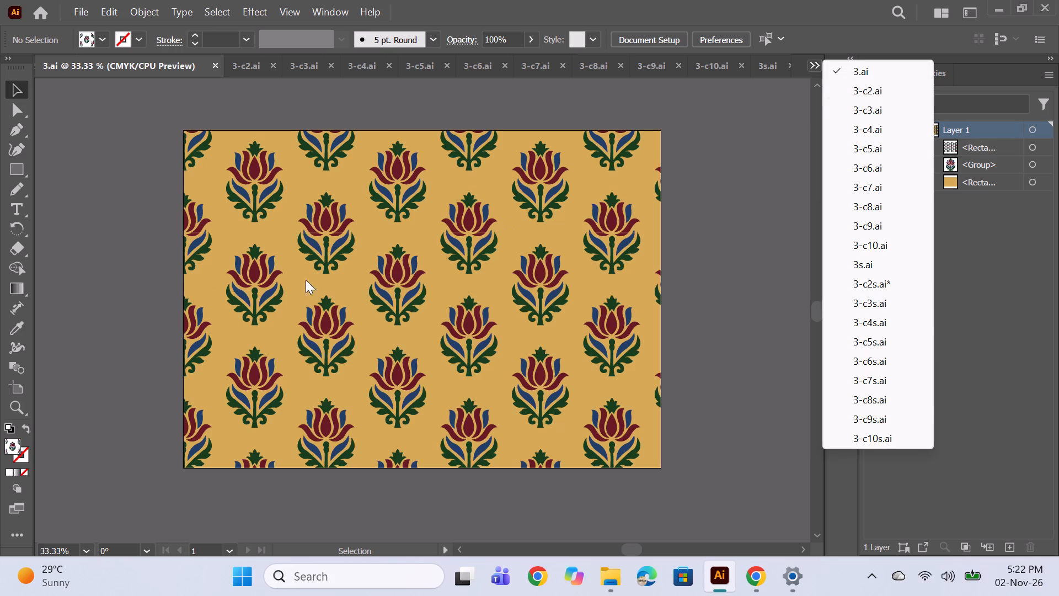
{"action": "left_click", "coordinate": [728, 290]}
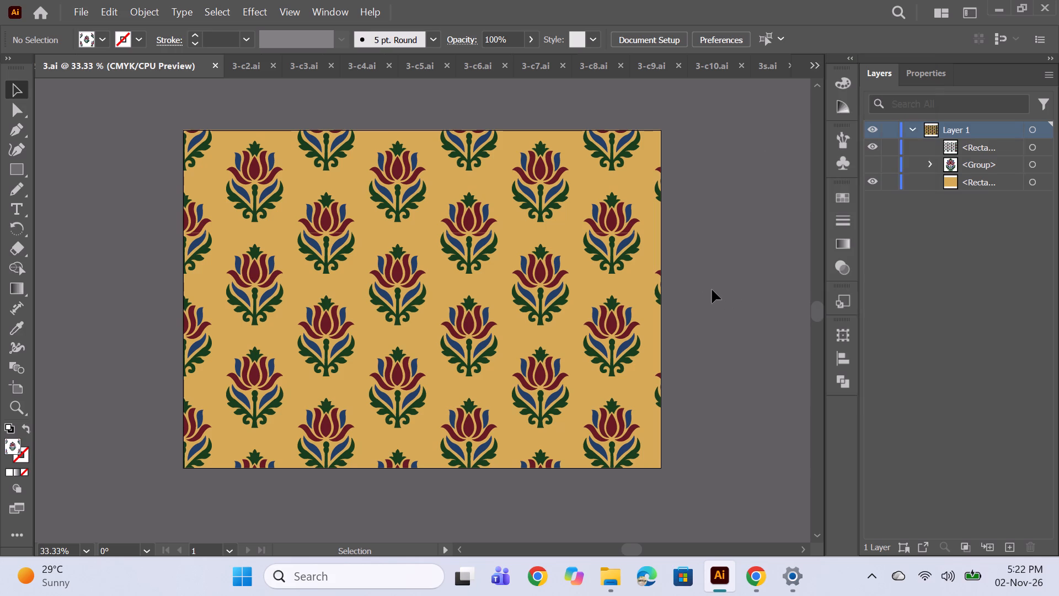
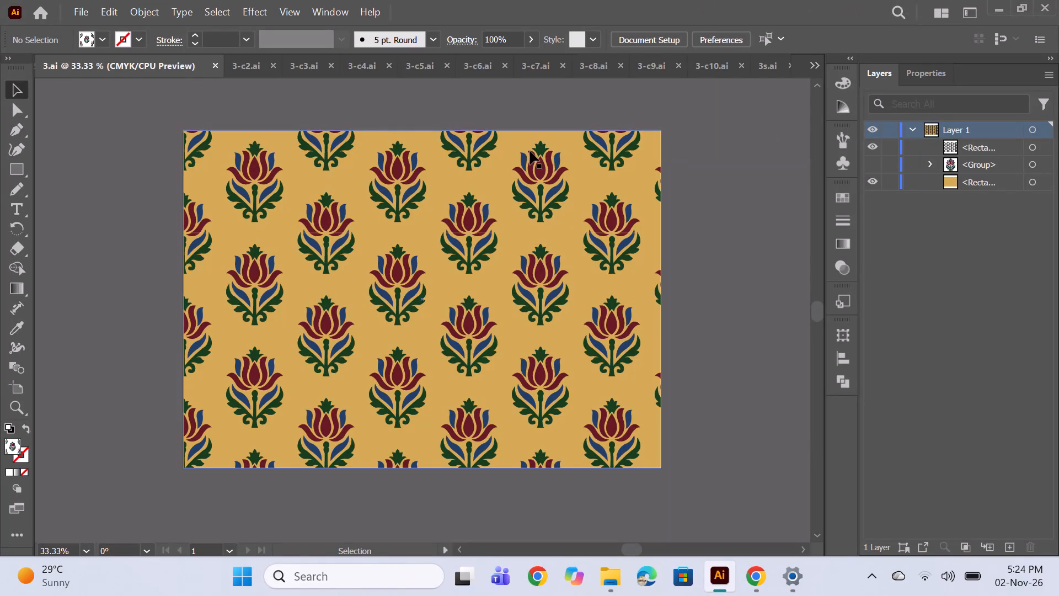
Look at the 3-c2.ai colour variant of the floral pattern and return to the 3.ai document.
{"action": "left_click", "coordinate": [253, 61]}
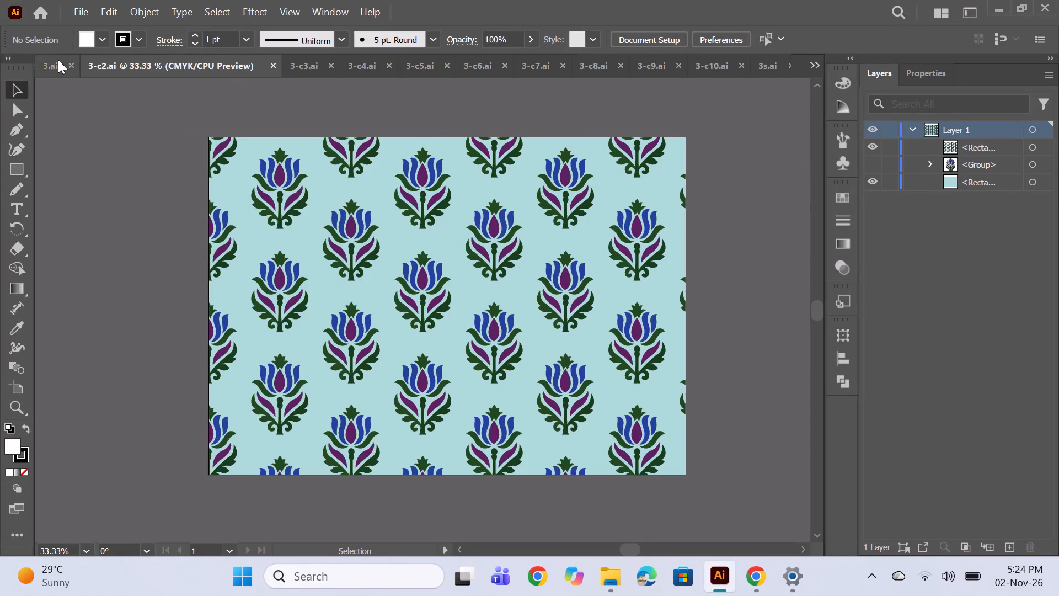
{"action": "left_click", "coordinate": [53, 65]}
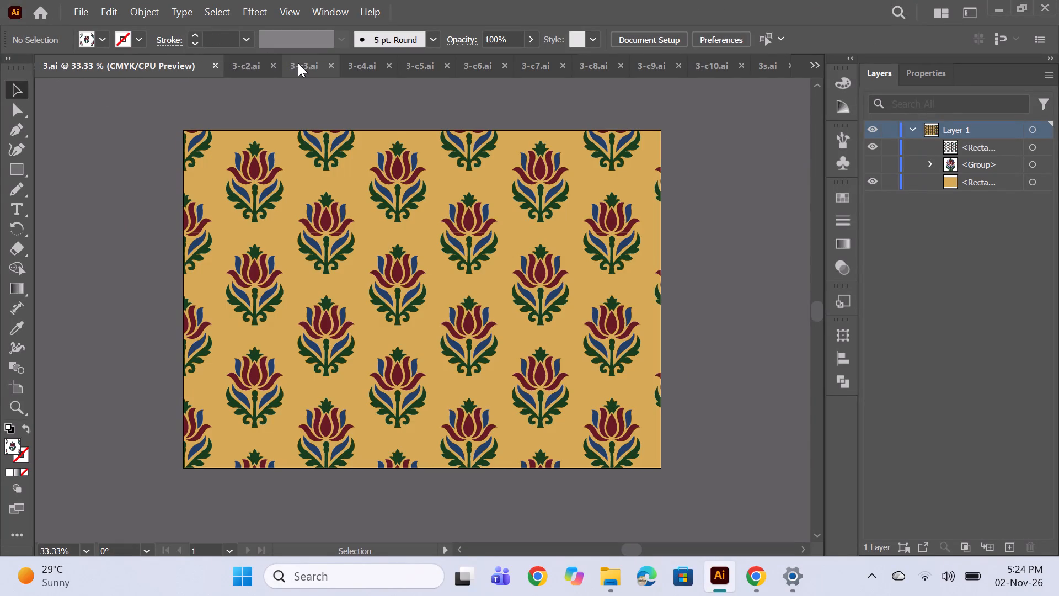
Compare the 3-c3.ai and 3-c2.ai colour variants with the original floral pattern, ending on the 3.ai document.
{"action": "left_click", "coordinate": [298, 63]}
{"action": "left_click", "coordinate": [47, 71]}
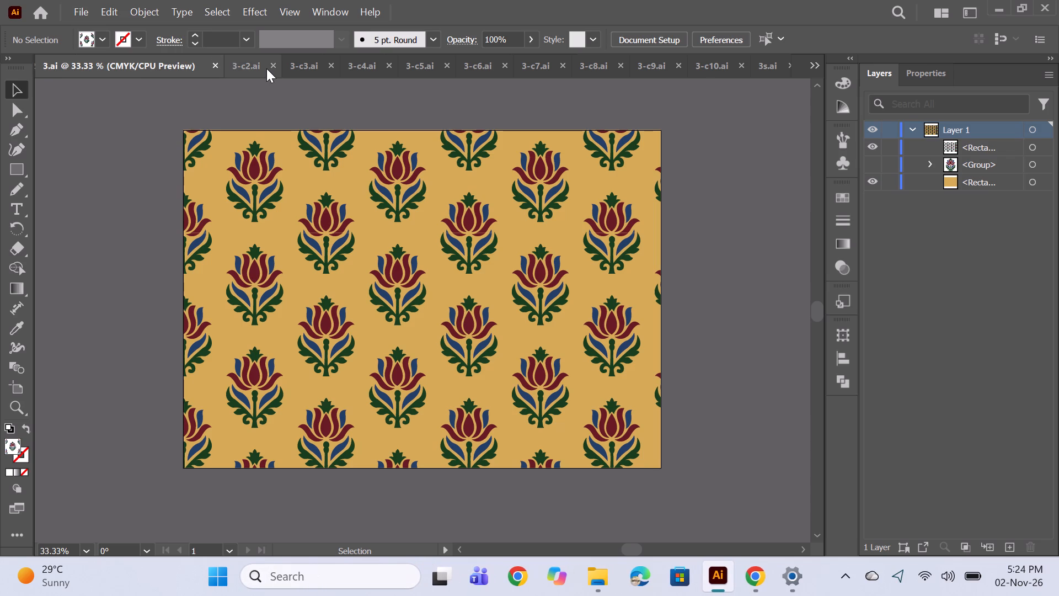
{"action": "left_click", "coordinate": [246, 61]}
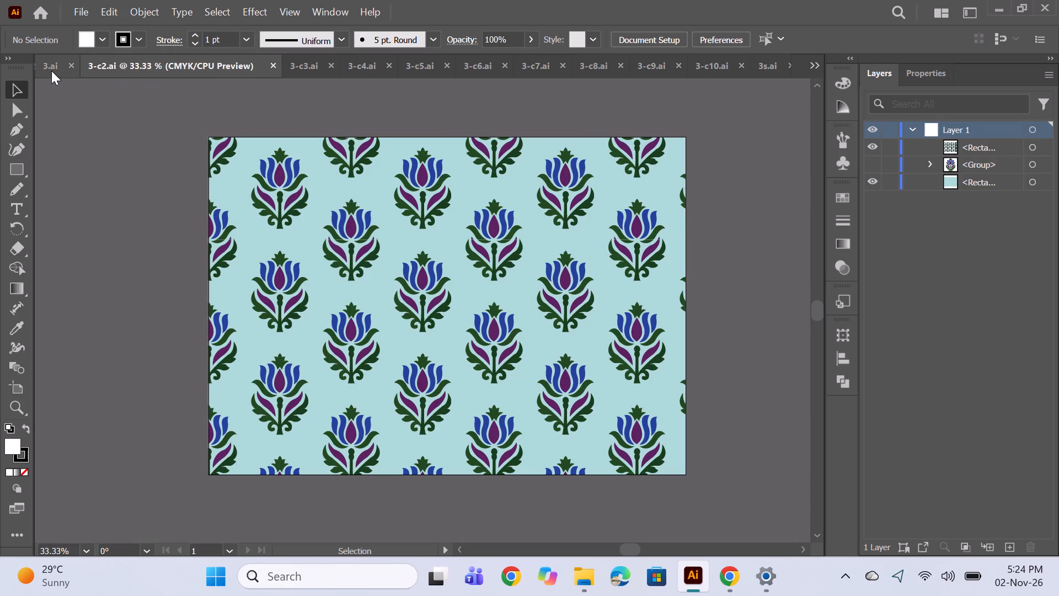
{"action": "left_click", "coordinate": [50, 69]}
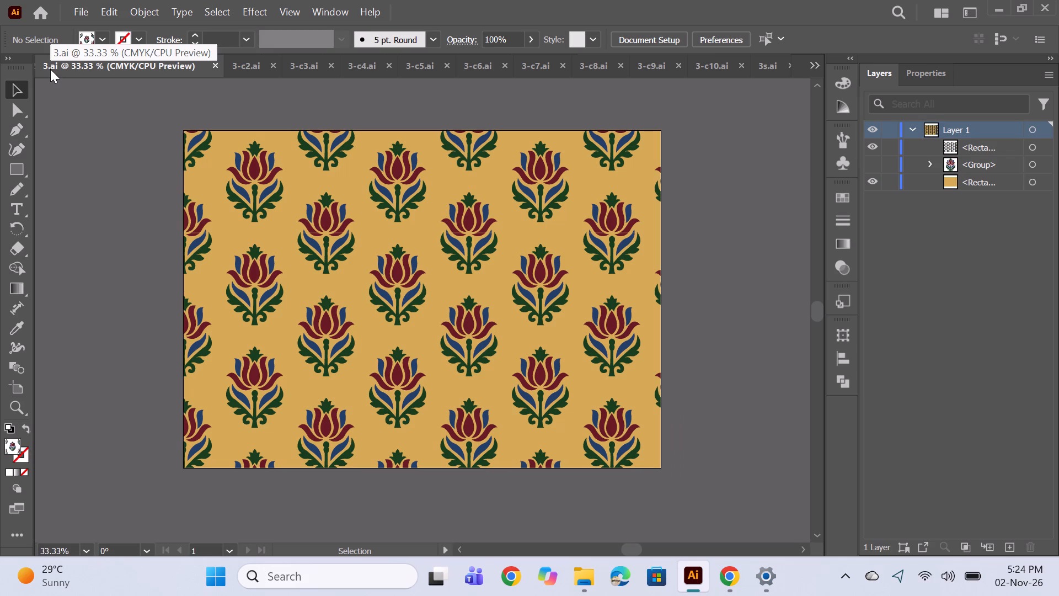
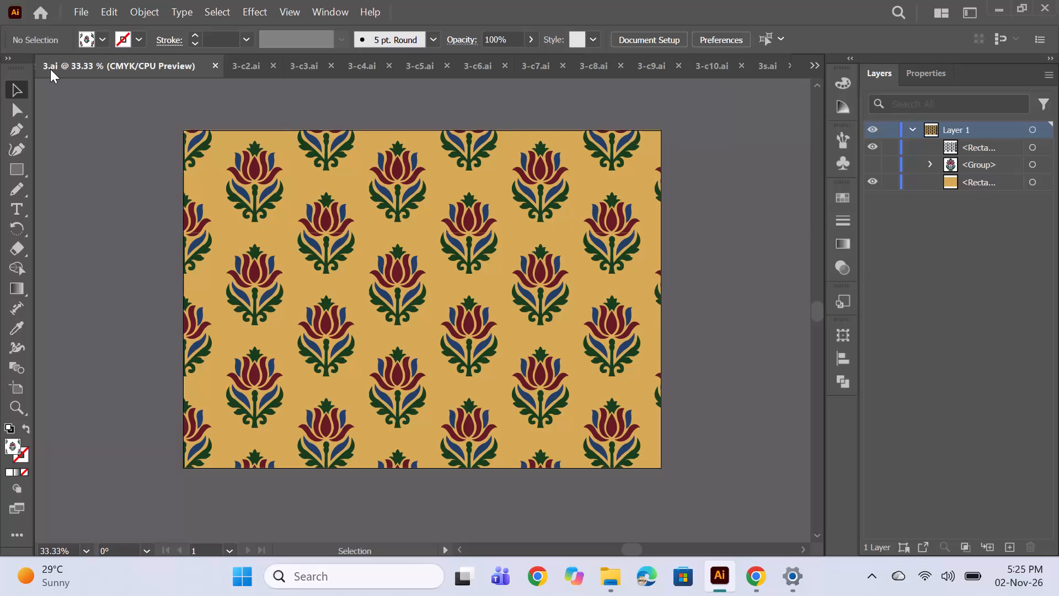
Look through the plain-background colour variants of the floral pattern in order, from 3-c2.ai to 3-c10.ai.
{"action": "left_click", "coordinate": [228, 59]}
{"action": "left_click", "coordinate": [312, 59]}
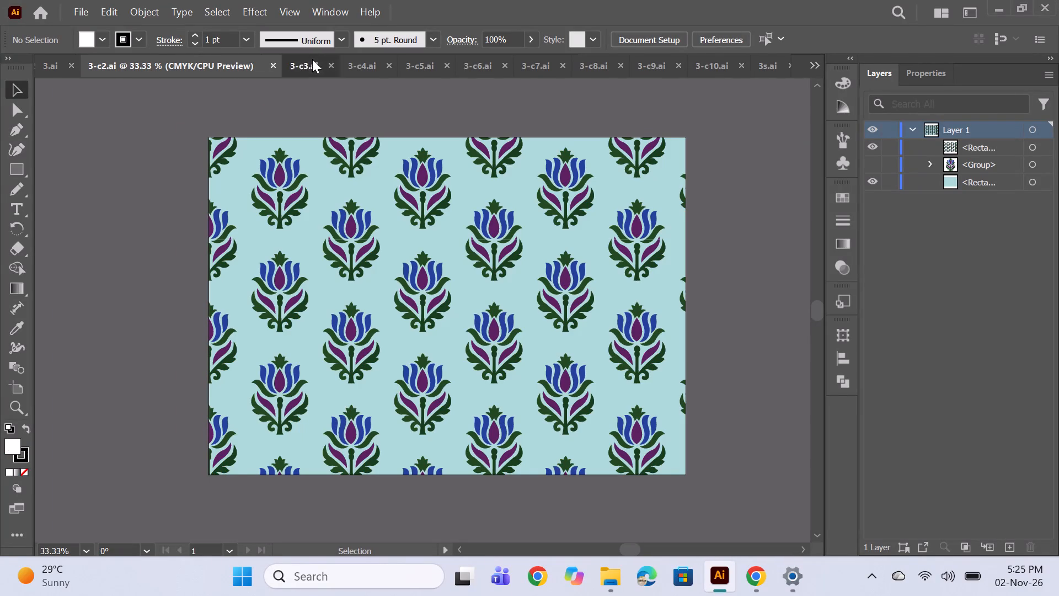
{"action": "left_click", "coordinate": [364, 68]}
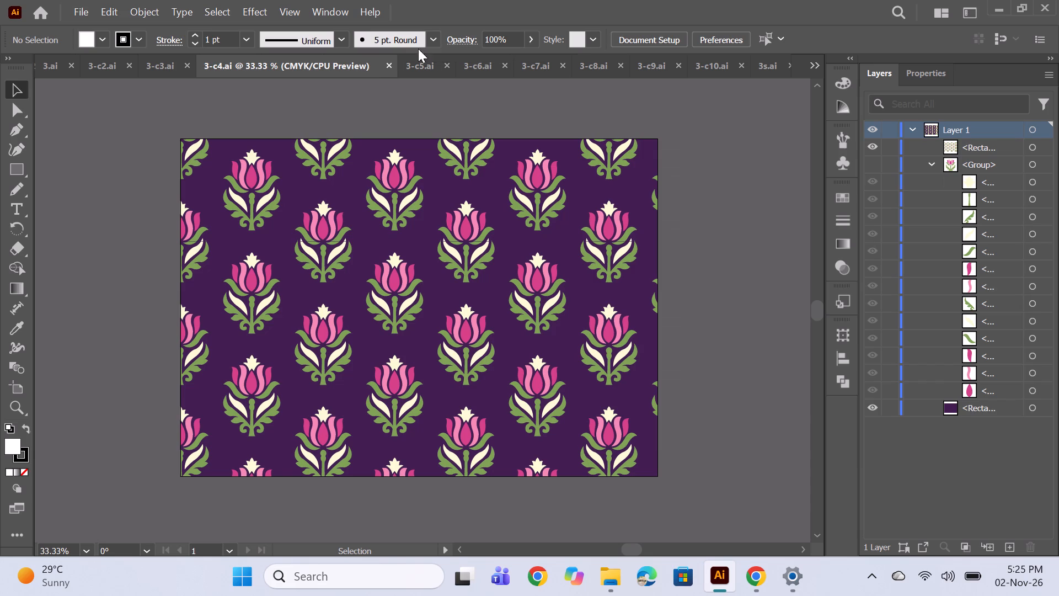
{"action": "left_click", "coordinate": [413, 65]}
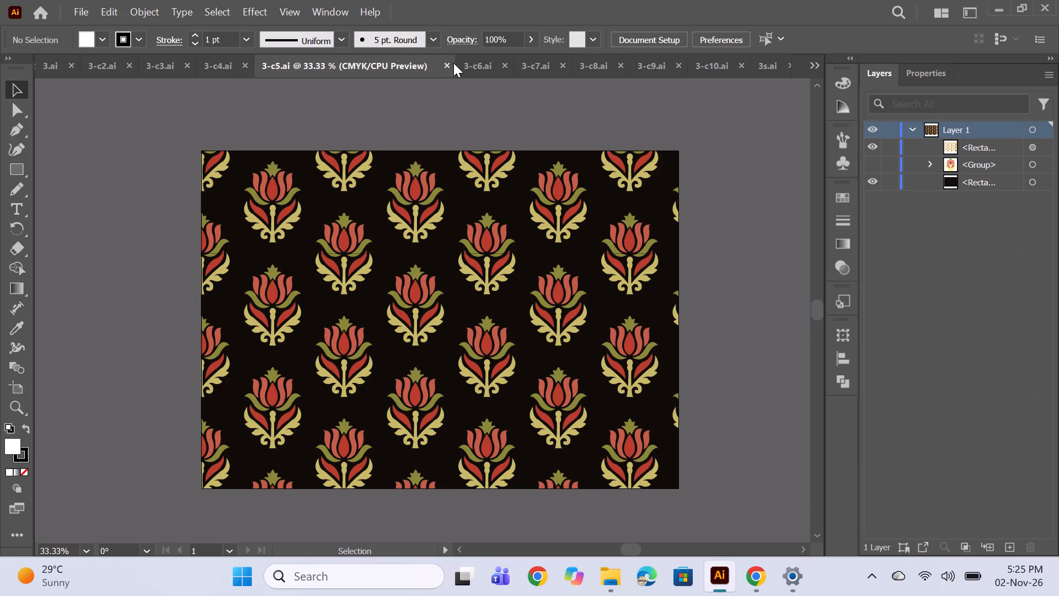
{"action": "left_click", "coordinate": [475, 59]}
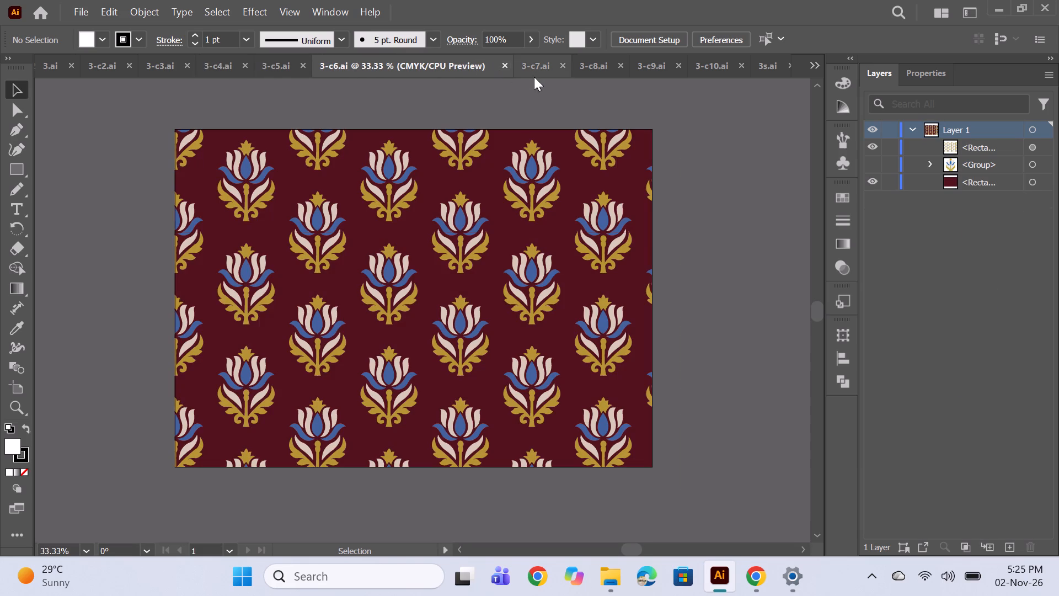
{"action": "left_click", "coordinate": [538, 67]}
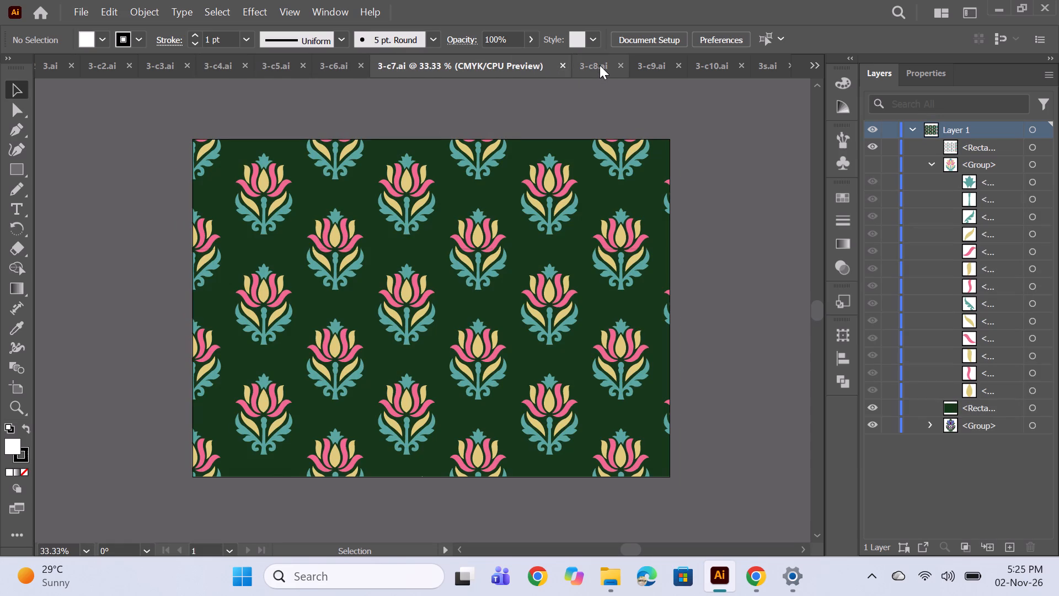
{"action": "left_click", "coordinate": [600, 65]}
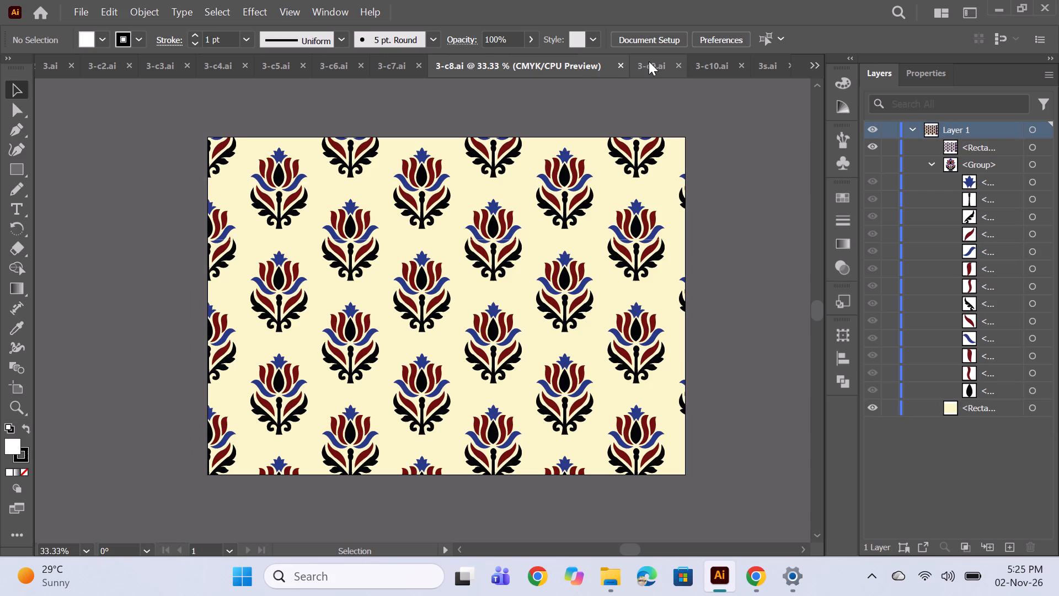
{"action": "left_click", "coordinate": [649, 61]}
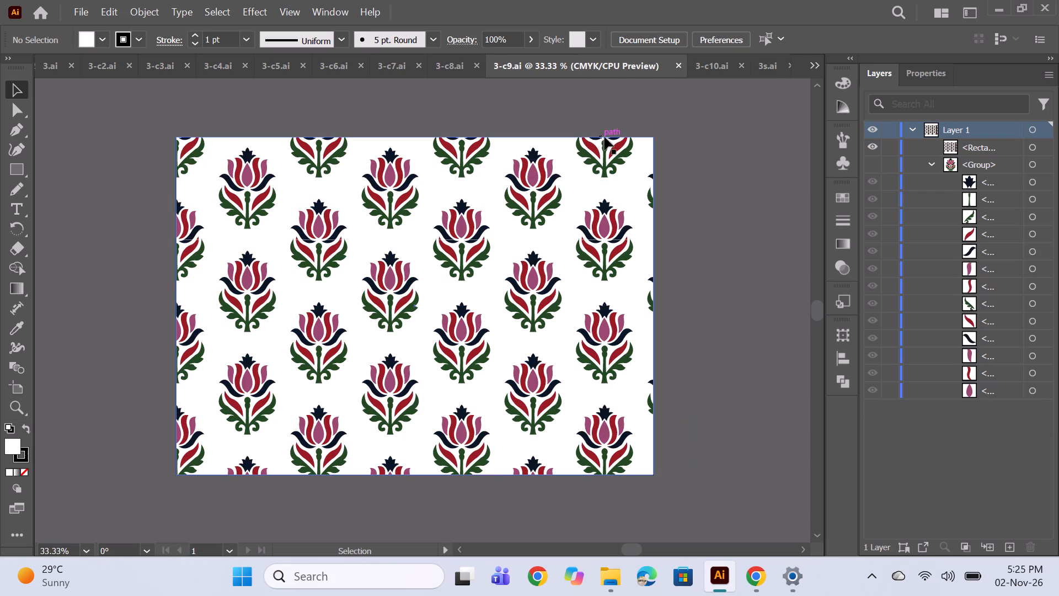
{"action": "left_click", "coordinate": [716, 63]}
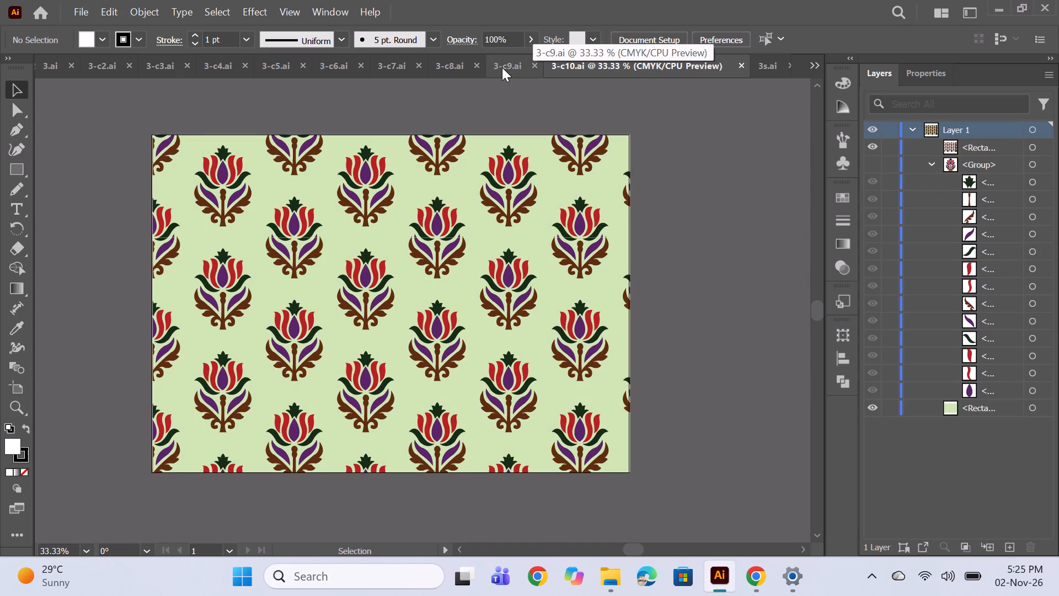
Look back through the plain-background variants from 3-c9.ai to 3-c2.ai, and end on 3-c3.ai.
{"action": "left_click", "coordinate": [502, 67]}
{"action": "left_click", "coordinate": [441, 60]}
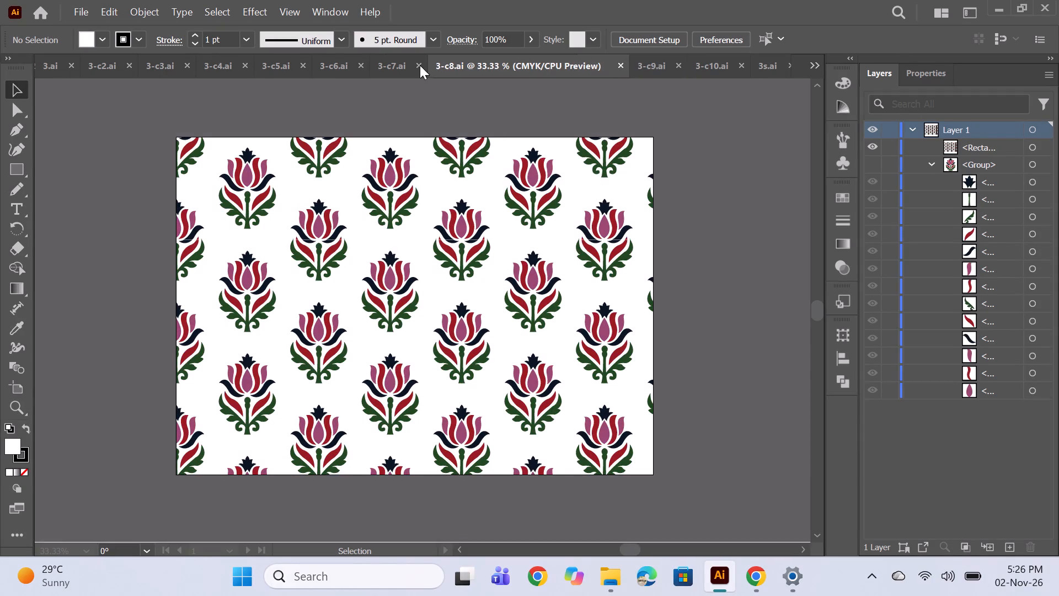
{"action": "left_click", "coordinate": [375, 74]}
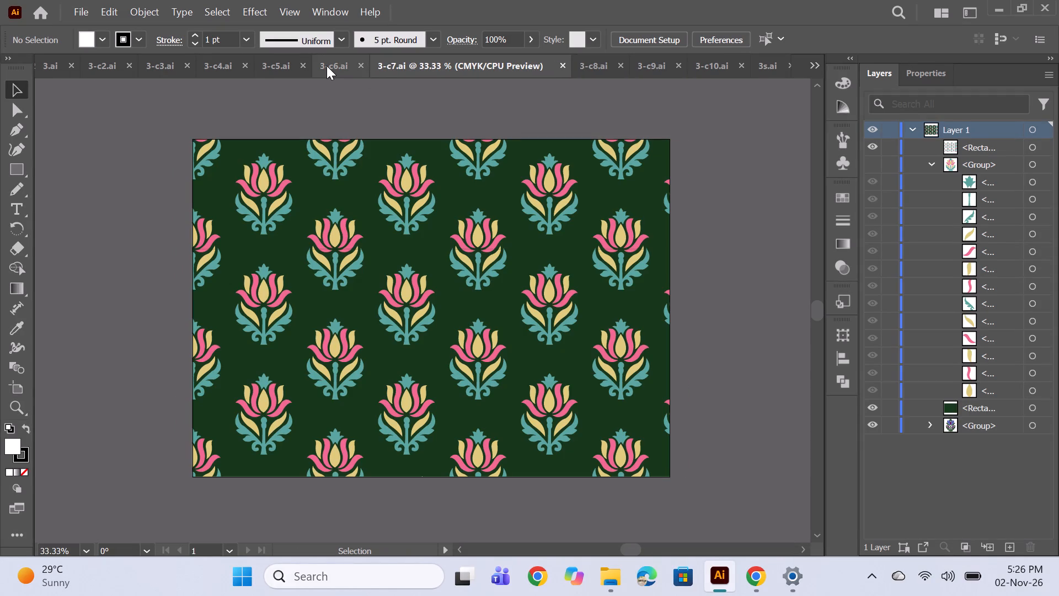
{"action": "left_click", "coordinate": [327, 66]}
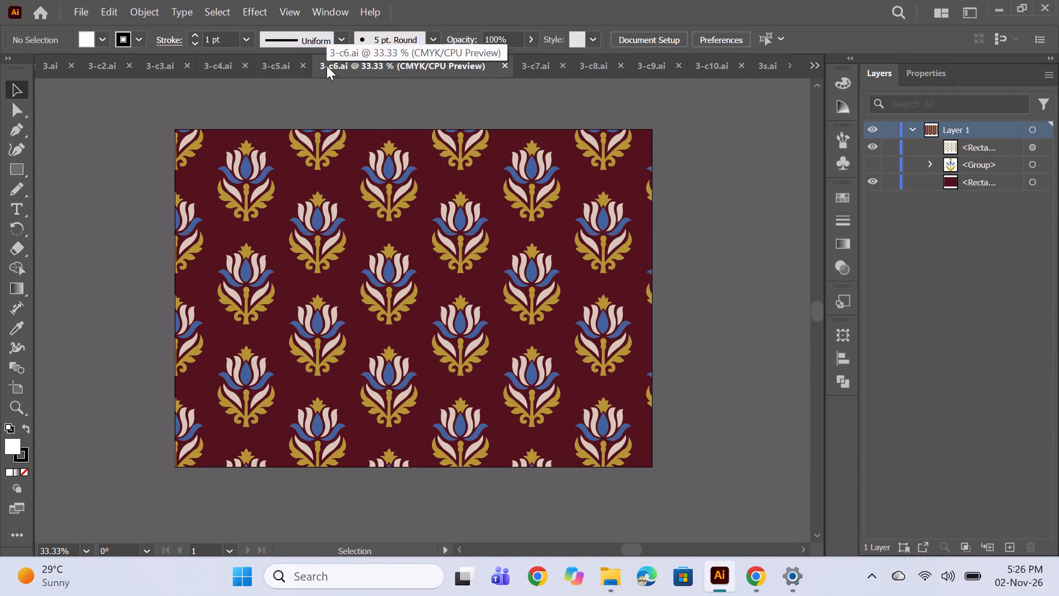
{"action": "left_click", "coordinate": [272, 66]}
{"action": "left_click", "coordinate": [207, 70]}
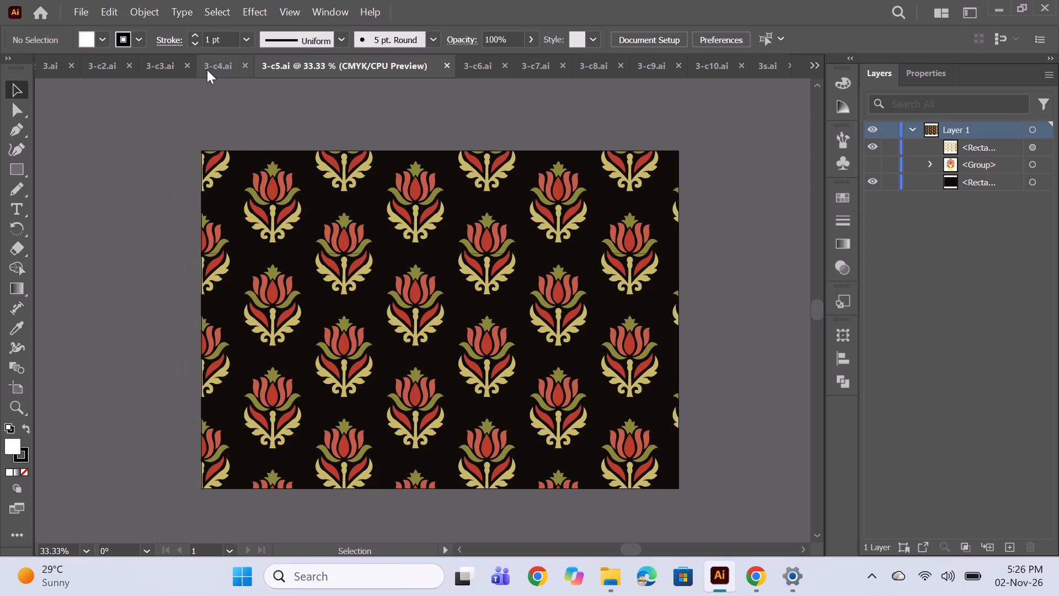
{"action": "left_click", "coordinate": [172, 66]}
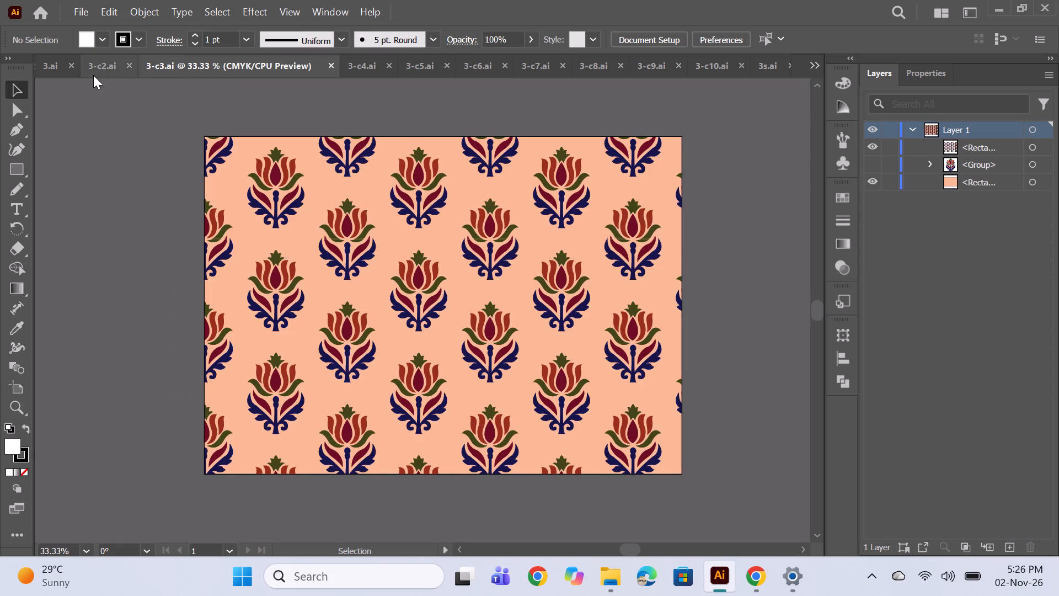
{"action": "left_click", "coordinate": [93, 75]}
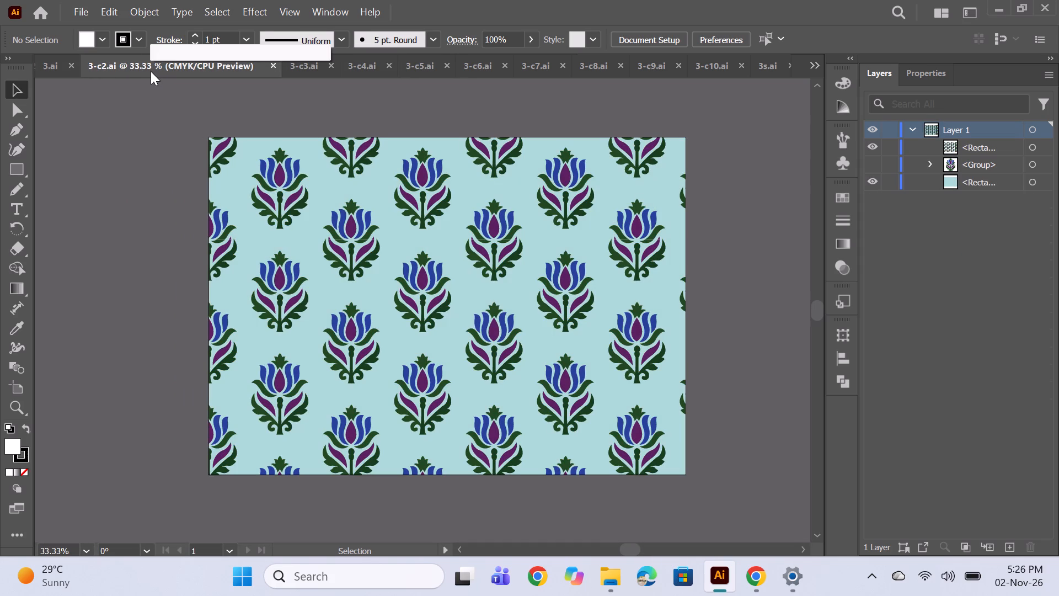
{"action": "left_click", "coordinate": [317, 60]}
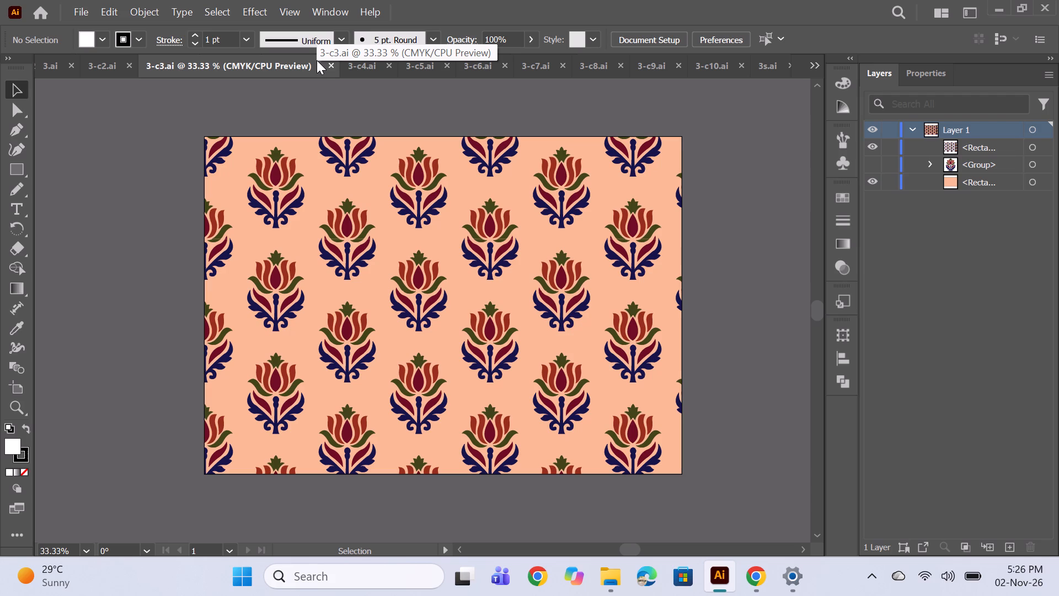
Look through the striped variants, starting with 3-c10s.ai, going from 3s.ai up to 3-c10s.ai, and returning to 3-c8s.ai.
{"action": "left_click", "coordinate": [807, 63]}
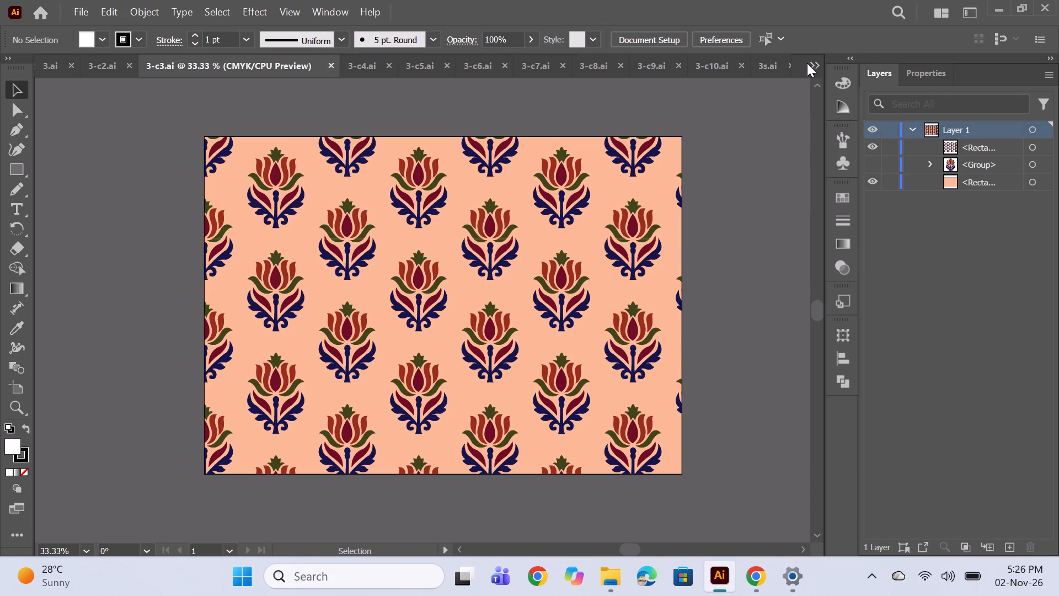
{"action": "left_click", "coordinate": [821, 65]}
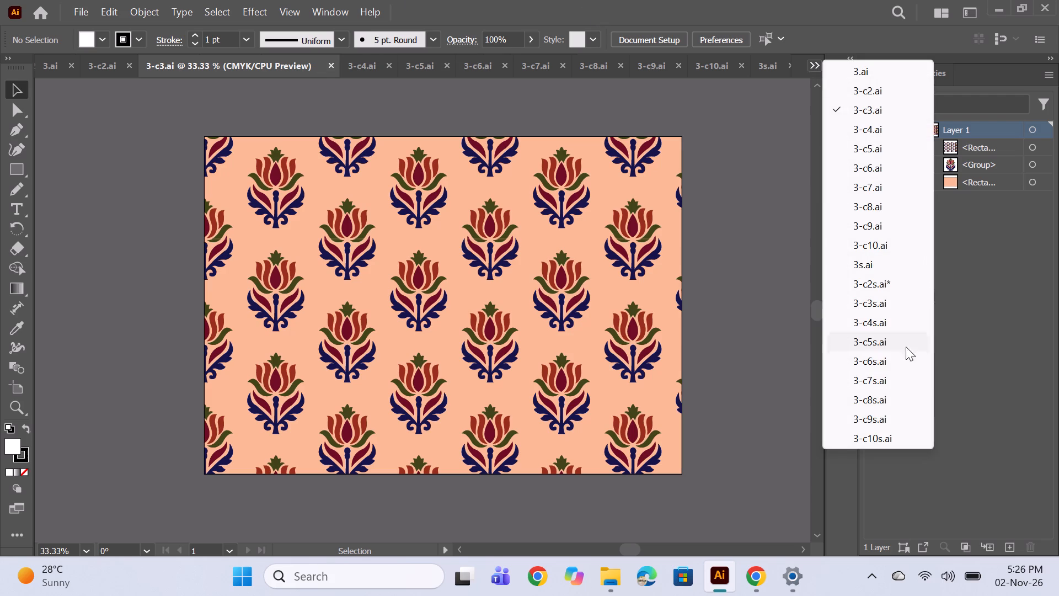
{"action": "left_click", "coordinate": [879, 432]}
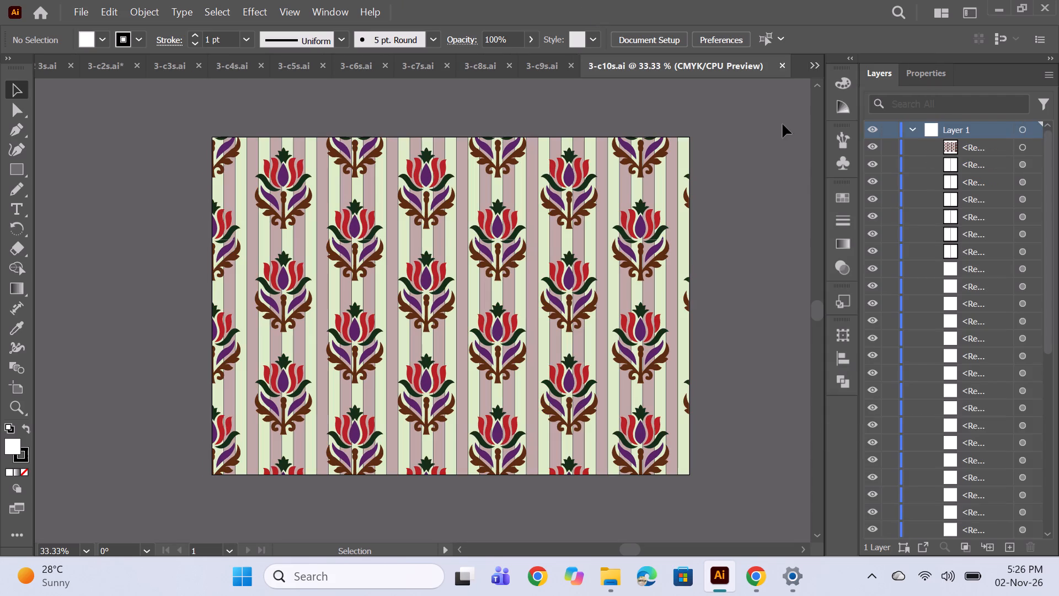
{"action": "left_click", "coordinate": [46, 68]}
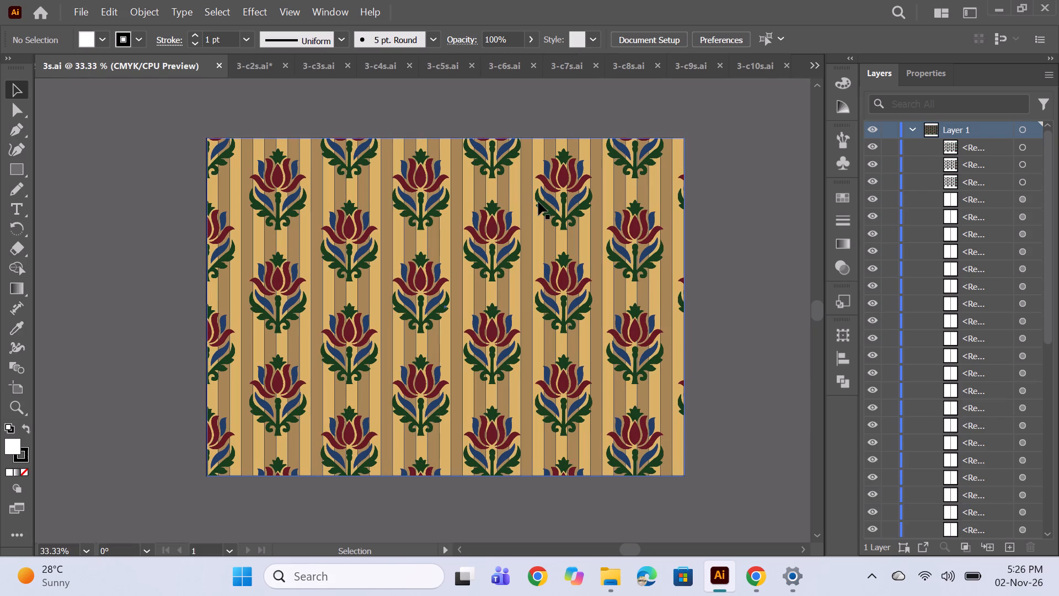
{"action": "left_click", "coordinate": [248, 59]}
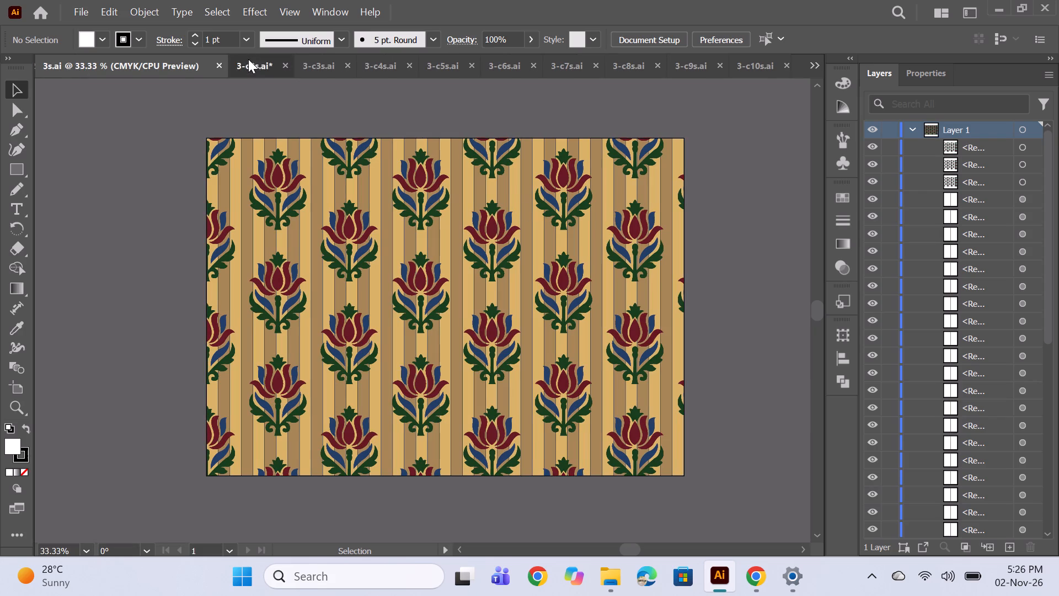
{"action": "left_click", "coordinate": [327, 66]}
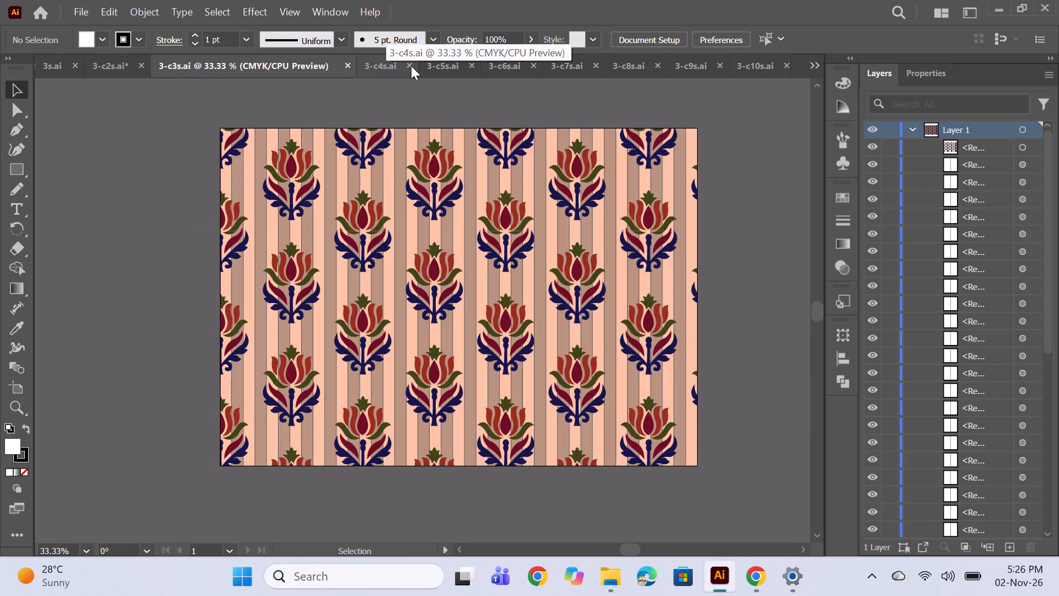
{"action": "left_click", "coordinate": [427, 65]}
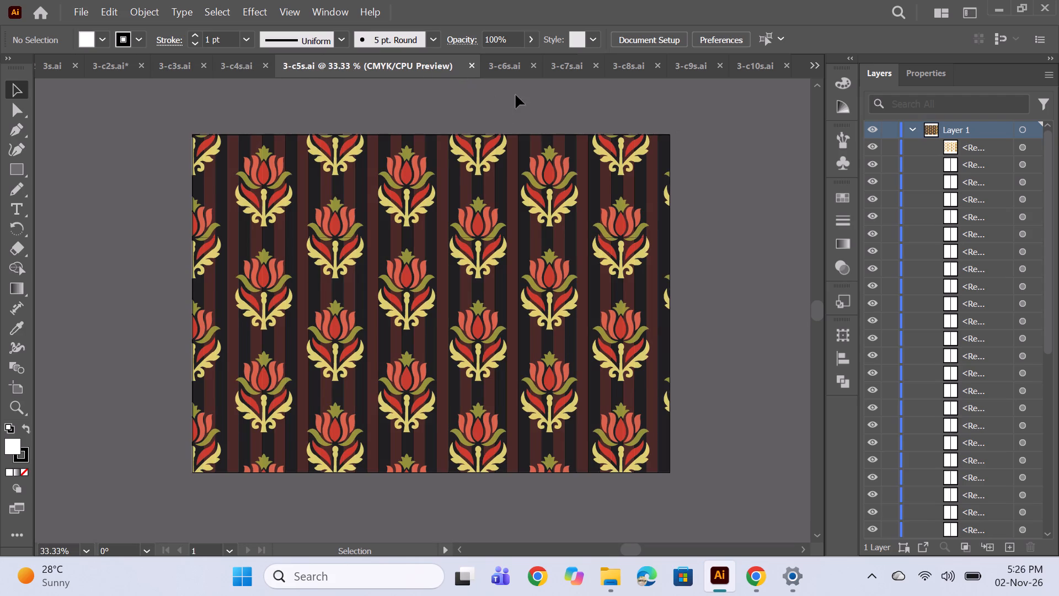
{"action": "left_click", "coordinate": [494, 66]}
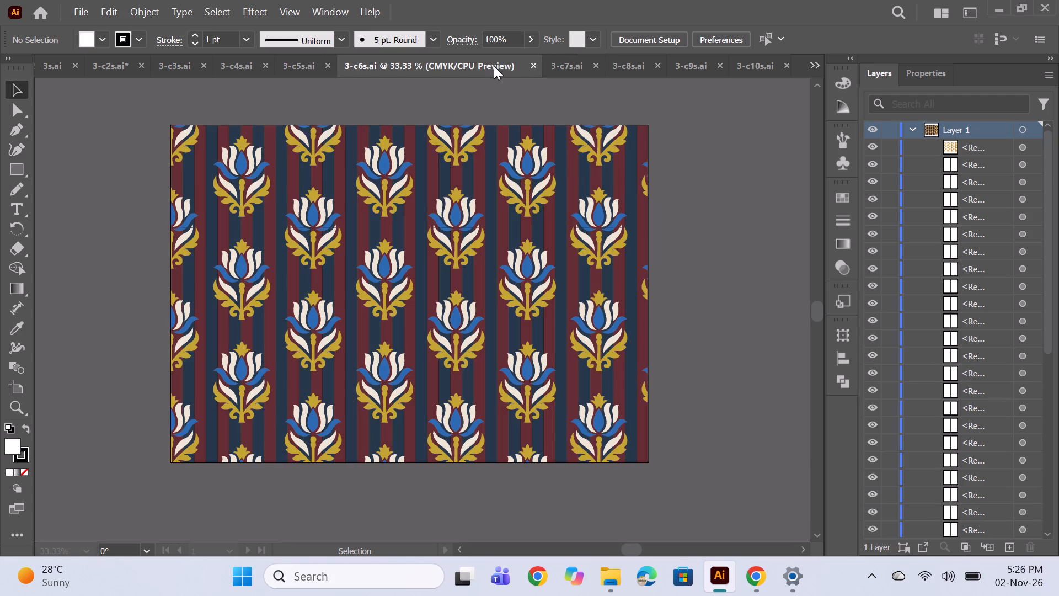
{"action": "left_click", "coordinate": [550, 66]}
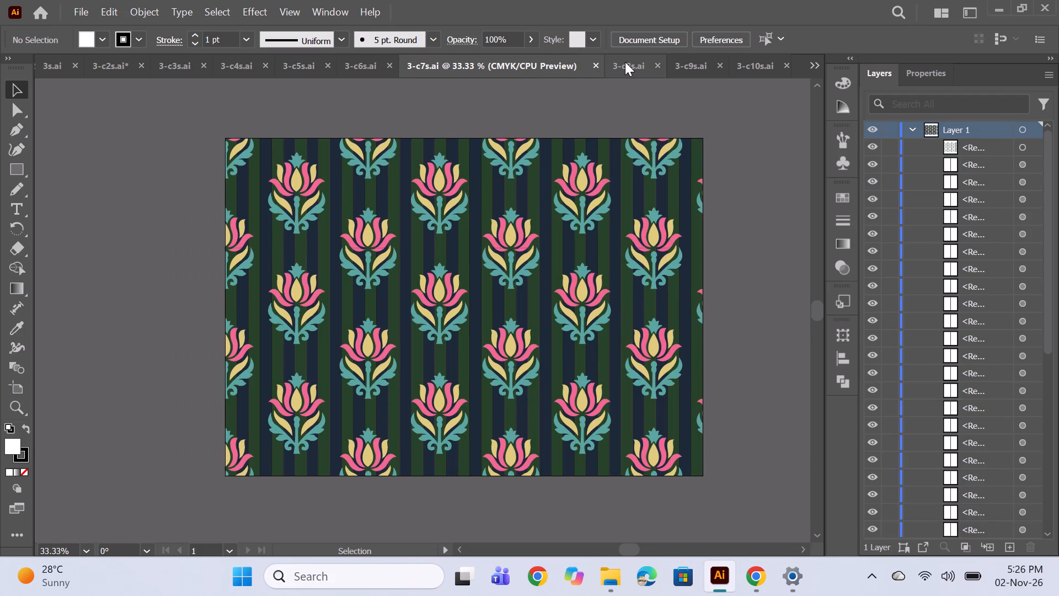
{"action": "left_click", "coordinate": [625, 62]}
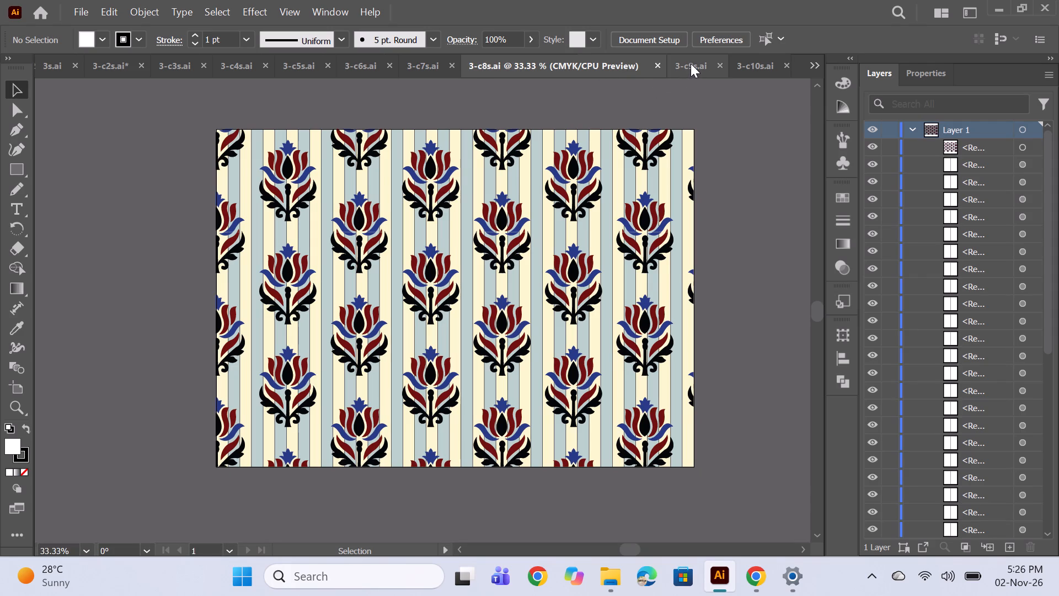
{"action": "left_click", "coordinate": [691, 63]}
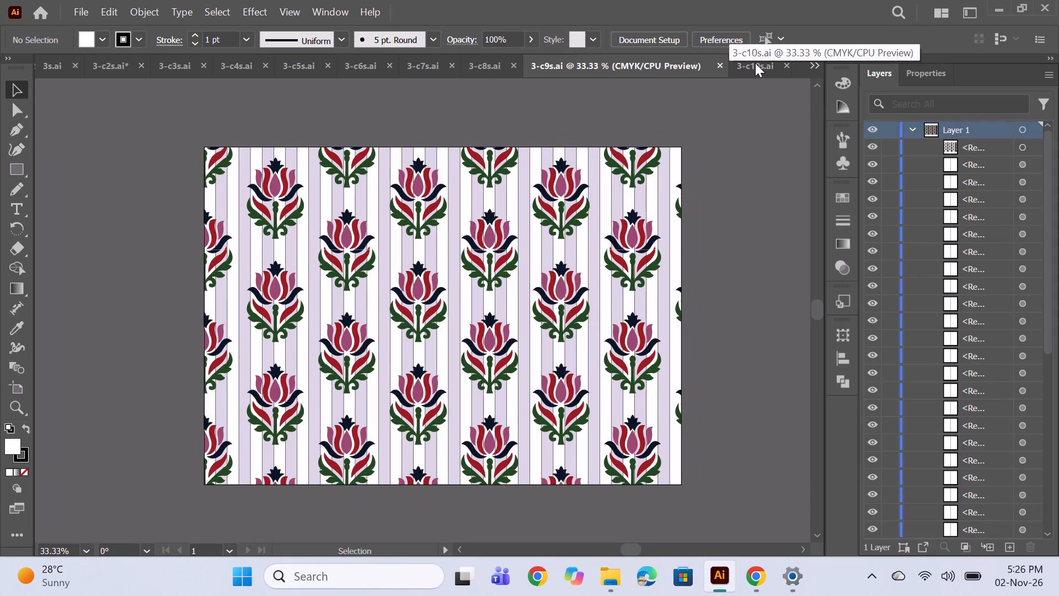
{"action": "left_click", "coordinate": [756, 63]}
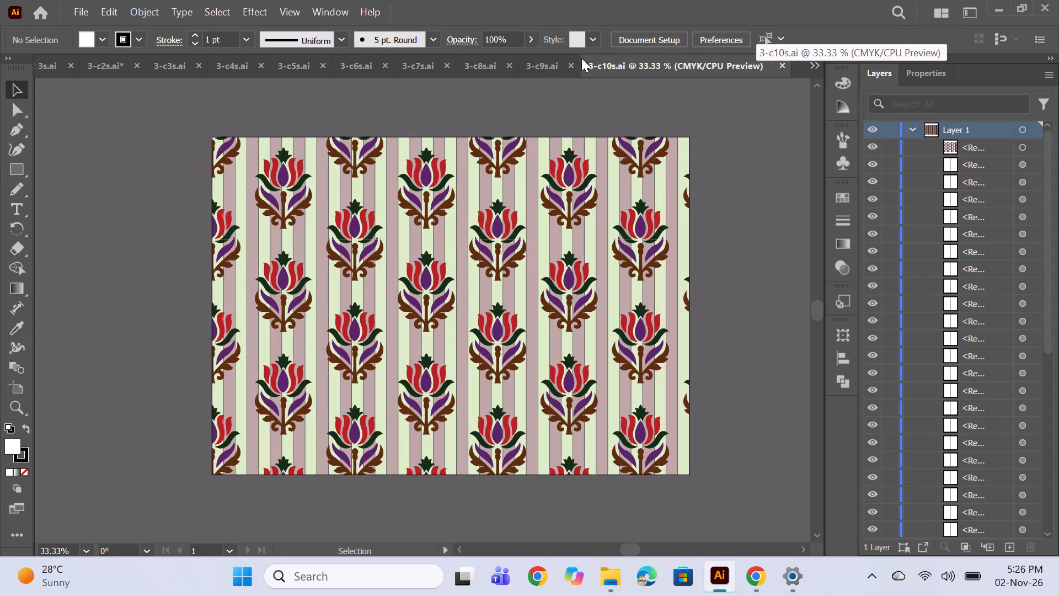
{"action": "left_click", "coordinate": [538, 62]}
{"action": "left_click", "coordinate": [477, 70]}
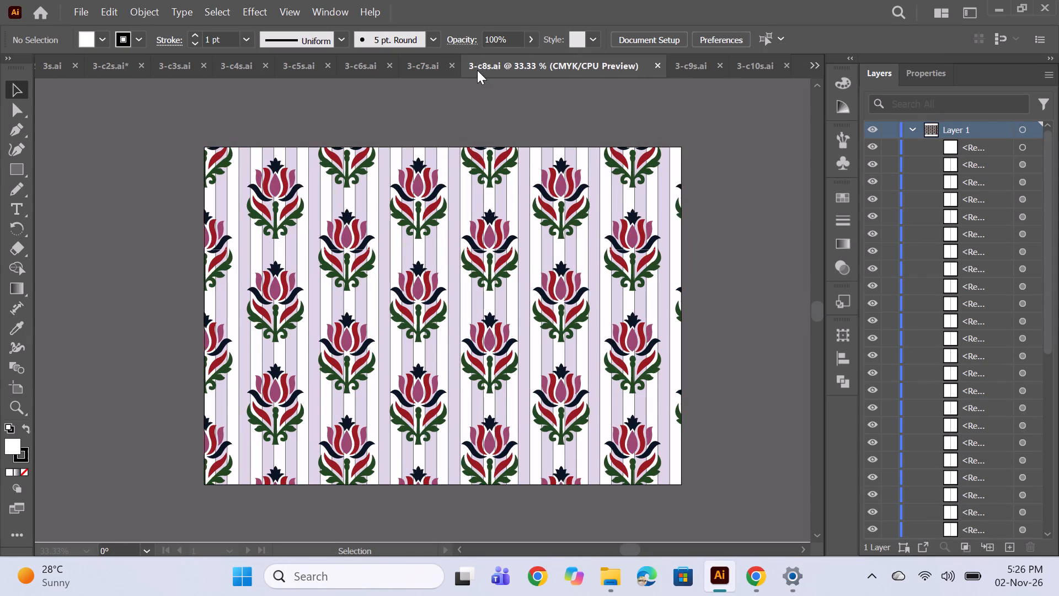
Close the 3-c6s.ai document.
{"action": "left_click", "coordinate": [389, 68]}
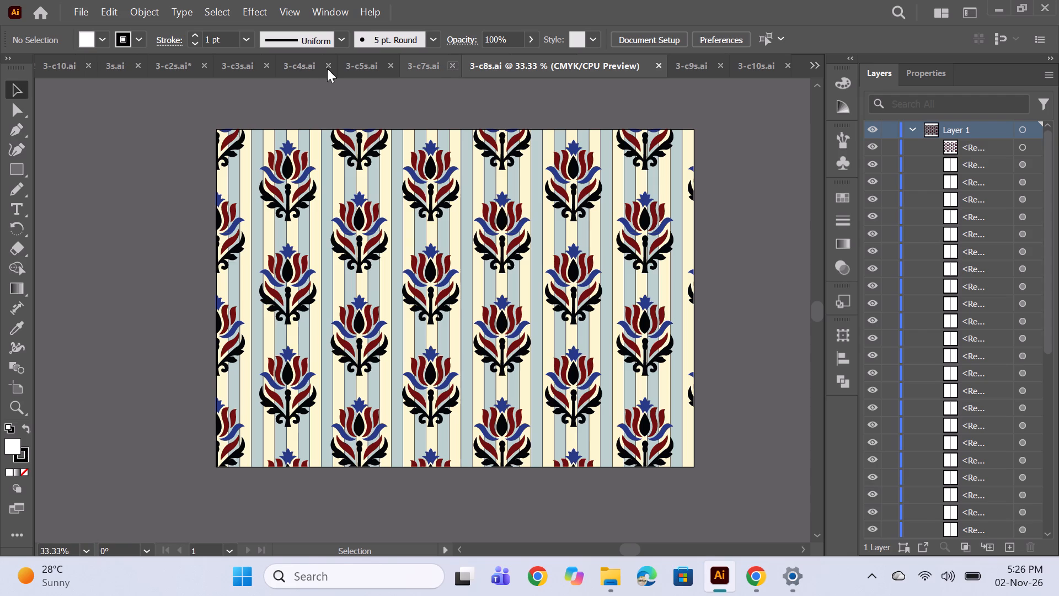
Look at the striped 3-c4s.ai variant of the floral pattern.
{"action": "left_click", "coordinate": [302, 63]}
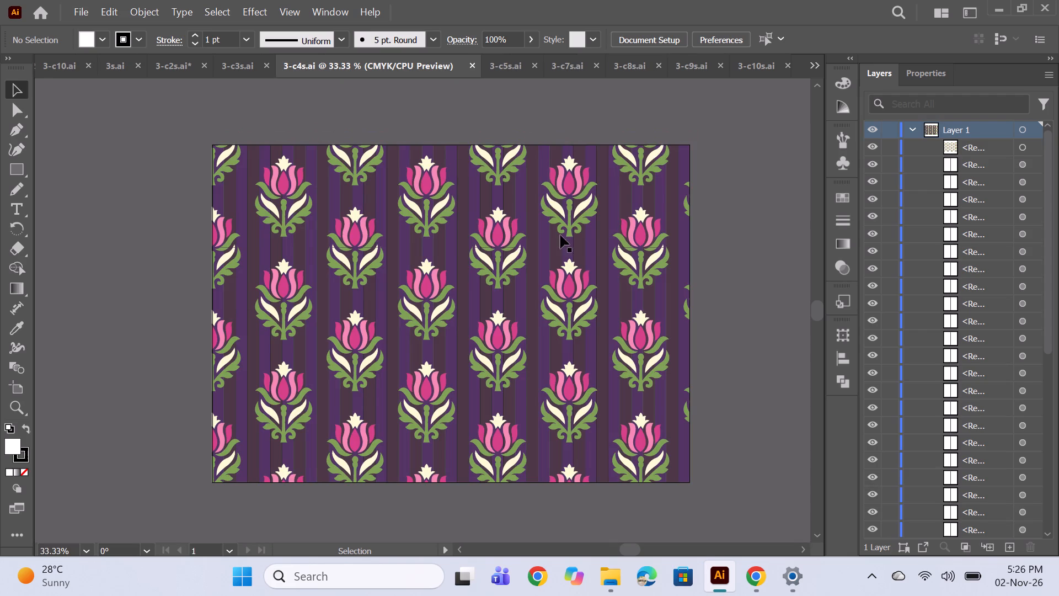
{"action": "scroll", "coordinate": [522, 283], "scroll_direction": "right", "scroll_amount": 4}
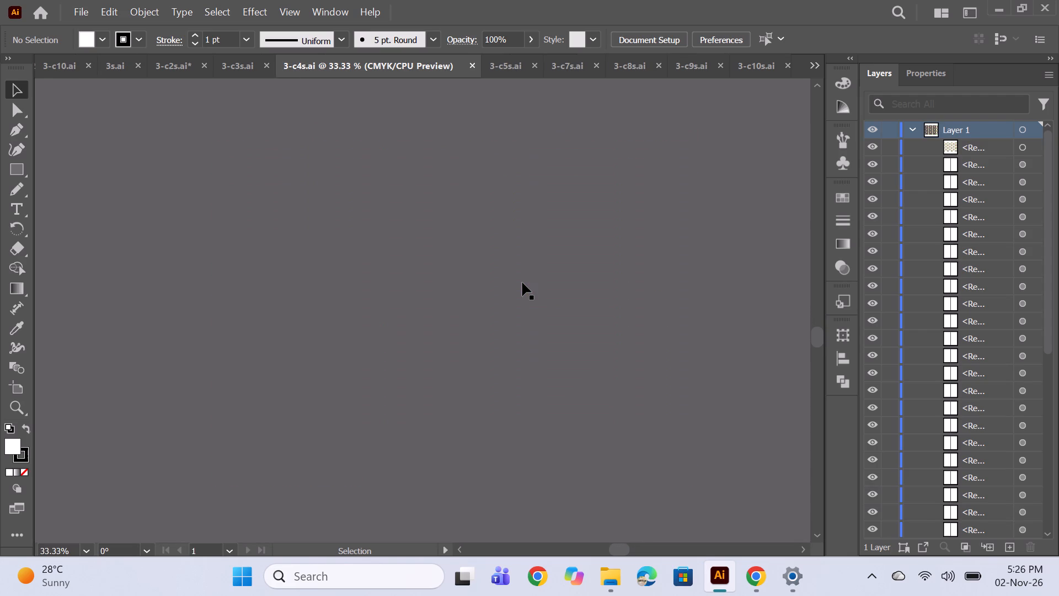
Show the rulers in the striped 3-c3s.ai document with its floral pattern rectangle selected, and leave the artwork deselected.
{"action": "left_click", "coordinate": [223, 73]}
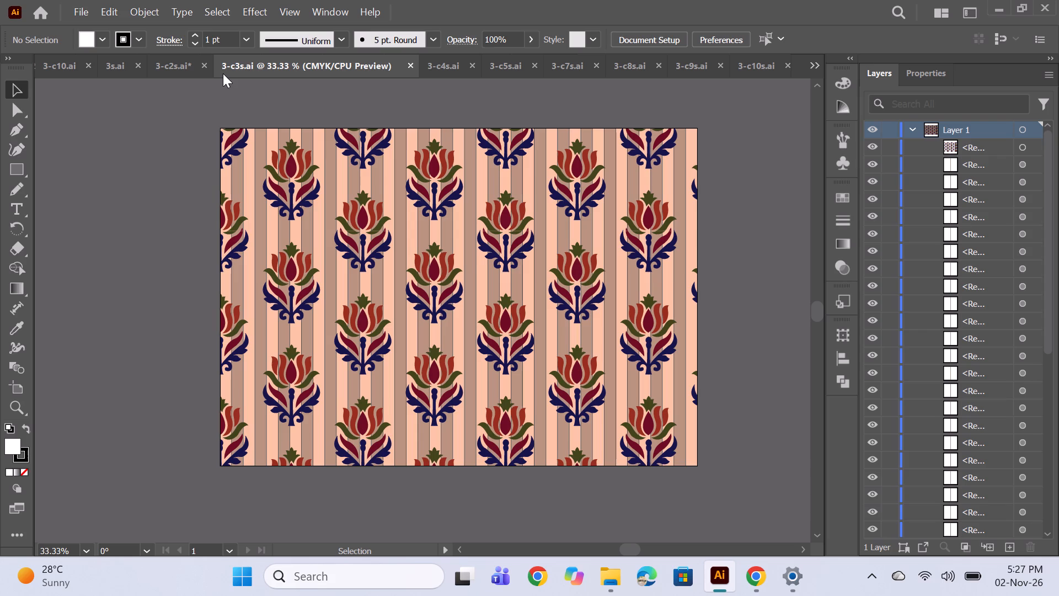
{"action": "left_click", "coordinate": [301, 183]}
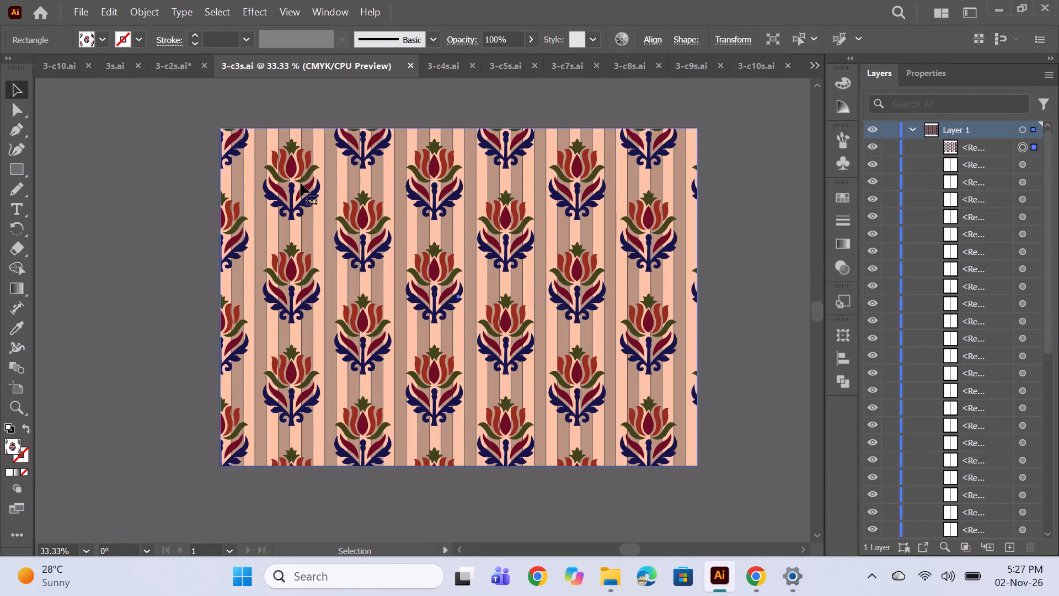
{"action": "key", "text": "ctrl+r"}
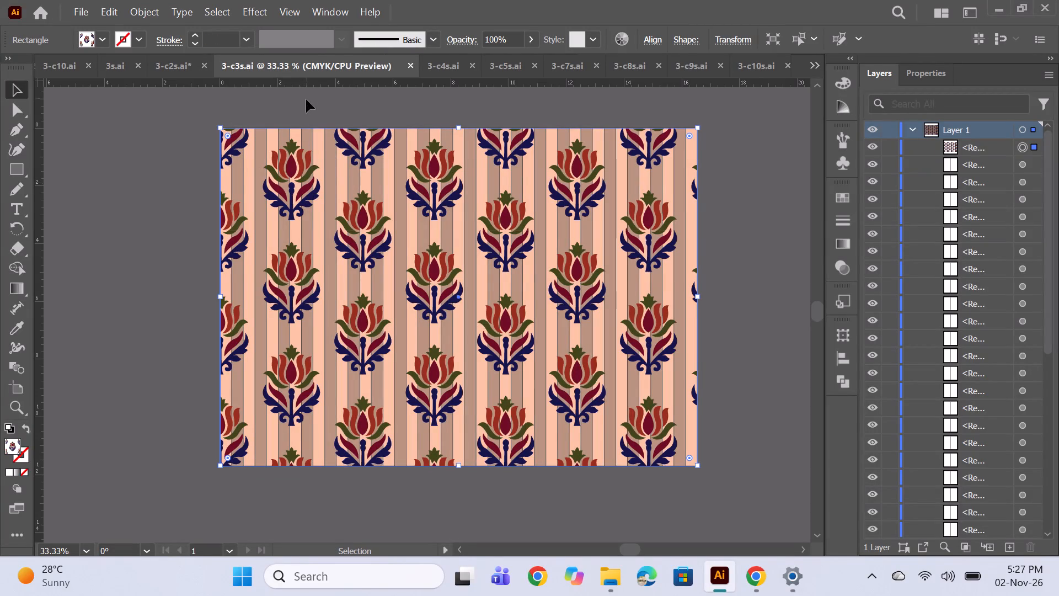
{"action": "scroll", "coordinate": [263, 158], "scroll_direction": "up", "scroll_amount": 5, "text": "ctrl"}
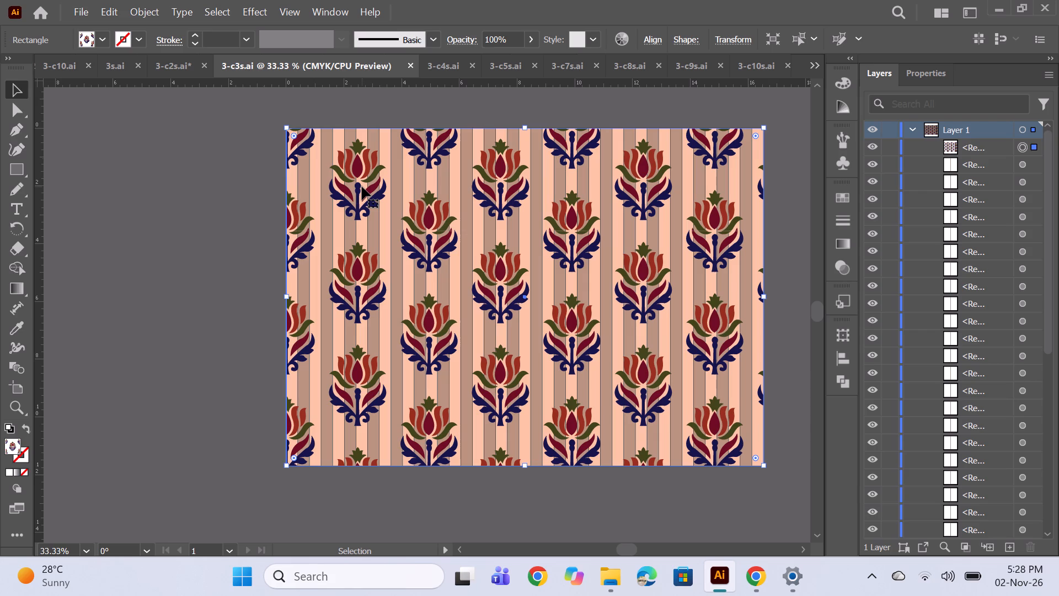
{"action": "left_click", "coordinate": [206, 280]}
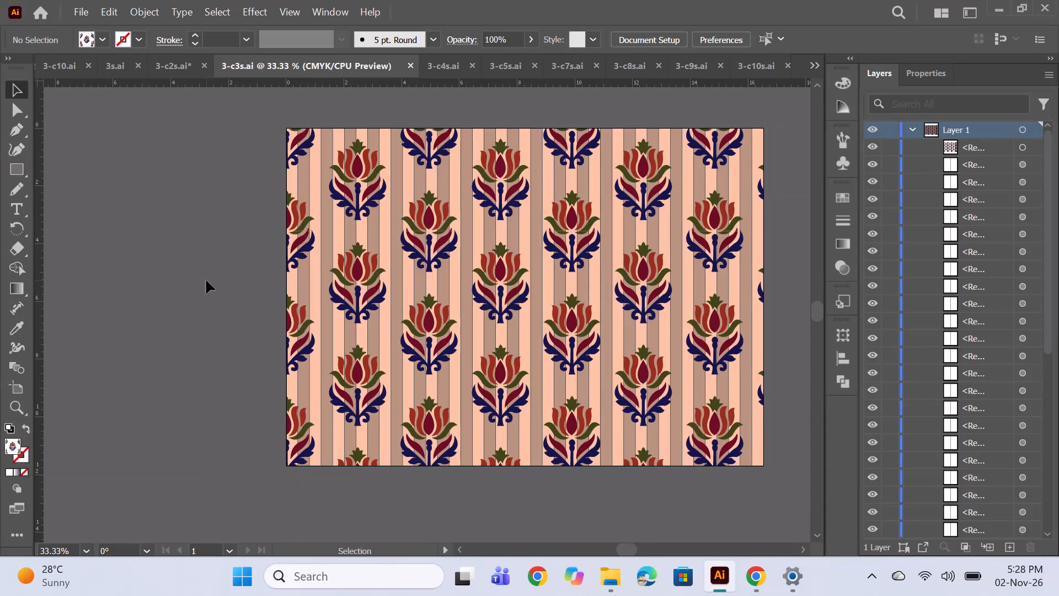
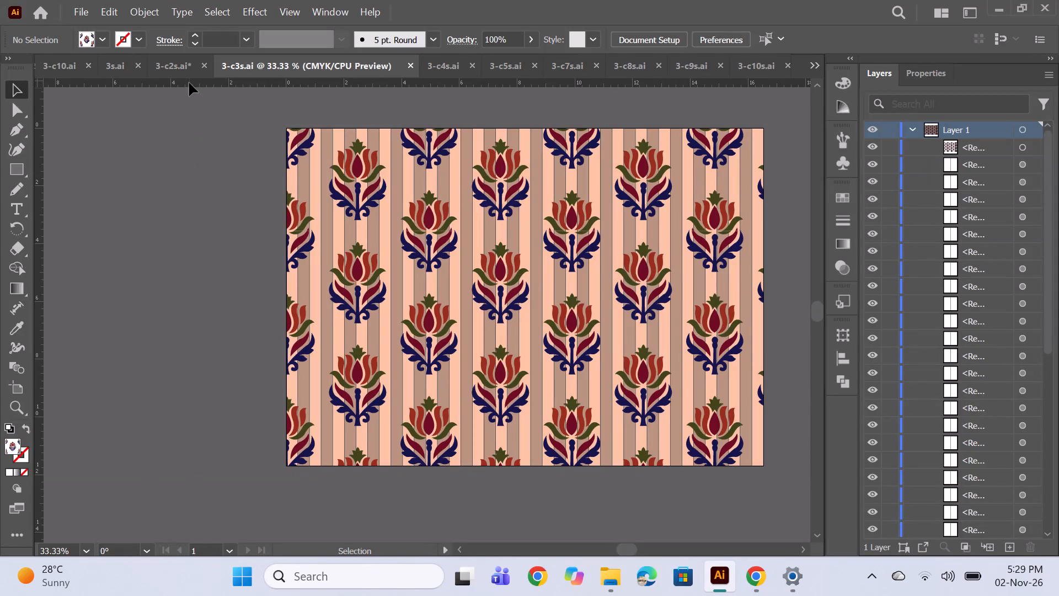
Look through the striped variants 3-c2s.ai, 3-c4s.ai, 3-c5s.ai and 3-c3s.ai, and briefly check 3-c8s.ai with the rulers shown.
{"action": "left_click", "coordinate": [186, 68]}
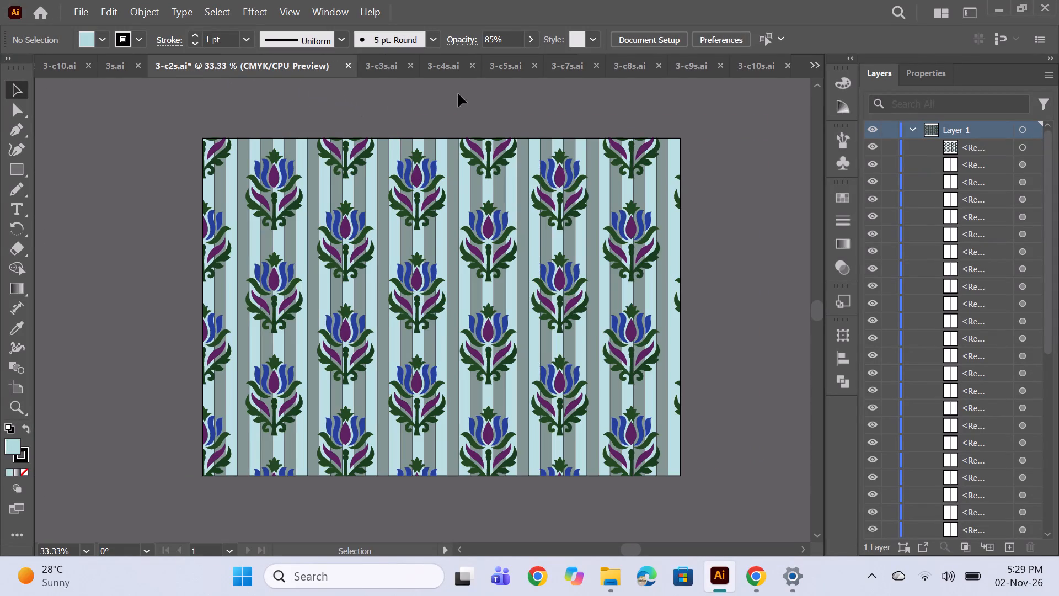
{"action": "left_click", "coordinate": [434, 73]}
{"action": "left_click", "coordinate": [506, 73]}
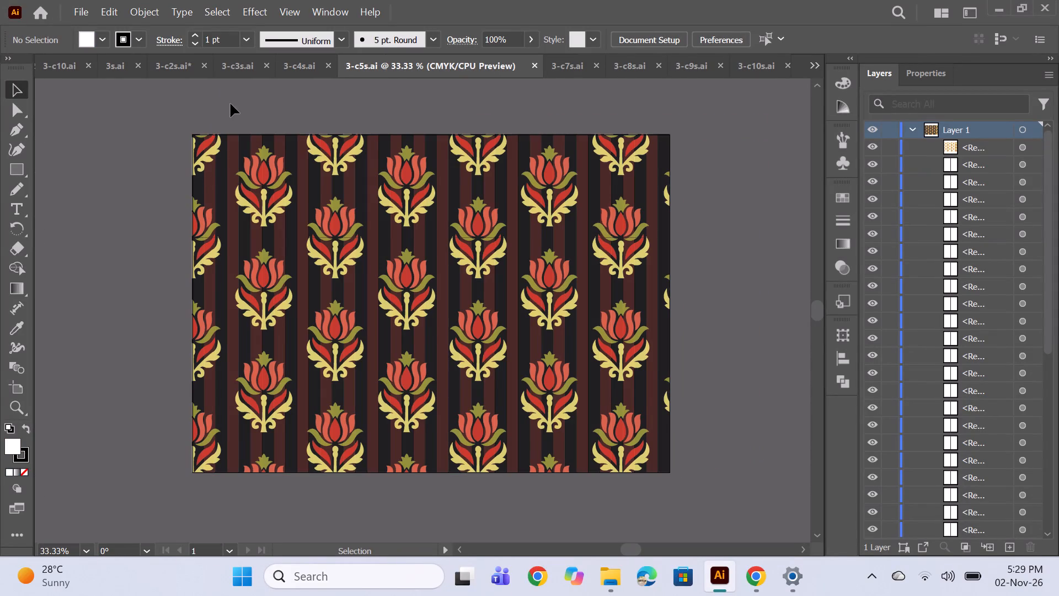
{"action": "left_click", "coordinate": [239, 56]}
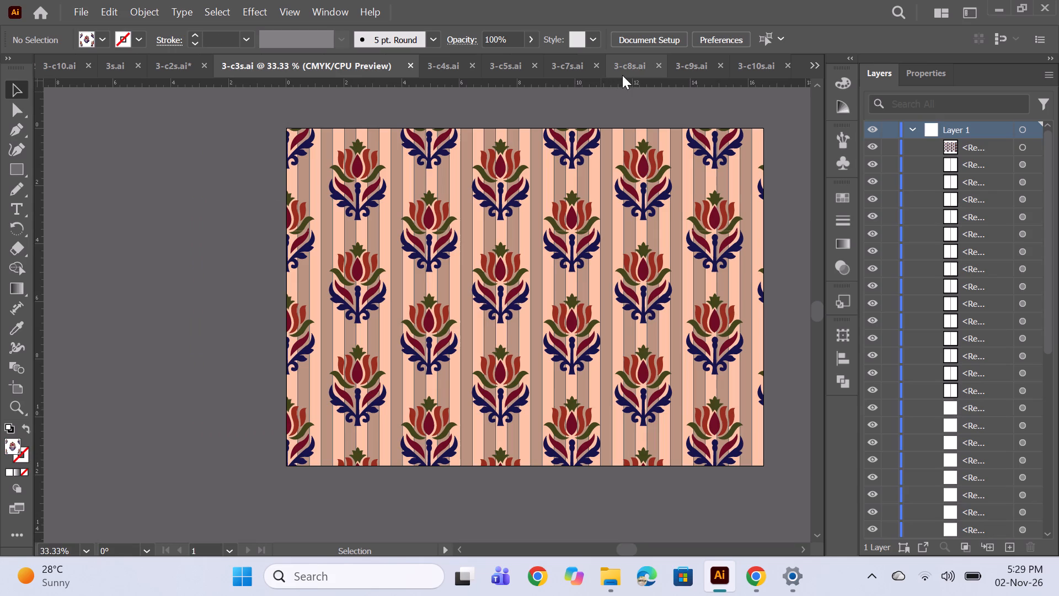
{"action": "left_click", "coordinate": [639, 68]}
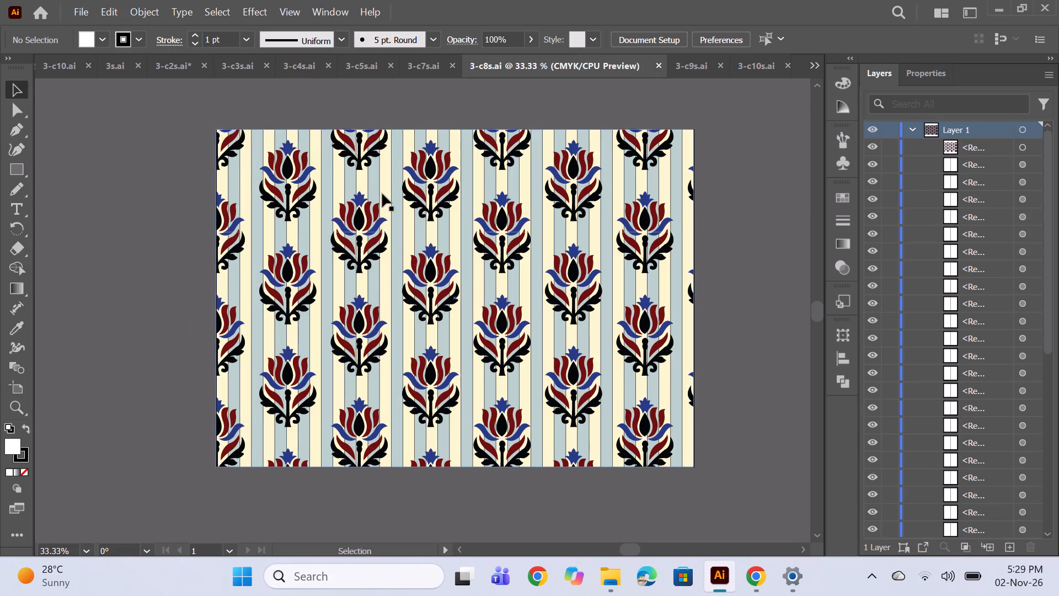
{"action": "key", "text": "ctrl+r"}
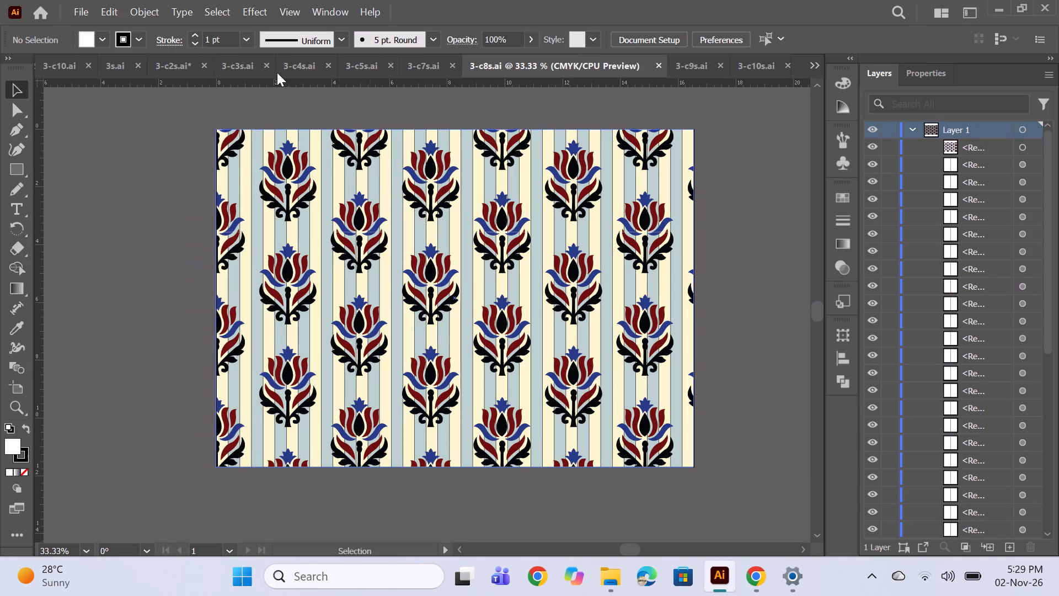
{"action": "key", "text": "ctrl+r"}
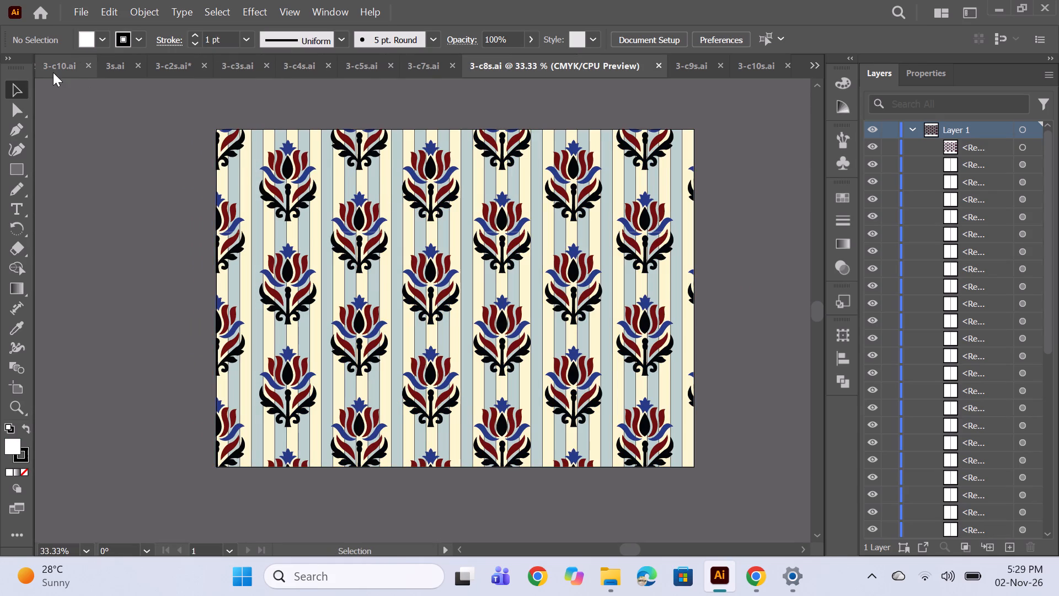
Compare the plain 3-c10.ai variant with the striped 3s.ai and 3-c2s.ai documents.
{"action": "left_click", "coordinate": [56, 68]}
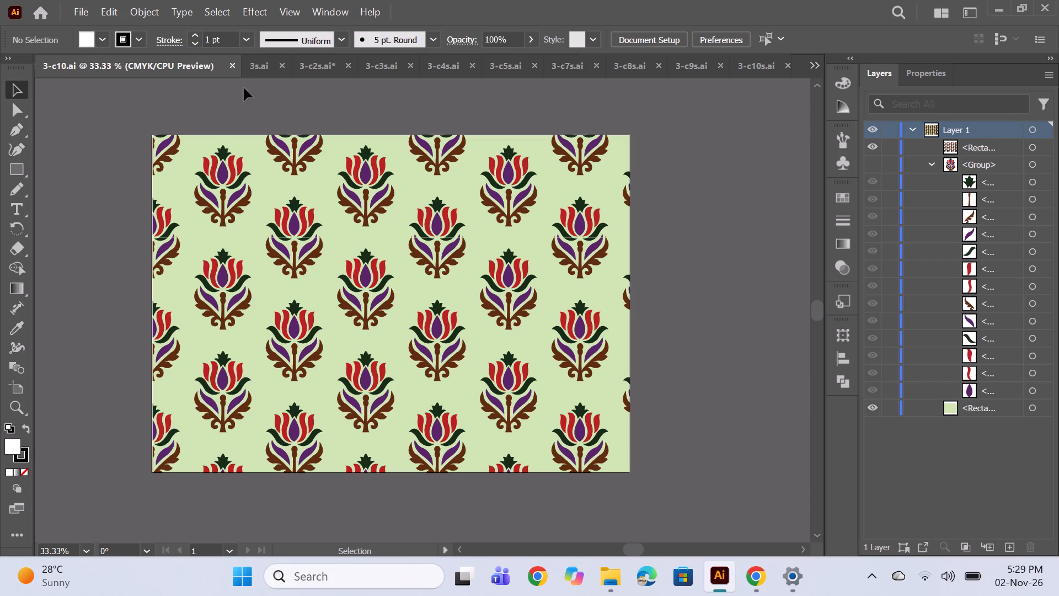
{"action": "left_click", "coordinate": [265, 72]}
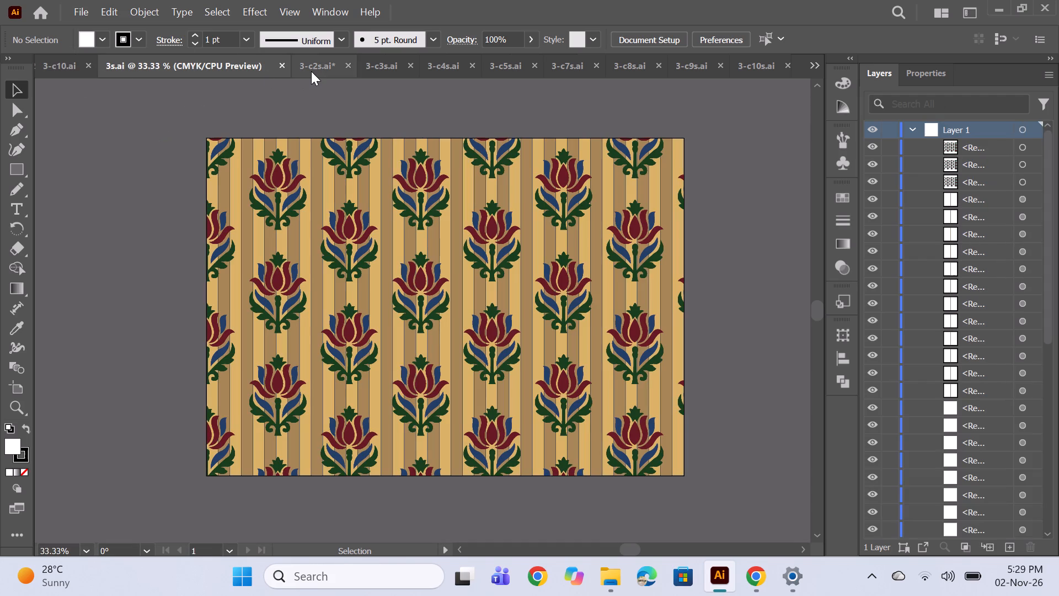
{"action": "left_click", "coordinate": [311, 71]}
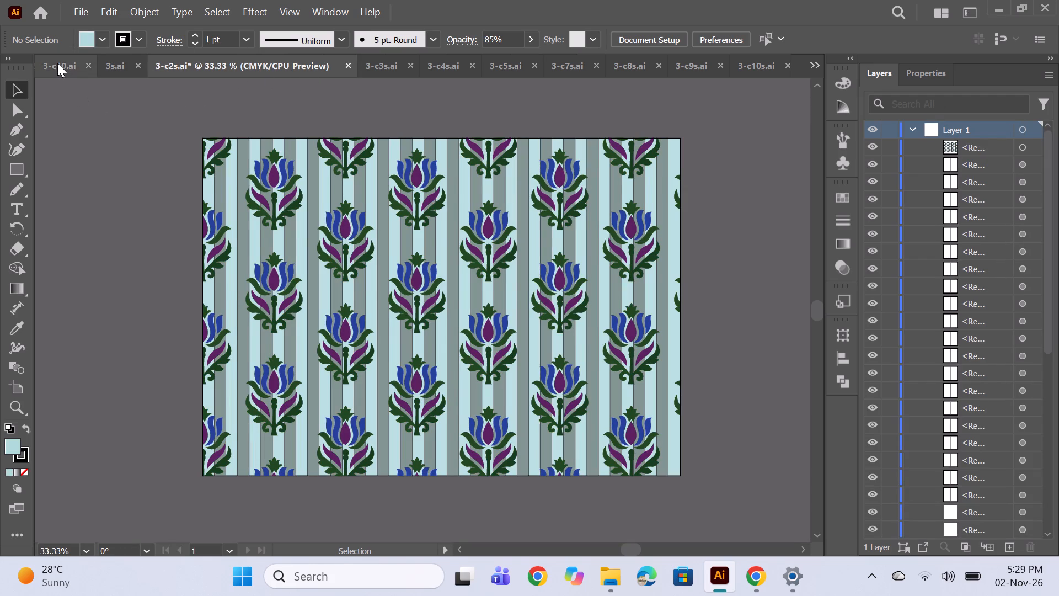
Show the rulers in the plain 3-c10.ai document.
{"action": "left_click", "coordinate": [57, 63]}
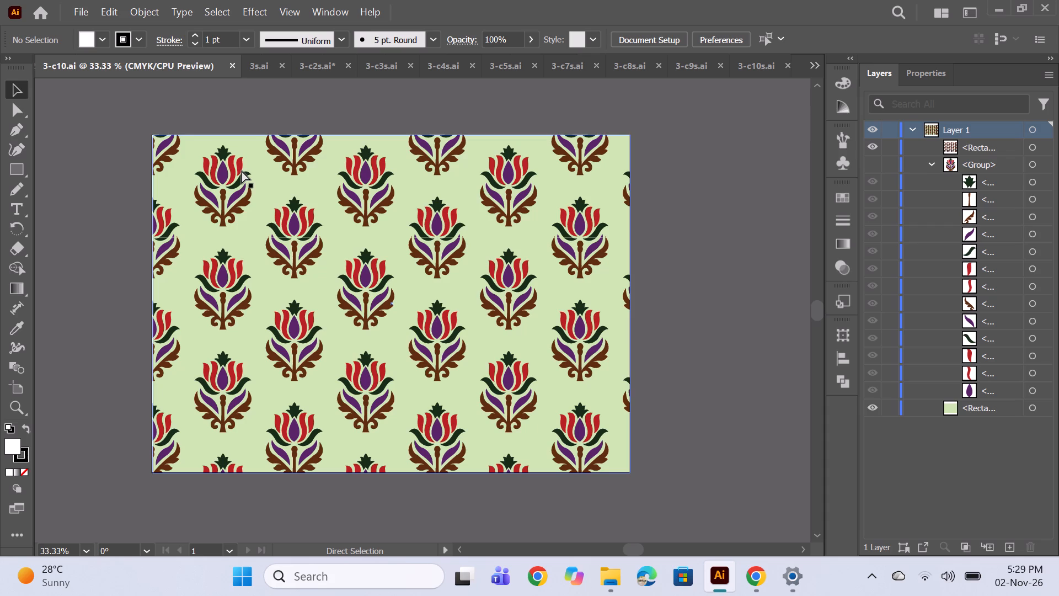
{"action": "key", "text": "ctrl+r"}
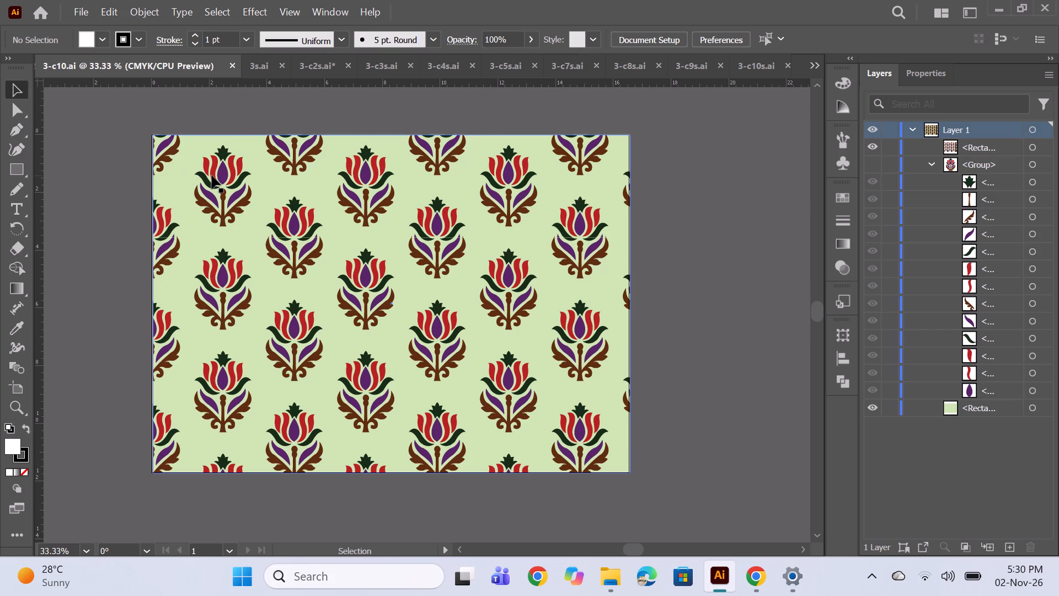
Examine the tulip motifs and the spacing between them up close in the 3-c10.ai pattern.
{"action": "scroll", "coordinate": [186, 248], "scroll_direction": "up", "scroll_amount": 3, "text": "alt"}
{"action": "scroll", "coordinate": [238, 261], "scroll_direction": "up", "scroll_amount": 4, "text": "alt"}
{"action": "scroll", "coordinate": [390, 348], "scroll_direction": "down", "scroll_amount": 2}
{"action": "scroll", "coordinate": [390, 348], "scroll_direction": "up", "scroll_amount": 1}
{"action": "scroll", "coordinate": [390, 348], "scroll_direction": "down", "scroll_amount": 7}
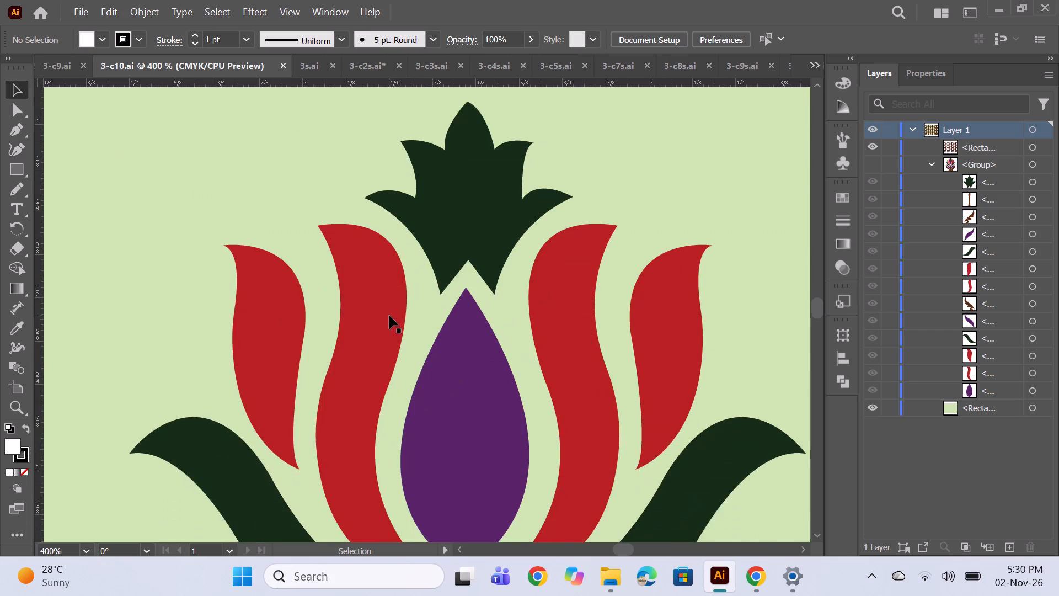
{"action": "scroll", "coordinate": [389, 316], "scroll_direction": "down", "scroll_amount": 1}
{"action": "scroll", "coordinate": [389, 316], "scroll_direction": "down", "scroll_amount": 2, "text": "alt"}
{"action": "key", "text": "space"}
{"action": "key", "text": "space"}
{"action": "key", "text": "space"}
{"action": "key", "text": "space"}
{"action": "key", "text": "space"}
{"action": "key", "text": "space"}
{"action": "key", "text": "space"}
{"action": "key", "text": "space"}
{"action": "key", "text": "space"}
{"action": "key", "text": "space"}
{"action": "key", "text": "space"}
{"action": "key", "text": "space"}
{"action": "key", "text": "space"}
{"action": "key", "text": "space"}
{"action": "key", "text": "space"}
{"action": "key", "text": "space"}
{"action": "key", "text": "space"}
{"action": "key", "text": "space"}
{"action": "key", "text": "space"}
{"action": "key", "text": "space"}
{"action": "left_click_drag", "start_coordinate": [488, 375], "coordinate": [296, 313]}
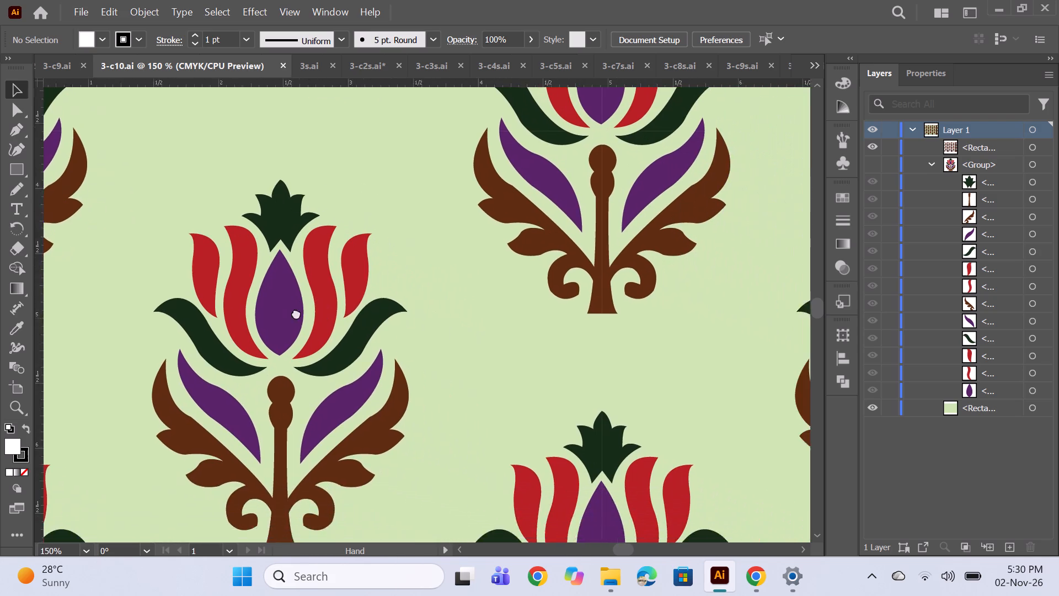
{"action": "left_click_drag", "start_coordinate": [296, 313], "coordinate": [224, 240]}
{"action": "key", "text": "space"}
{"action": "key", "text": "space"}
{"action": "key", "text": "space"}
{"action": "key", "text": "space"}
{"action": "key", "text": "space"}
{"action": "key", "text": "space"}
{"action": "key", "text": "space"}
{"action": "key", "text": "space"}
{"action": "key", "text": "space"}
{"action": "key", "text": "space"}
{"action": "key", "text": "space"}
{"action": "key", "text": "space"}
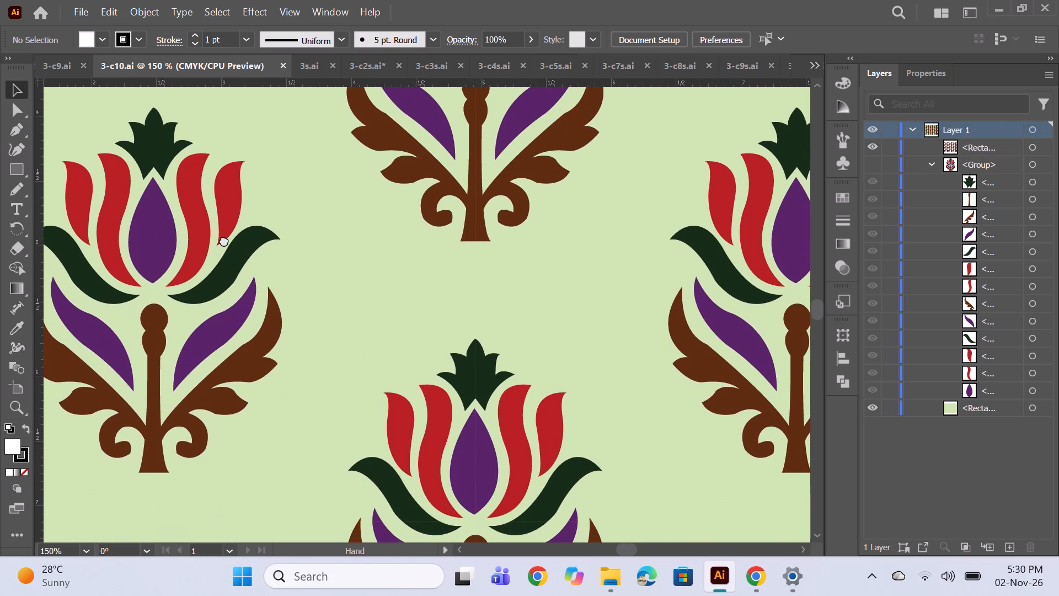
{"action": "left_click_drag", "start_coordinate": [224, 240], "coordinate": [254, 225]}
{"action": "key", "text": "space"}
{"action": "key", "text": "space"}
{"action": "key", "text": "space"}
{"action": "key", "text": "space"}
{"action": "key", "text": "space"}
{"action": "key", "text": "space"}
{"action": "key", "text": "space"}
{"action": "key", "text": "space"}
{"action": "key", "text": "space"}
{"action": "key", "text": "space"}
{"action": "key", "text": "space"}
{"action": "key", "text": "space"}
{"action": "key", "text": "space"}
{"action": "key", "text": "space"}
{"action": "key", "text": "space"}
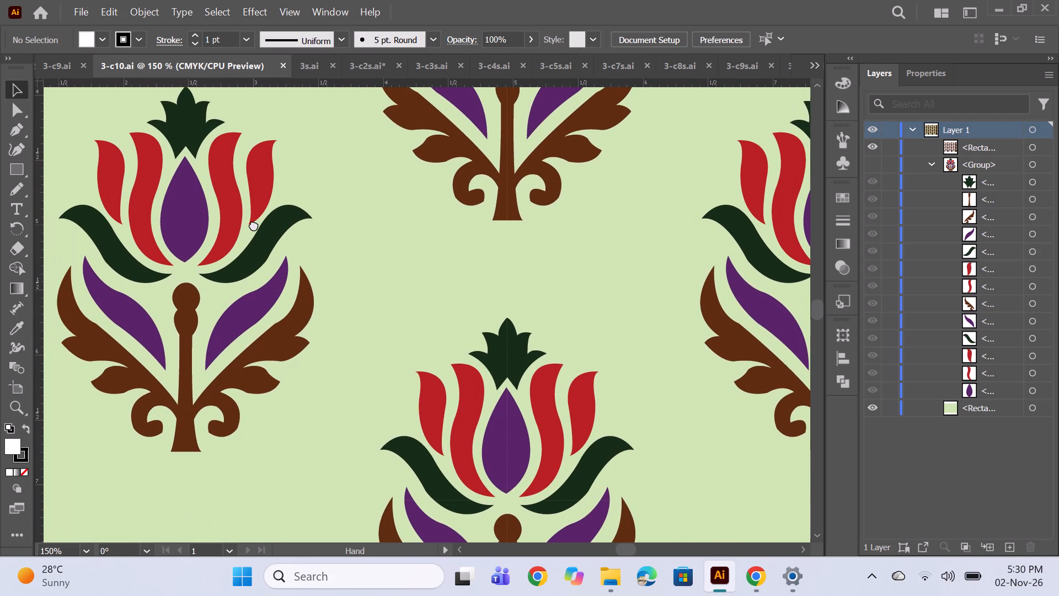
{"action": "left_click_drag", "start_coordinate": [254, 225], "coordinate": [248, 225]}
{"action": "key", "text": "space"}
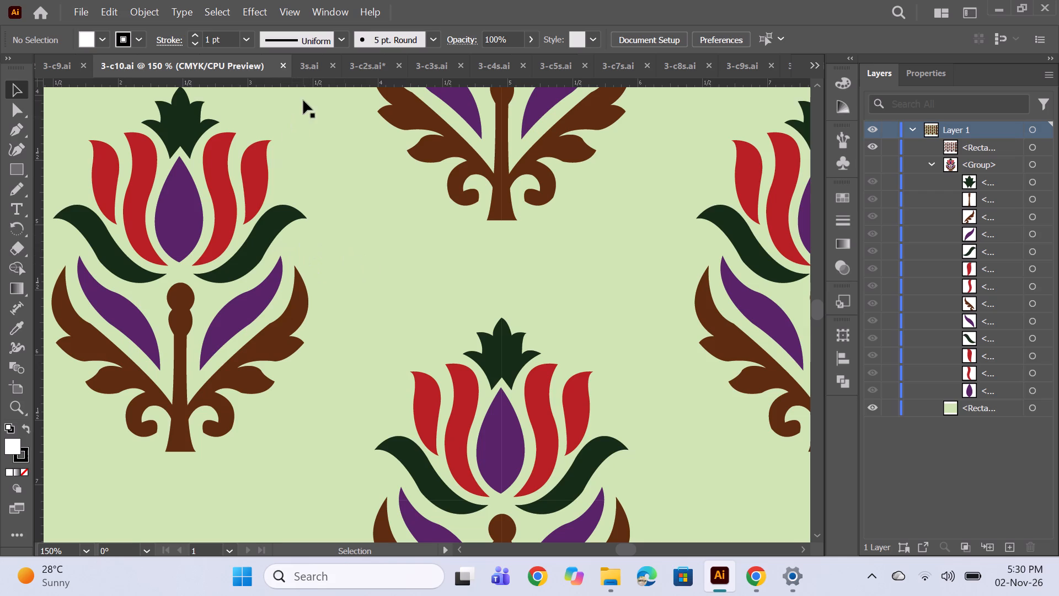
Check the ruler unit options in the 3-c10.ai document.
{"action": "right_click", "coordinate": [320, 80]}
{"action": "left_click", "coordinate": [394, 146]}
Examine the 3-c10.ai pattern from the motifs out to the full artboard, with the whole design in view.
{"action": "scroll", "coordinate": [241, 316], "scroll_direction": "up", "scroll_amount": 1}
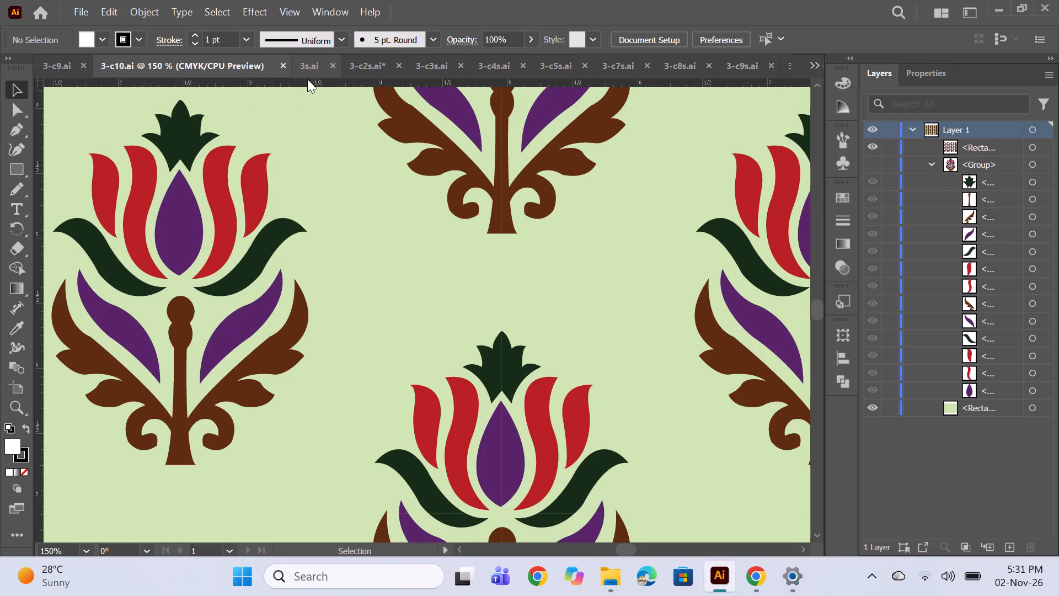
{"action": "scroll", "coordinate": [312, 188], "scroll_direction": "down", "scroll_amount": 3, "text": "alt"}
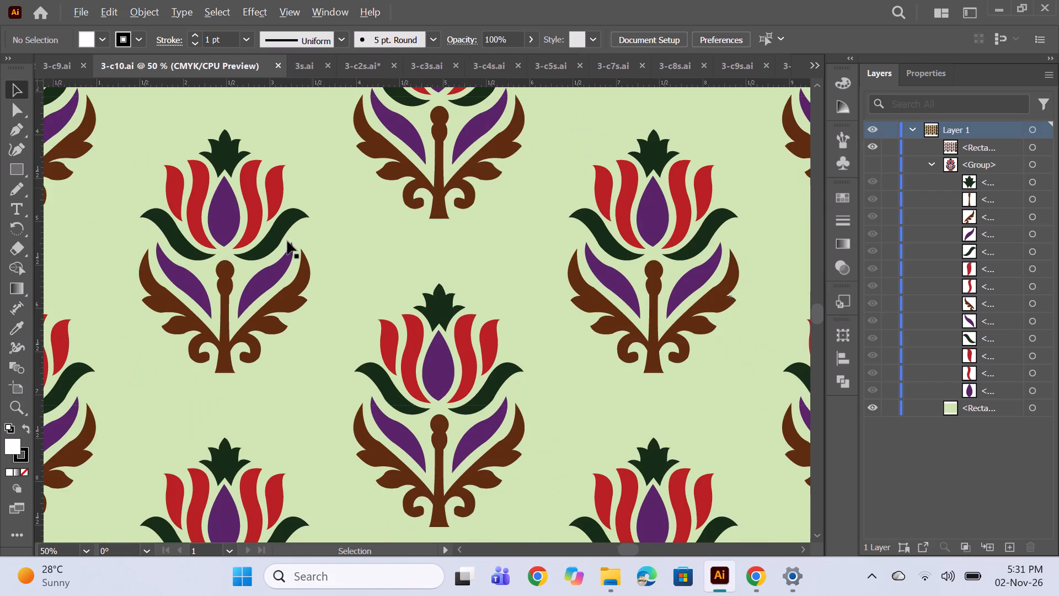
{"action": "scroll", "coordinate": [273, 241], "scroll_direction": "down", "scroll_amount": 2, "text": "alt"}
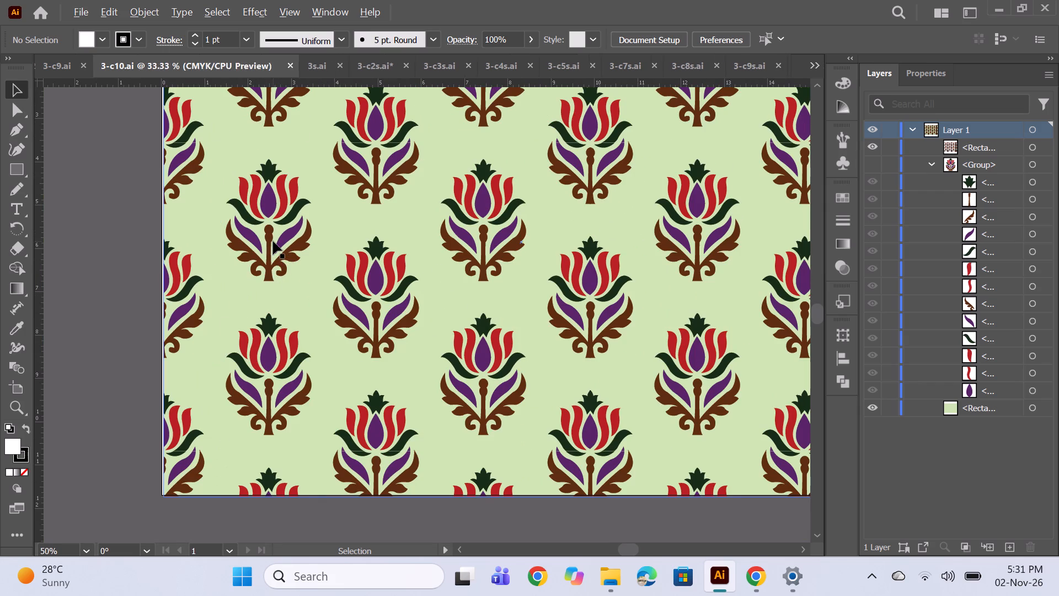
{"action": "key", "text": "space"}
{"action": "key", "text": "space"}
{"action": "key", "text": "space"}
{"action": "key", "text": "space"}
{"action": "key", "text": "space"}
{"action": "key", "text": "space"}
{"action": "left_click_drag", "start_coordinate": [467, 338], "coordinate": [434, 392]}
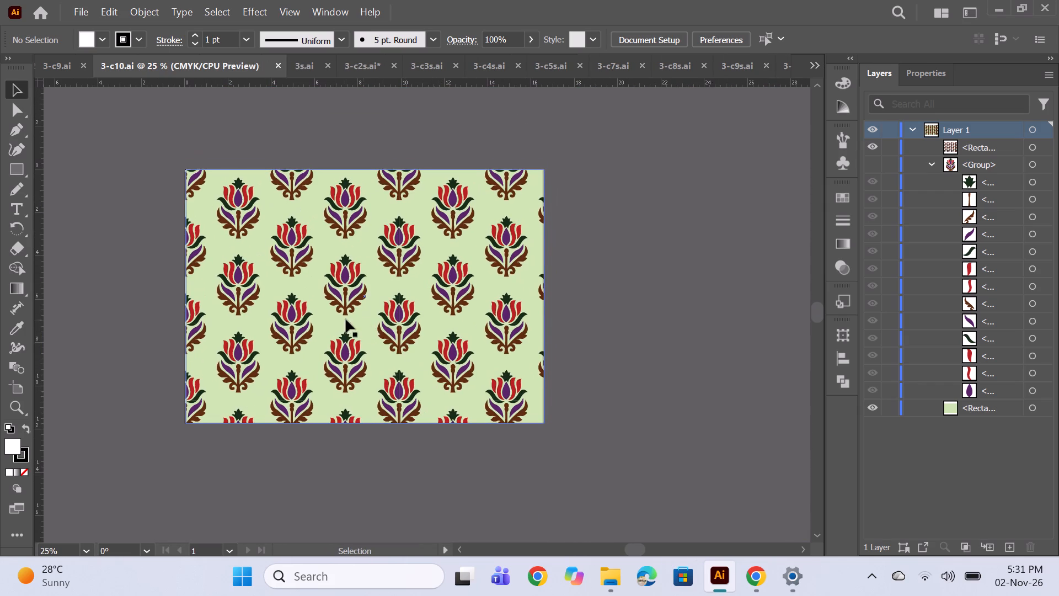
{"action": "scroll", "coordinate": [318, 308], "scroll_direction": "up", "scroll_amount": 1, "text": "alt"}
{"action": "key", "text": "space"}
{"action": "key", "text": "space"}
{"action": "key", "text": "space"}
{"action": "key", "text": "space"}
{"action": "key", "text": "space"}
{"action": "key", "text": "space"}
{"action": "key", "text": "space"}
{"action": "key", "text": "space"}
{"action": "key", "text": "space"}
{"action": "key", "text": "space"}
{"action": "key", "text": "space"}
{"action": "key", "text": "space"}
{"action": "key", "text": "space"}
{"action": "key", "text": "space"}
{"action": "key", "text": "space"}
{"action": "key", "text": "space"}
{"action": "key", "text": "space"}
{"action": "key", "text": "space"}
{"action": "left_click_drag", "start_coordinate": [320, 321], "coordinate": [331, 331]}
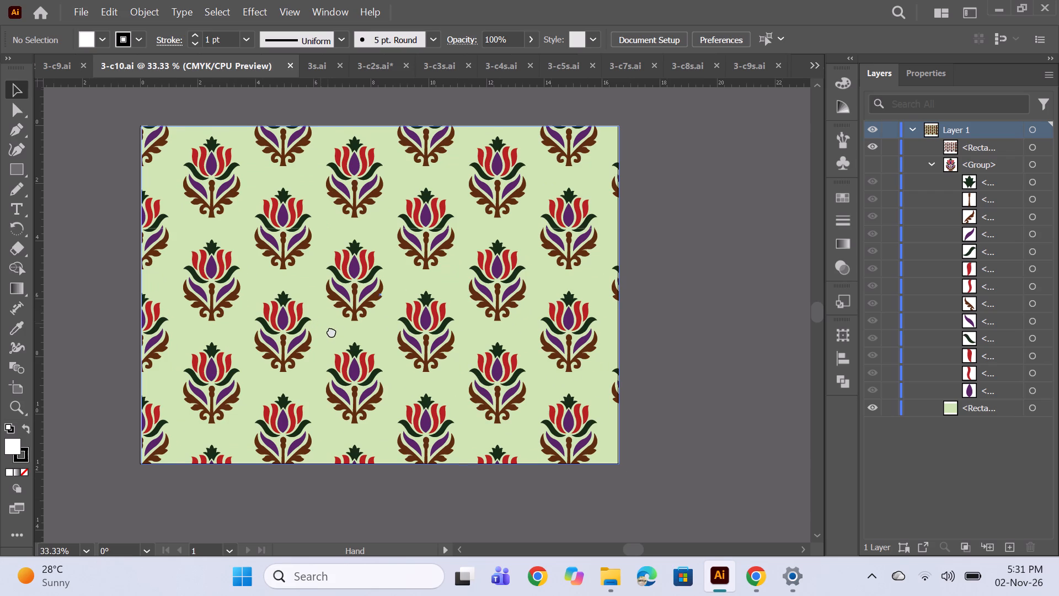
{"action": "left_click_drag", "start_coordinate": [331, 331], "coordinate": [370, 341]}
{"action": "scroll", "coordinate": [537, 316], "scroll_direction": "up", "scroll_amount": 2}
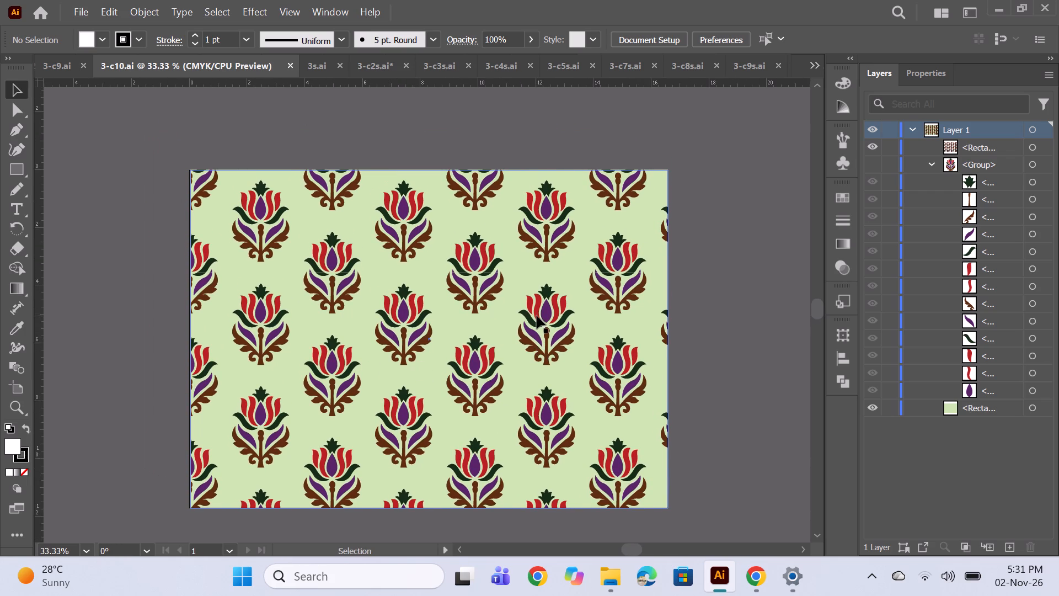
{"action": "scroll", "coordinate": [537, 316], "scroll_direction": "down", "scroll_amount": 2}
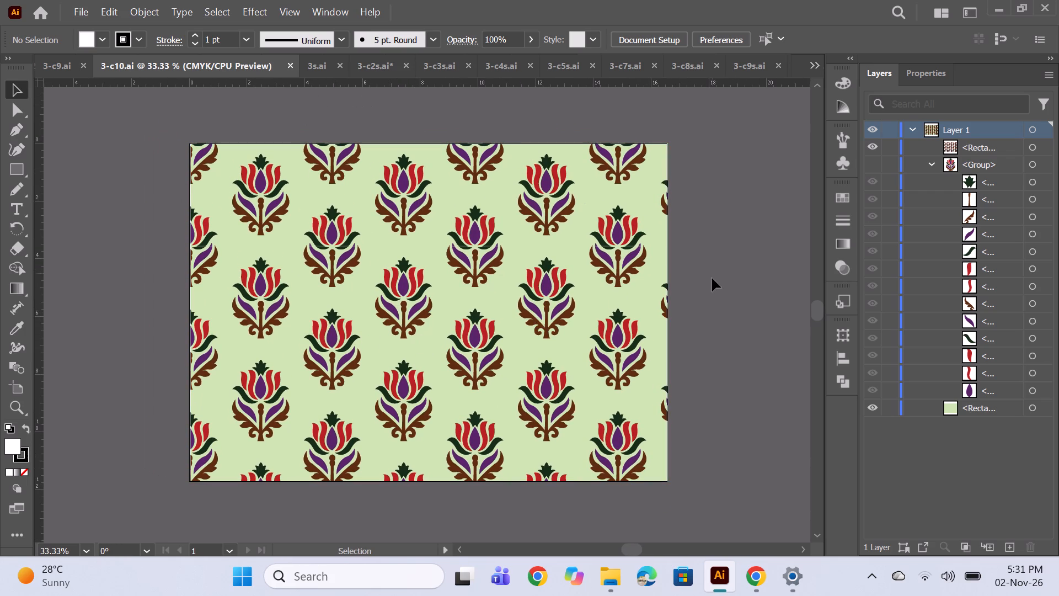
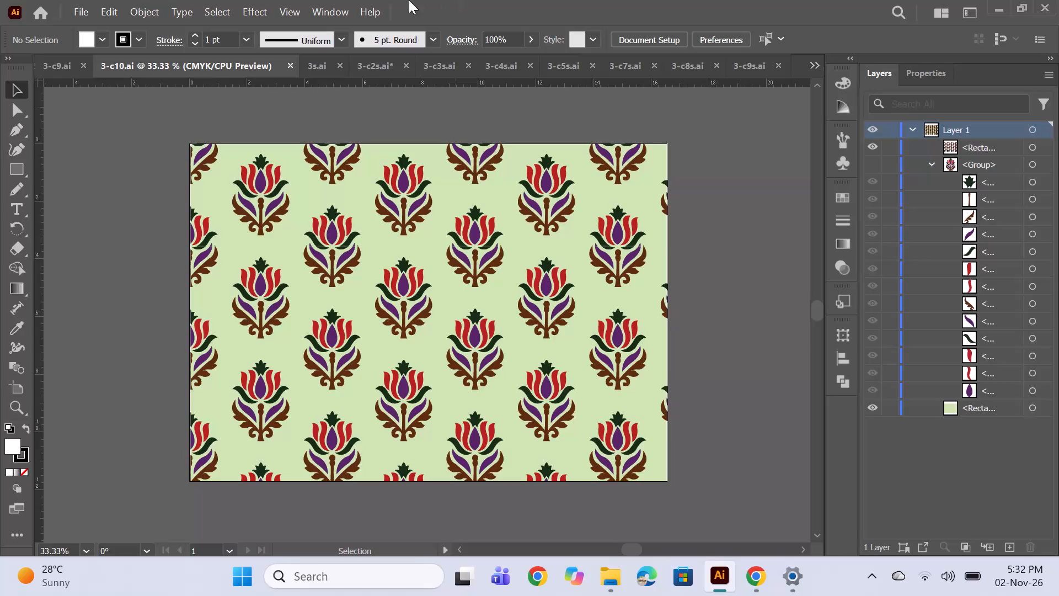
Review the plain 3-c9.ai and 3-c10.ai designs against the striped 3s.ai, 3-c10s.ai, 3-c9s.ai, 3-c8s.ai and 3-c7s.ai variants.
{"action": "left_click", "coordinate": [50, 61]}
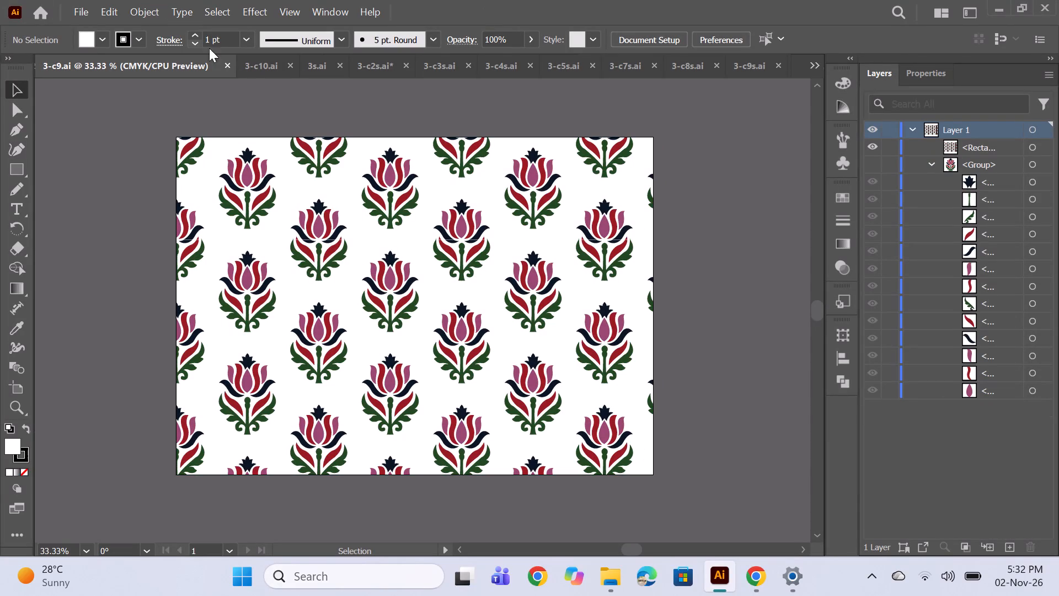
{"action": "left_click", "coordinate": [252, 63]}
{"action": "left_click", "coordinate": [316, 68]}
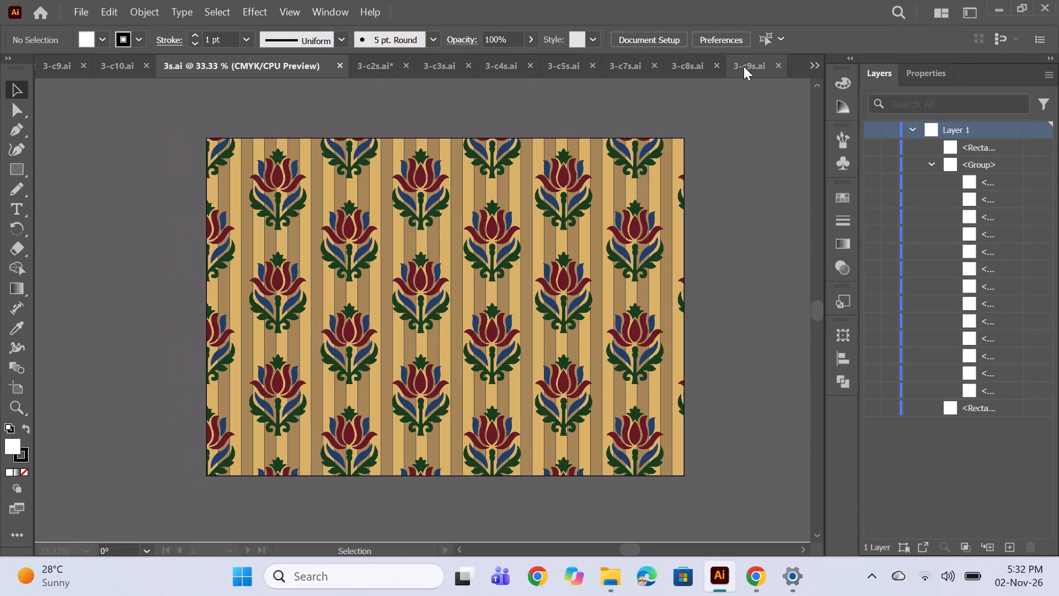
{"action": "left_click", "coordinate": [744, 66]}
{"action": "left_click", "coordinate": [746, 62]}
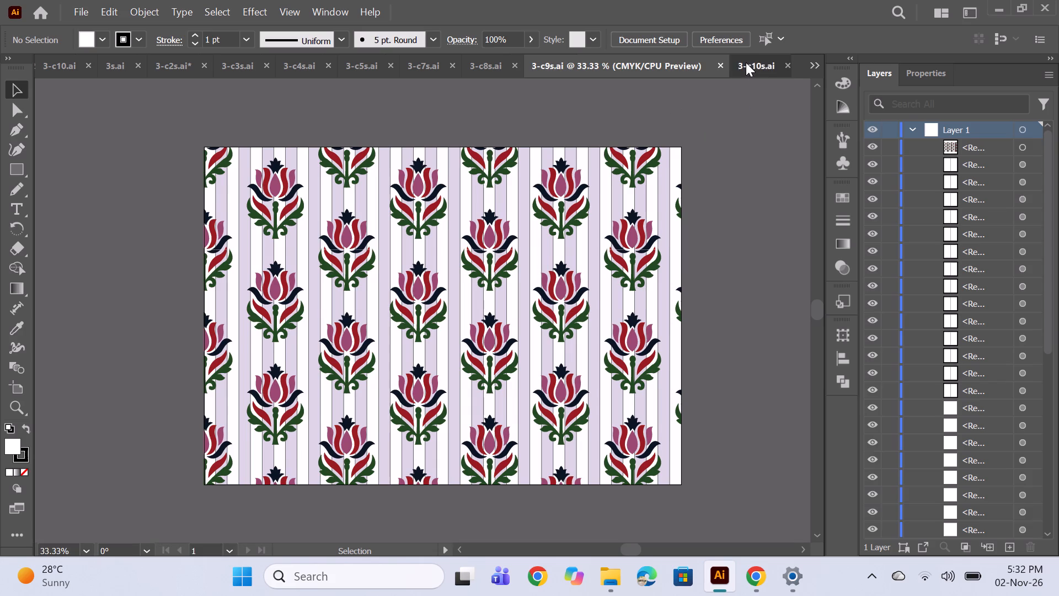
{"action": "left_click", "coordinate": [539, 62]}
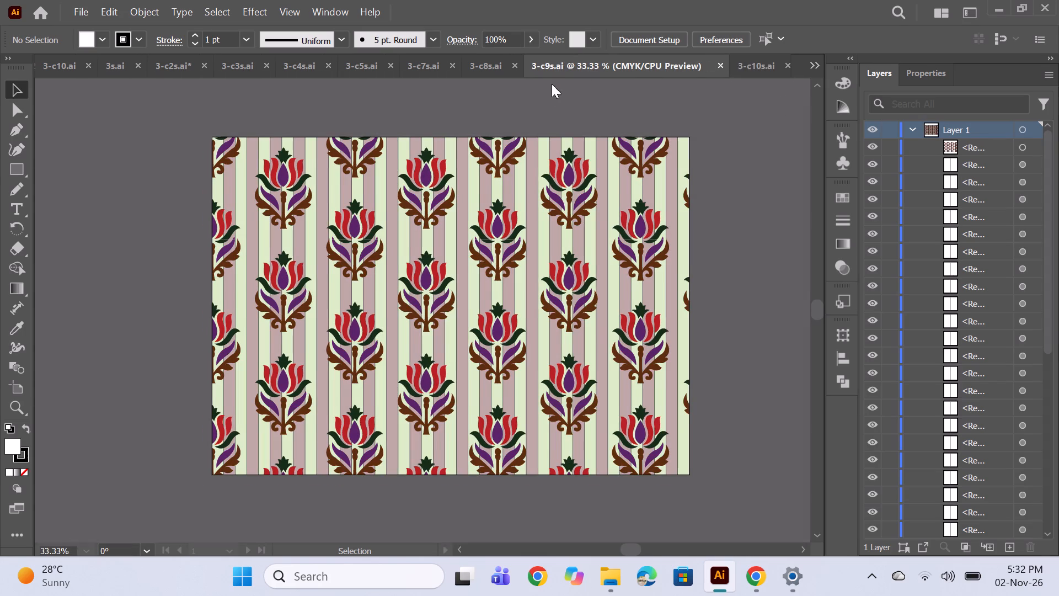
{"action": "left_click", "coordinate": [501, 63]}
{"action": "left_click", "coordinate": [412, 68]}
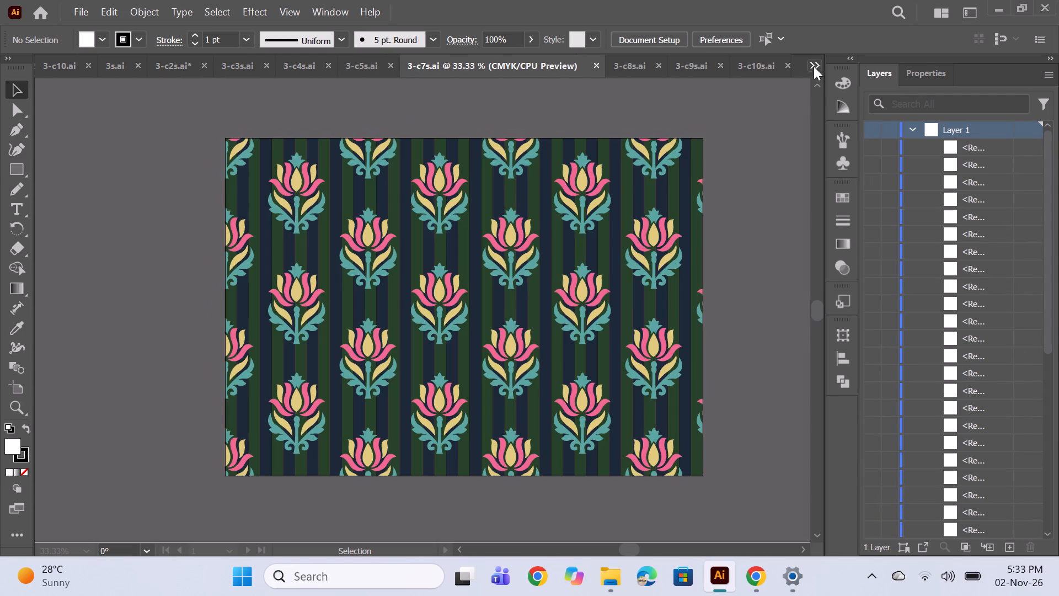
Review the plain colour variants one after another, from 3.ai and 3-c2.ai through 3-c8.ai.
{"action": "left_click", "coordinate": [814, 66]}
{"action": "left_click", "coordinate": [843, 77]}
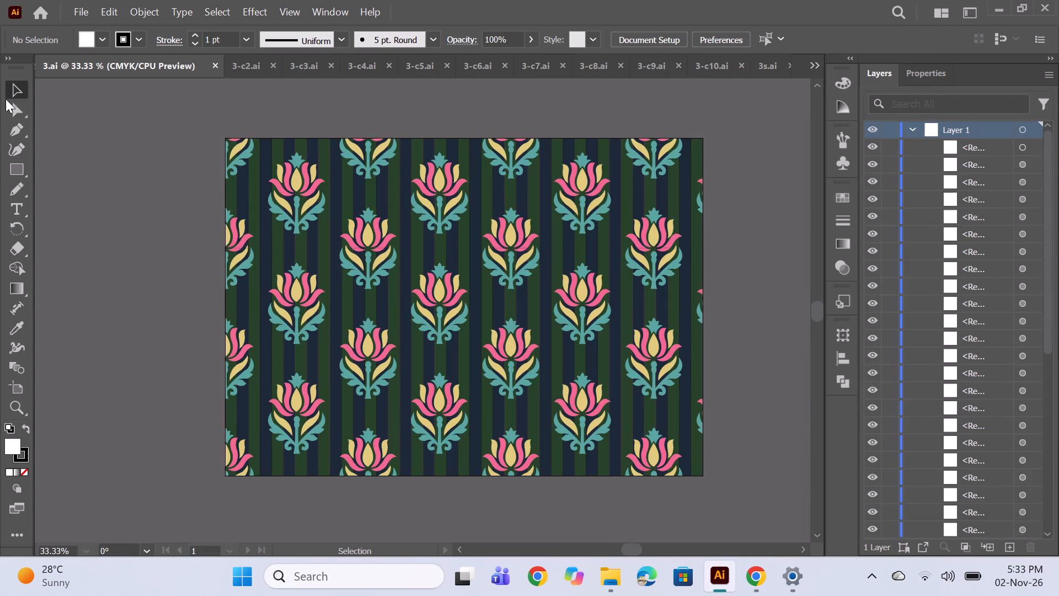
{"action": "left_click", "coordinate": [248, 68]}
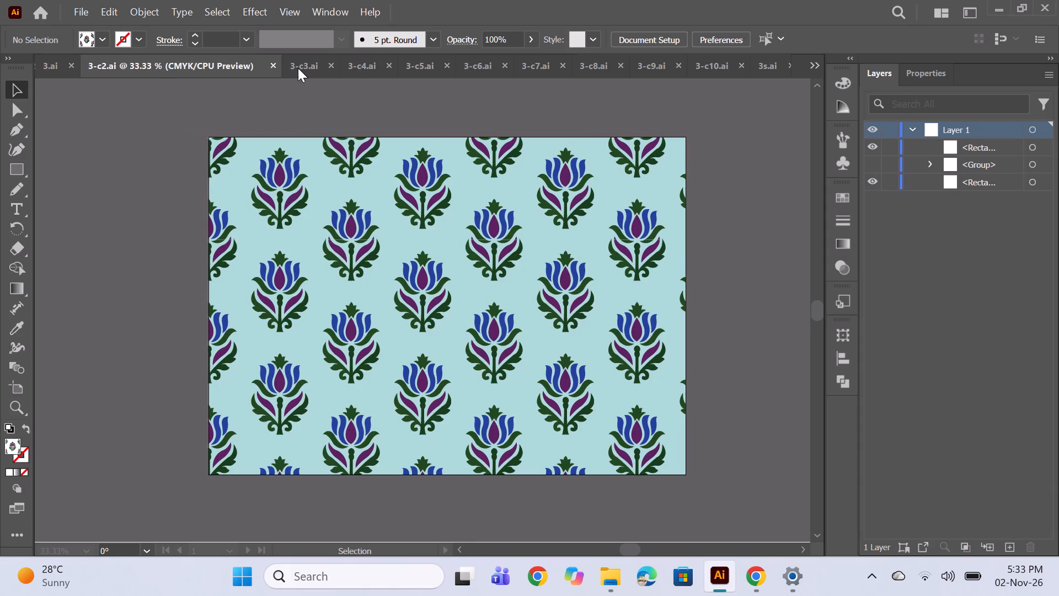
{"action": "left_click", "coordinate": [298, 68]}
{"action": "left_click", "coordinate": [358, 62]}
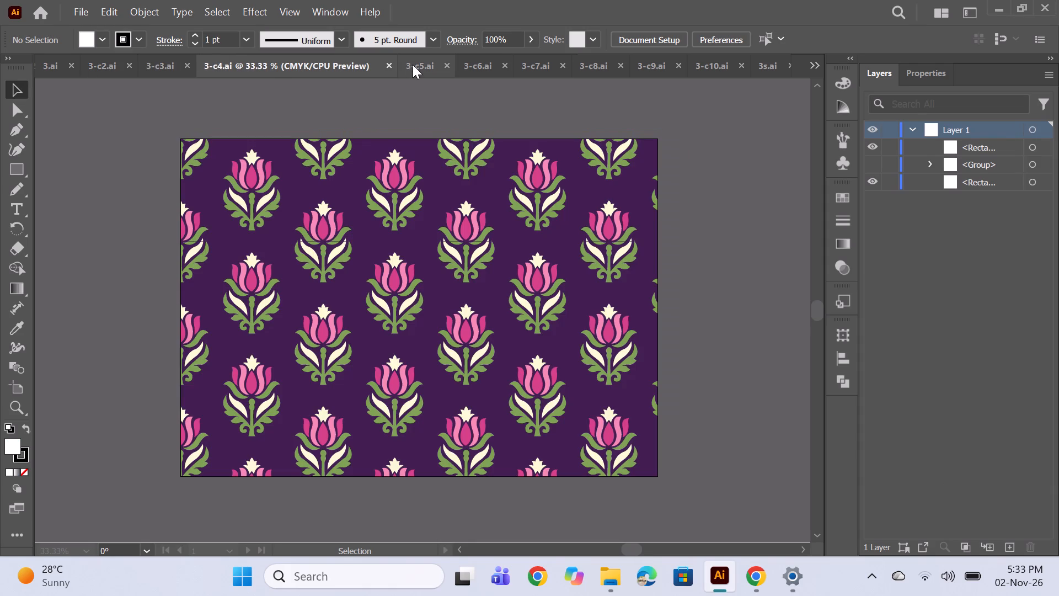
{"action": "left_click", "coordinate": [413, 65]}
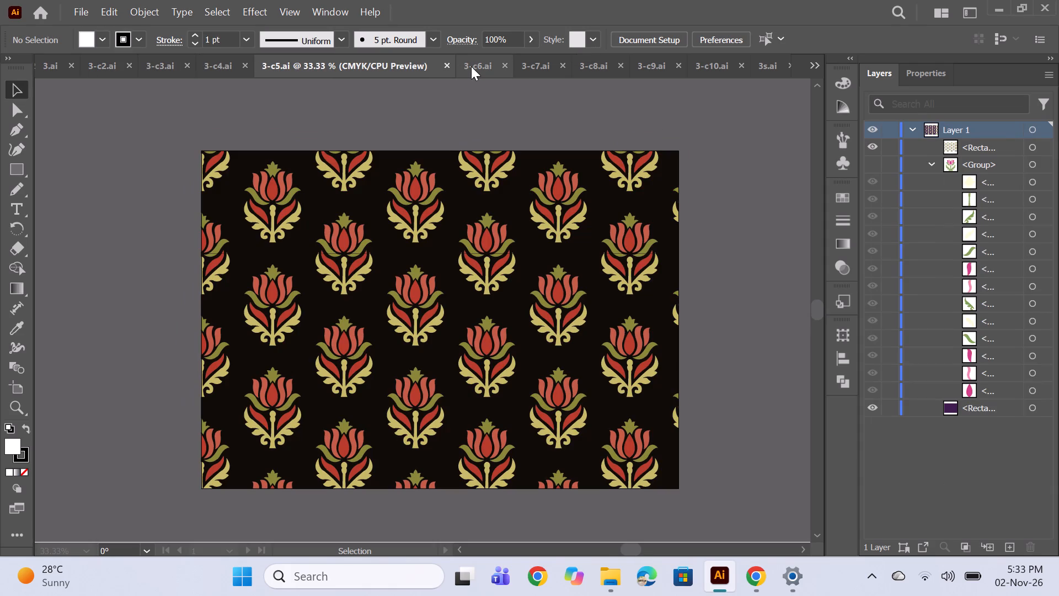
{"action": "left_click", "coordinate": [471, 66]}
{"action": "left_click", "coordinate": [532, 73]}
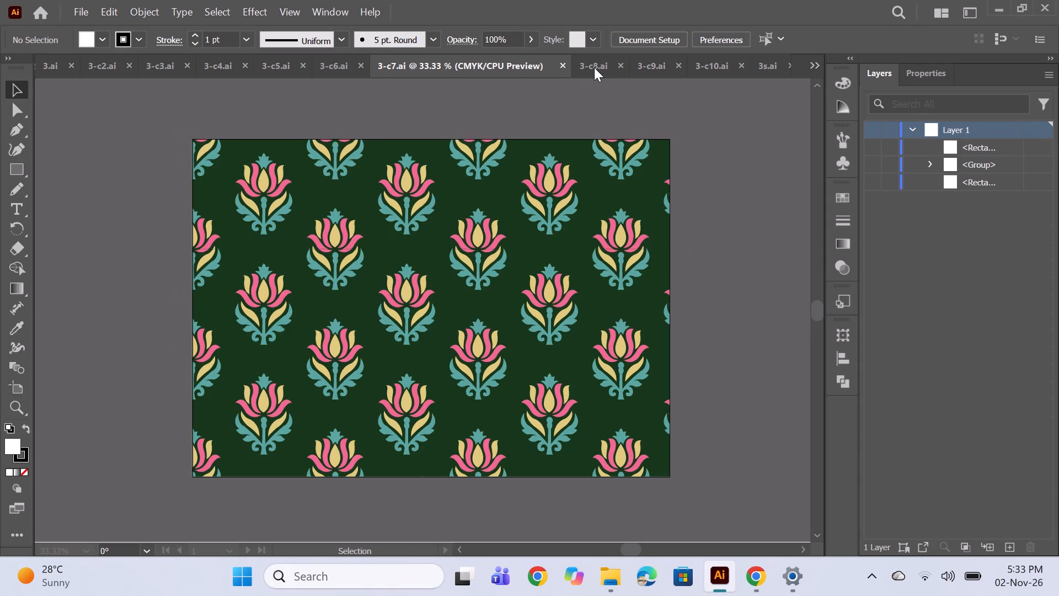
{"action": "left_click", "coordinate": [594, 67]}
Return to the original 3.ai document and show its rulers.
{"action": "left_click", "coordinate": [50, 65]}
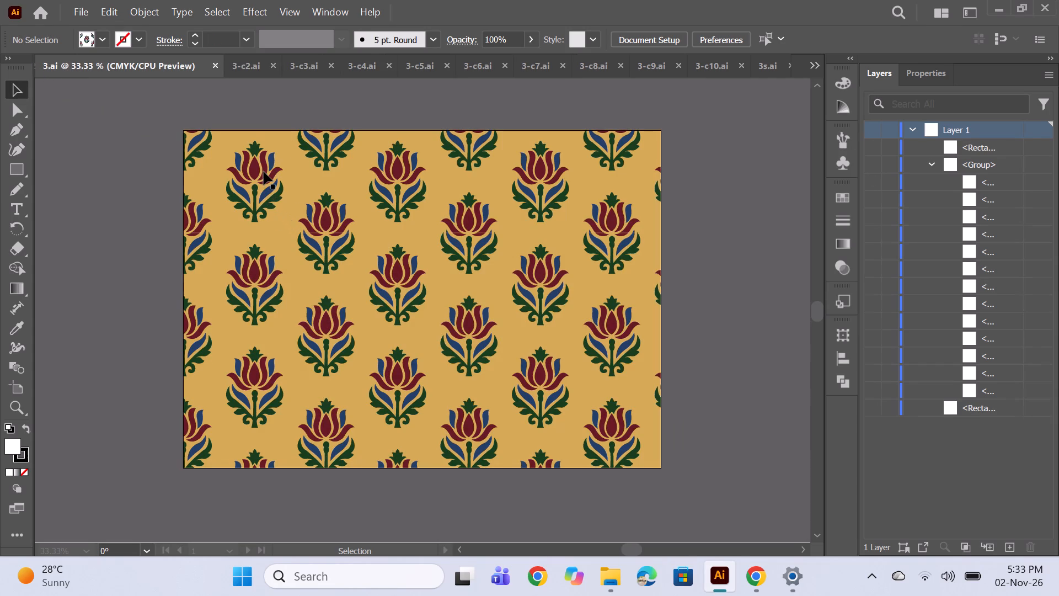
{"action": "scroll", "coordinate": [238, 163], "scroll_direction": "up", "scroll_amount": 2}
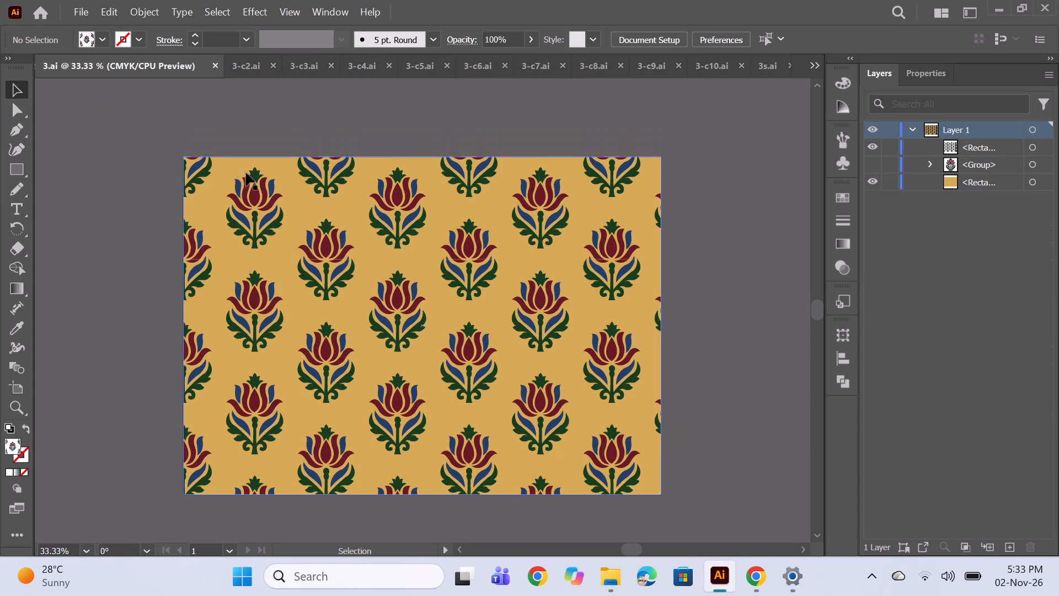
{"action": "key", "text": "ctrl+r"}
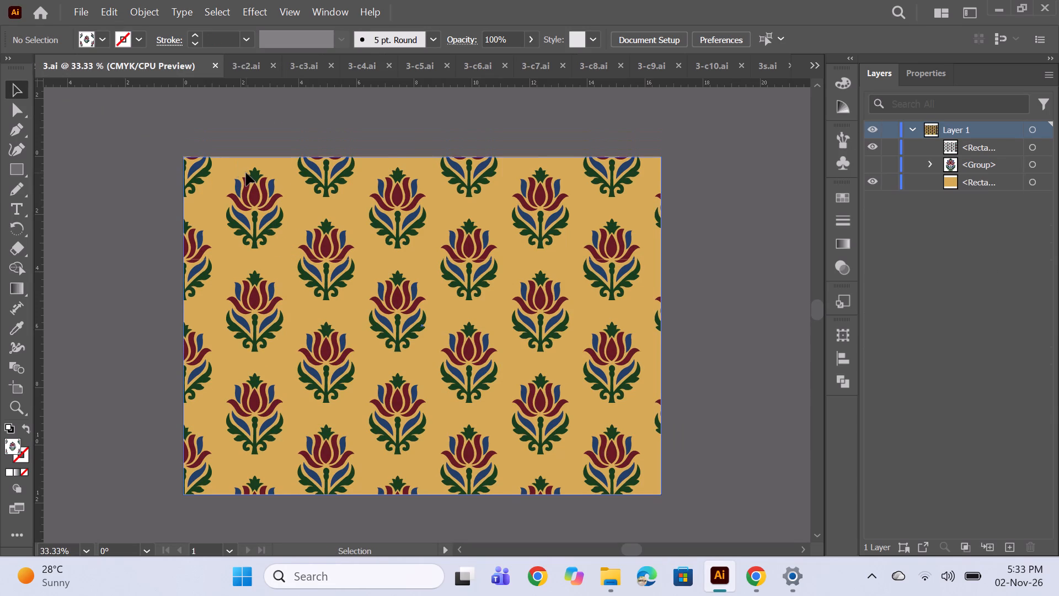
Examine the petals, leaves and stem of a tulip motif up close in the 3.ai pattern.
{"action": "scroll", "coordinate": [250, 182], "scroll_direction": "up", "scroll_amount": 7, "text": "alt"}
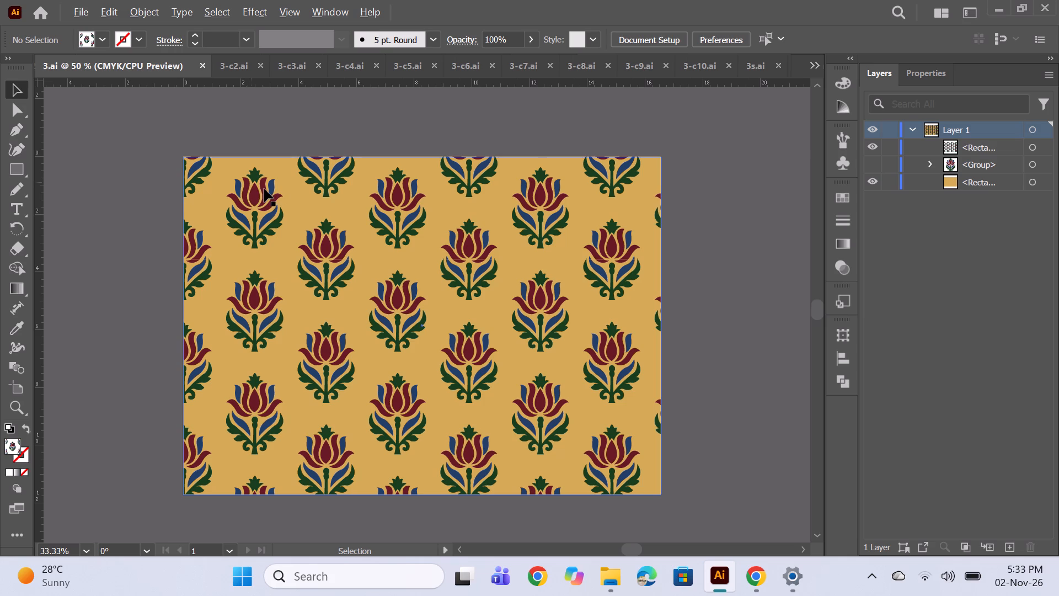
{"action": "scroll", "coordinate": [264, 189], "scroll_direction": "up", "scroll_amount": 1, "text": "alt"}
{"action": "scroll", "coordinate": [335, 190], "scroll_direction": "down", "scroll_amount": 2, "text": "alt"}
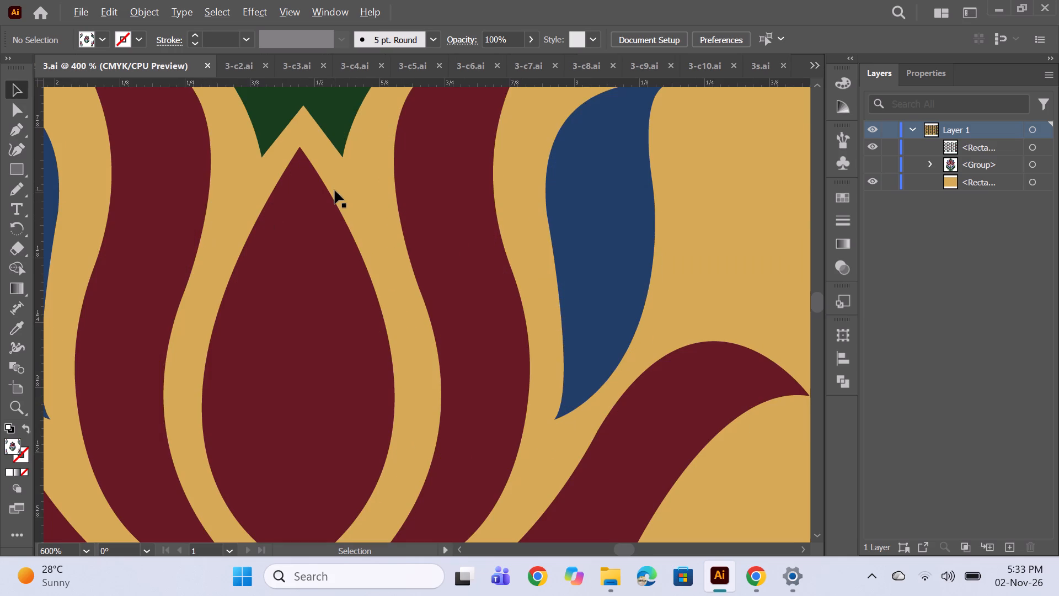
{"action": "scroll", "coordinate": [335, 190], "scroll_direction": "down", "scroll_amount": 1, "text": "alt"}
{"action": "scroll", "coordinate": [388, 228], "scroll_direction": "down", "scroll_amount": 7}
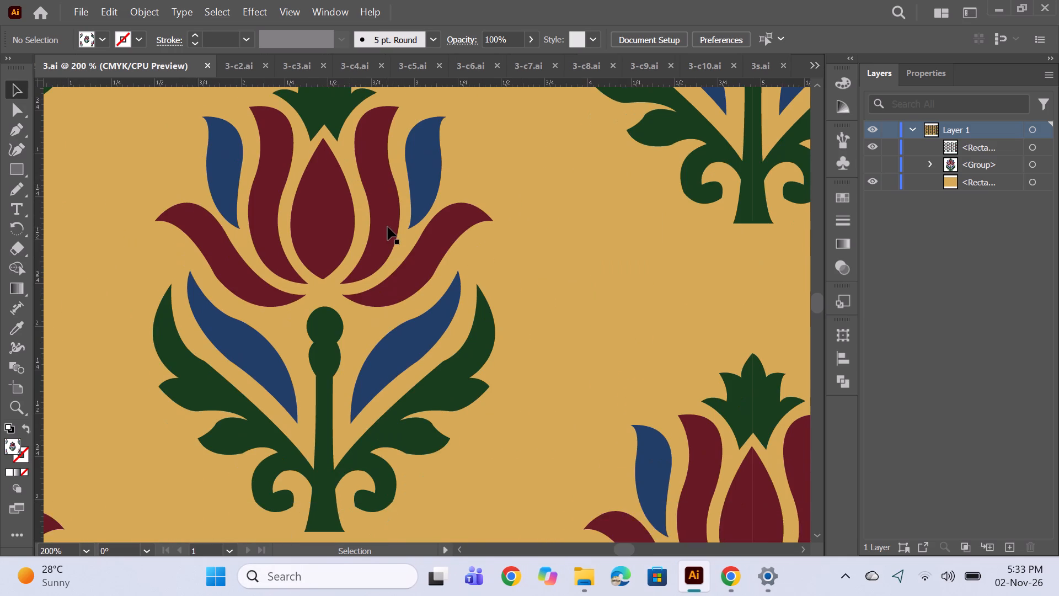
{"action": "scroll", "coordinate": [388, 227], "scroll_direction": "up", "scroll_amount": 7}
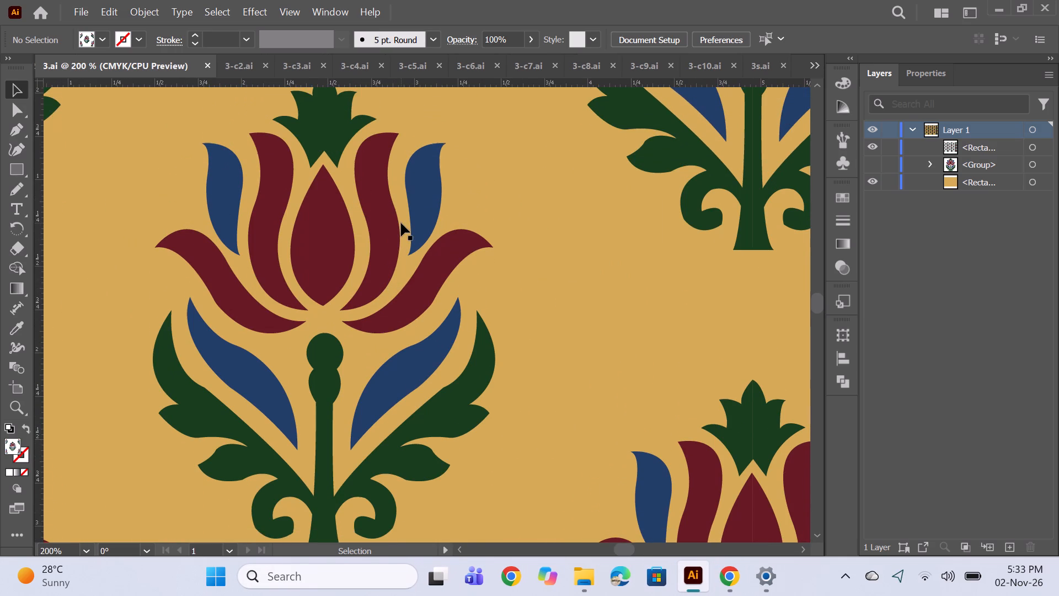
{"action": "scroll", "coordinate": [401, 223], "scroll_direction": "up", "scroll_amount": 1}
{"action": "scroll", "coordinate": [408, 220], "scroll_direction": "up", "scroll_amount": 4, "text": "alt"}
{"action": "scroll", "coordinate": [408, 220], "scroll_direction": "down", "scroll_amount": 2, "text": "alt"}
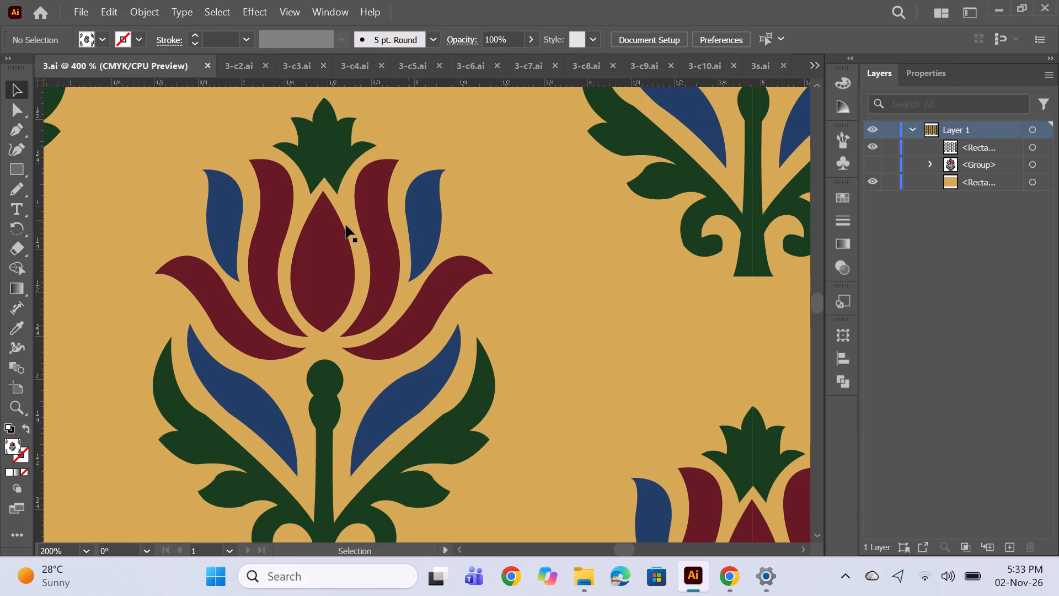
{"action": "scroll", "coordinate": [360, 220], "scroll_direction": "down", "scroll_amount": 2, "text": "alt"}
{"action": "scroll", "coordinate": [252, 237], "scroll_direction": "down", "scroll_amount": 3}
{"action": "scroll", "coordinate": [276, 236], "scroll_direction": "down", "scroll_amount": 1, "text": "alt"}
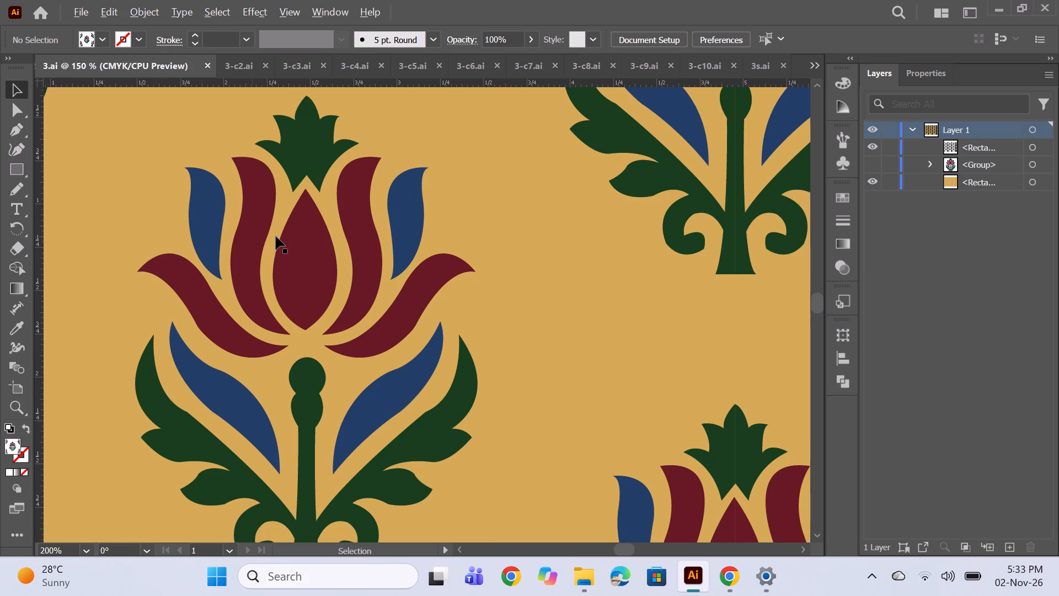
{"action": "scroll", "coordinate": [276, 236], "scroll_direction": "down", "scroll_amount": 1, "text": "alt"}
{"action": "scroll", "coordinate": [542, 236], "scroll_direction": "down", "scroll_amount": 3, "text": "alt"}
Select the pattern-filled rectangle in 3.ai and inspect the design across the full artboard.
{"action": "left_click", "coordinate": [620, 243]}
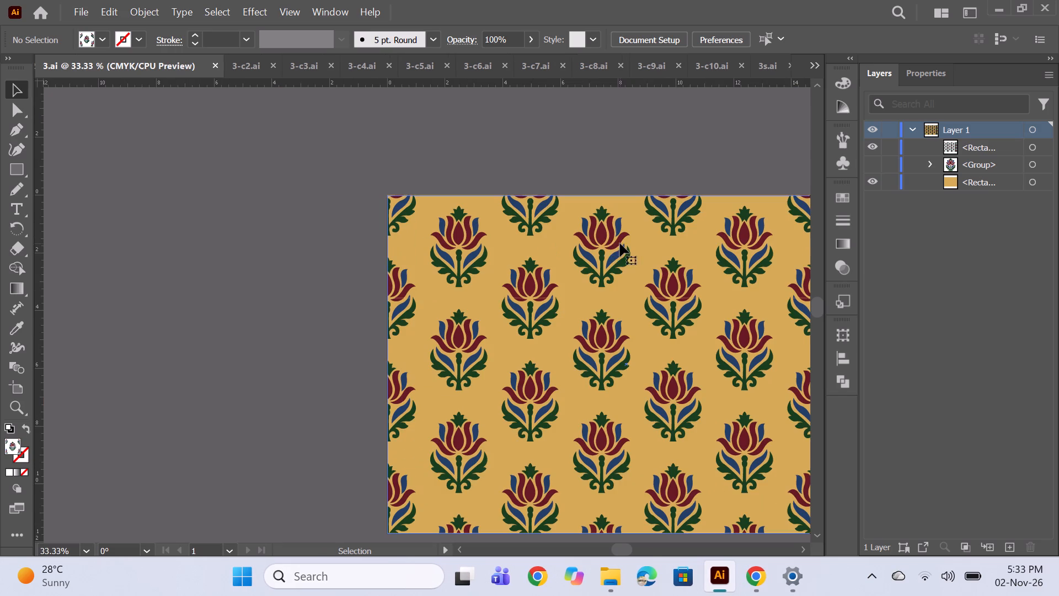
{"action": "left_click_drag", "start_coordinate": [605, 282], "coordinate": [218, 233]}
{"action": "key", "text": "space"}
{"action": "key", "text": "space"}
{"action": "key", "text": "space"}
{"action": "key", "text": "space"}
{"action": "key", "text": "space"}
{"action": "key", "text": "space"}
{"action": "key", "text": "space"}
{"action": "key", "text": "space"}
{"action": "key", "text": "space"}
{"action": "key", "text": "space"}
{"action": "key", "text": "space"}
{"action": "key", "text": "space"}
{"action": "key", "text": "space"}
{"action": "key", "text": "space"}
{"action": "key", "text": "space"}
{"action": "key", "text": "space"}
{"action": "key", "text": "space"}
{"action": "key", "text": "space"}
{"action": "key", "text": "space"}
{"action": "key", "text": "space"}
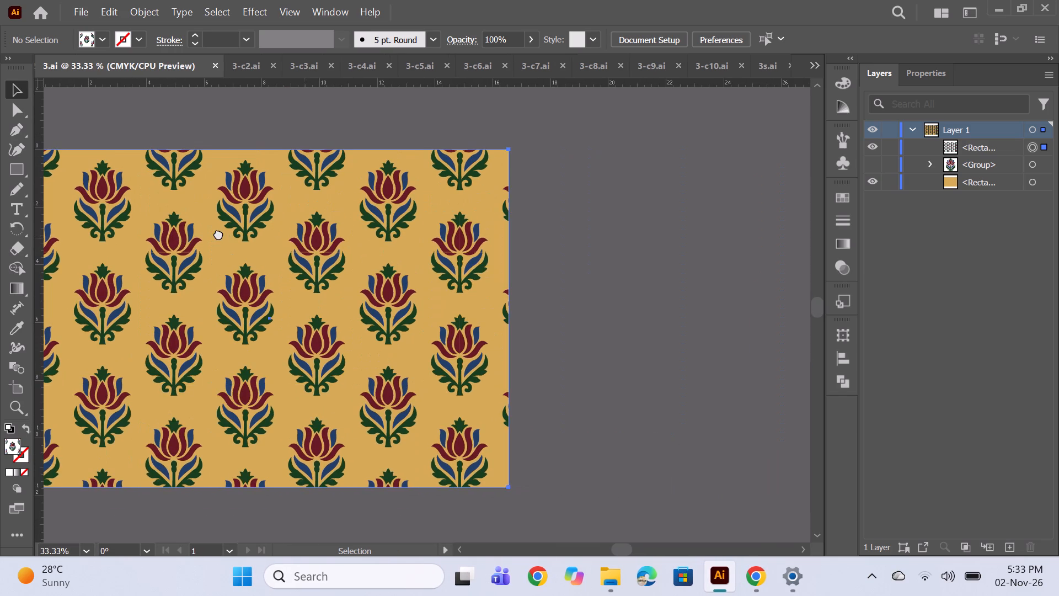
{"action": "left_click_drag", "start_coordinate": [218, 233], "coordinate": [224, 214]}
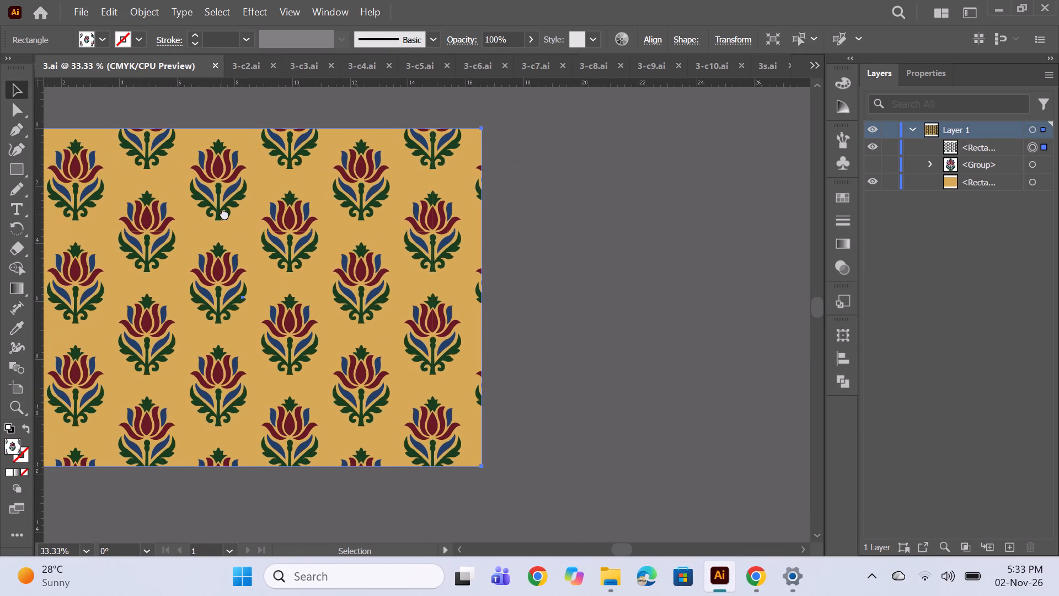
{"action": "left_click_drag", "start_coordinate": [224, 214], "coordinate": [228, 214]}
{"action": "key", "text": "space"}
{"action": "key", "text": "space"}
{"action": "key", "text": "space"}
{"action": "key", "text": "space"}
{"action": "key", "text": "space"}
{"action": "key", "text": "space"}
{"action": "key", "text": "space"}
{"action": "key", "text": "space"}
{"action": "key", "text": "space"}
{"action": "key", "text": "space"}
{"action": "key", "text": "space"}
{"action": "key", "text": "space"}
{"action": "key", "text": "space"}
{"action": "left_click_drag", "start_coordinate": [137, 199], "coordinate": [281, 222]}
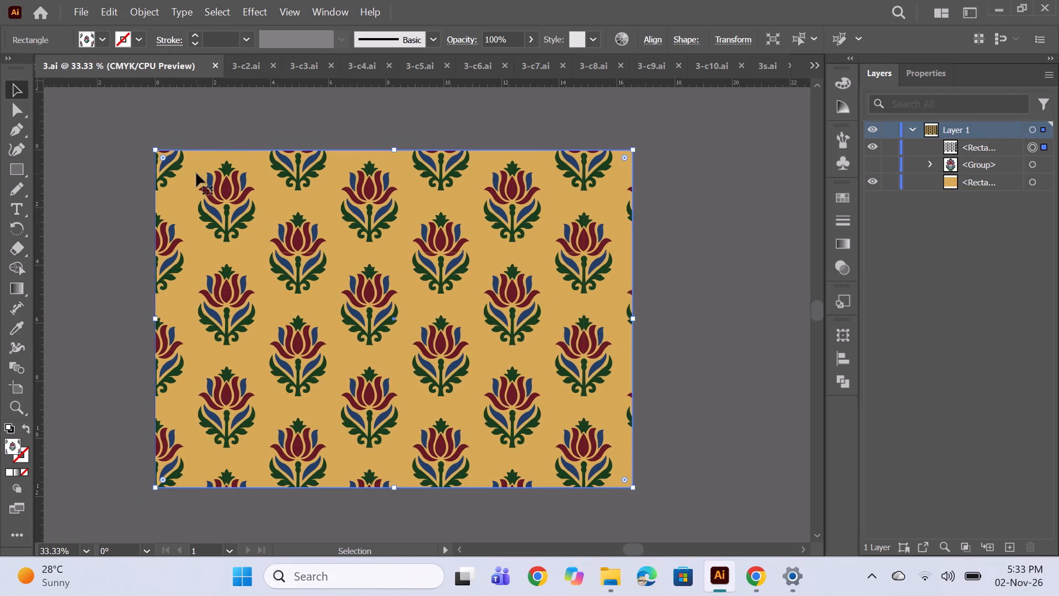
Examine the spacing between neighbouring tulip motifs up close in the 3.ai pattern.
{"action": "scroll", "coordinate": [196, 173], "scroll_direction": "up", "scroll_amount": 7, "text": "alt"}
{"action": "left_click", "coordinate": [741, 254]}
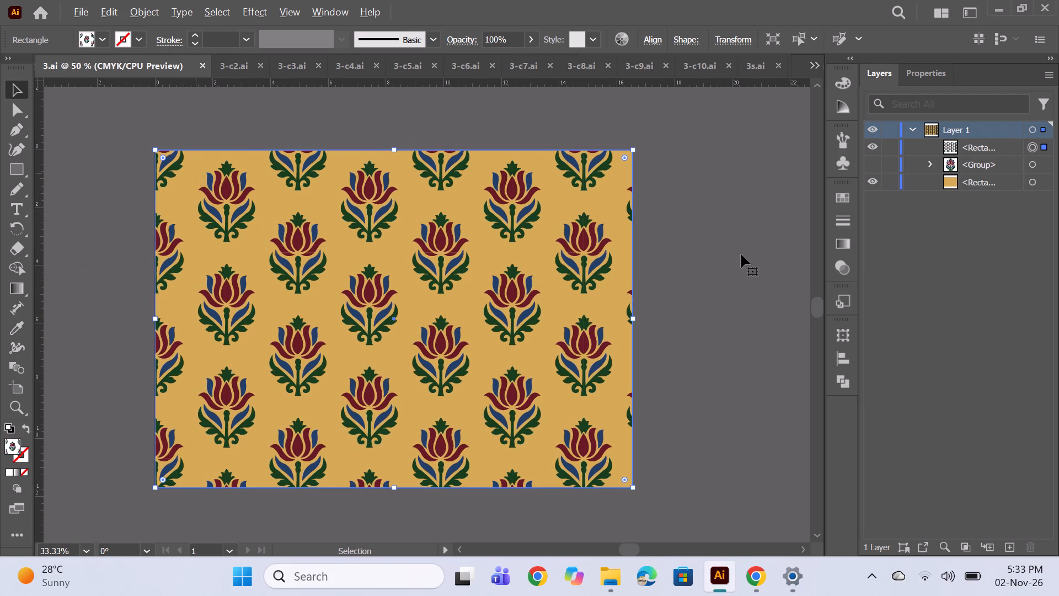
{"action": "scroll", "coordinate": [552, 201], "scroll_direction": "down", "scroll_amount": 2, "text": "alt"}
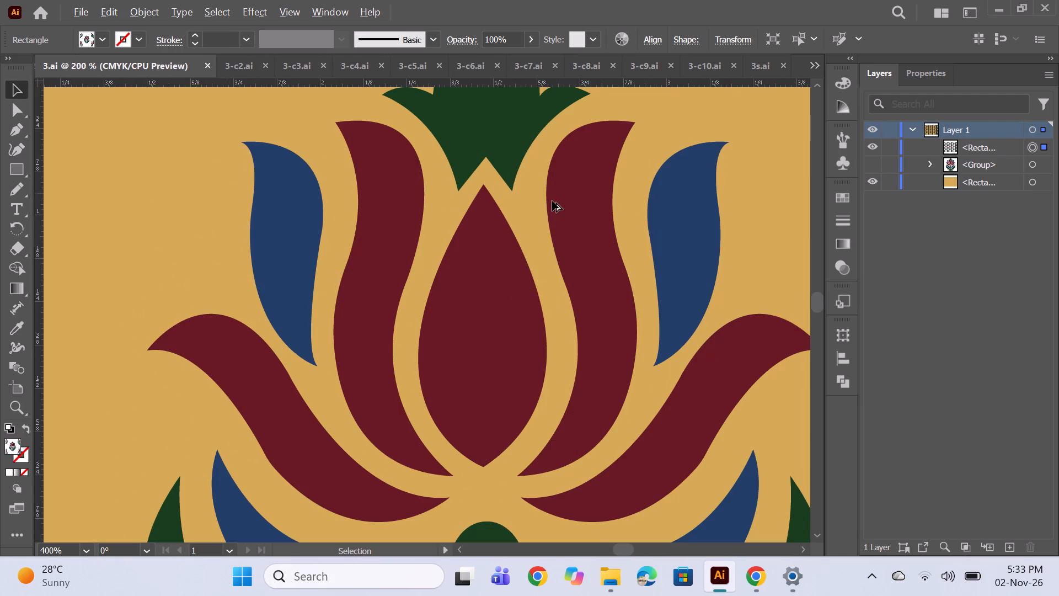
{"action": "key", "text": "space"}
{"action": "key", "text": "space"}
{"action": "key", "text": "space"}
{"action": "key", "text": "space"}
{"action": "key", "text": "space"}
{"action": "key", "text": "space"}
{"action": "key", "text": "space"}
{"action": "key", "text": "space"}
{"action": "key", "text": "space"}
{"action": "key", "text": "space"}
{"action": "key", "text": "space"}
{"action": "key", "text": "space"}
{"action": "key", "text": "space"}
{"action": "key", "text": "space"}
{"action": "key", "text": "space"}
{"action": "key", "text": "space"}
{"action": "key", "text": "space"}
{"action": "key", "text": "space"}
{"action": "key", "text": "space"}
{"action": "key", "text": "space"}
{"action": "left_click_drag", "start_coordinate": [589, 283], "coordinate": [487, 263]}
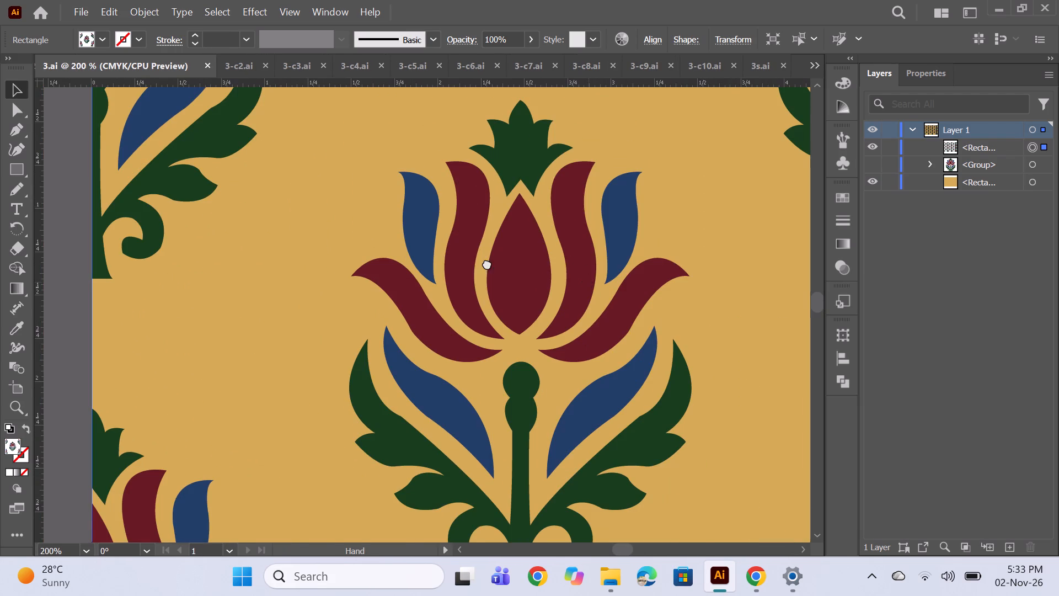
{"action": "left_click_drag", "start_coordinate": [487, 263], "coordinate": [264, 196]}
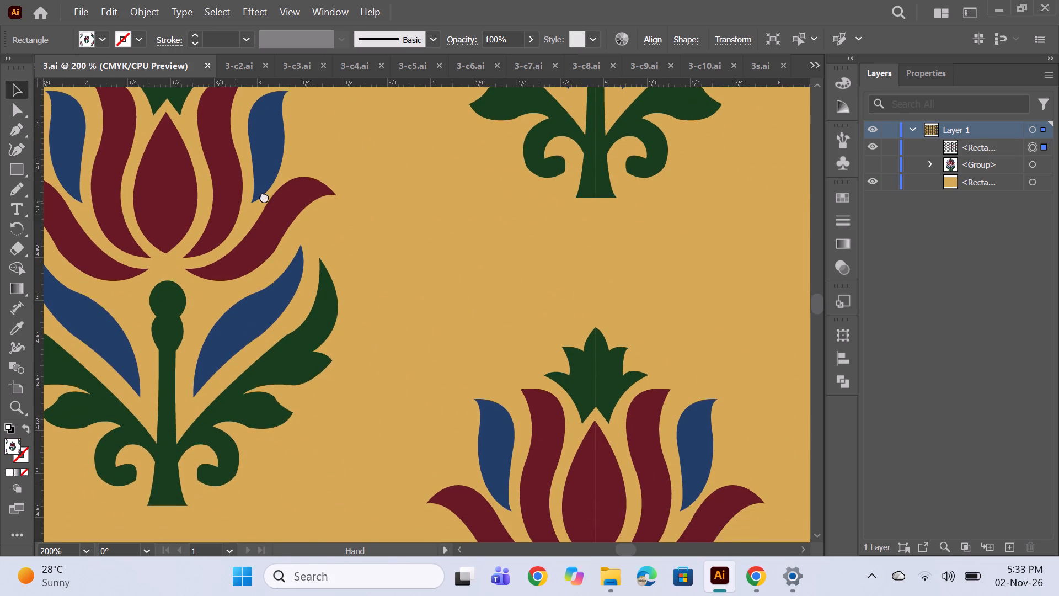
{"action": "left_click_drag", "start_coordinate": [264, 196], "coordinate": [303, 227]}
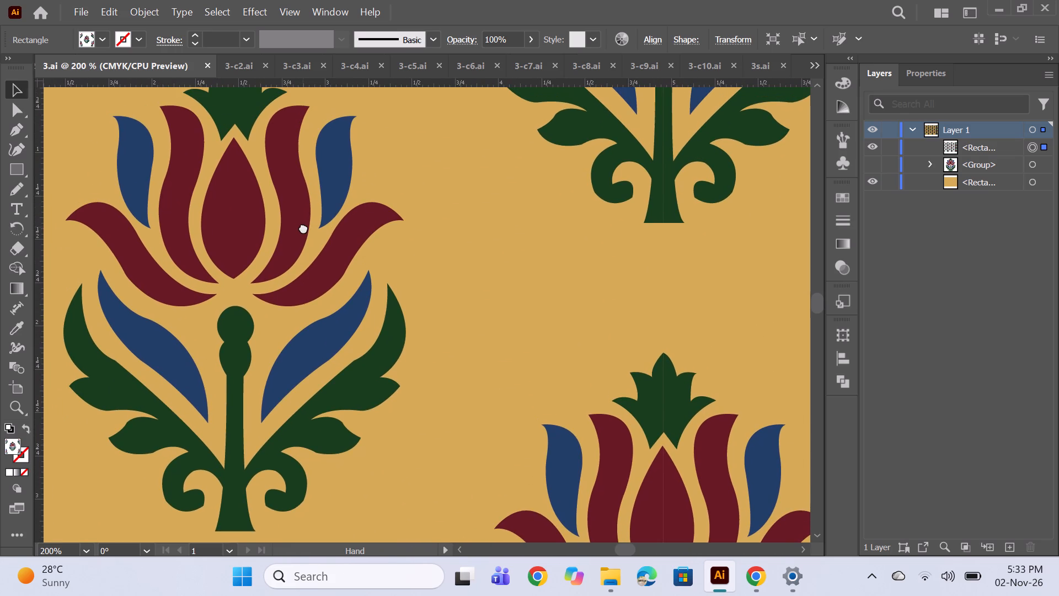
{"action": "left_click_drag", "start_coordinate": [303, 227], "coordinate": [268, 250]}
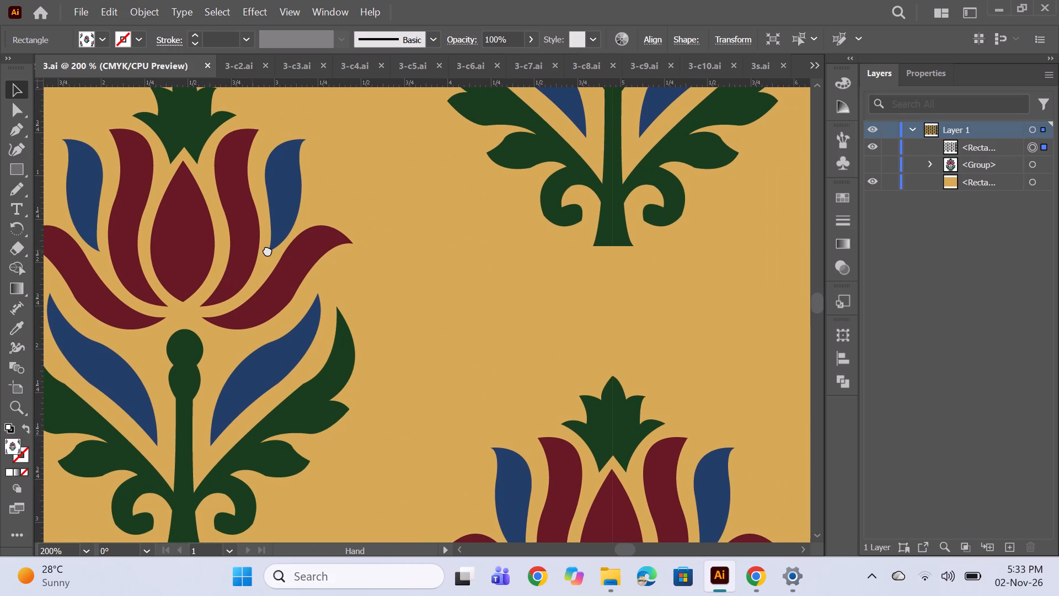
{"action": "left_click_drag", "start_coordinate": [268, 250], "coordinate": [283, 250]}
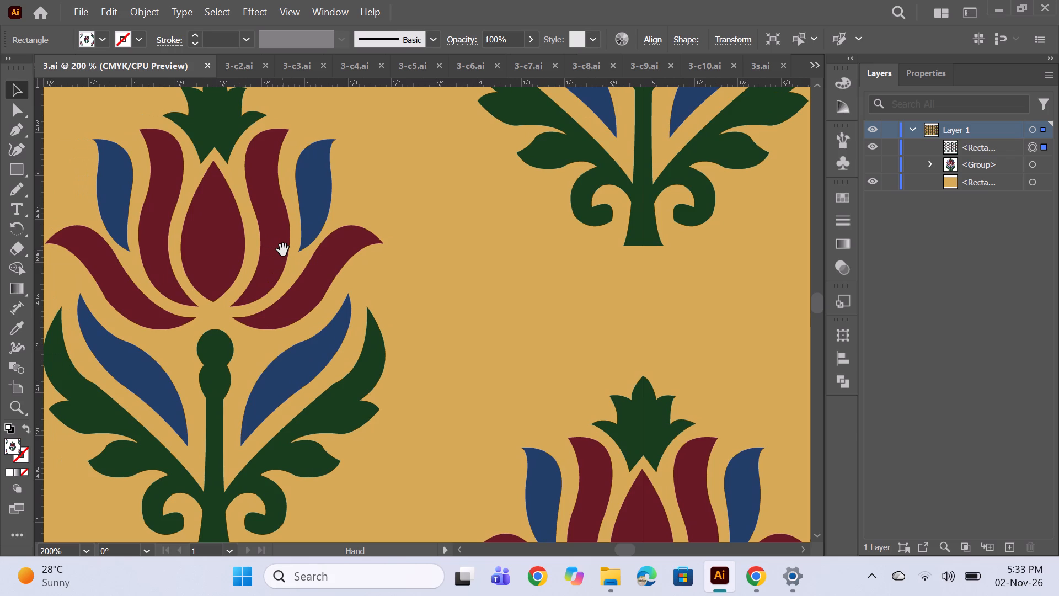
{"action": "key", "text": "space"}
{"action": "key", "text": "space"}
{"action": "key", "text": "space"}
{"action": "key", "text": "space"}
{"action": "key", "text": "space"}
{"action": "key", "text": "space"}
{"action": "key", "text": "space"}
{"action": "key", "text": "space"}
{"action": "key", "text": "space"}
{"action": "key", "text": "space"}
{"action": "key", "text": "space"}
{"action": "key", "text": "space"}
{"action": "key", "text": "space"}
{"action": "key", "text": "space"}
{"action": "key", "text": "space"}
{"action": "key", "text": "space"}
{"action": "key", "text": "space"}
{"action": "key", "text": "space"}
{"action": "key", "text": "space"}
{"action": "key", "text": "space"}
{"action": "left_click", "coordinate": [283, 250]}
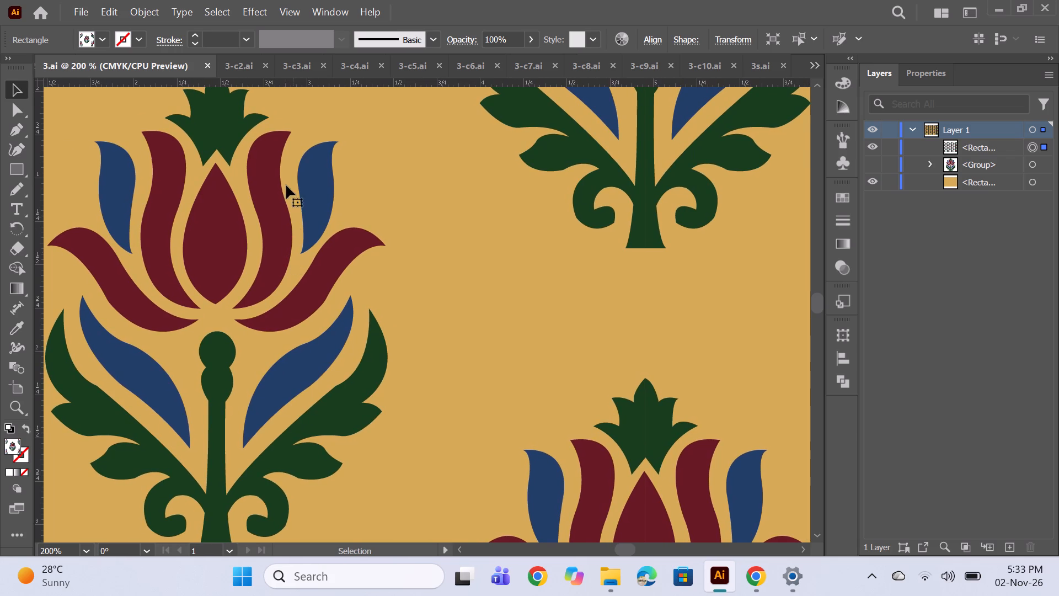
Examine the offset arrangement of adjacent tulip motifs in the 3.ai pattern at 150% zoom.
{"action": "scroll", "coordinate": [282, 183], "scroll_direction": "up", "scroll_amount": 3}
{"action": "scroll", "coordinate": [282, 184], "scroll_direction": "down", "scroll_amount": 1, "text": "alt"}
{"action": "scroll", "coordinate": [281, 182], "scroll_direction": "down", "scroll_amount": 3}
{"action": "key", "text": "space"}
{"action": "key", "text": "space"}
{"action": "key", "text": "space"}
{"action": "key", "text": "space"}
{"action": "key", "text": "space"}
{"action": "key", "text": "space"}
{"action": "key", "text": "space"}
{"action": "key", "text": "space"}
{"action": "key", "text": "space"}
{"action": "key", "text": "space"}
{"action": "key", "text": "space"}
{"action": "key", "text": "space"}
{"action": "key", "text": "space"}
{"action": "key", "text": "space"}
{"action": "key", "text": "space"}
{"action": "key", "text": "space"}
{"action": "key", "text": "space"}
{"action": "key", "text": "space"}
{"action": "key", "text": "space"}
{"action": "key", "text": "space"}
{"action": "left_click_drag", "start_coordinate": [293, 191], "coordinate": [252, 215]}
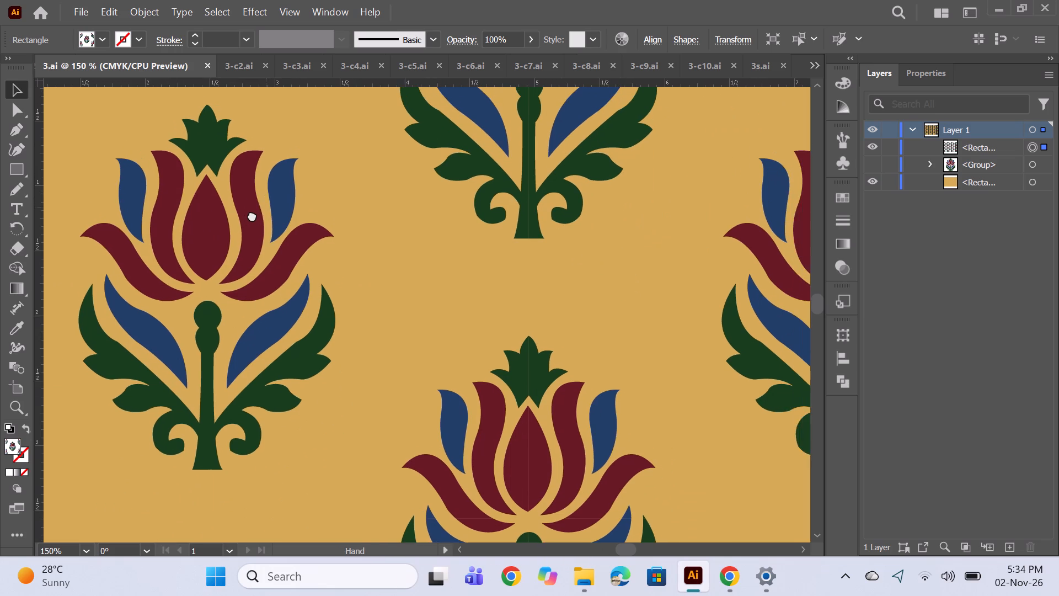
{"action": "left_click_drag", "start_coordinate": [252, 215], "coordinate": [232, 221]}
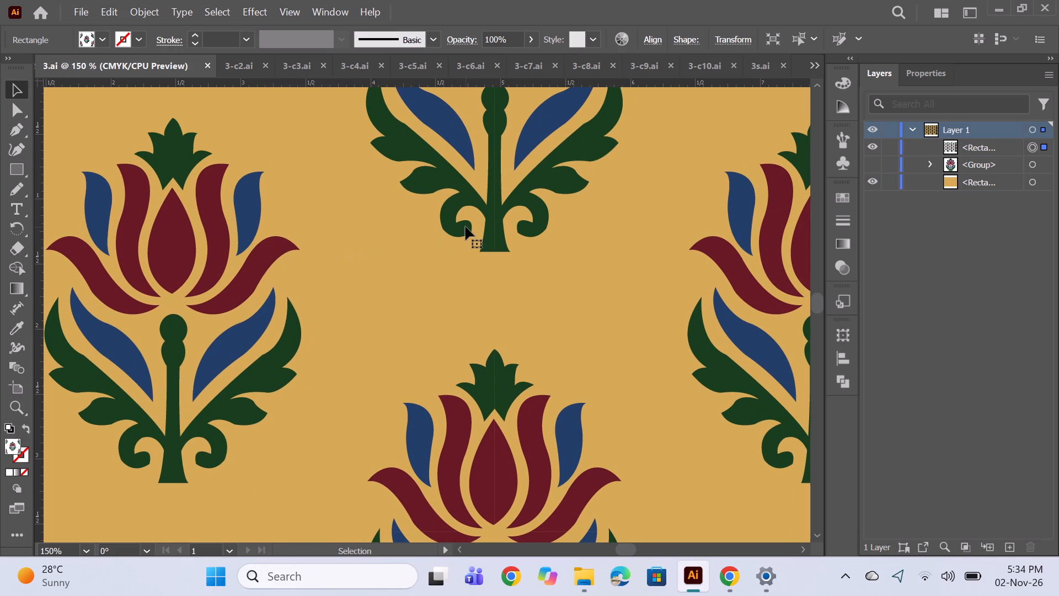
Examine the repeat of the tulip motifs near the upper-left corner of the 3.ai pattern, zooming out to 66.67%.
{"action": "scroll", "coordinate": [466, 227], "scroll_direction": "down", "scroll_amount": 2, "text": "alt"}
{"action": "key", "text": "space"}
{"action": "key", "text": "space"}
{"action": "key", "text": "space"}
{"action": "key", "text": "space"}
{"action": "key", "text": "space"}
{"action": "key", "text": "space"}
{"action": "key", "text": "space"}
{"action": "key", "text": "space"}
{"action": "key", "text": "space"}
{"action": "key", "text": "space"}
{"action": "key", "text": "space"}
{"action": "key", "text": "space"}
{"action": "key", "text": "space"}
{"action": "left_click_drag", "start_coordinate": [334, 240], "coordinate": [424, 230]}
{"action": "key", "text": "space"}
{"action": "key", "text": "space"}
{"action": "key", "text": "space"}
{"action": "key", "text": "space"}
{"action": "key", "text": "space"}
{"action": "key", "text": "space"}
{"action": "key", "text": "space"}
{"action": "key", "text": "space"}
{"action": "key", "text": "space"}
{"action": "key", "text": "space"}
{"action": "key", "text": "space"}
{"action": "key", "text": "space"}
{"action": "key", "text": "space"}
{"action": "key", "text": "space"}
{"action": "key", "text": "space"}
{"action": "key", "text": "space"}
{"action": "key", "text": "space"}
{"action": "key", "text": "space"}
{"action": "key", "text": "space"}
{"action": "key", "text": "space"}
{"action": "left_click_drag", "start_coordinate": [523, 253], "coordinate": [386, 221]}
{"action": "scroll", "coordinate": [430, 230], "scroll_direction": "down", "scroll_amount": 2, "text": "alt"}
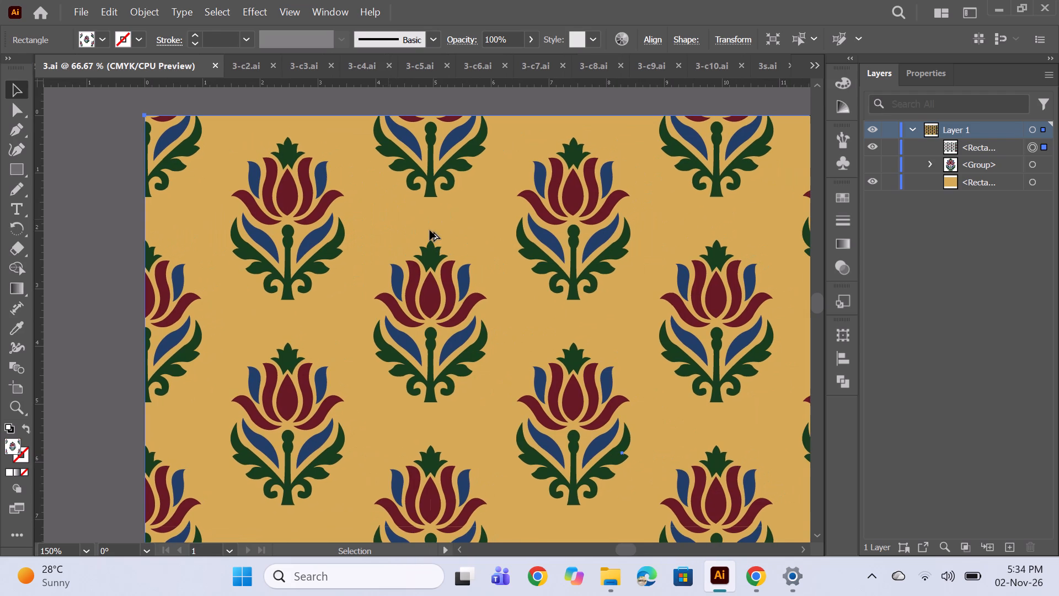
Inspect the full 3.ai artboard centred at 33.33% zoom and deselect the pattern-filled rectangle.
{"action": "scroll", "coordinate": [430, 230], "scroll_direction": "down", "scroll_amount": 1, "text": "alt"}
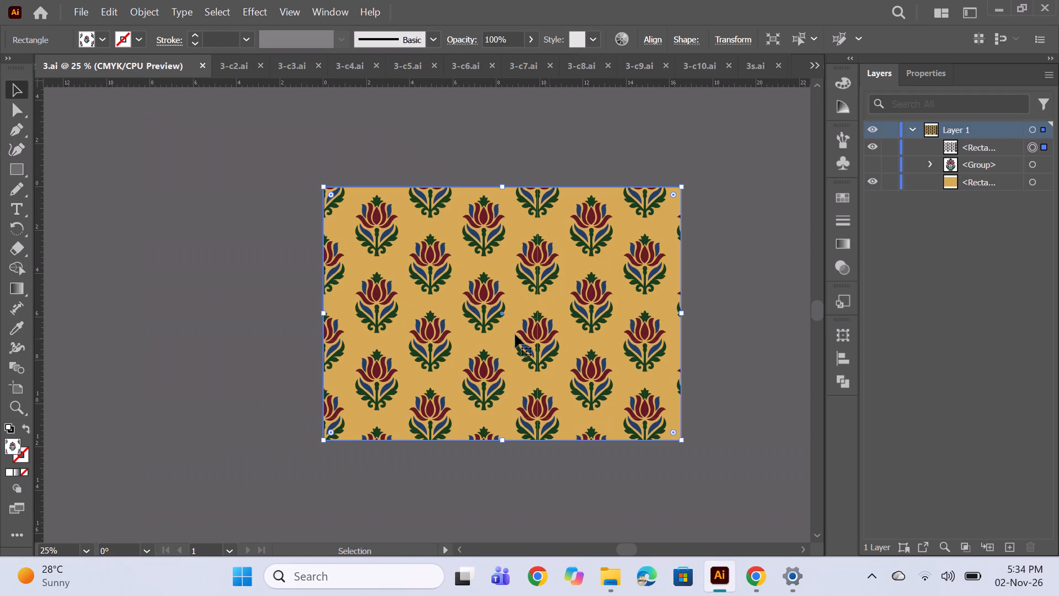
{"action": "scroll", "coordinate": [543, 299], "scroll_direction": "up", "scroll_amount": 1, "text": "alt"}
{"action": "key", "text": "space"}
{"action": "key", "text": "space"}
{"action": "key", "text": "space"}
{"action": "key", "text": "space"}
{"action": "key", "text": "space"}
{"action": "key", "text": "space"}
{"action": "key", "text": "space"}
{"action": "key", "text": "space"}
{"action": "key", "text": "space"}
{"action": "key", "text": "space"}
{"action": "key", "text": "space"}
{"action": "key", "text": "space"}
{"action": "key", "text": "space"}
{"action": "key", "text": "space"}
{"action": "left_click_drag", "start_coordinate": [585, 353], "coordinate": [511, 351]}
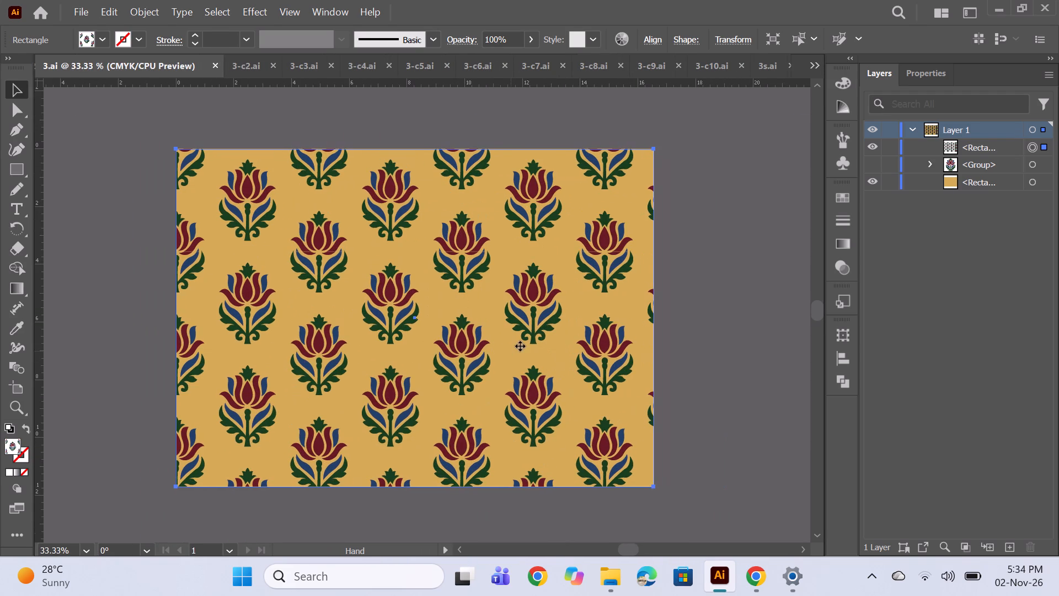
{"action": "key", "text": "space"}
{"action": "left_click", "coordinate": [715, 339]}
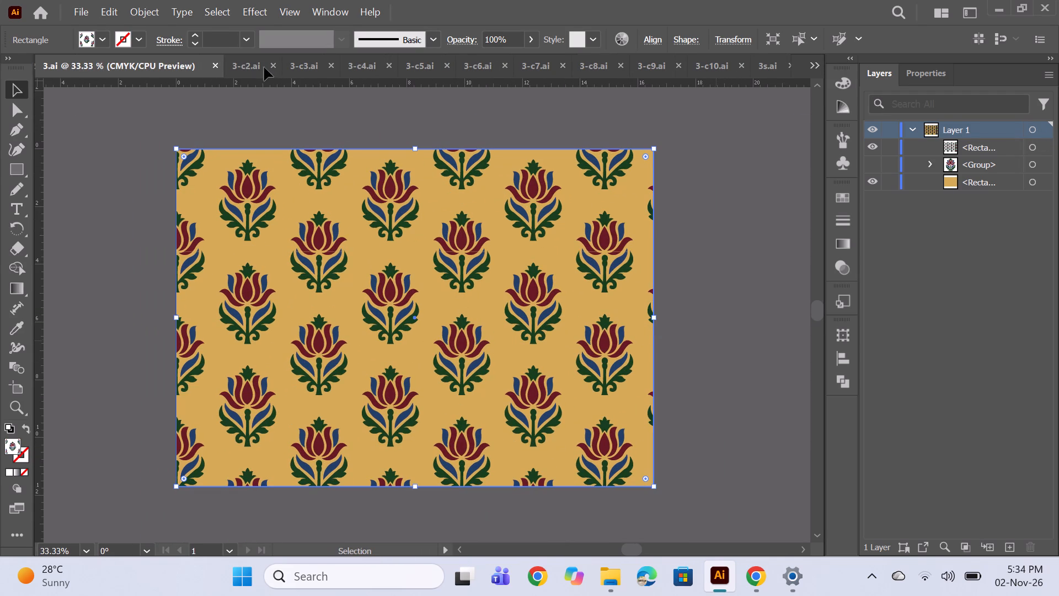
View the 3-c2.ai colour variant for comparison and return to the original 3.ai design.
{"action": "left_click", "coordinate": [239, 62]}
{"action": "left_click", "coordinate": [245, 62]}
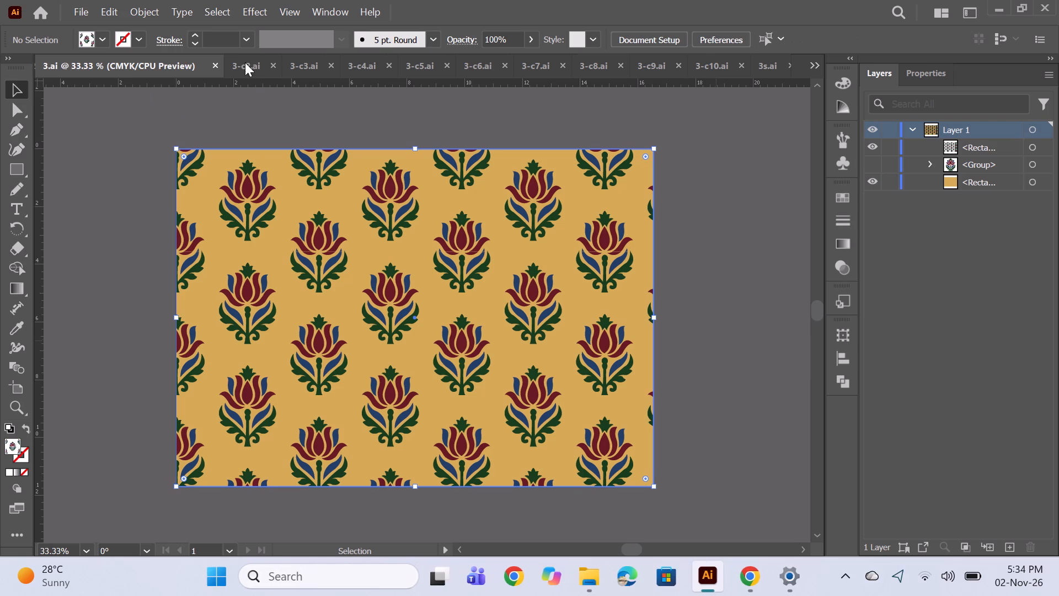
{"action": "left_click", "coordinate": [35, 61]}
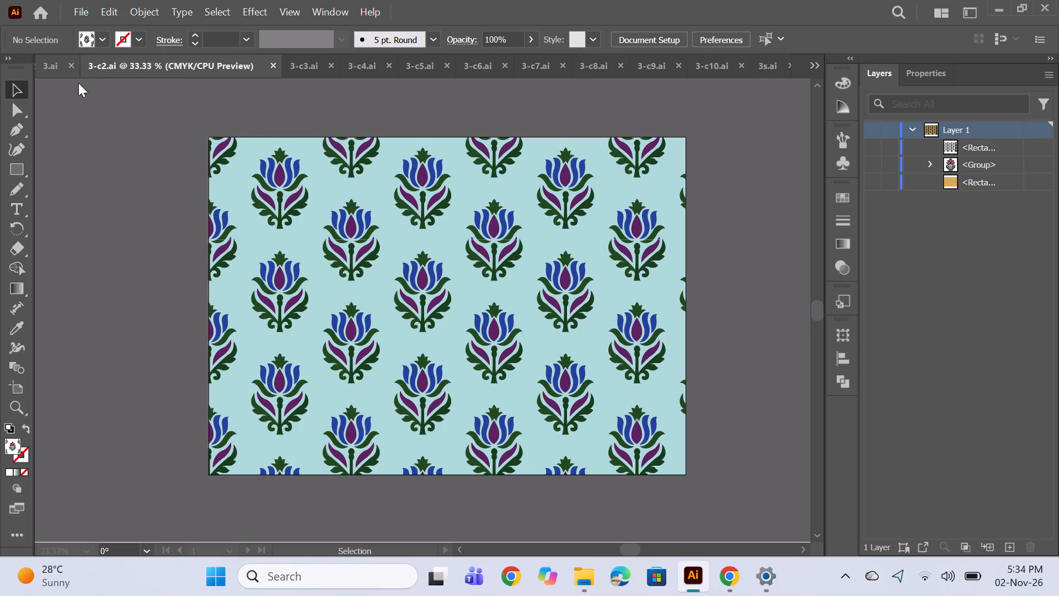
{"action": "left_click", "coordinate": [45, 60]}
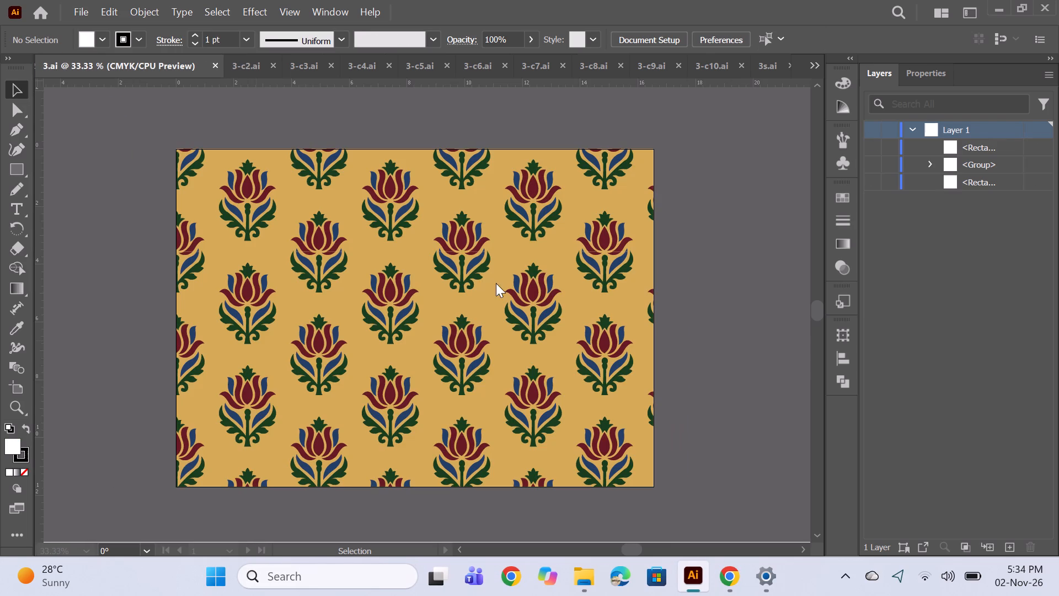
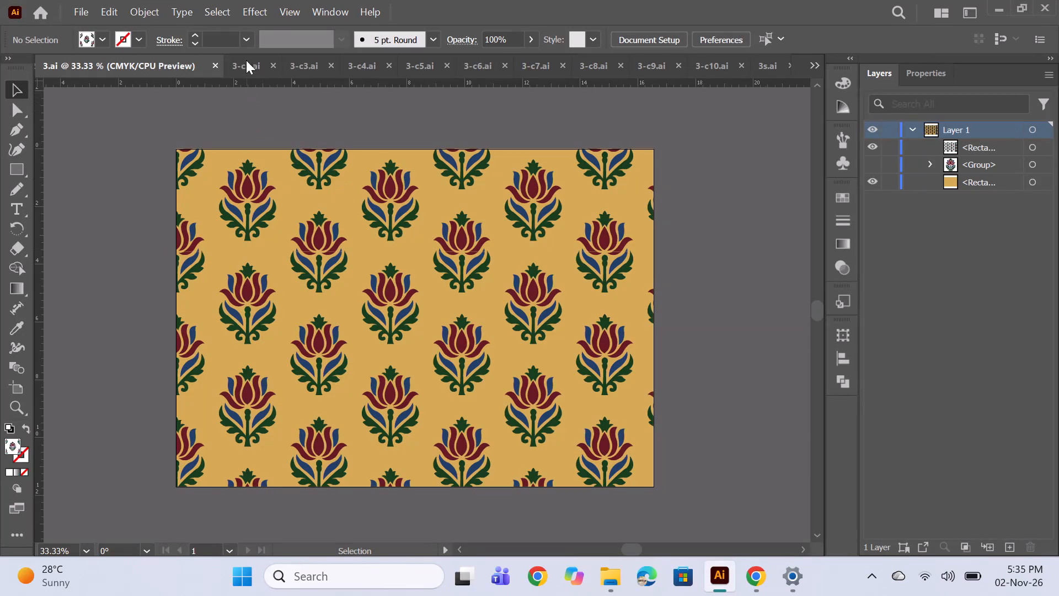
Look through the colour variants from 3-c2.ai to 3-c10.ai and the striped 3s.ai version, returning to the original 3.ai design.
{"action": "left_click", "coordinate": [237, 66]}
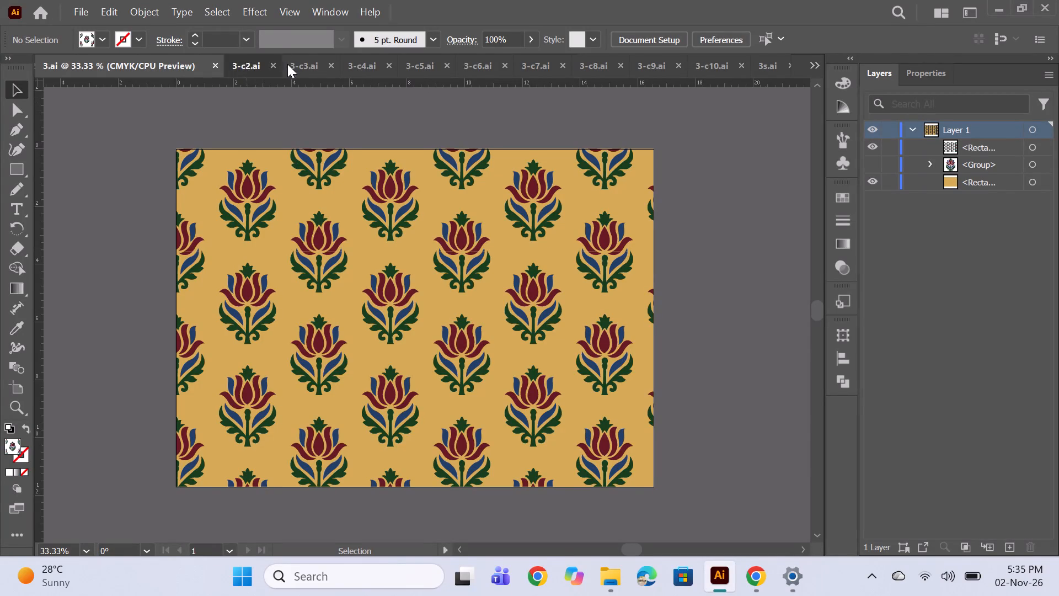
{"action": "left_click", "coordinate": [300, 65]}
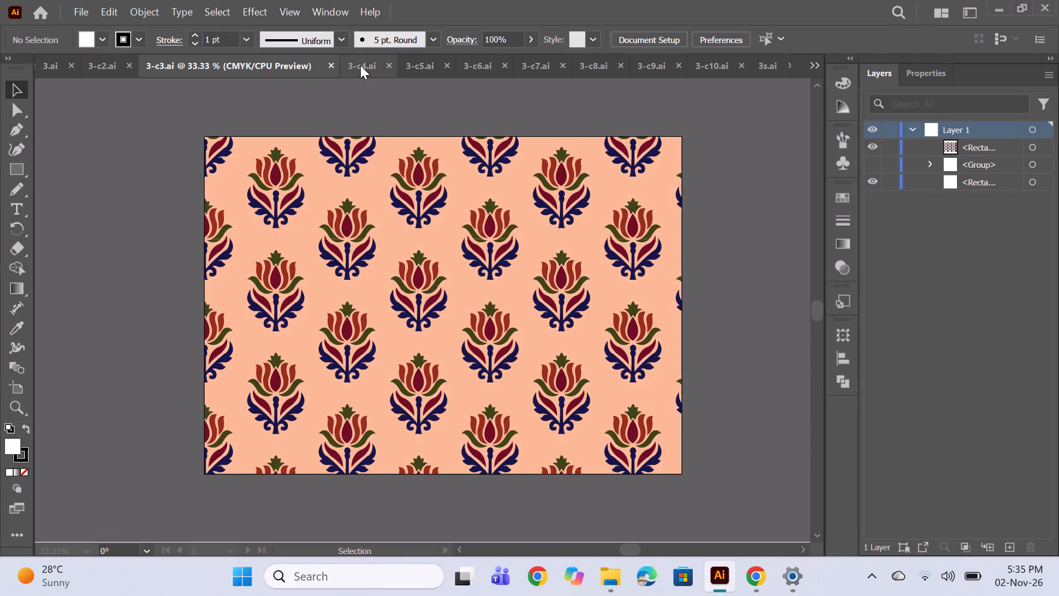
{"action": "left_click", "coordinate": [360, 65]}
{"action": "left_click", "coordinate": [405, 62]}
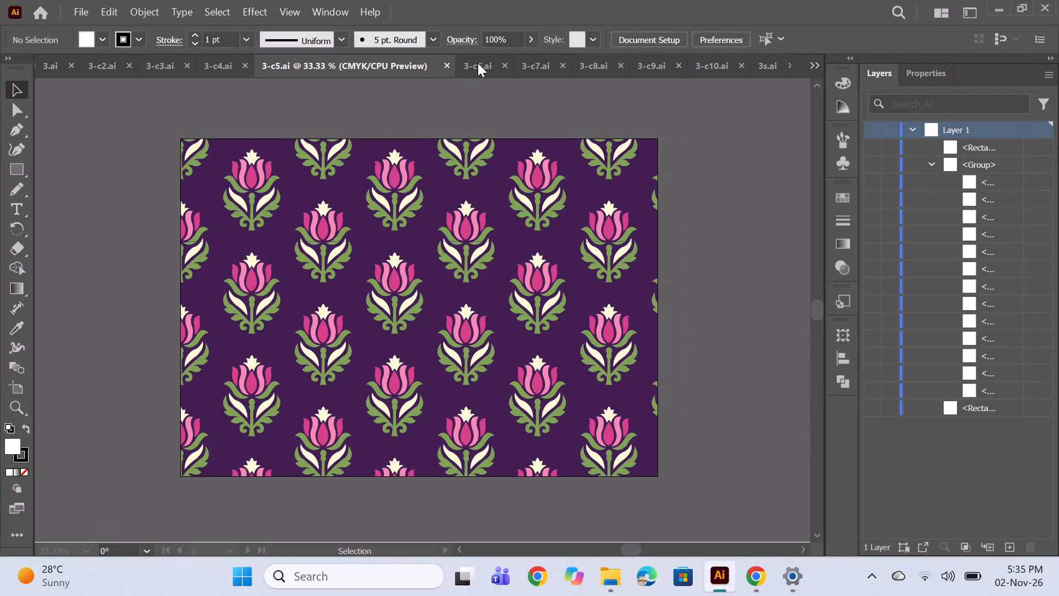
{"action": "left_click", "coordinate": [474, 62]}
{"action": "left_click", "coordinate": [527, 67]}
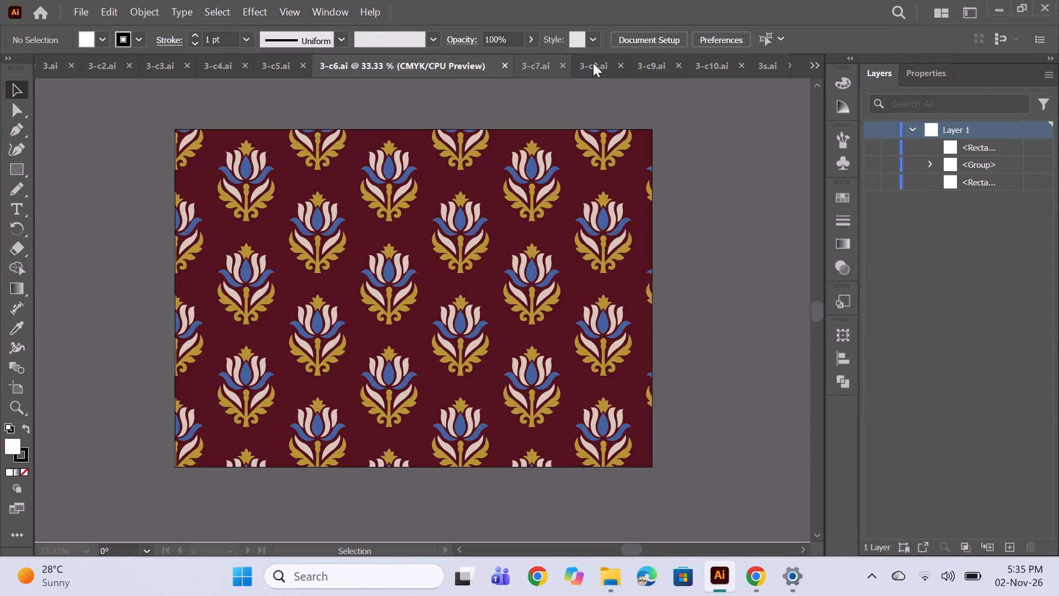
{"action": "left_click", "coordinate": [593, 63]}
{"action": "left_click", "coordinate": [644, 65]}
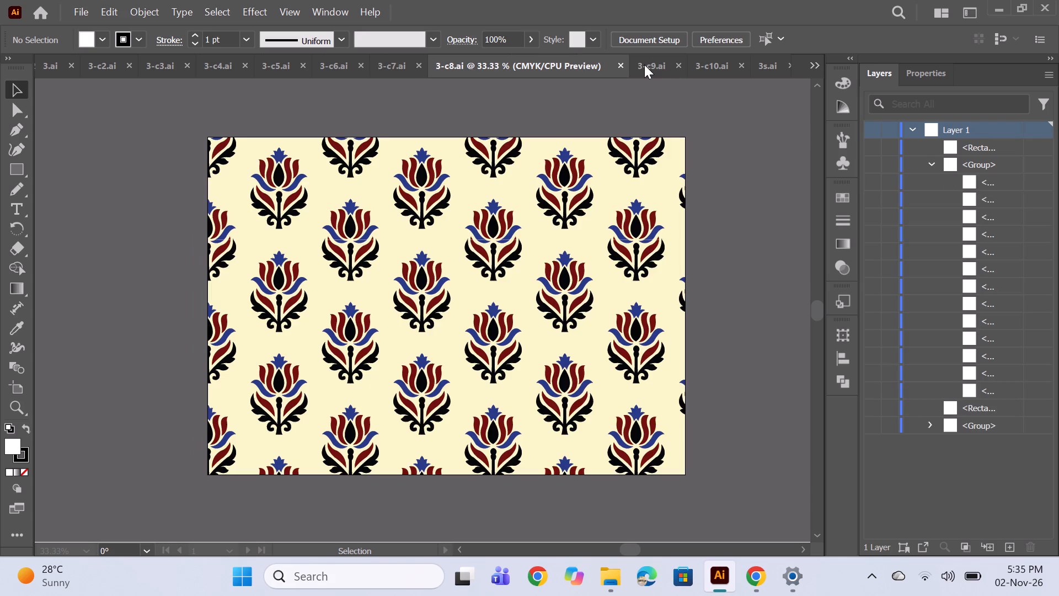
{"action": "left_click", "coordinate": [706, 71]}
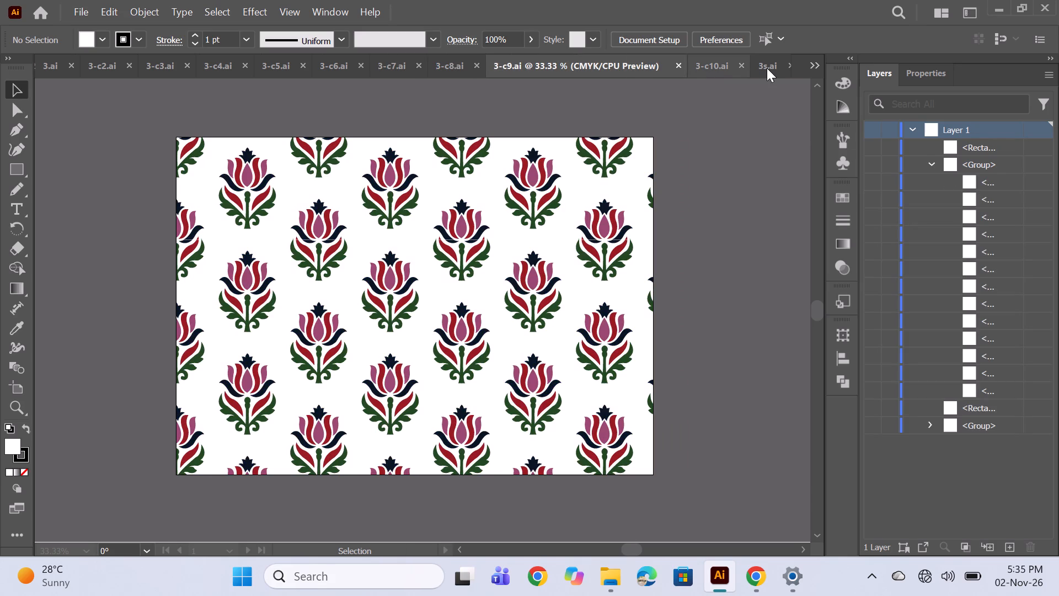
{"action": "left_click", "coordinate": [767, 68]}
{"action": "left_click", "coordinate": [763, 65]}
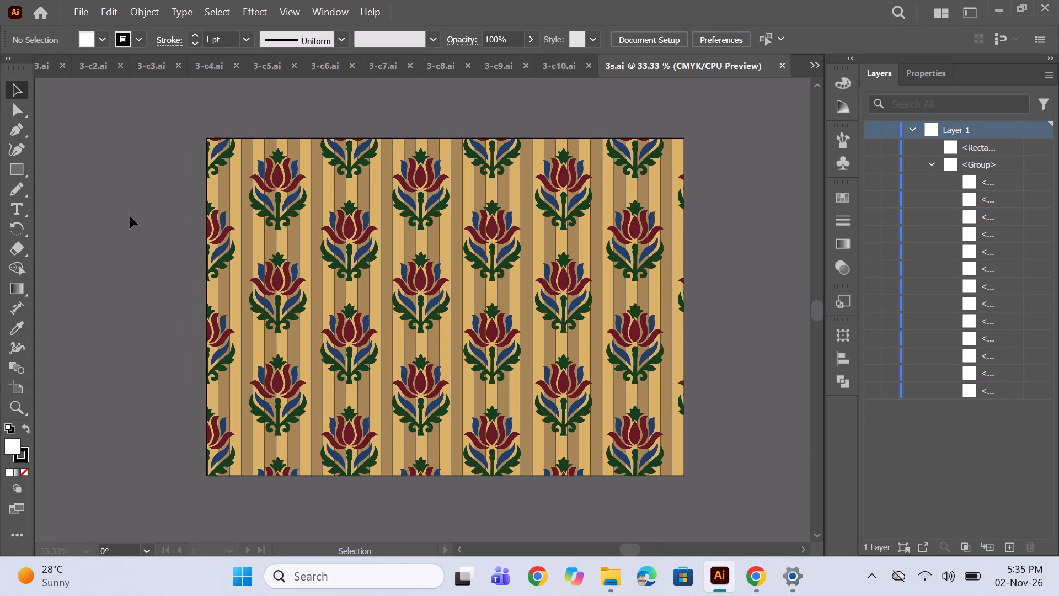
{"action": "left_click", "coordinate": [40, 62]}
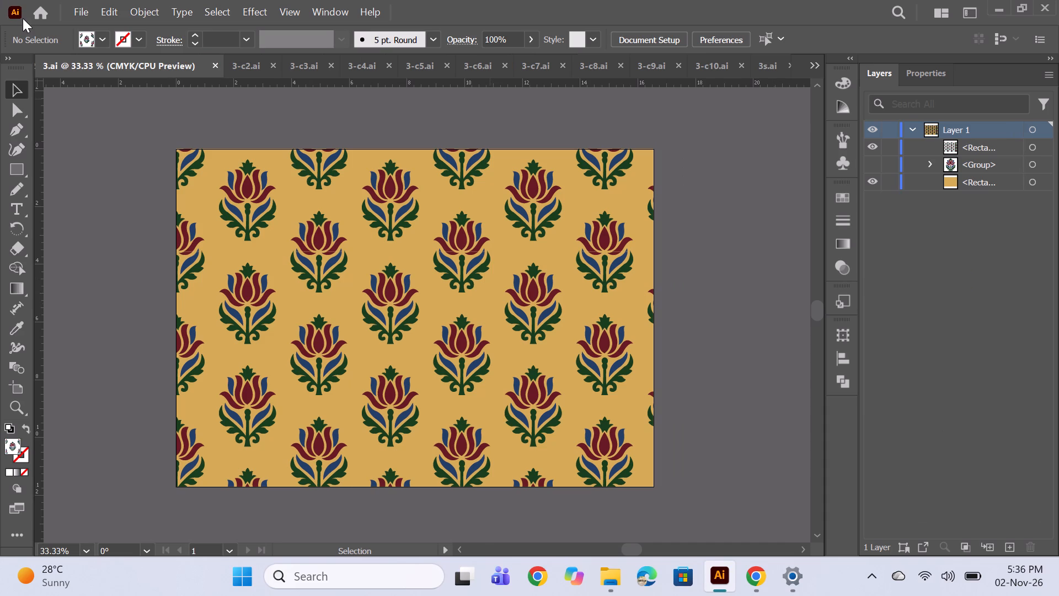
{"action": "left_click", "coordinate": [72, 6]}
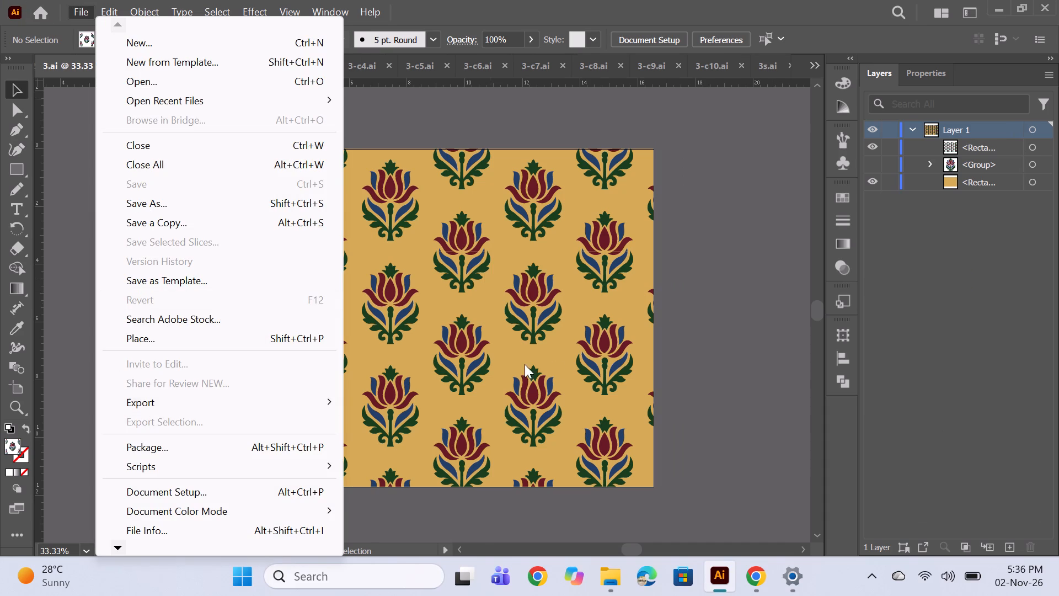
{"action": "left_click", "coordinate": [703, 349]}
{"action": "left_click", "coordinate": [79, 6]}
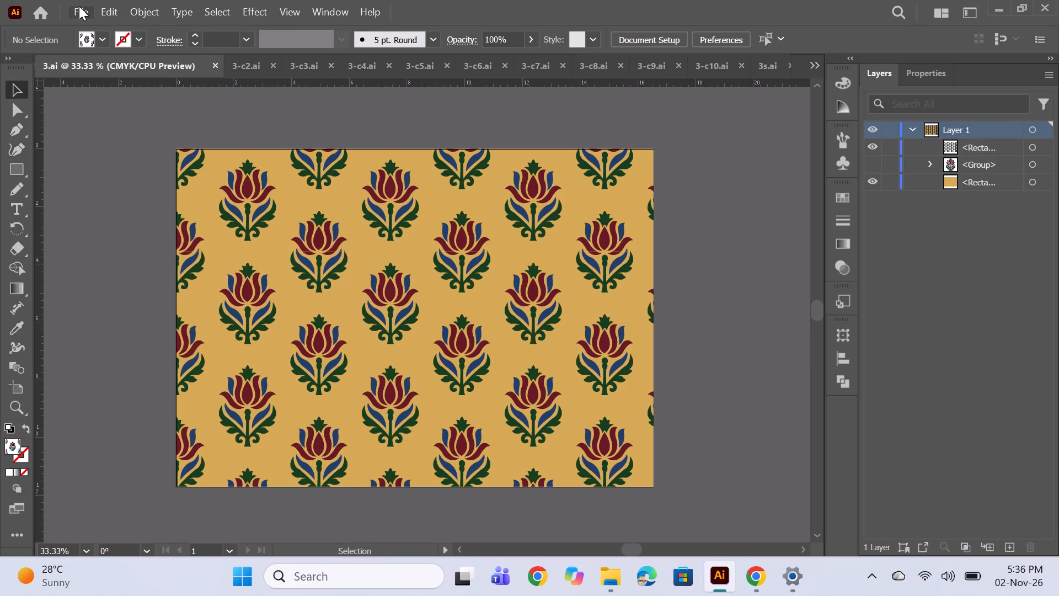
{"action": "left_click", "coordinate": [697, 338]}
Export the 3.ai design to the Plain prints folder as a JPEG named 3, in CMYK at maximum quality and 300 ppi.
{"action": "left_click", "coordinate": [76, 8]}
{"action": "left_click", "coordinate": [157, 393]}
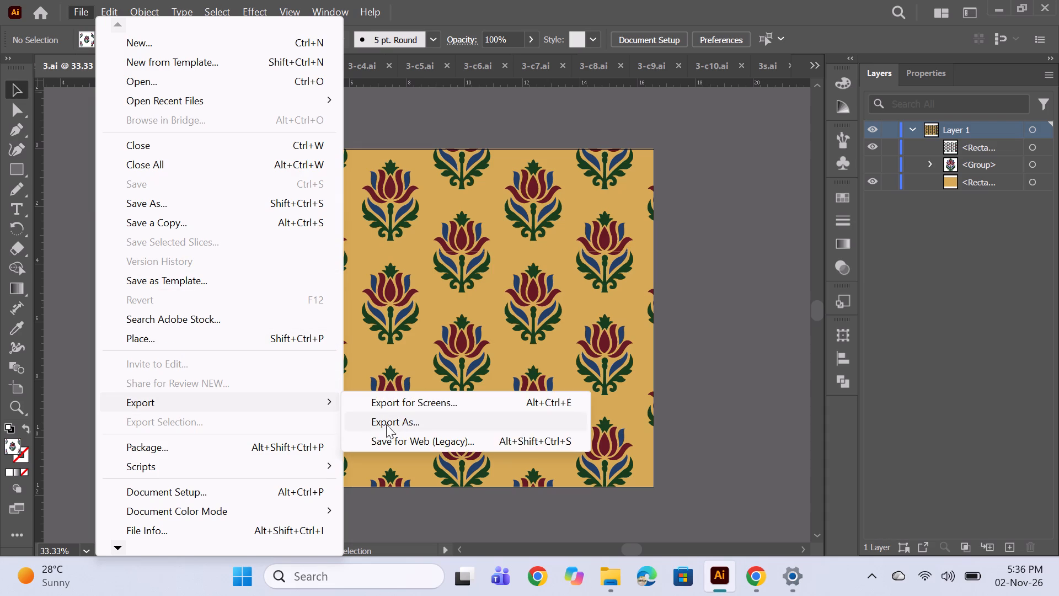
{"action": "left_click", "coordinate": [387, 423]}
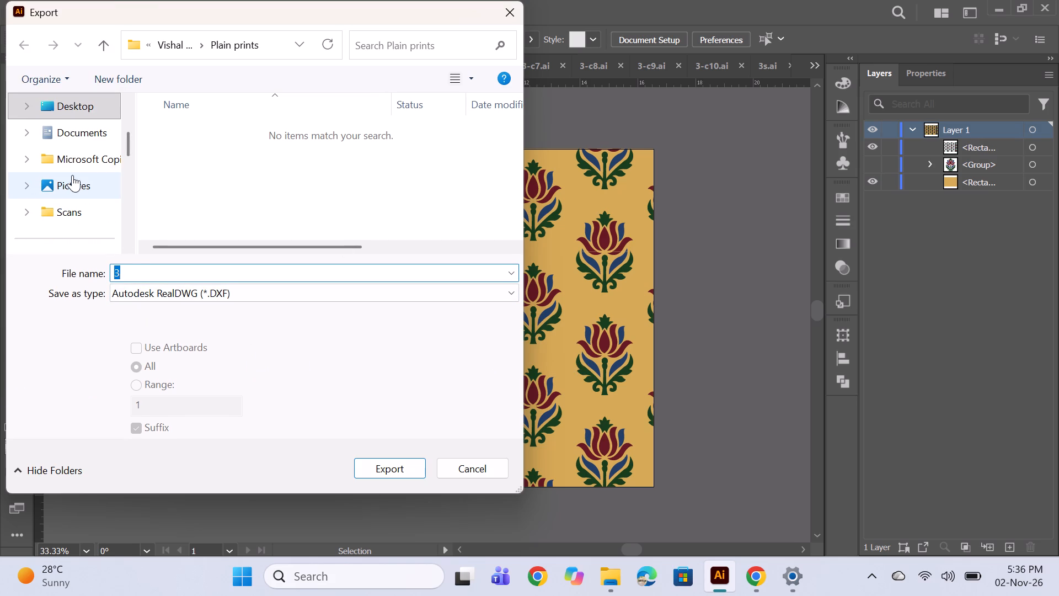
{"action": "scroll", "coordinate": [72, 174], "scroll_direction": "up", "scroll_amount": 6}
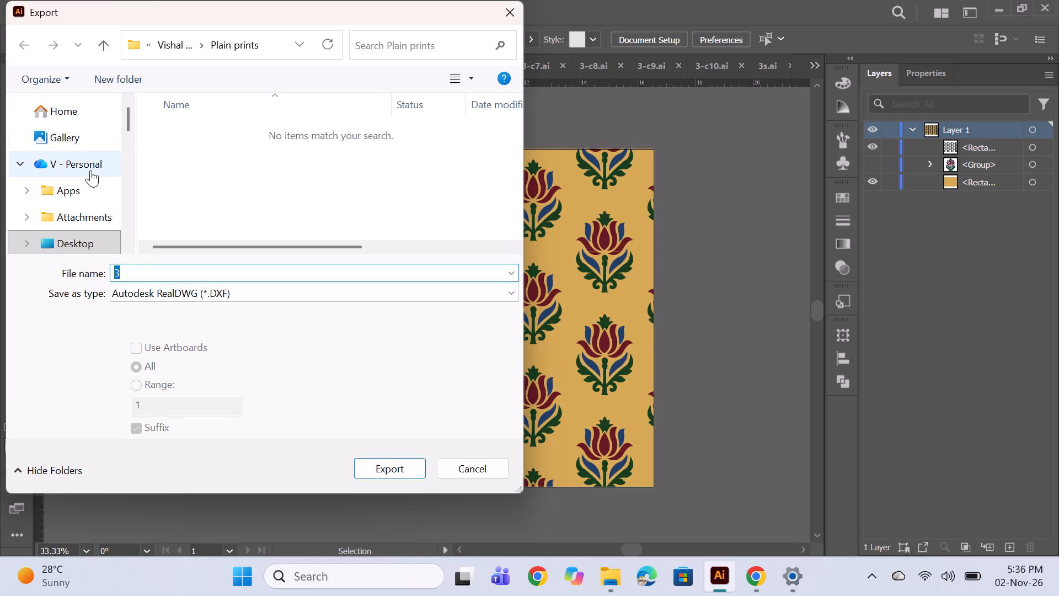
{"action": "scroll", "coordinate": [90, 171], "scroll_direction": "down", "scroll_amount": 2}
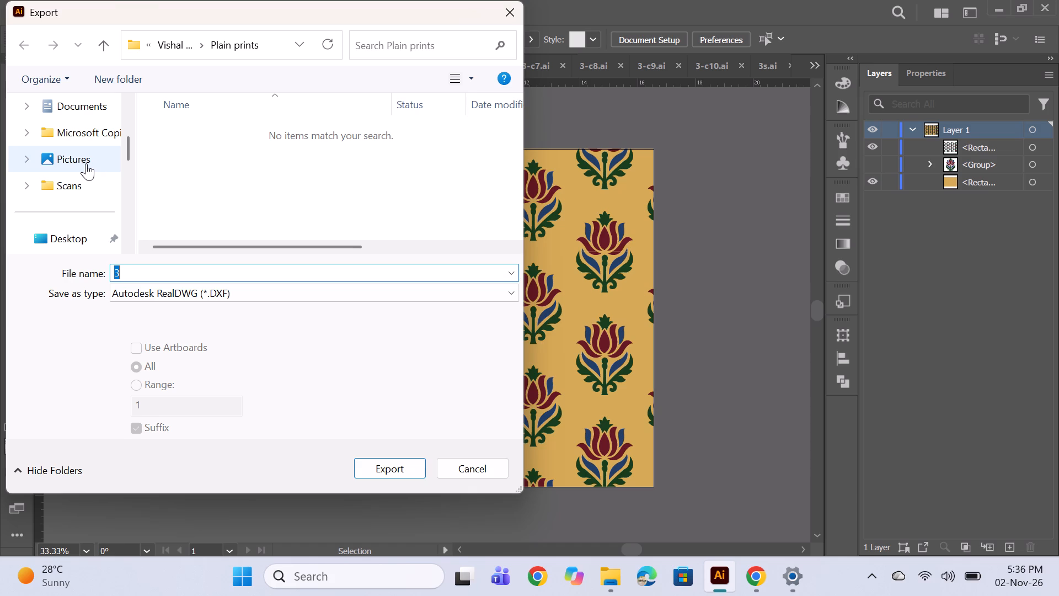
{"action": "left_click", "coordinate": [178, 299]}
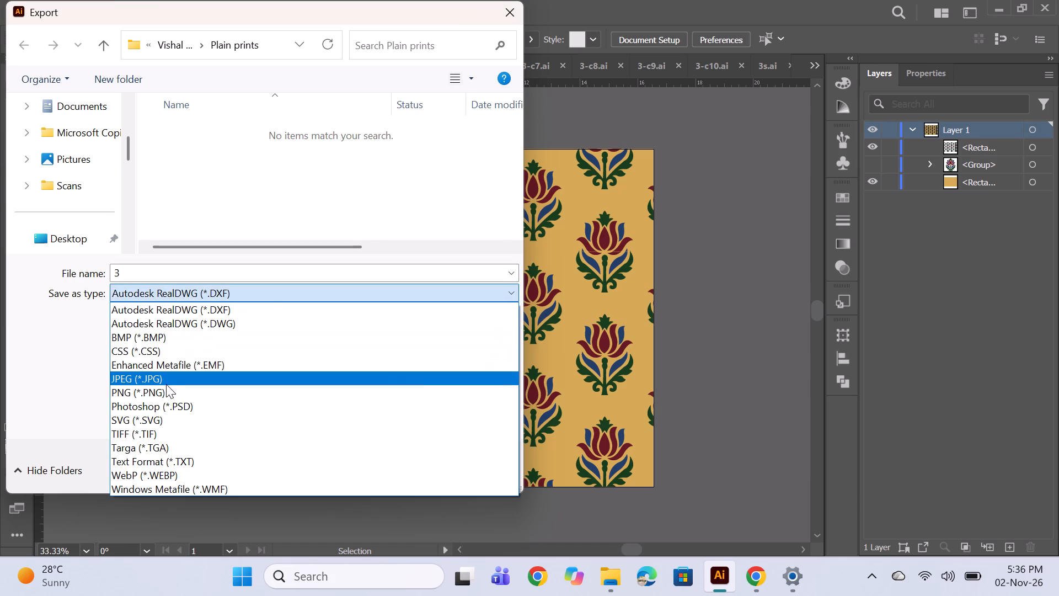
{"action": "left_click", "coordinate": [163, 384]}
{"action": "left_click", "coordinate": [381, 471]}
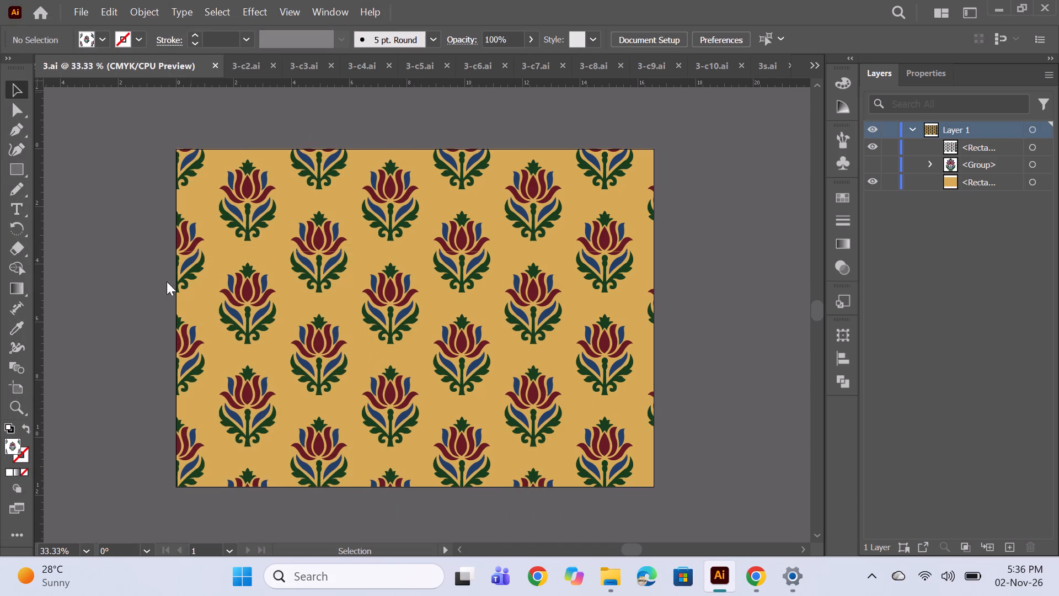
{"action": "left_click", "coordinate": [240, 65]}
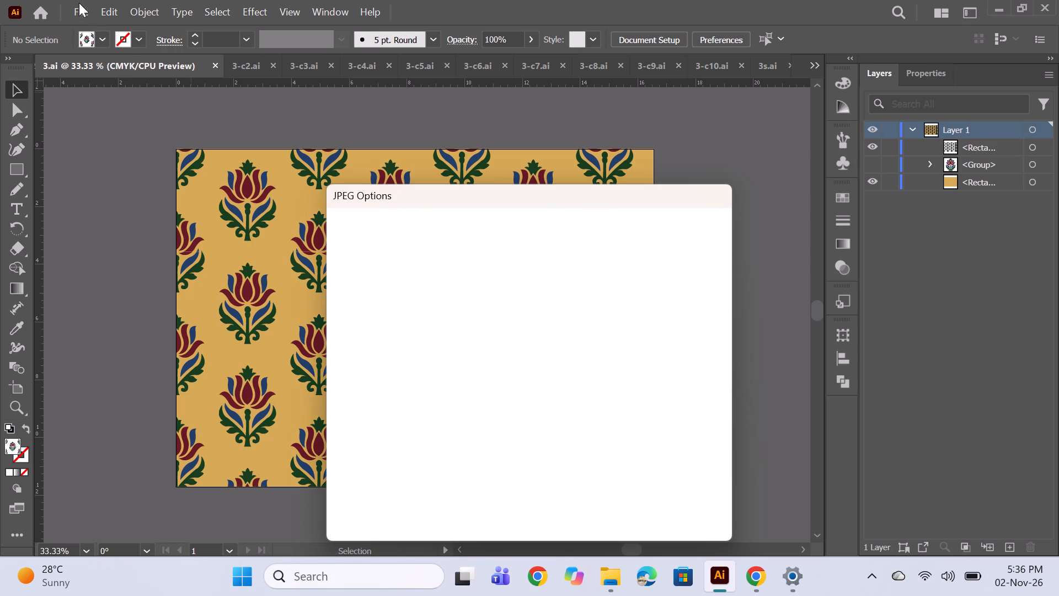
{"action": "scroll", "coordinate": [553, 331], "scroll_direction": "down", "scroll_amount": 2}
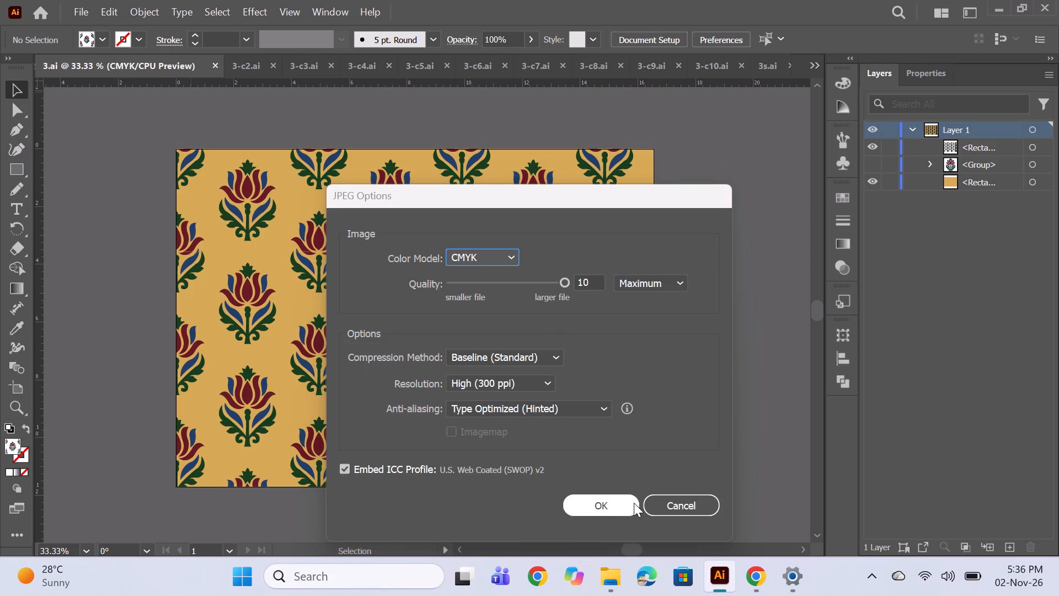
{"action": "left_click", "coordinate": [618, 506]}
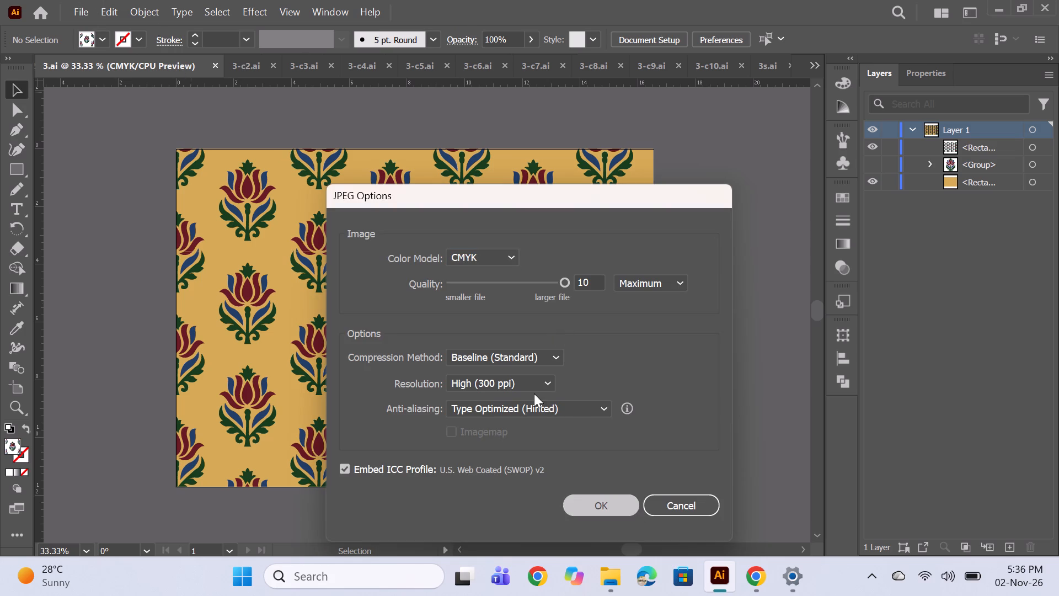
{"action": "left_click", "coordinate": [617, 506]}
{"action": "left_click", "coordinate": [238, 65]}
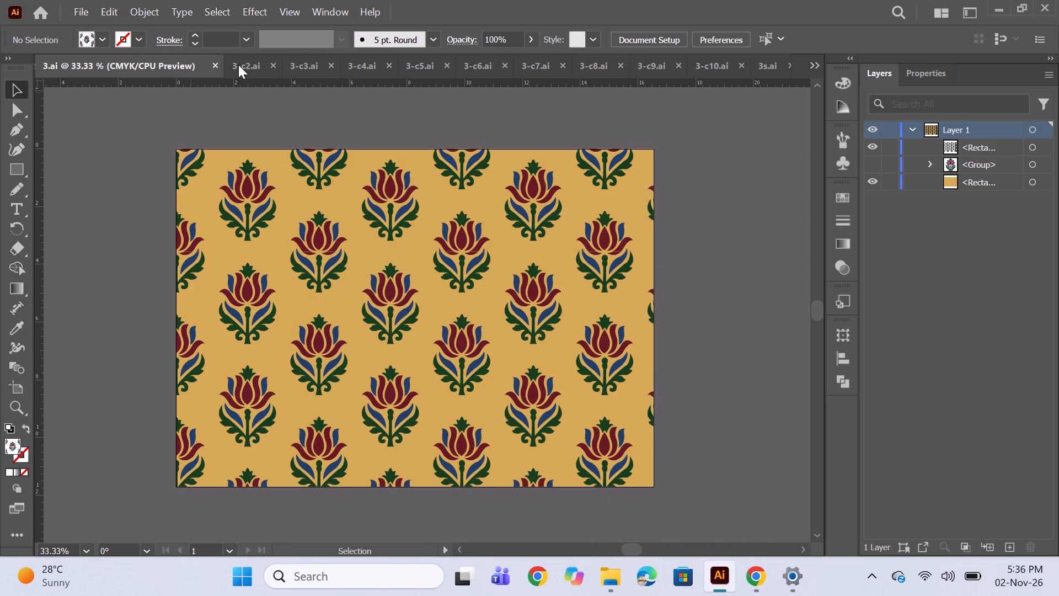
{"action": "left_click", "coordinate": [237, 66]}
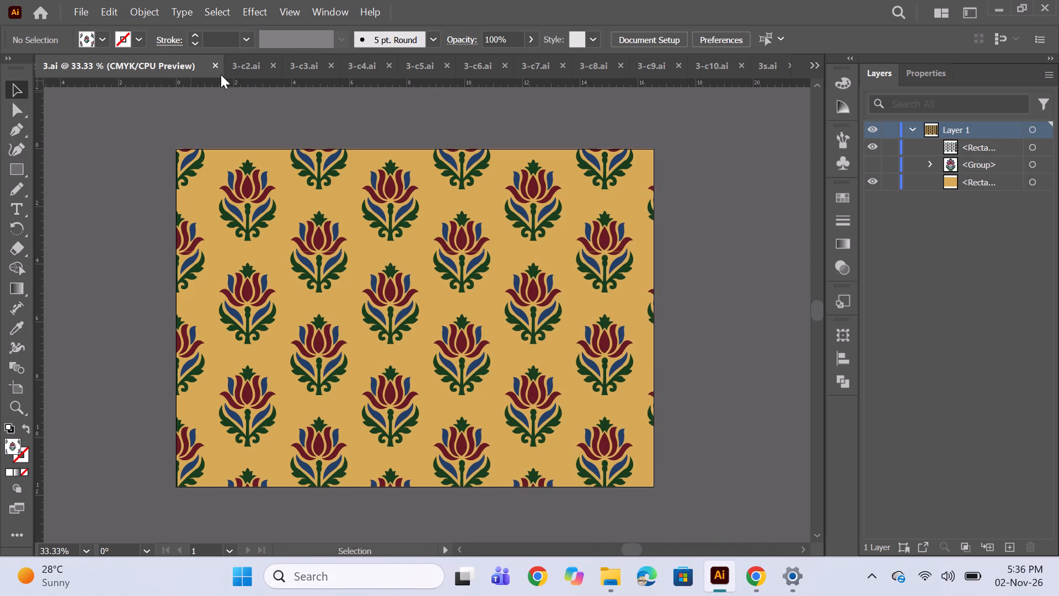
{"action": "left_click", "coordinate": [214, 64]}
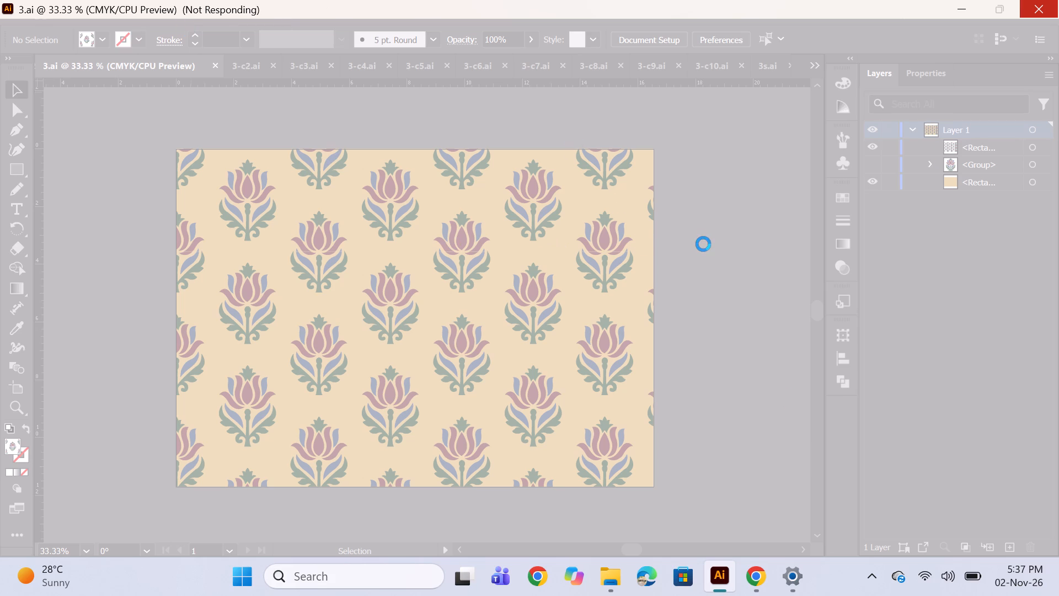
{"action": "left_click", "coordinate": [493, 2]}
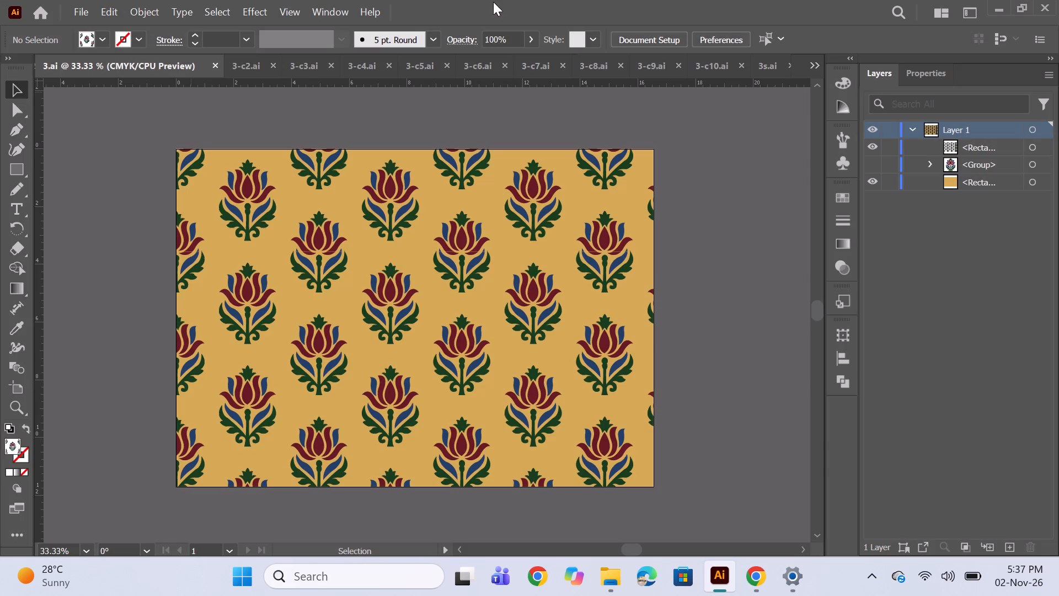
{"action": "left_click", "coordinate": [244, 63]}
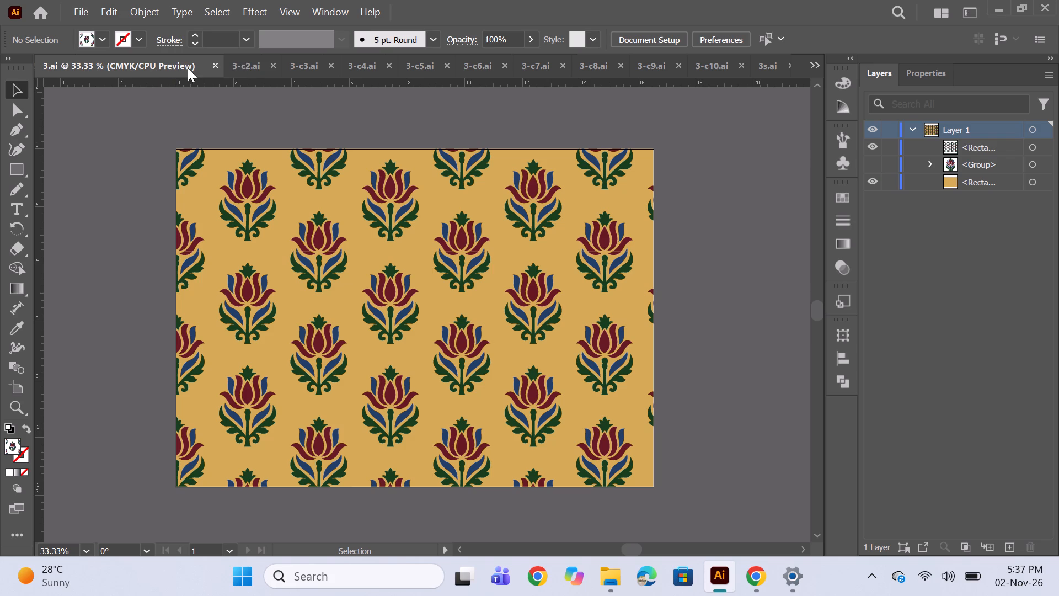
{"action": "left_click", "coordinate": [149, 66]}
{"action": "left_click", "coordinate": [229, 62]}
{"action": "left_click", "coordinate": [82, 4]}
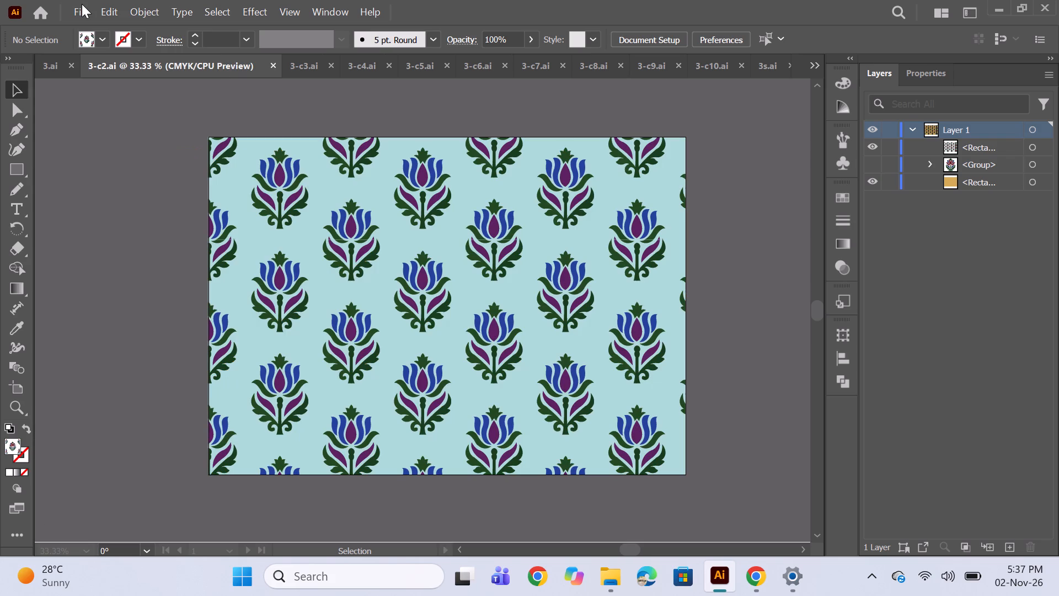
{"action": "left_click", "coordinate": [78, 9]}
Return to the exported 3.ai document and close it.
{"action": "left_click", "coordinate": [48, 65]}
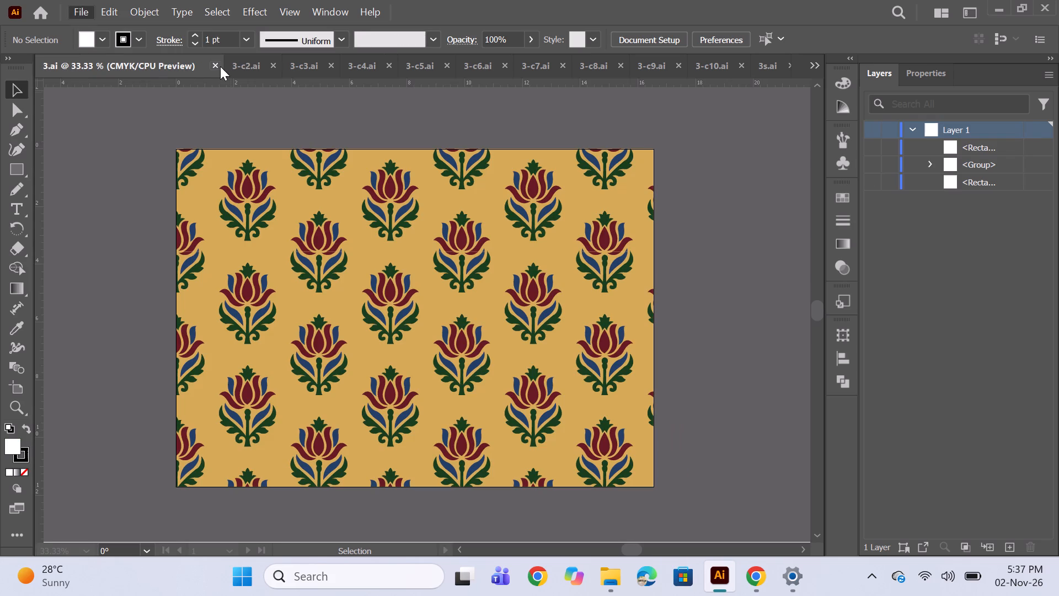
{"action": "left_click", "coordinate": [208, 63]}
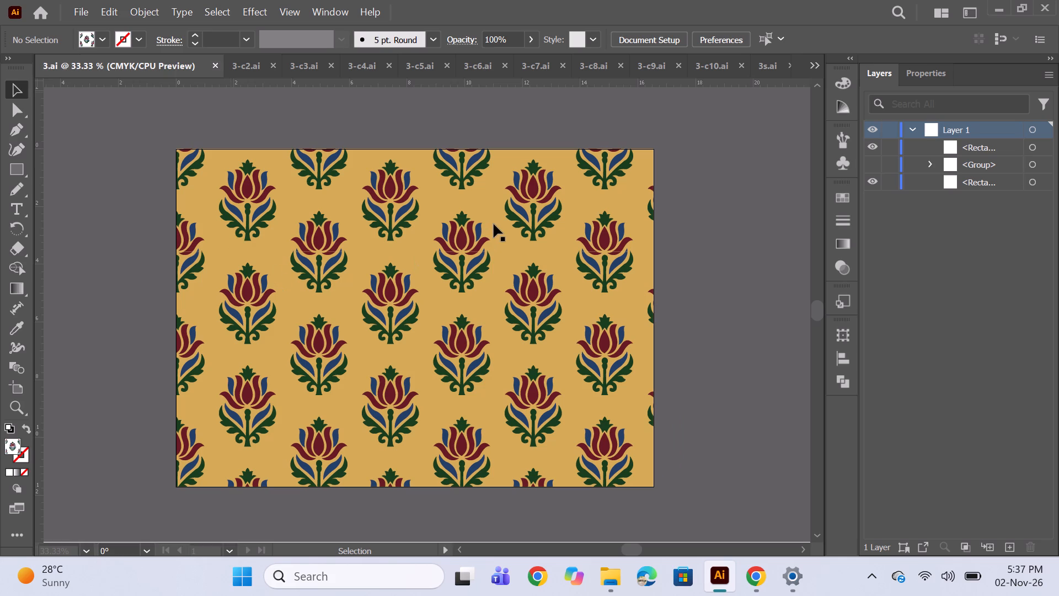
{"action": "left_click", "coordinate": [213, 65]}
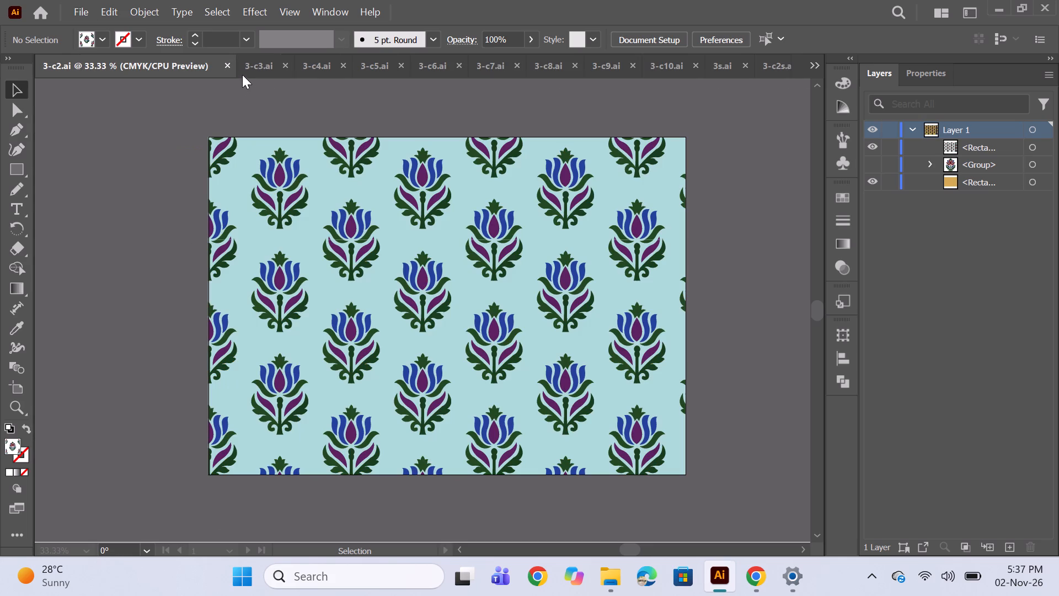
Start exporting the 3-c2.ai colour variant.
{"action": "left_click", "coordinate": [248, 68]}
{"action": "left_click", "coordinate": [85, 7]}
{"action": "triple_click", "coordinate": [82, 9]}
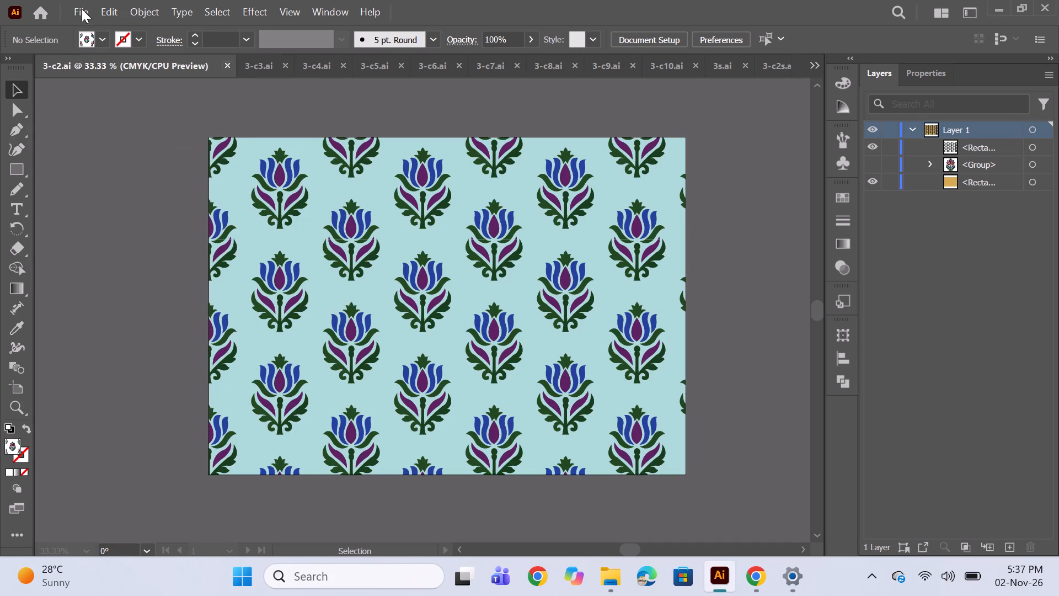
{"action": "left_click", "coordinate": [82, 9]}
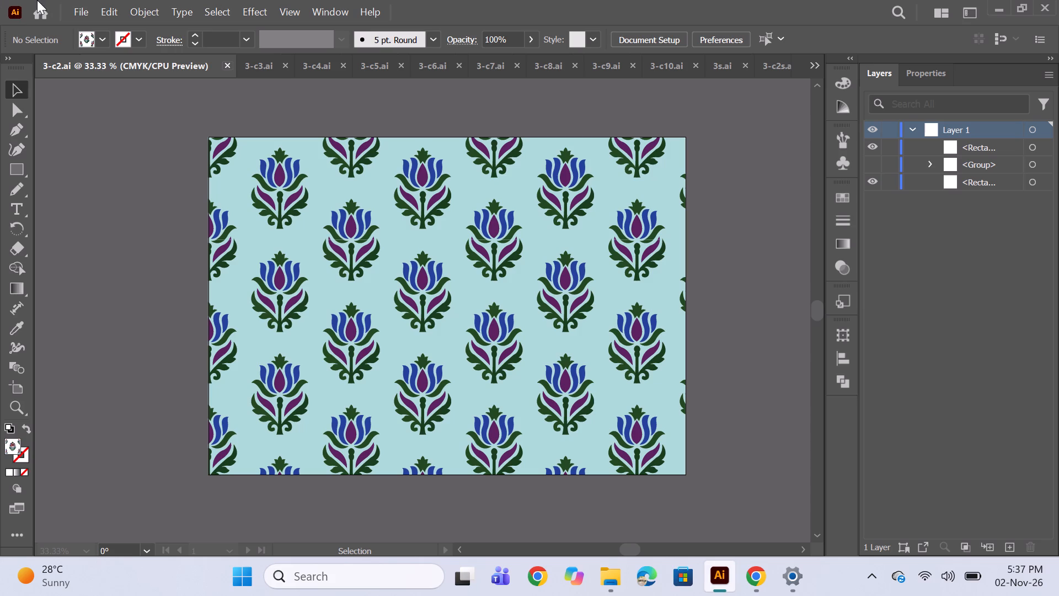
{"action": "left_click", "coordinate": [767, 345]}
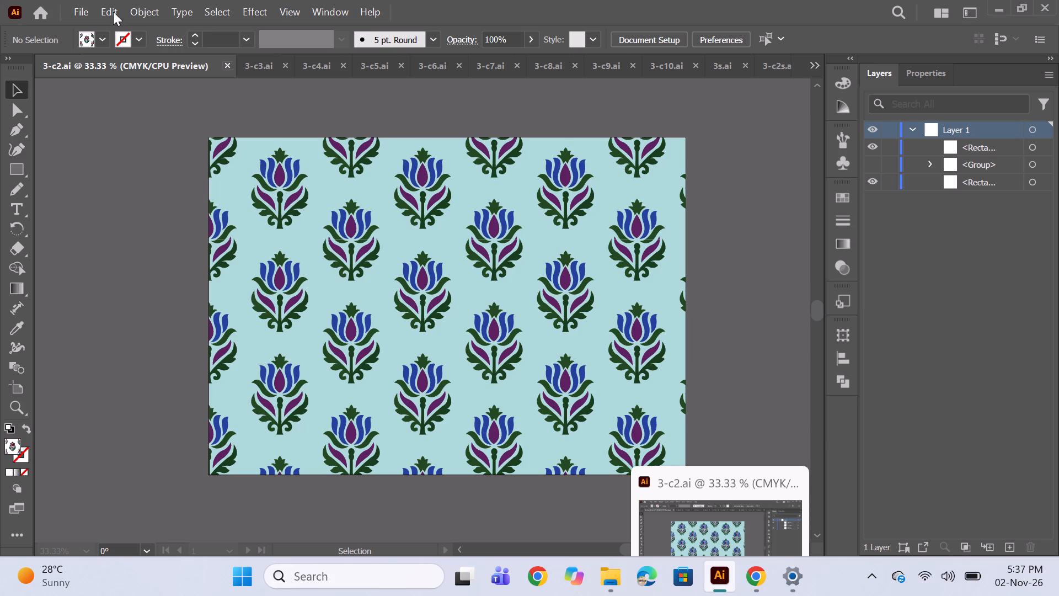